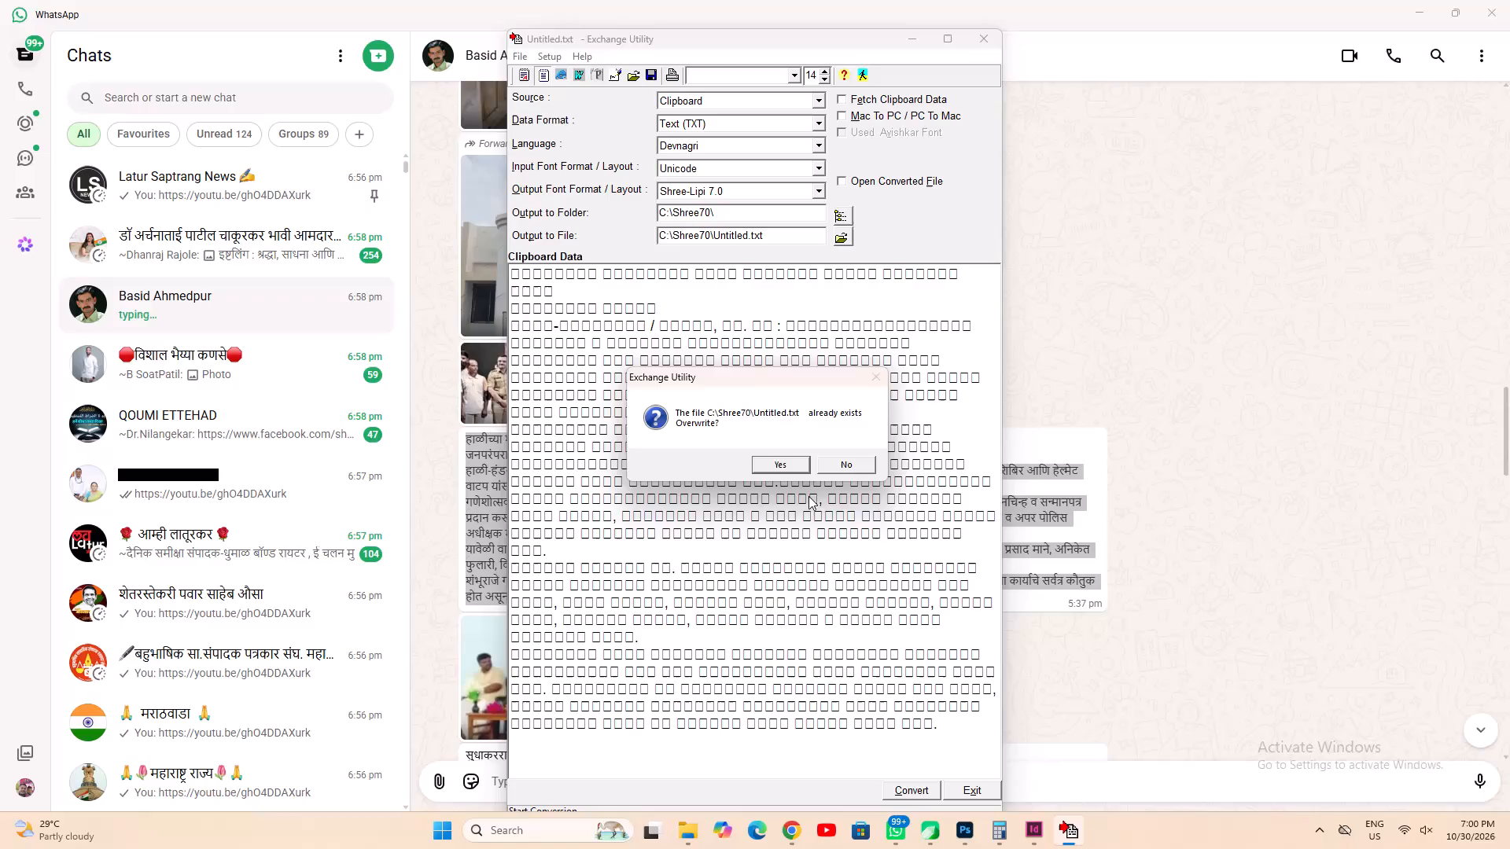
Overwrite the existing C:\Shree70\Untitled.txt with the clipboard text converted from Unicode to Shree-Lipi 7.0.
left_click(796, 493)
left_click(789, 472)
left_click(839, 461)
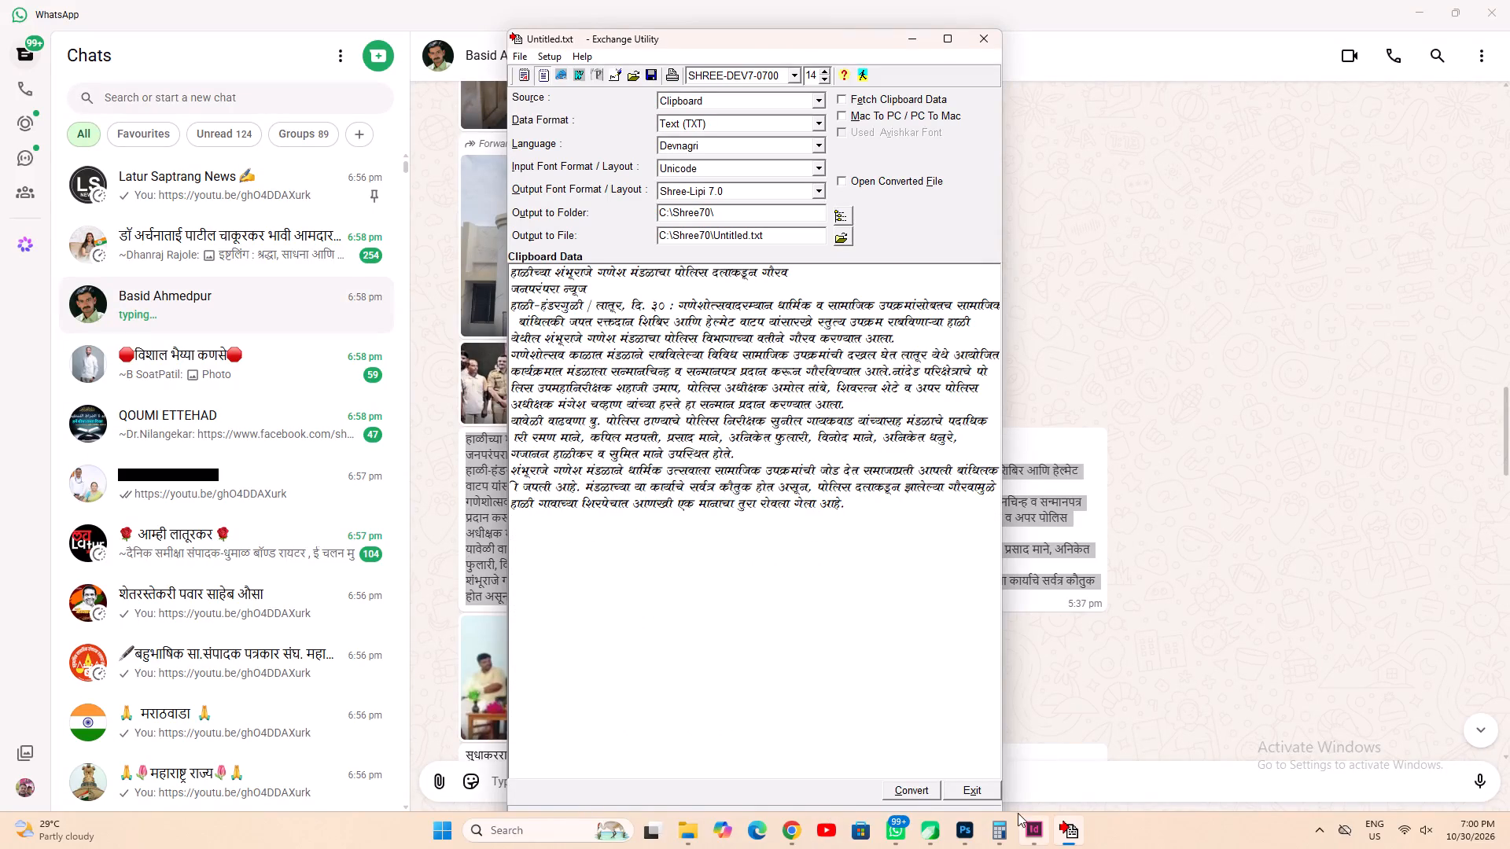
Switch to InDesign, set the article text frame below the building photos to 5 columns and fit the frame to its content.
left_click(1023, 825)
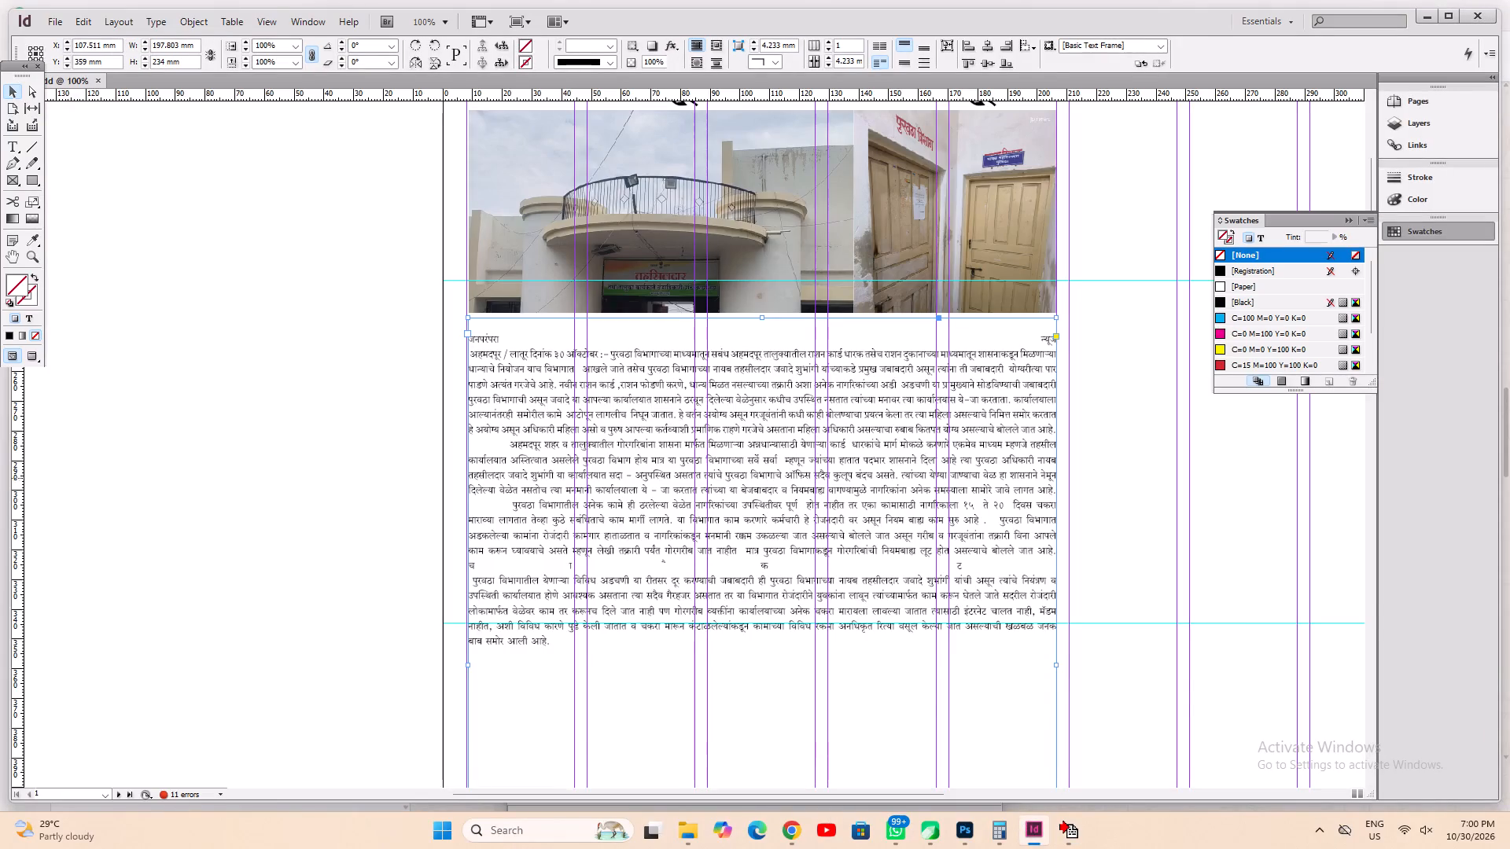
left_click(1124, 476)
left_click(683, 493)
left_click_drag(846, 45, 665, 68)
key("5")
key("Return")
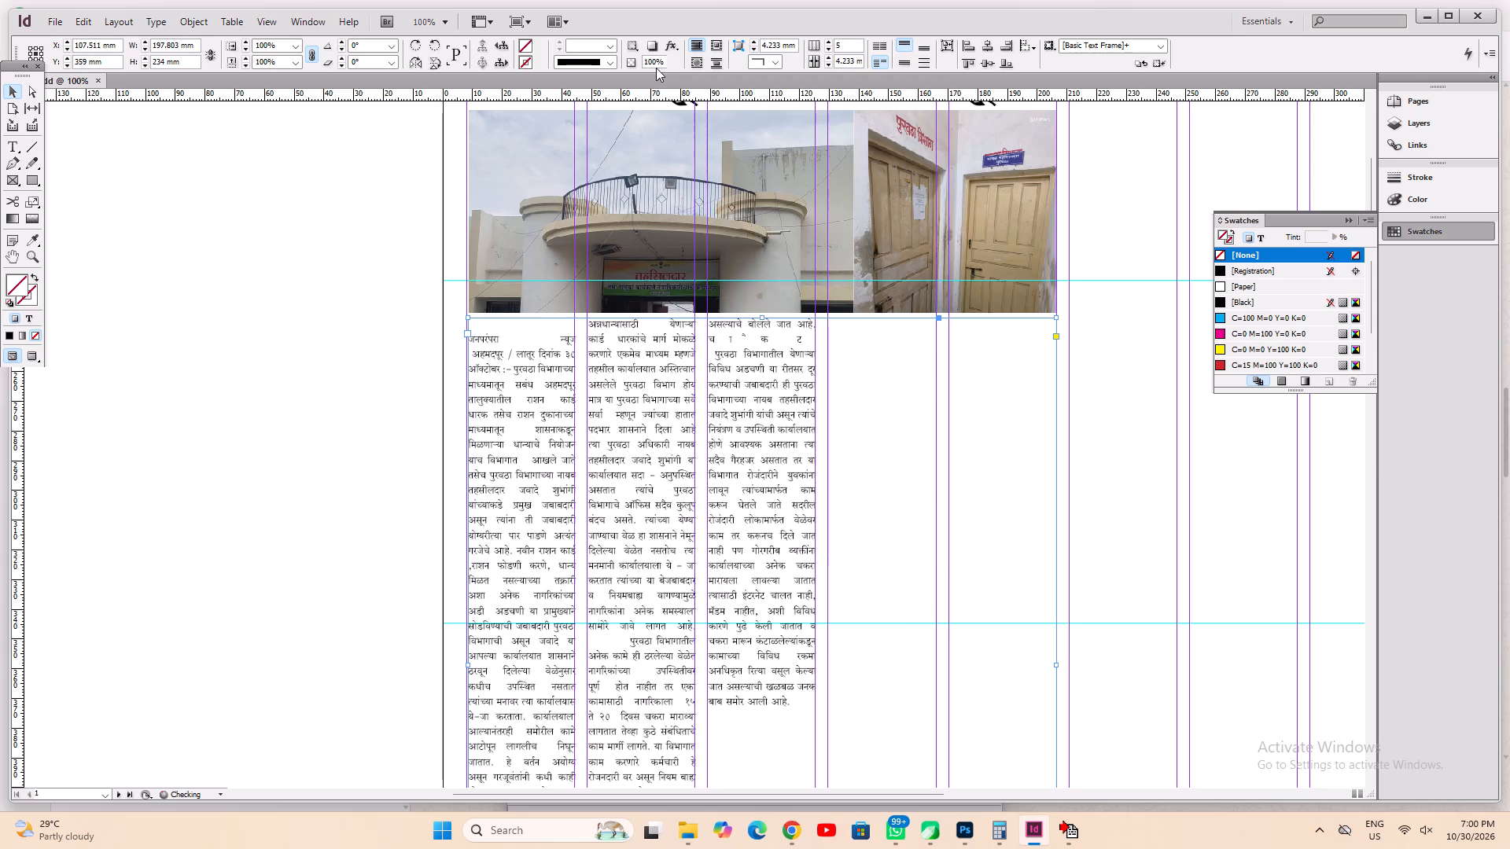
key("ctrl+alt+c")
left_click(896, 694)
left_click(889, 662)
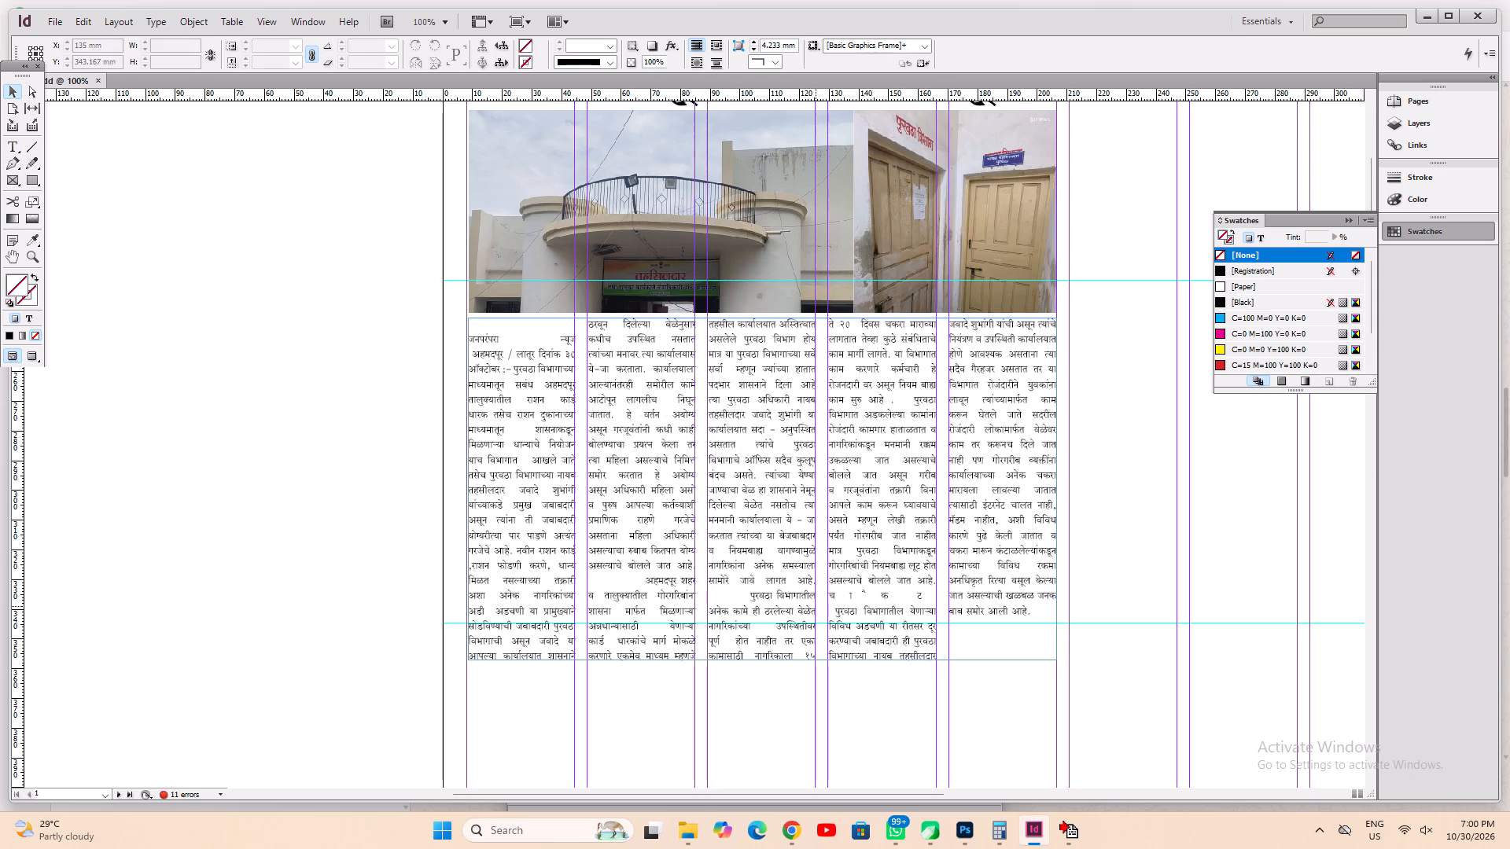
Cut the article's closing section, from the spread-out heading line in the fourth column to the end of the text.
left_click(9, 141)
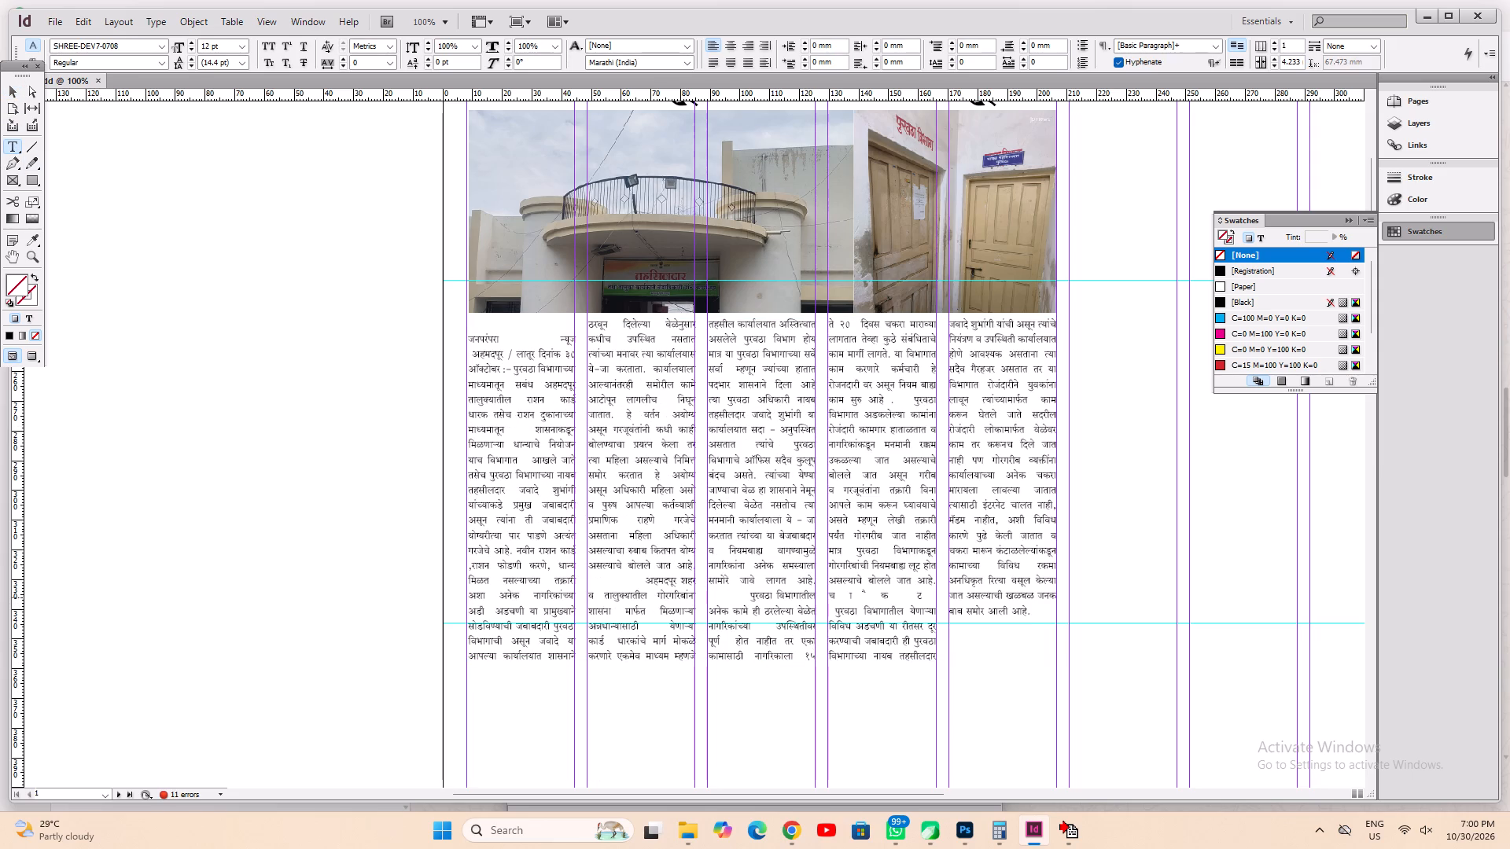
left_click_drag(827, 600, 1179, 665)
key("ctrl+x")
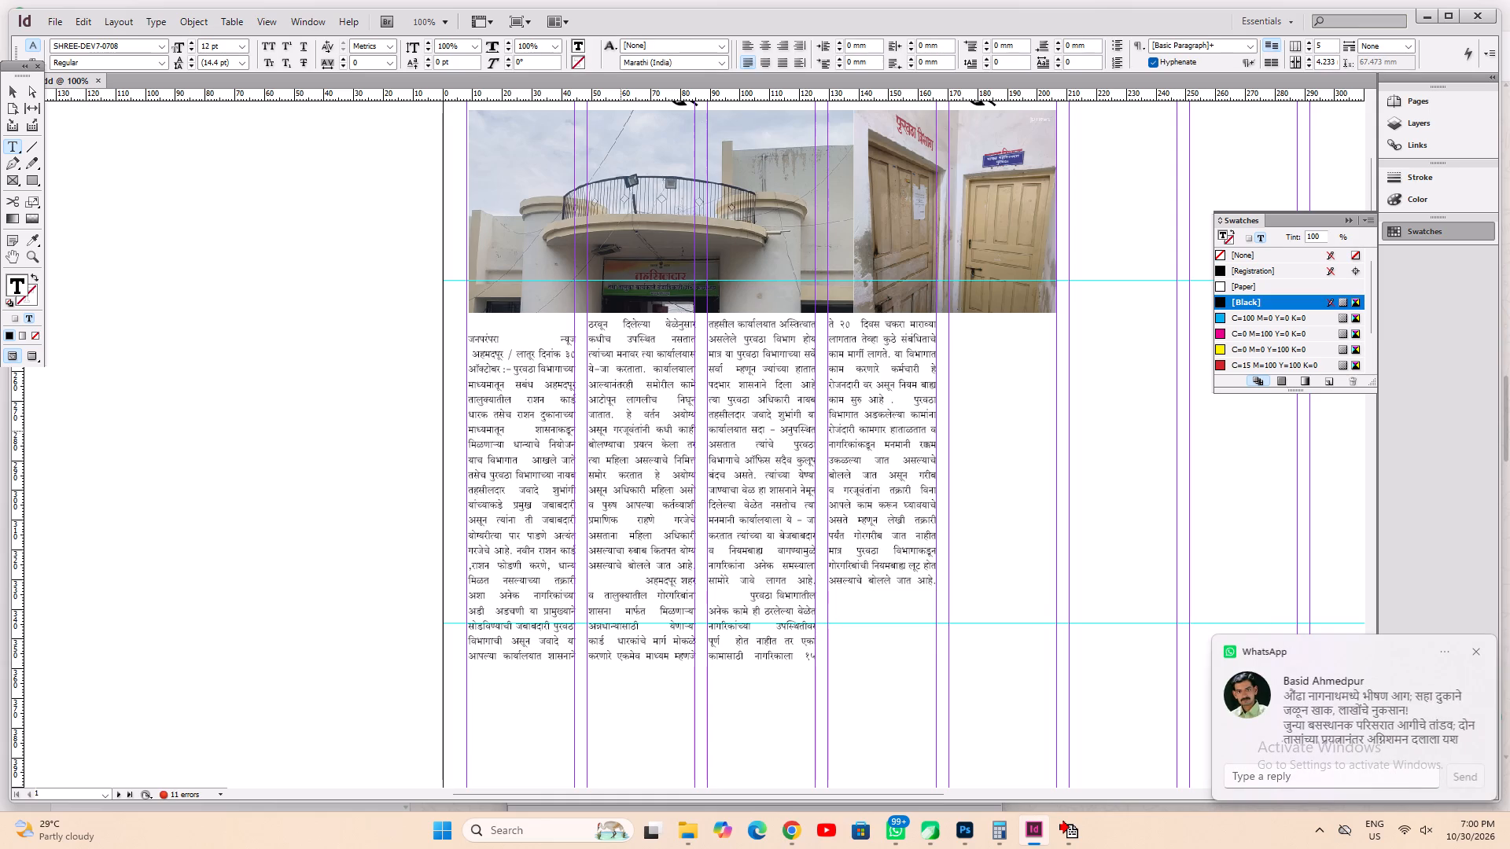
Delete the blank line above the article's first line so the text starts at the top of its first column.
left_click(474, 339)
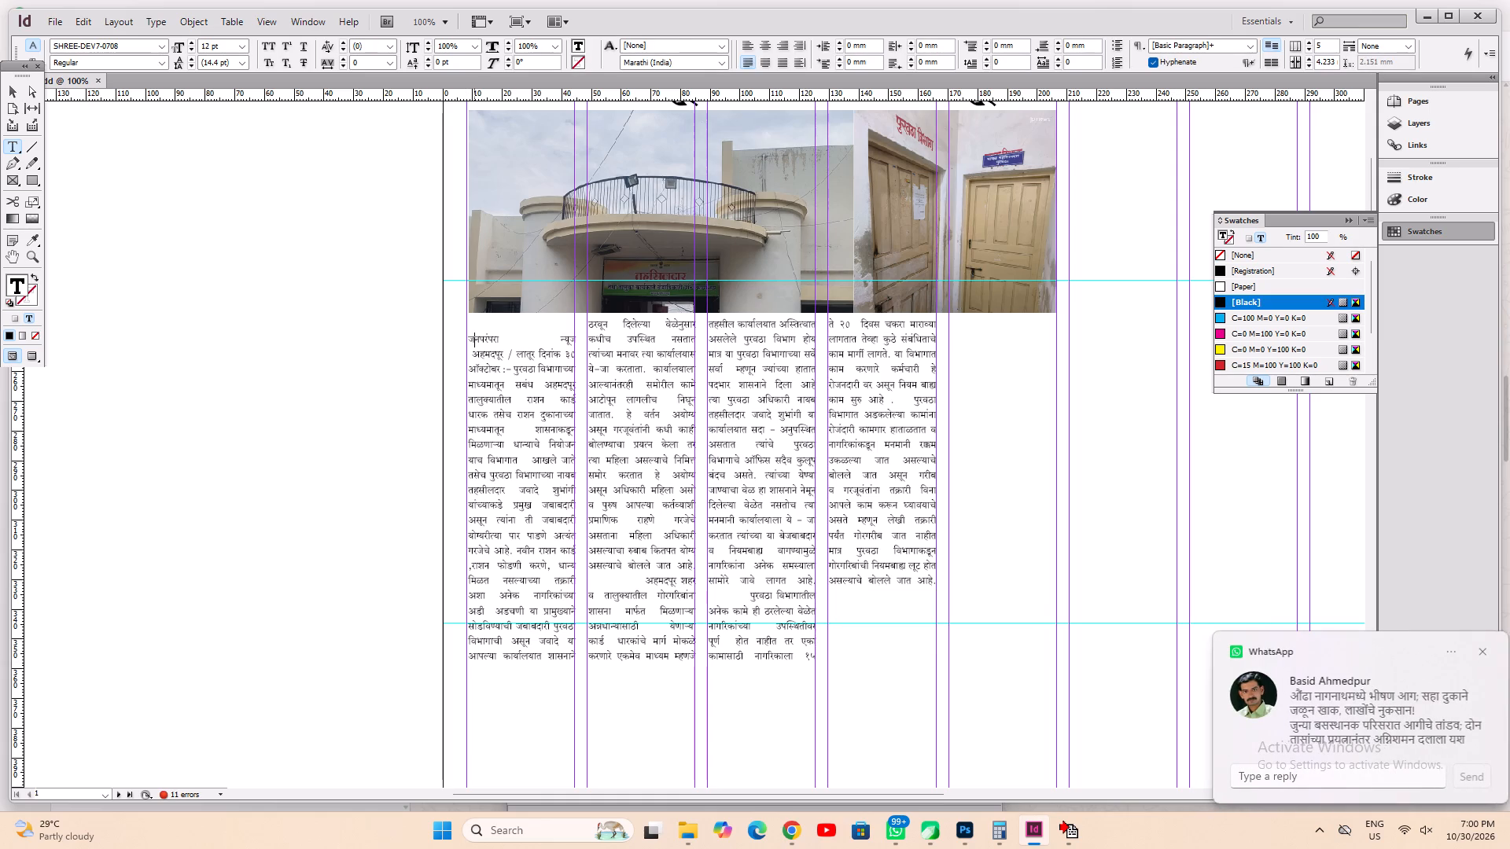
key("Home")
key("BackSpace")
key("BackSpace")
key("ctrl+a")
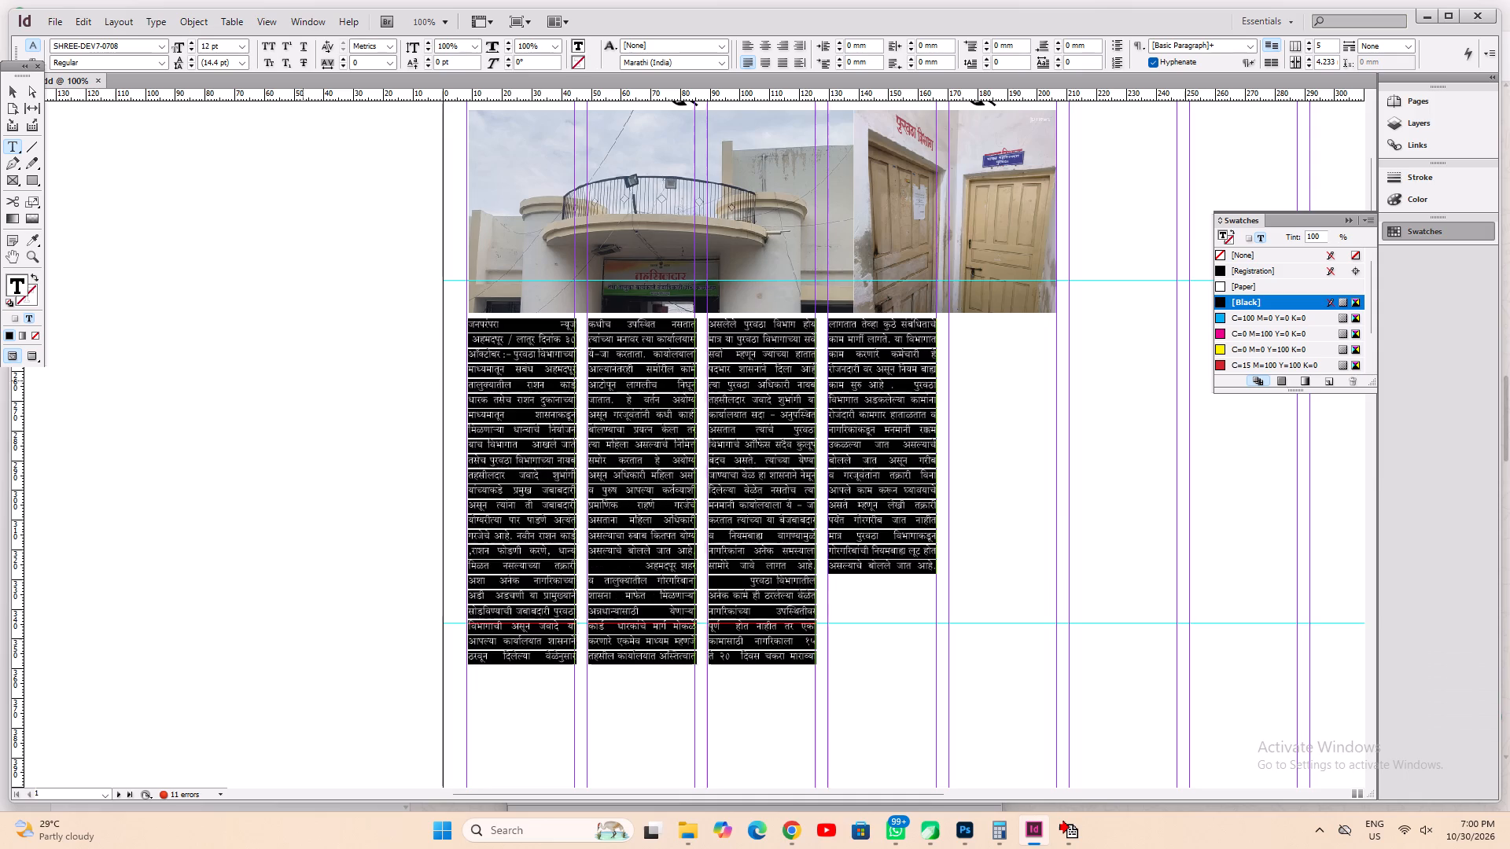
Paste the cut section into a new text frame about 97 × 95 mm on the pasteboard beside the page and save the document.
left_click(234, 367)
left_click_drag(70, 253, 359, 535)
key("ctrl+v")
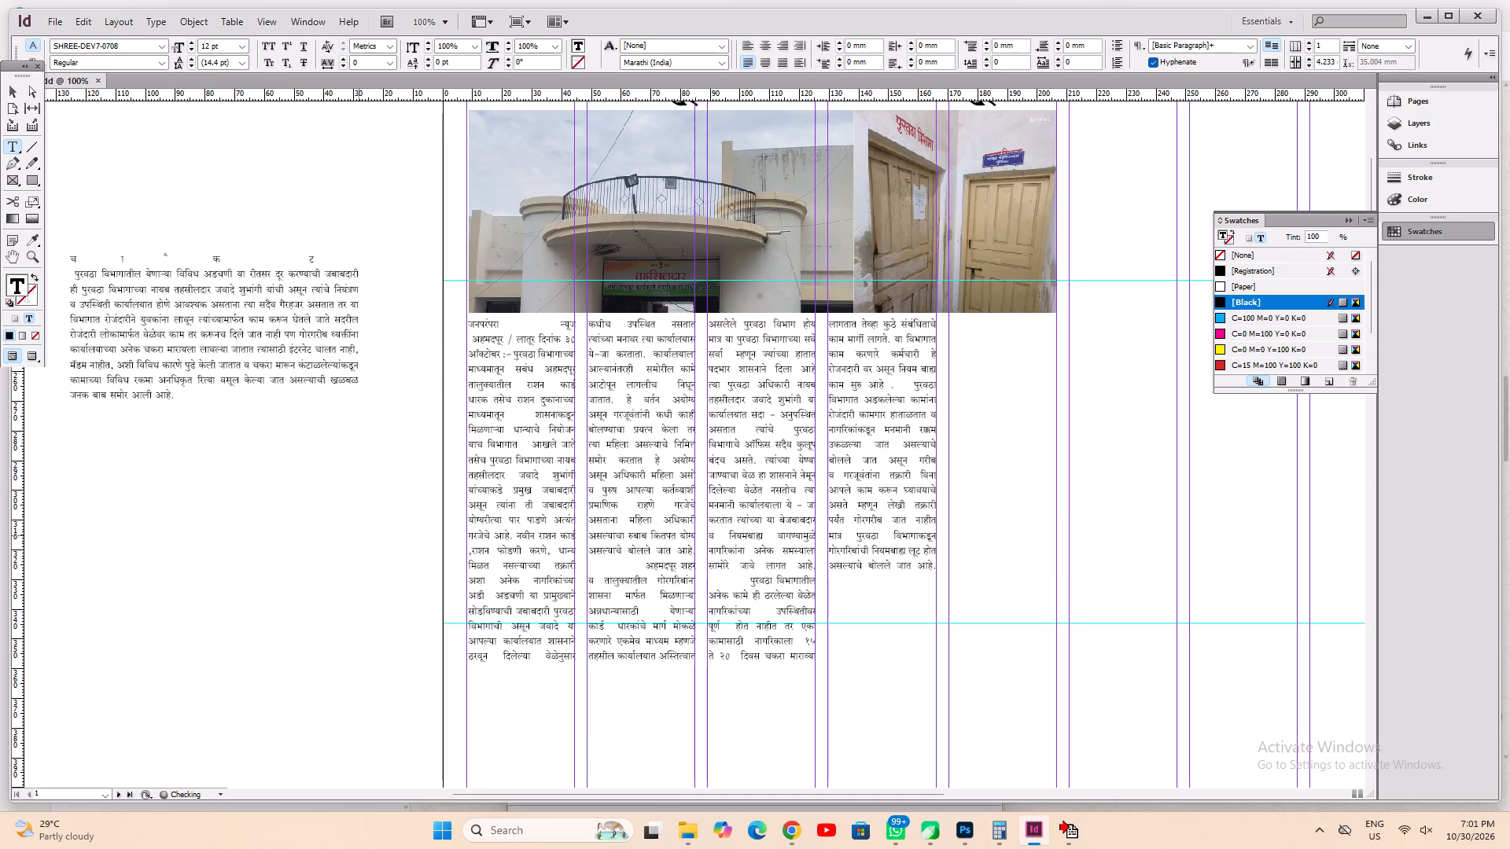
key("ctrl+s")
left_click(333, 523)
Draw a rectangle about 117 × 58 mm over the article's last three columns below the photos, filled with C=100 M=0 Y=0 K=0 at 25% tint.
left_click_drag(934, 508, 747, 536, "alt")
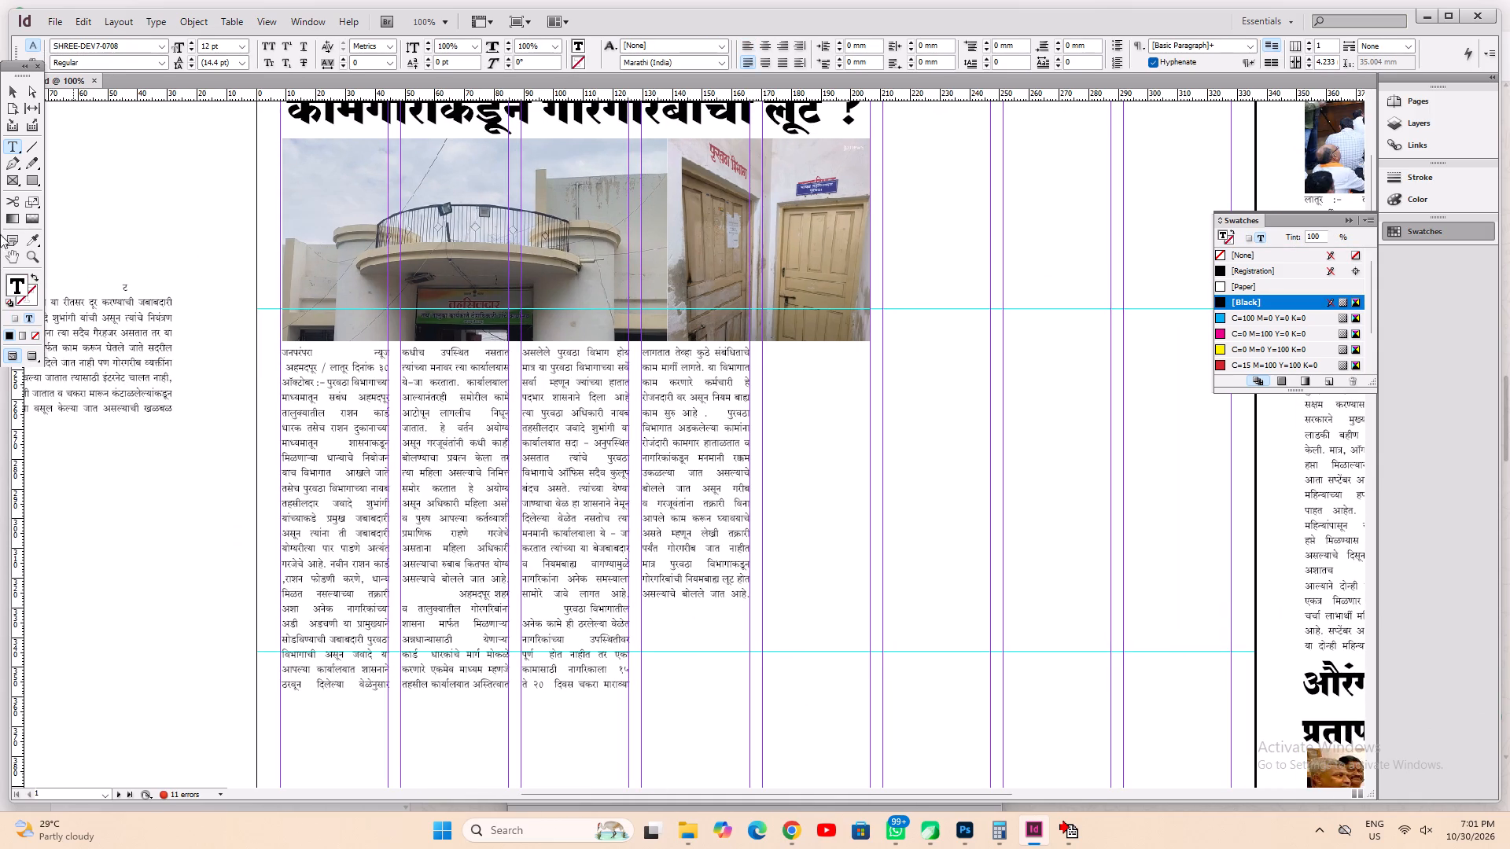
left_click(38, 178)
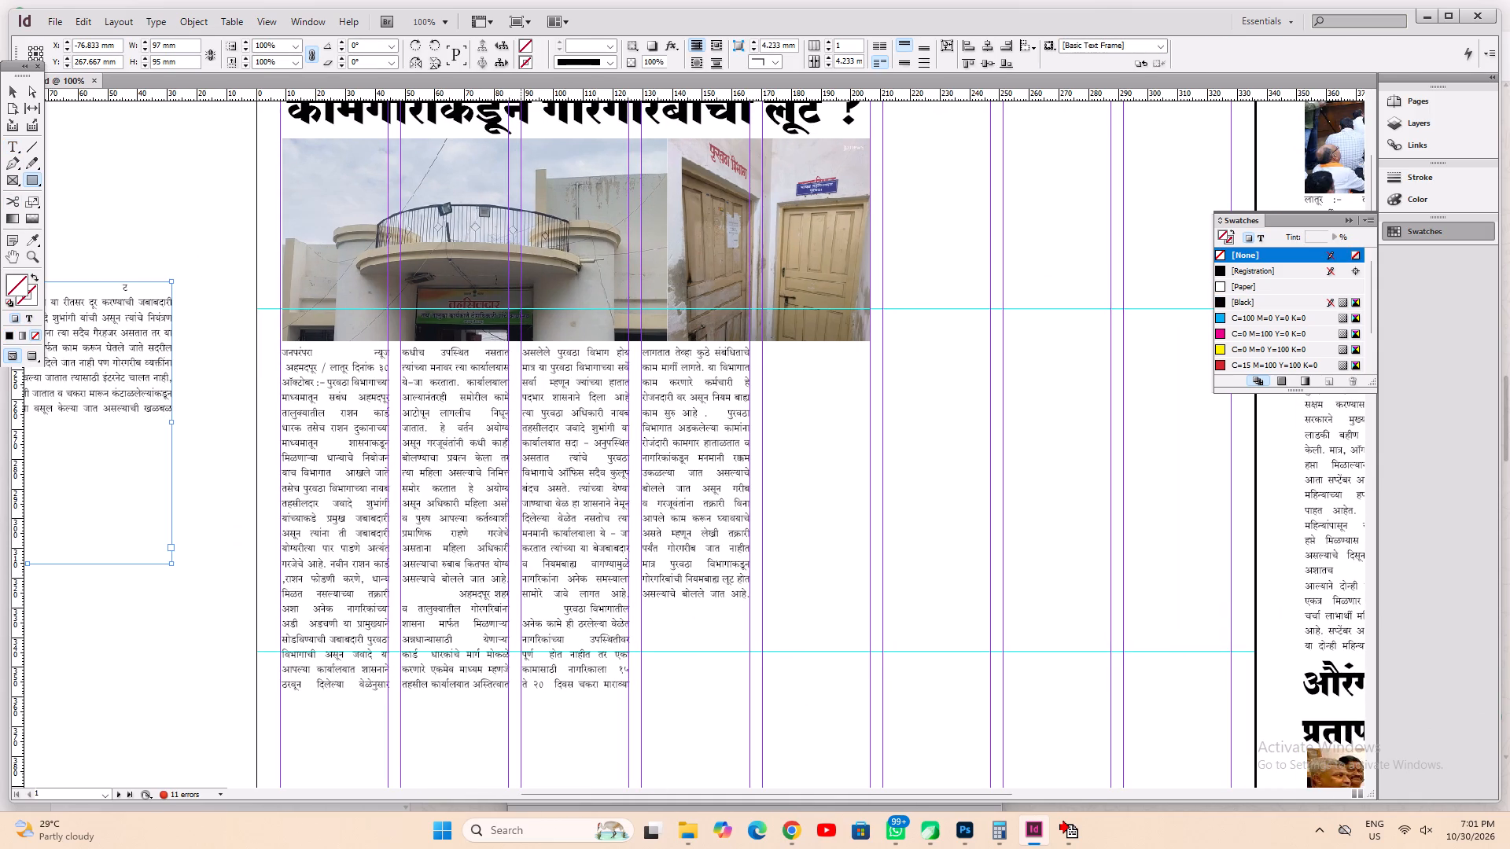
left_click_drag(521, 348, 865, 520)
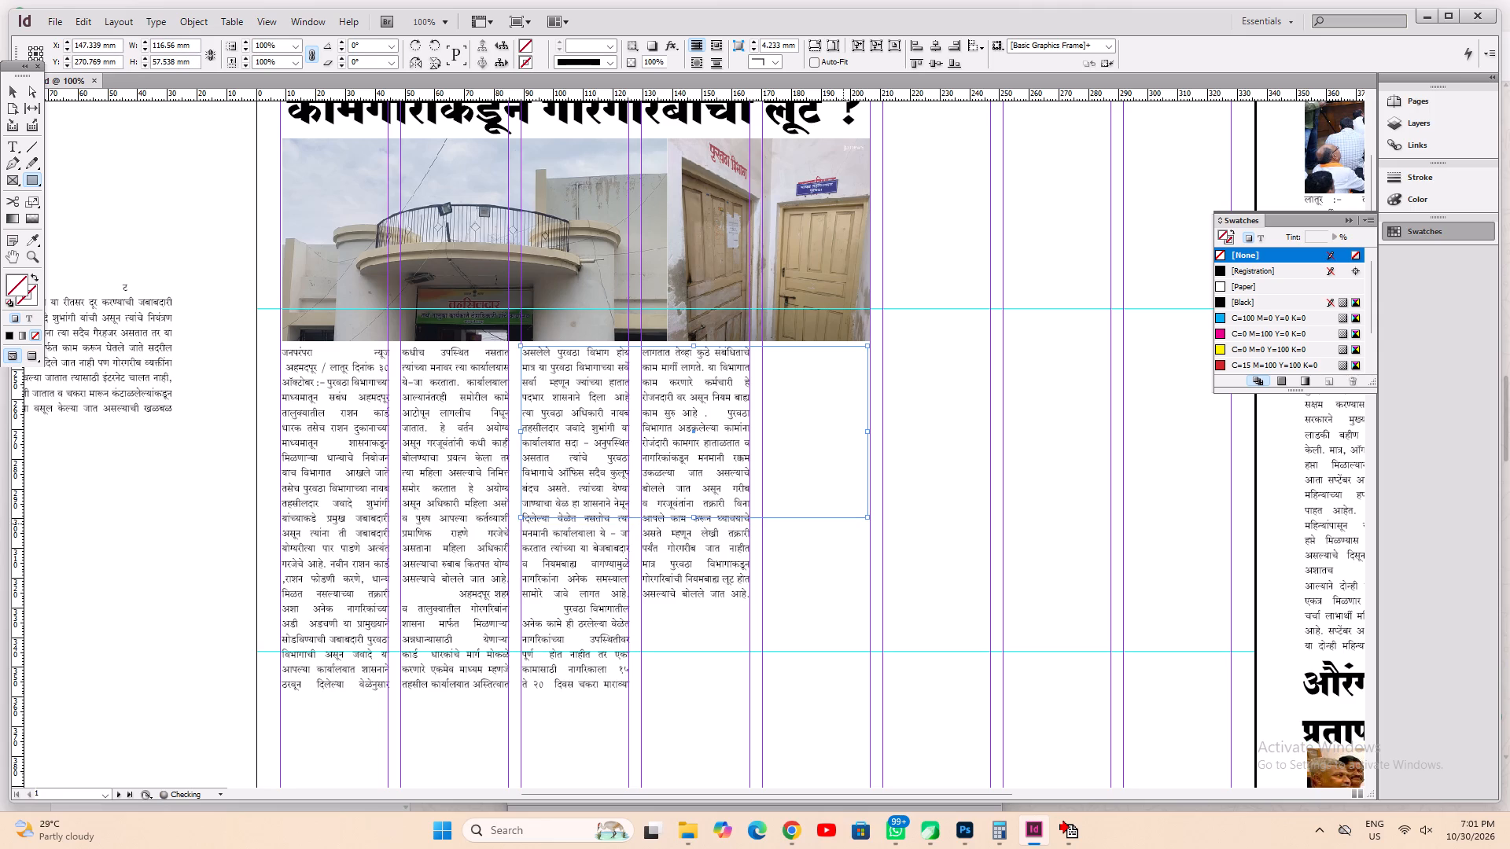
left_click(1225, 320)
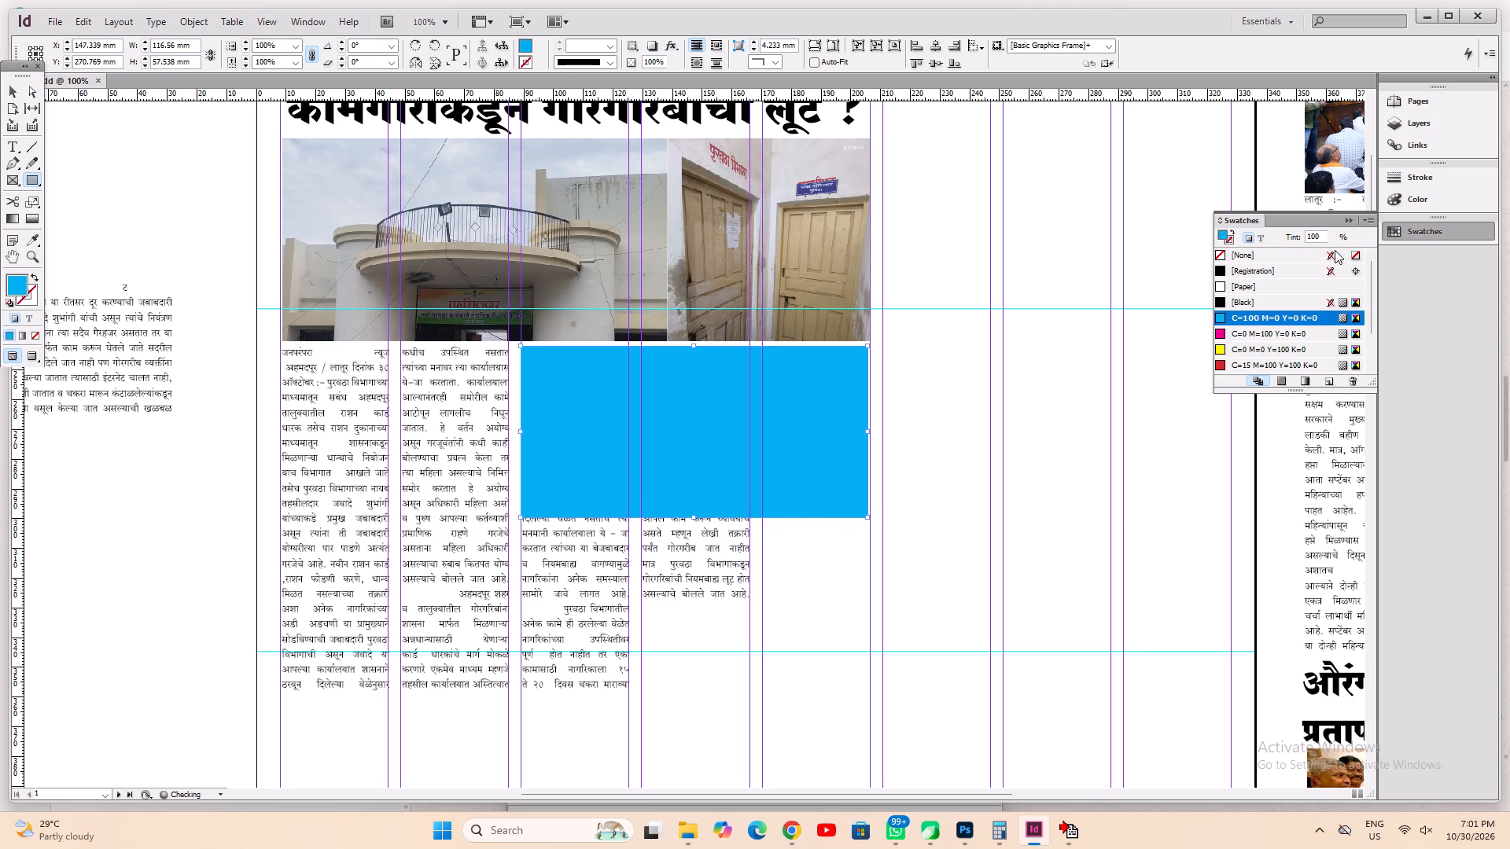
left_click_drag(1322, 240, 908, 241)
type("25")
Apply a 25% tint to the cyan fill of the rectangle covering the article columns.
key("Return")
Move the light-blue rectangle off the page onto the pasteboard, below the loose text block.
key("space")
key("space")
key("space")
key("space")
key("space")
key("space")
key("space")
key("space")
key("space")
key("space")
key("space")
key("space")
left_click_drag(290, 546, 720, 443)
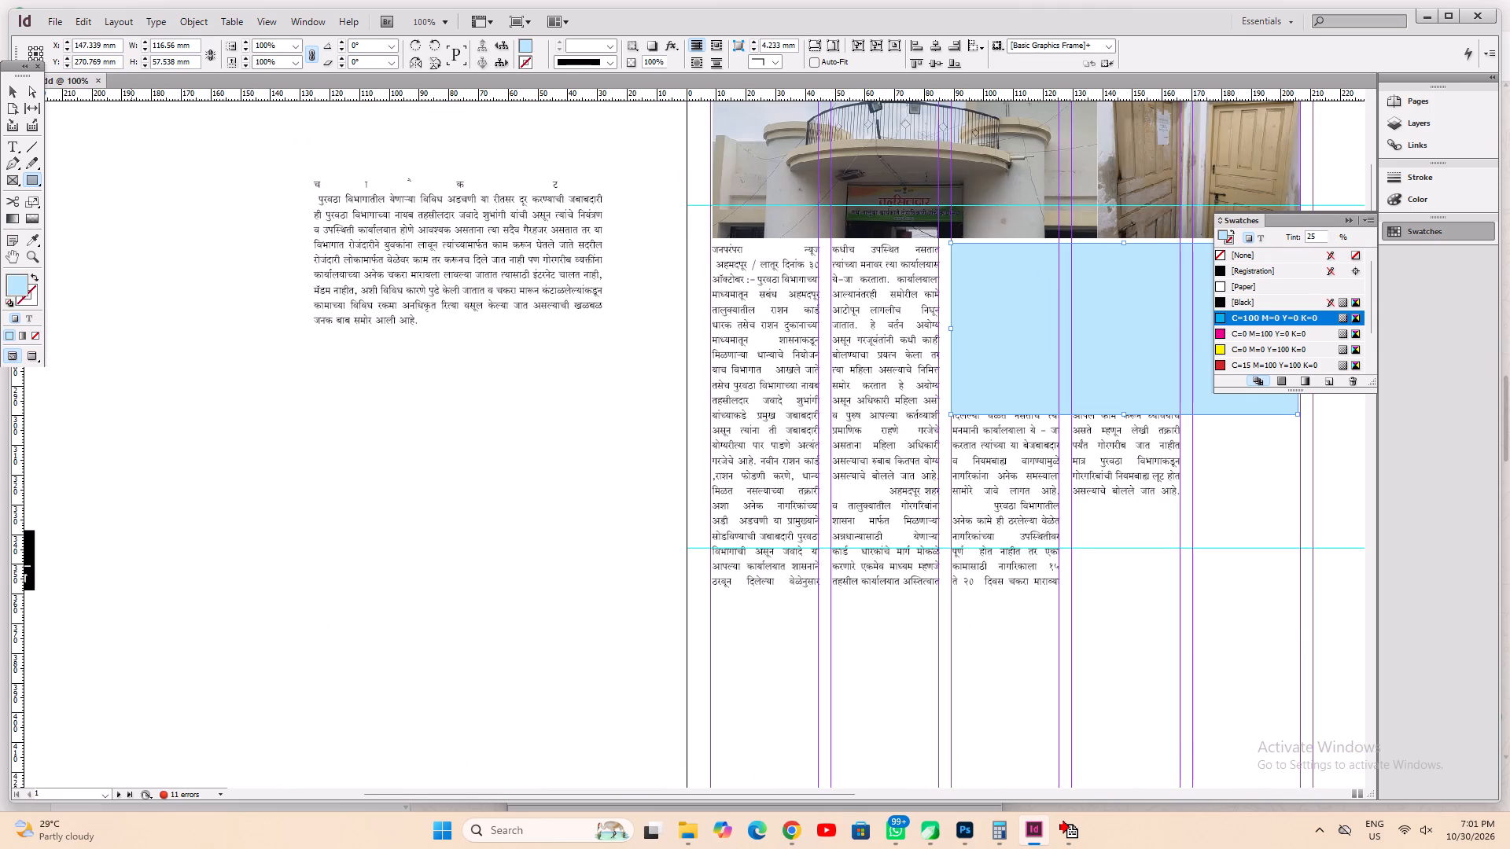
left_click(8, 96)
left_click_drag(1074, 368, 361, 579)
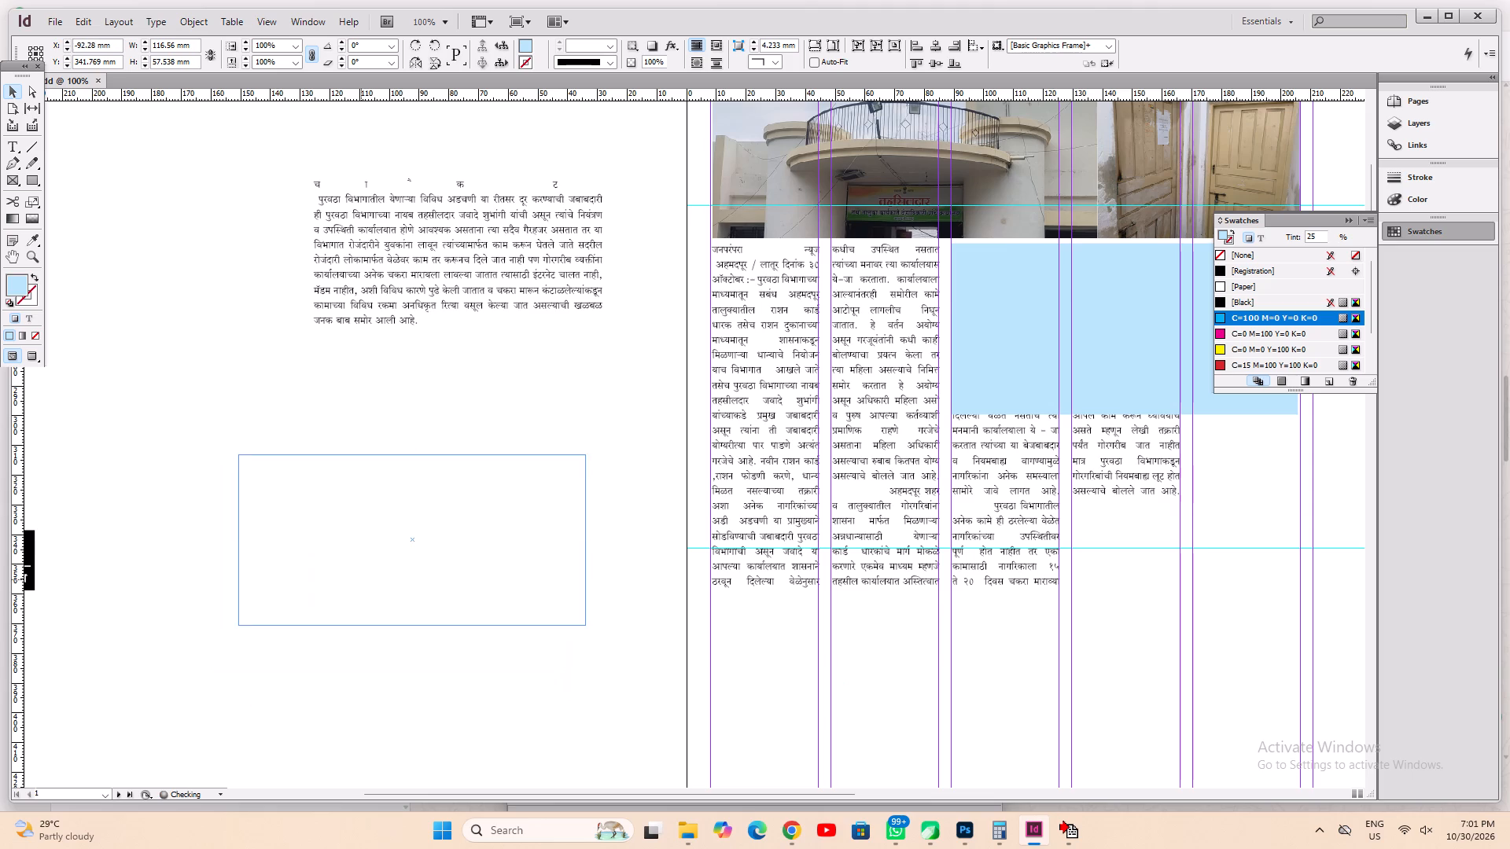
Fit the pasteboard text frame to its content and delete the widely spaced first line of its text.
left_click(344, 262)
key("ctrl+alt+c")
key("ctrl+2")
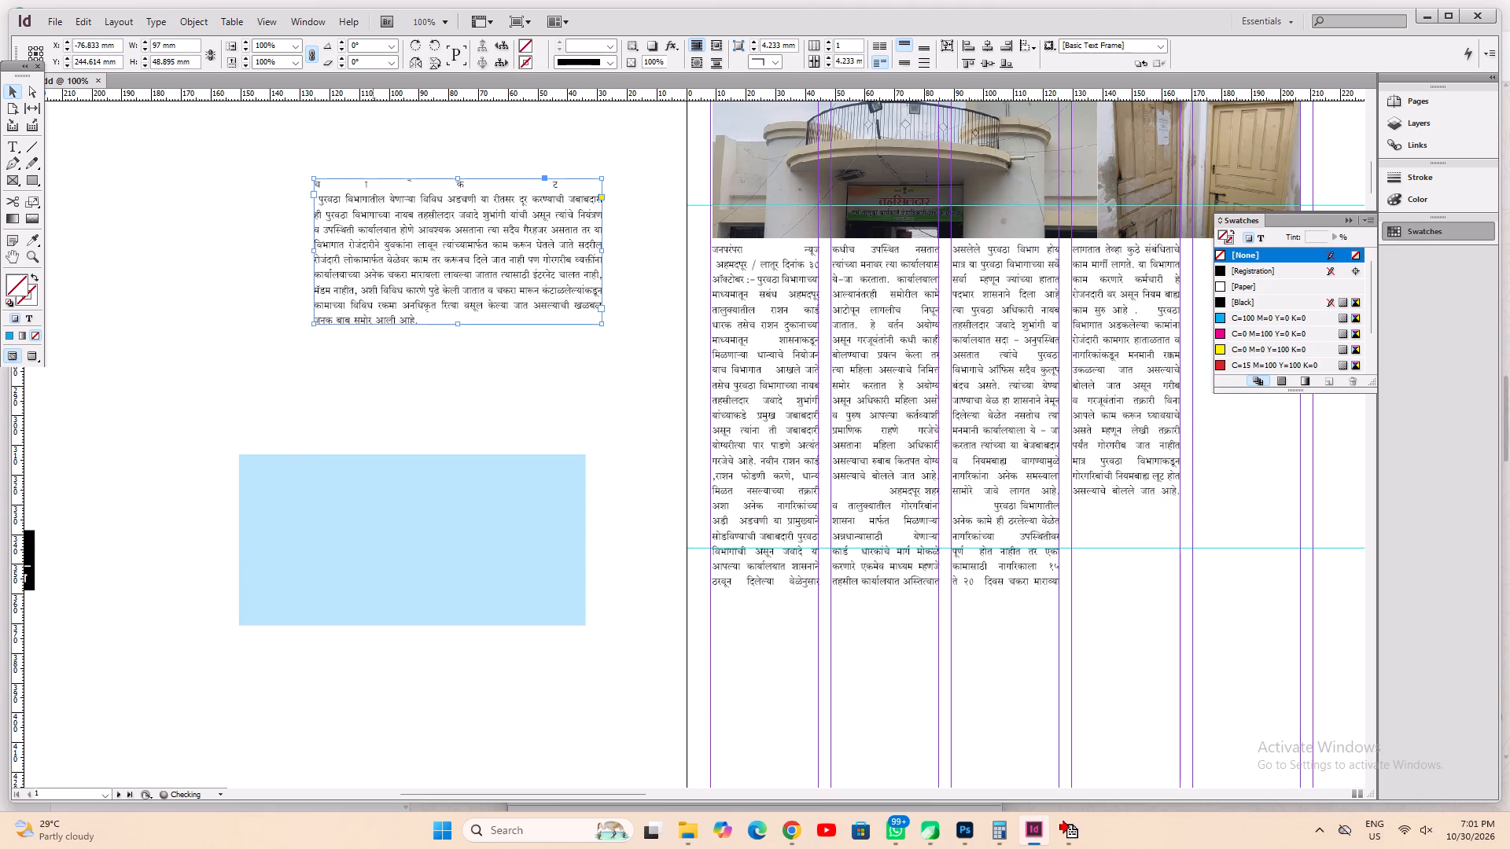
scroll(389, 376, "up", 3)
left_click(10, 149)
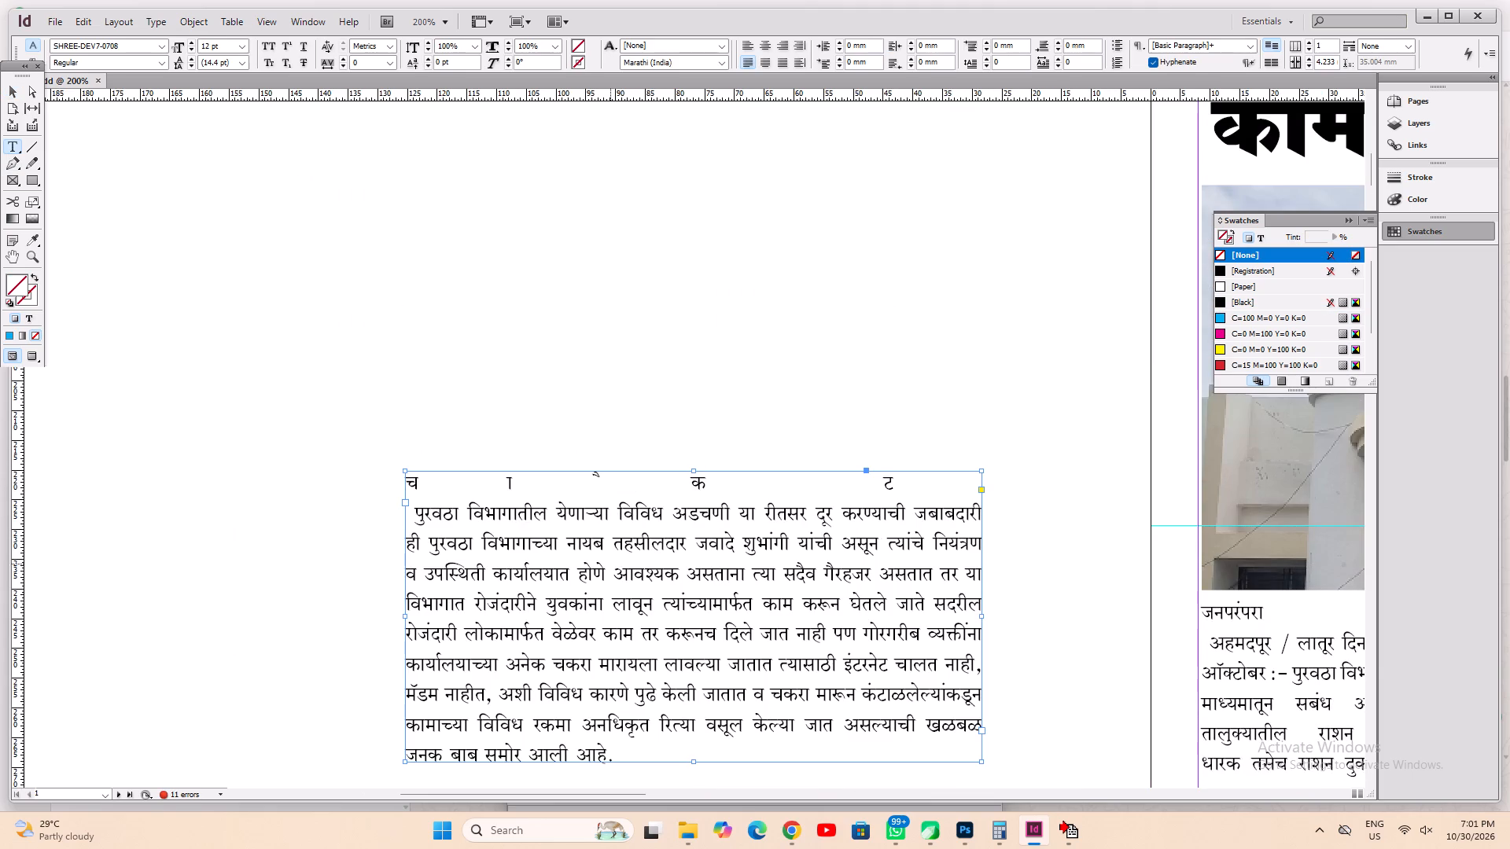
left_click(484, 527)
key("Home")
key("shift+Up")
key("shift+Up")
key("shift+Up")
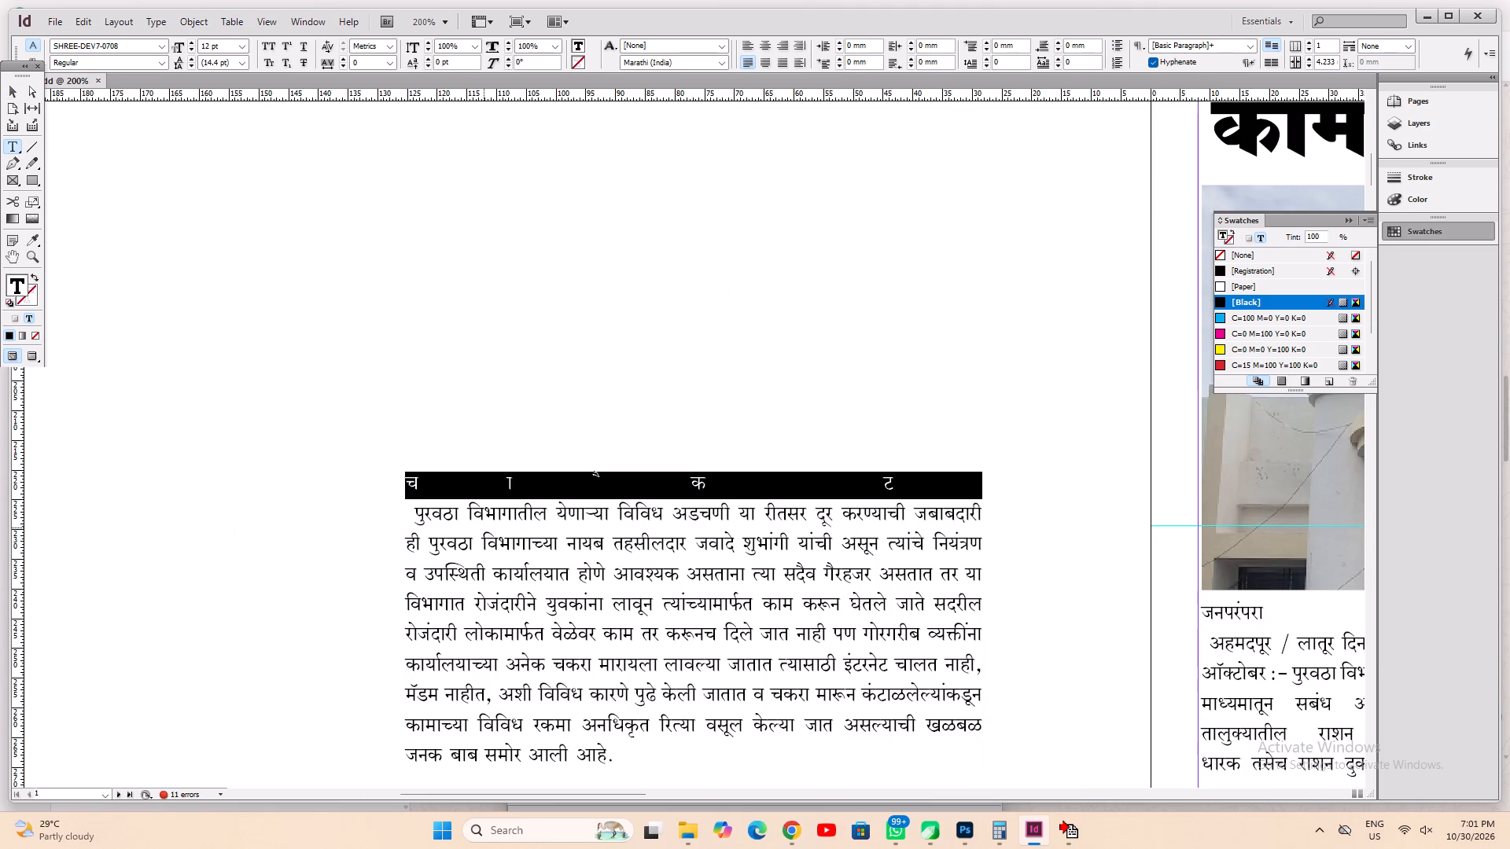
key("Menu")
key("Right")
key("Escape")
key("BackSpace")
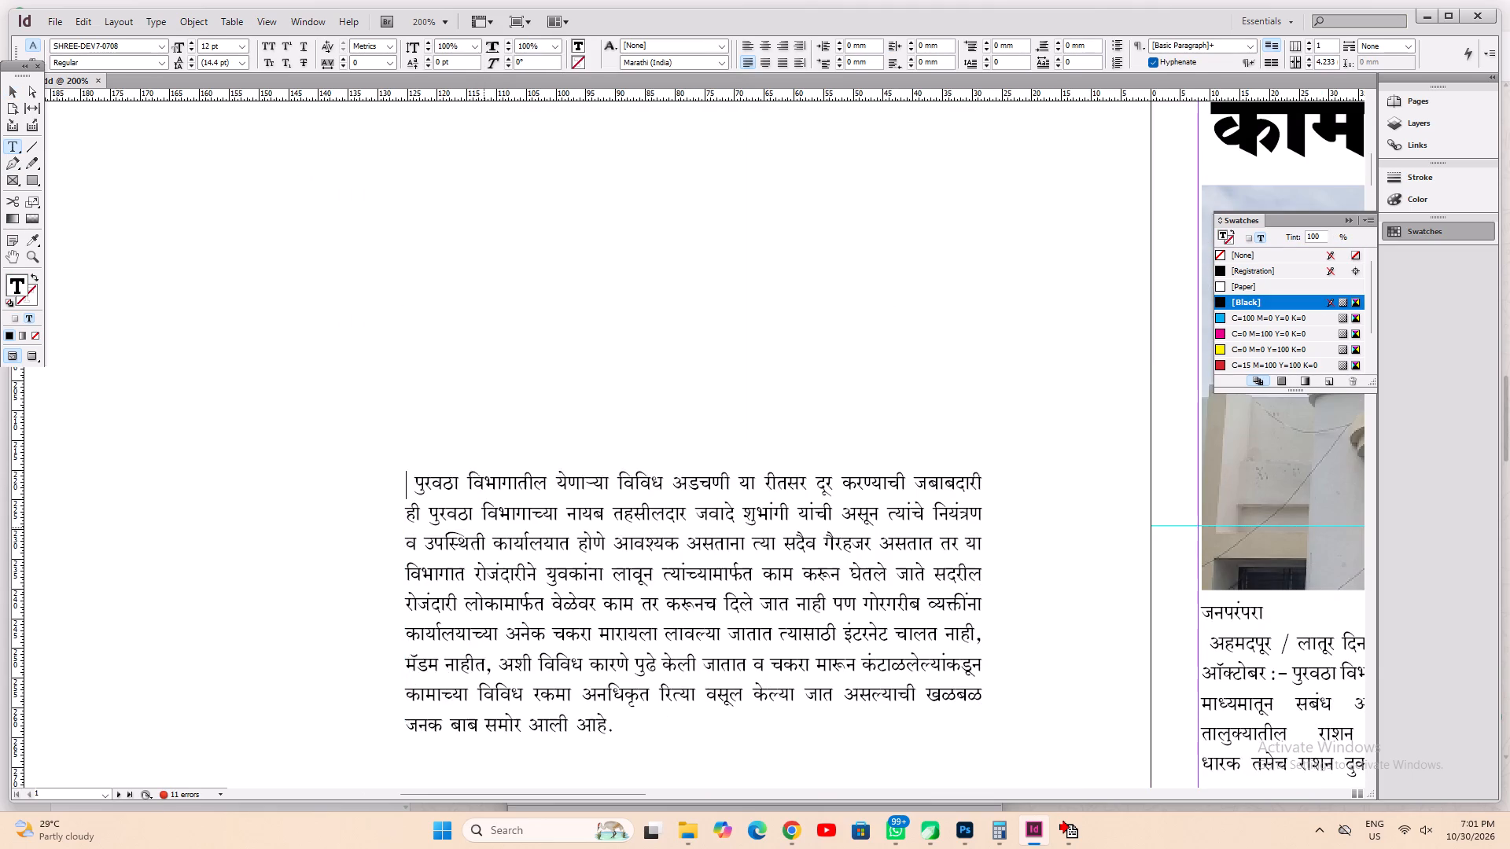
Replace the leading space before the paragraph's first word with the character य and save the document.
key("Right")
key("BackSpace")
key("BackSpace")
key("BackSpace")
key("BackSpace")
key("grave")
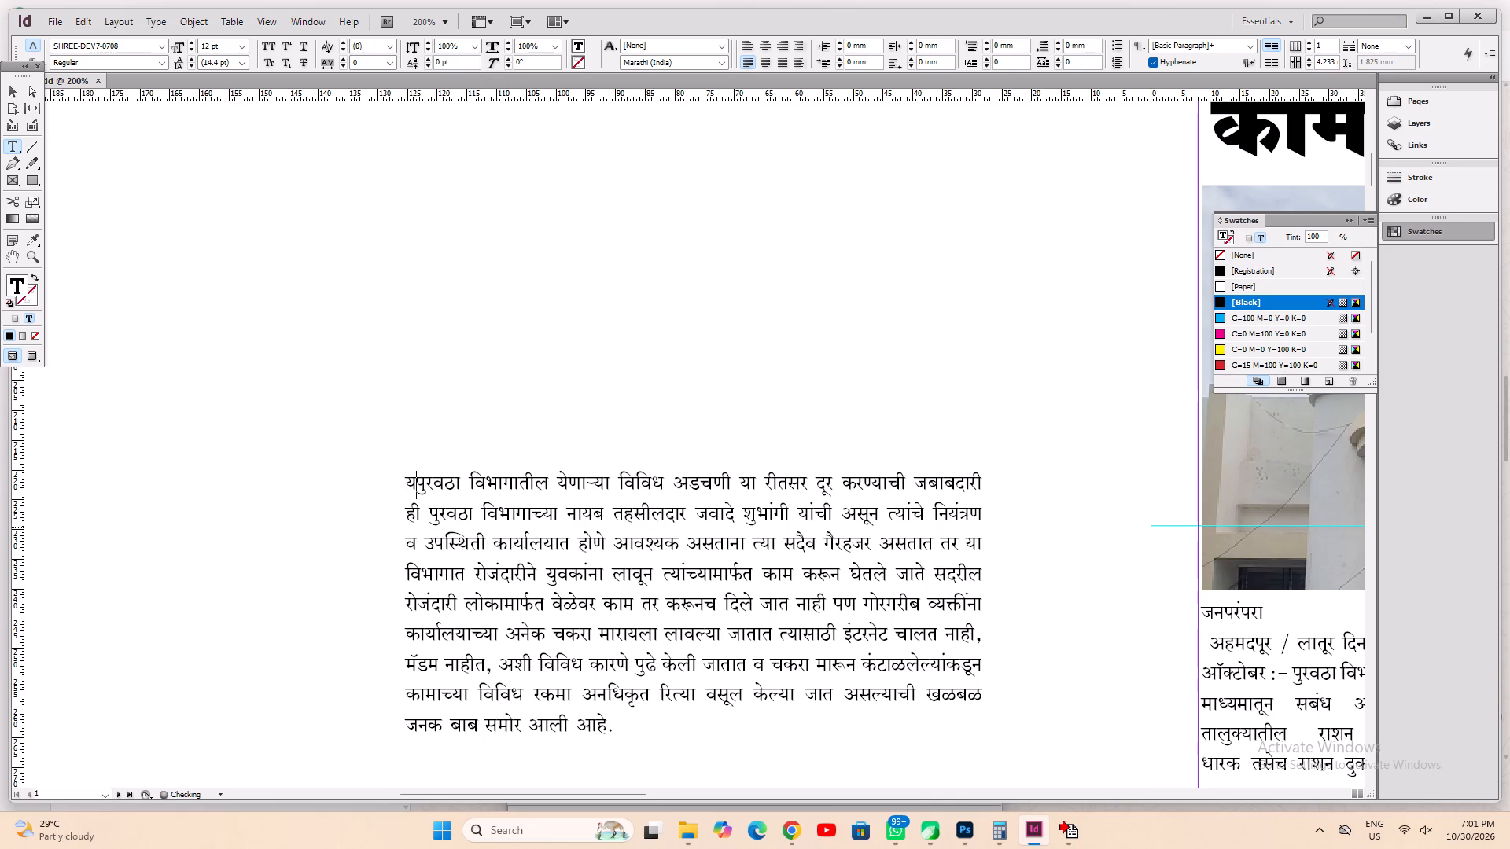
key("ctrl+a")
key("ctrl+0")
key("ctrl+s")
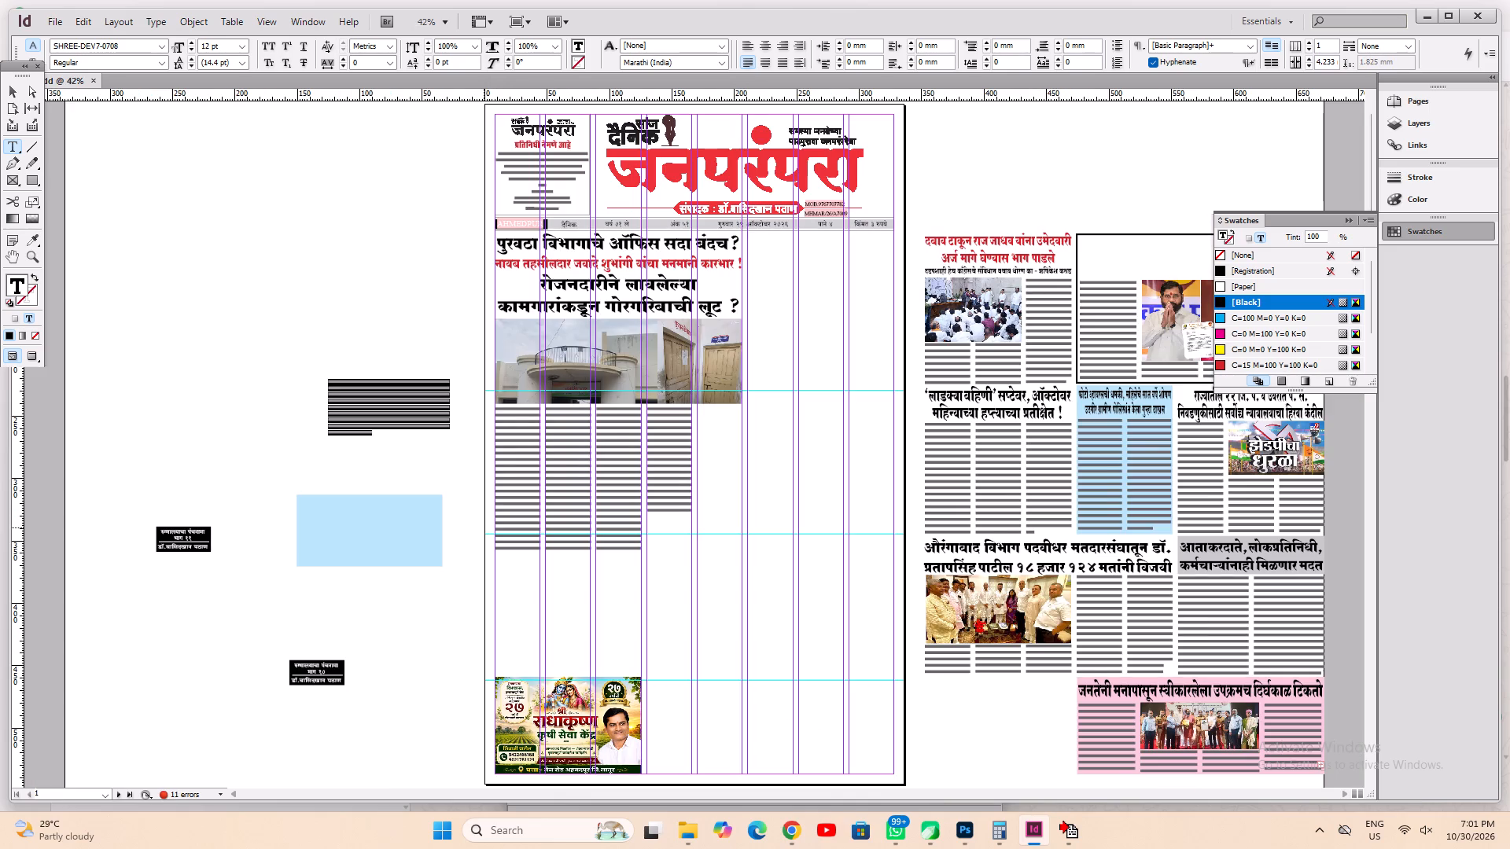
Fit the text frame to its content, move it onto the light-blue rectangle, and bring it to the front.
key("ctrl+alt+c")
key("ctrl+2")
left_click_drag(749, 650, 643, 404, "alt")
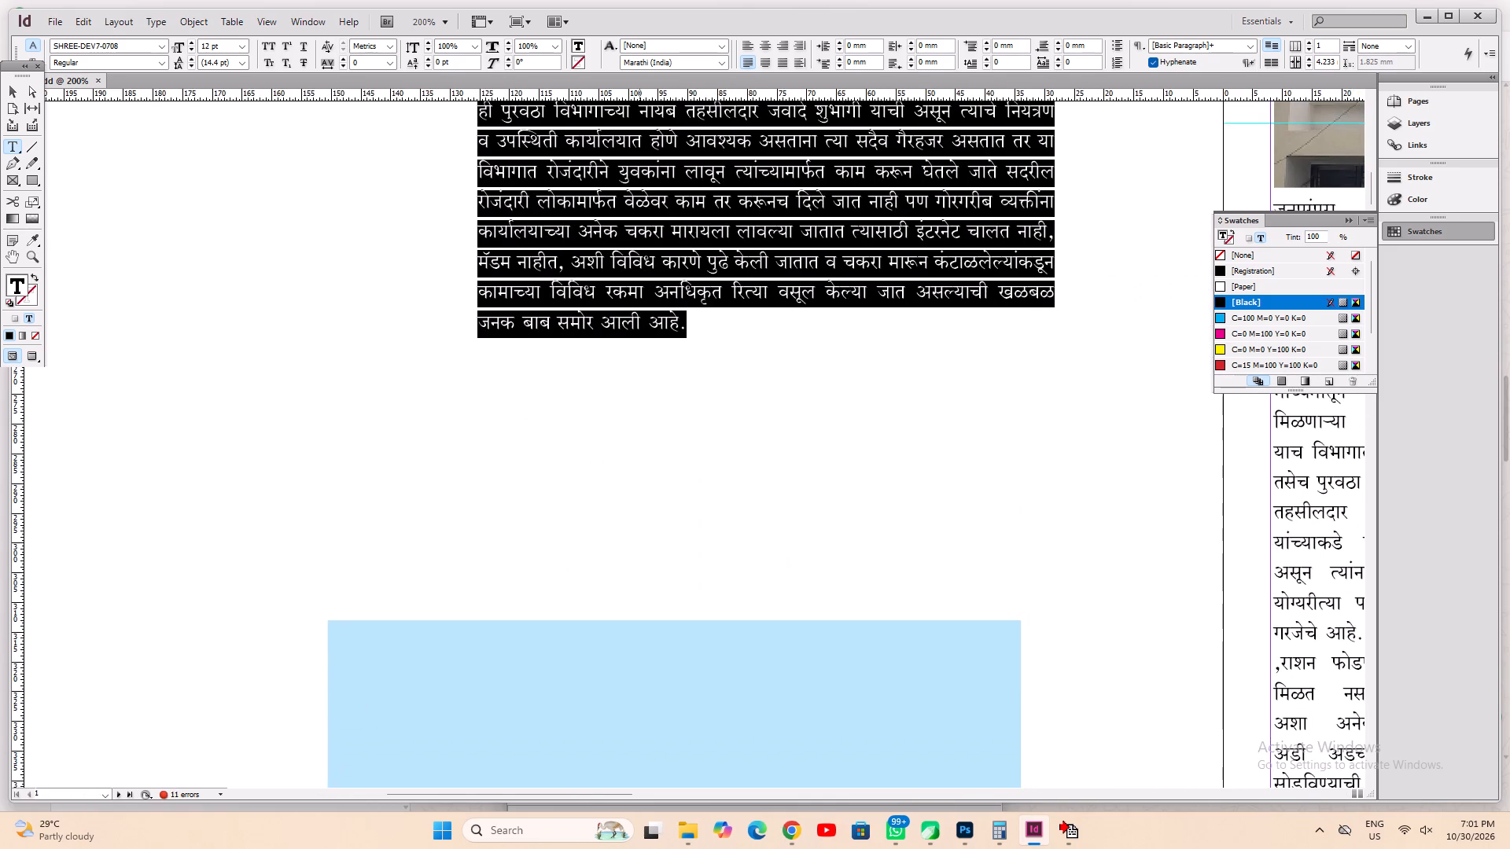
left_click(16, 84)
left_click_drag(669, 221, 569, 713)
left_click_drag(567, 722, 551, 756)
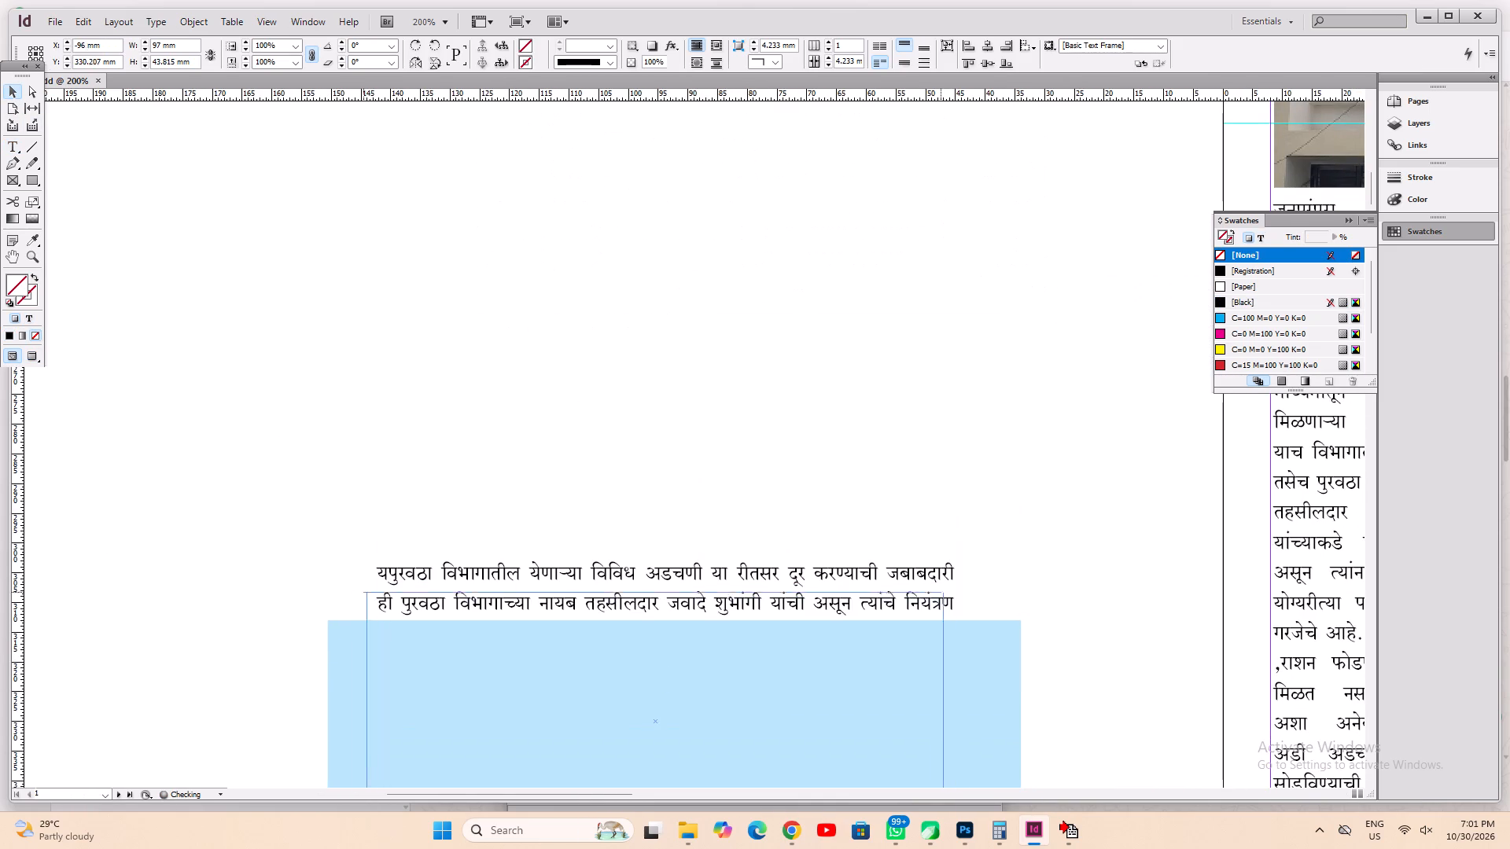
left_click_drag(551, 756, 529, 684)
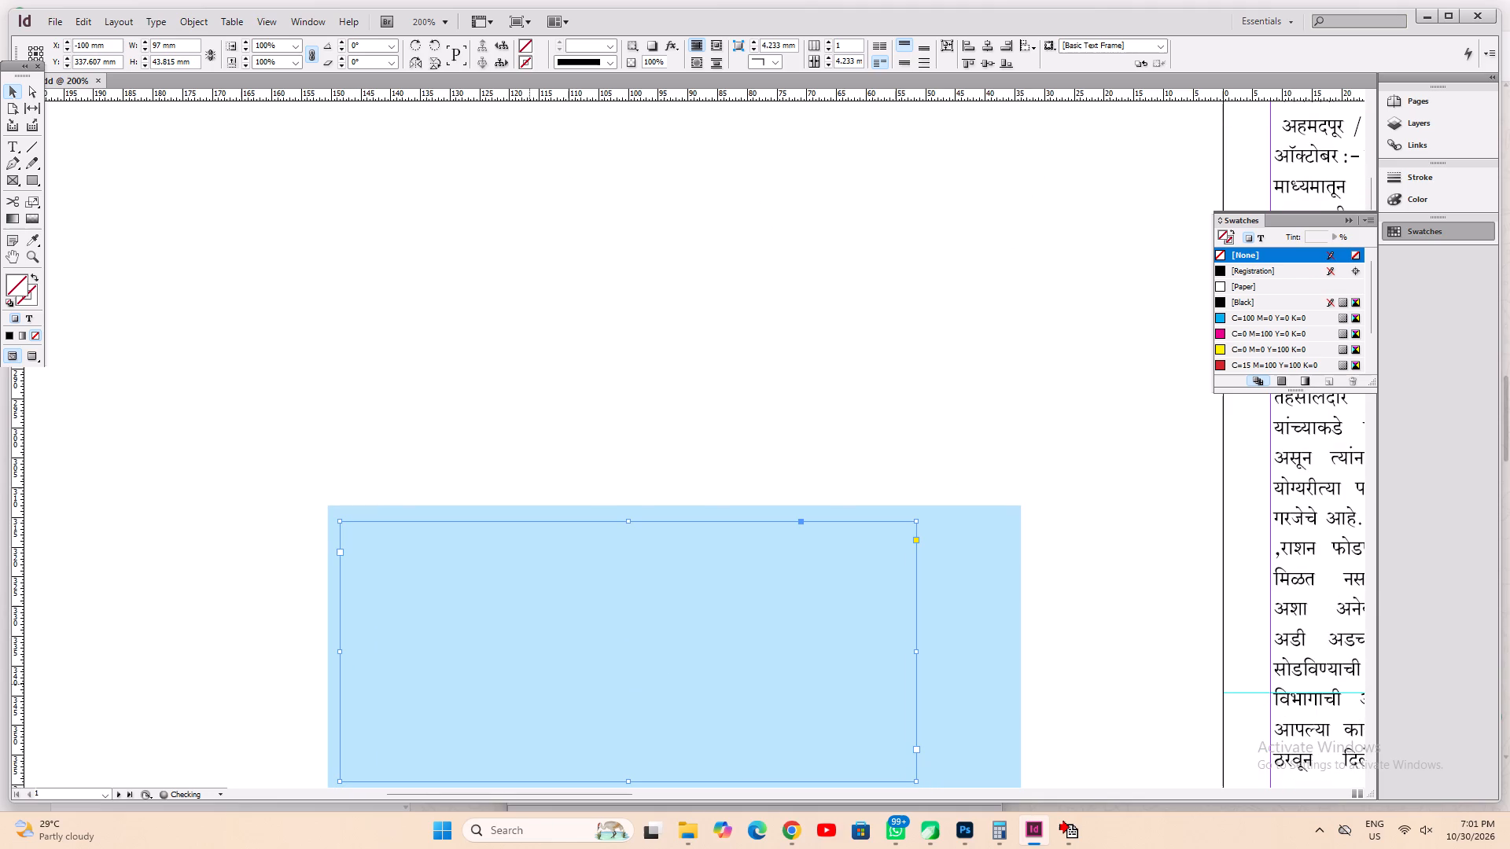
key("ctrl+shift+bracketright")
scroll(568, 674, "down", 3)
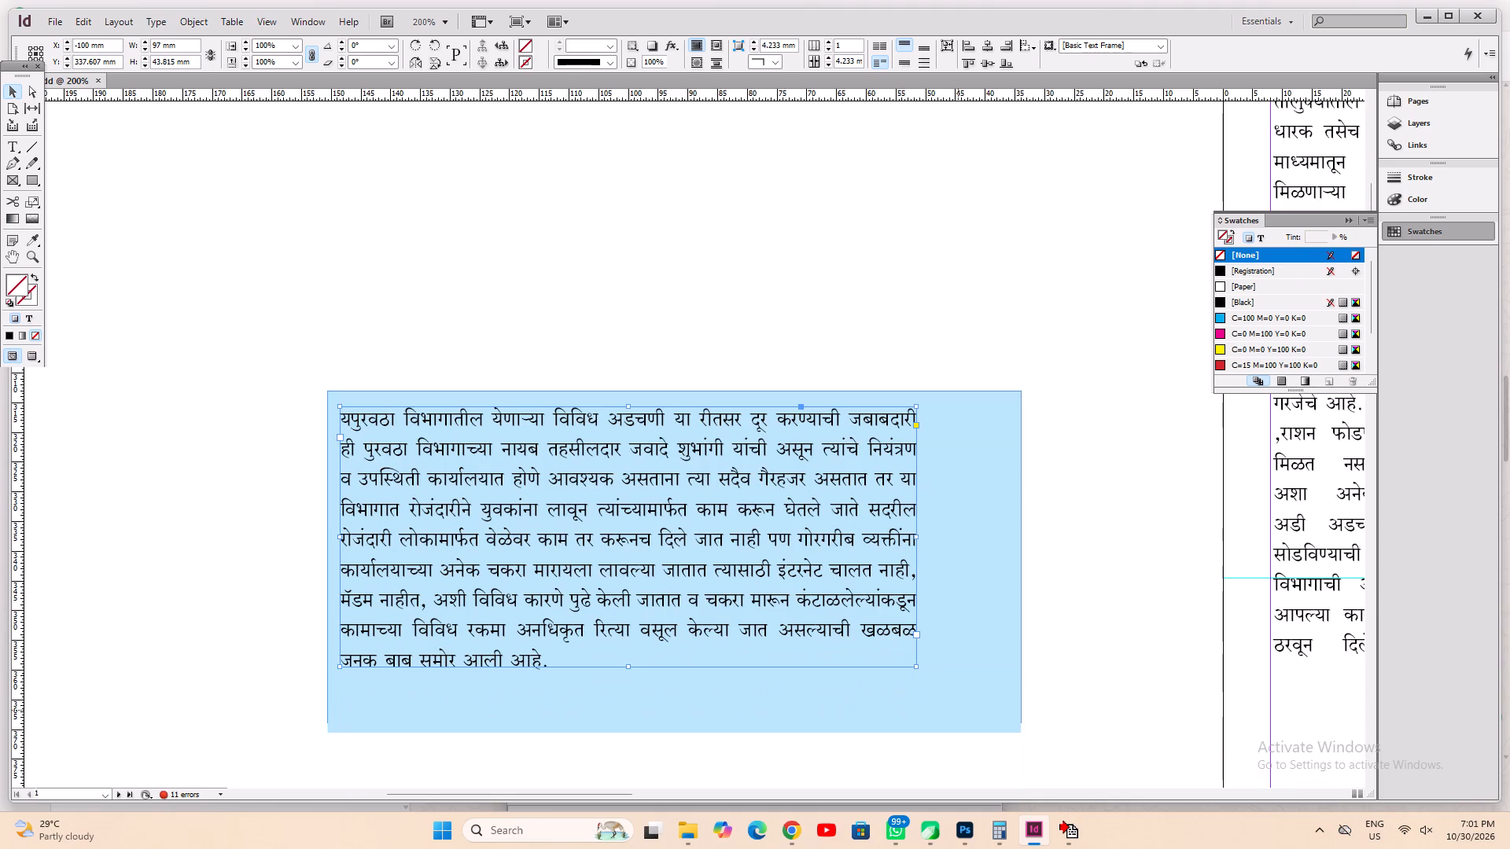
Widen the text frame to about 111.5 mm inside the blue box and enlarge its text to 14 pt, refitting the frame.
left_click_drag(918, 670, 1003, 700)
left_click(742, 697)
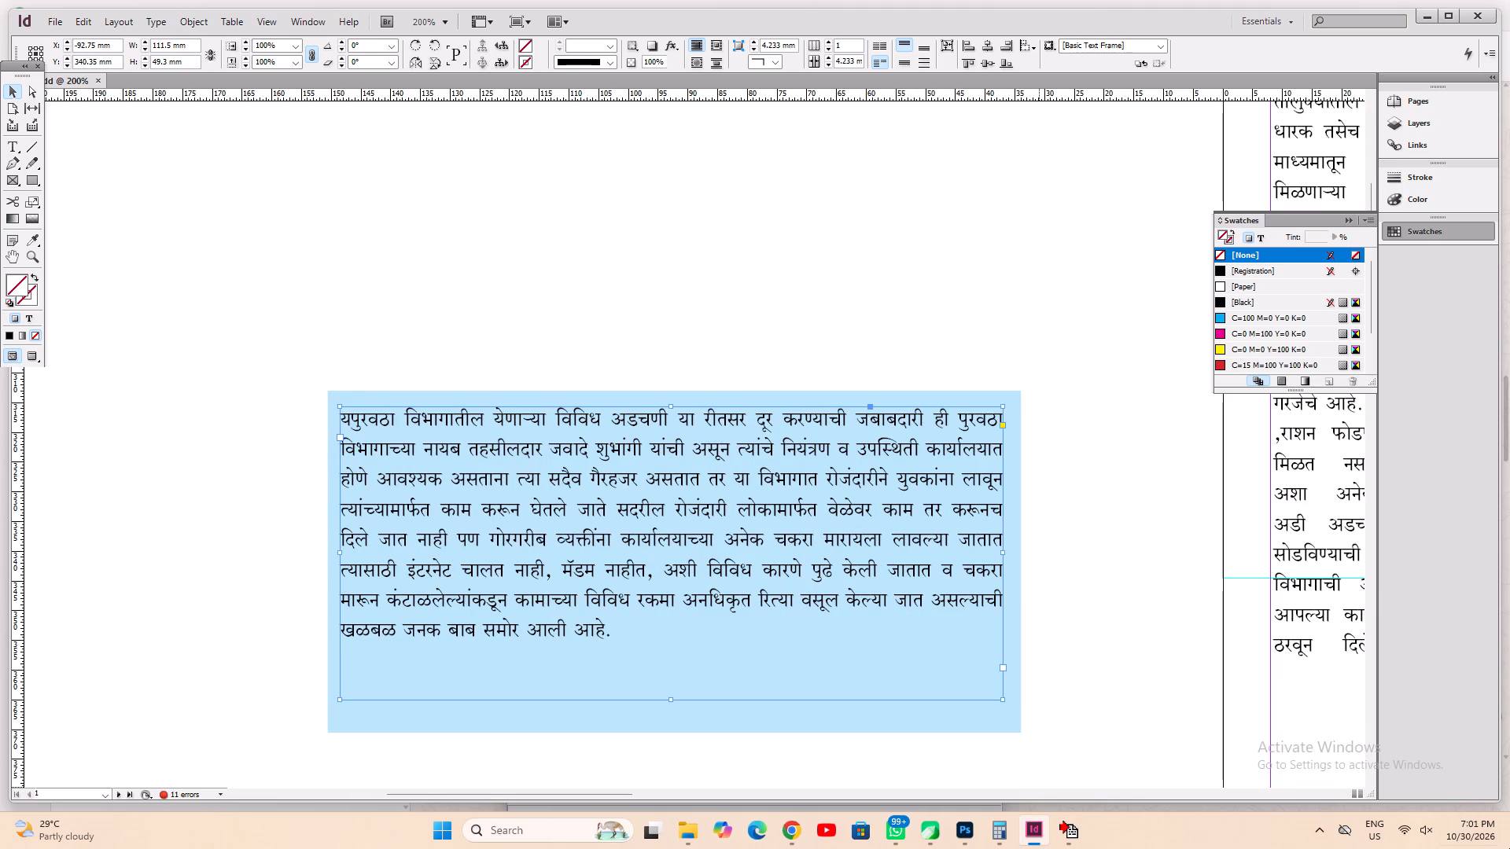
key("ctrl+shift+period")
key("ctrl+alt+c")
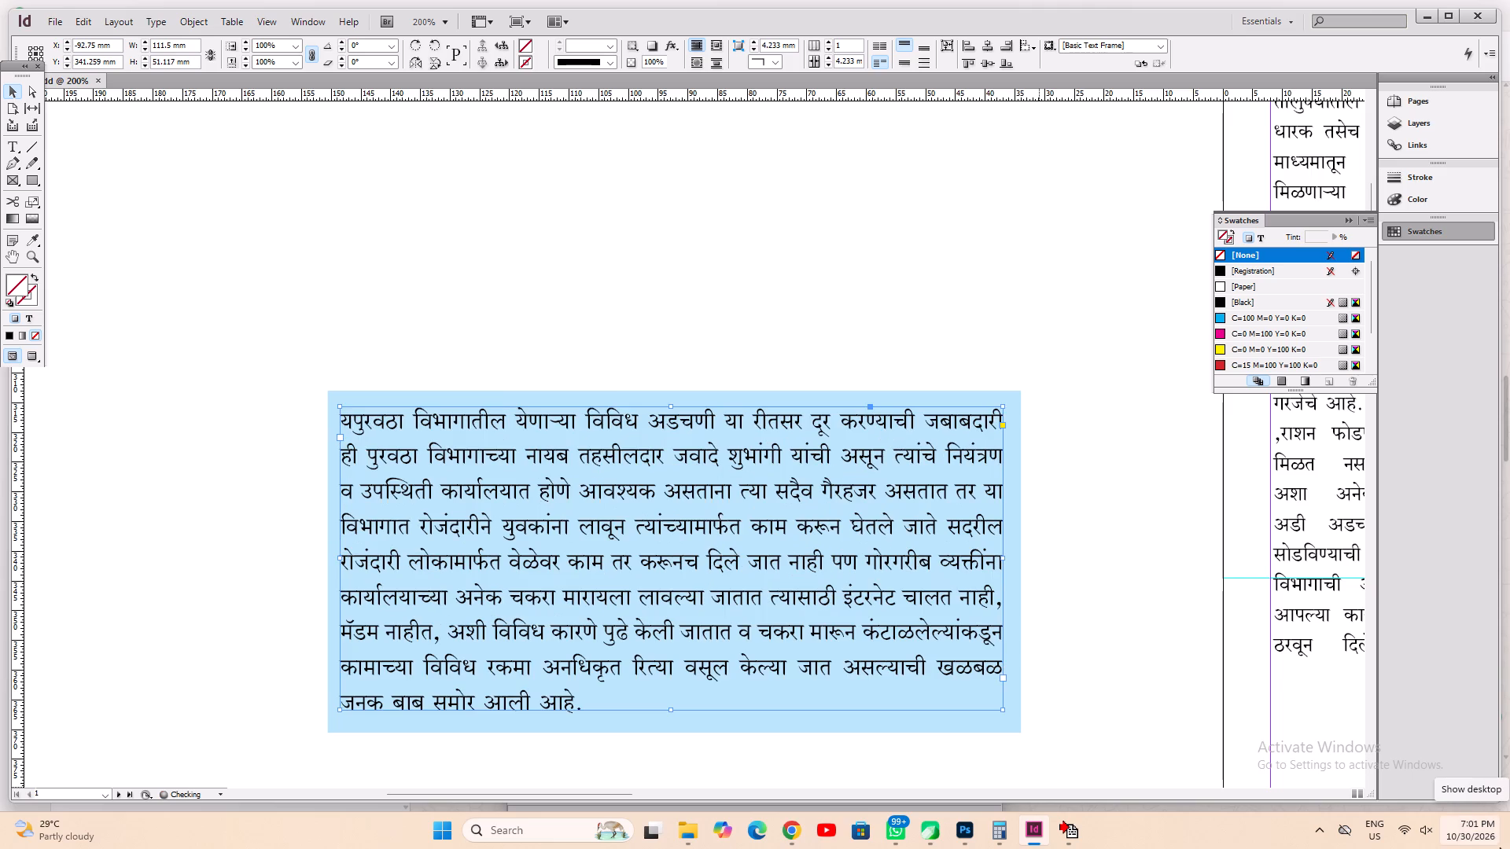
left_click(382, 649)
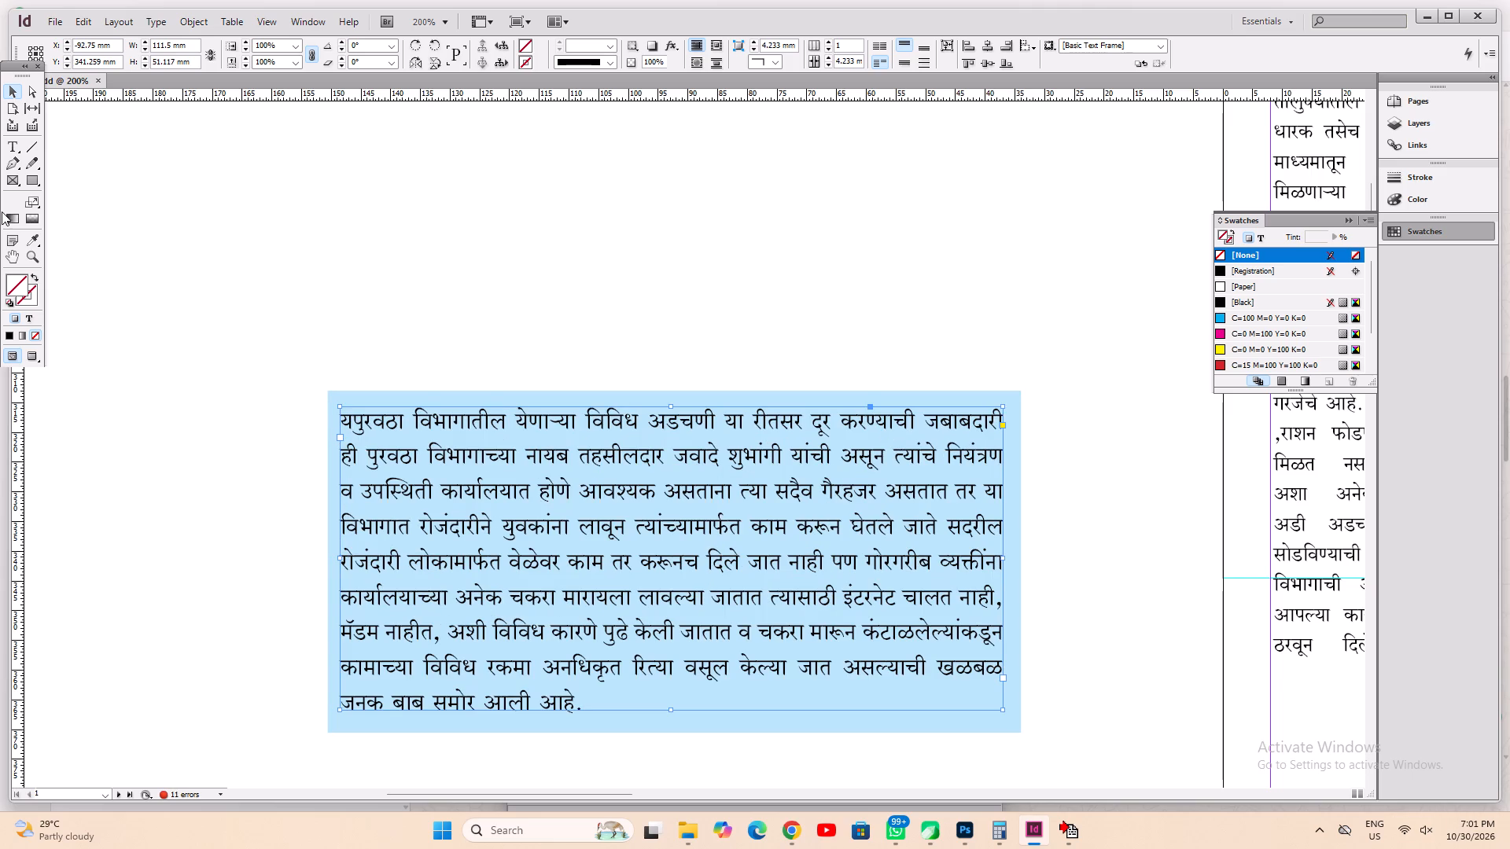
Replace the stray य at the start of the boxed paragraph with a tab indent and save the document.
left_click(12, 150)
left_click(365, 419)
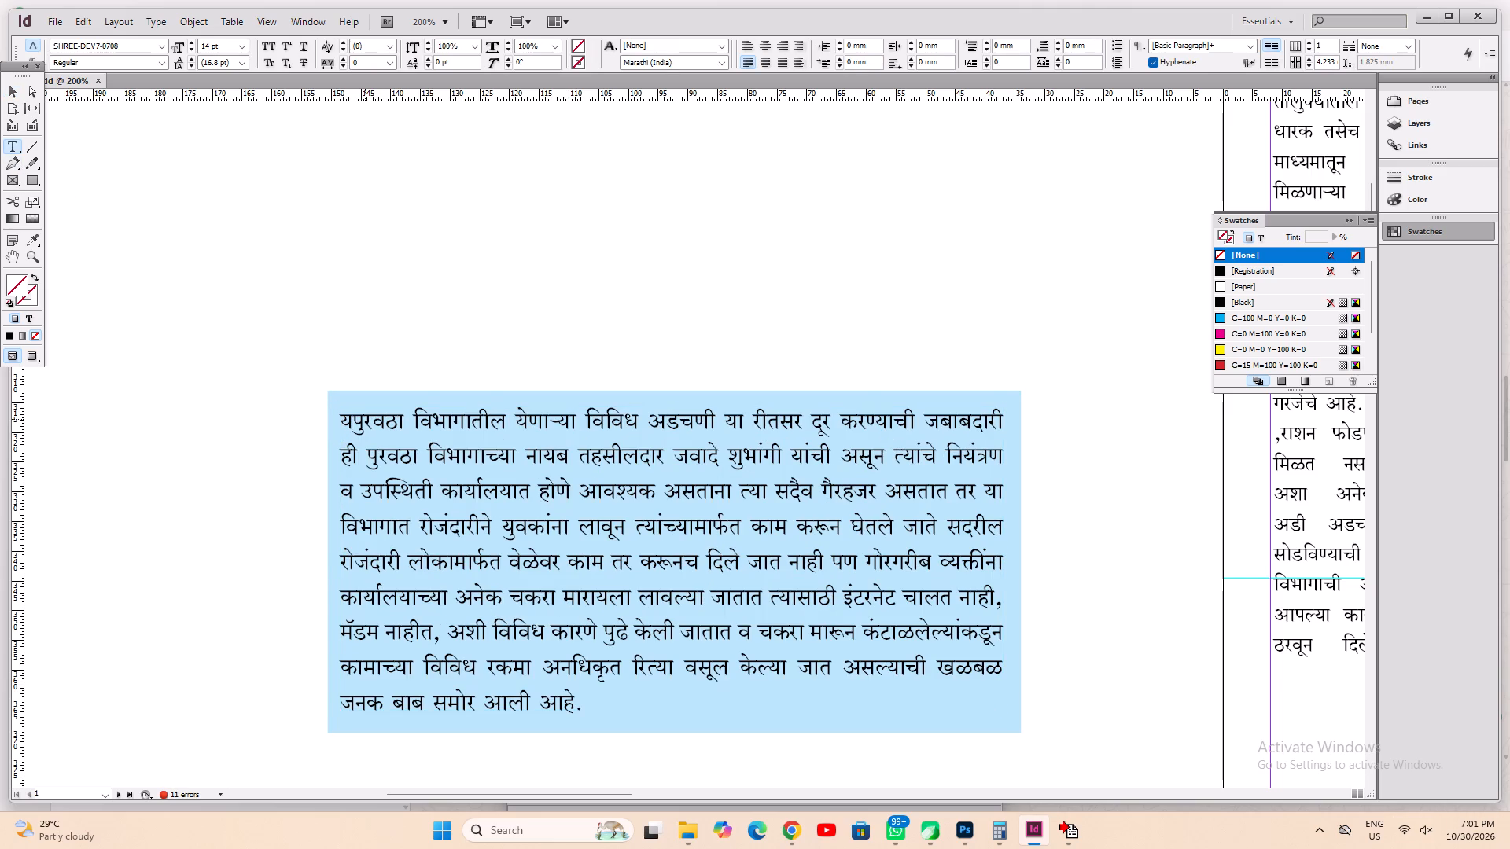
key("Left")
key("Left")
key("BackSpace")
key("Tab")
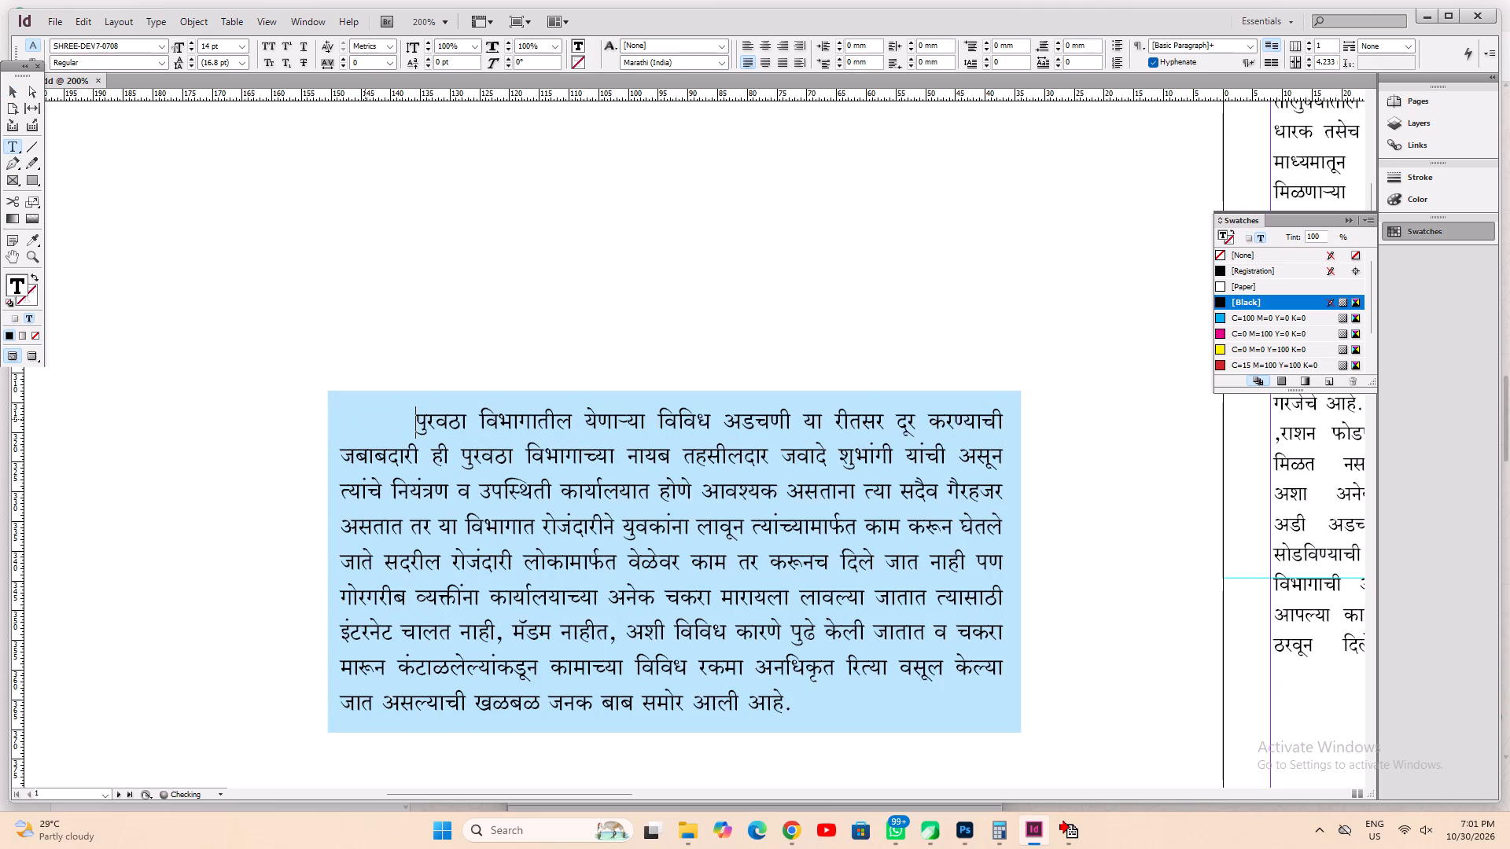
key("ctrl+s")
key("ctrl+0")
key("ctrl+s")
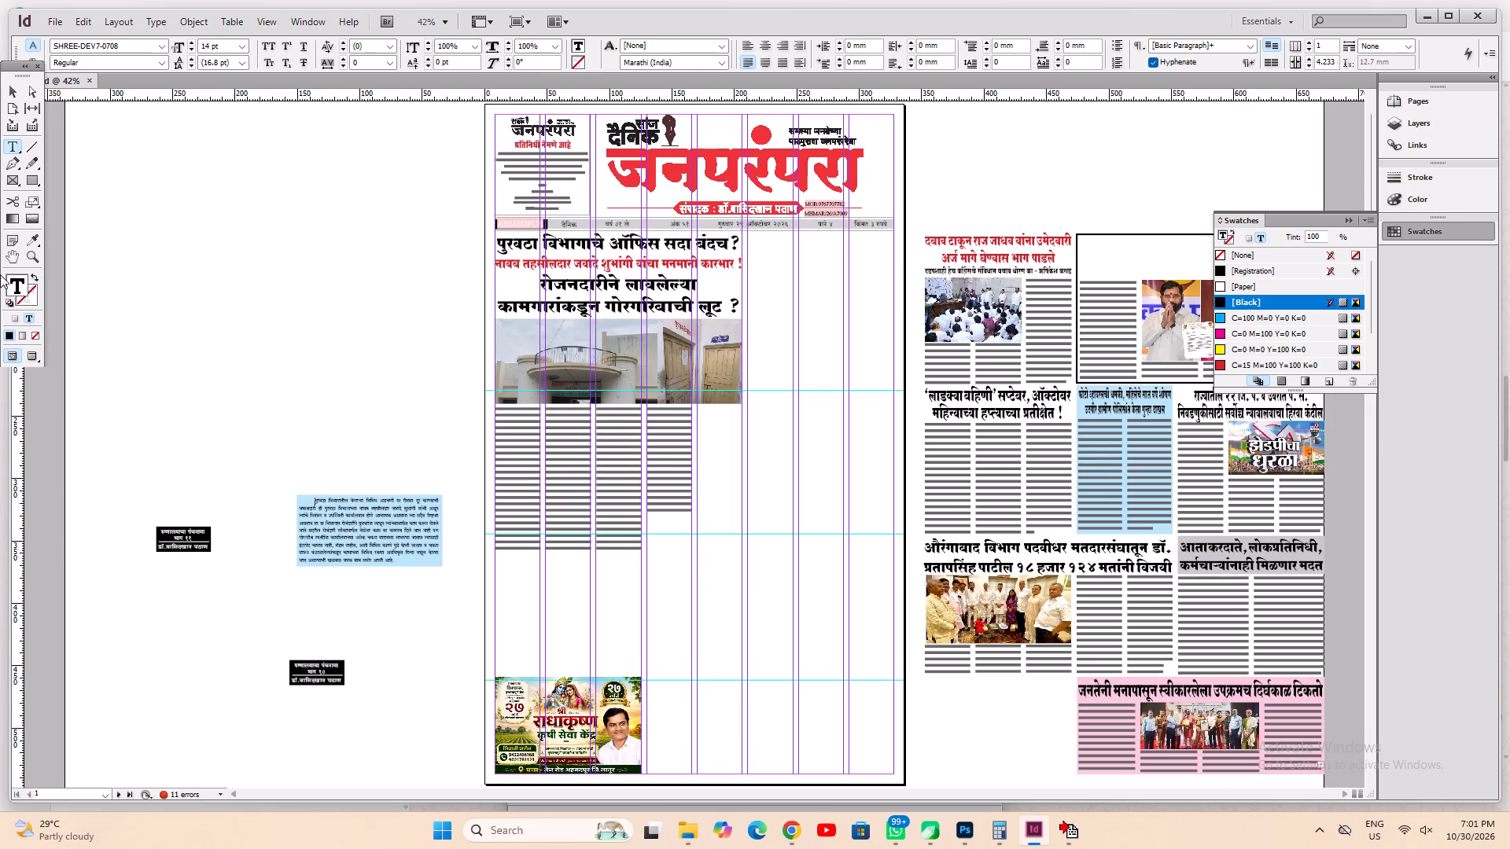
Group the boxed paragraph with its light-blue rectangle and set text wrap around the group's bounding box.
left_click(8, 92)
left_click_drag(377, 331, 400, 608)
key("ctrl+g")
key("ctrl+alt+w")
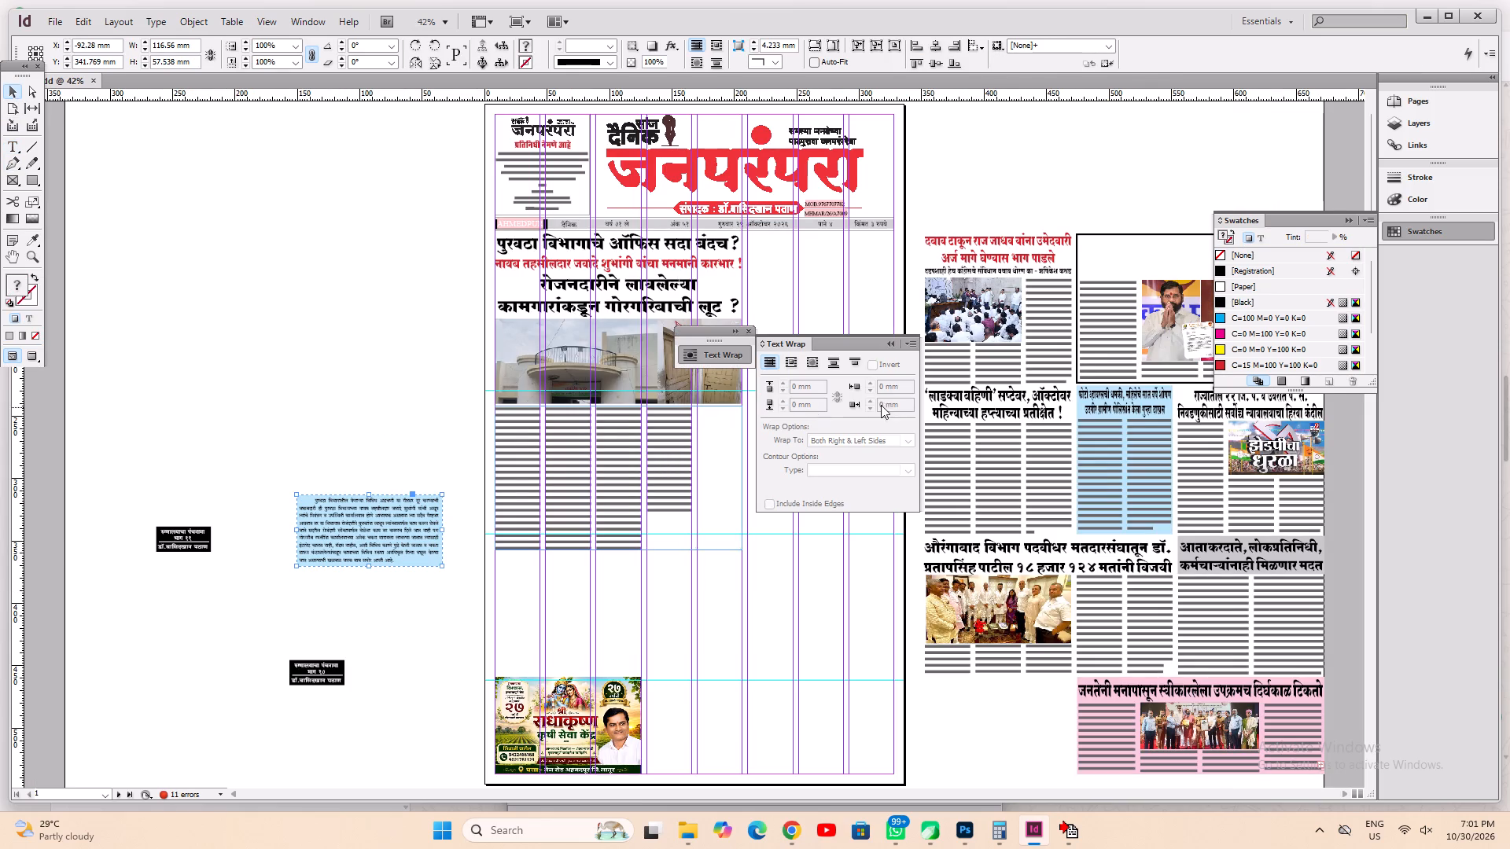
left_click(794, 364)
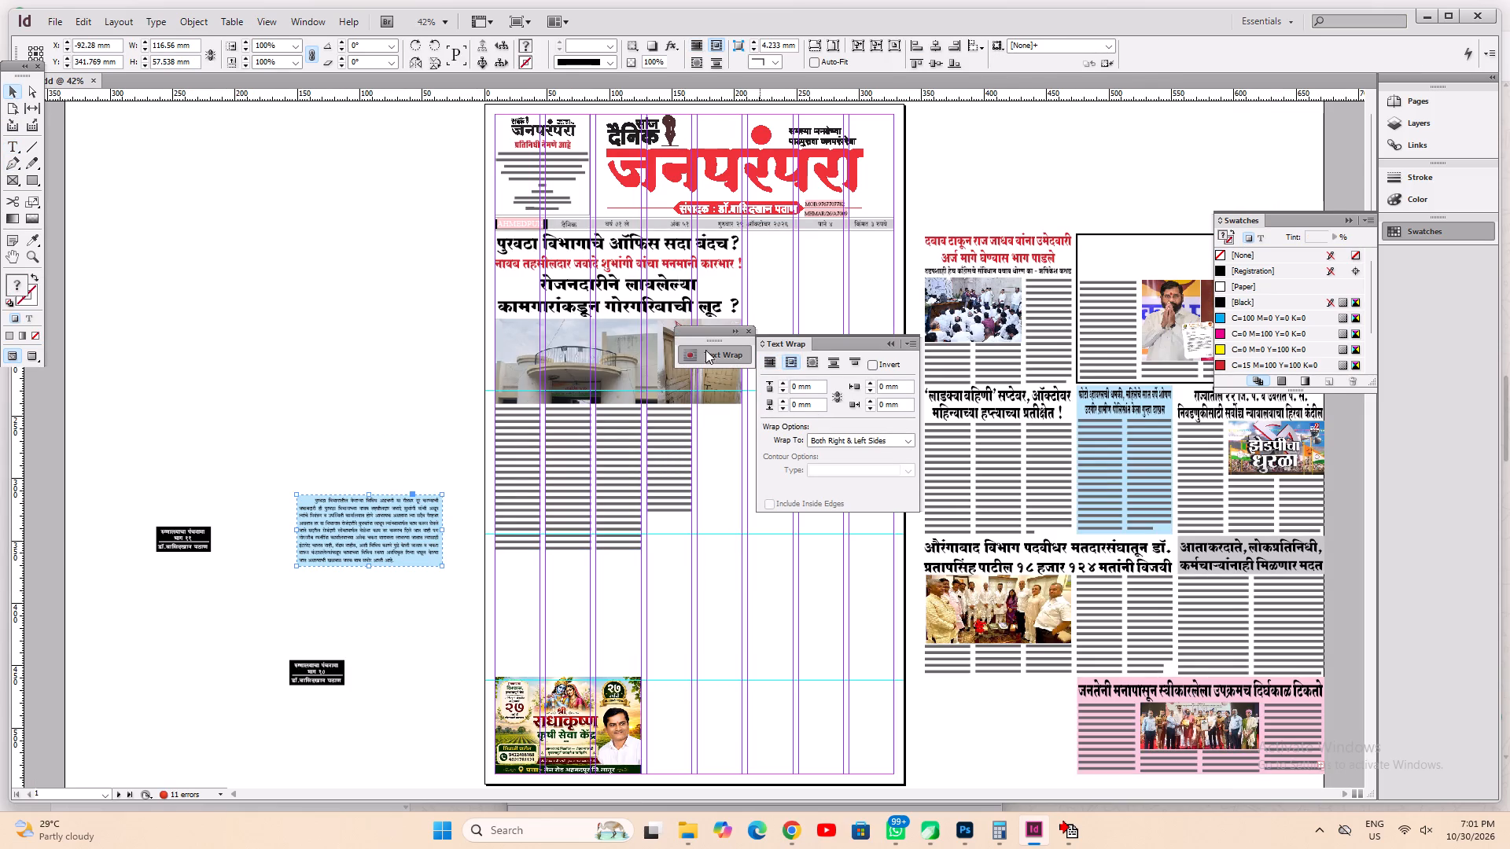
left_click(751, 330)
Move the grouped blue box onto the page, directly beneath the photos and across the article's last three columns.
left_click_drag(388, 553, 680, 471)
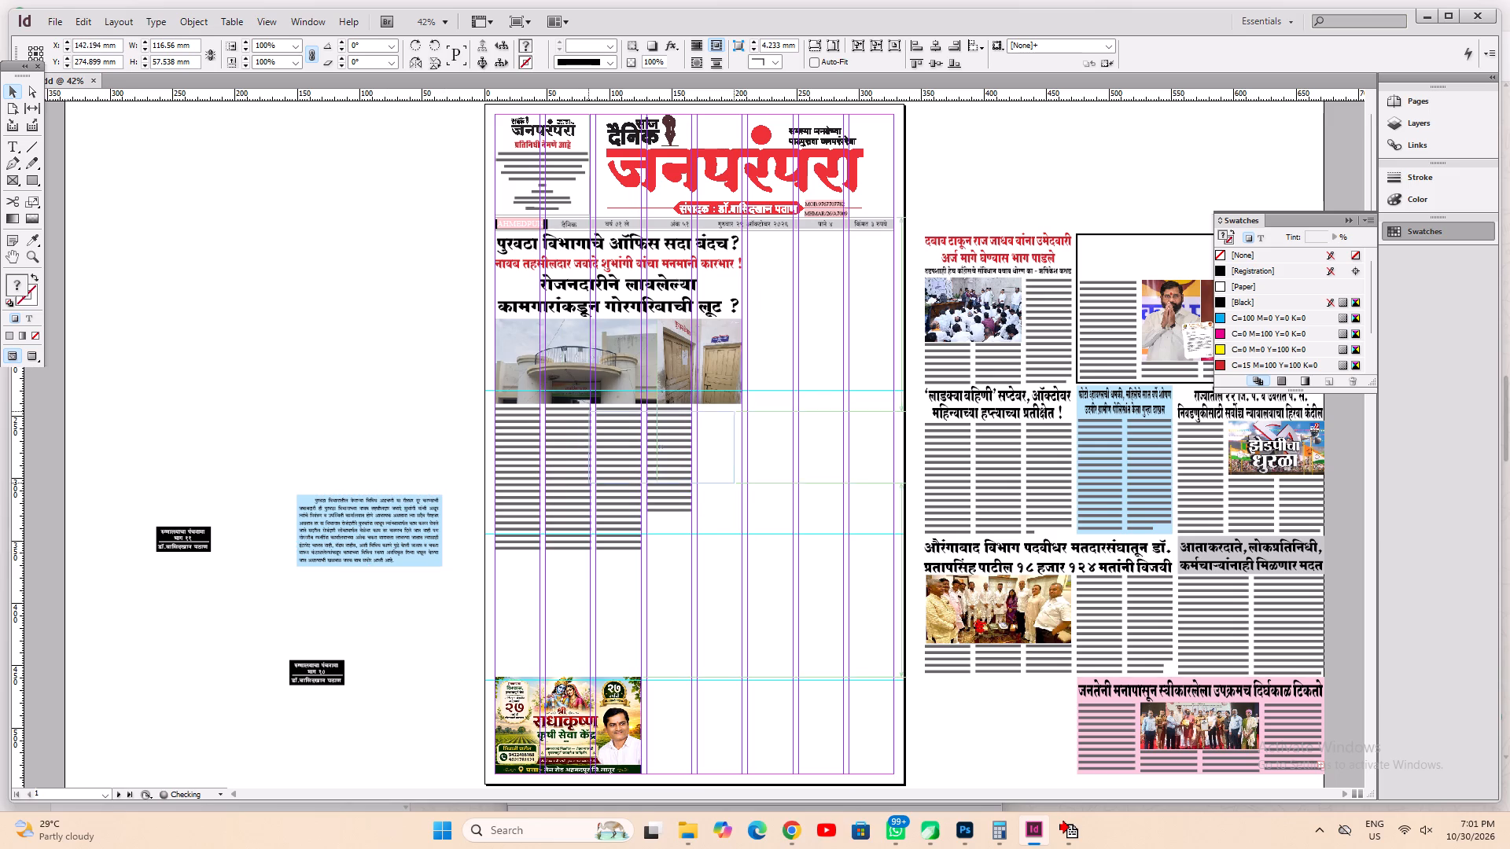
left_click_drag(680, 471, 688, 469)
key("ctrl+2")
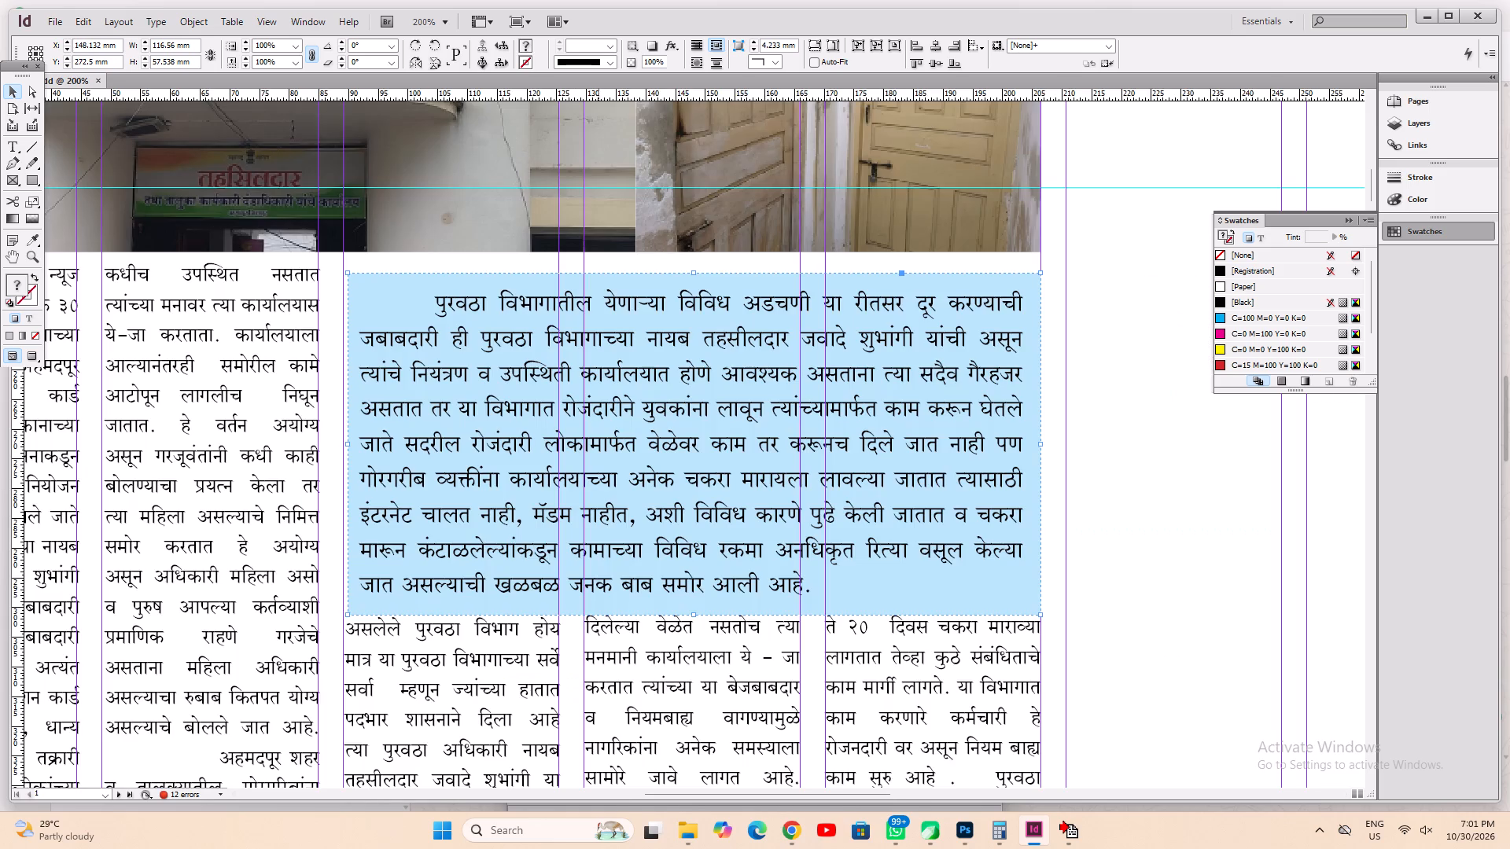
left_click_drag(551, 503, 546, 492)
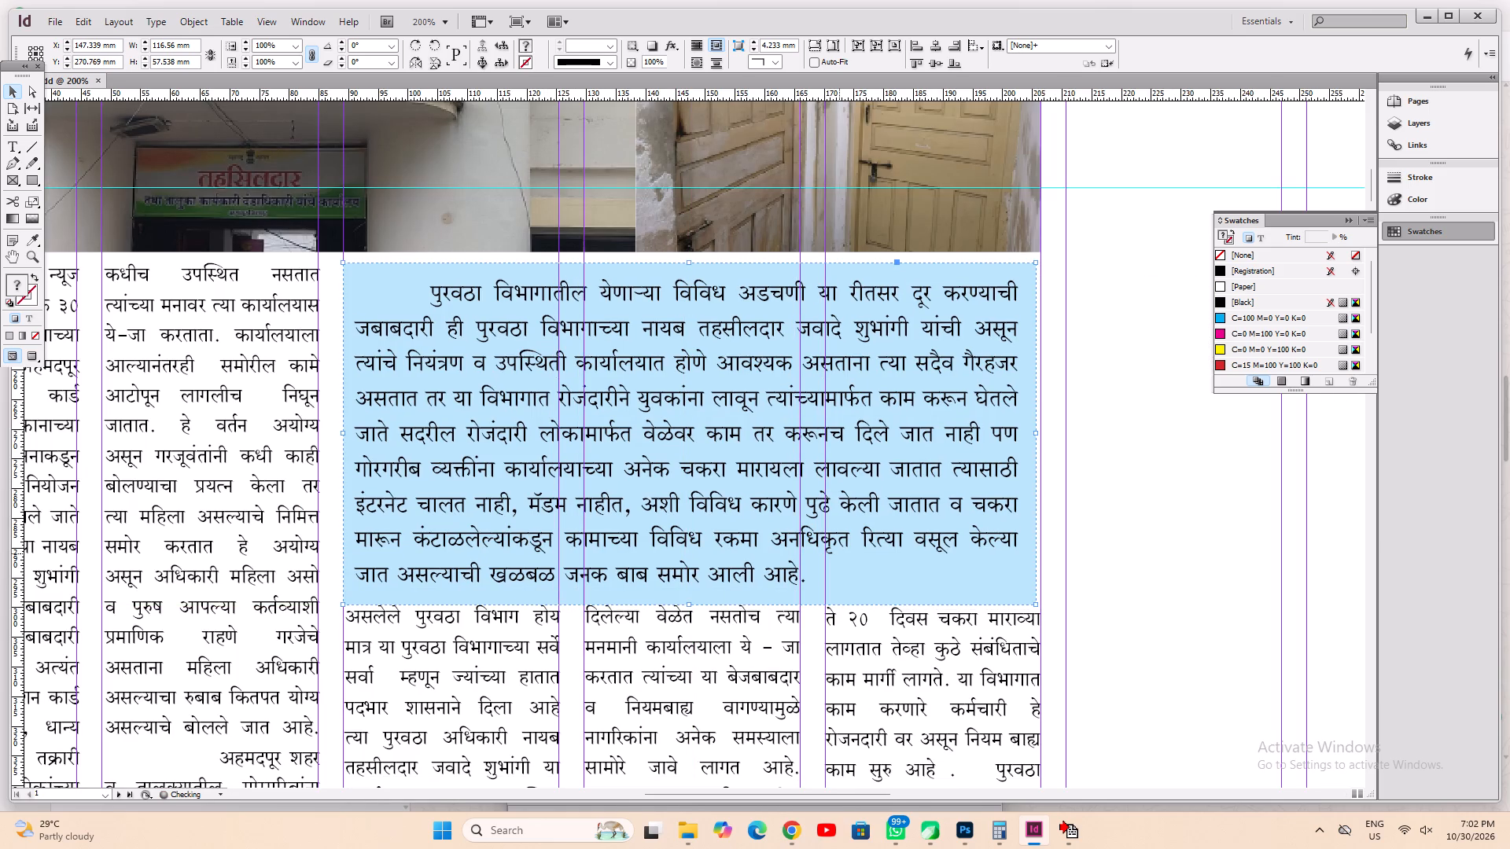
Resize the blue box group to about 117.4 mm wide and 55.8 mm high, nudge it up, and save.
left_click(1037, 435, "ctrl")
key("Up")
key("Up")
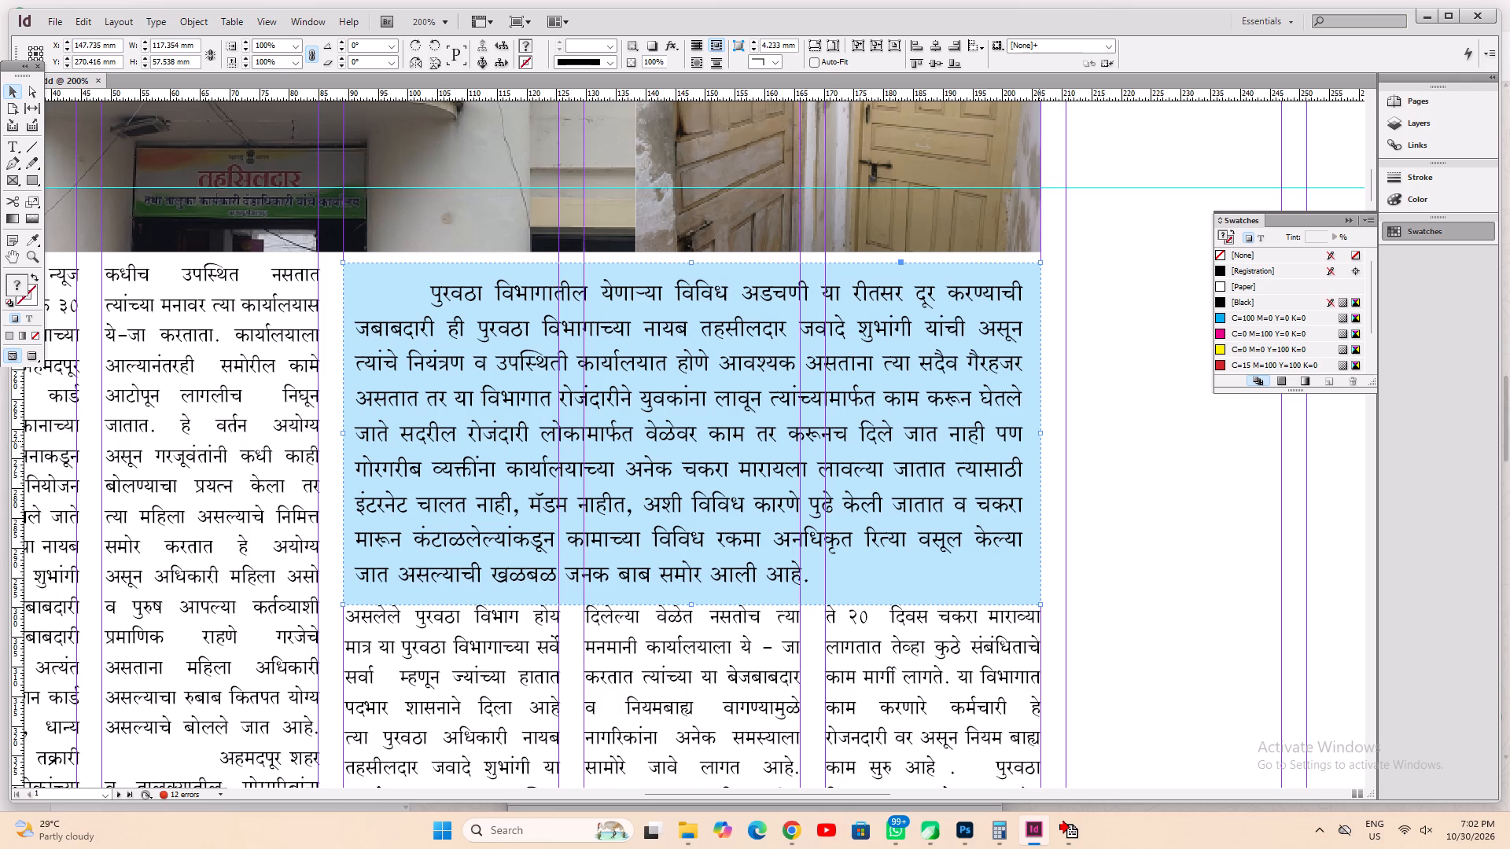
key("Down")
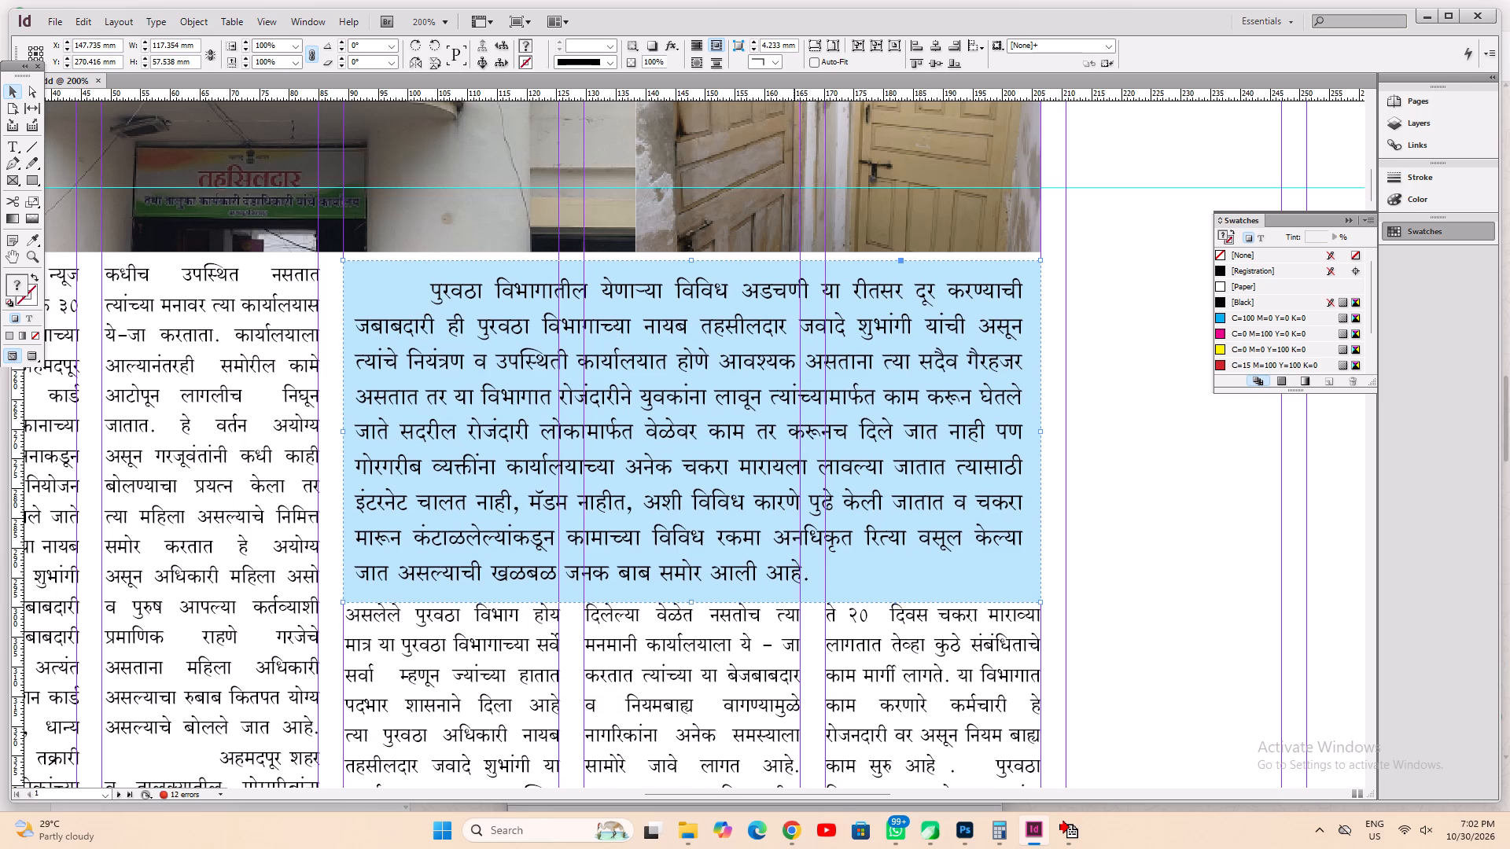
left_click_drag(692, 604, 691, 592, "ctrl")
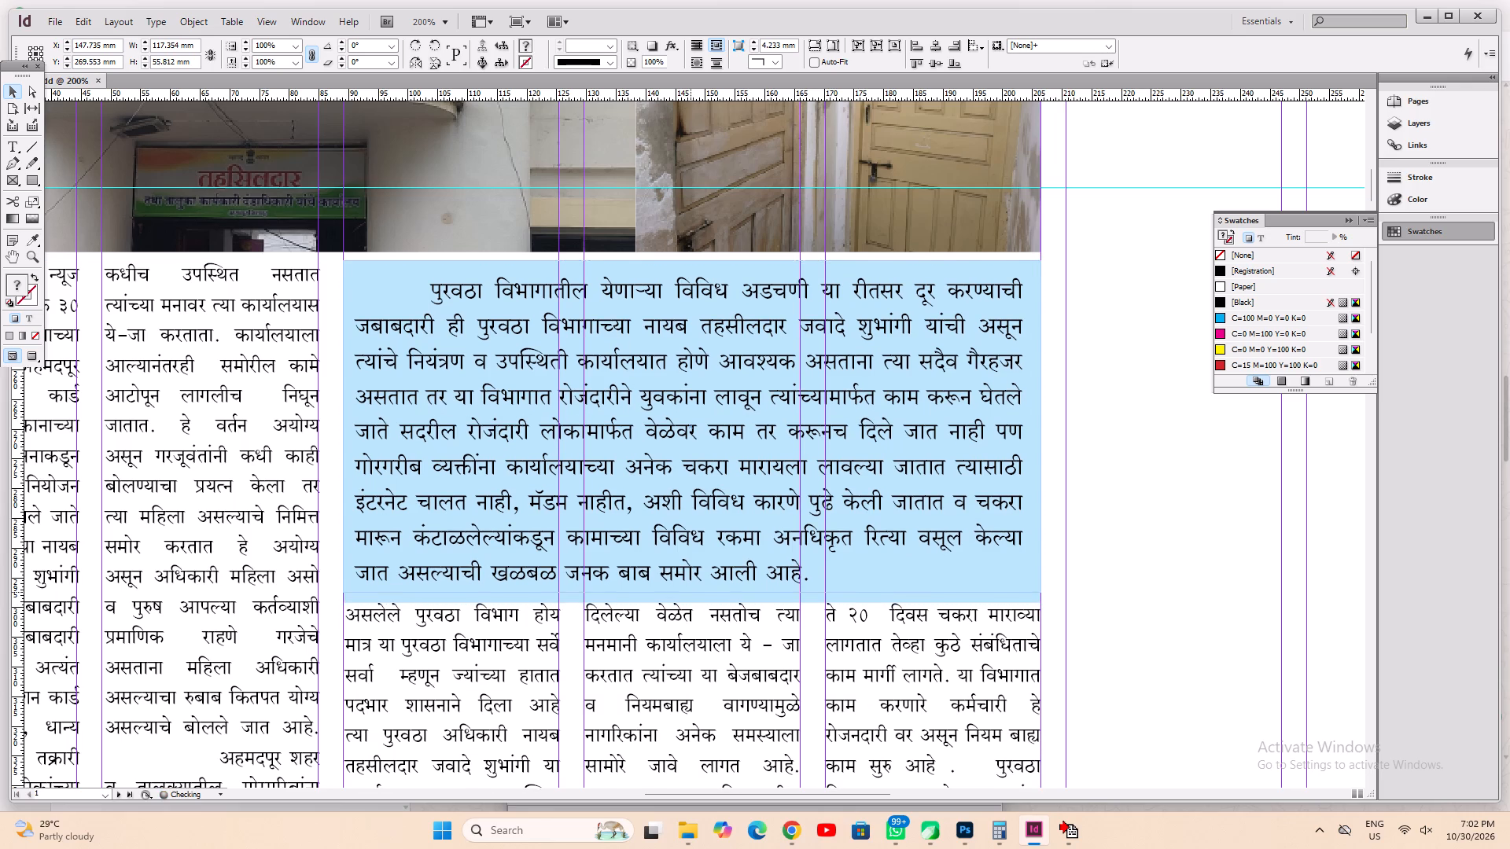
key("ctrl+s")
key("ctrl+0")
key("ctrl+a")
key("ctrl+s")
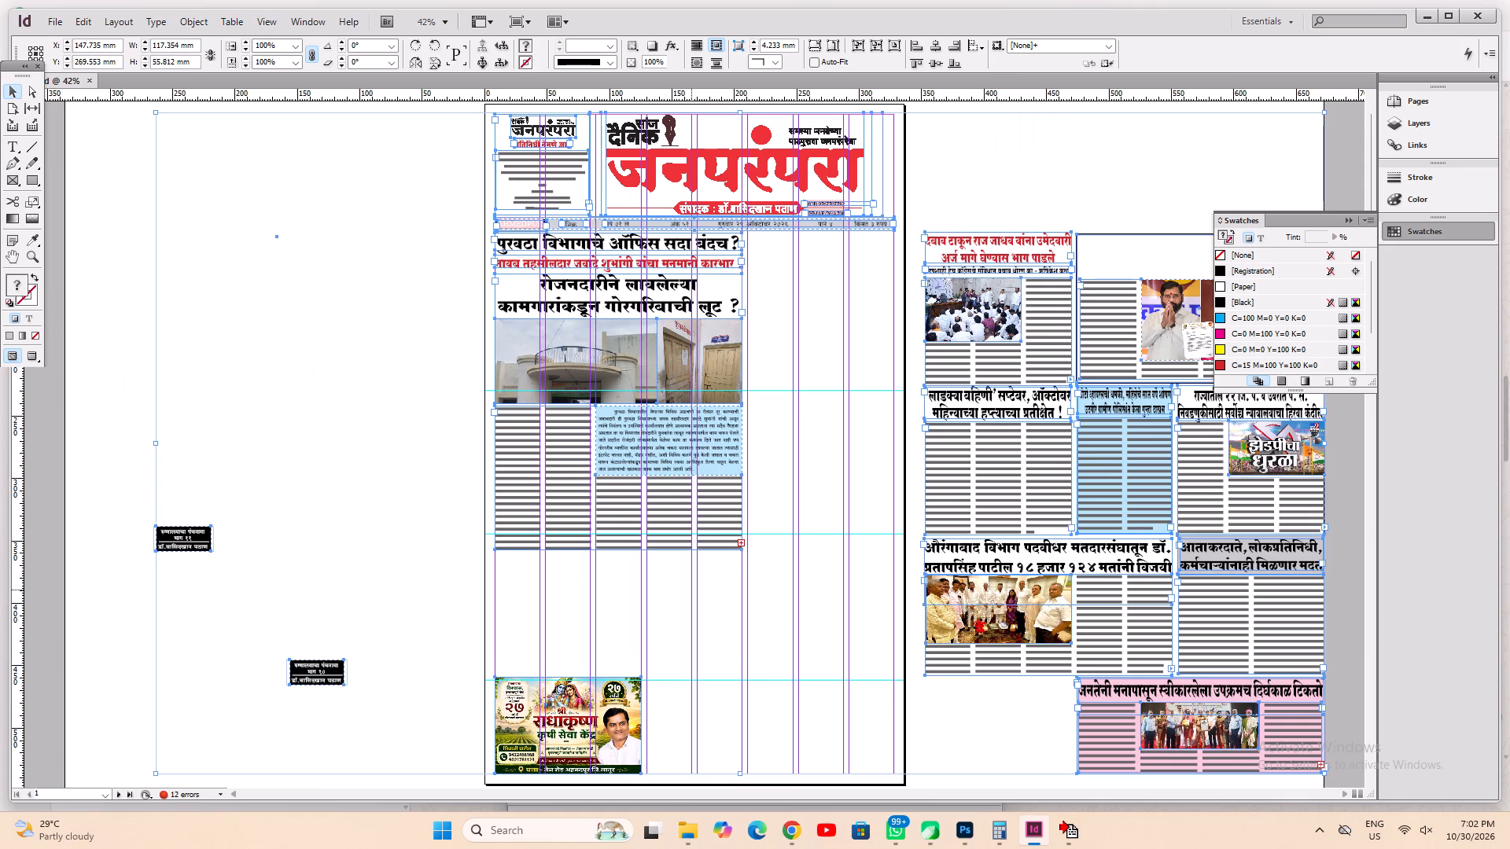
Shorten the five-column article text frame up to the horizontal guide near its bottom edge and save the document.
left_click(650, 597)
left_click(568, 527)
left_click_drag(621, 552, 617, 535)
left_click(607, 585)
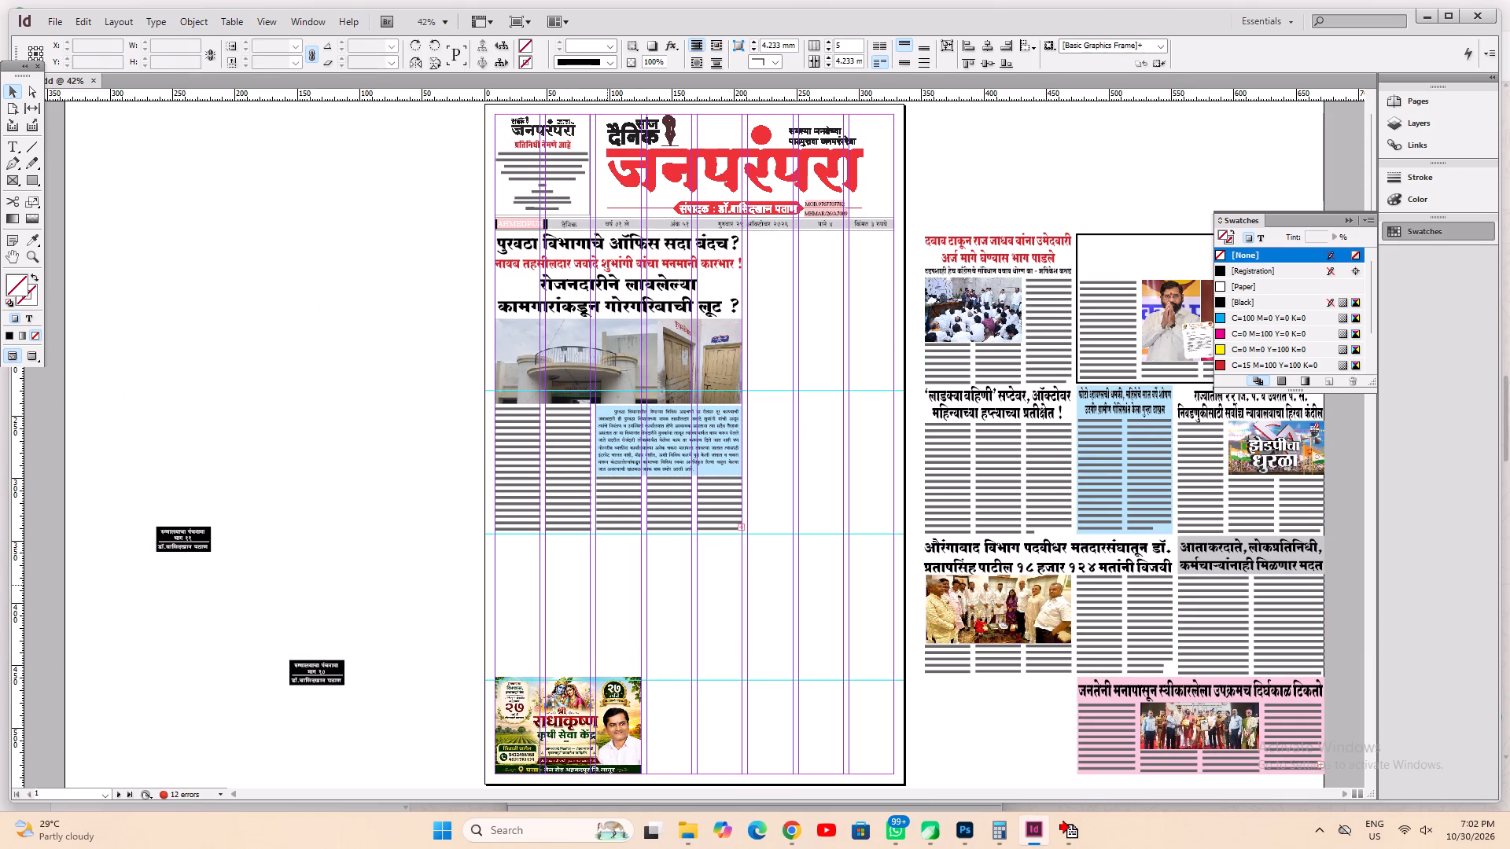
key("ctrl+a")
key("ctrl+s")
left_click(607, 585)
key("ctrl+a")
key("ctrl+s")
double_click(607, 585)
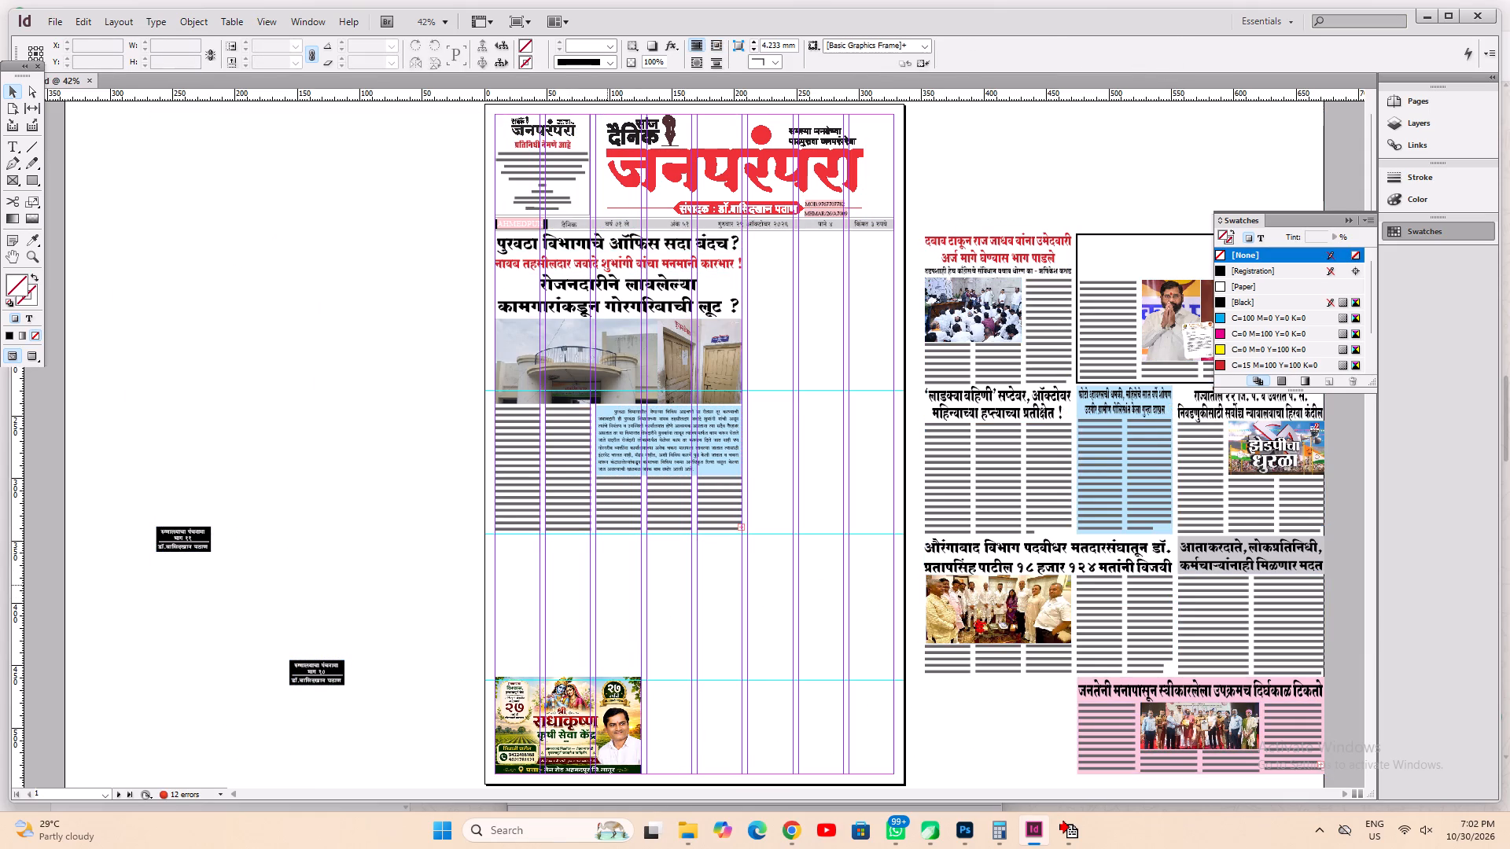
key("ctrl+a")
key("ctrl+s")
left_click(607, 585)
Select the two-line black headline frame directly above the photos for editing.
left_click(598, 300)
key("ctrl+2")
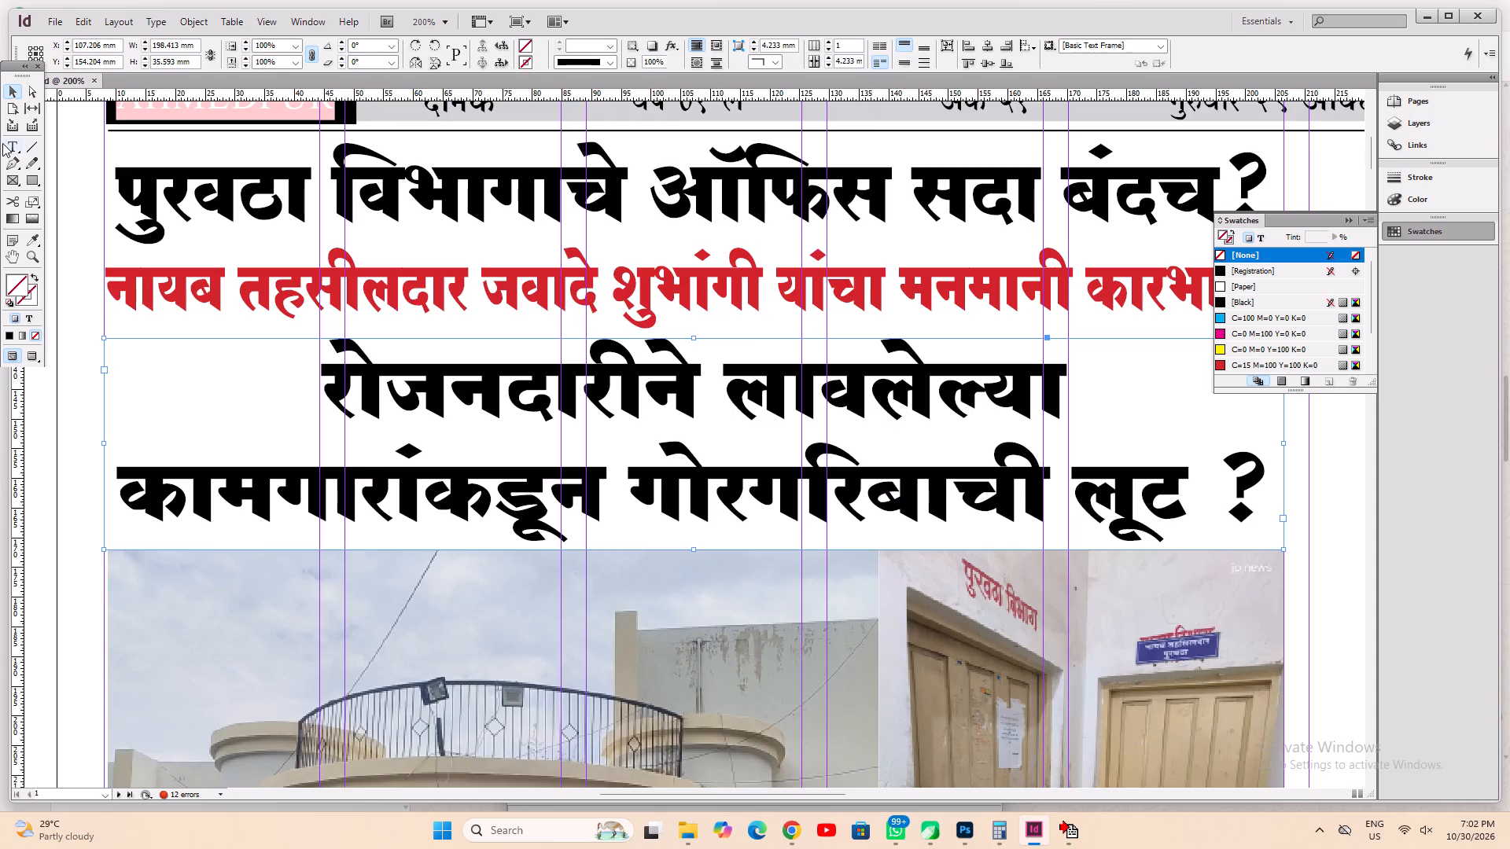
Set the two-line black headline's text to 80% horizontal scale and justify all its lines across the full frame width.
left_click(11, 143)
left_click(492, 458)
key("ctrl+a")
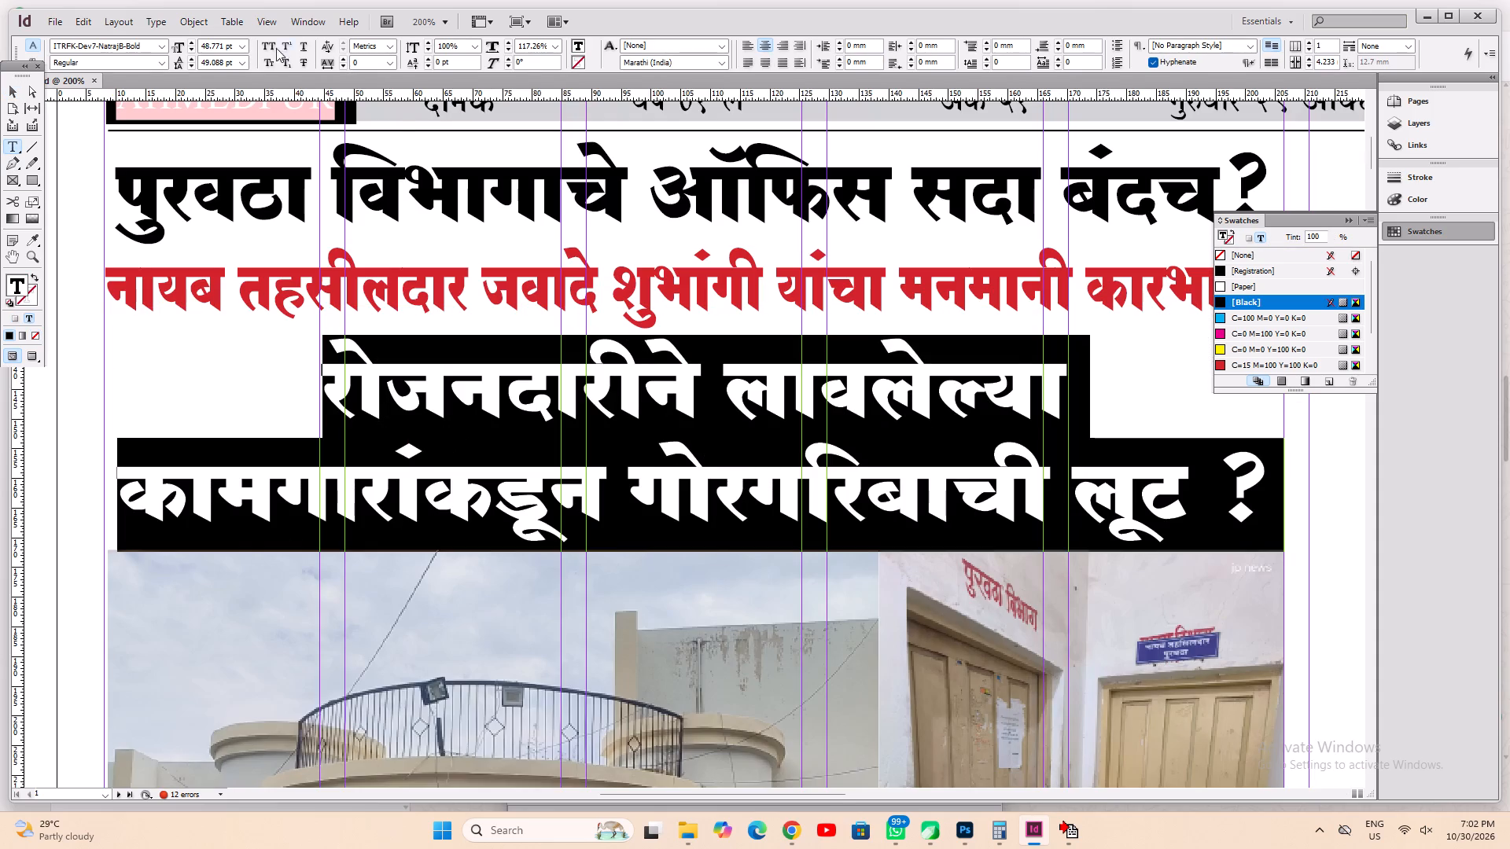
double_click(535, 47)
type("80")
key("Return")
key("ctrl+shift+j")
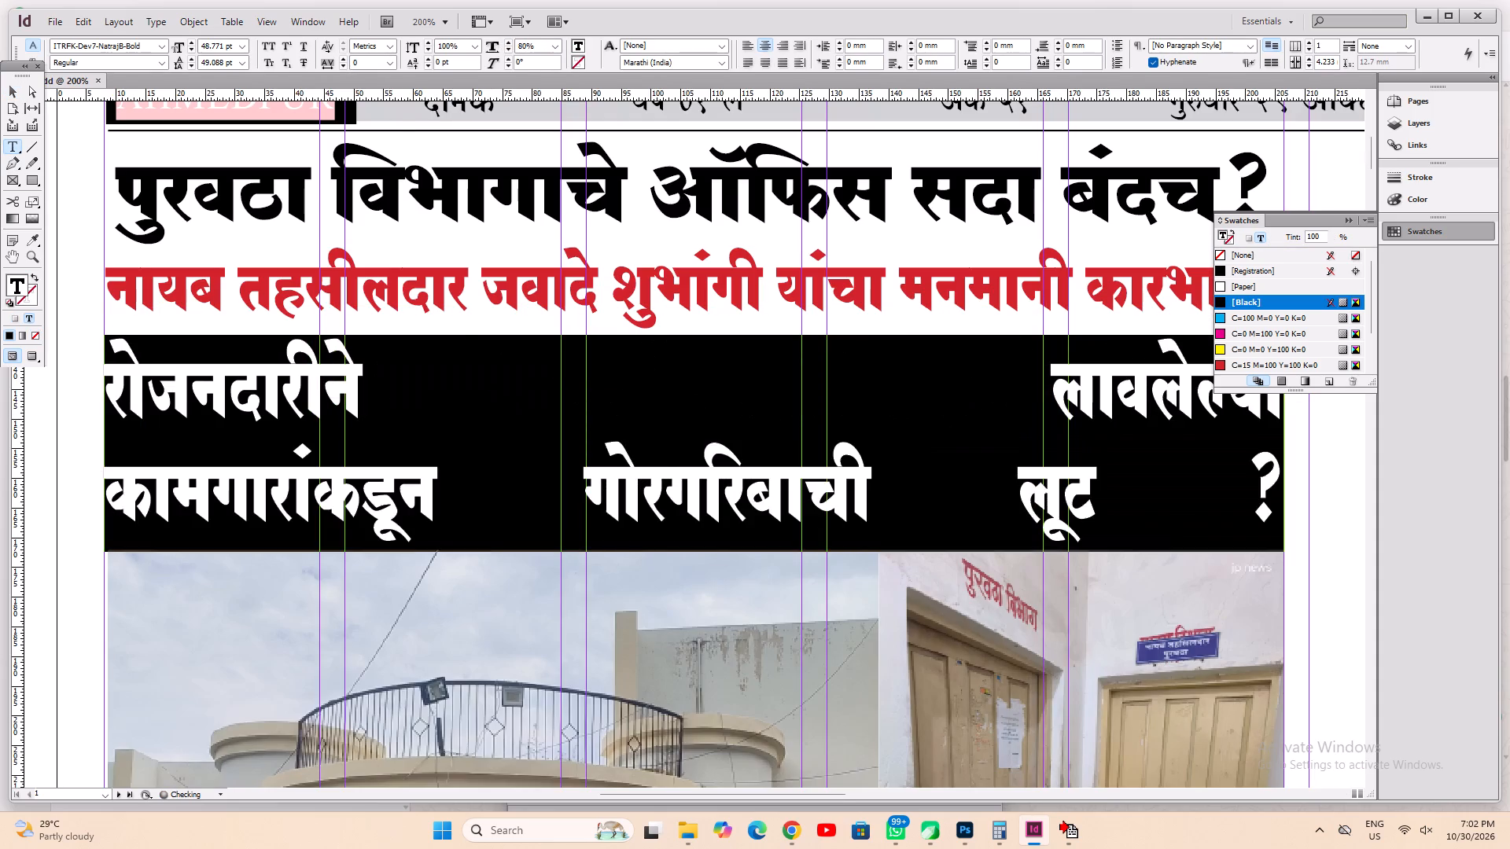
Reduce the black headline's font size to 42.771 pt so it fits on one line, save, and fit its frame to the content.
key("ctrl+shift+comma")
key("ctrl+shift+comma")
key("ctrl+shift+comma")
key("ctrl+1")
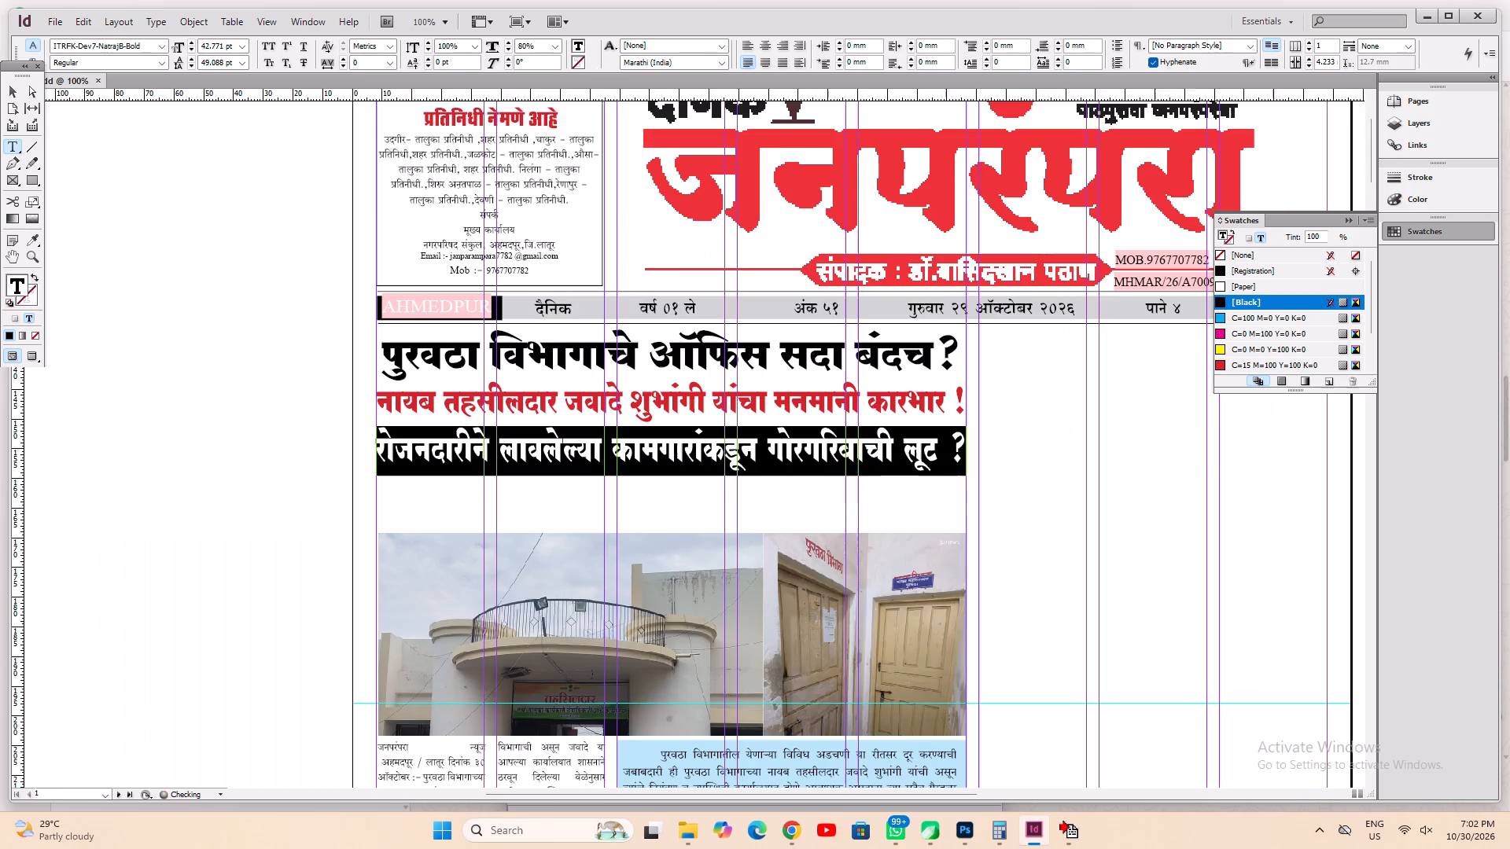
left_click(505, 482)
key("ctrl+s")
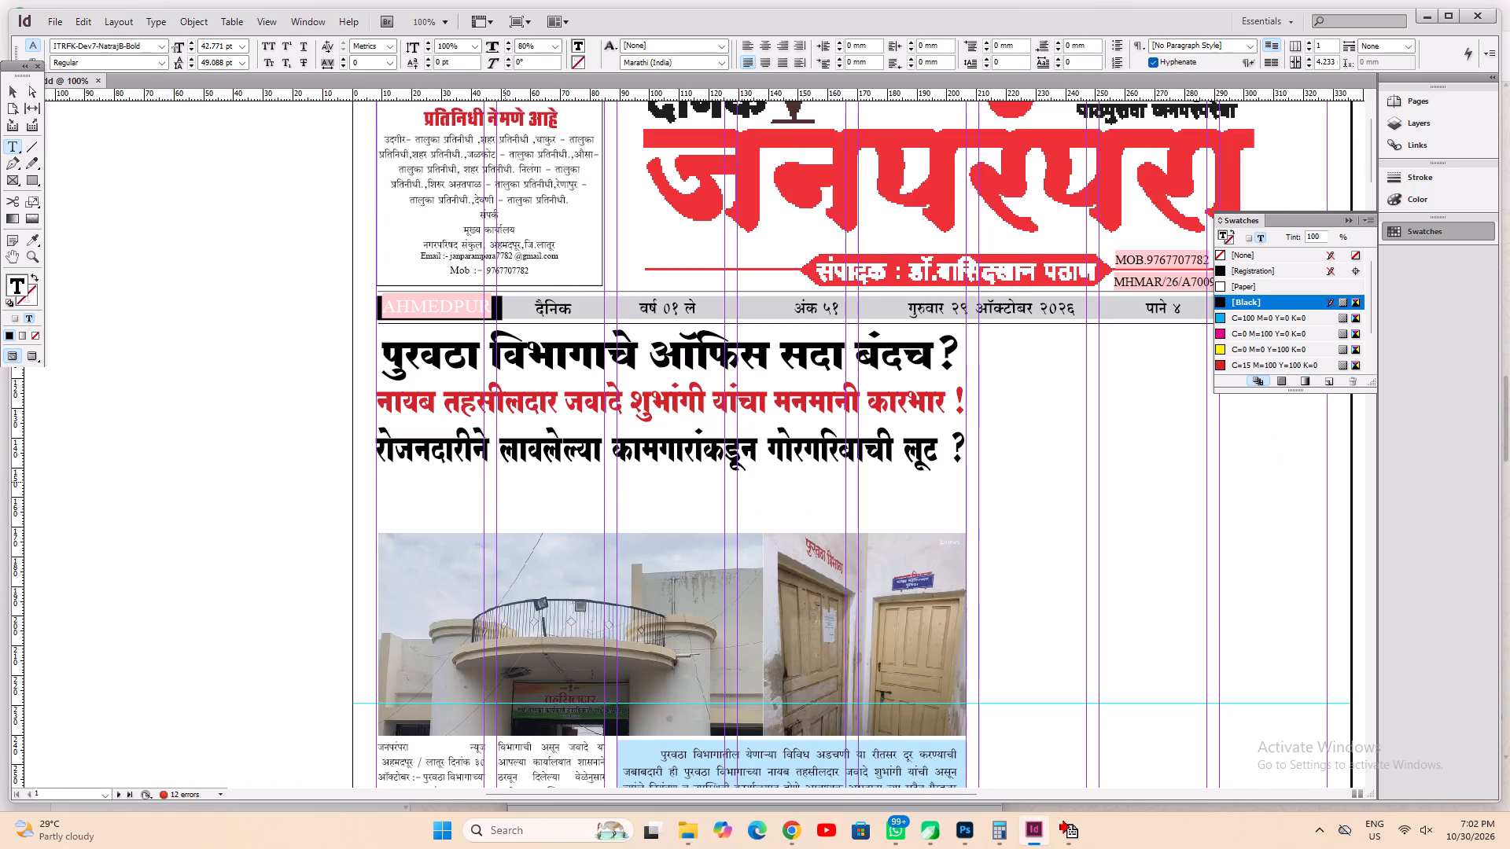
key("ctrl+alt+c")
Move the photos, blue box and five-column article text together up to sit directly beneath the one-line black headline.
scroll(518, 412, "down", 4)
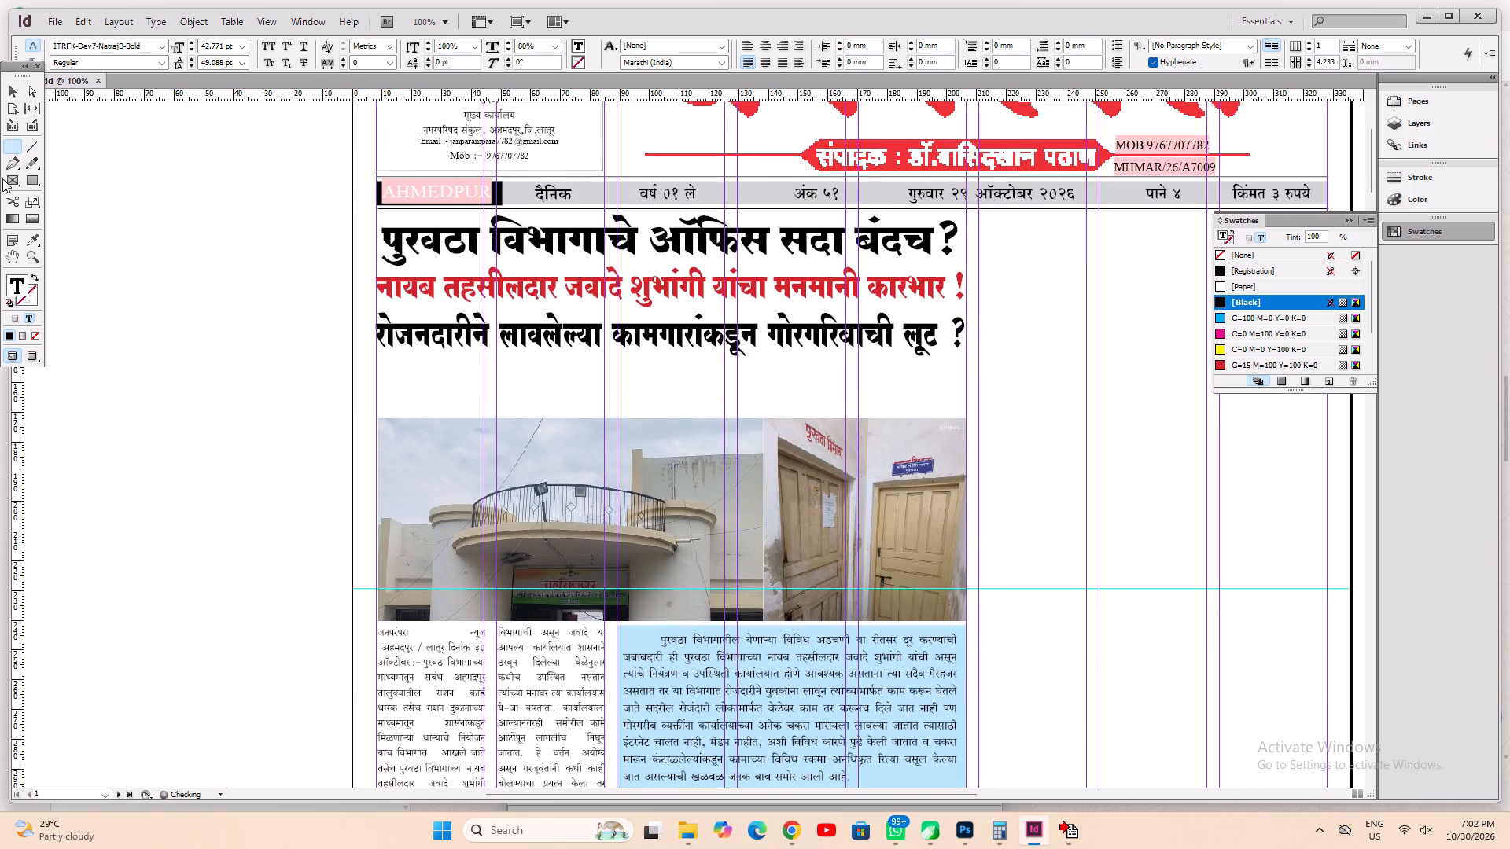
left_click(11, 90)
scroll(158, 289, "down", 4)
left_click_drag(249, 424, 933, 694)
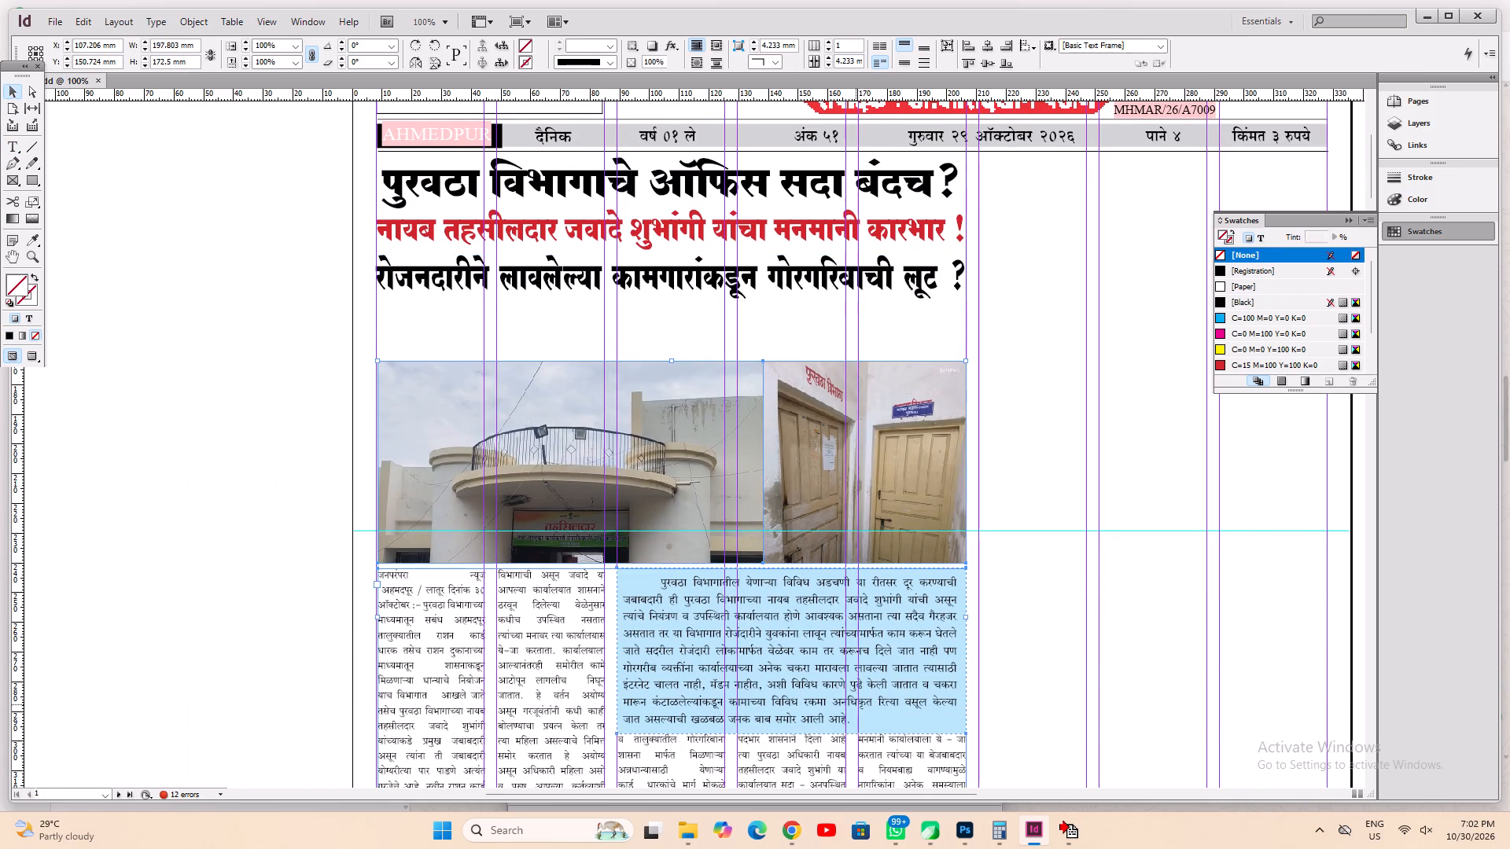
scroll(836, 702, "down", 5)
scroll(780, 584, "up", 1)
left_click_drag(765, 368, 764, 313, "shift")
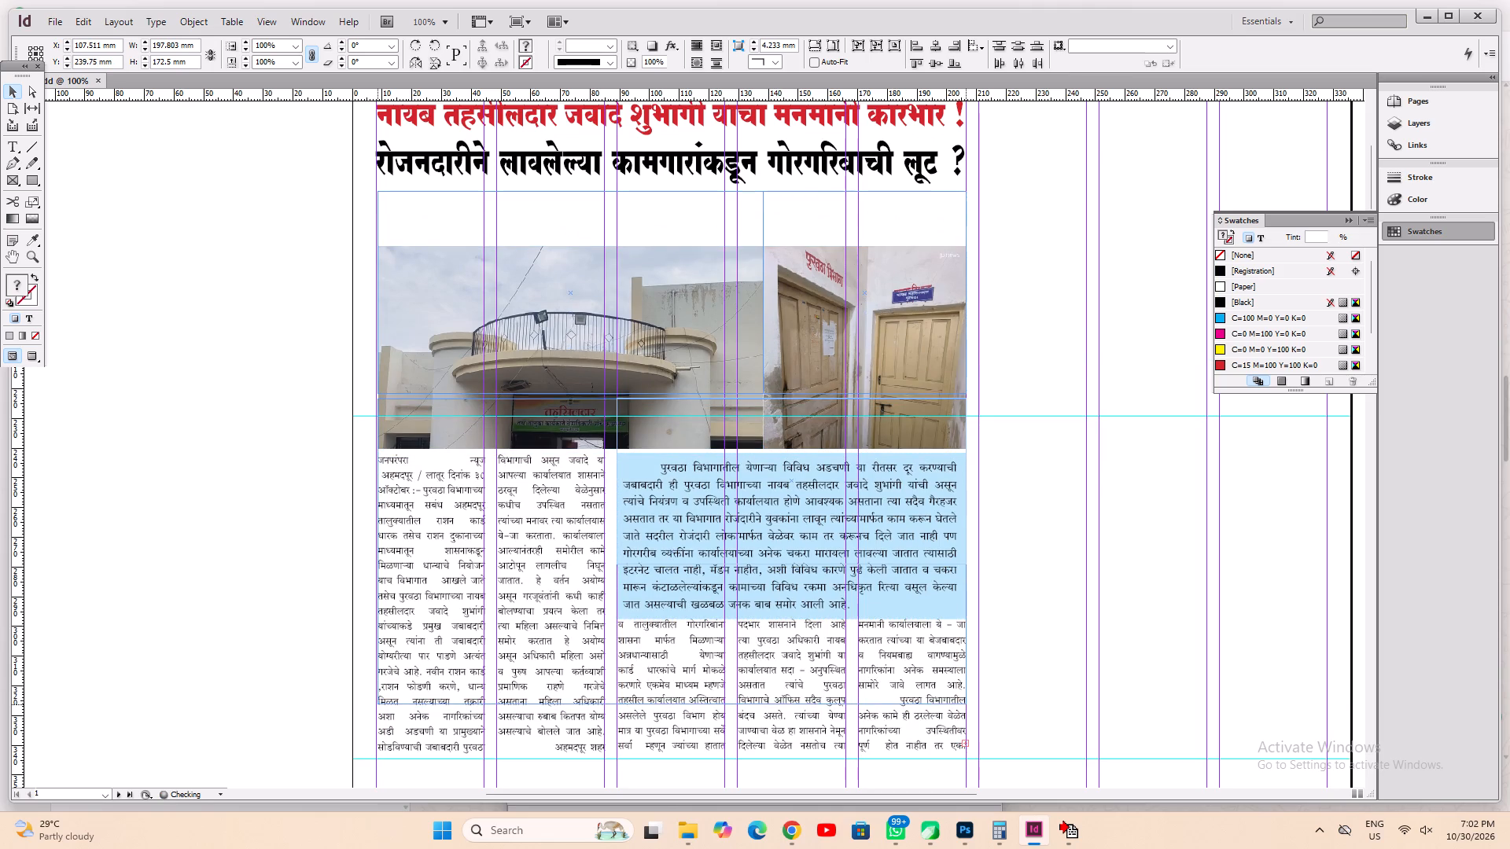
left_click_drag(764, 313, 762, 310, "shift")
Extend the bottom edge of the five-column article text frame down to the horizontal guide below it.
scroll(764, 325, "down", 3)
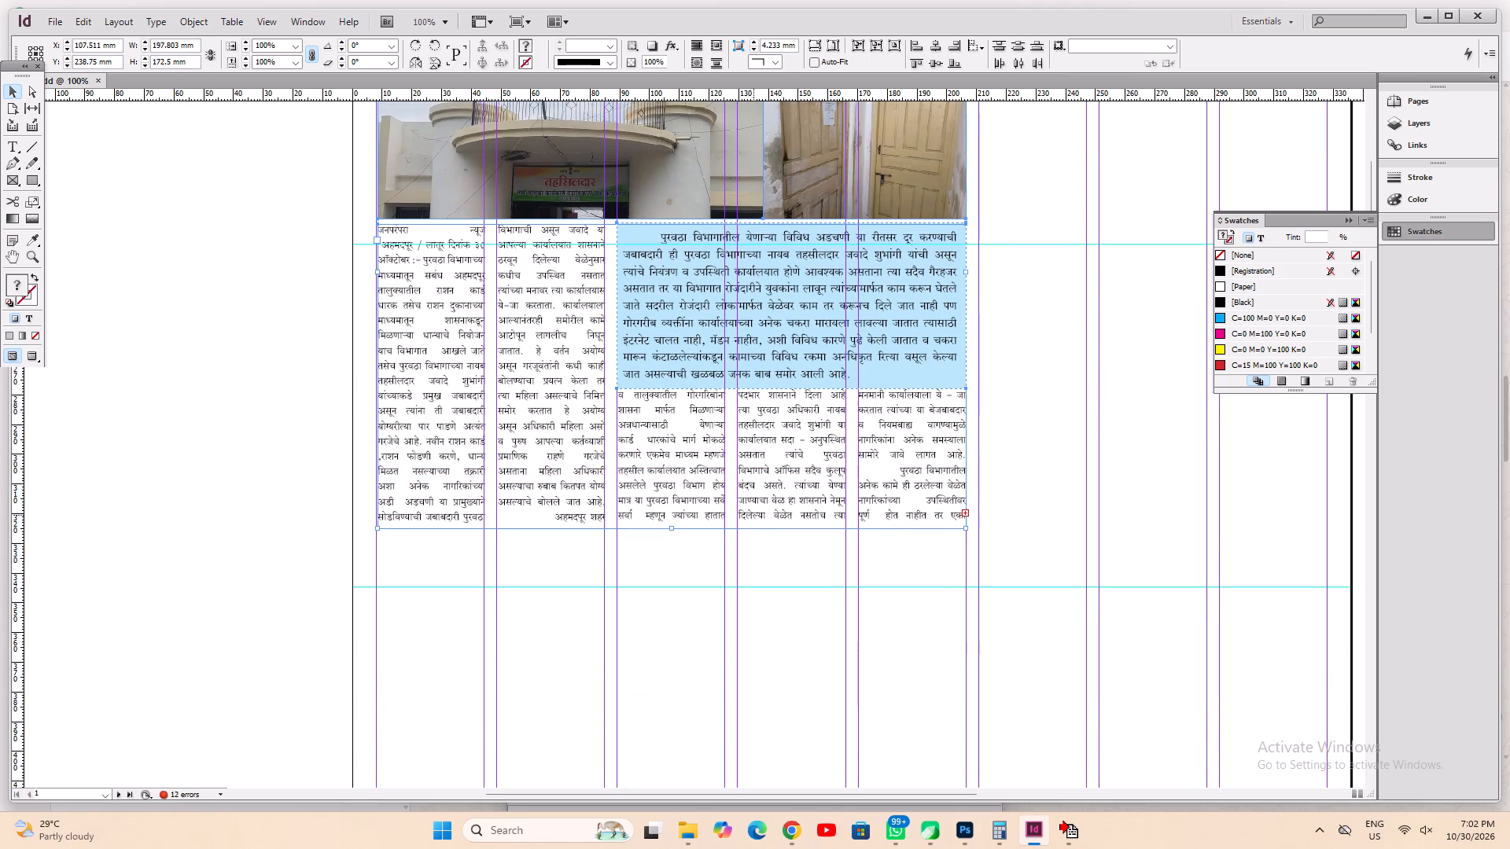
left_click(644, 603)
left_click(666, 502)
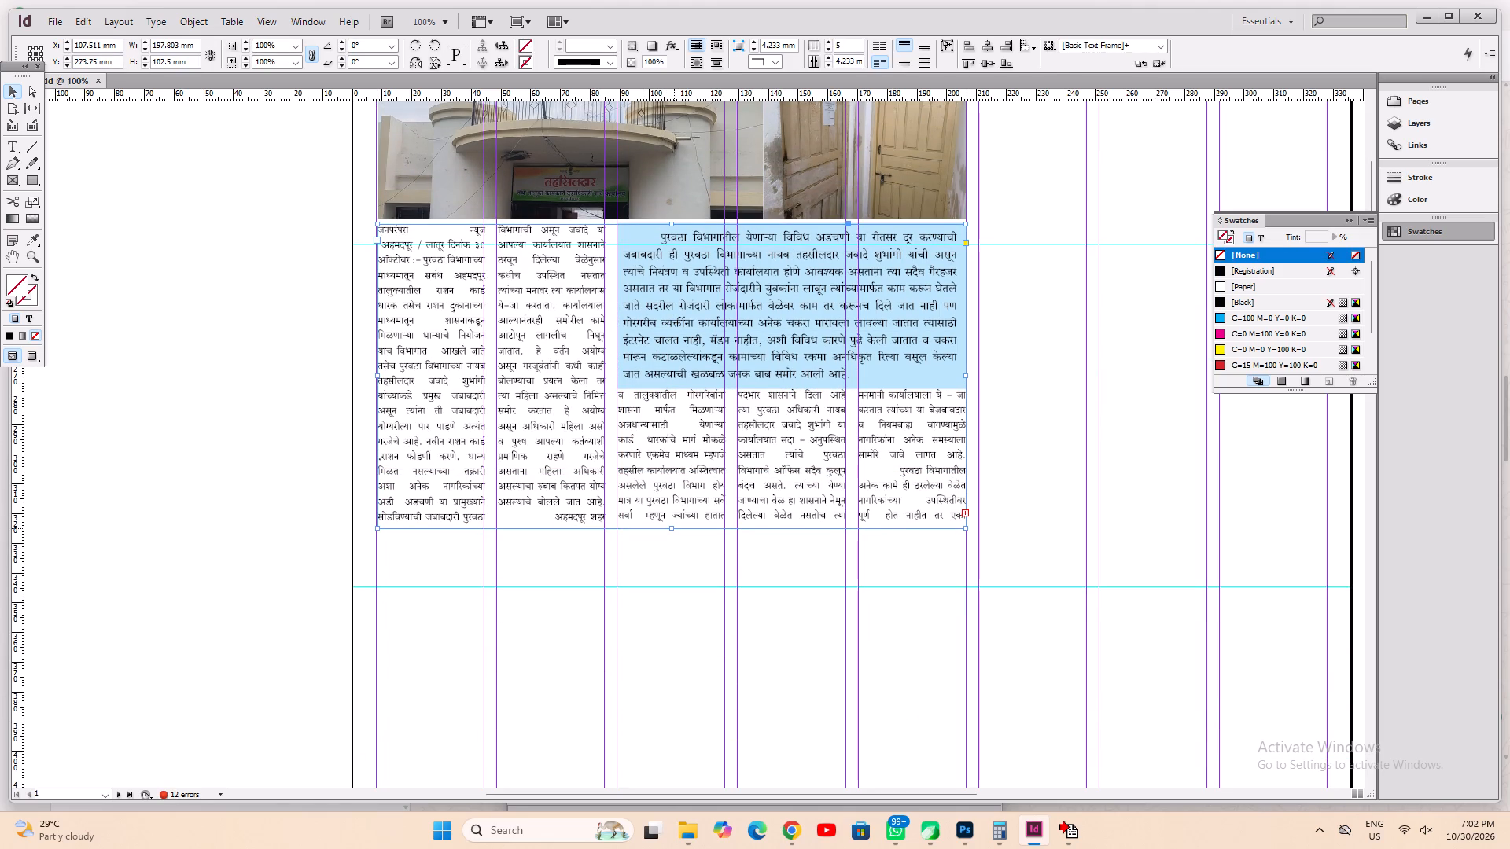
left_click_drag(674, 528, 679, 584)
double_click(696, 633)
scroll(696, 633, "down", 5)
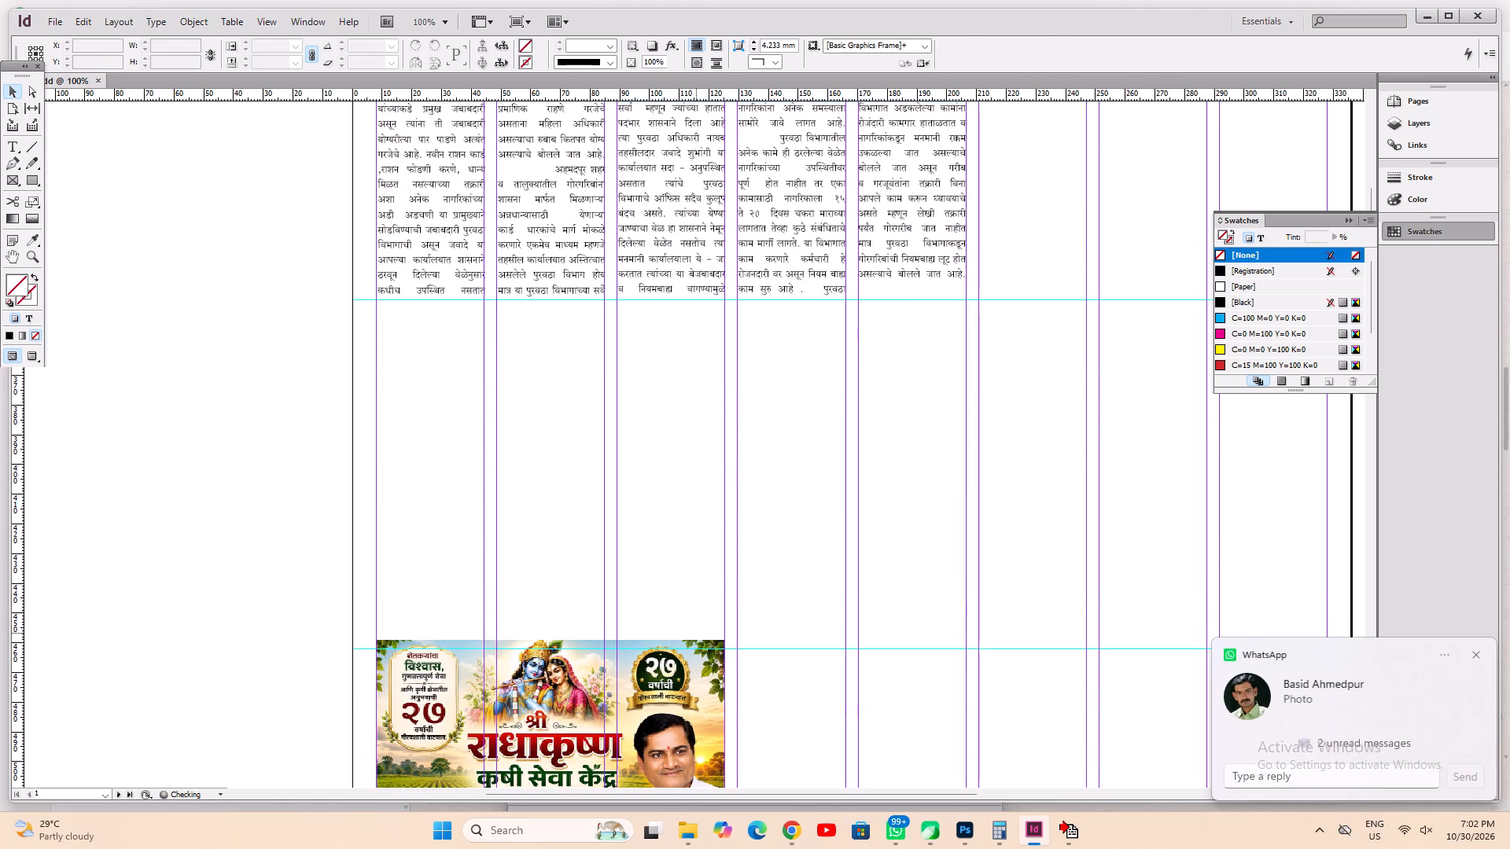
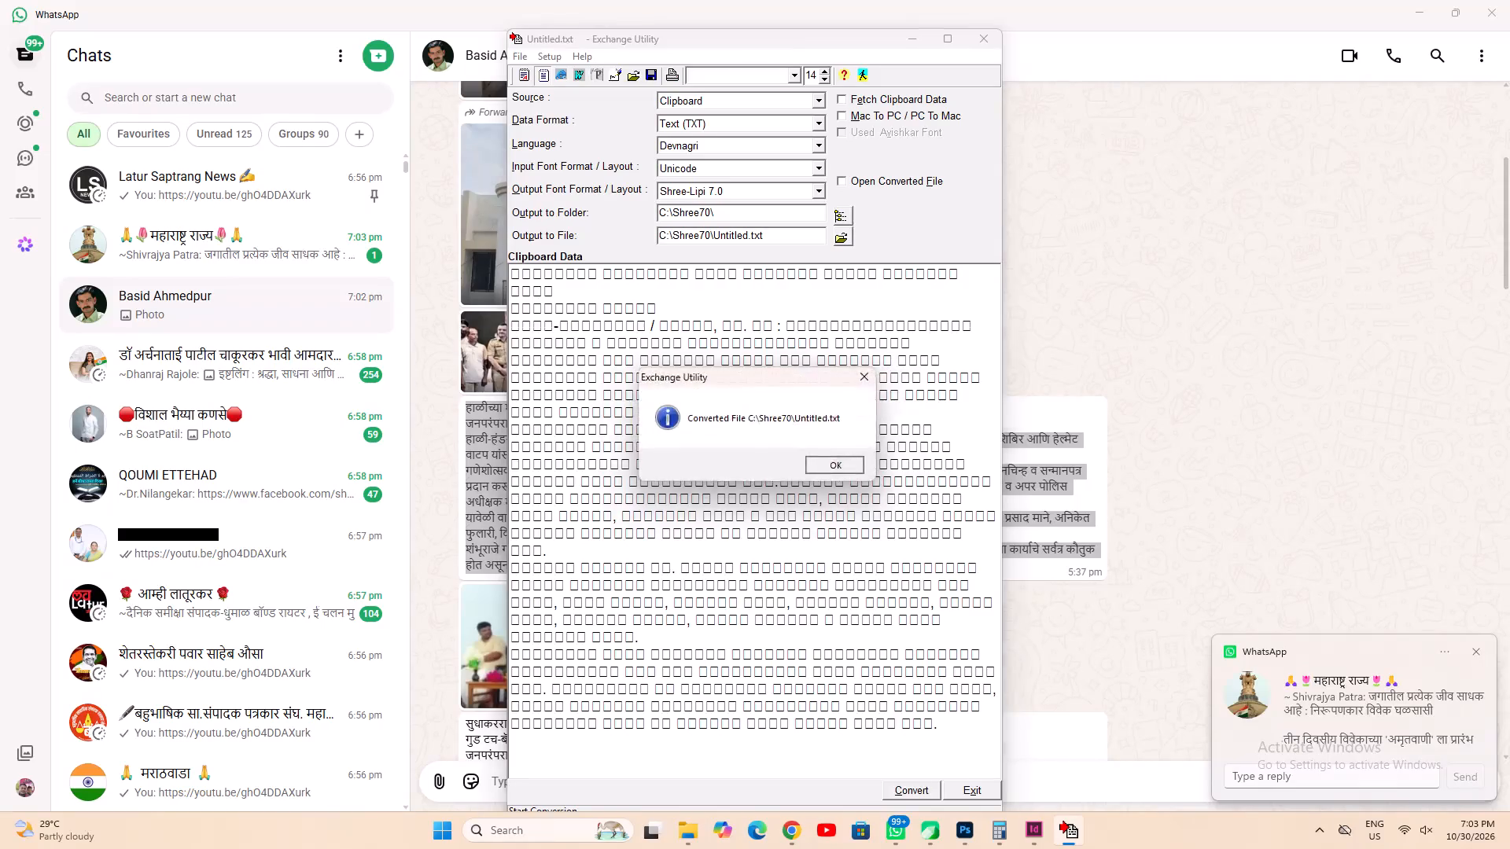
In InDesign, paste the converted article into a new text frame on the blank pasteboard beside page 04, fit the frame to its text, and save.
left_click(1028, 832)
scroll(616, 486, "down", 10)
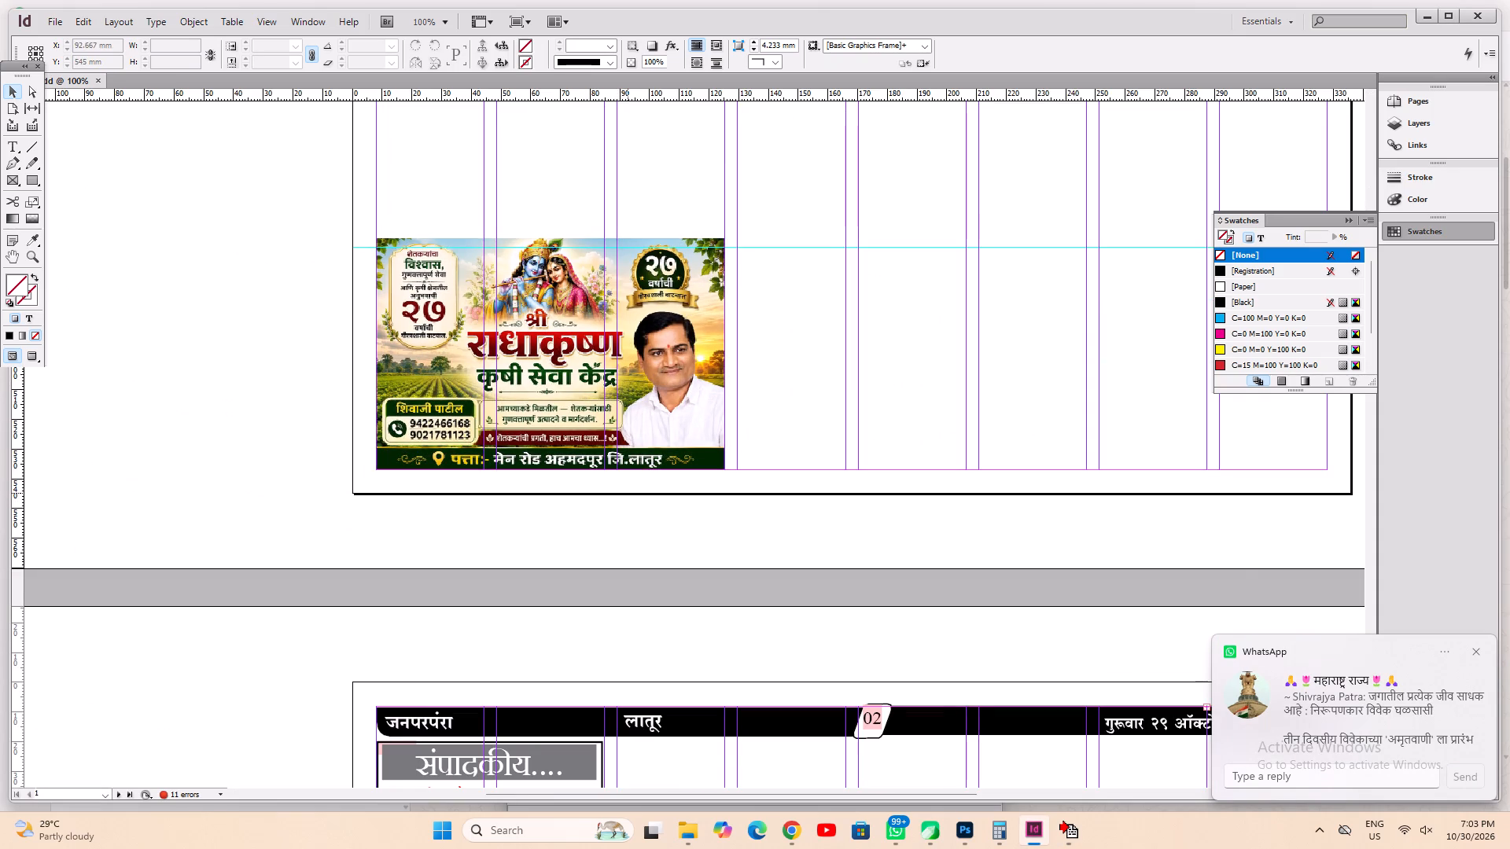
key("ctrl+0")
scroll(628, 493, "down", 19)
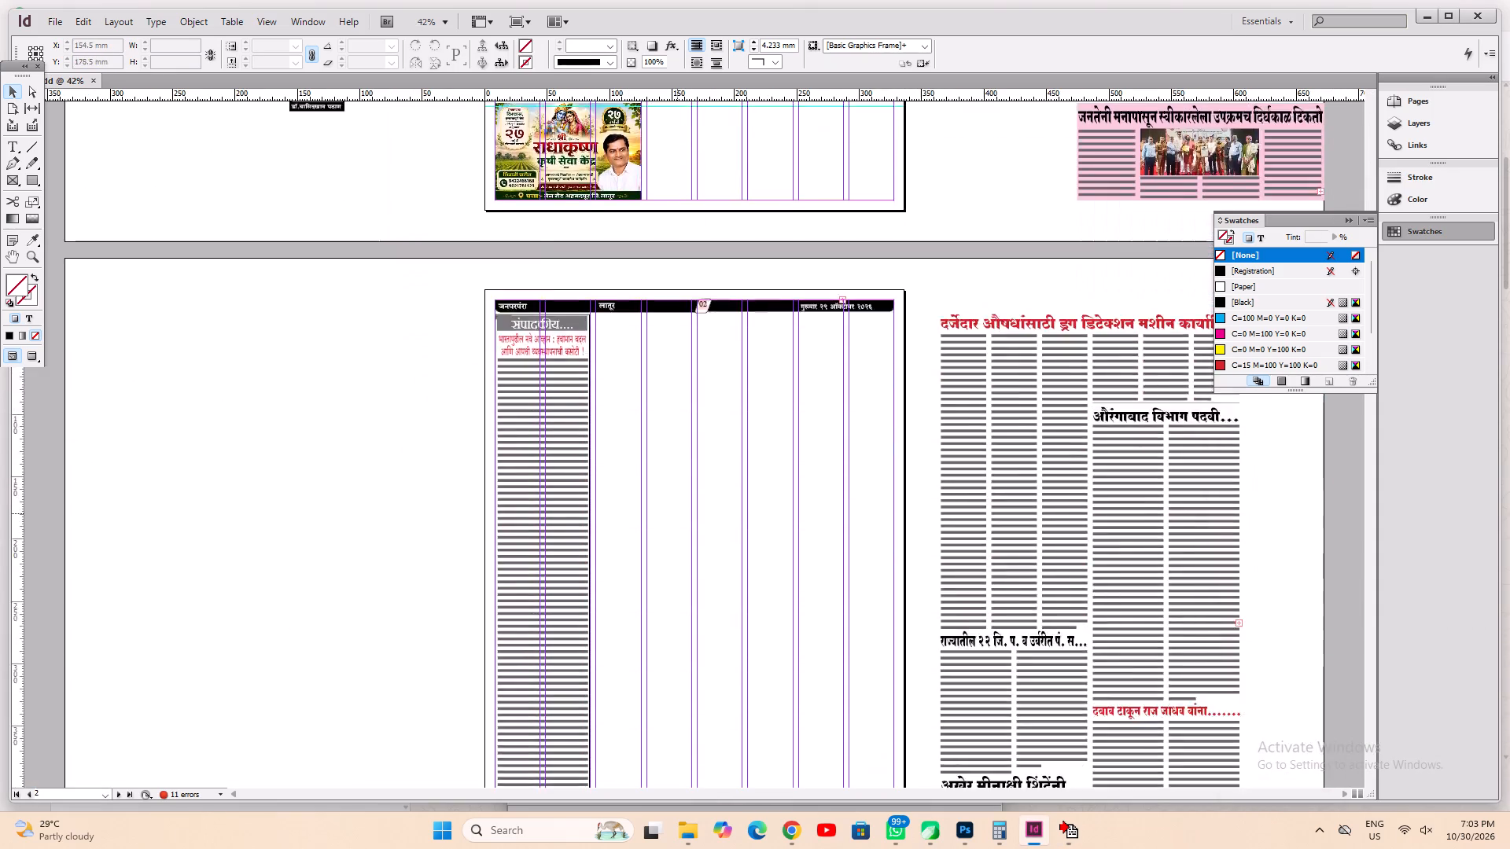
scroll(678, 513, "down", 20)
scroll(678, 513, "down", 20)
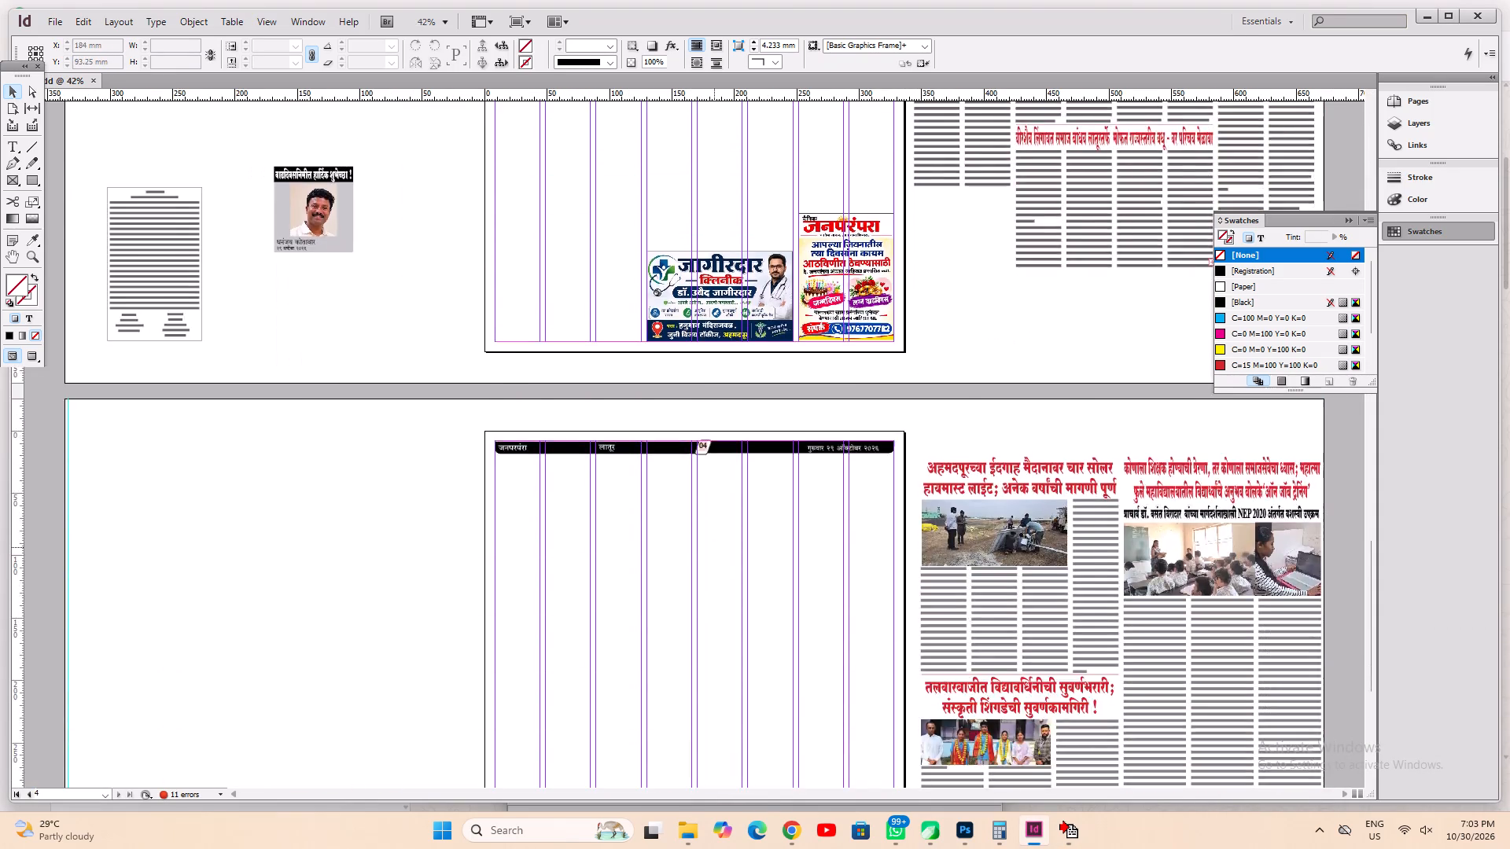
scroll(714, 547, "down", 8)
scroll(714, 546, "down", 14)
scroll(721, 566, "up", 7)
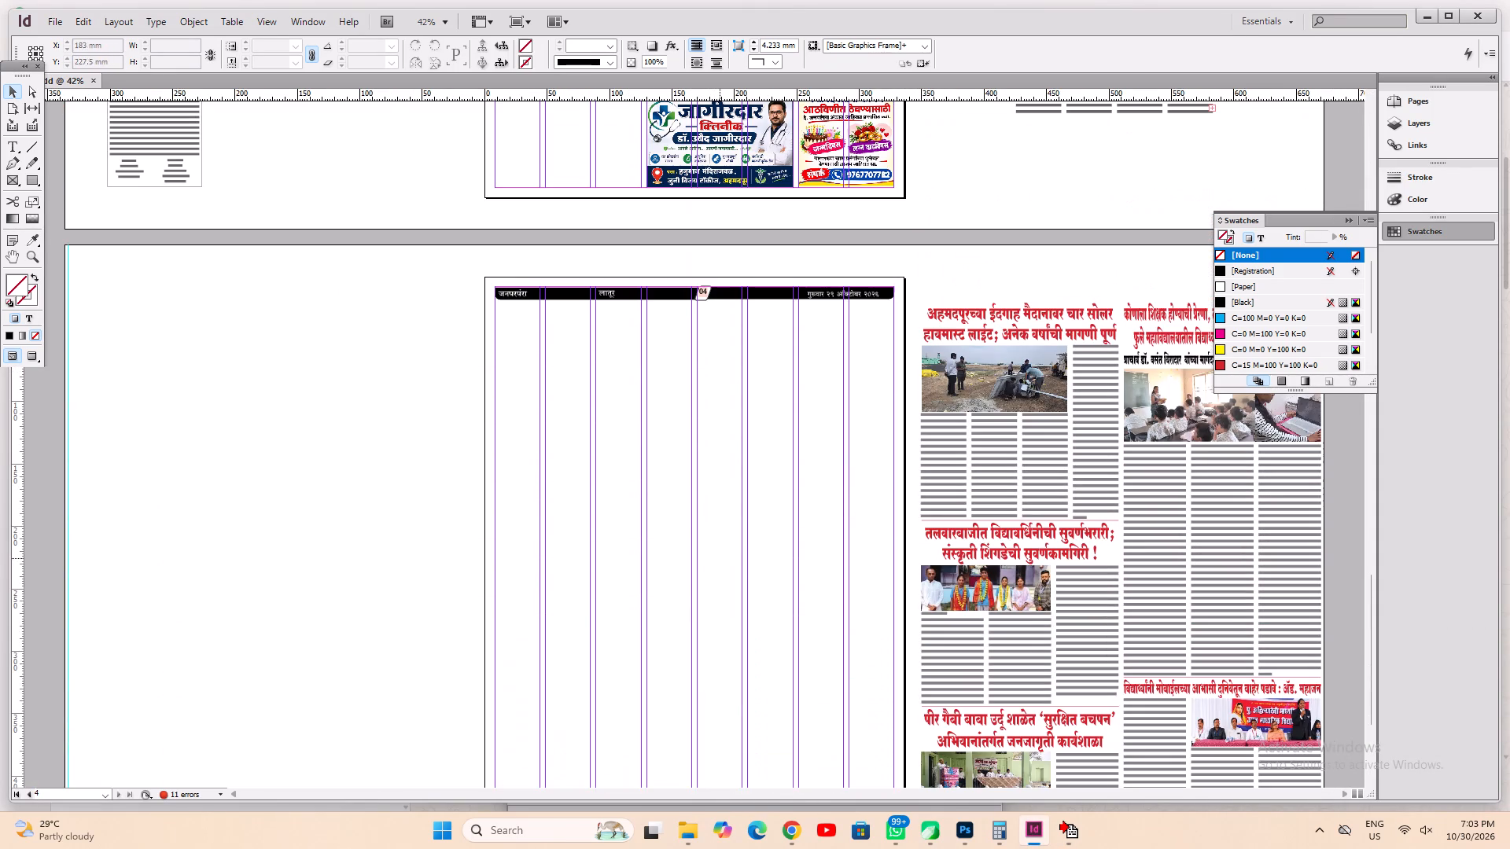
left_click(720, 558)
left_click(707, 560)
left_click(11, 148)
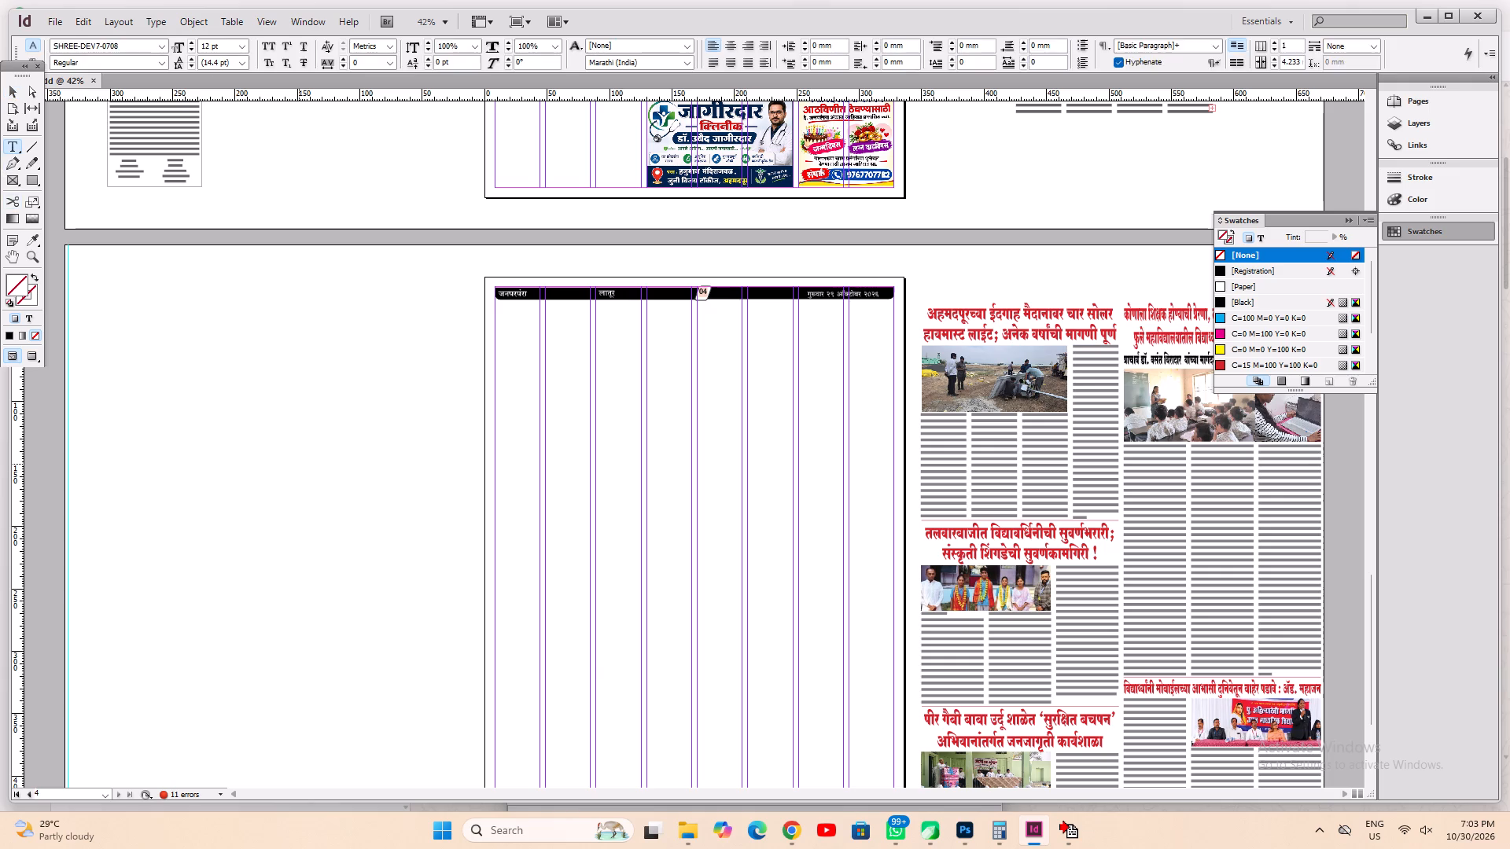
left_click_drag(290, 393, 413, 596)
key("ctrl+v")
key("ctrl+alt+c")
key("ctrl+s")
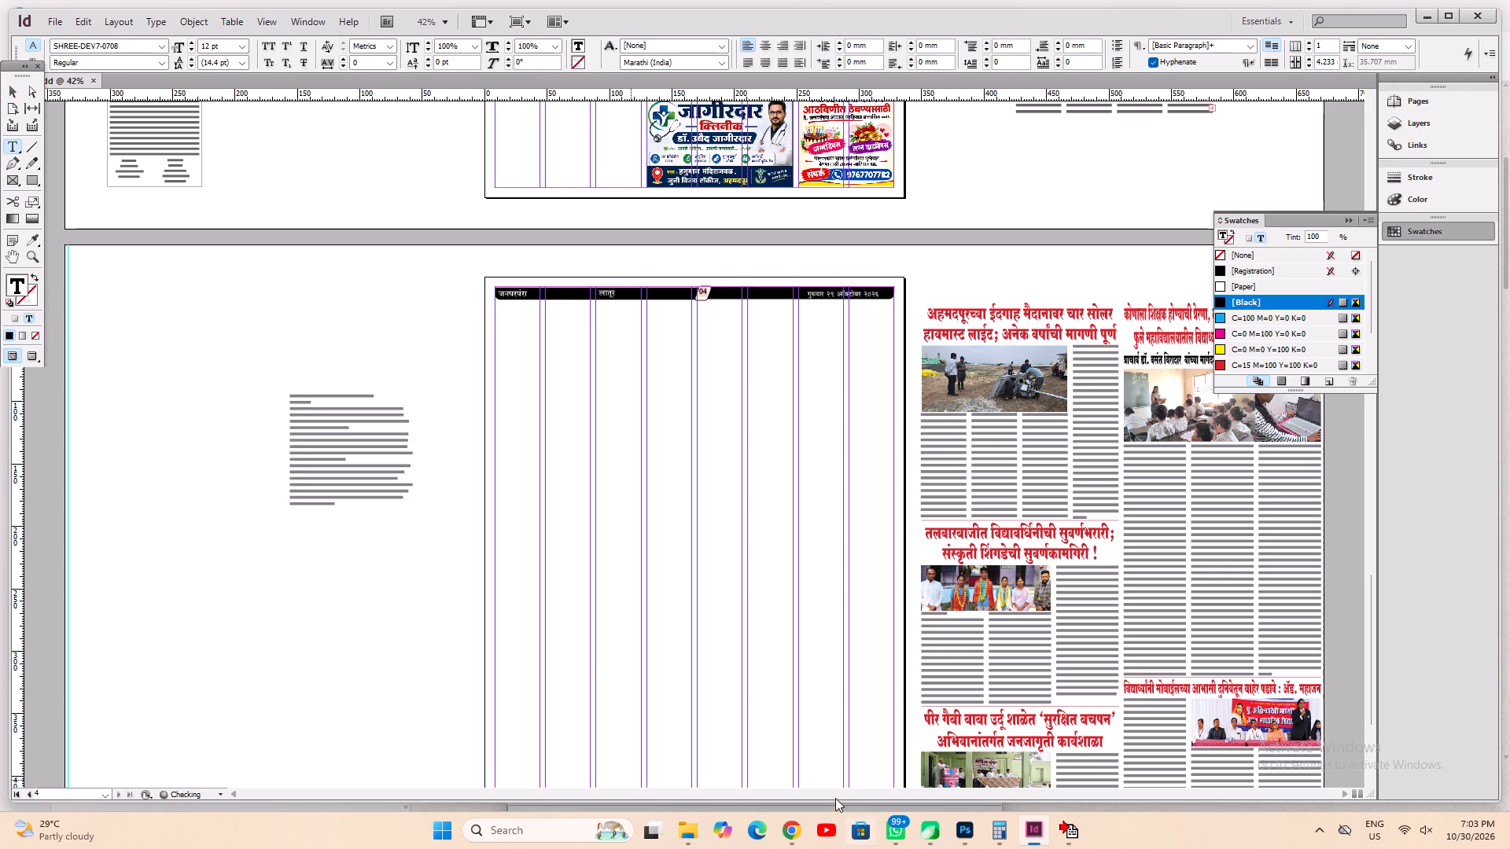
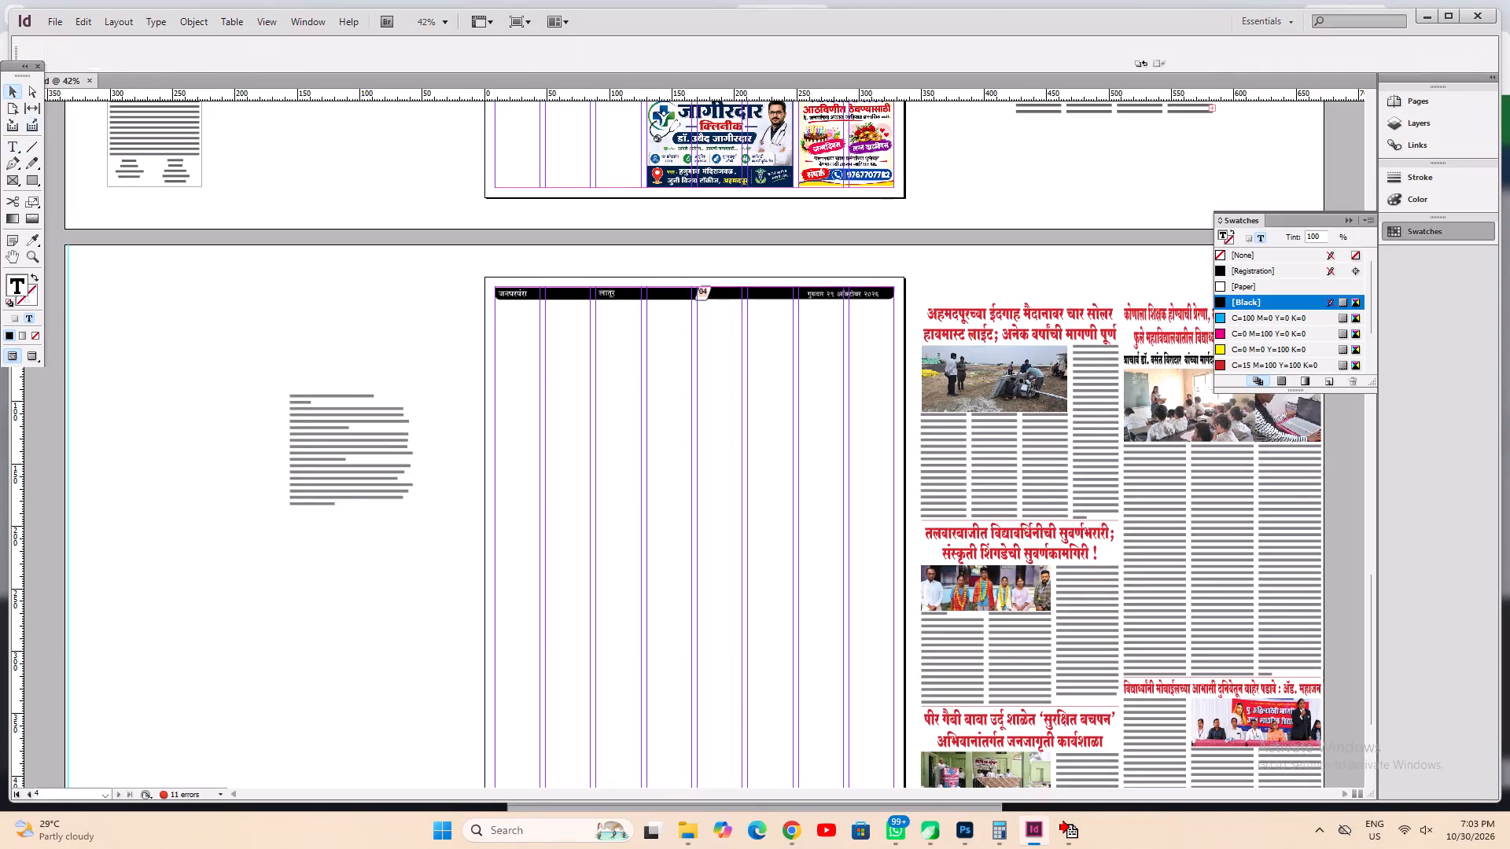
Paste the copied group photo, place it on the pasteboard directly above the loose text frame beside the empty page, and save the document.
left_click(299, 376)
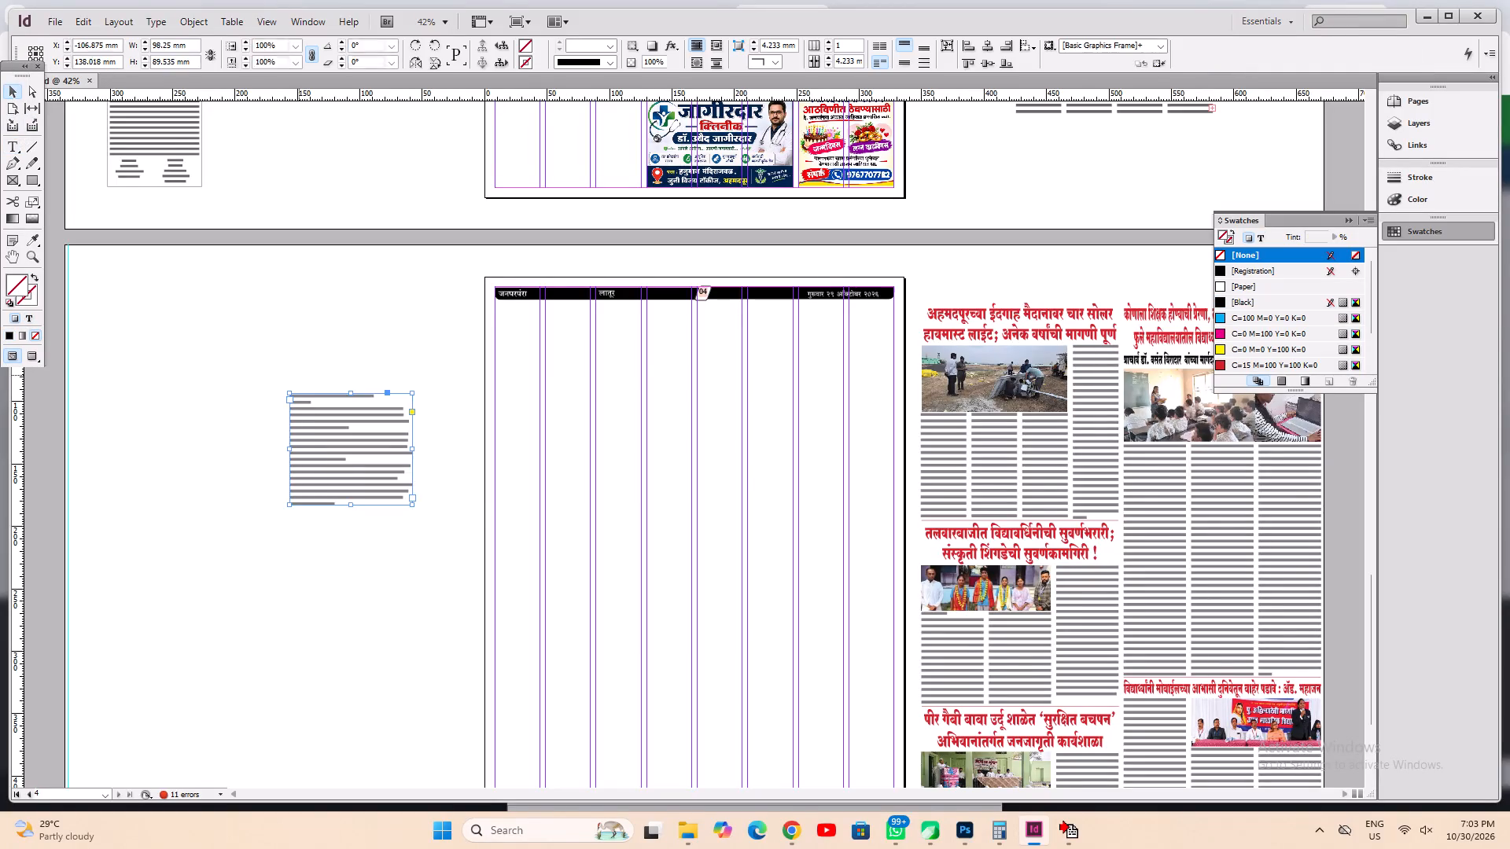
right_click(254, 318)
left_click(264, 327)
left_click_drag(735, 543, 424, 415)
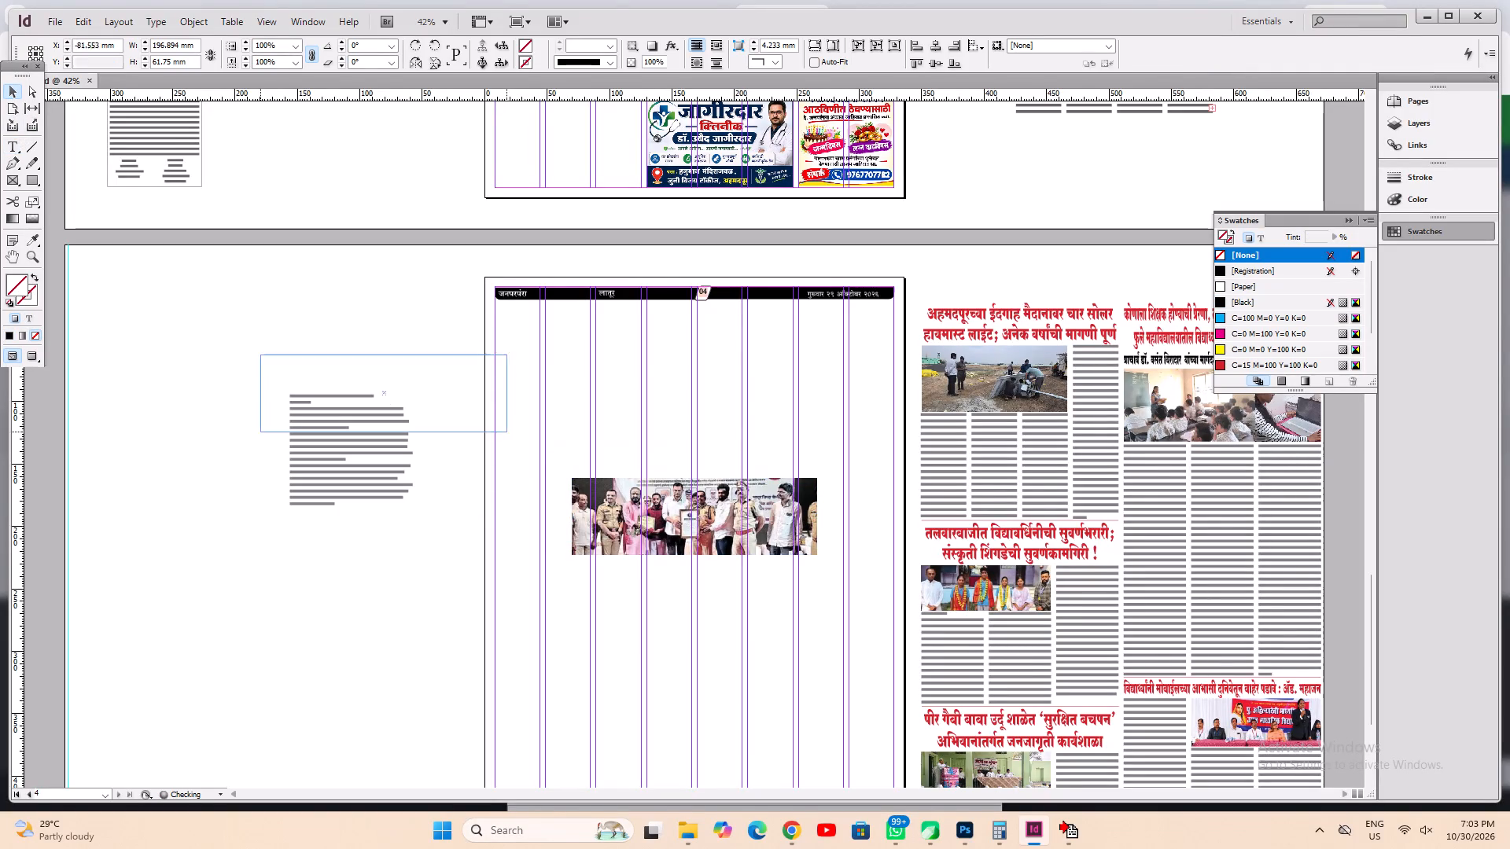
left_click_drag(424, 415, 396, 384)
key("ctrl+s")
left_click(407, 685)
left_click(407, 685)
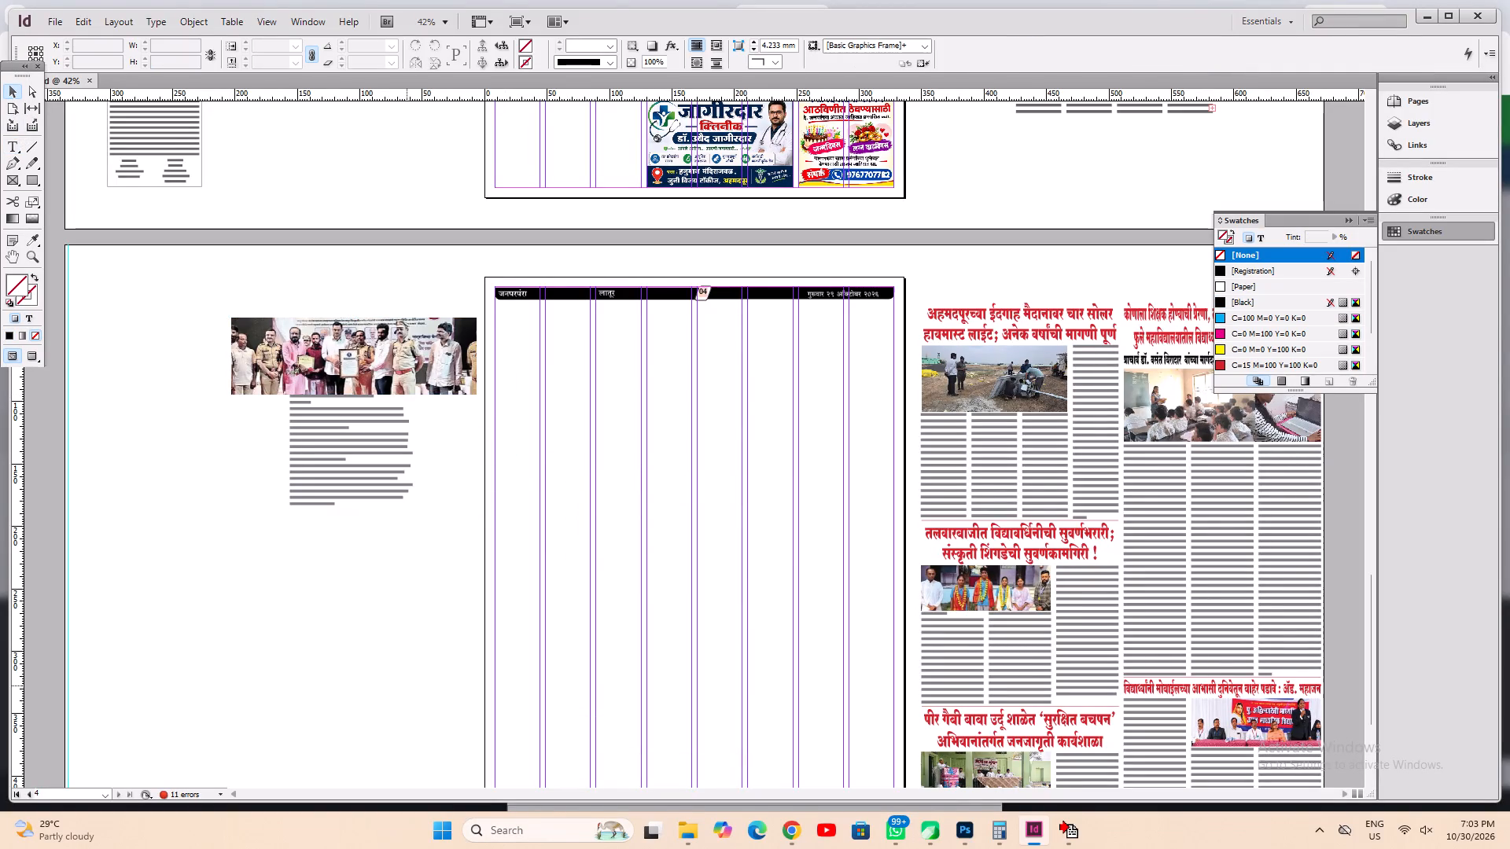
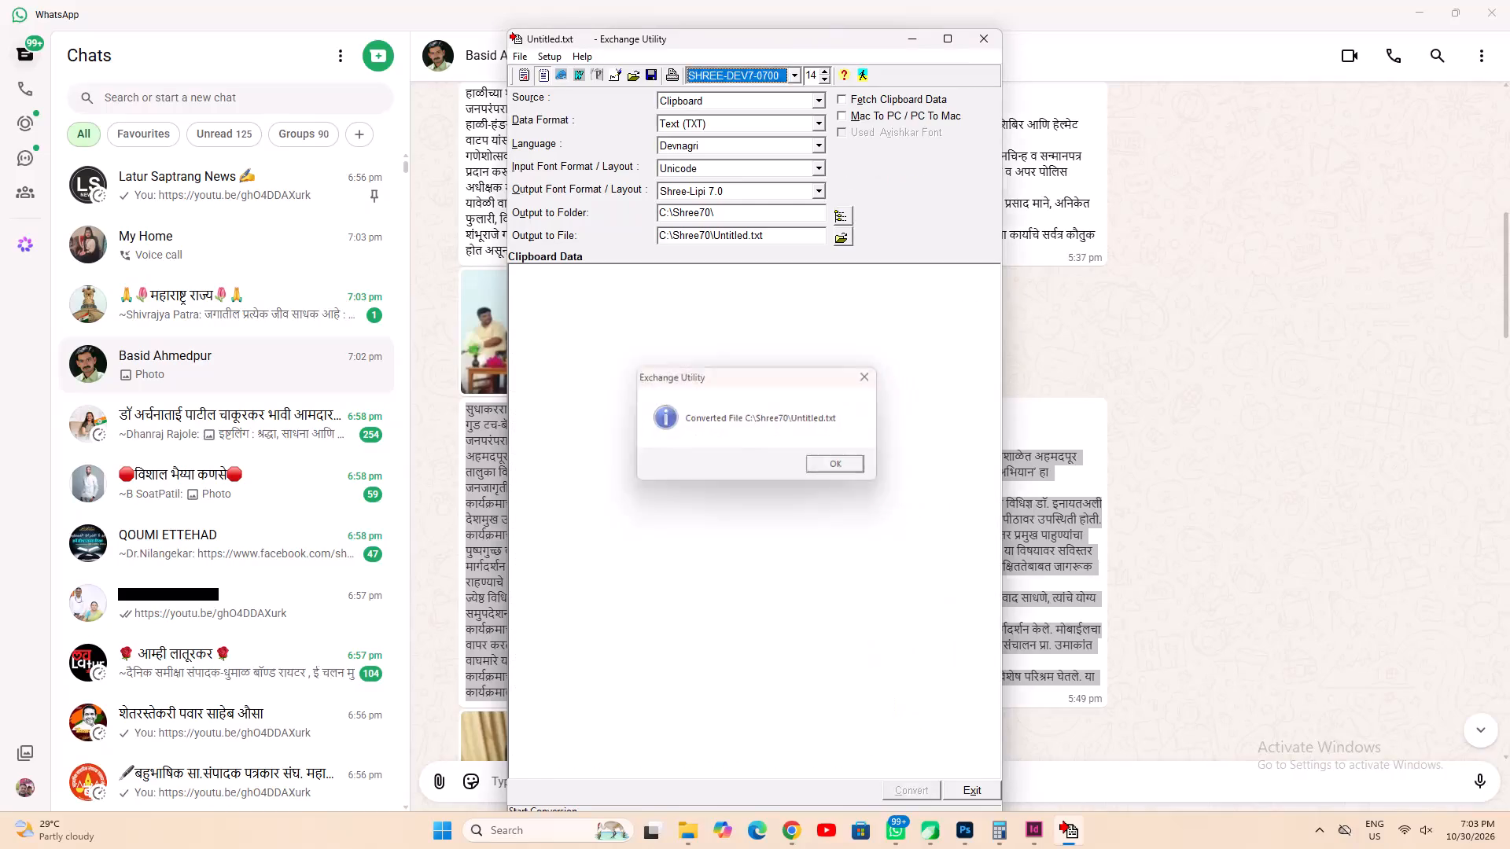
Switch to InDesign, draw a text frame across the first four columns of empty page 04 and paste the converted story.
left_click(1037, 840)
left_click(452, 604)
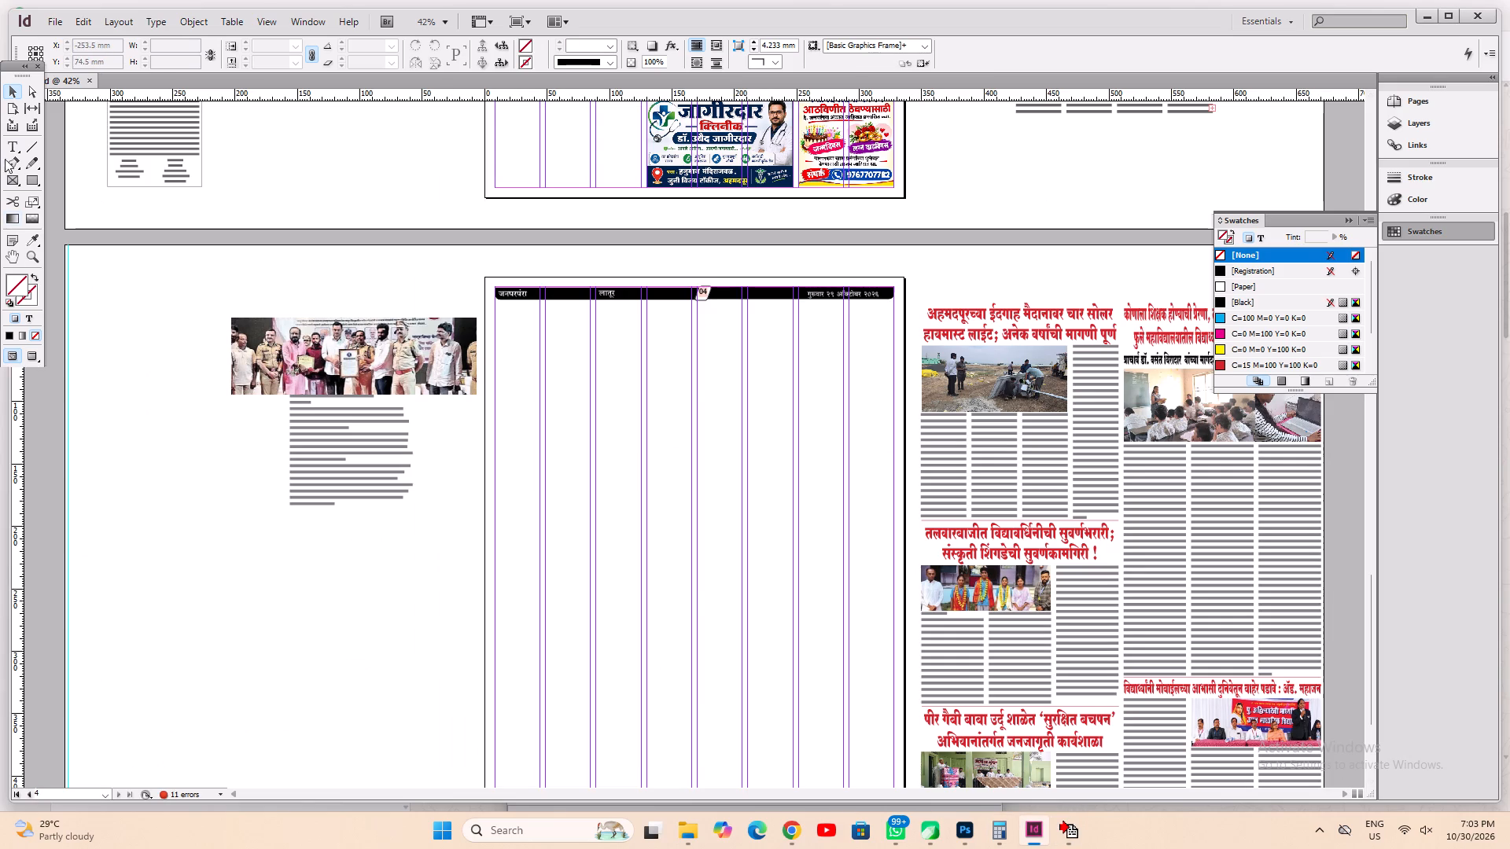
left_click(10, 144)
left_click_drag(496, 404, 629, 584)
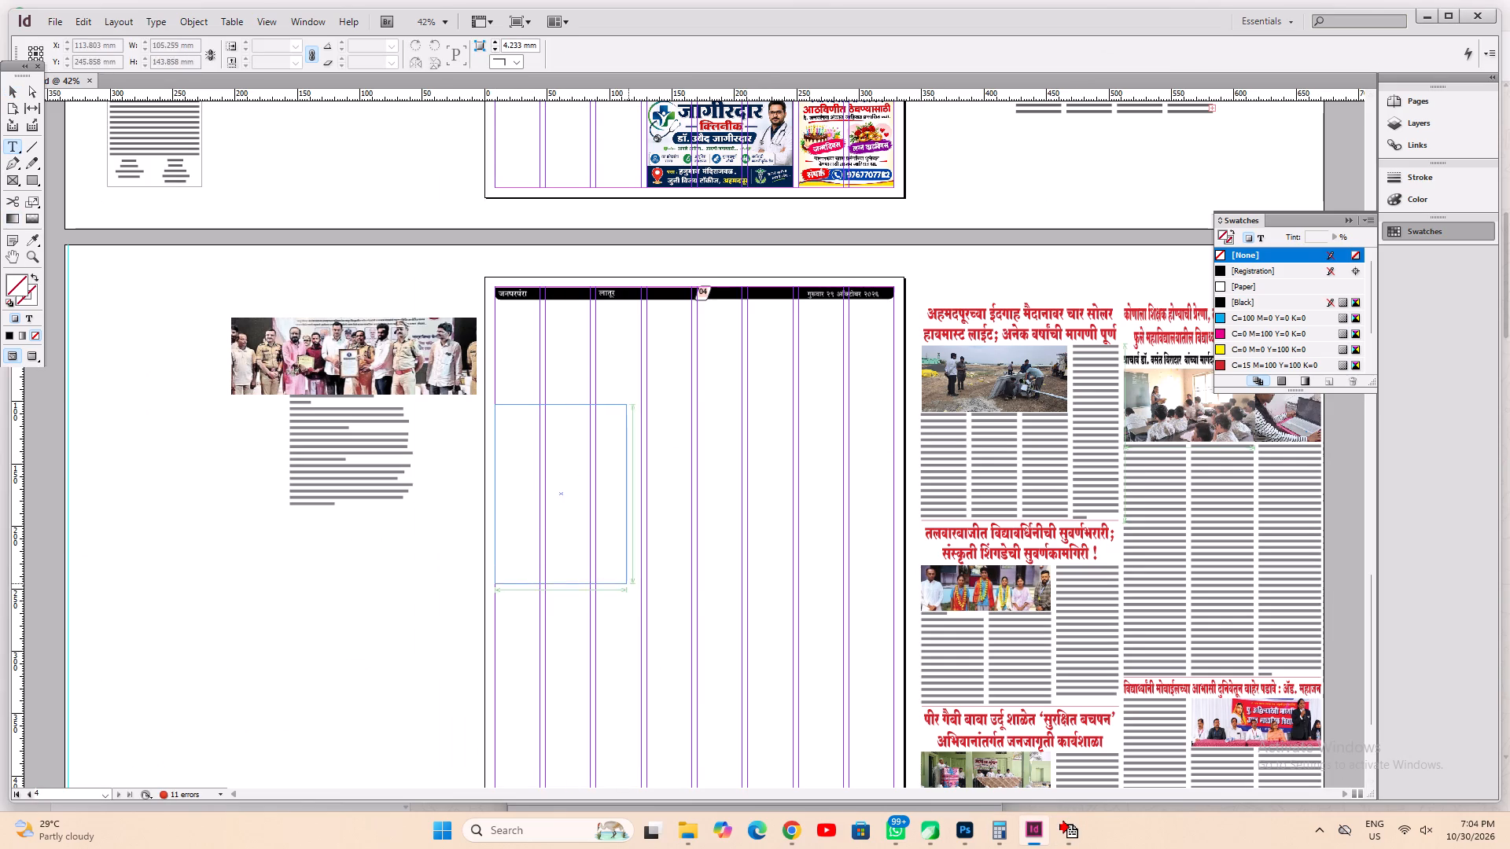
left_click_drag(629, 584, 692, 652)
key("ctrl+v")
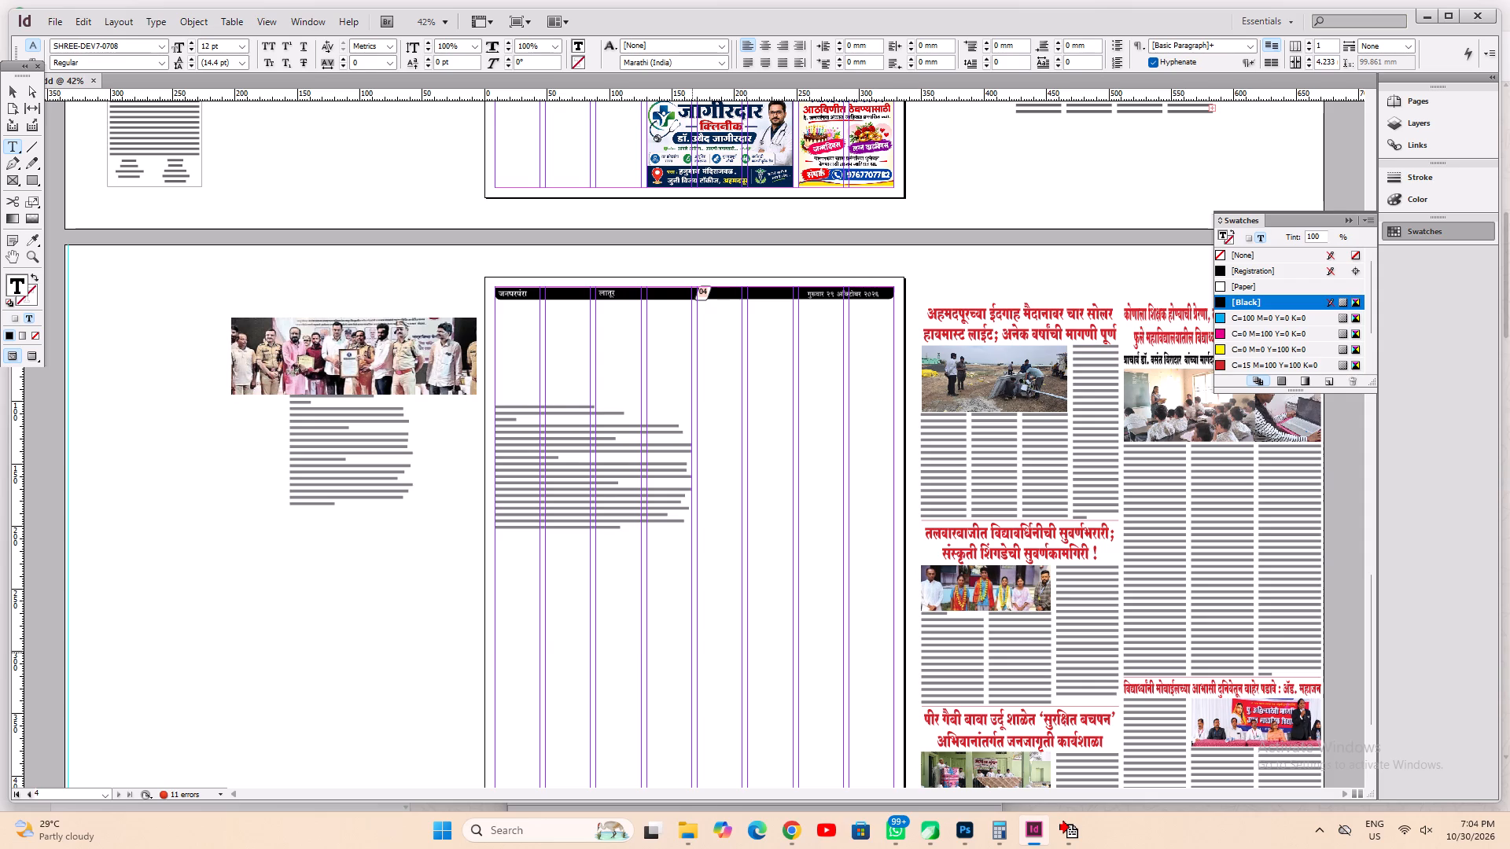
Move the story's first line into a separate four-column text frame above the body text, and save the document.
left_click(569, 408)
key("ctrl+2")
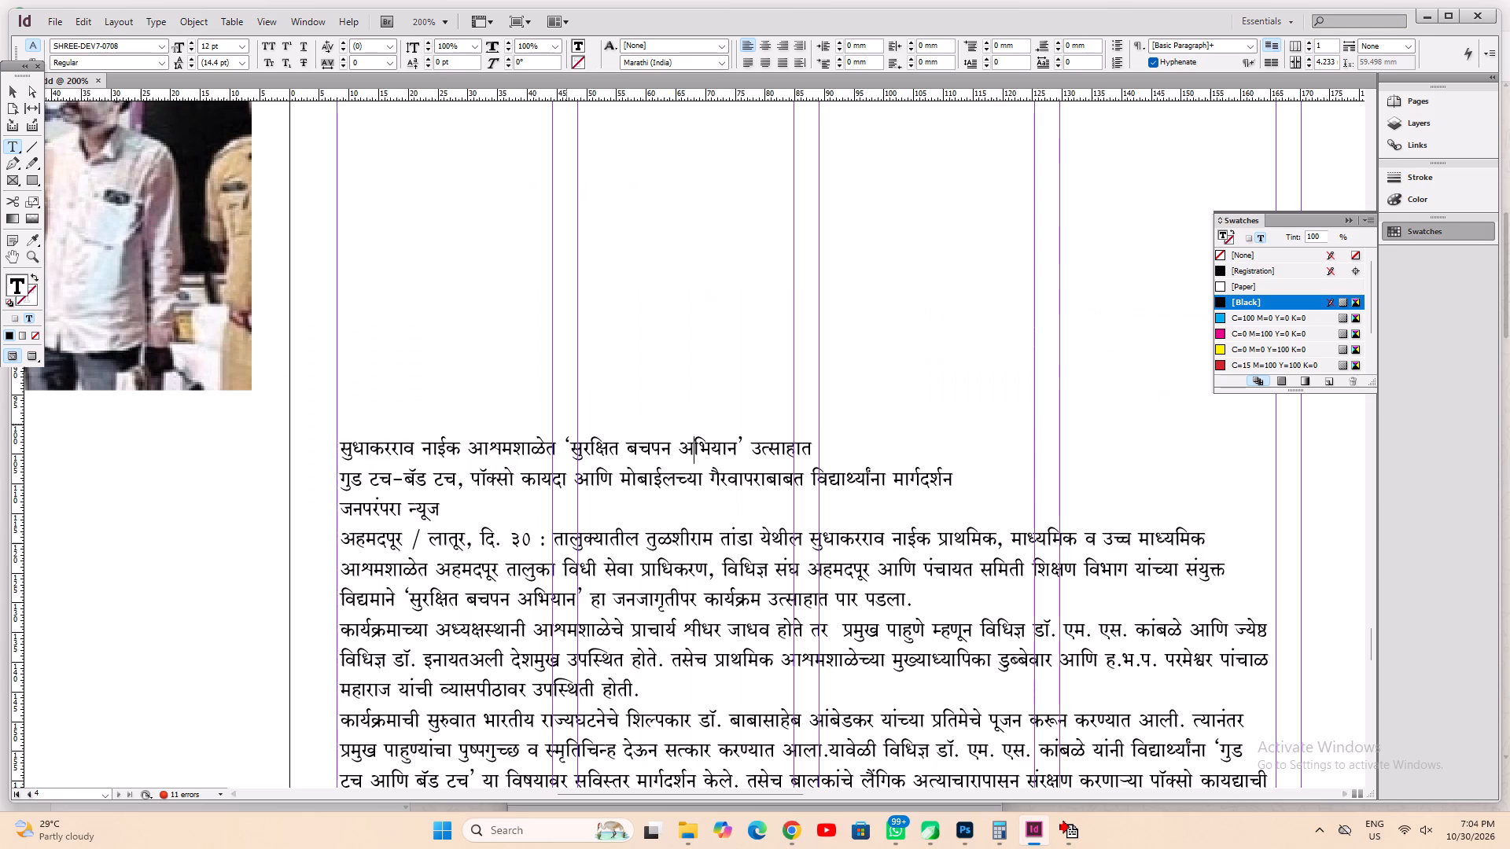
left_click_drag(862, 451, 550, 377)
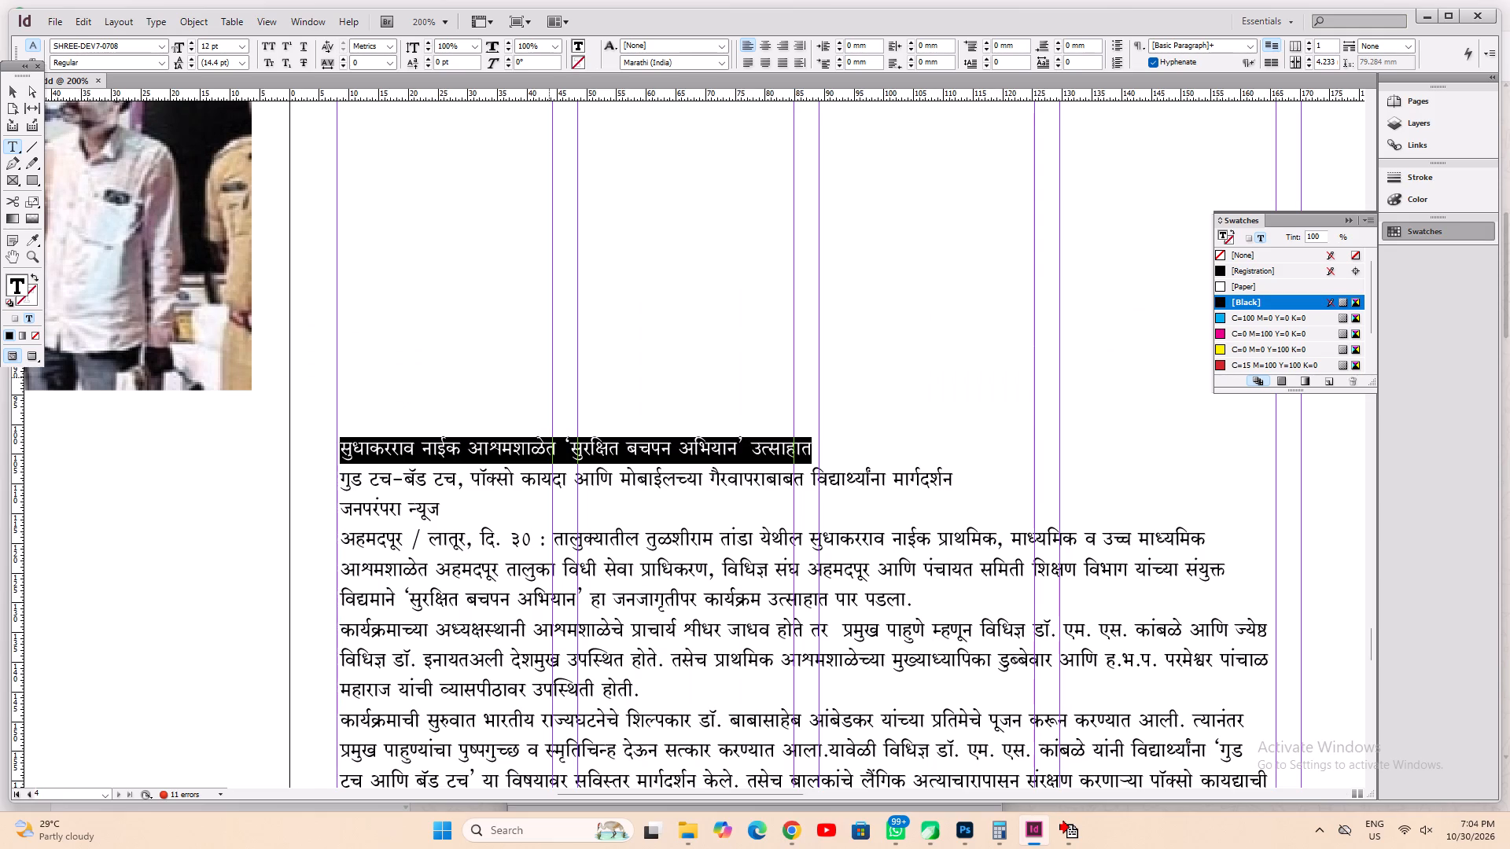
key("ctrl+x")
key("ctrl+1")
left_click_drag(709, 413, 532, 560, "alt")
left_click_drag(514, 357, 965, 545)
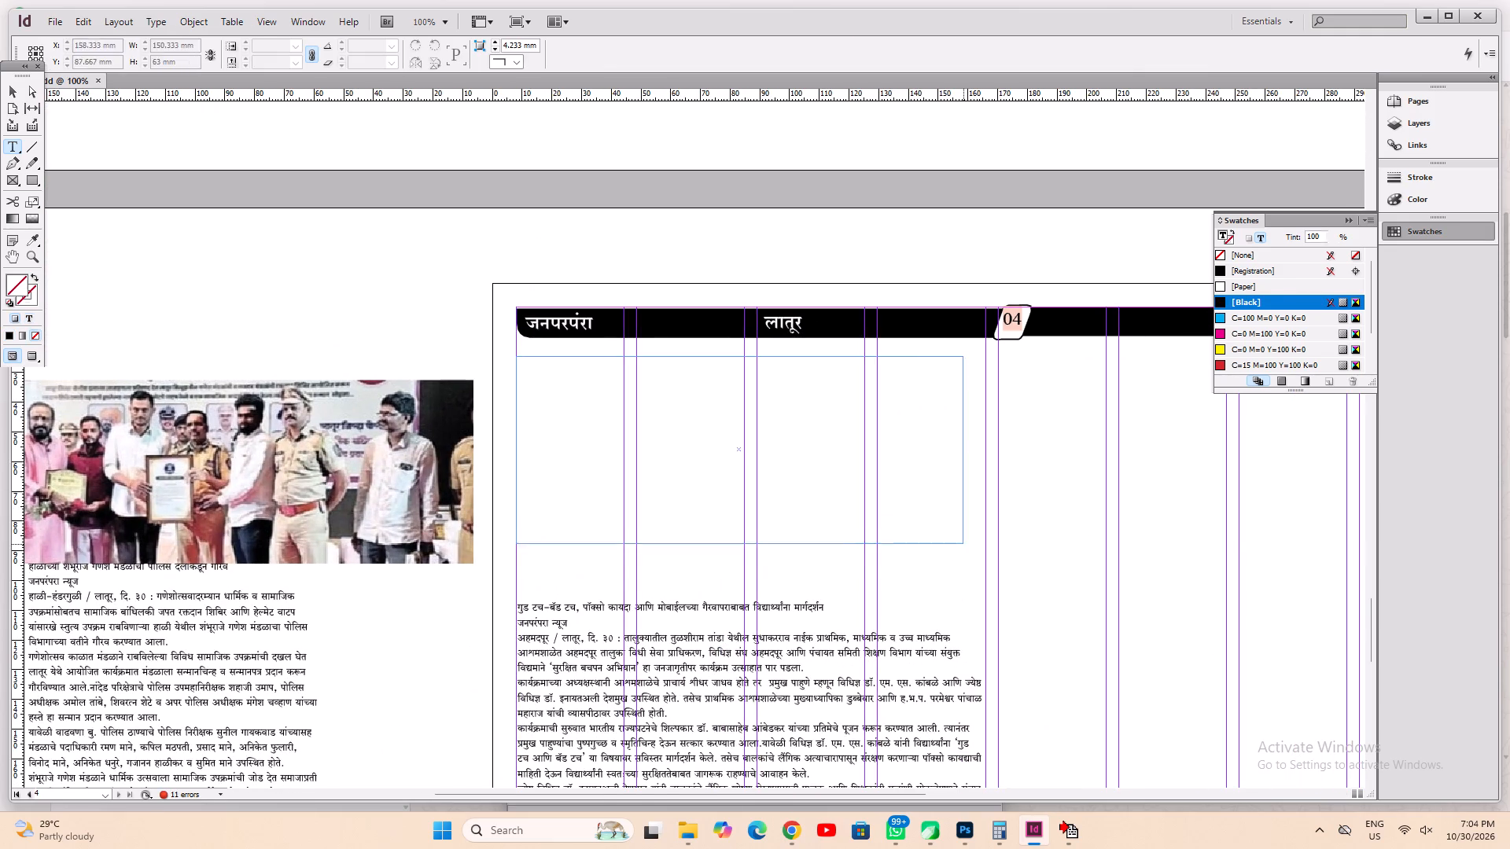
left_click_drag(965, 545, 985, 570)
key("ctrl+v")
key("ctrl+a")
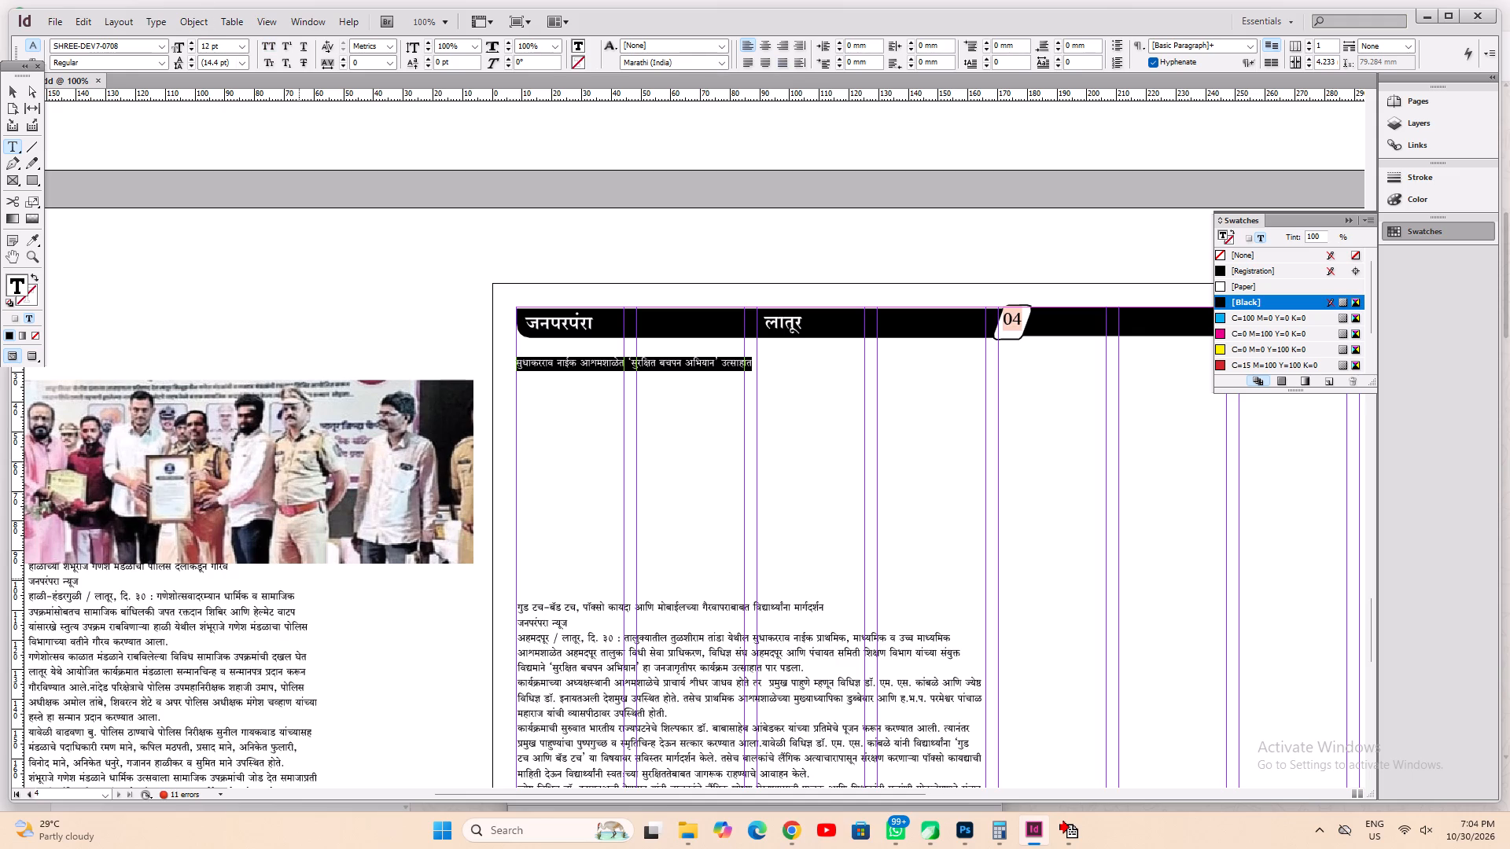
key("ctrl+s")
Copy the red headline formatting from the pasteboard story beside page 04 onto the new headline with the Eyedropper.
key("ctrl+0")
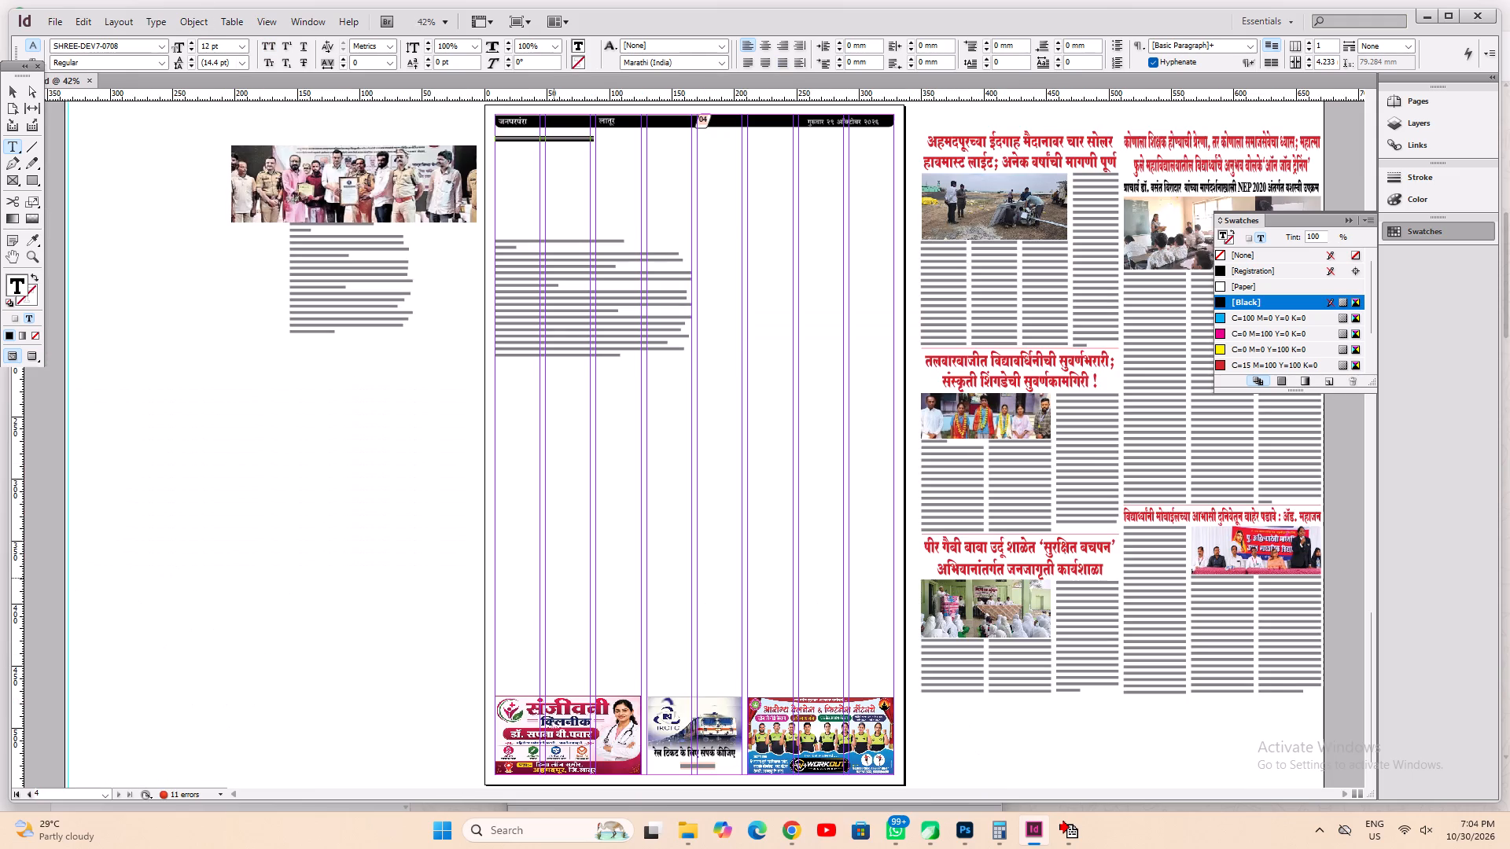
key("ctrl+1")
left_click_drag(951, 525, 219, 541, "alt")
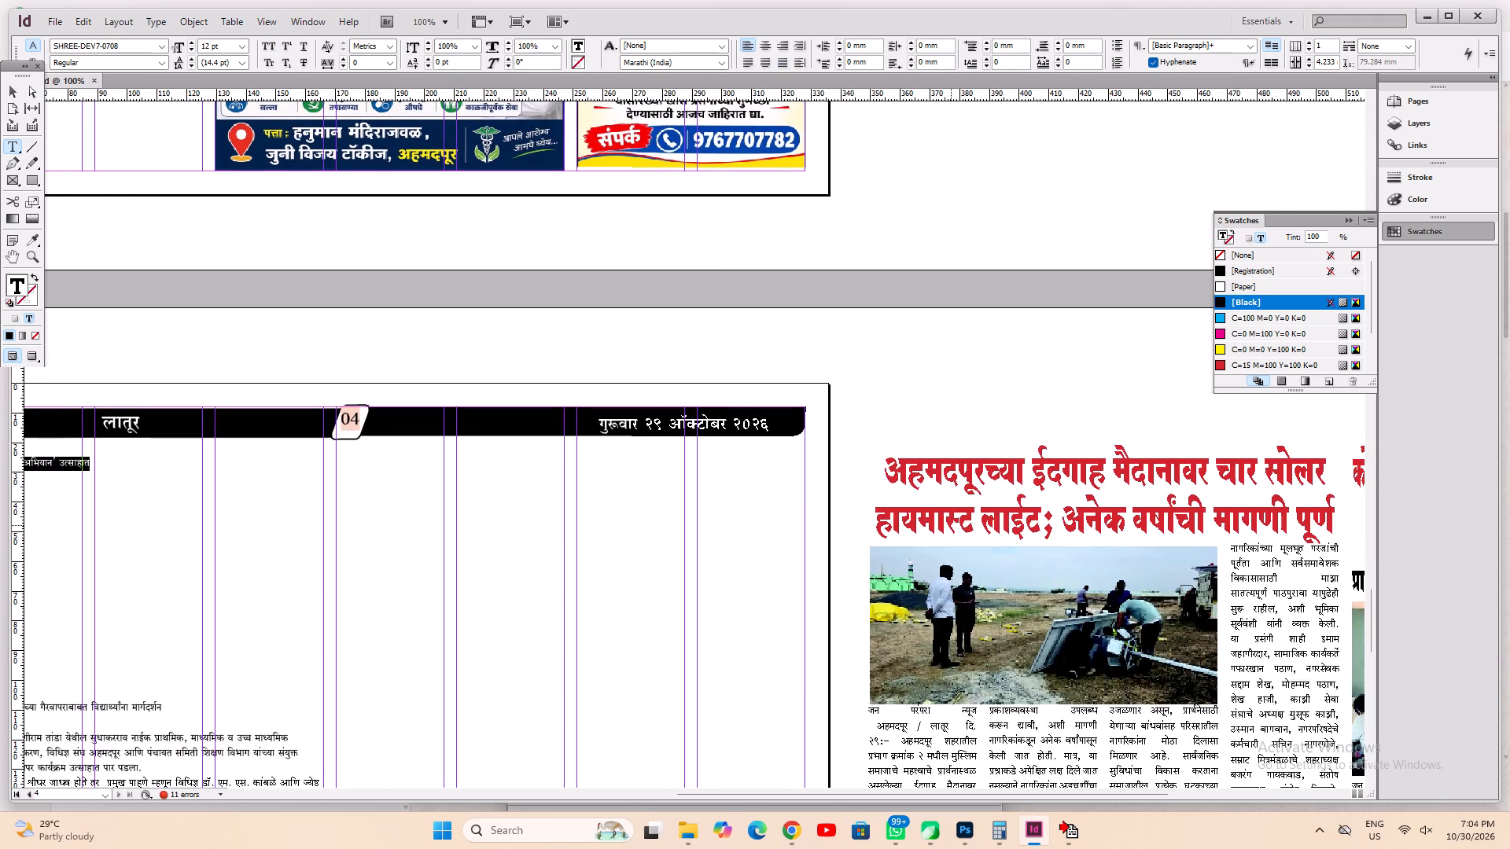
left_click(28, 240)
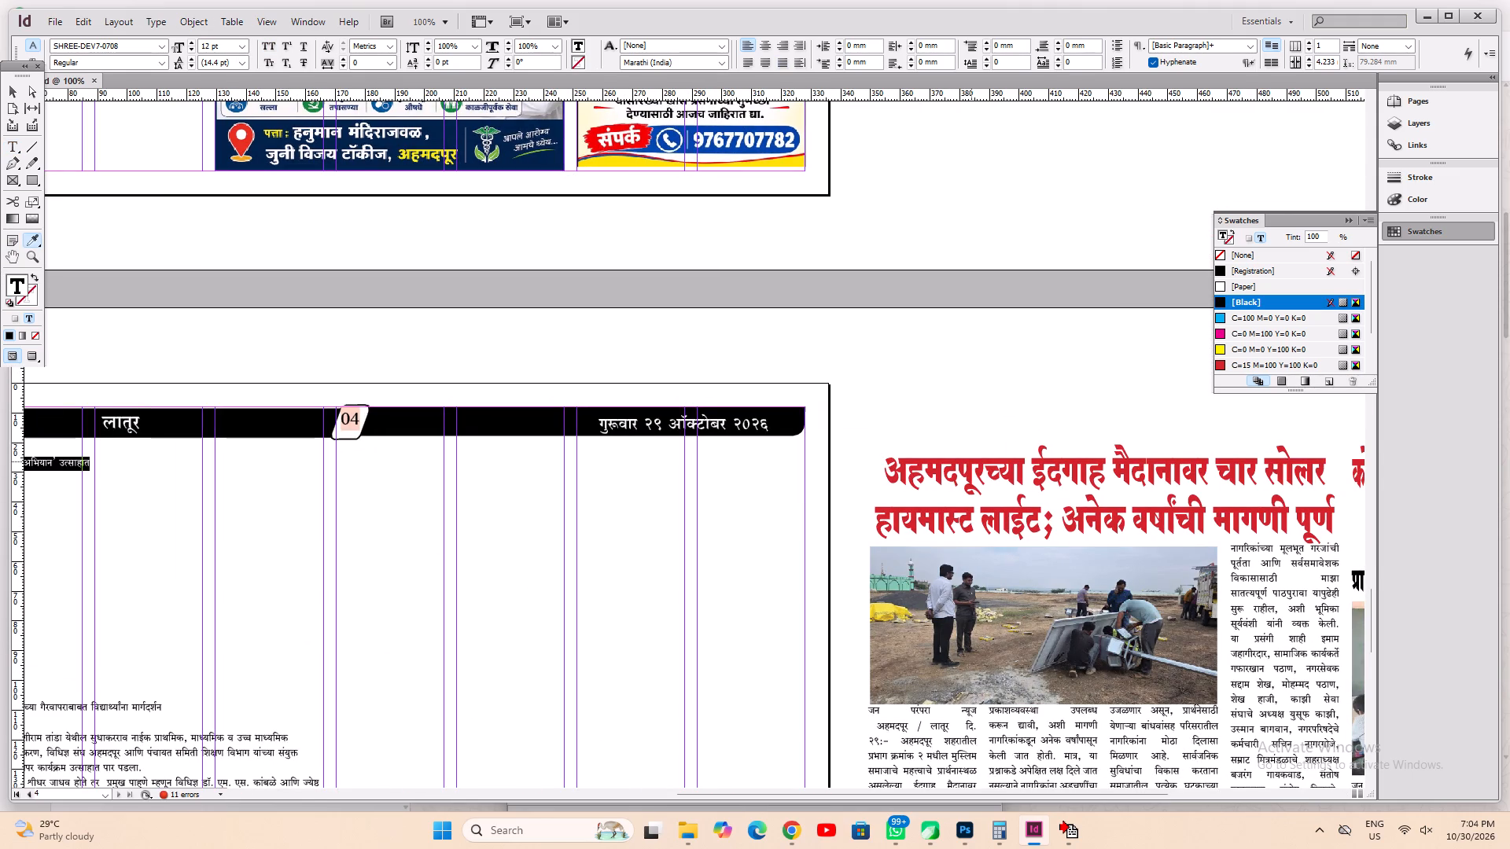
left_click(956, 460)
key("ctrl+1")
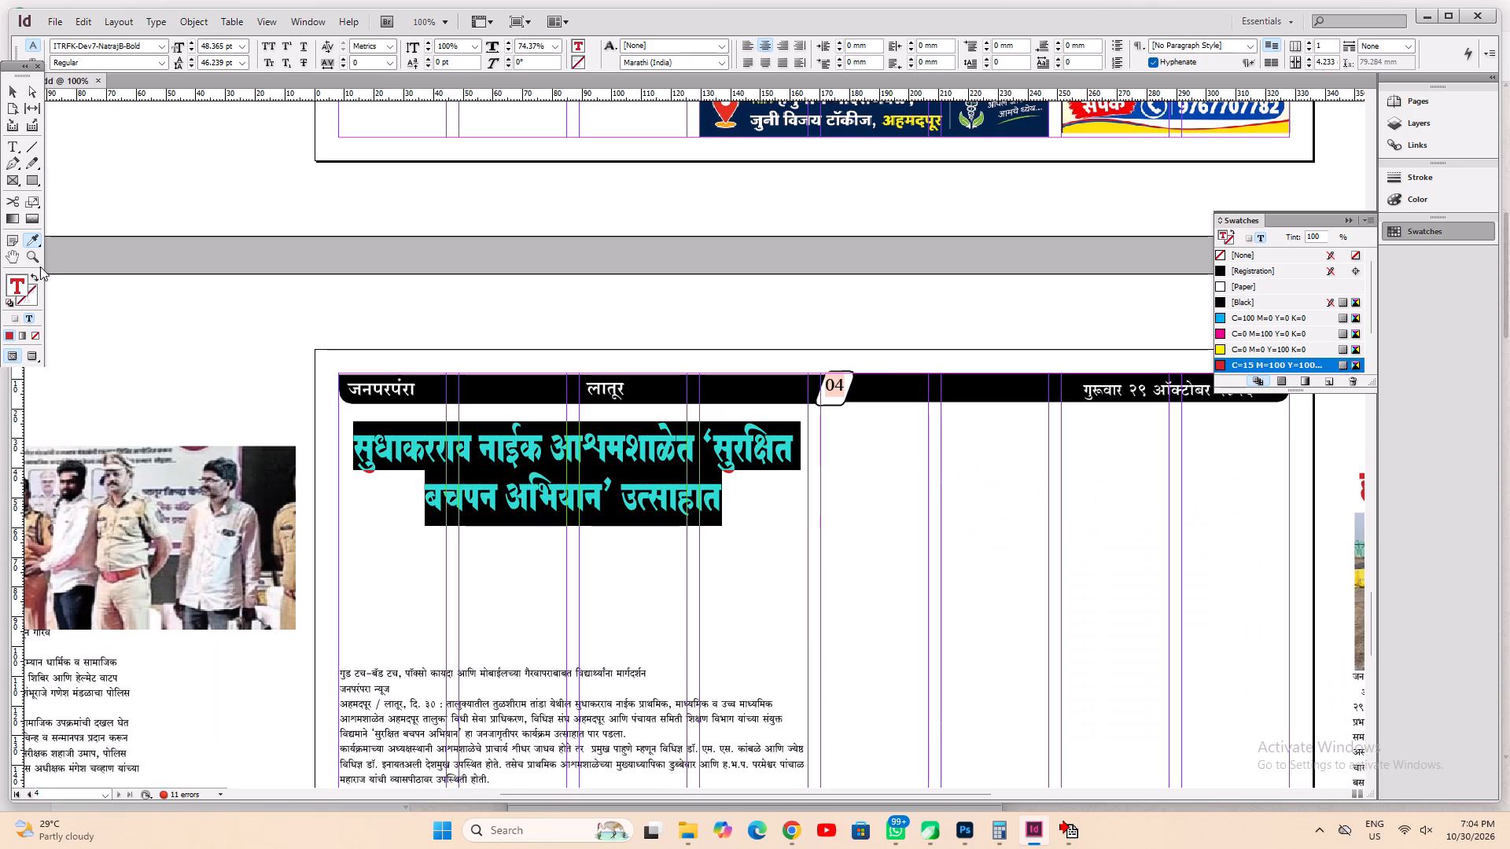
Try to retype the malformed श्र in the headline word आश्रमशाळेत, clearing the wrong character between आ and म.
left_click(15, 143)
left_click(603, 443)
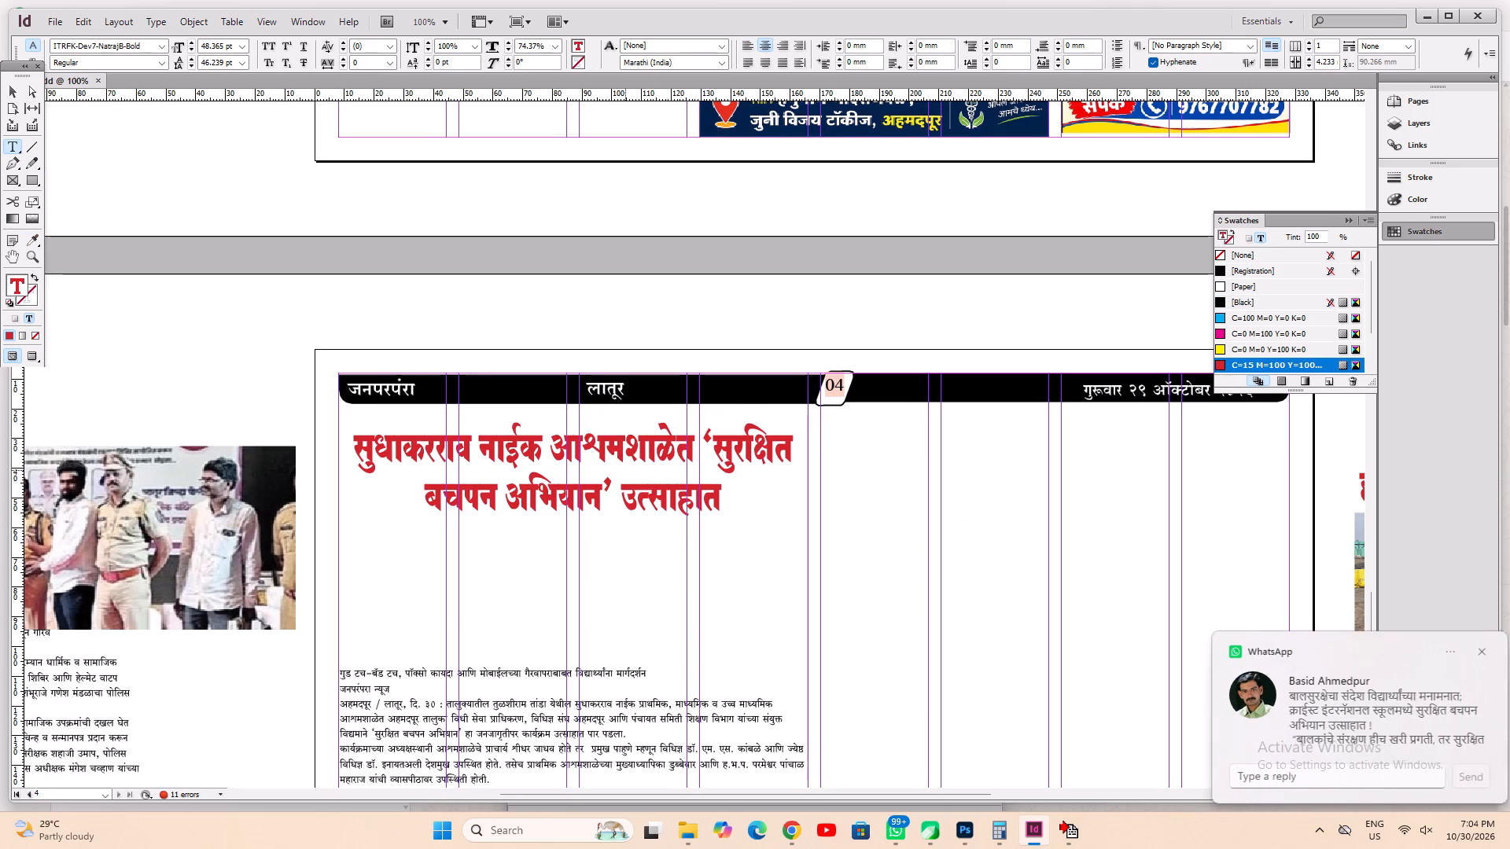
key("shift+Left")
key("shift+Left")
key("shift+j")
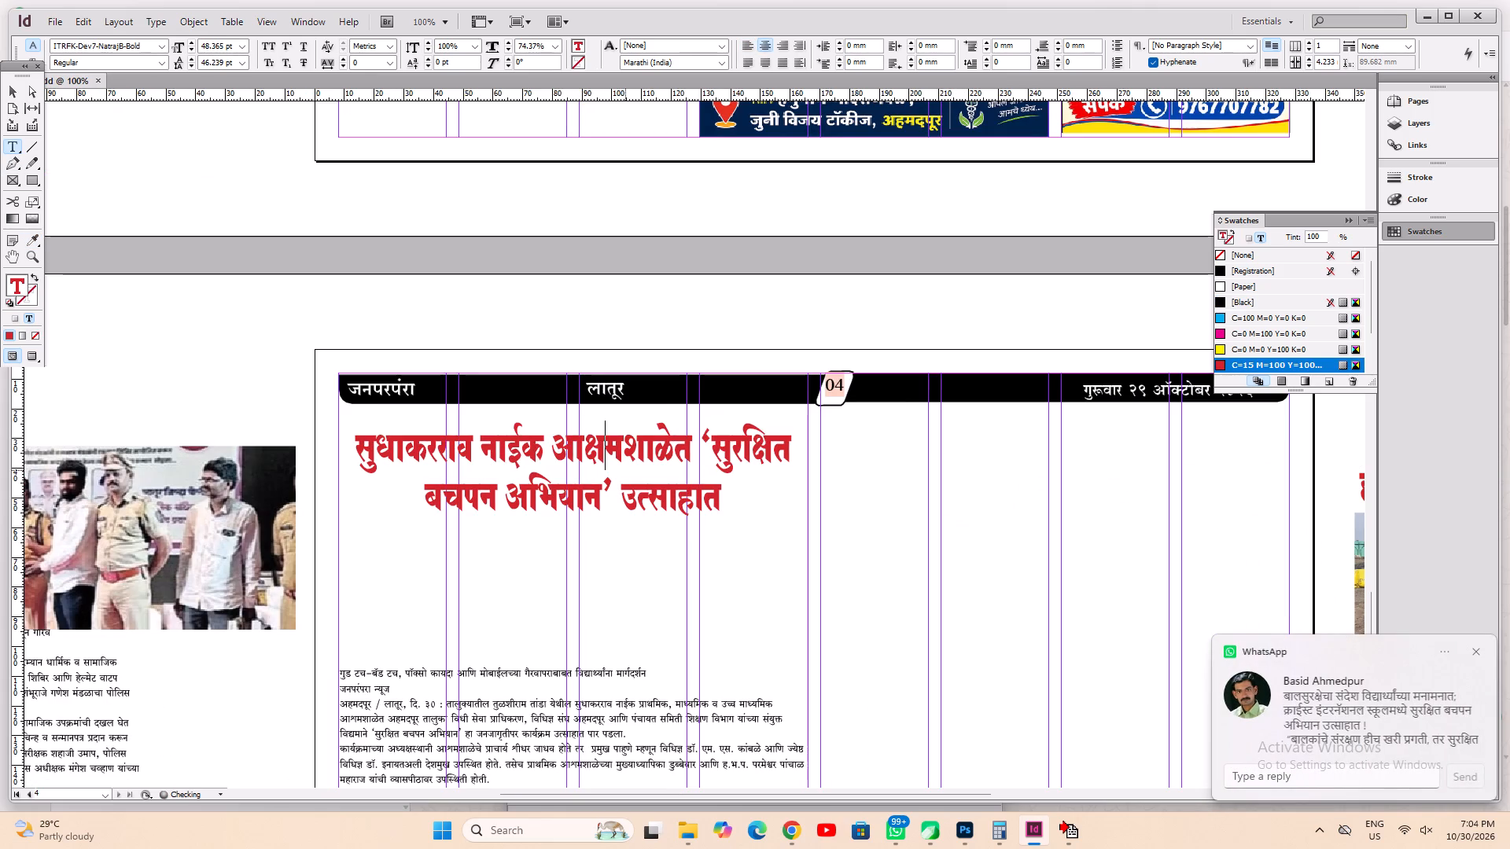
key("shift+j")
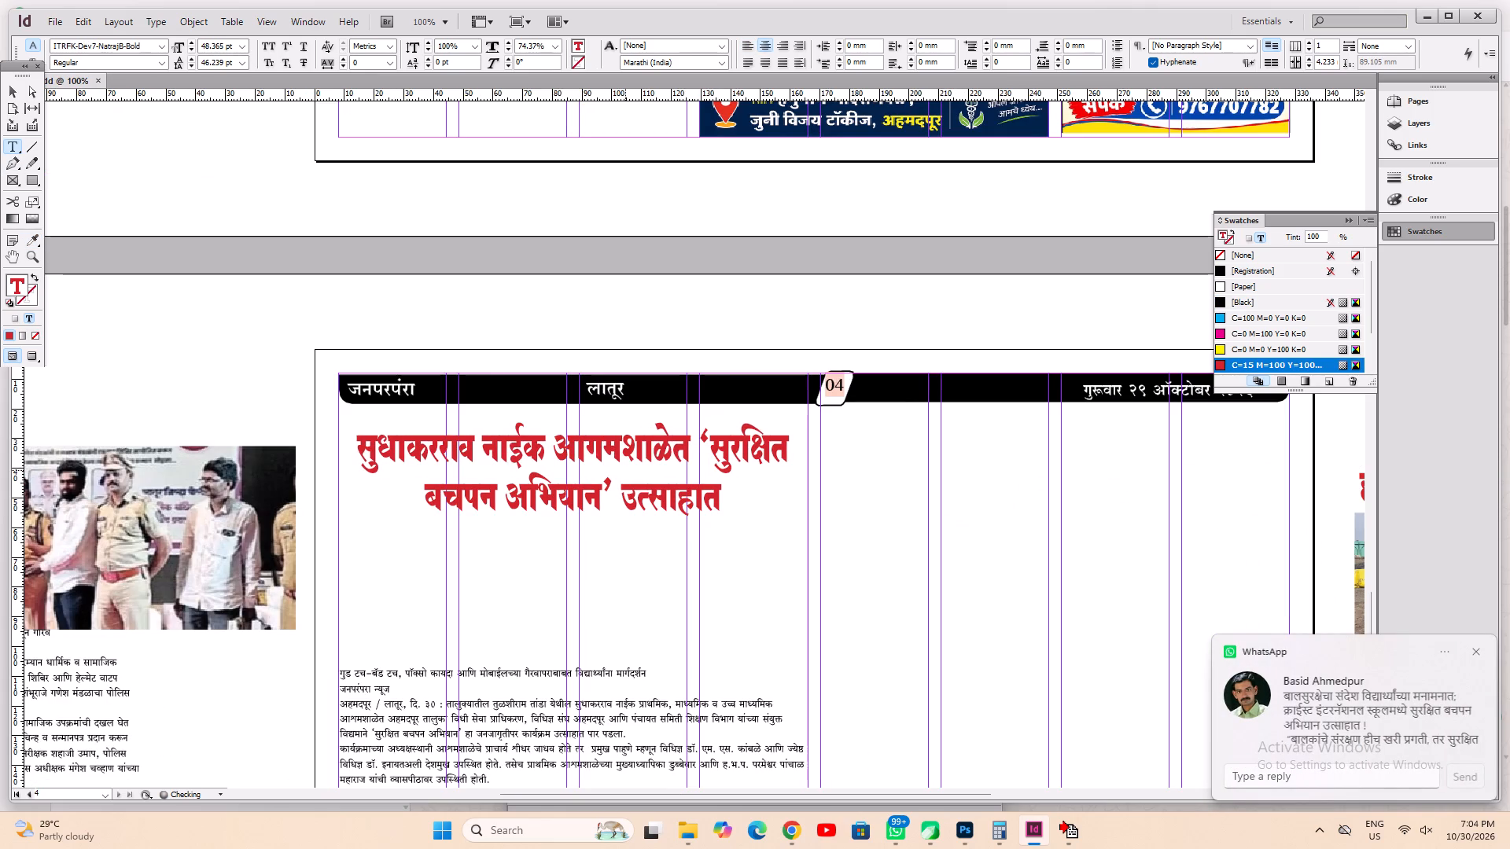
key("shift+j")
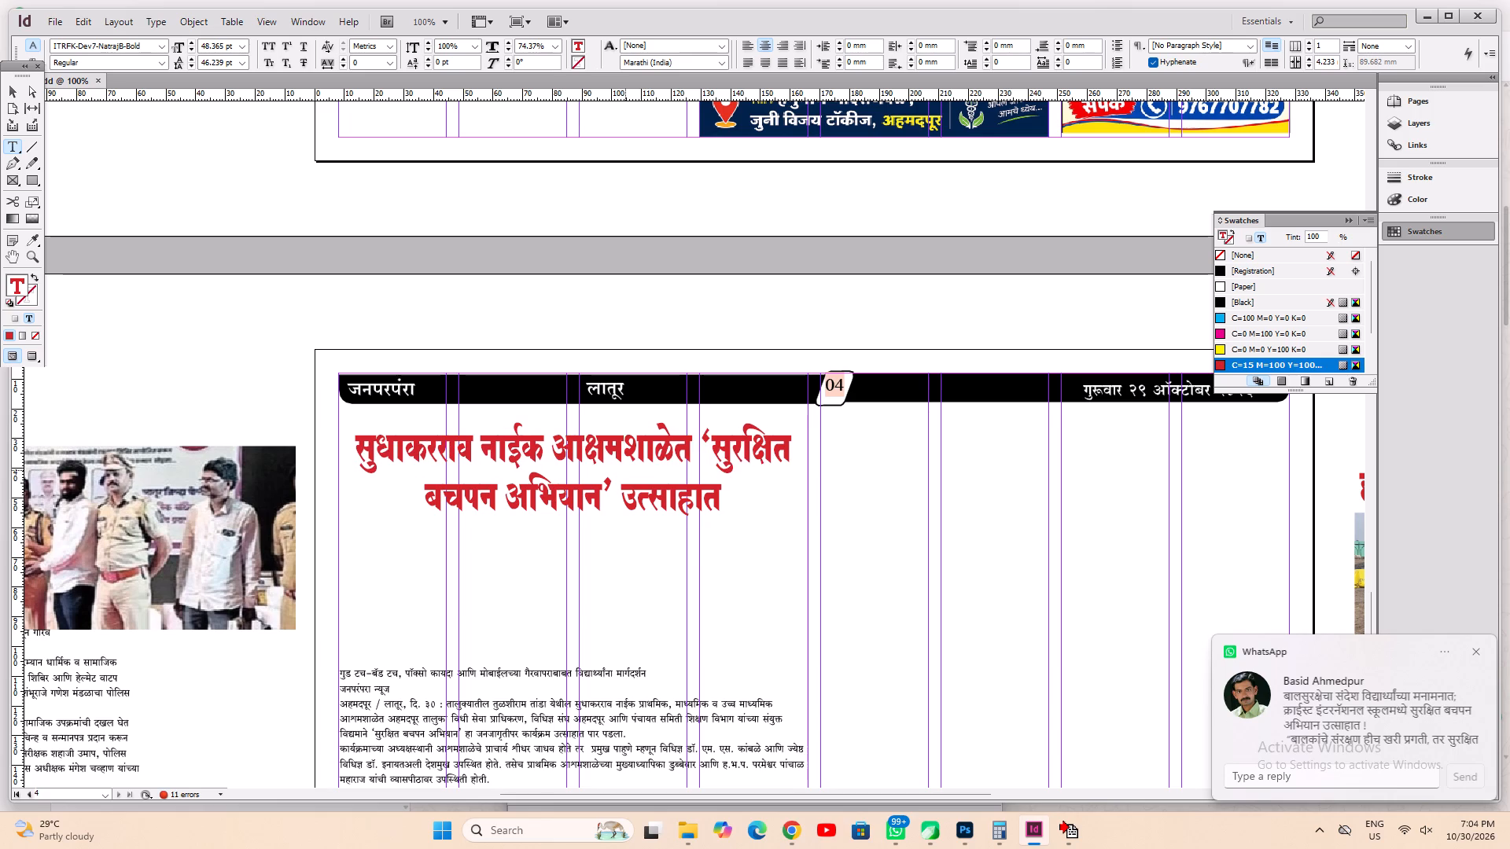
key("BackSpace")
Switch to the Shree-Lipi keyboard handler and set the script's font layout to Shree-Lipi 7.0.
left_click(1323, 832)
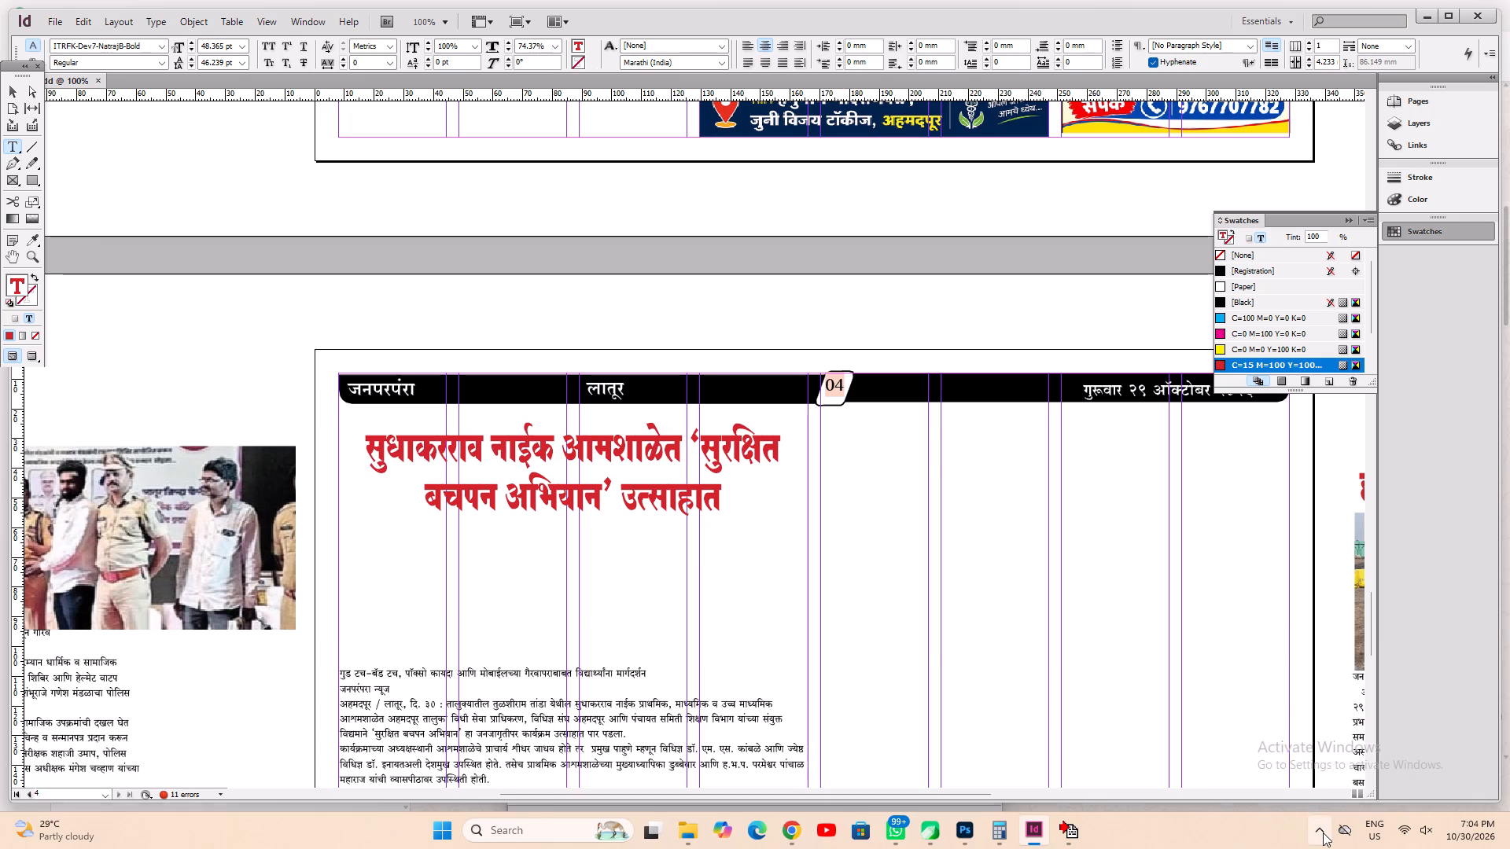
double_click(1288, 754)
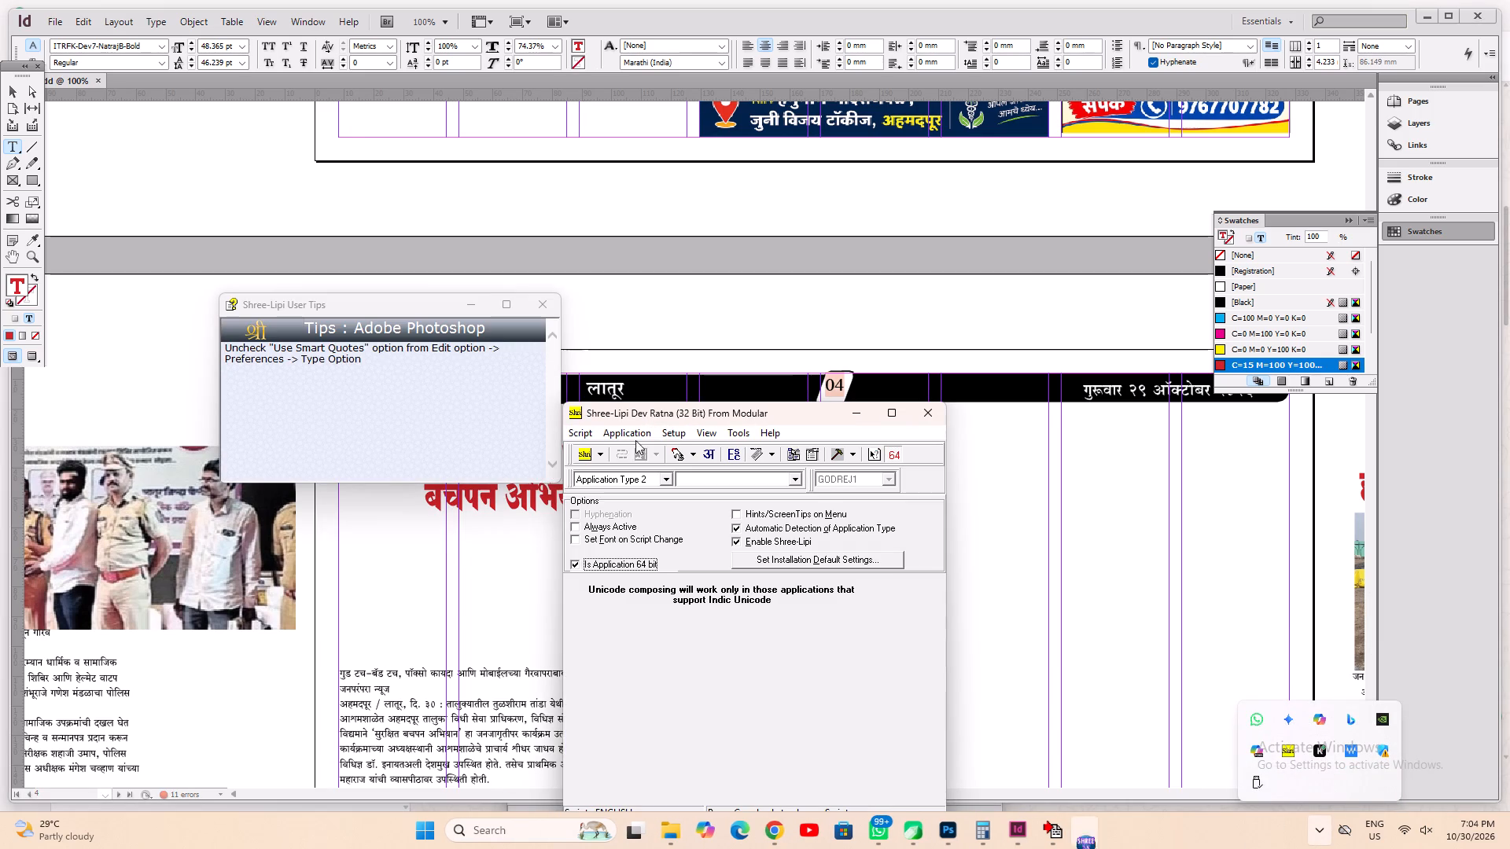
left_click(699, 433)
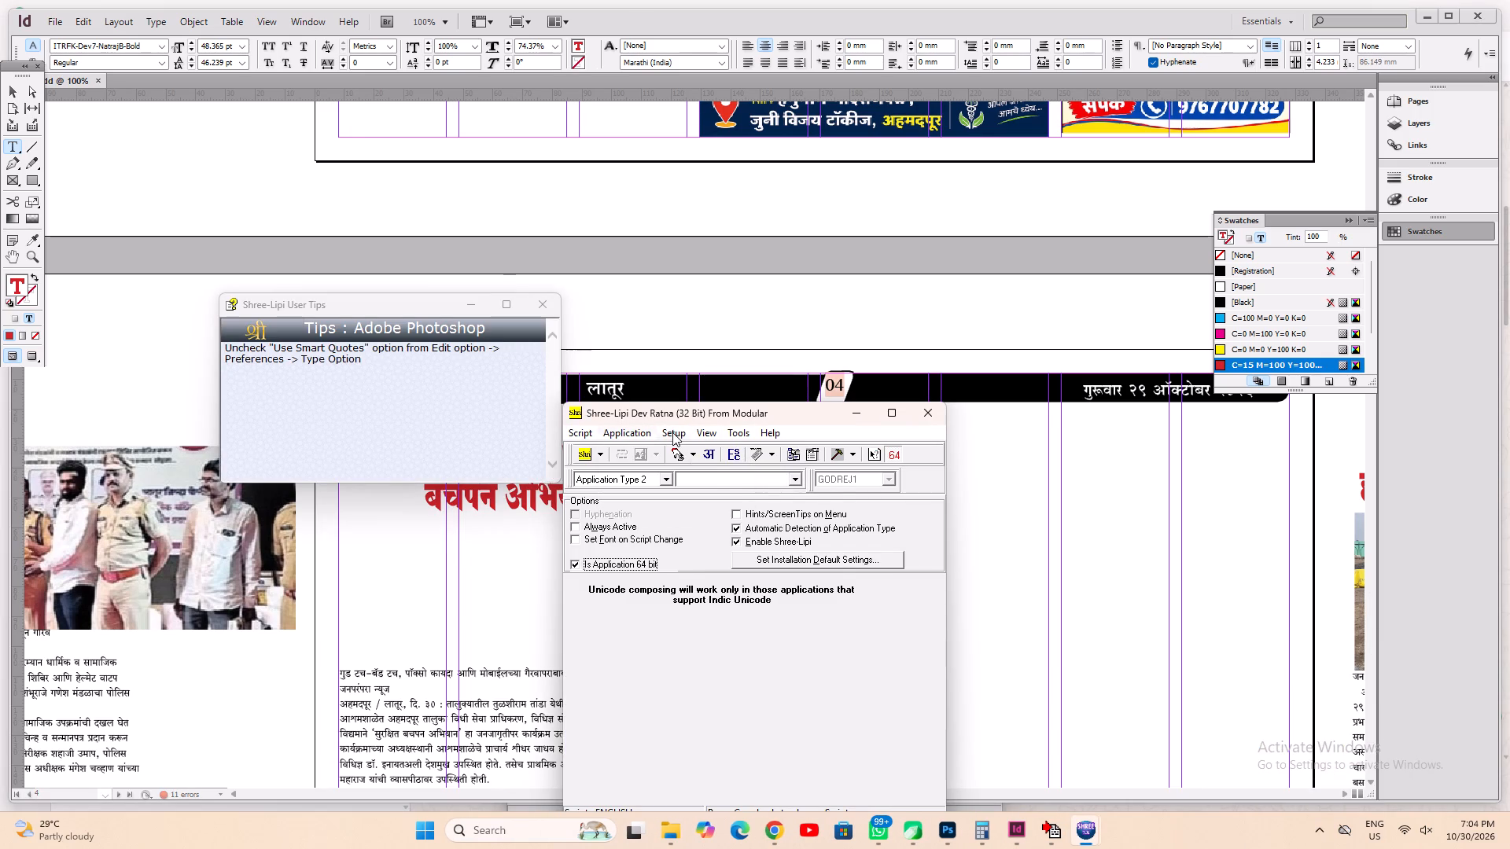
left_click(736, 413)
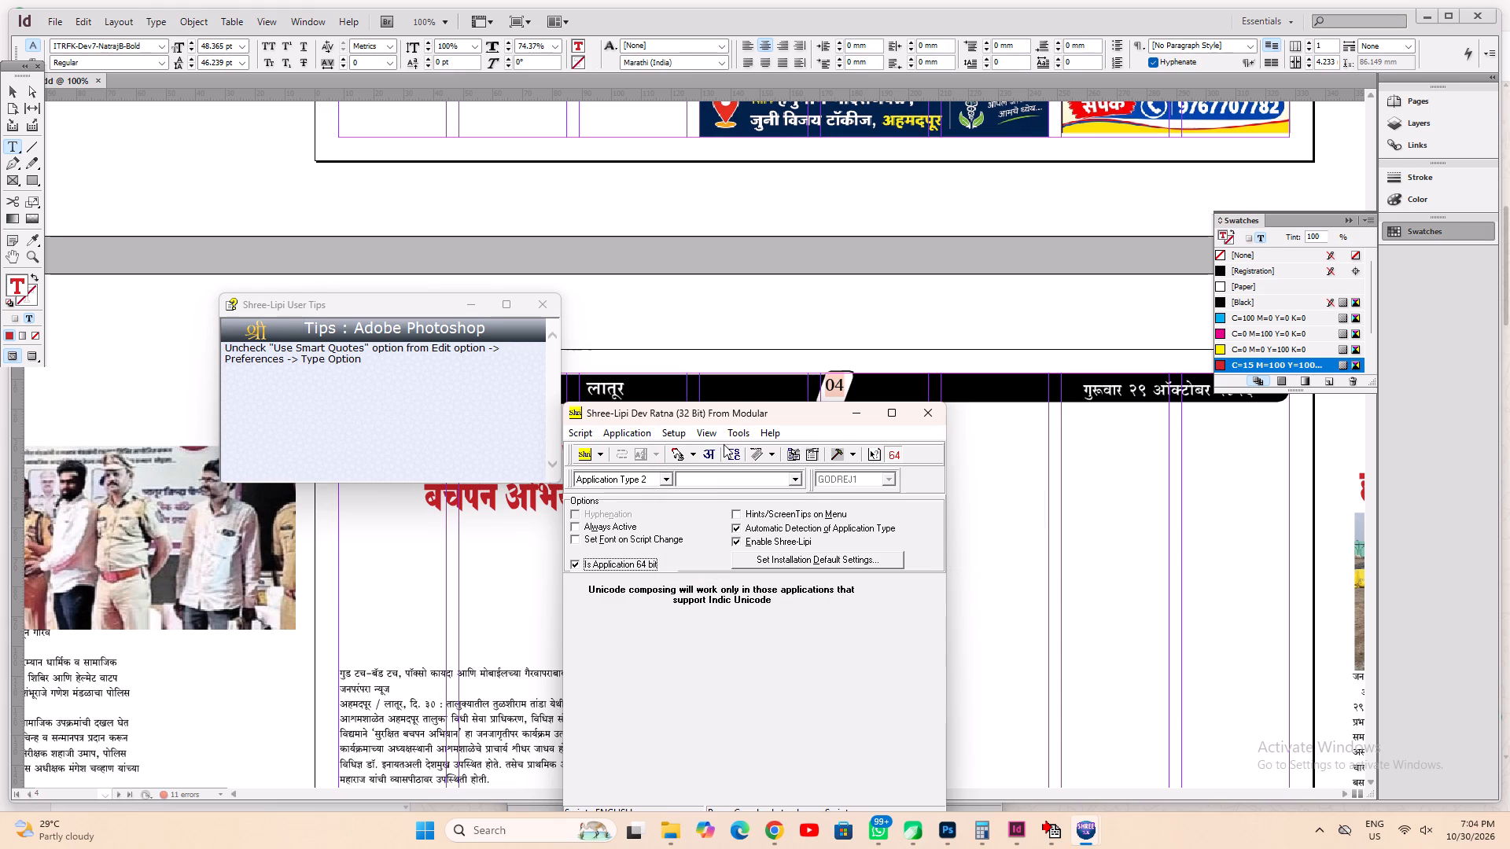
left_click(669, 432)
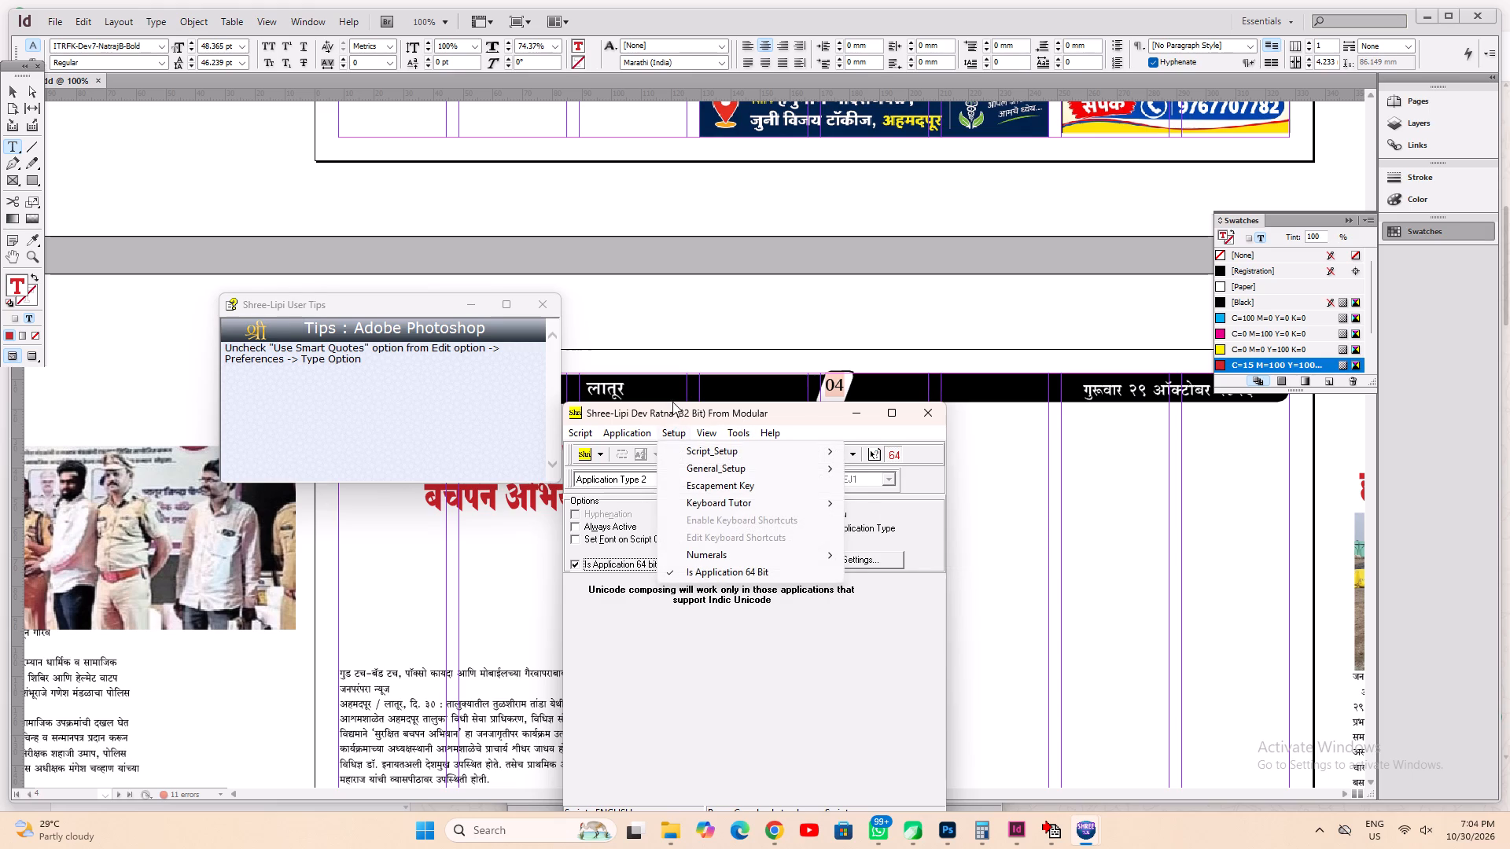
left_click(672, 402)
left_click(662, 432)
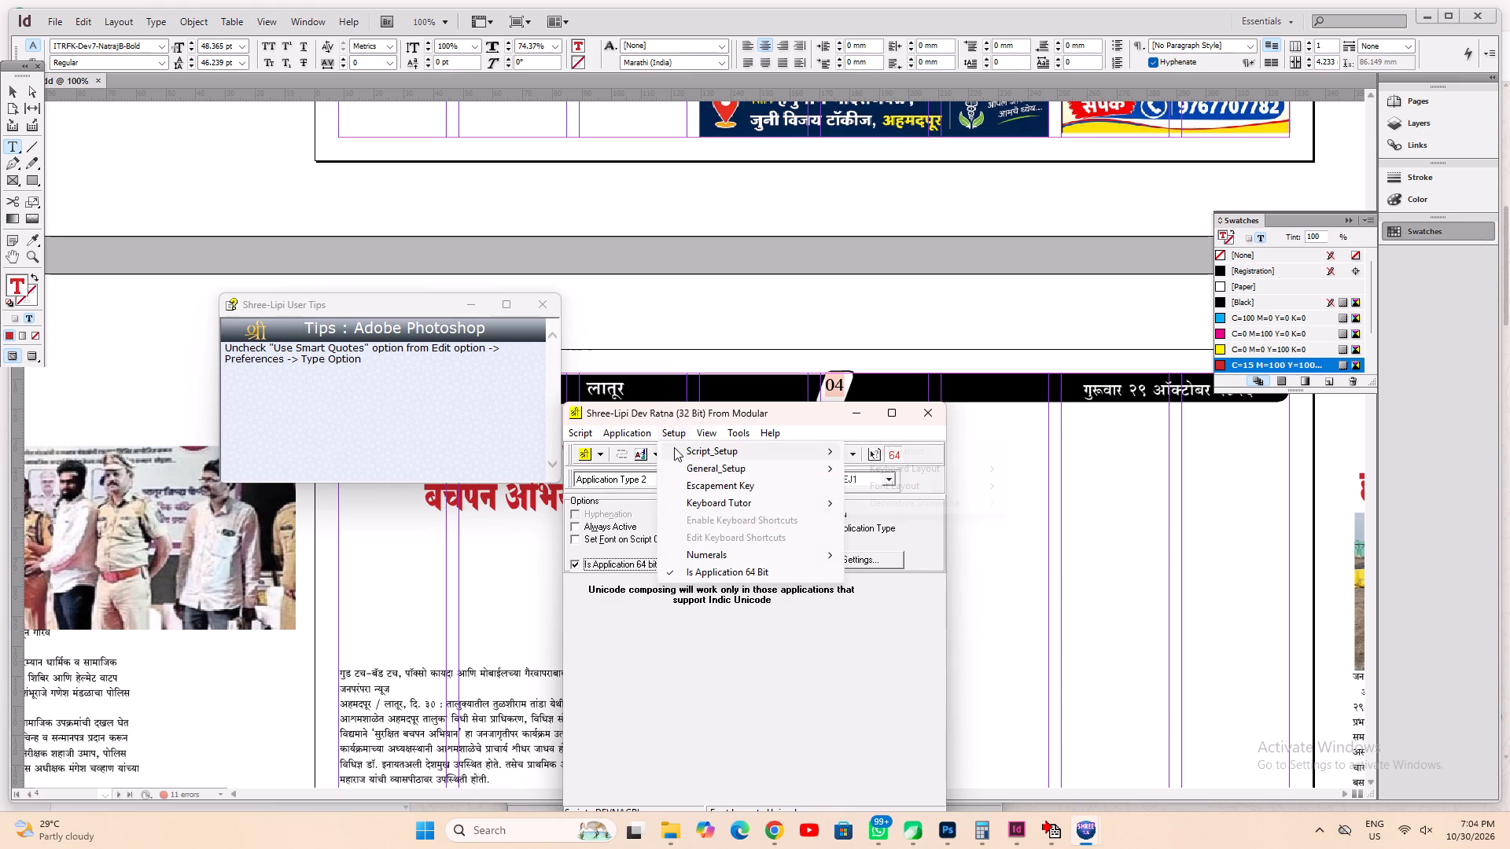
left_click(674, 447)
left_click(911, 470)
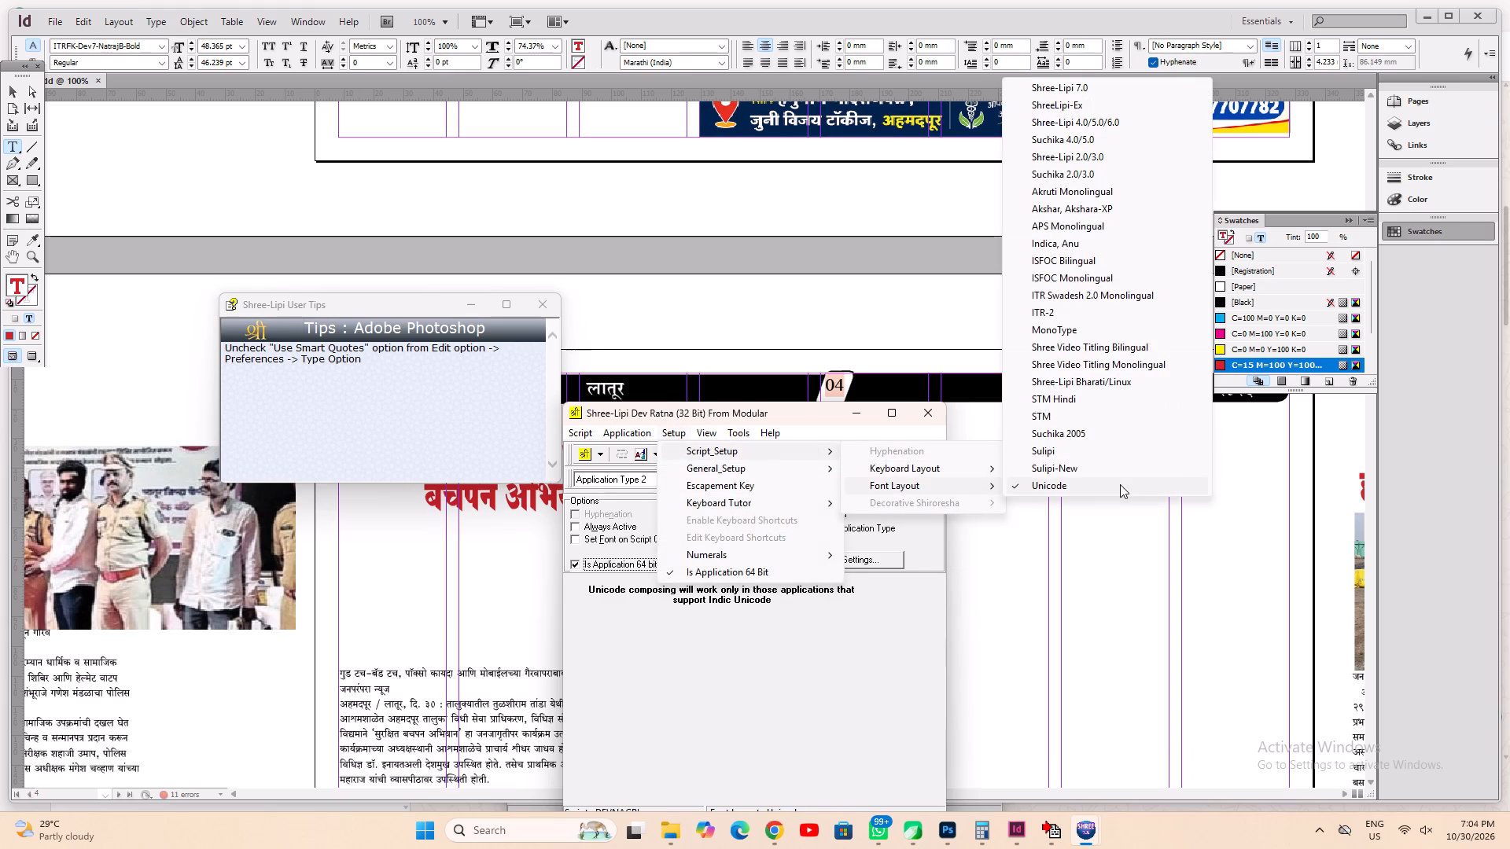
left_click(1068, 84)
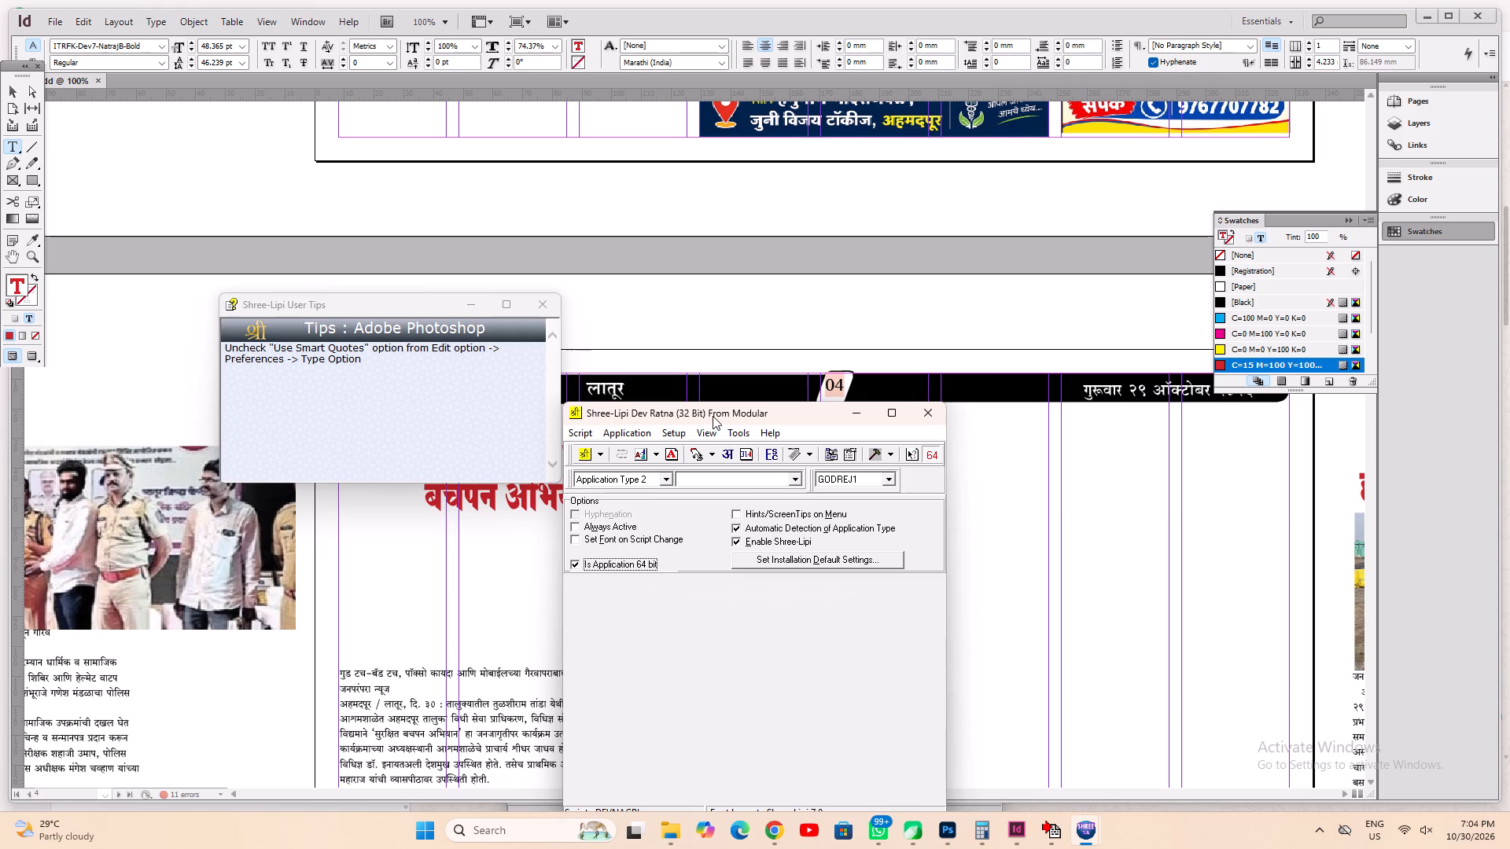
left_click(713, 416)
left_click(852, 413)
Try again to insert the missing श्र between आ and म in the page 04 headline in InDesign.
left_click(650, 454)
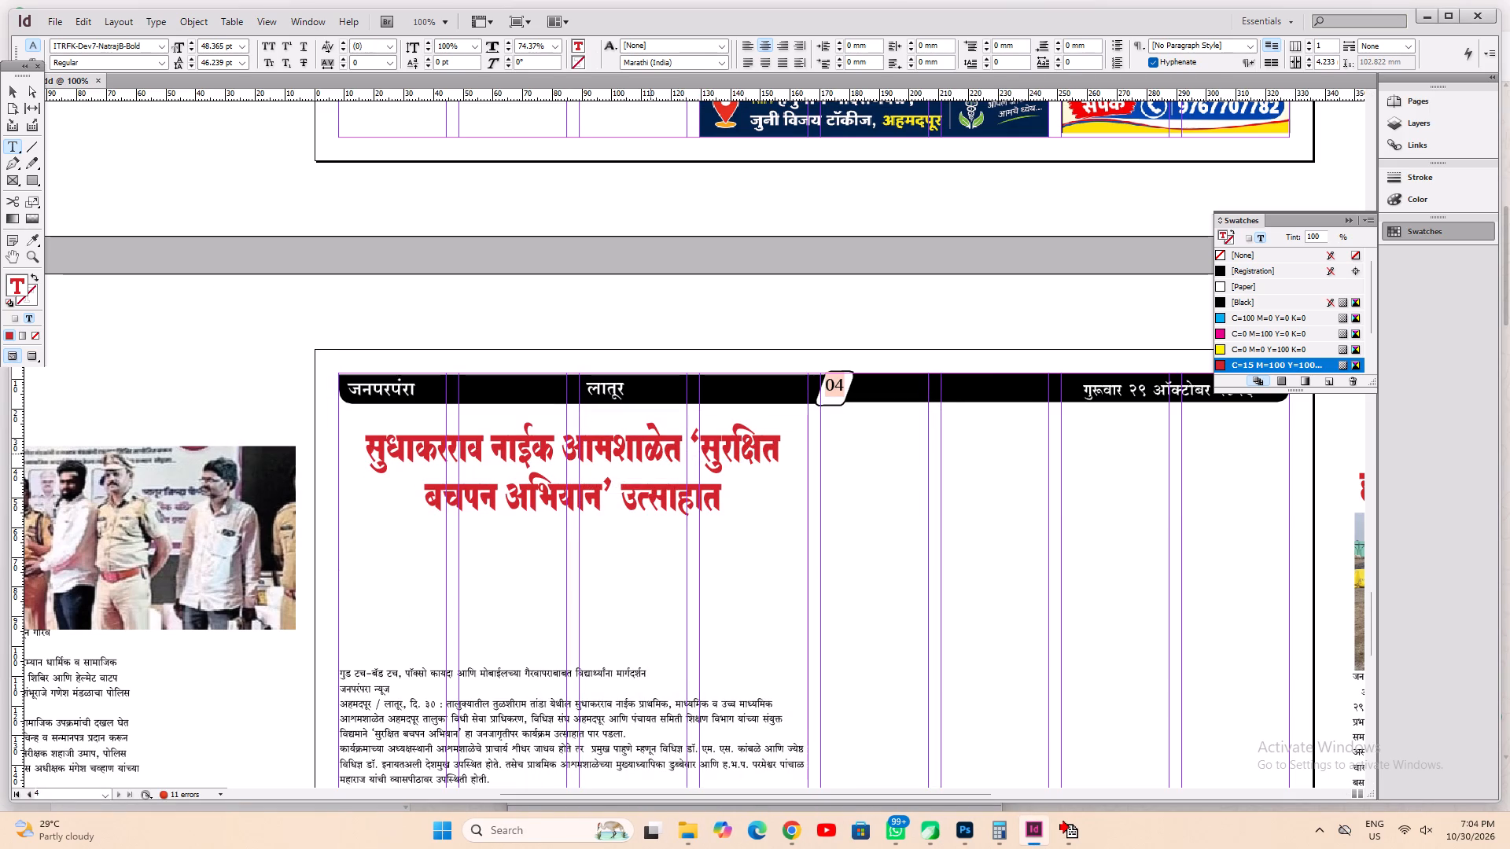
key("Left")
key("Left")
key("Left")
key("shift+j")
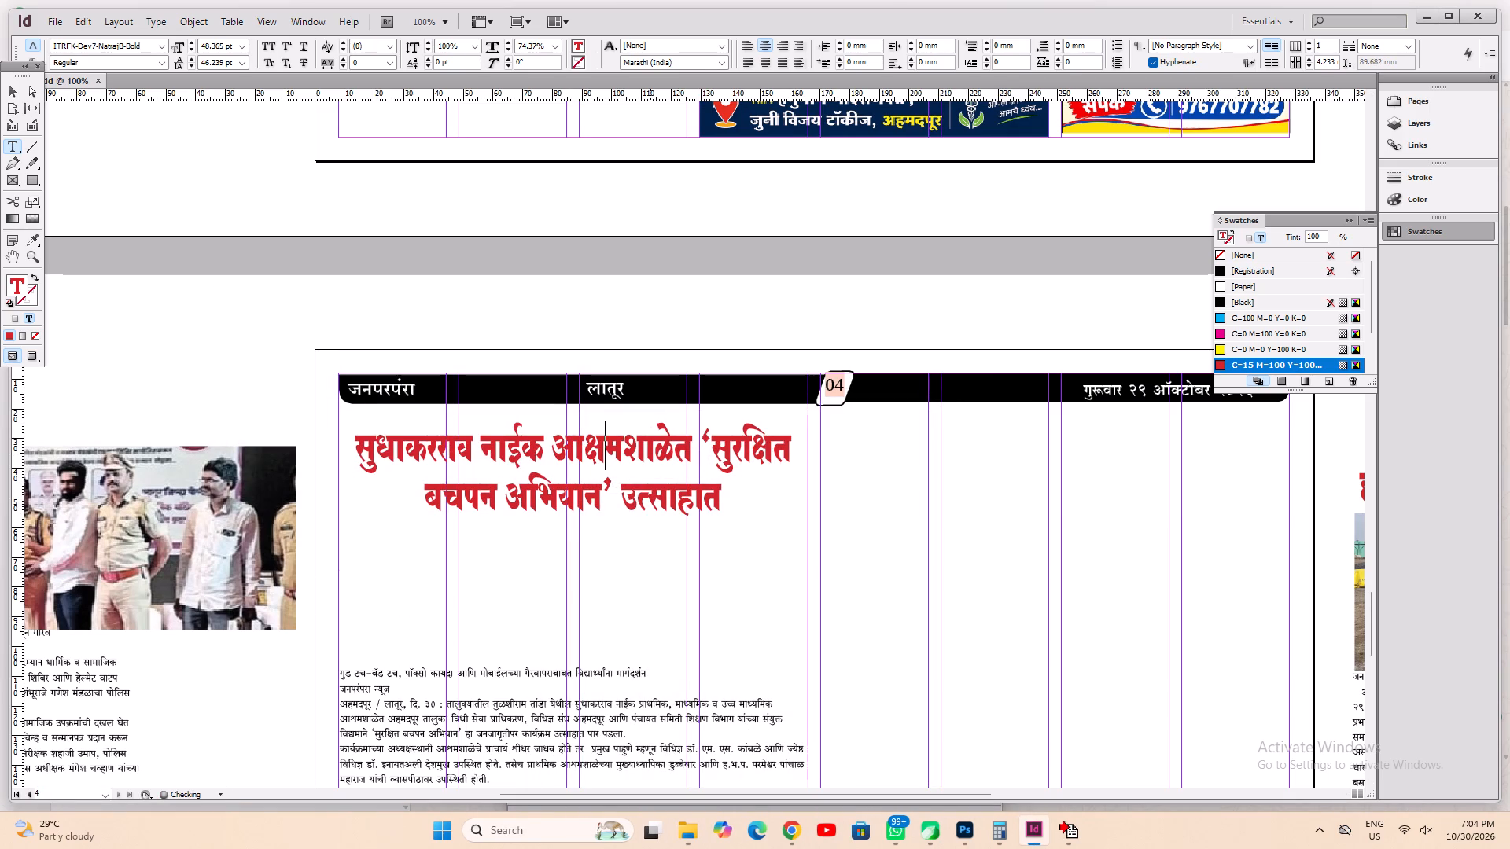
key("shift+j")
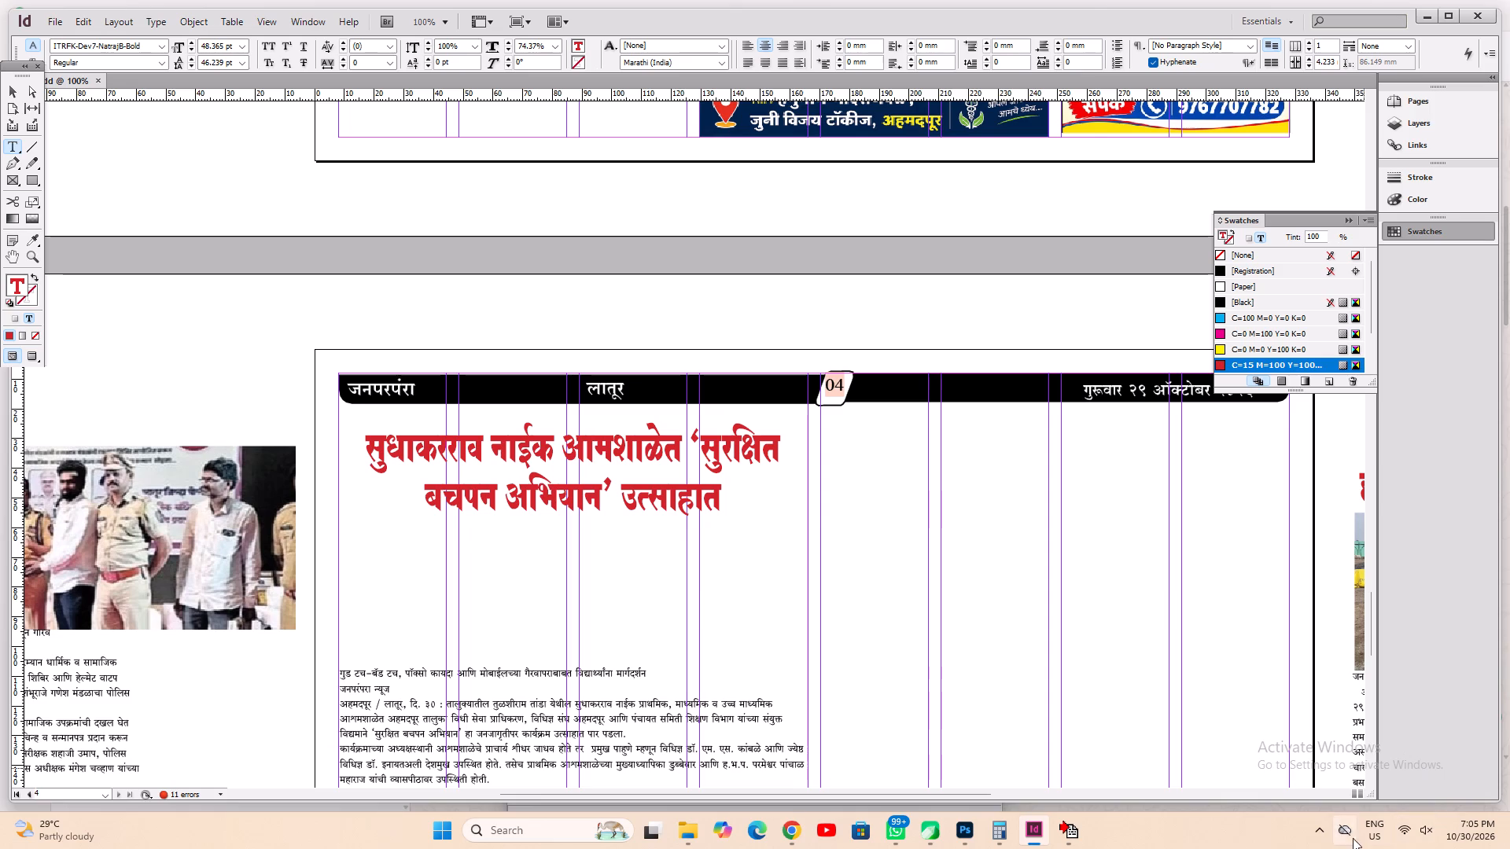
Turn off the 64-bit application option in the Shree-Lipi keyboard handler.
left_click(1314, 836)
double_click(1286, 754)
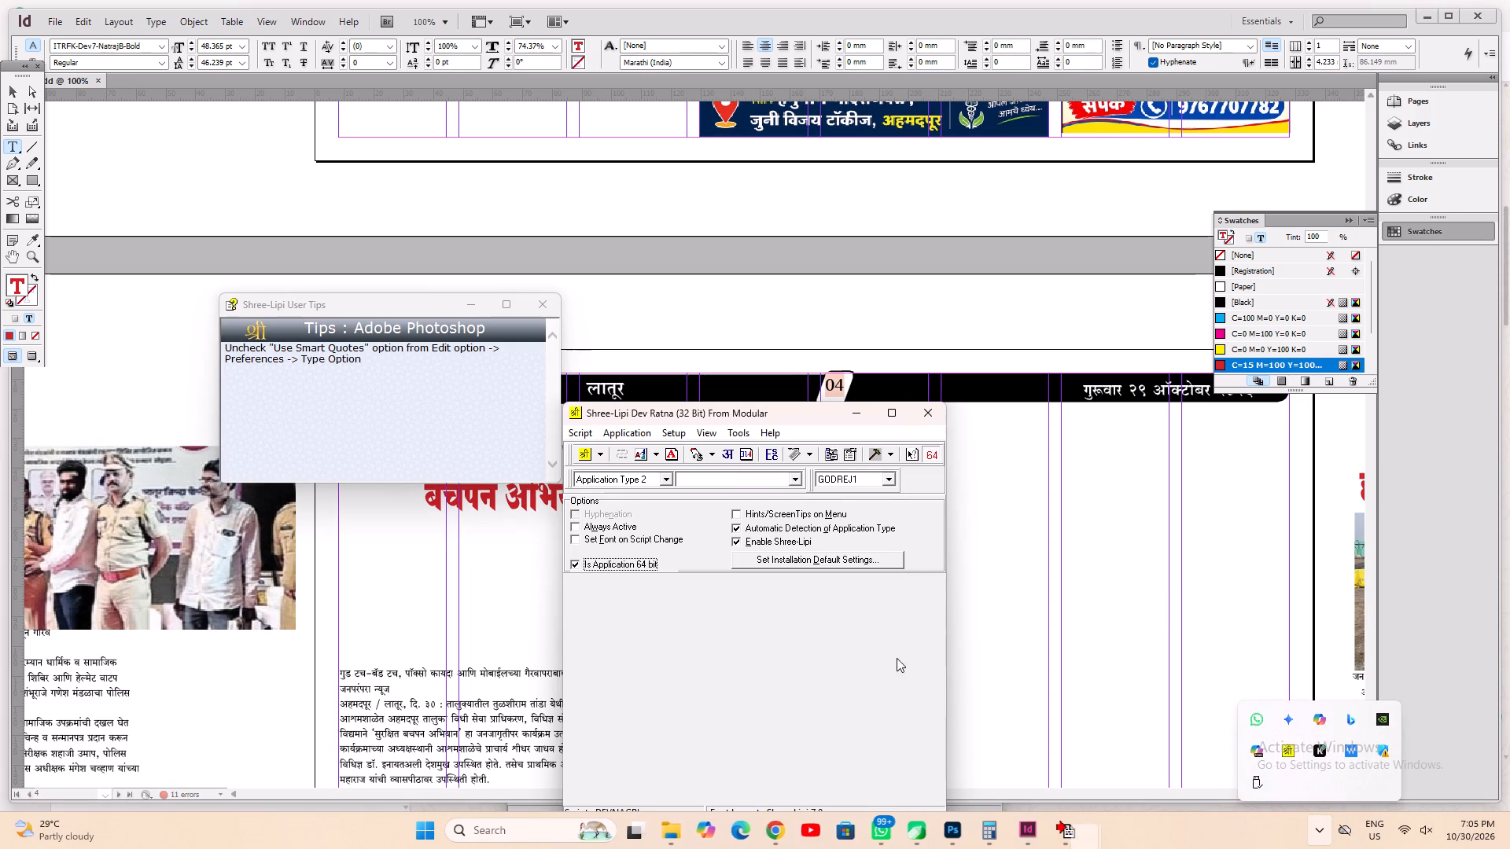
left_click(617, 567)
left_click(834, 419)
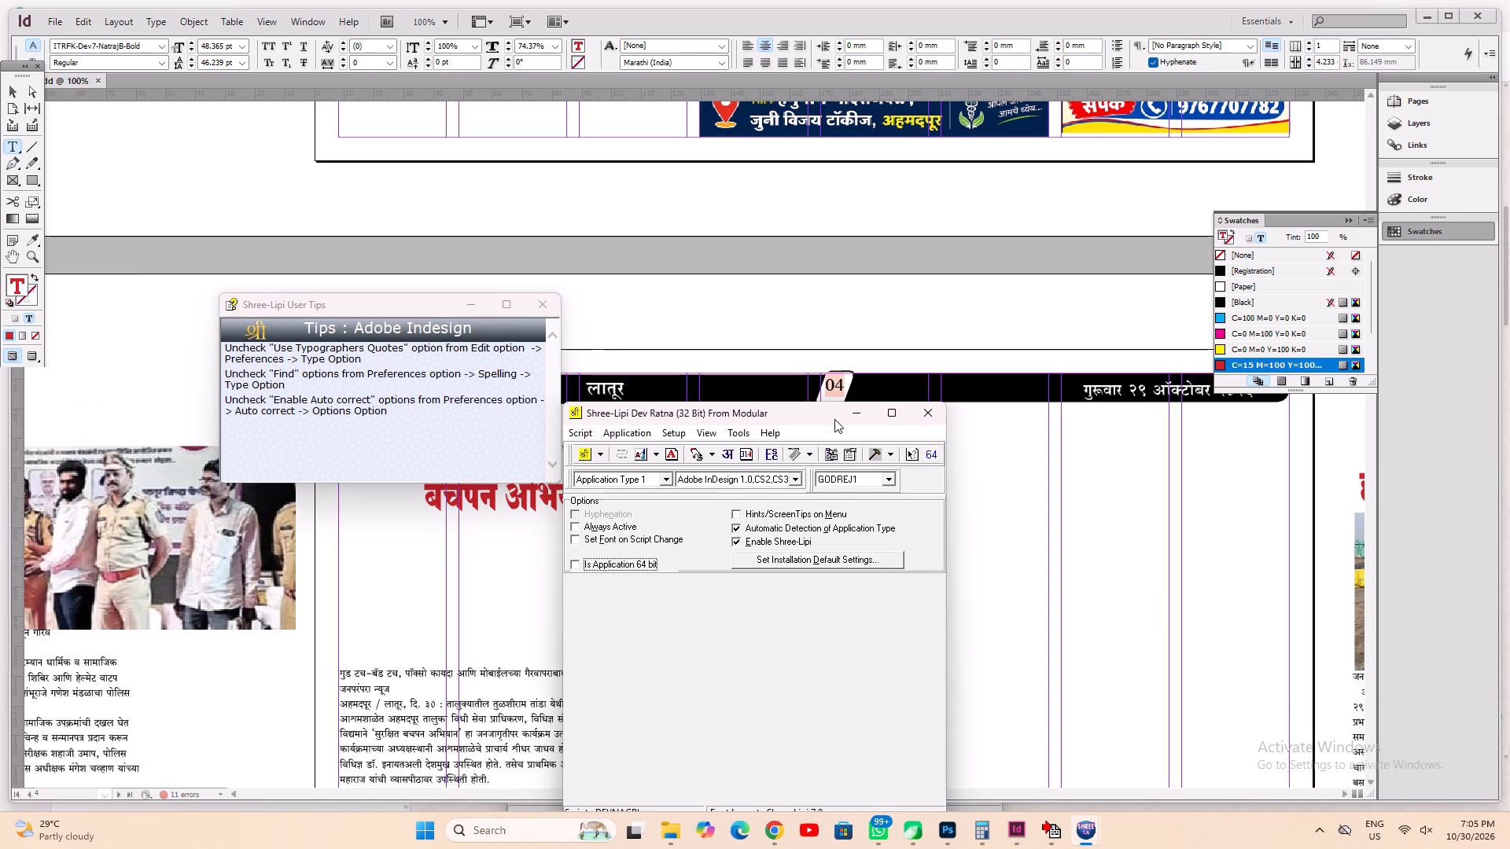
left_click(856, 414)
Retry inserting the missing श्र between आ and म in the InDesign headline.
key("shift+j")
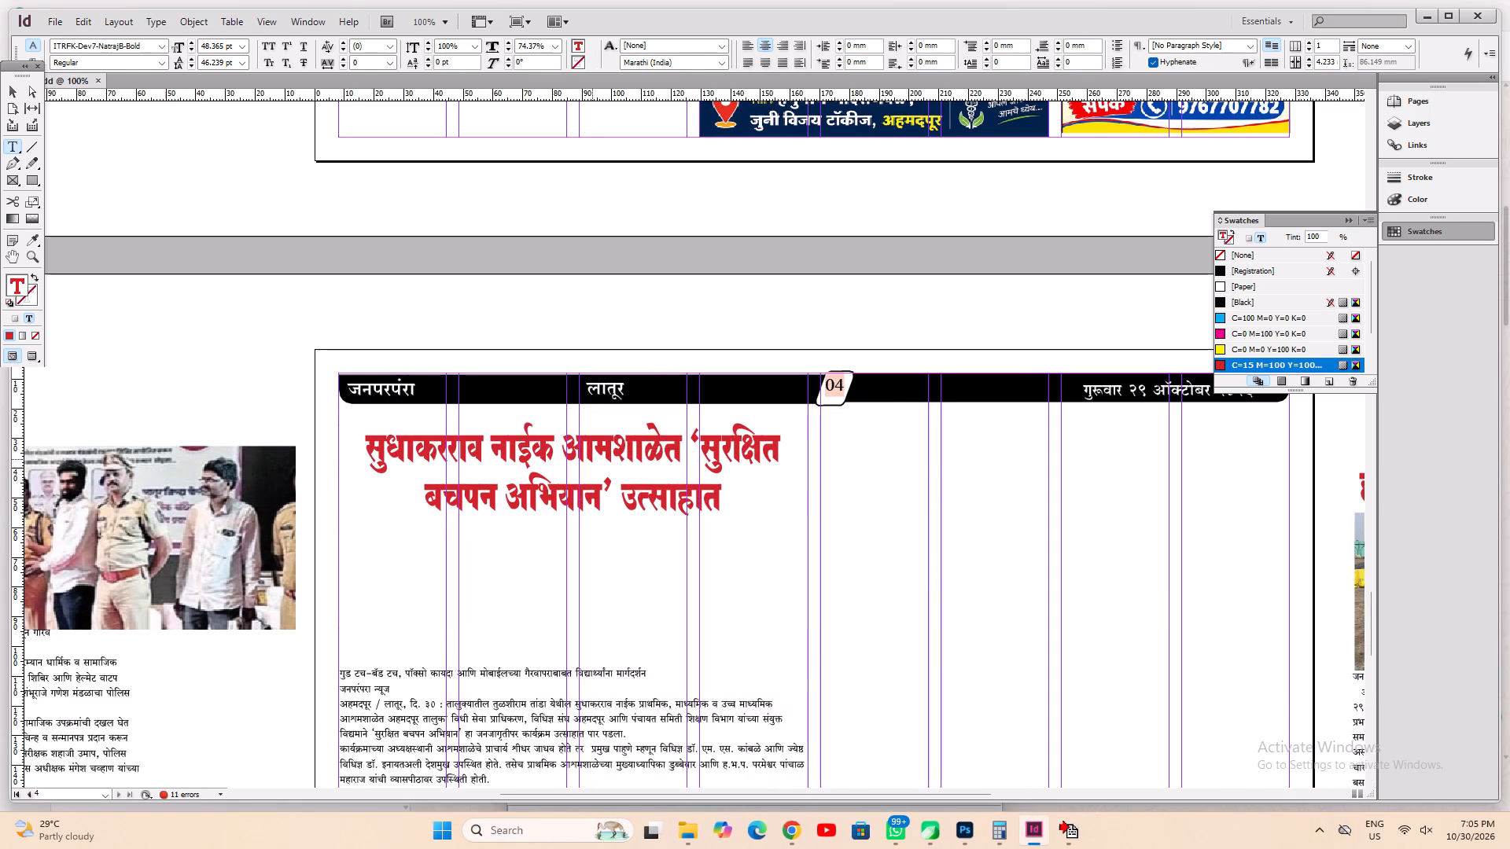
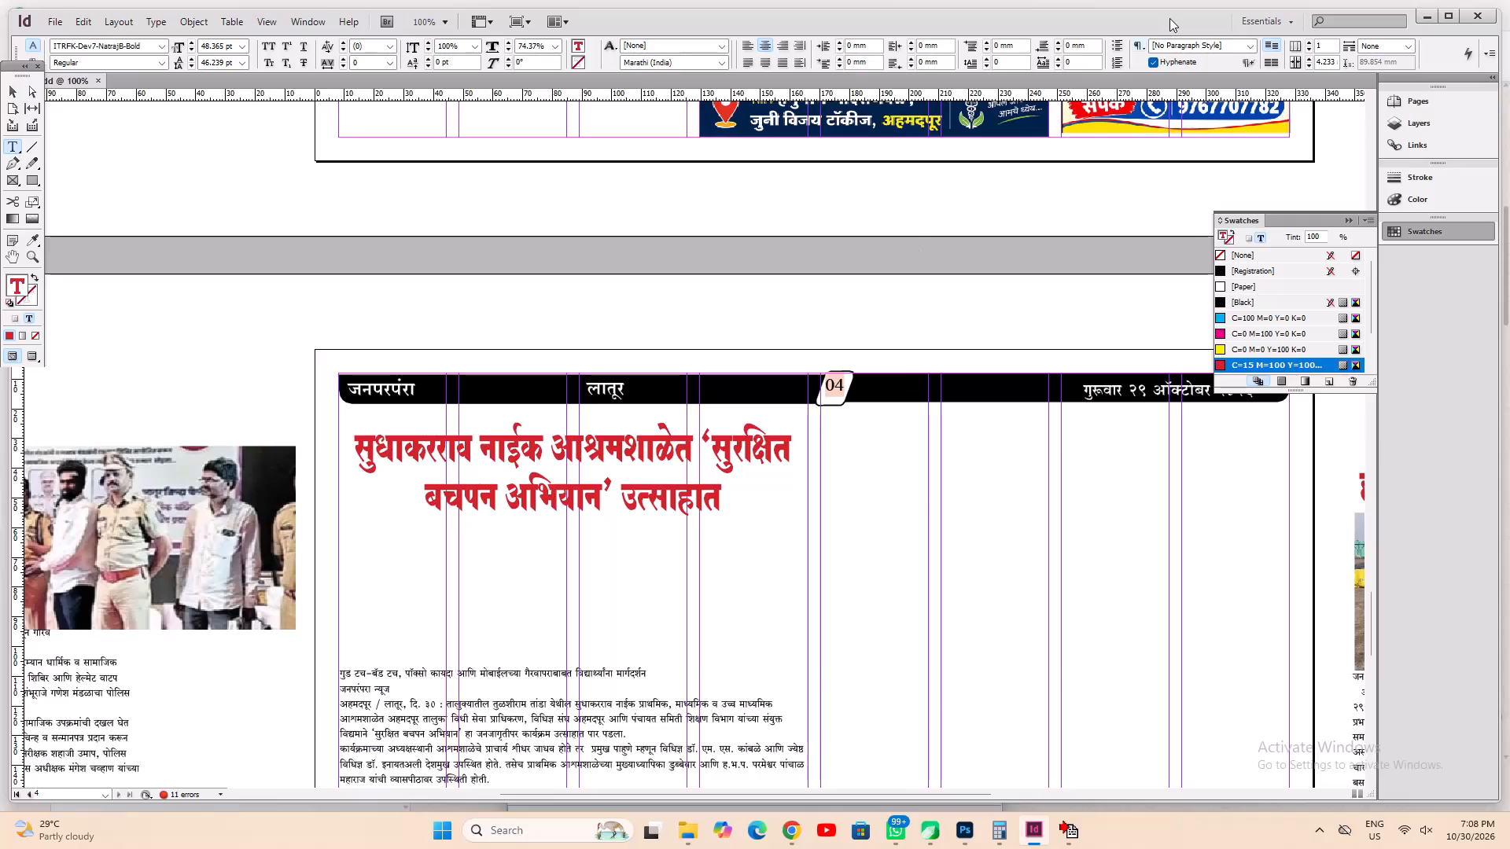
Enlarge the whole red headline text on page 04 to 56.365 pt.
key("ctrl+a")
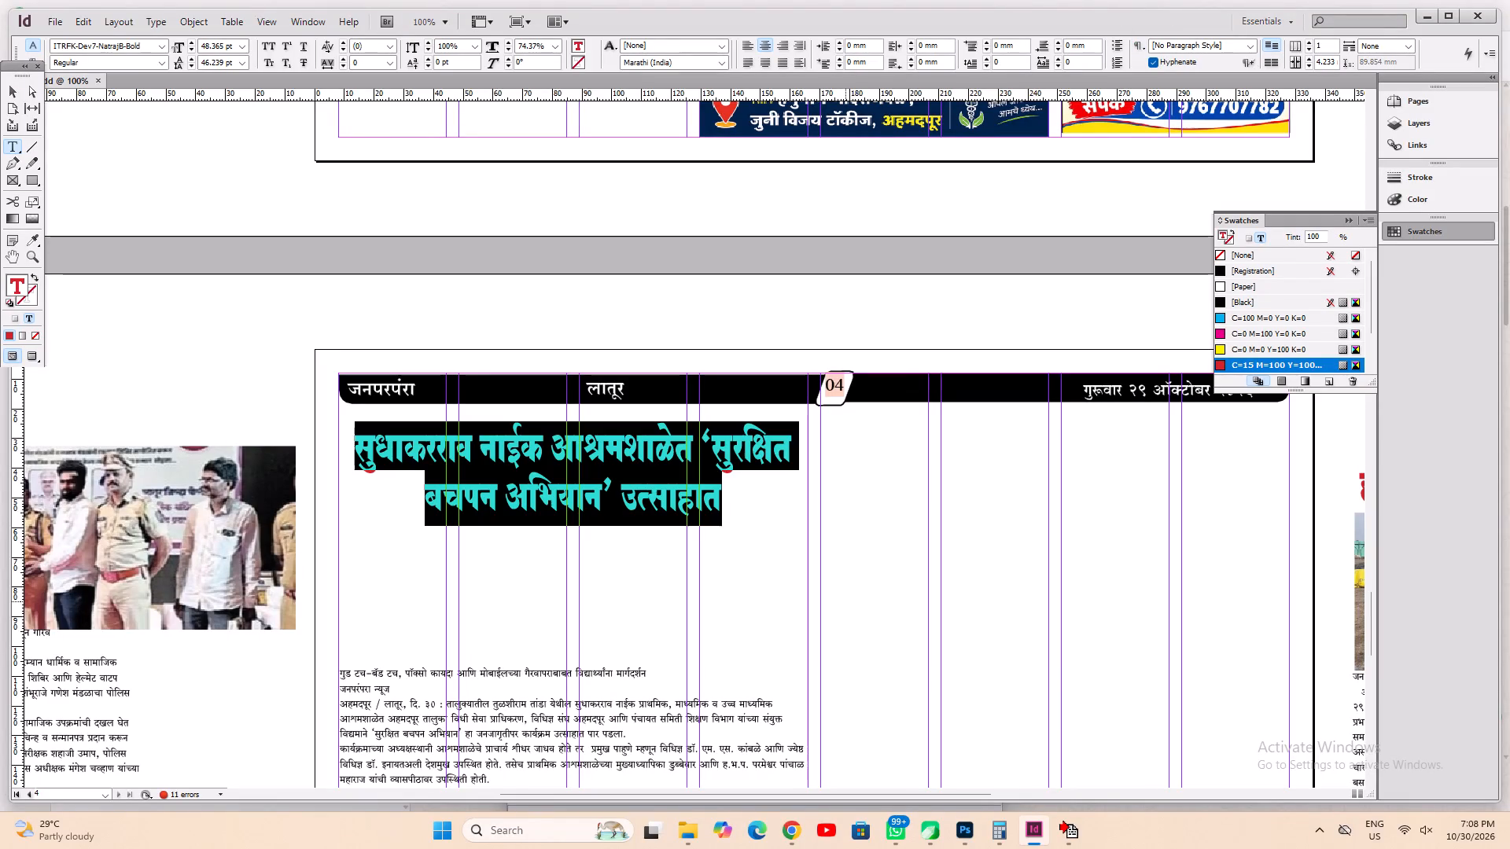
key("ctrl+shift+Right")
key("ctrl+shift+Right")
key("ctrl+shift+Left")
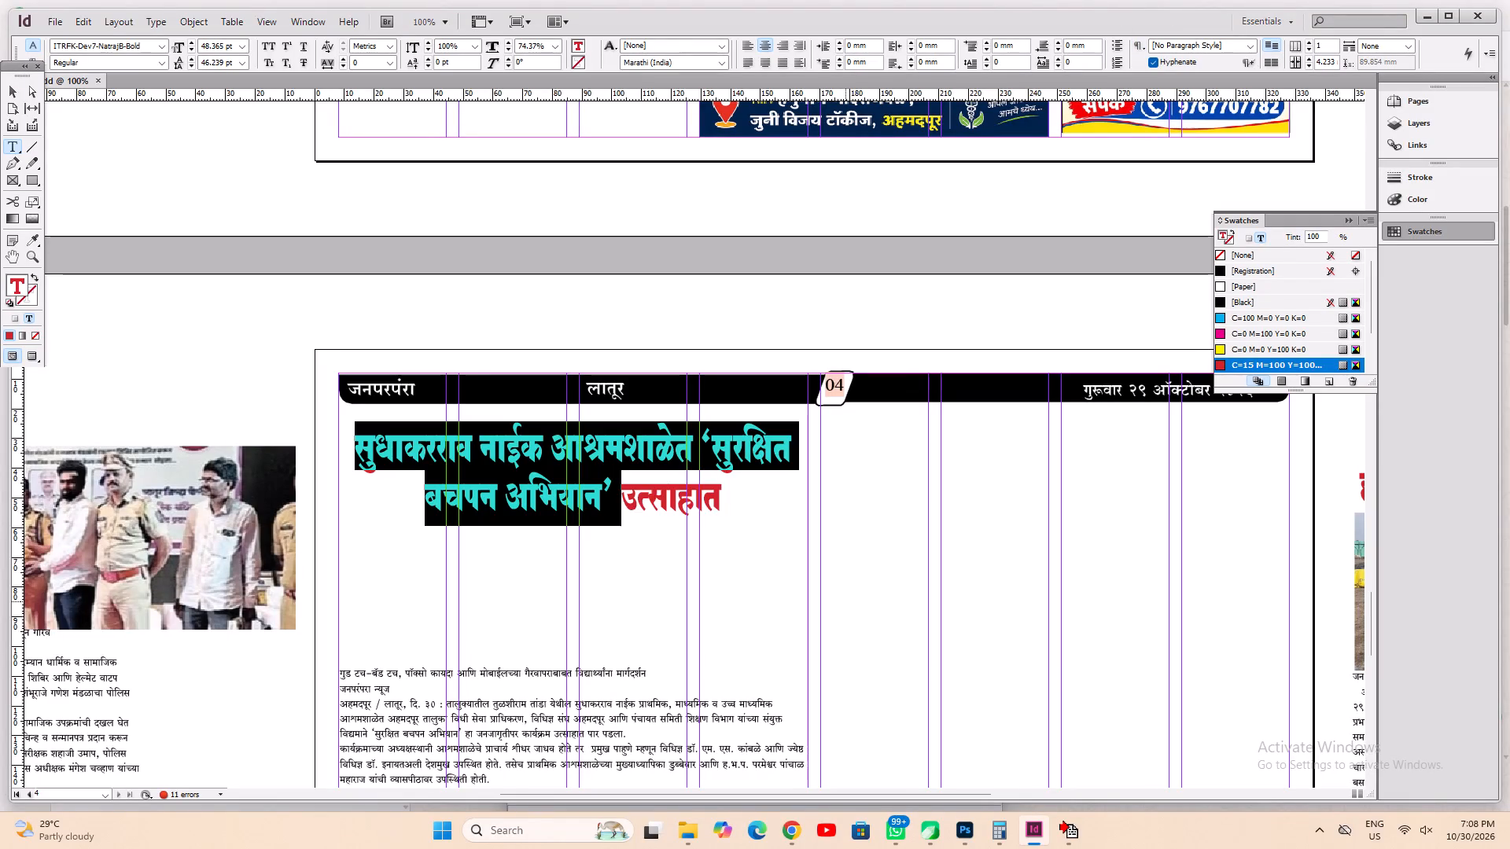
key("ctrl+shift+Right")
key("ctrl+shift+period")
key("ctrl+shift+period")
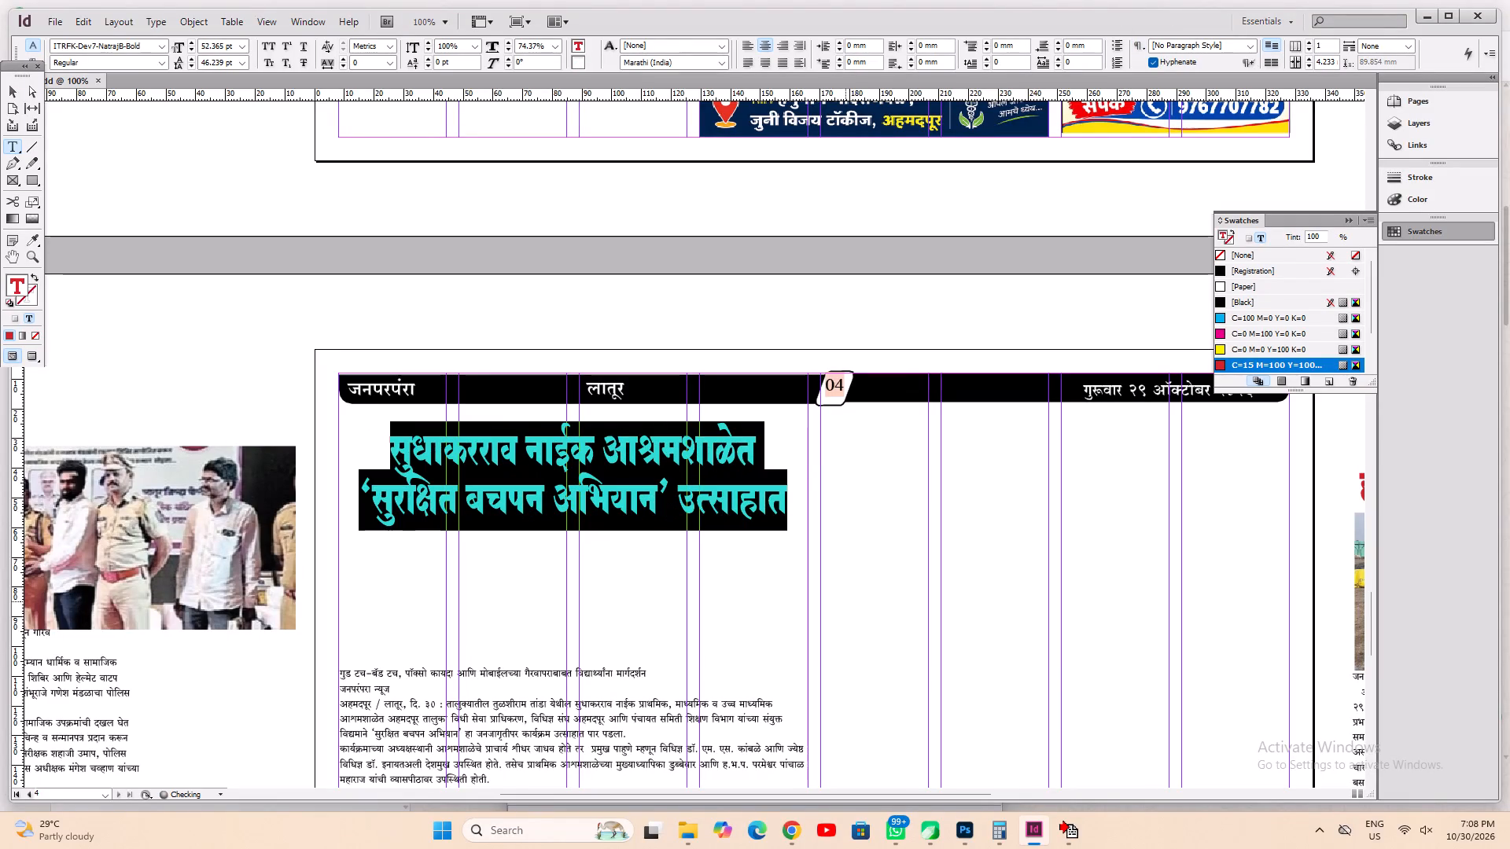
key("ctrl+shift+period")
key("ctrl+shift+period")
key("ctrl+shift+period")
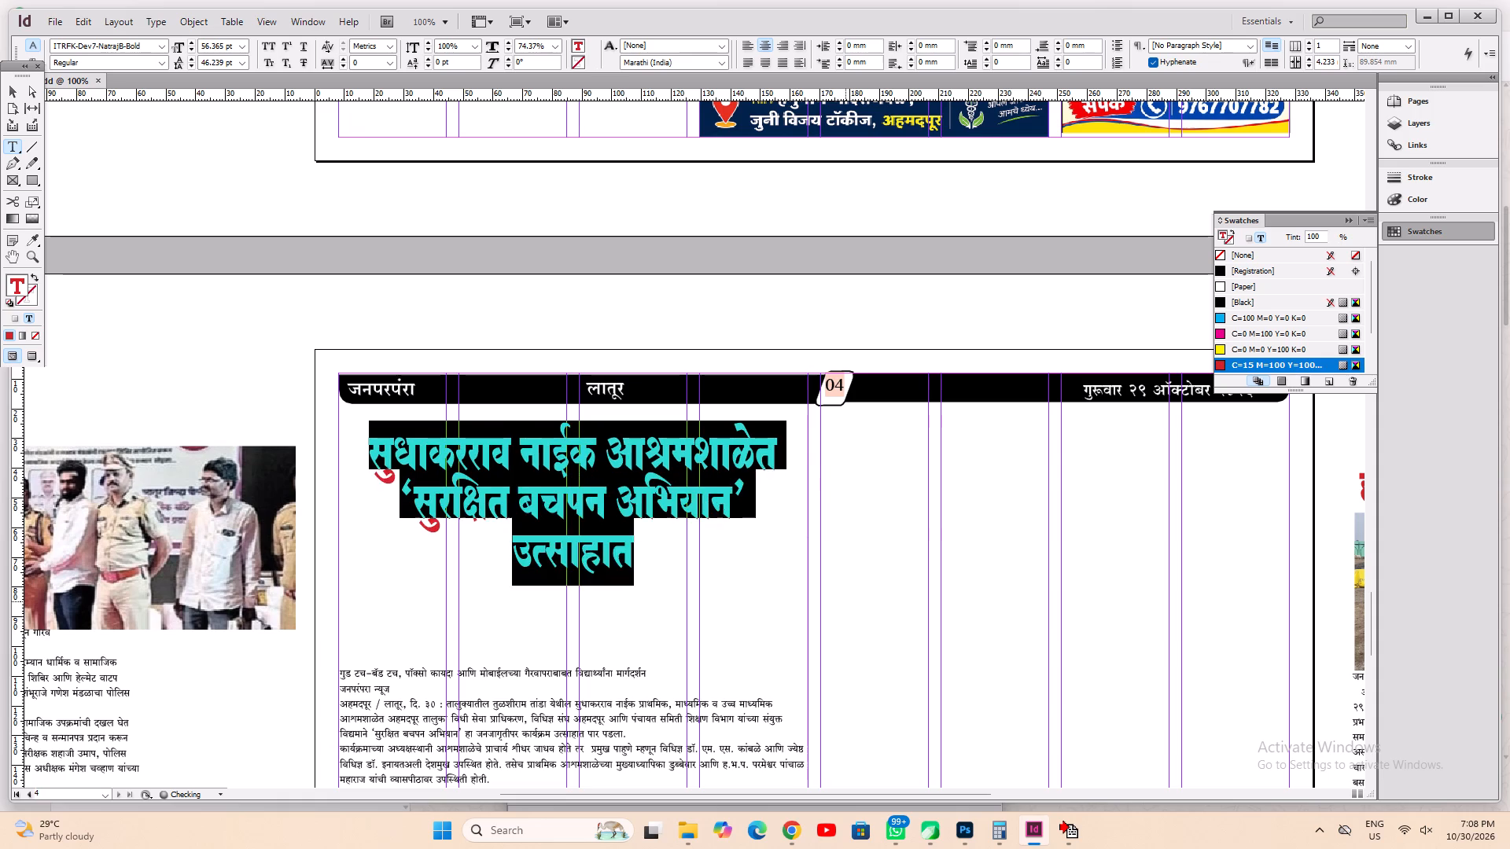
key("ctrl+shift+comma")
Open up the spacing between the two headline lines to a leading of 60.239 pt.
key("alt+Down")
key("alt+Down")
key("alt+Down")
key("alt+Down")
key("alt+Down")
key("alt+Down")
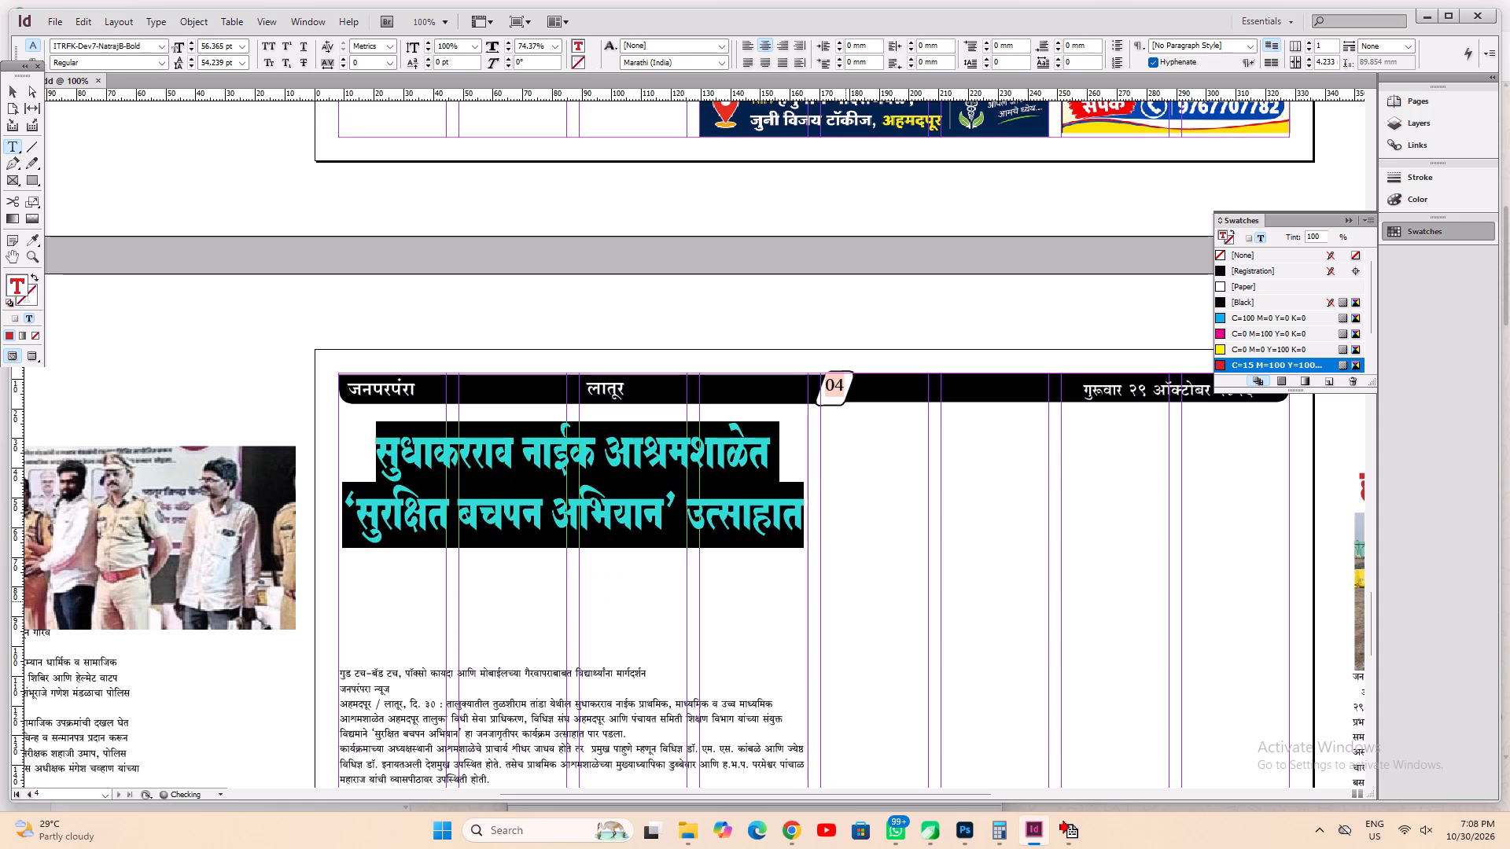
key("alt+Down")
key("ctrl+z")
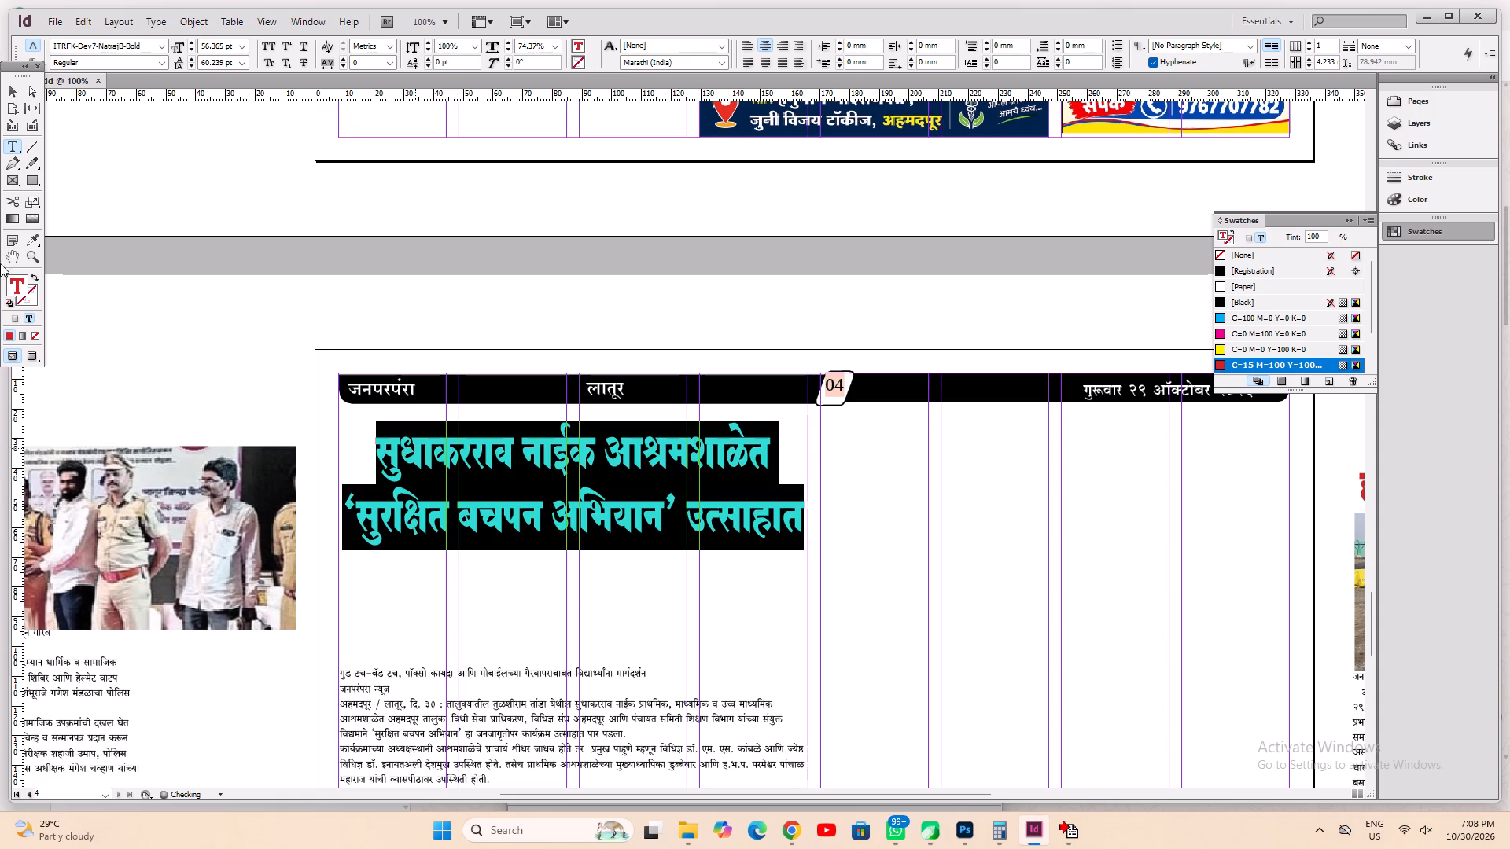
Move the headline frame slightly up, closer to the black page header.
left_click(14, 93)
left_click(506, 480)
left_click_drag(679, 483, 679, 472, "shift")
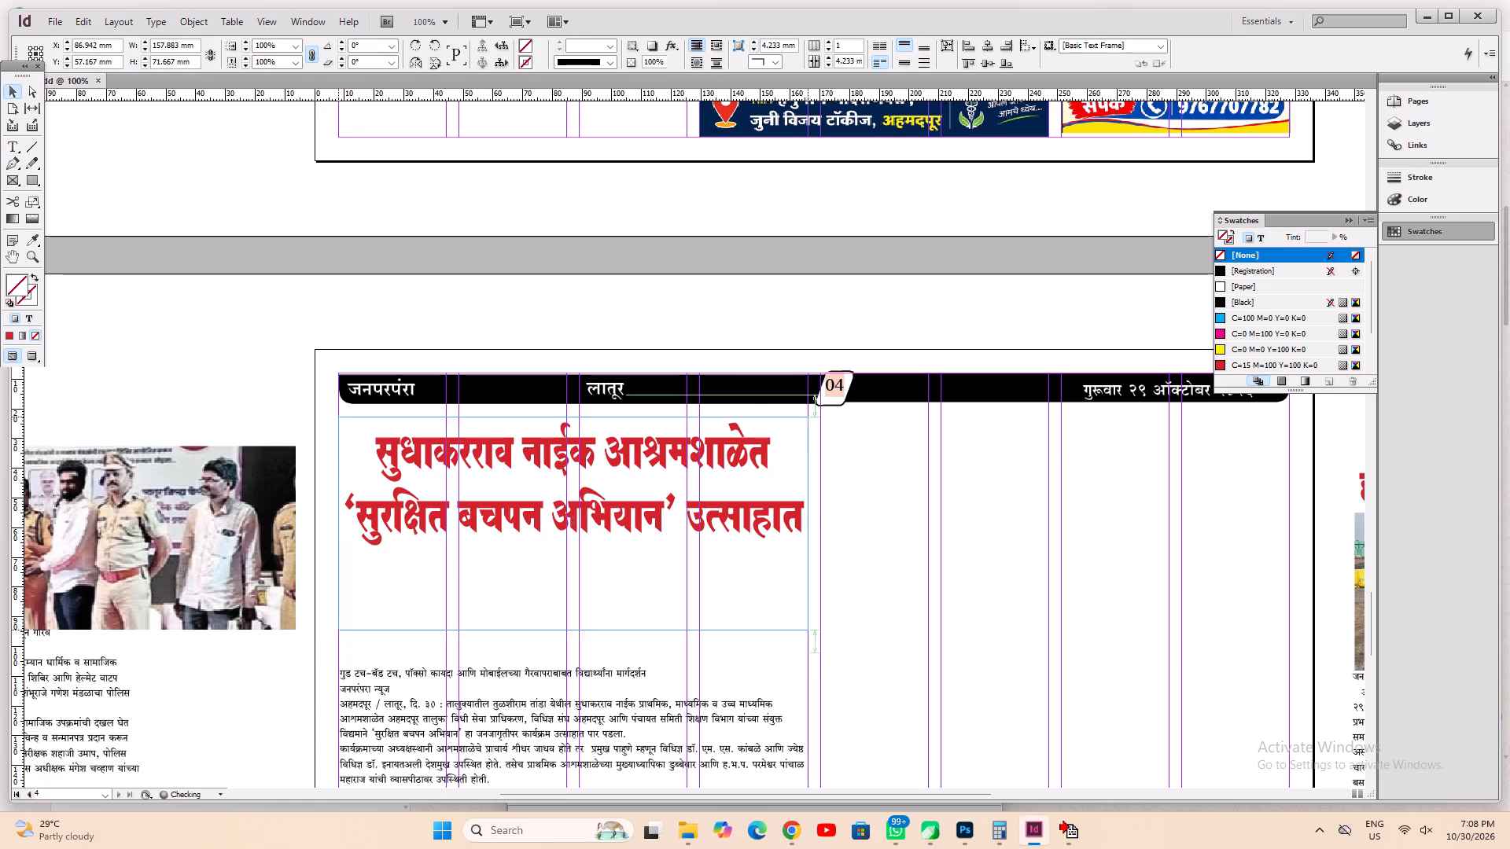
left_click_drag(679, 472, 679, 472, "shift")
Cut the opening line, beginning गुड टच-बॅड टच, from the body text of the page 04 story.
scroll(679, 472, "down", 4)
left_click(504, 645)
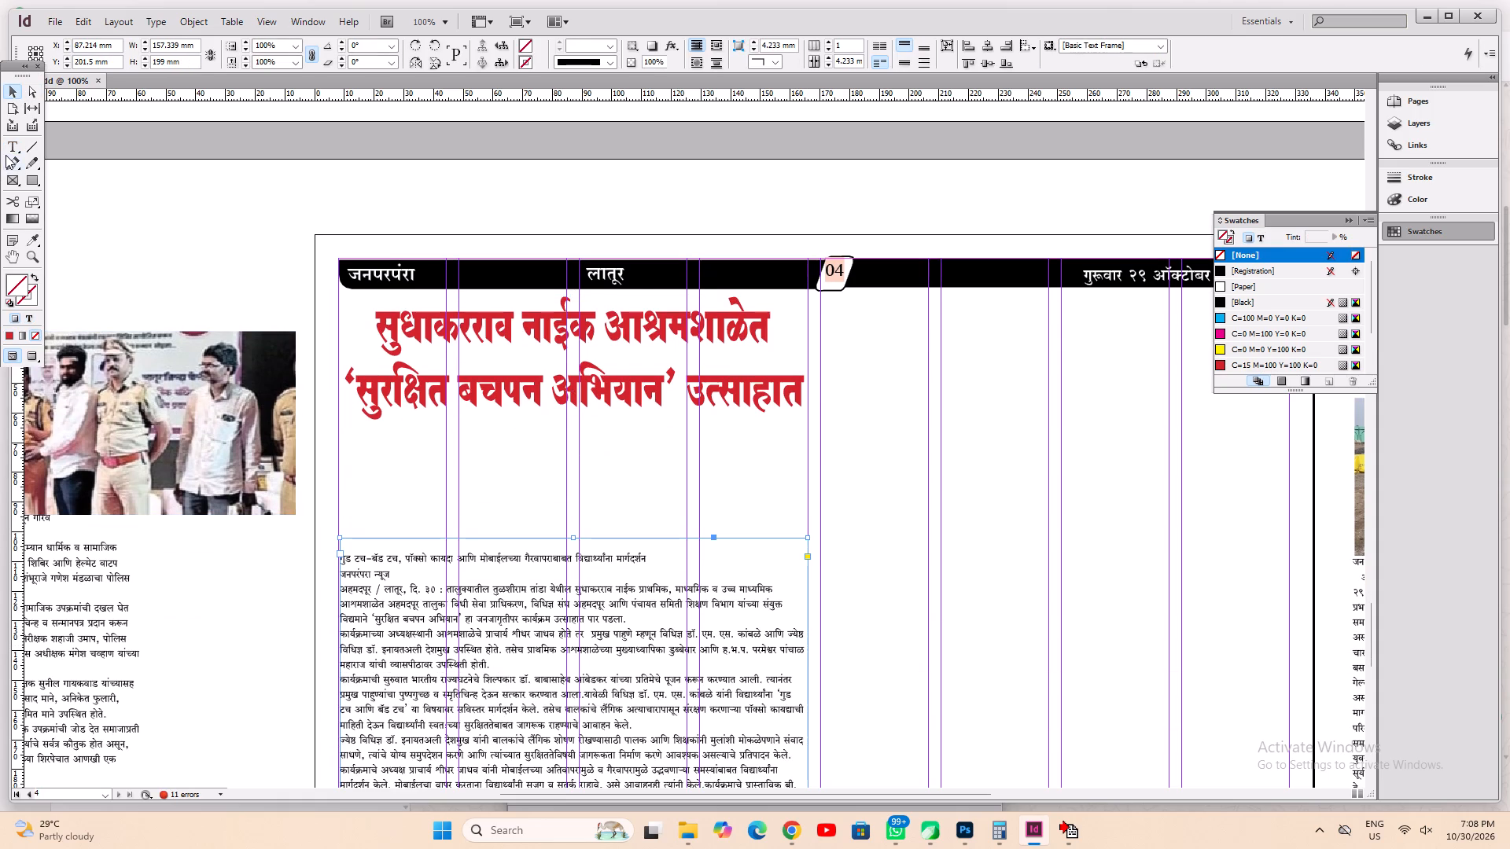
left_click(20, 151)
left_click(399, 574)
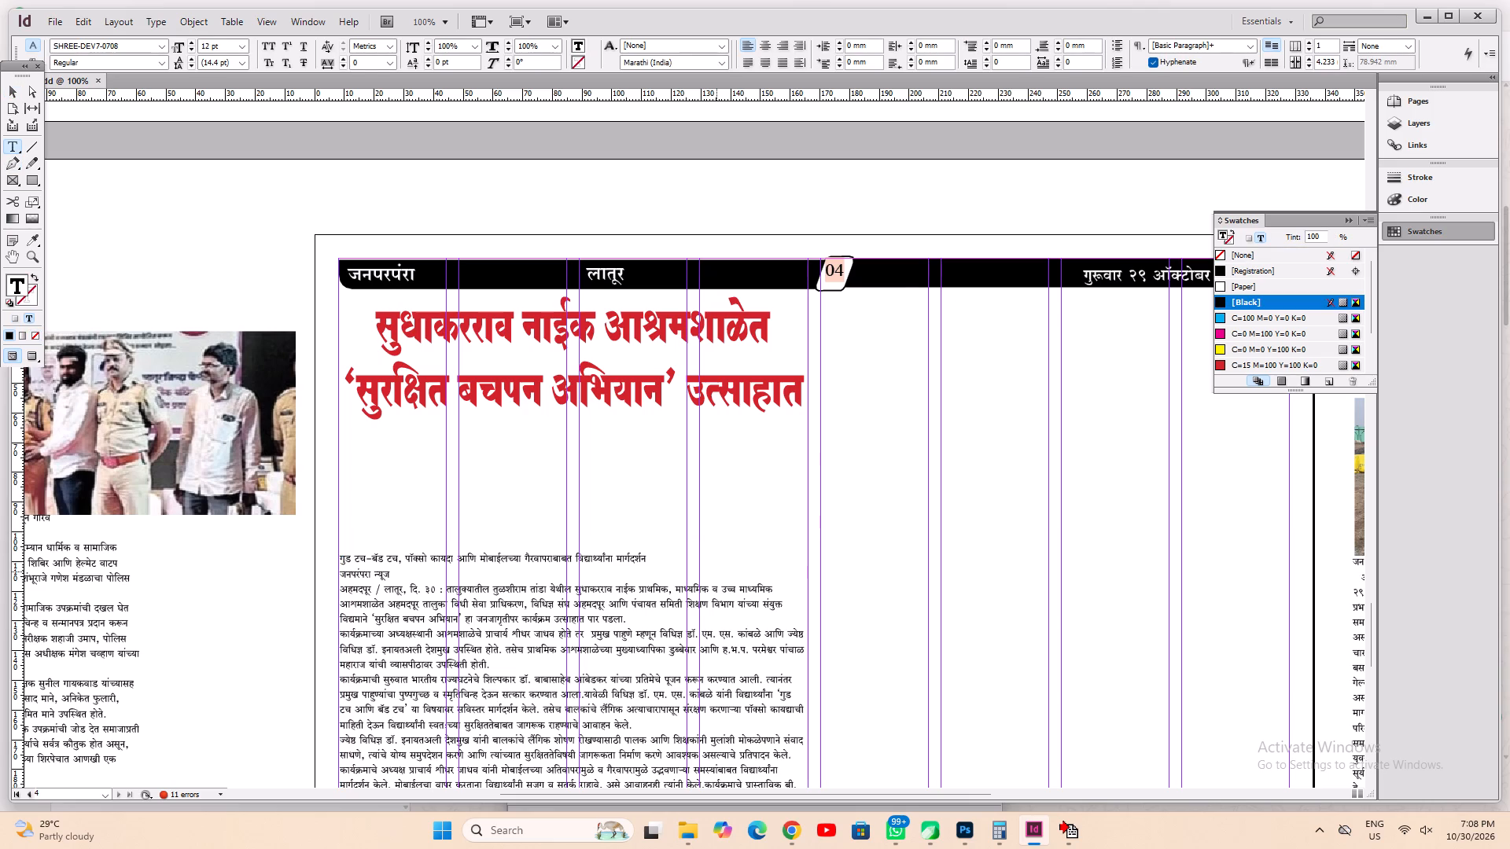
left_click_drag(695, 564, 339, 504)
left_click(371, 551)
left_click_drag(677, 556, 470, 559)
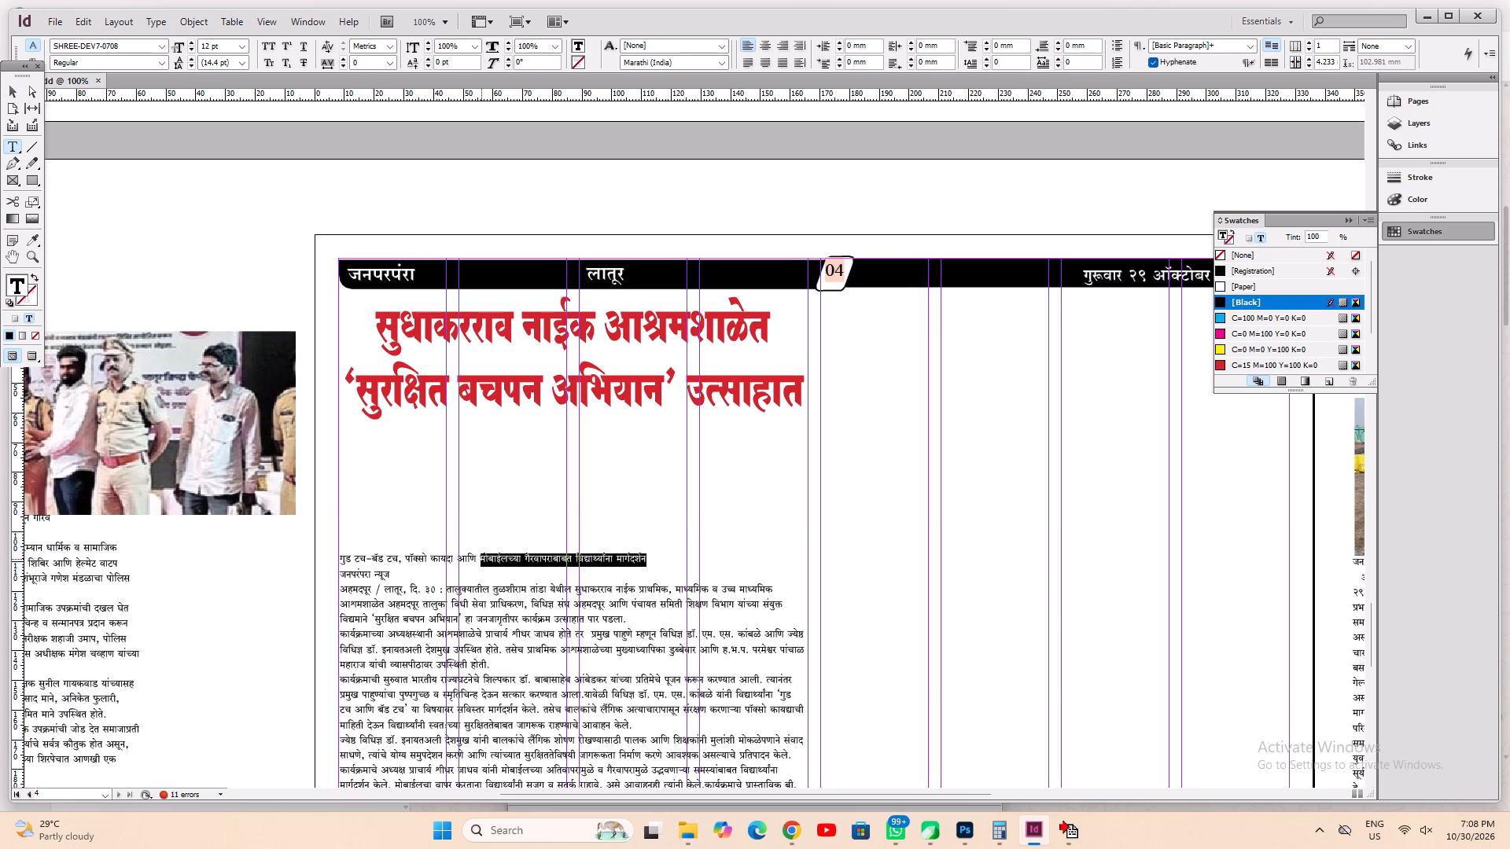
left_click_drag(470, 559, 304, 548)
left_click_drag(303, 548, 312, 549)
triple_click(368, 563)
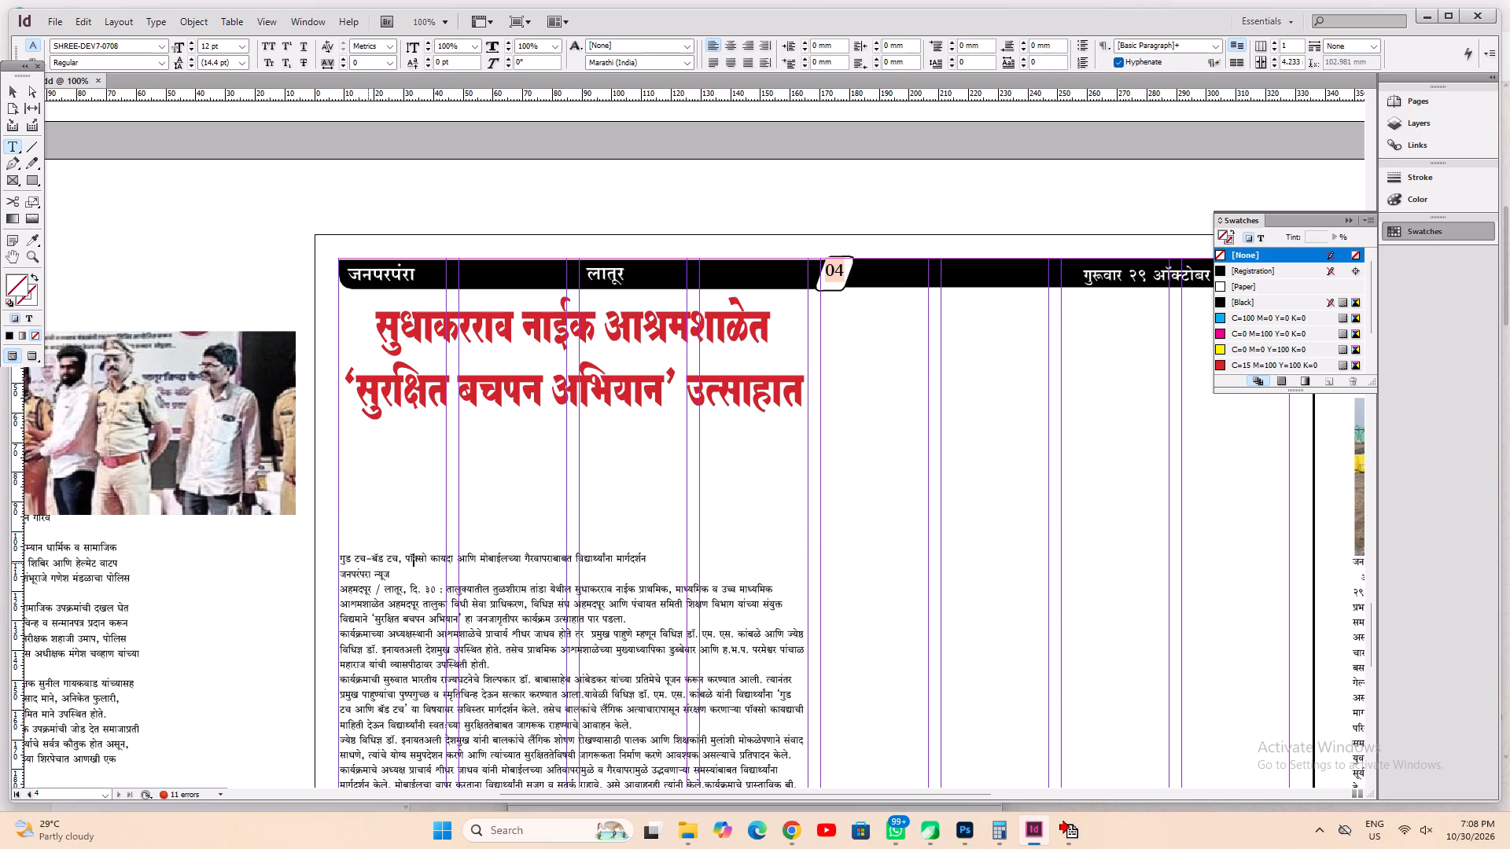
key("ctrl+x")
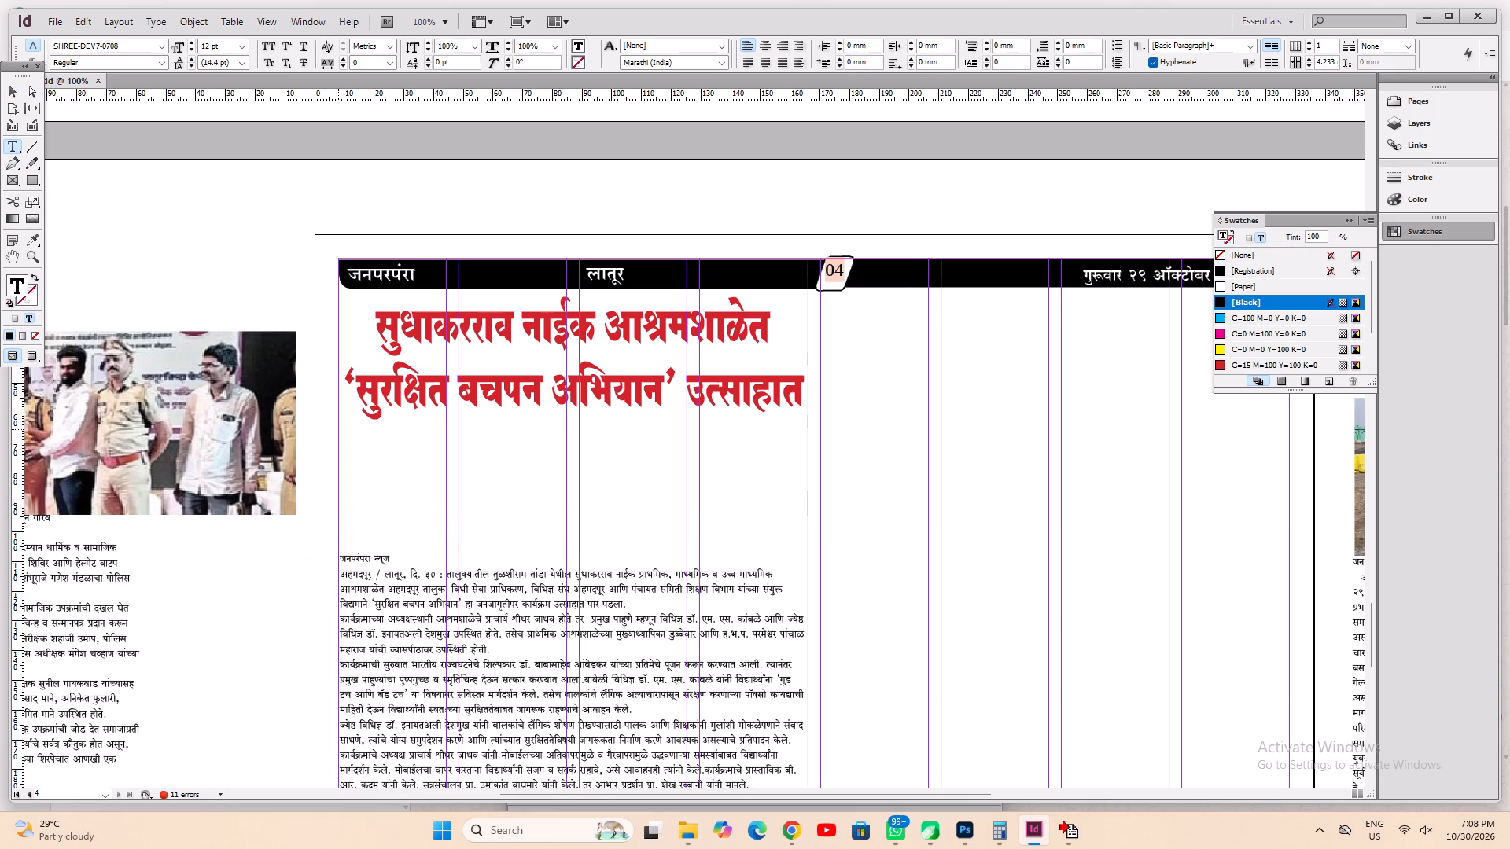
Draw a text frame about 158 by 28 mm beneath the headline and paste the cut line into it.
left_click_drag(338, 429, 802, 513)
left_click_drag(808, 517, 396, 446)
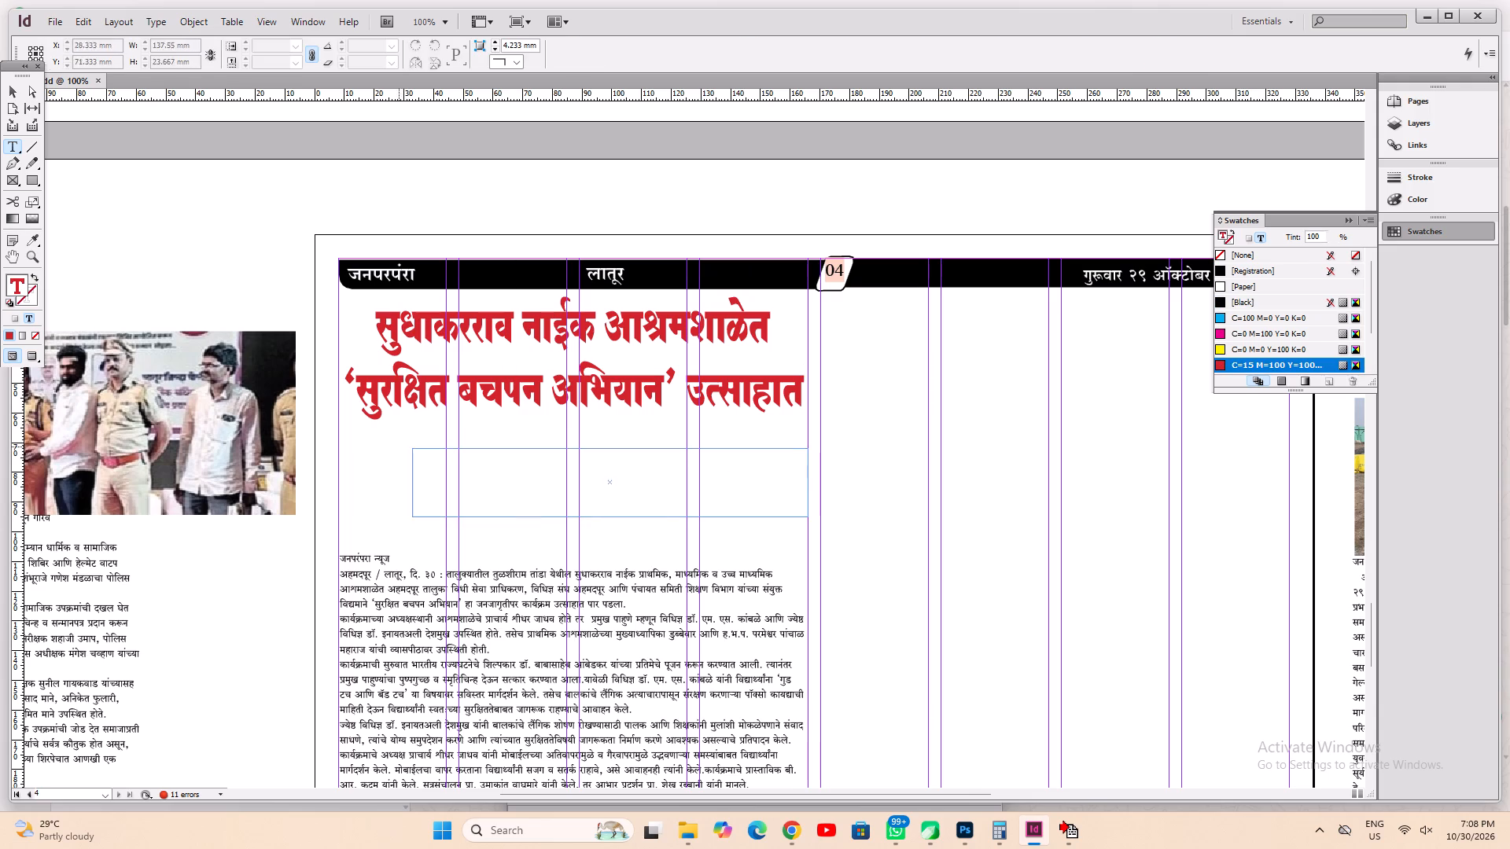
left_click_drag(396, 446, 335, 435)
key("ctrl+v")
Centre the pasted subheading line and enlarge it to 18 pt.
key("ctrl+a")
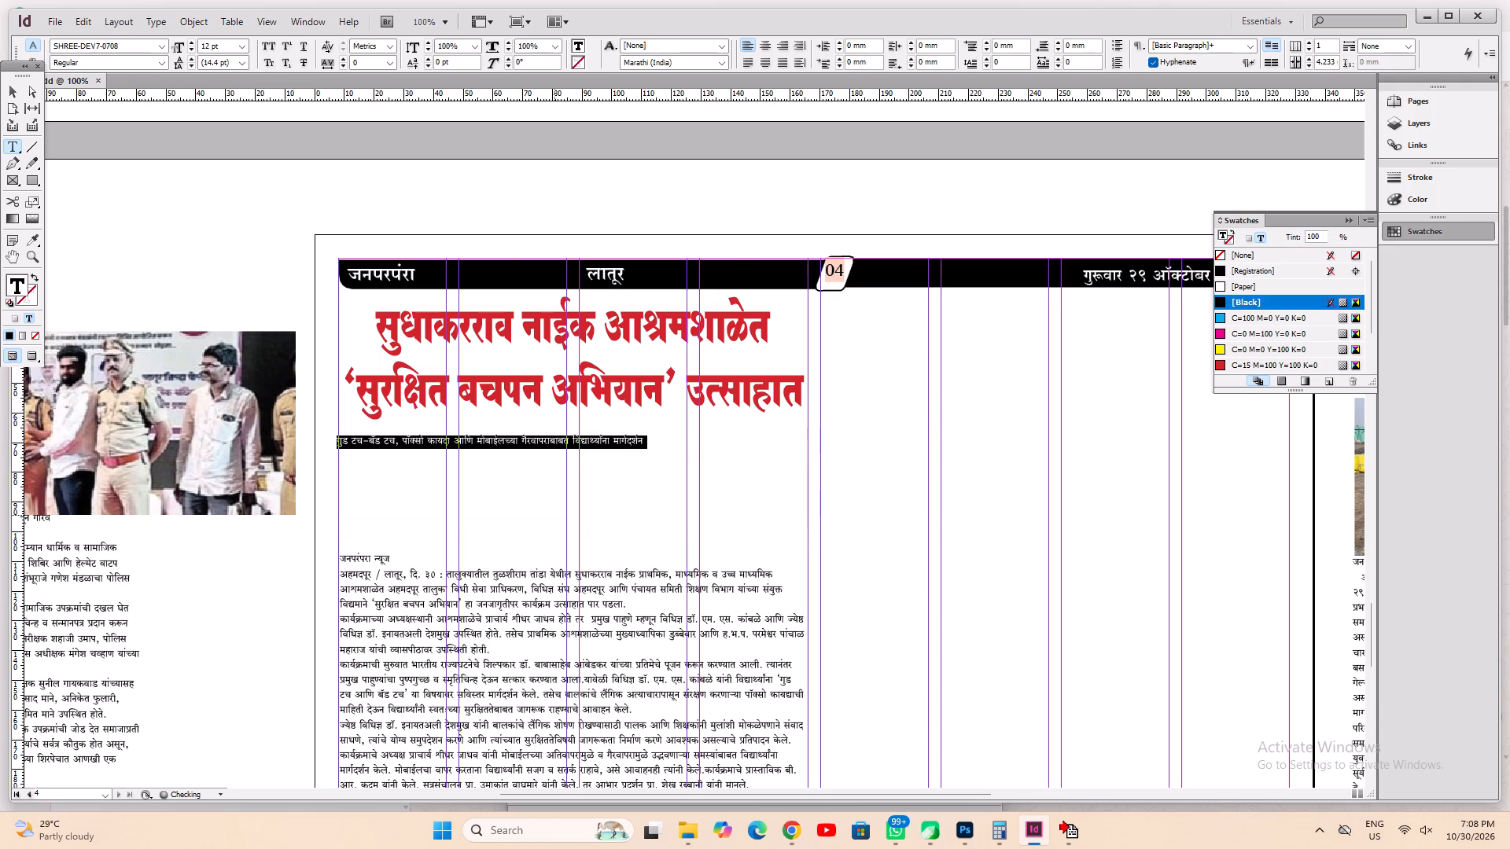
key("ctrl+shift+c")
key("ctrl+shift+period")
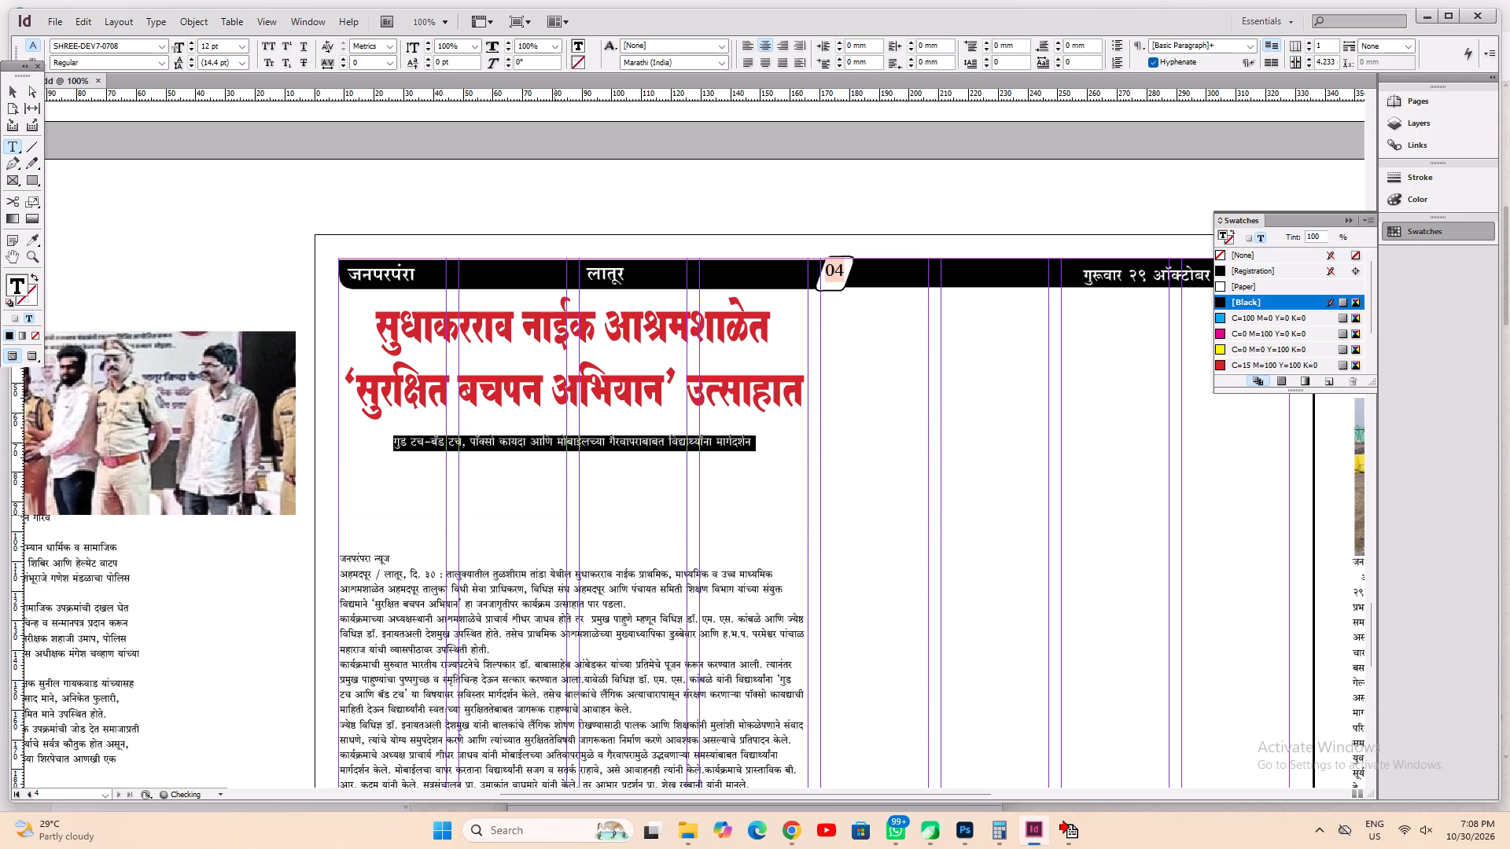
key("ctrl+shift+period")
key("ctrl+shift+period")
key("ctrl+shift+period")
key("ctrl+shift+comma")
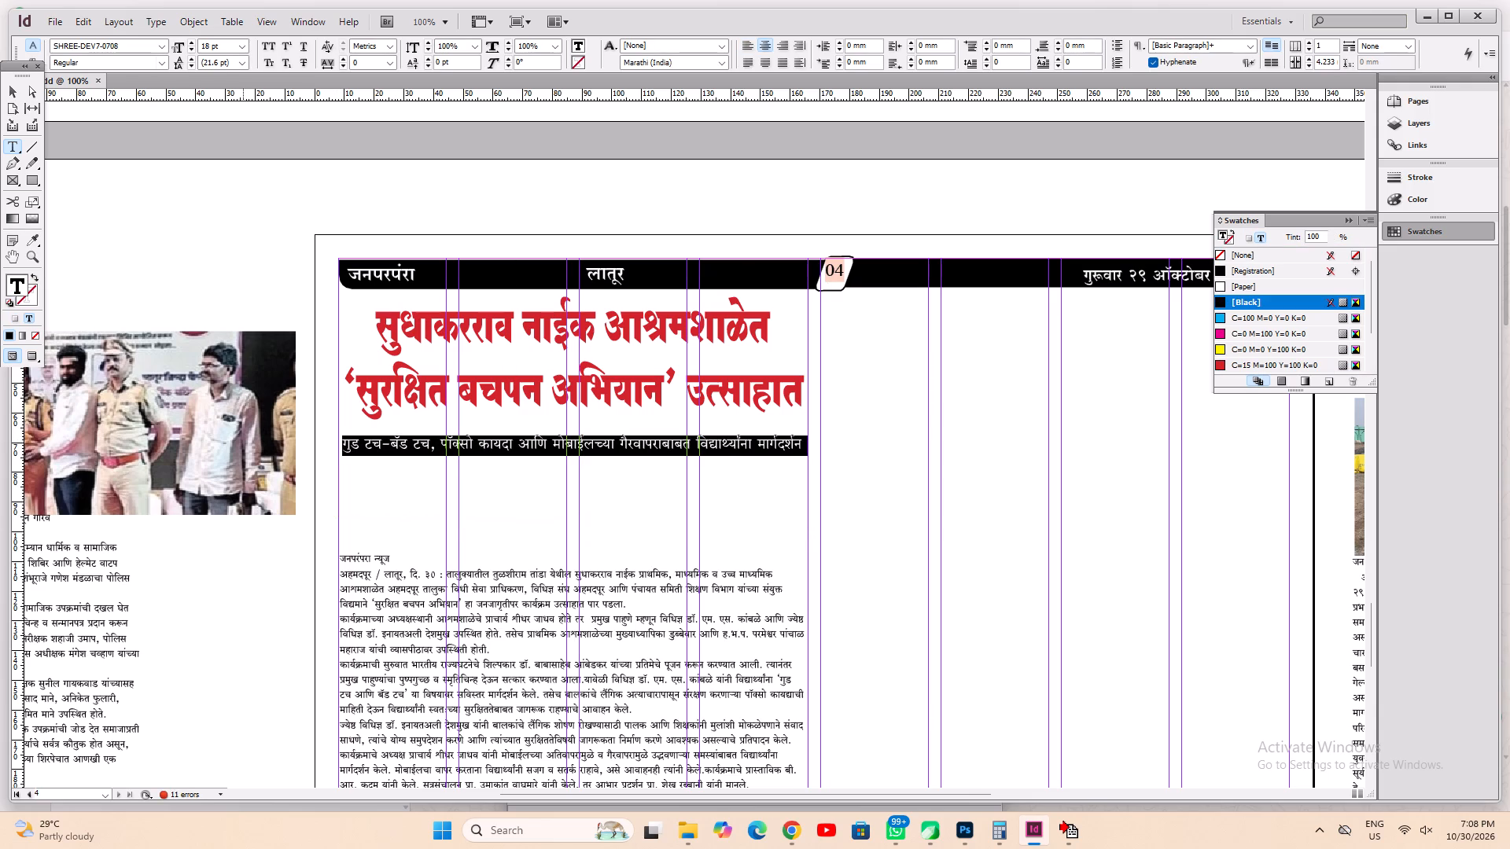
Change the subheading's font to SHREE-DEV7-0709.
left_click(140, 44)
key("Down")
Set the subheading's horizontal scale to 65%.
key("ctrl+t")
key("Tab")
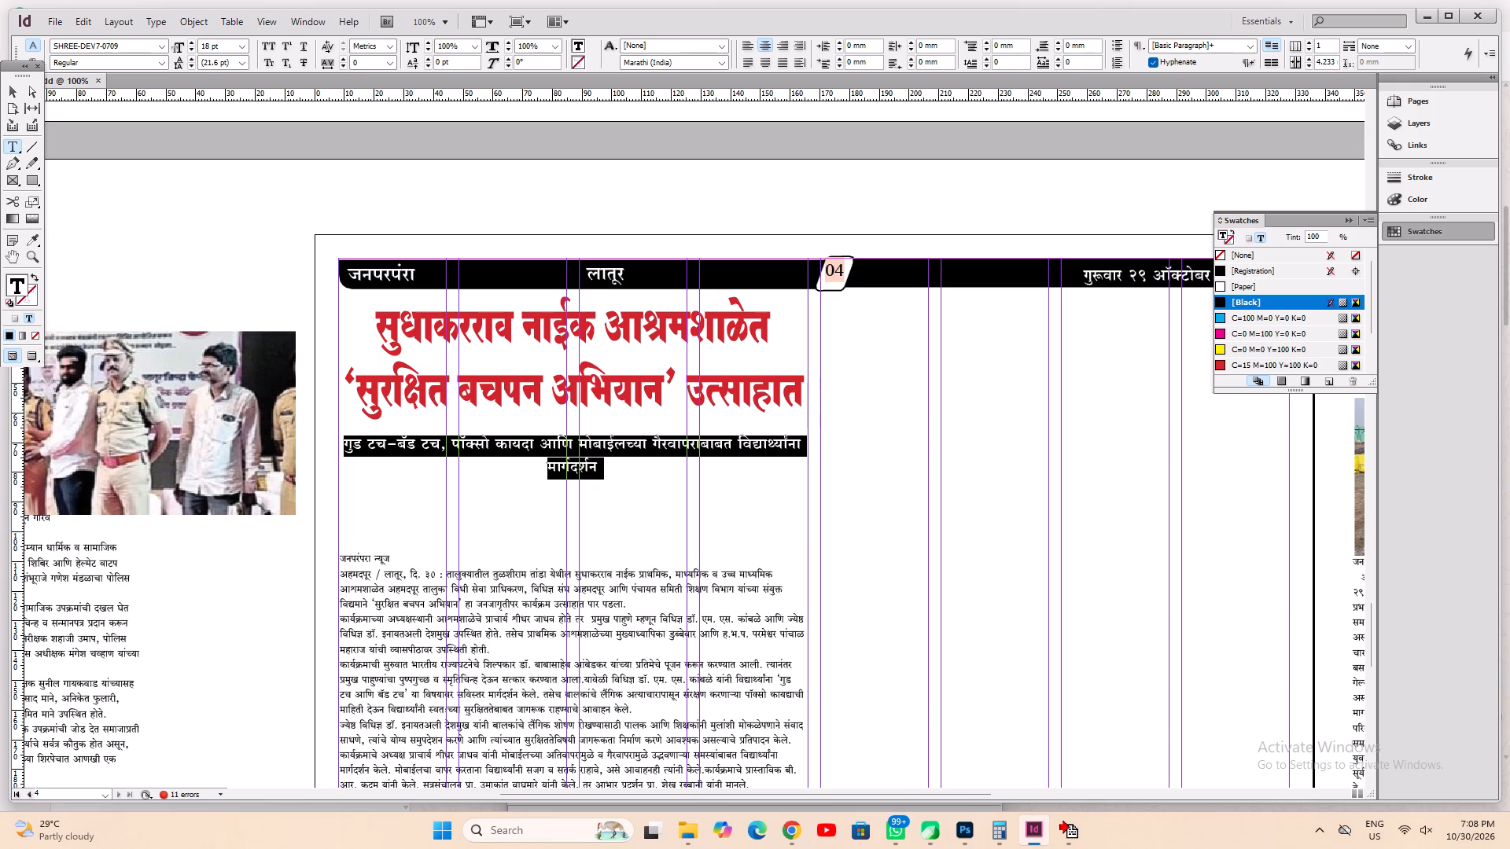
key("Tab")
key("Tab")
key("Tab")
key("Tab")
key("Tab")
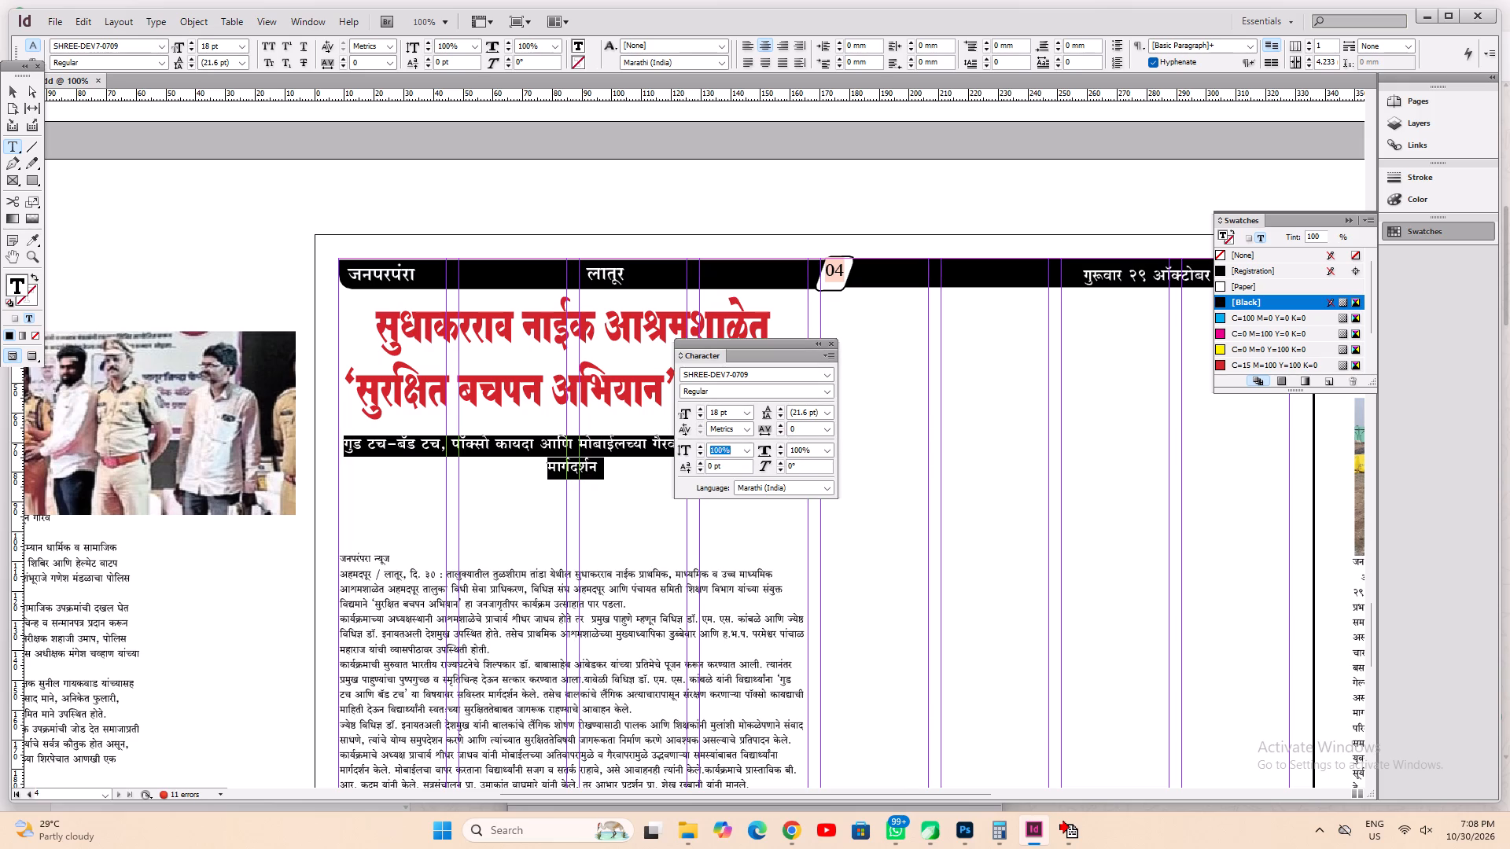
key("Tab")
key("Tab")
key("shift+Tab")
key("6")
key("5")
key("Return")
key("ctrl+t")
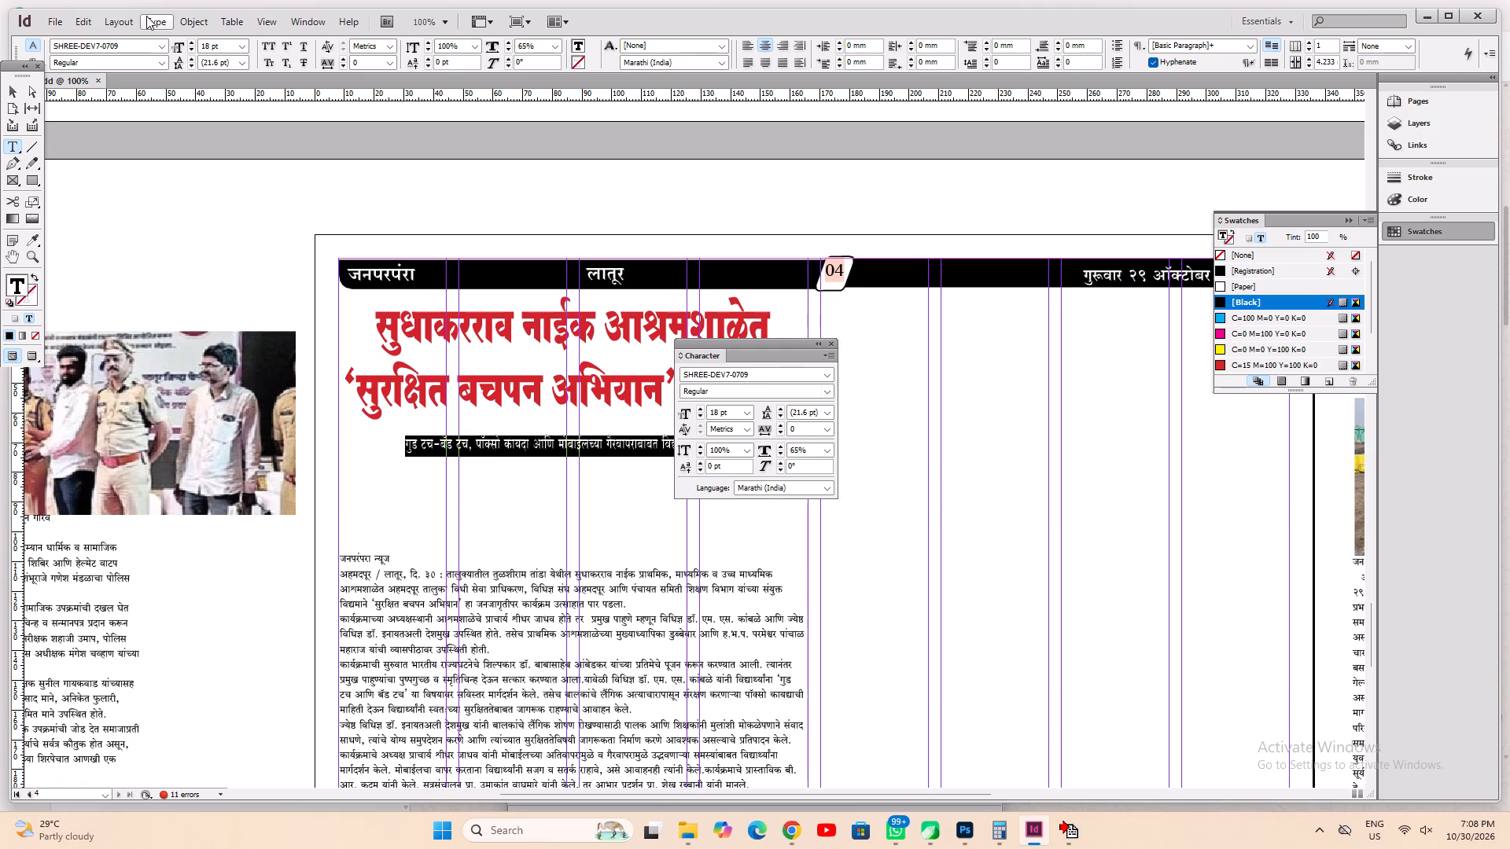
Enlarge the condensed subheading to 24 pt so it nearly fills the story's width on one line.
key("ctrl+shift+period")
key("ctrl+shift+period")
key("ctrl+shift+period")
key("ctrl+shift+period")
key("ctrl+shift+comma")
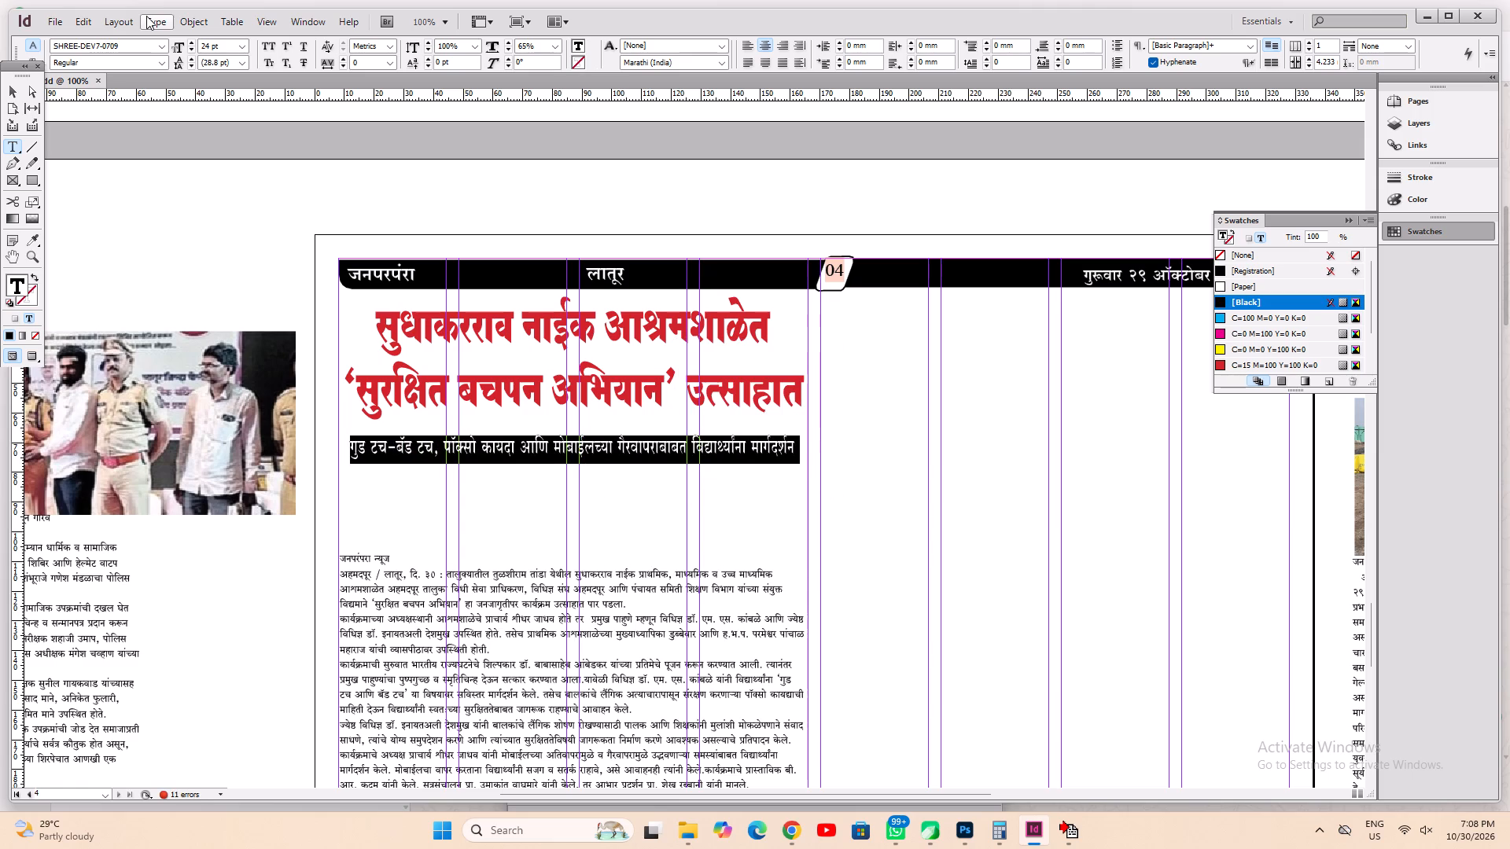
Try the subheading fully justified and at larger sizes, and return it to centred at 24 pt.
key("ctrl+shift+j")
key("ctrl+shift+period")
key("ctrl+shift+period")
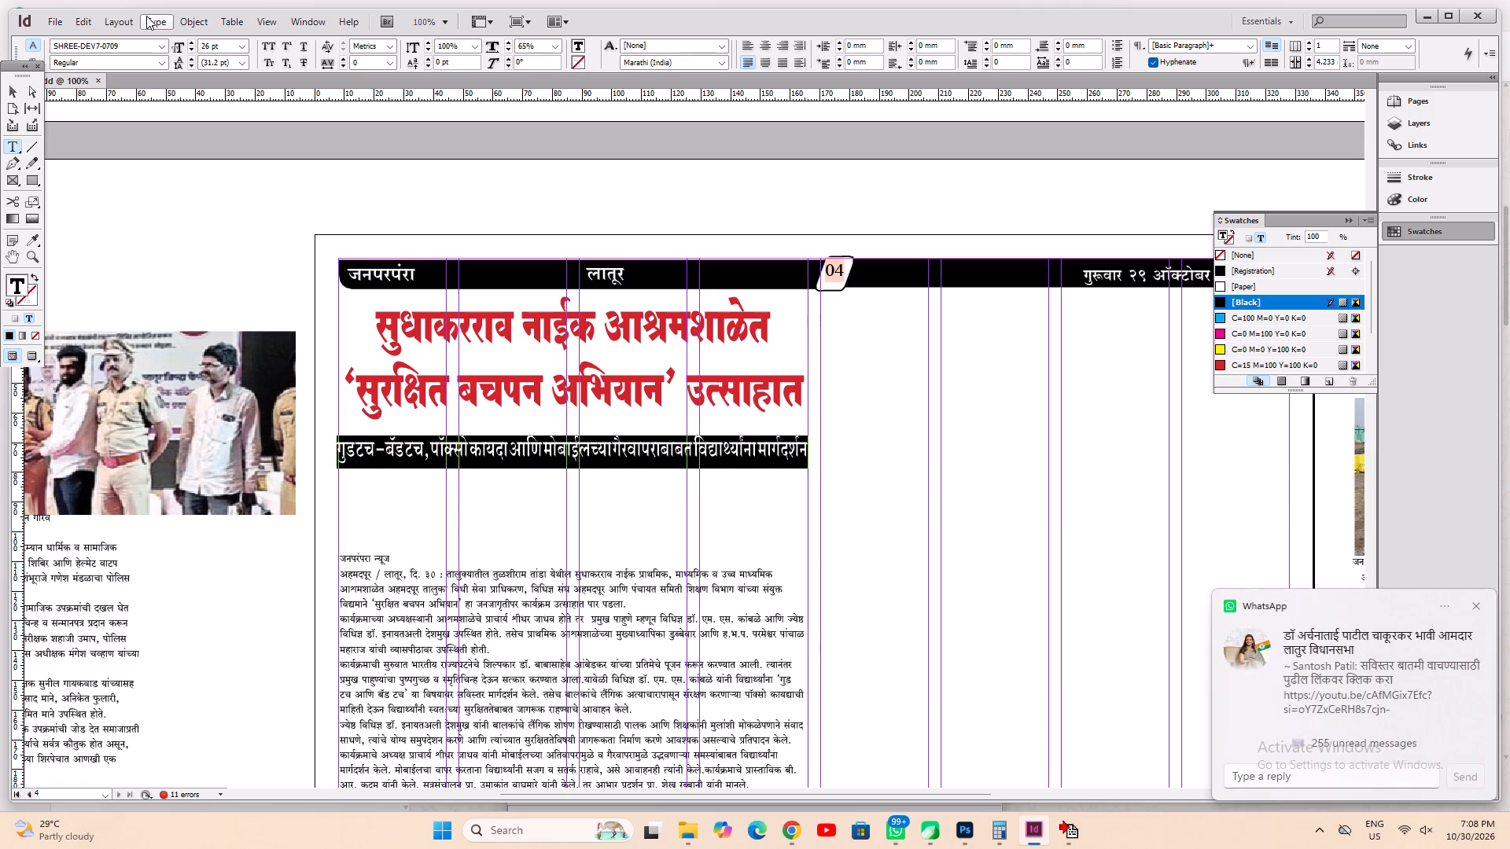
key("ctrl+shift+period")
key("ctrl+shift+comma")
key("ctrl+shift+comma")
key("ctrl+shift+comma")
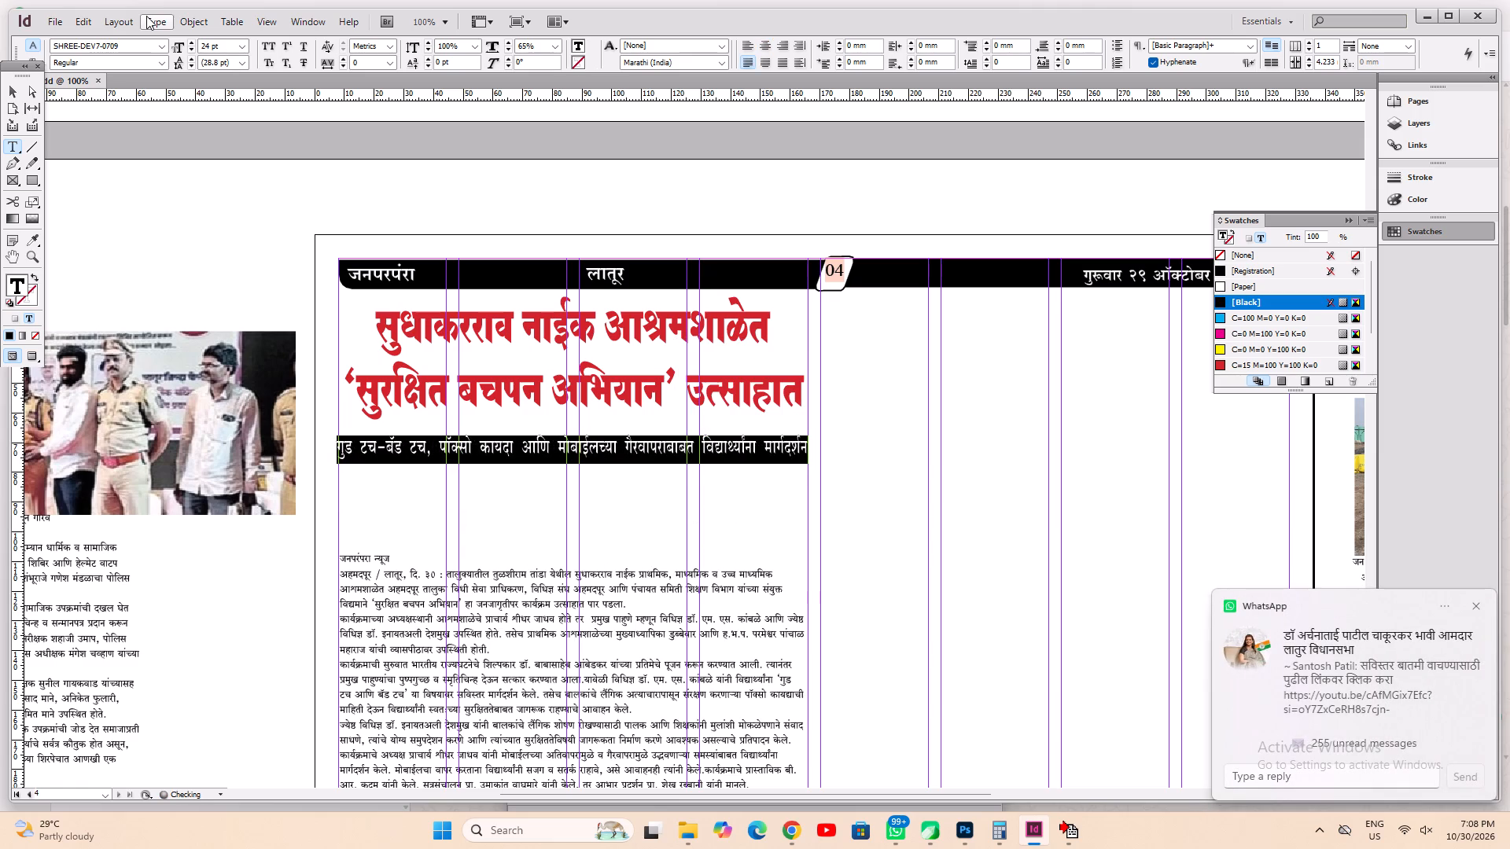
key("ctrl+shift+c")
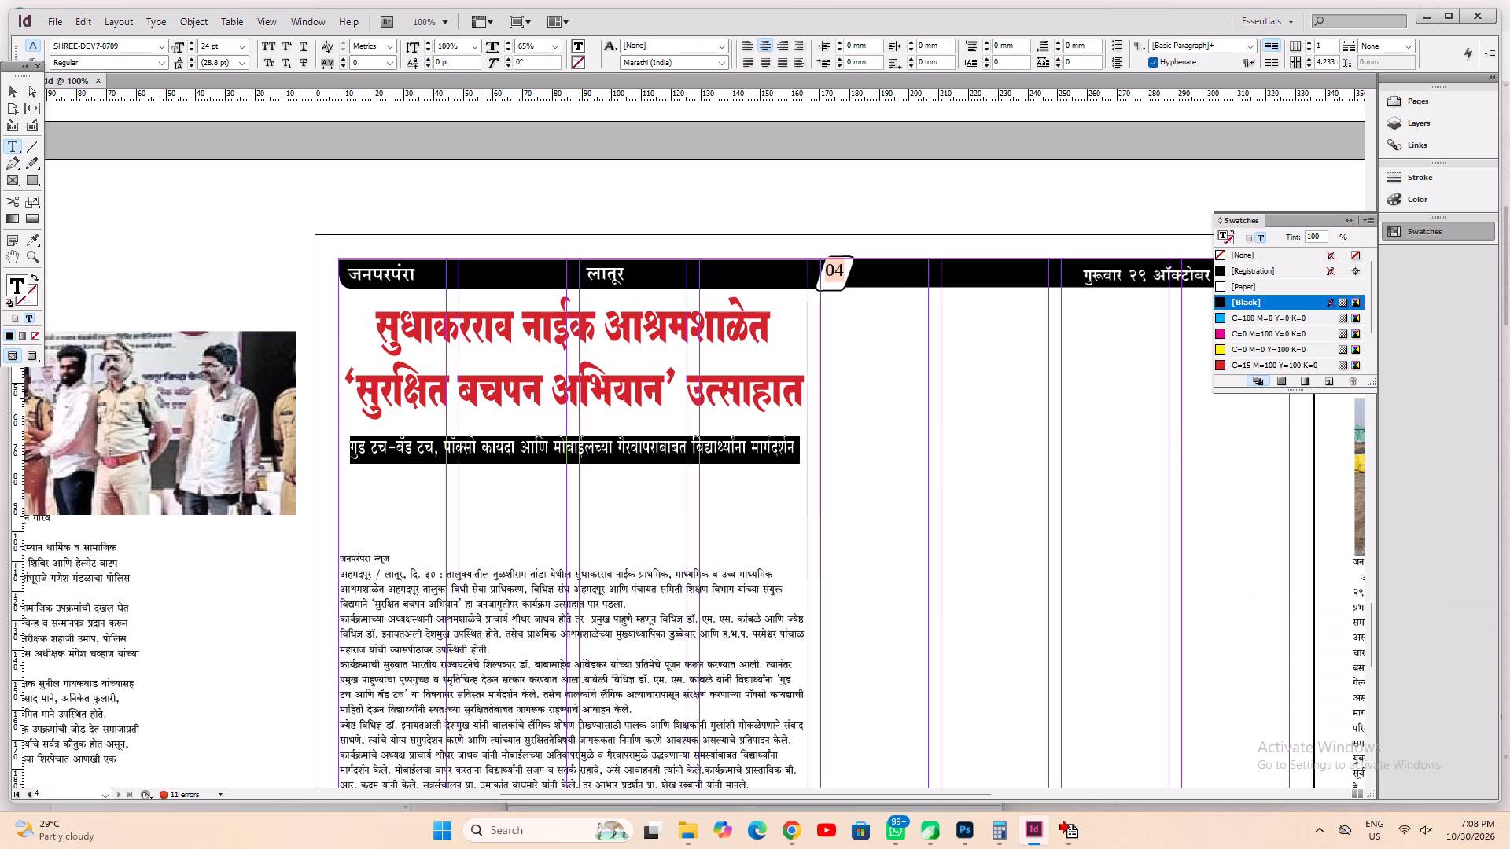
Fit the headline frame to its text and nudge it into place just below the page header.
left_click(17, 89)
left_click(565, 367)
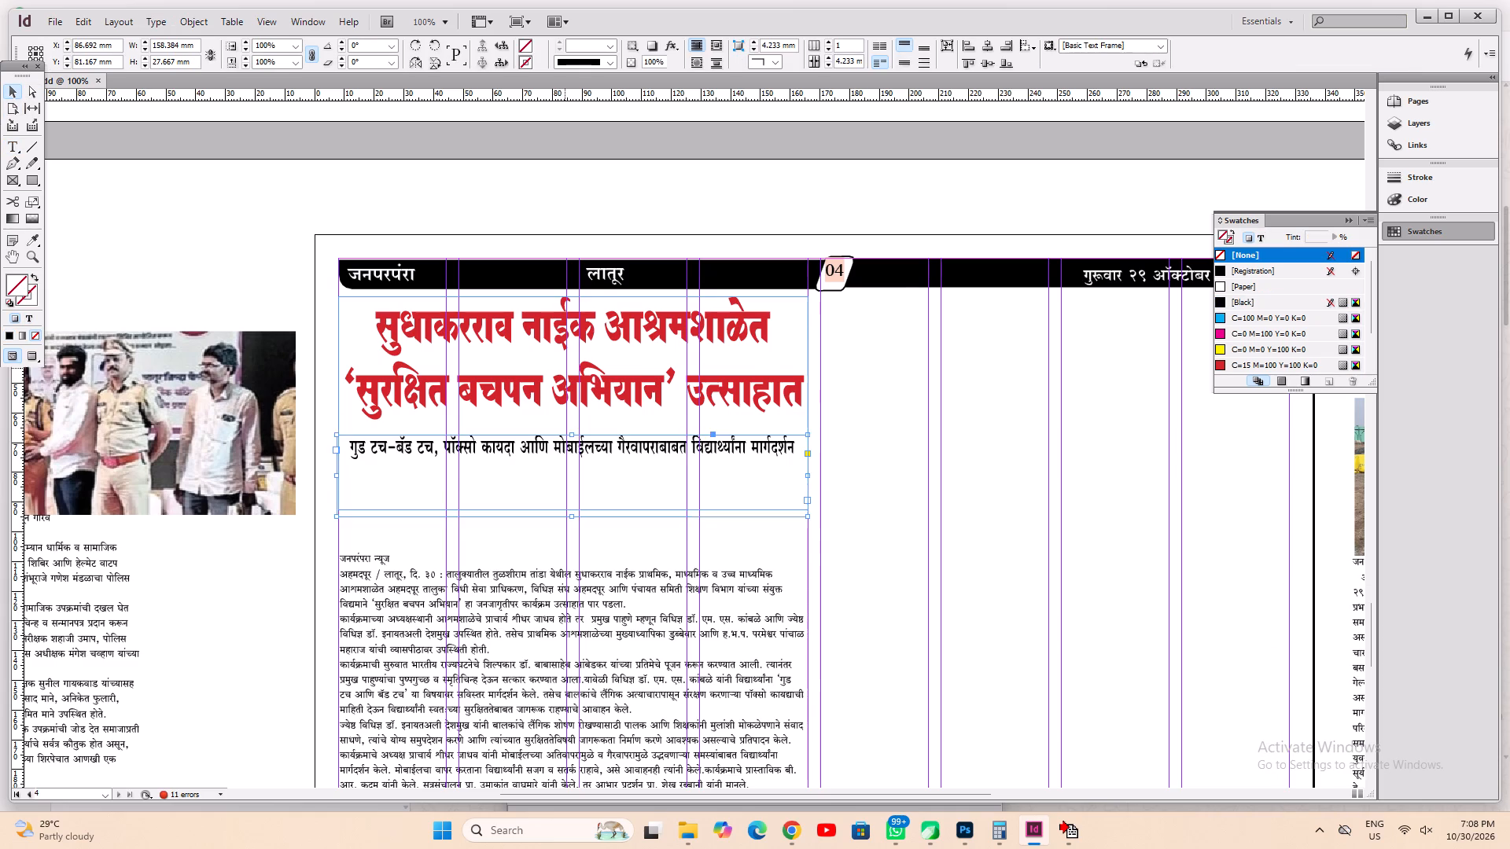
key("ctrl+1")
key("ctrl+alt+c")
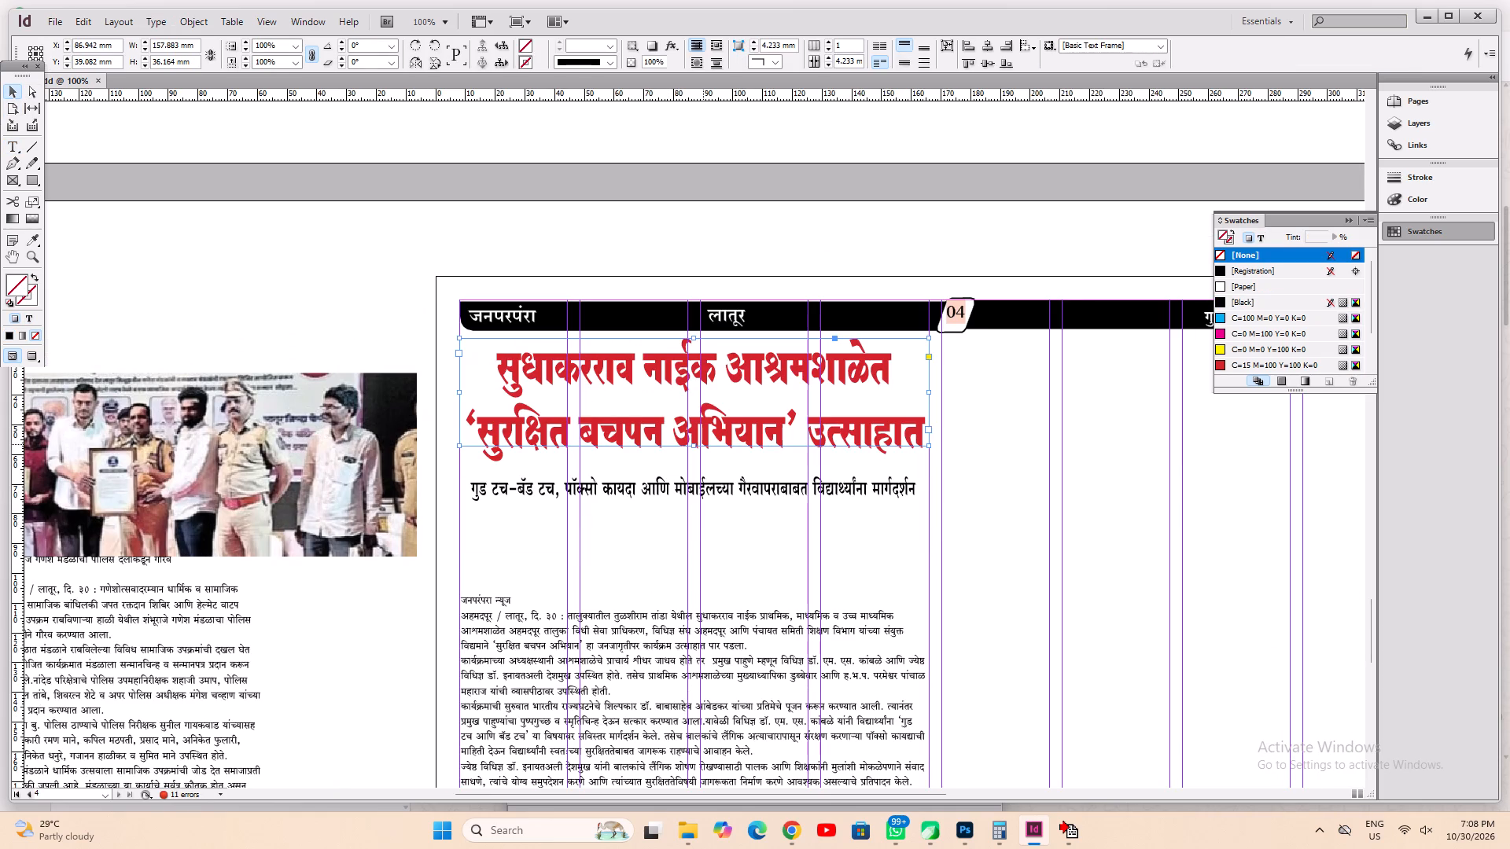
left_click(703, 444, "shift")
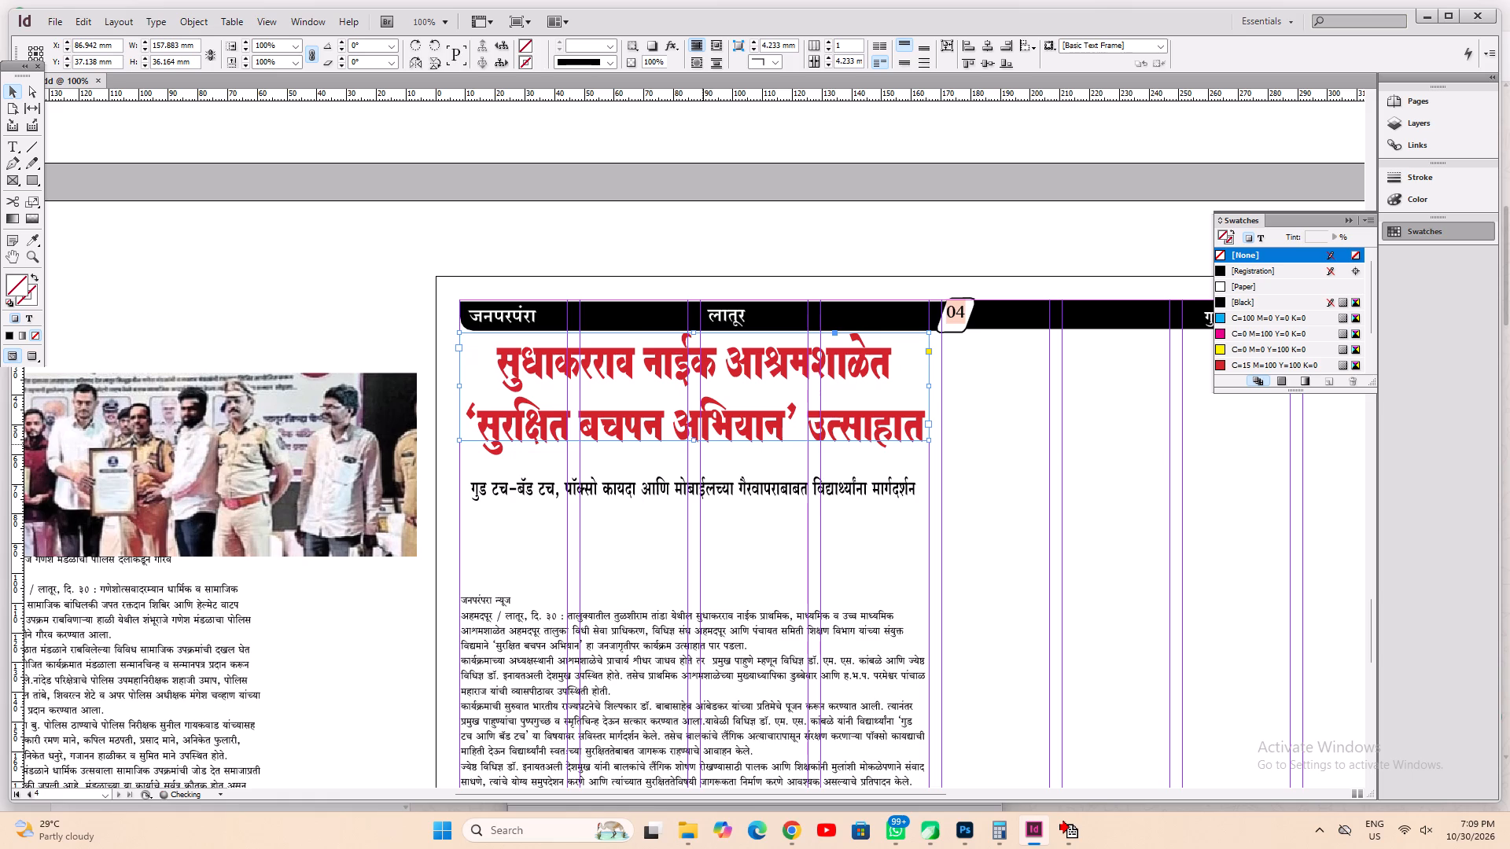
key("Down")
key("Down")
key("Down")
Tighten the headline's leading to 58.239 pt.
left_click(5, 152)
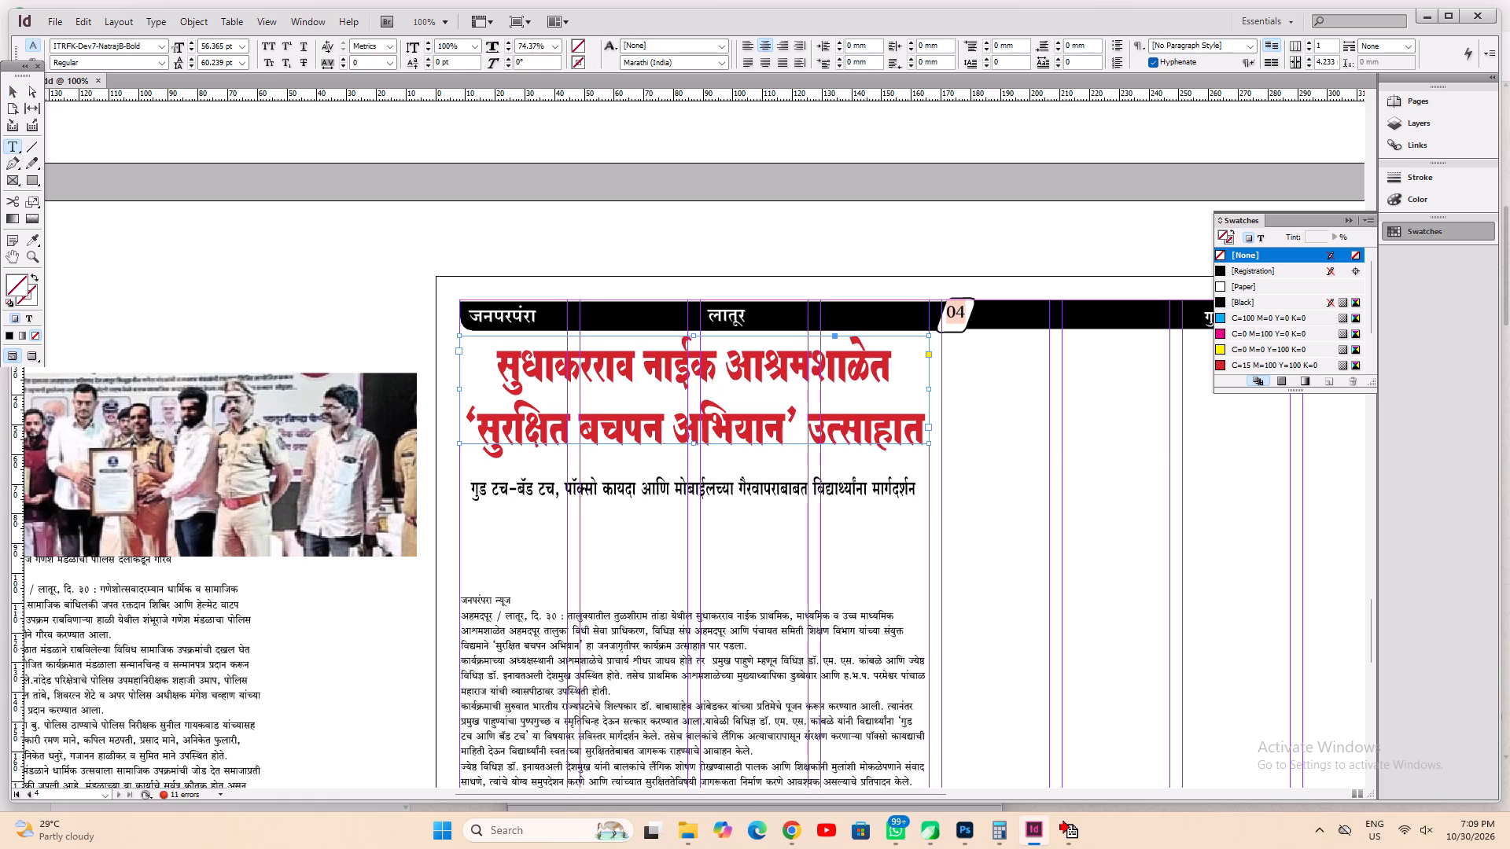
left_click(602, 413)
key("ctrl+a")
key("alt+Up")
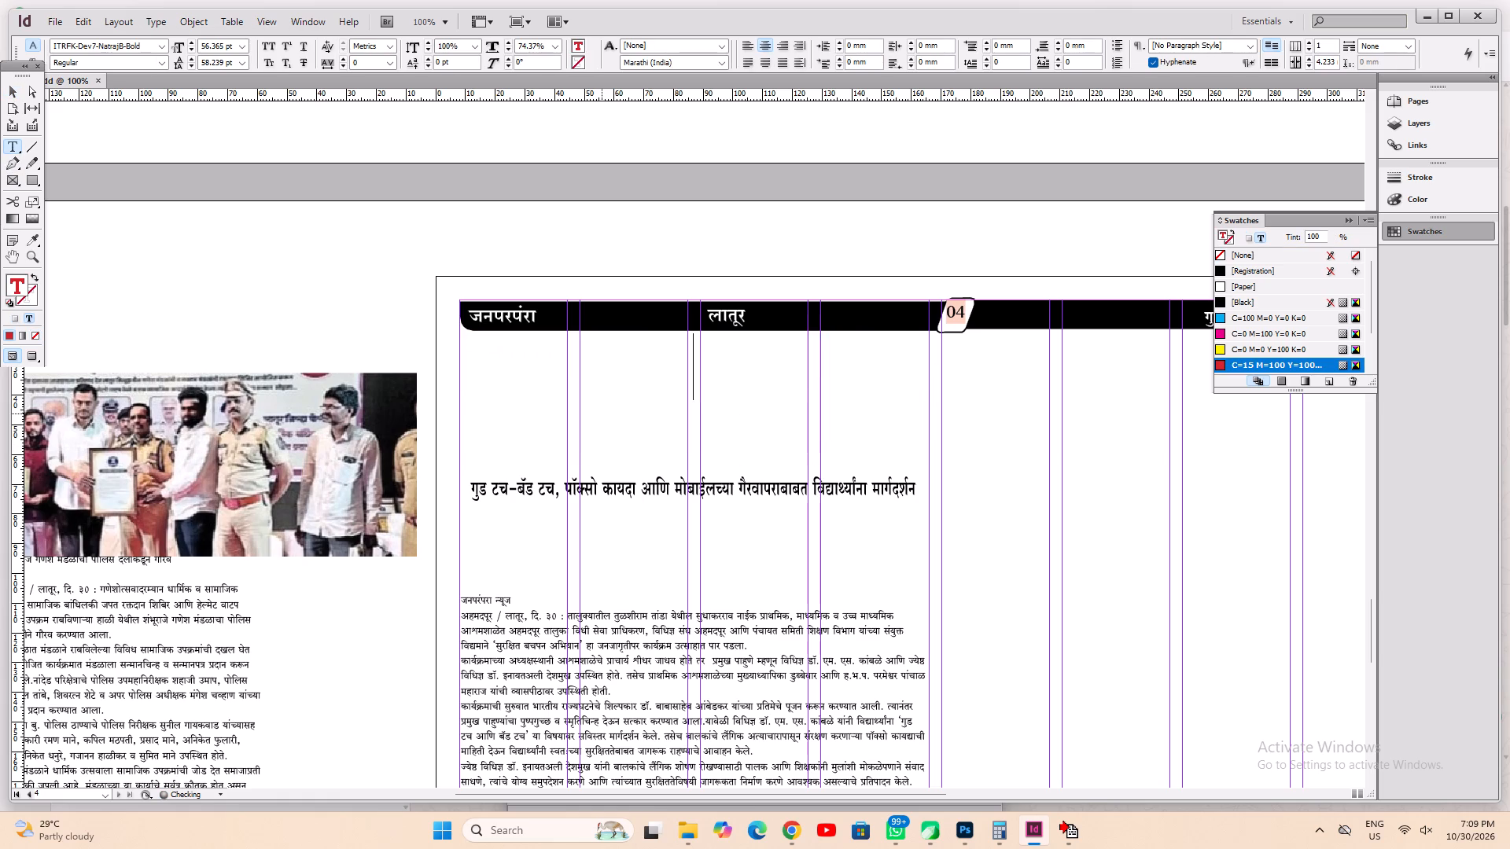
key("ctrl+z")
Save the newspaper document.
left_click(558, 498)
key("ctrl+a")
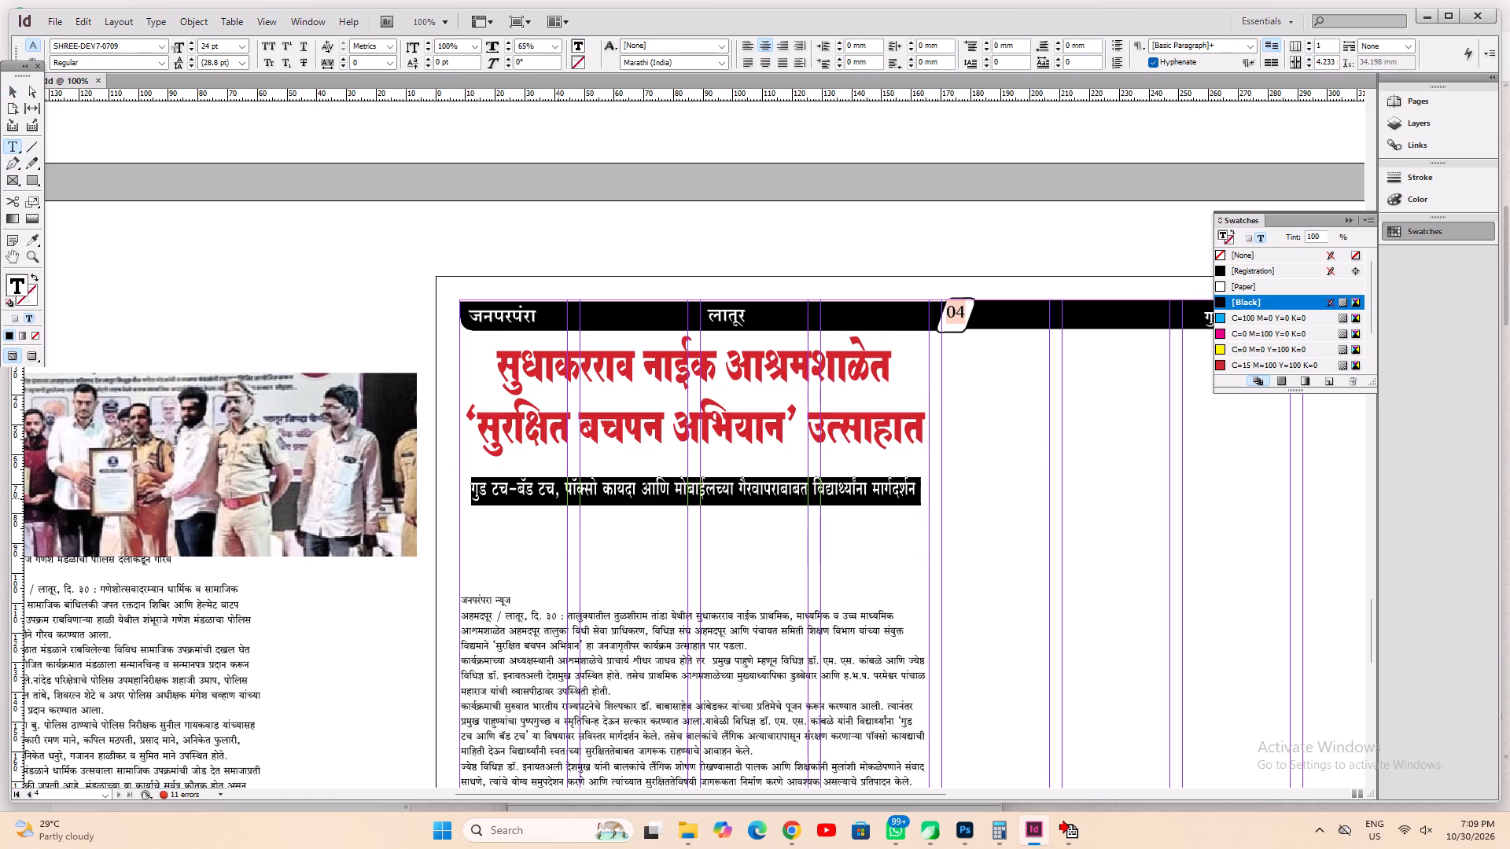
key("ctrl+s")
Fit the subheading frame to its content and shorten it to about 10 mm high around the single line.
left_click(21, 185)
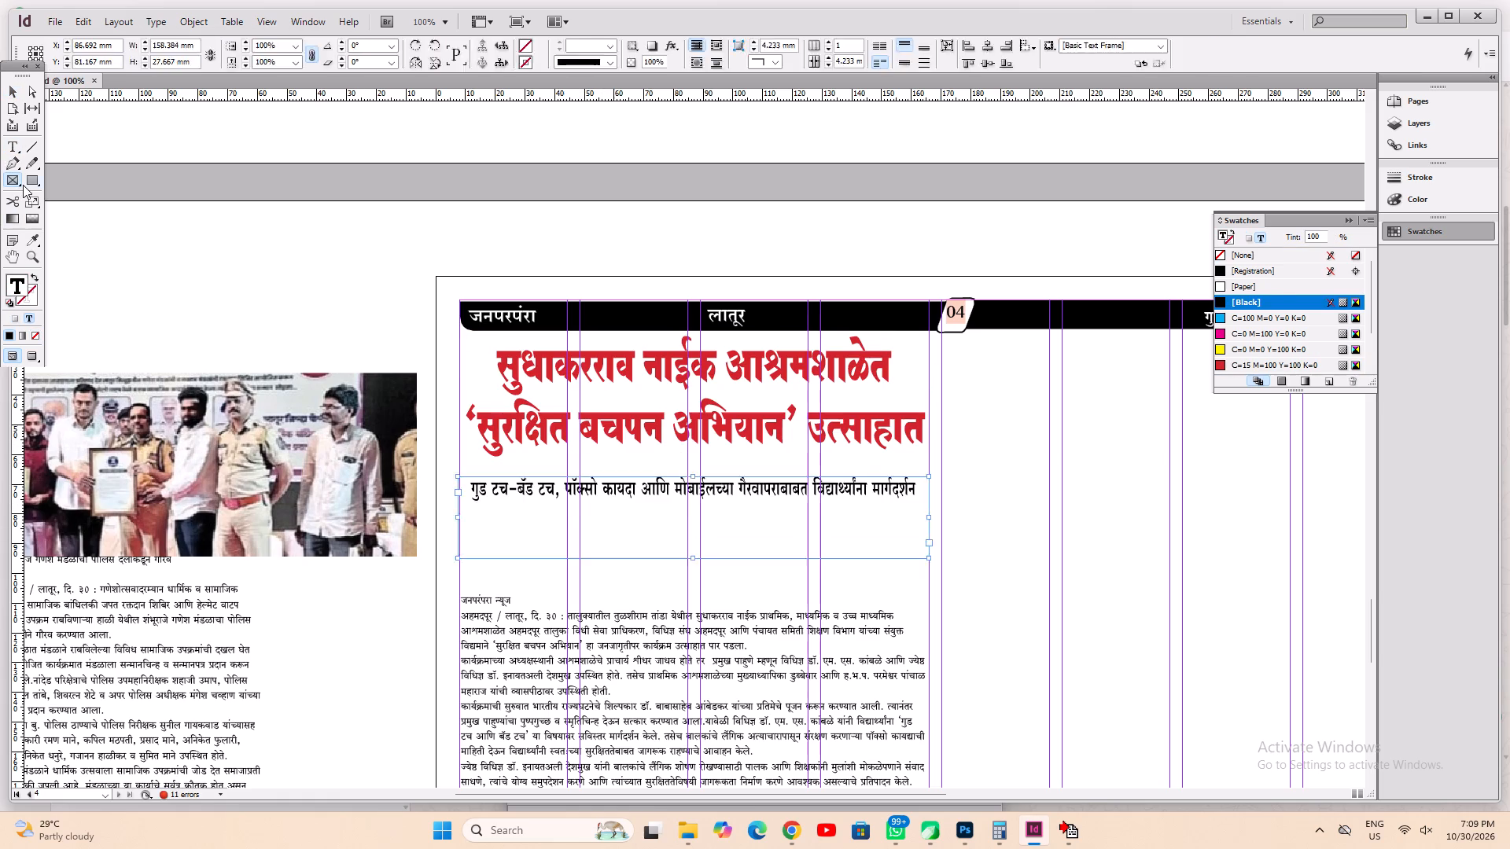
left_click(29, 185)
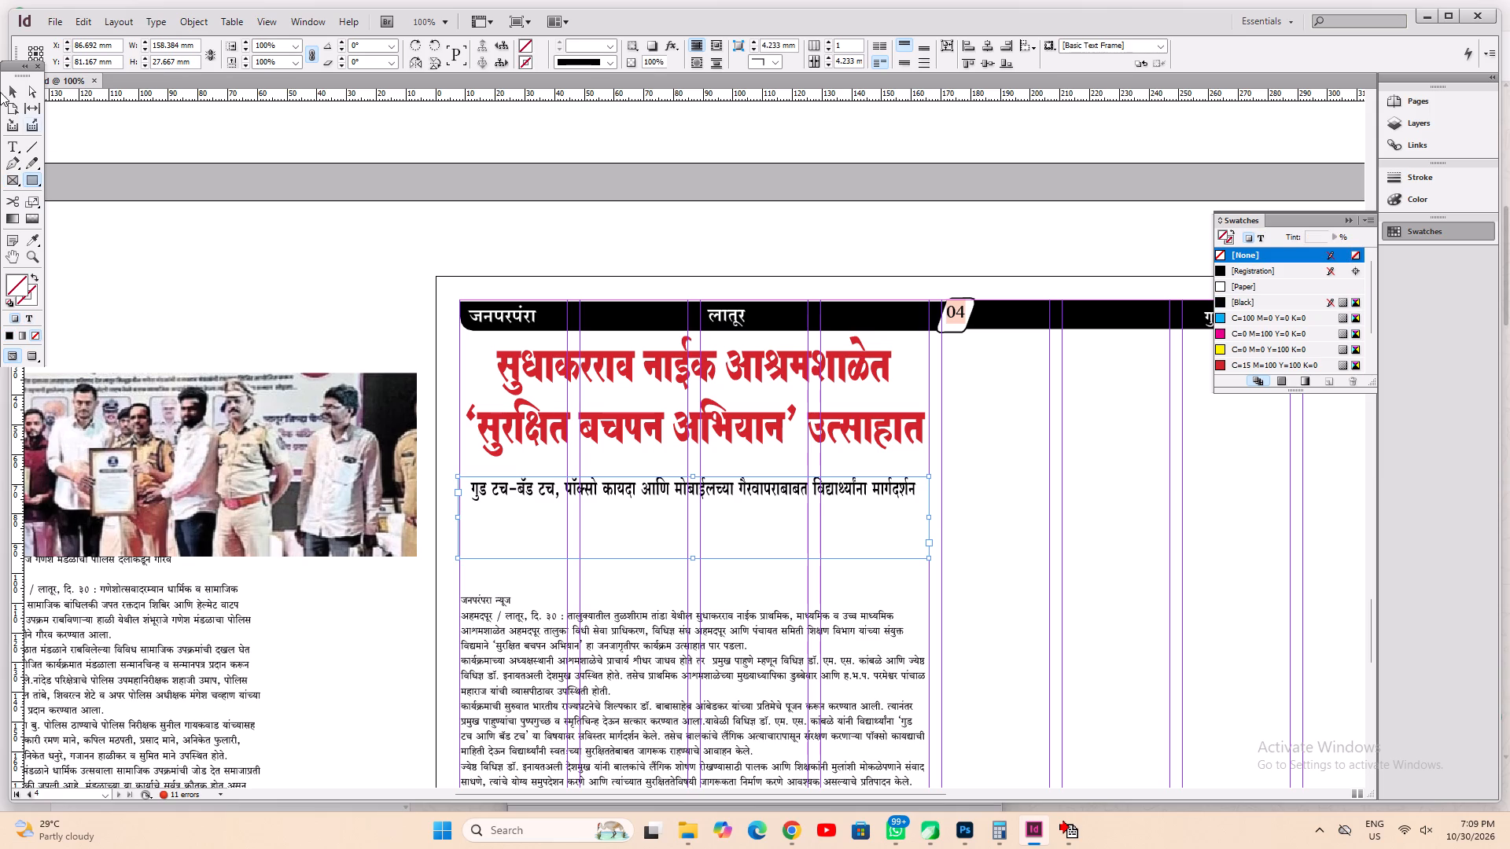
left_click(13, 92)
key("ctrl+alt+c")
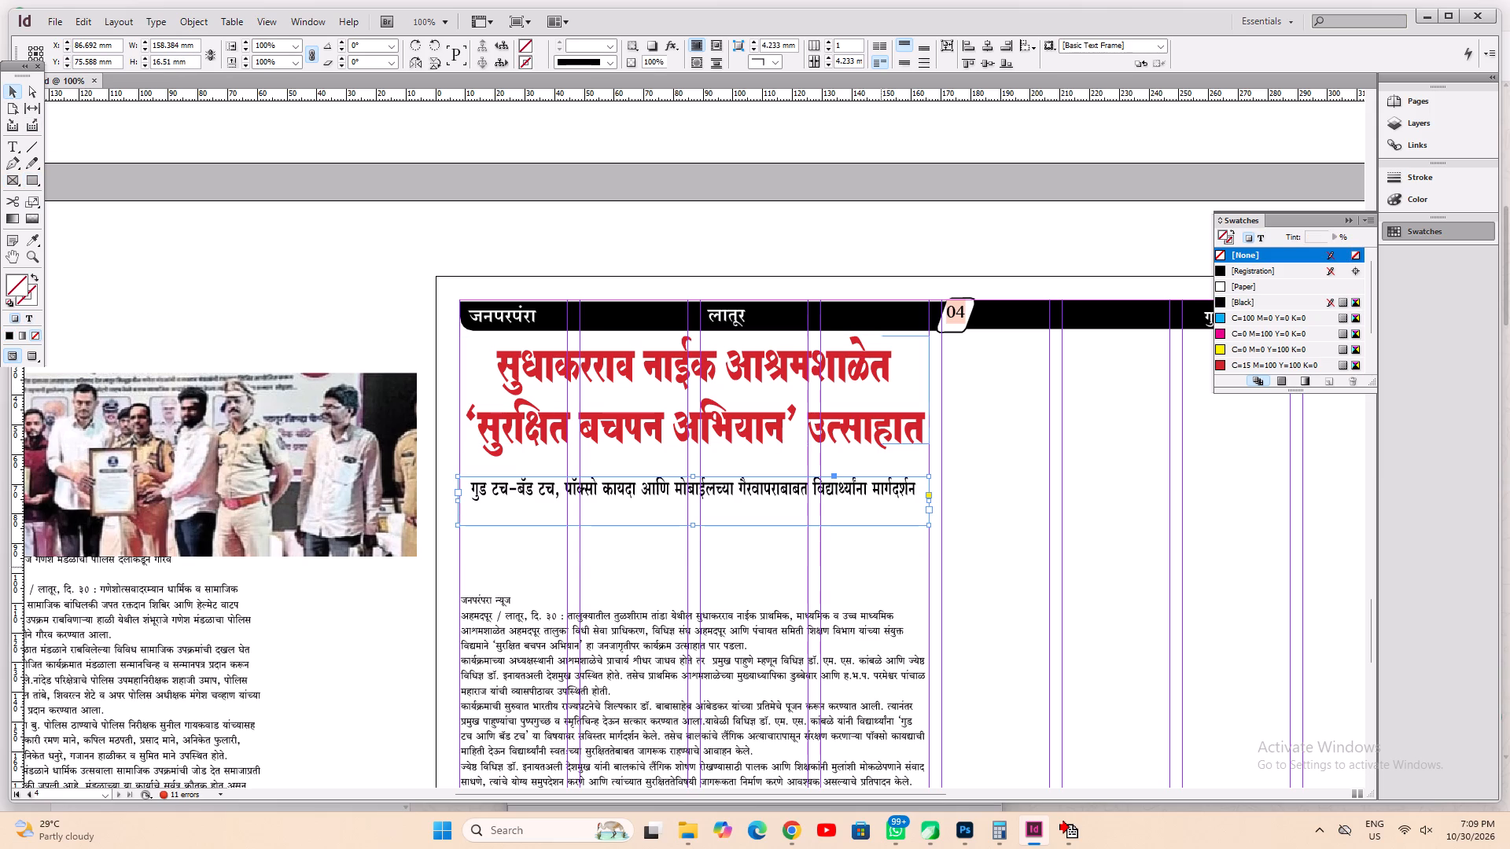
left_click_drag(692, 523, 691, 504)
left_click(668, 538)
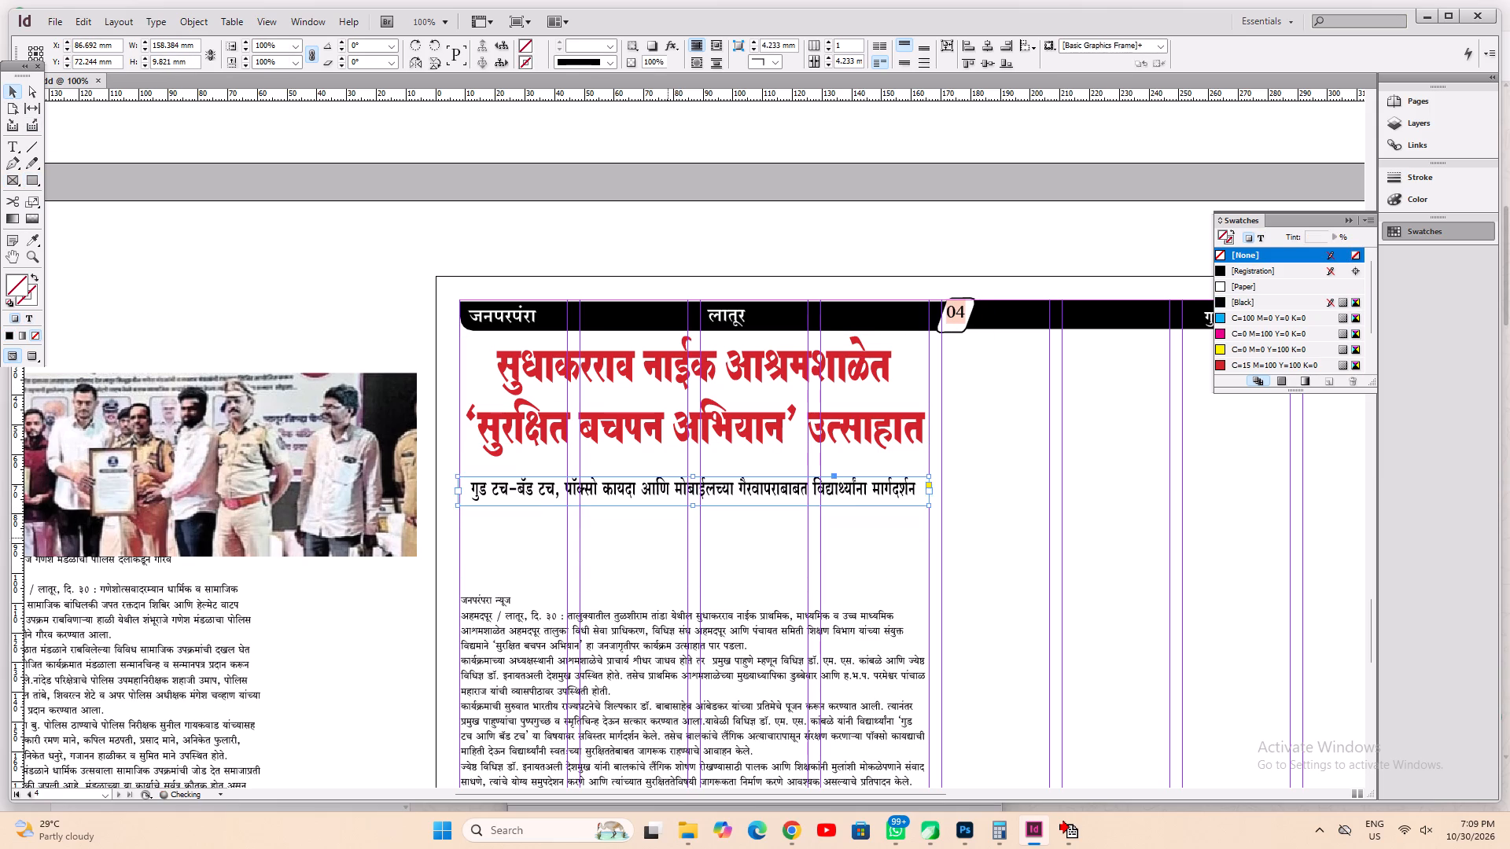
Draw a rectangle about 157 × 10 mm over the subheading and fill it with the [Registration] swatch.
left_click(35, 182)
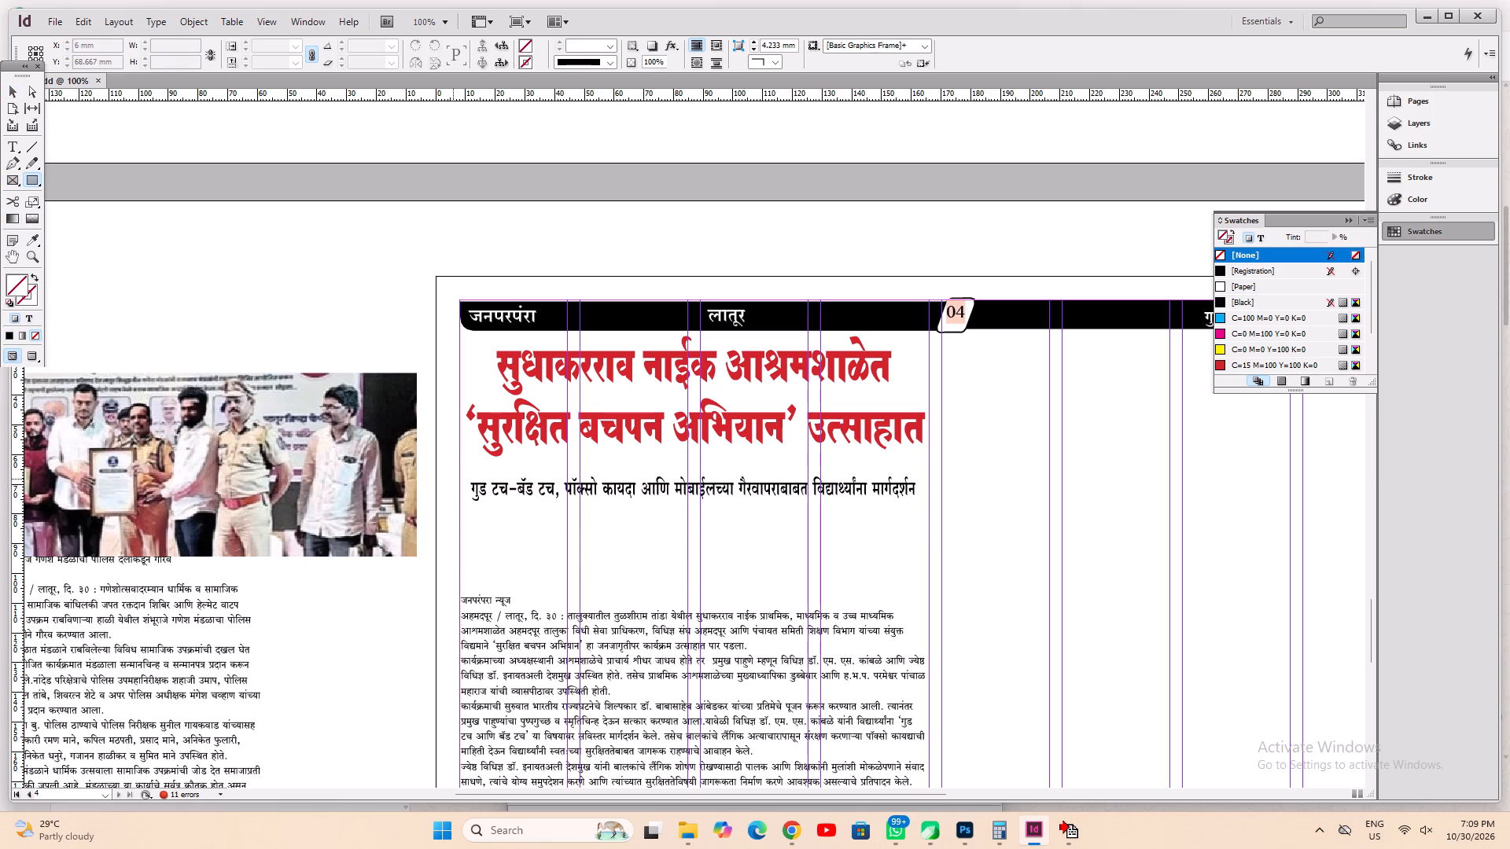
left_click_drag(459, 474, 930, 506)
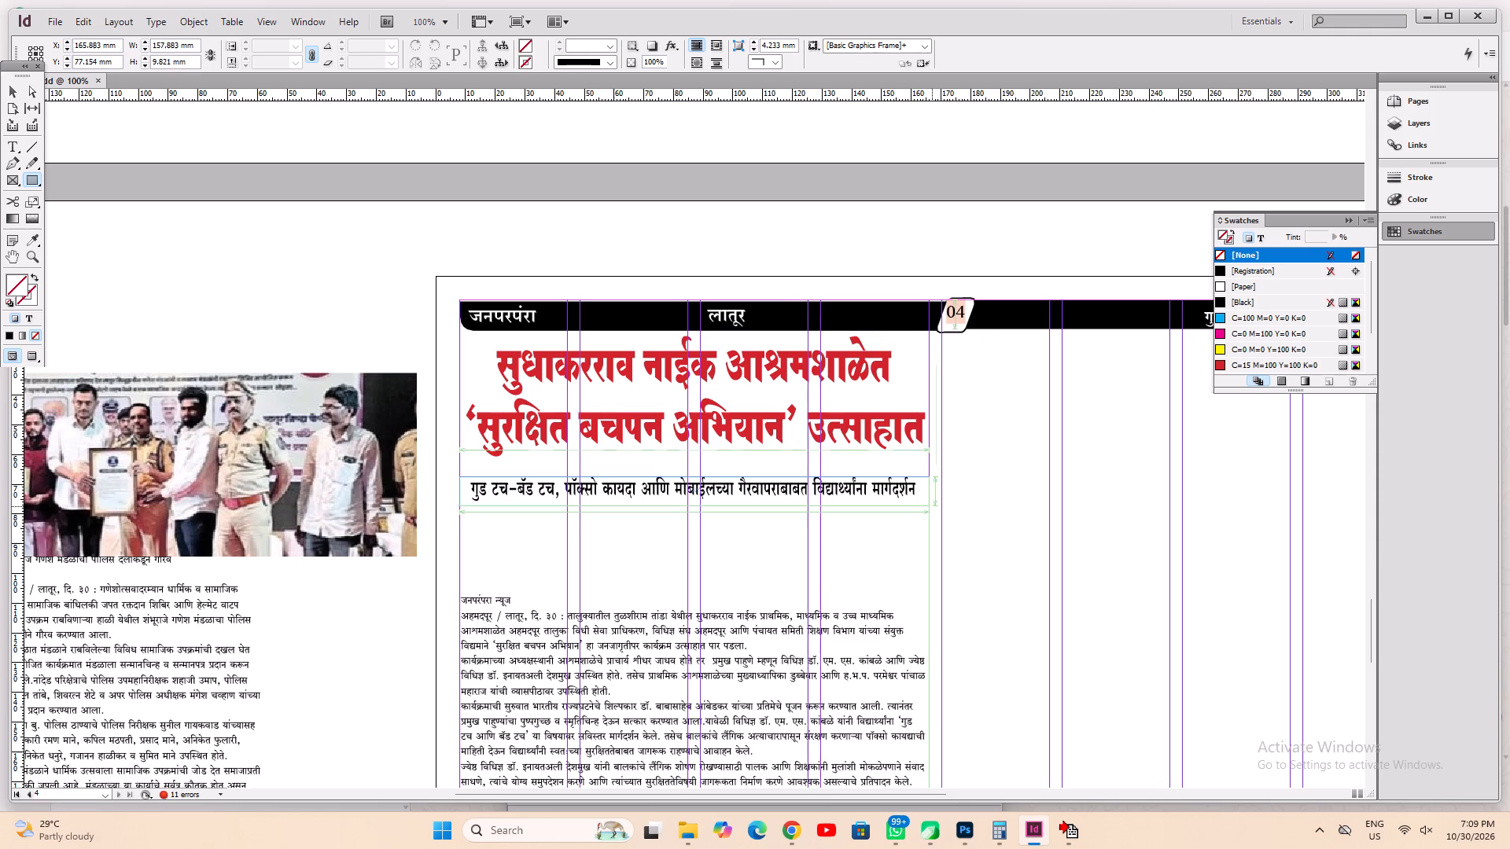
left_click_drag(930, 506, 925, 504)
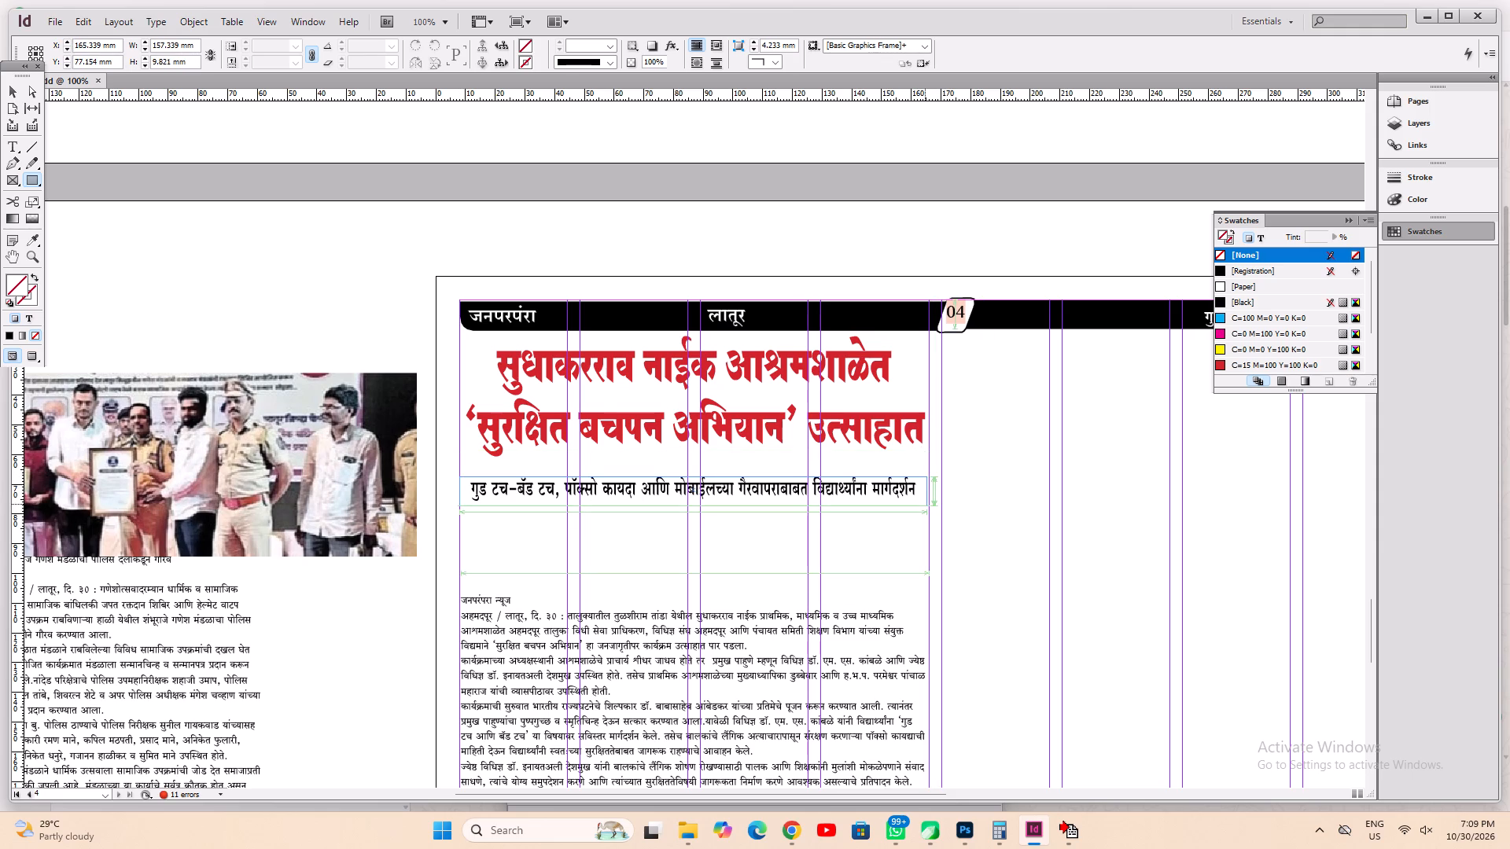
left_click(1222, 272)
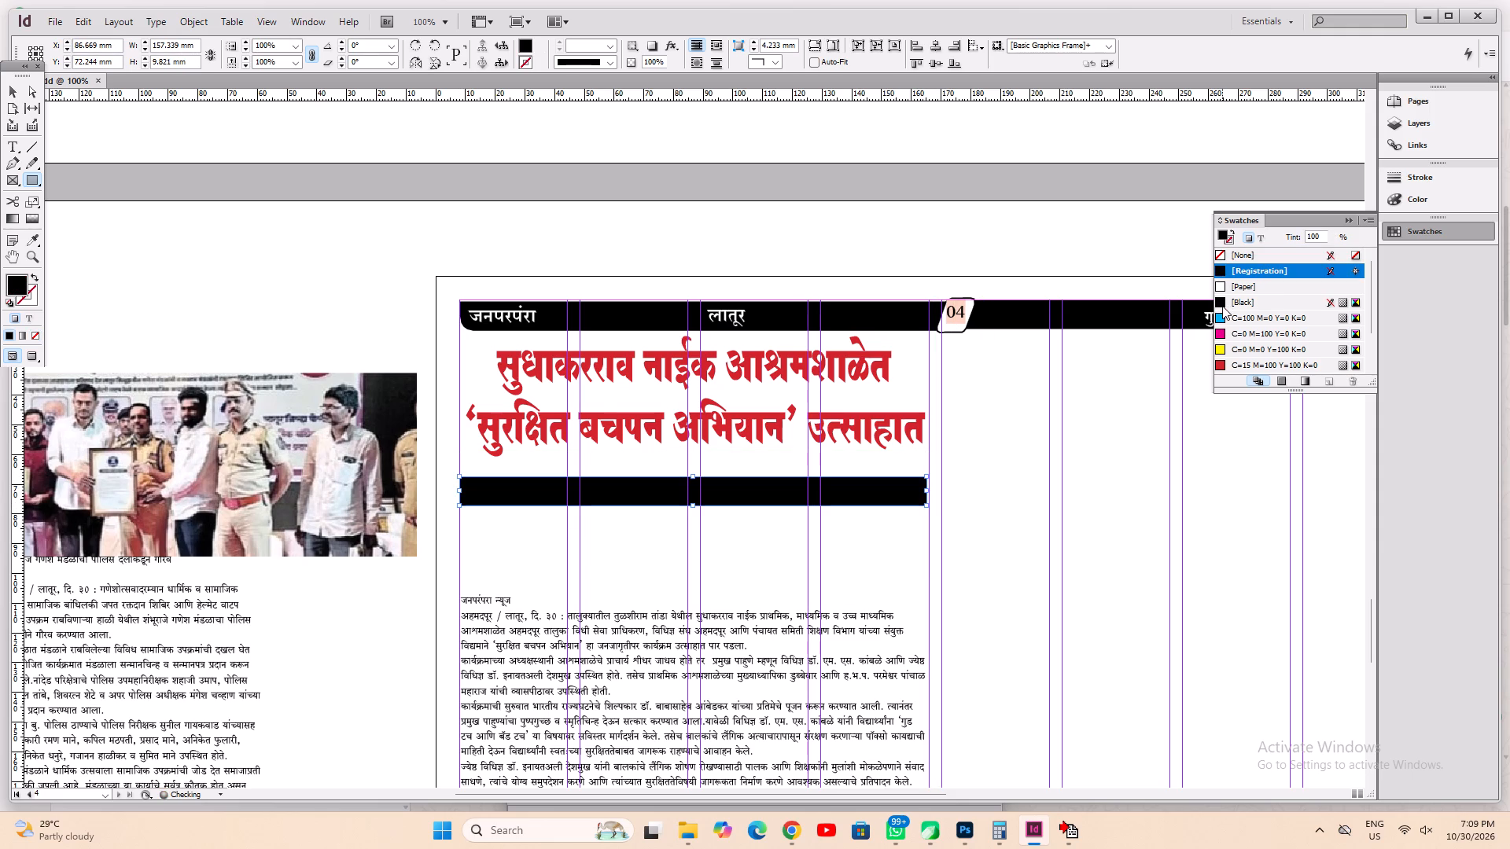
Fill the rectangle over the subheading with the [Black] swatch and send it behind the subheading text.
left_click(1222, 306)
left_click(11, 94)
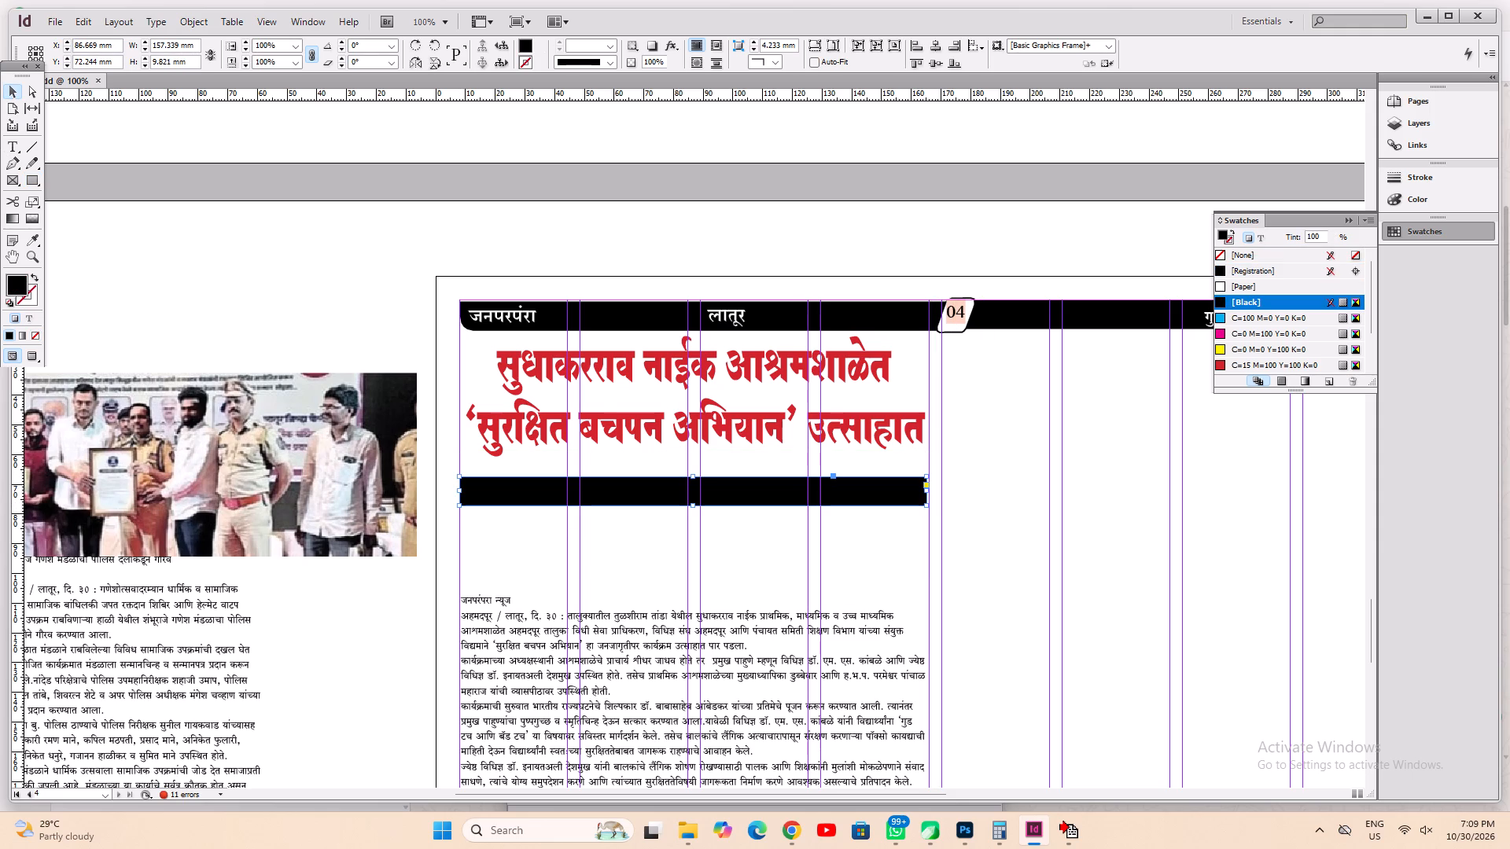
left_click(528, 539)
left_click(587, 483)
key("ctrl+2")
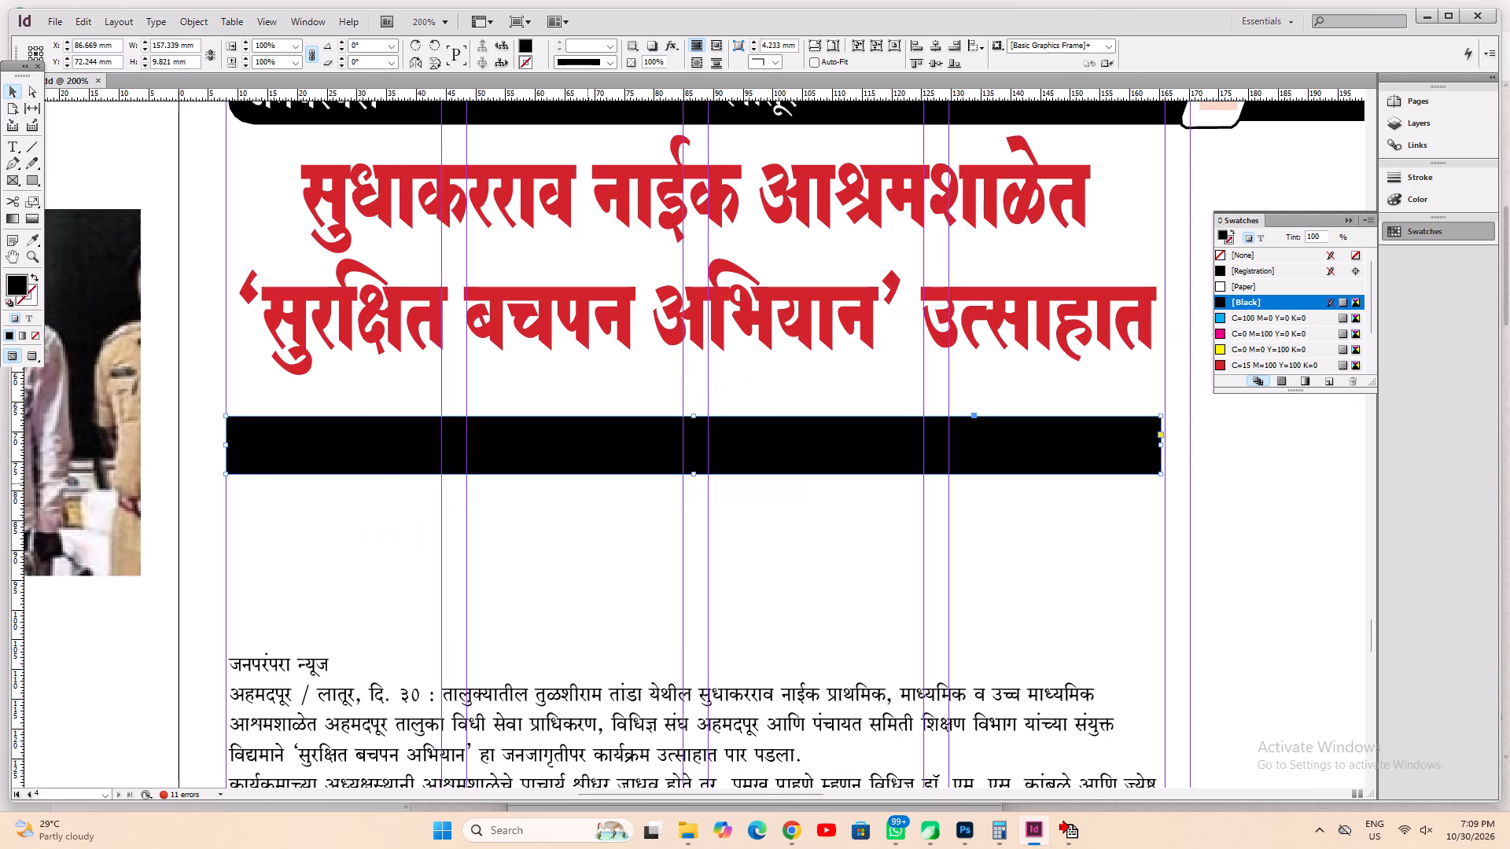
key("ctrl+shift+bracketleft")
Colour all of the subheading text with the [Paper] swatch so it reads white on the black bar.
left_click(20, 149)
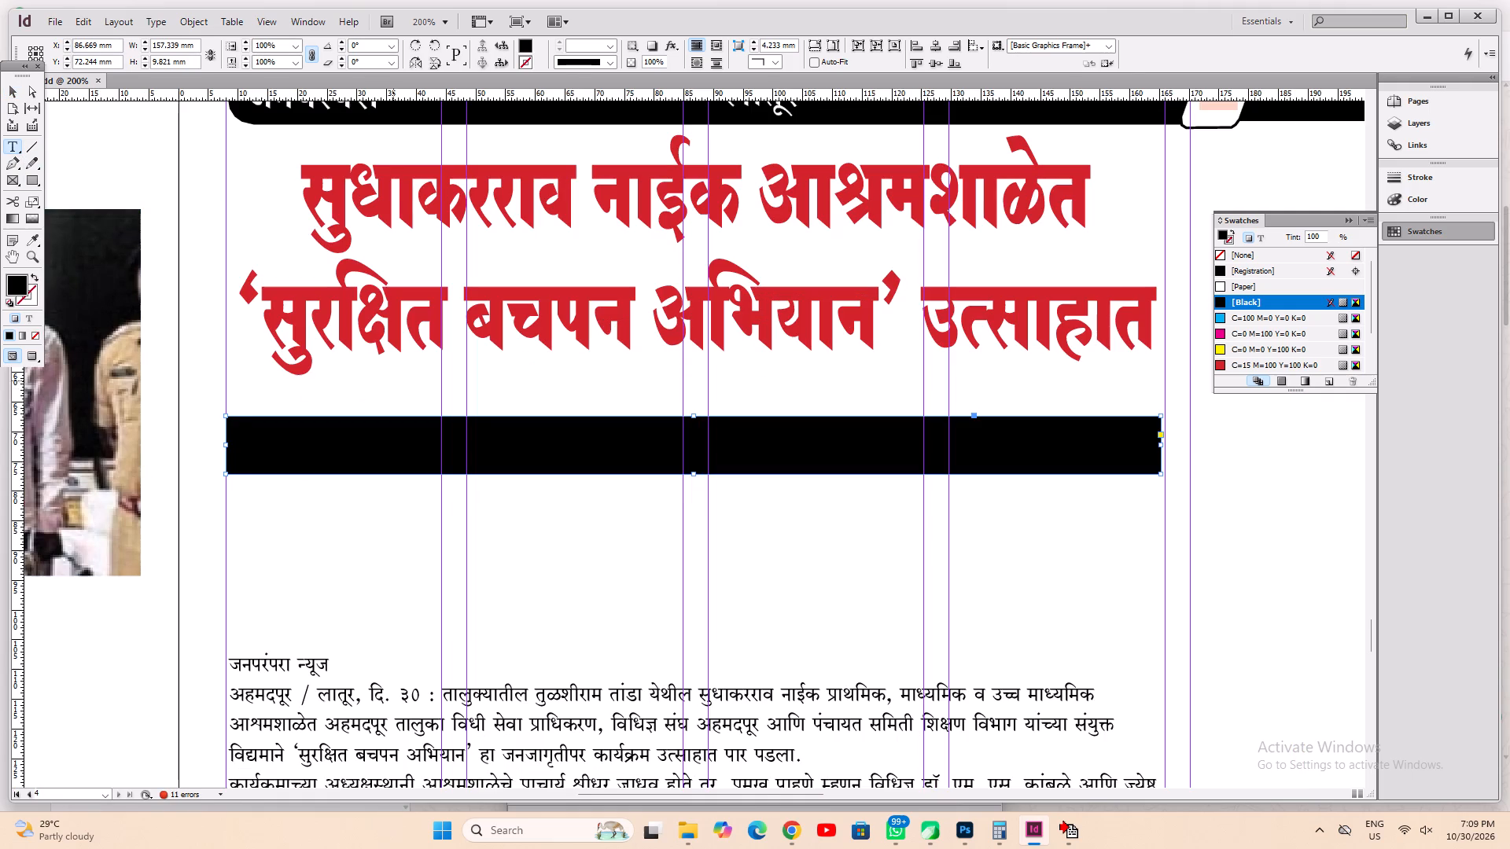
left_click(410, 450)
key("ctrl+a")
left_click(1275, 289)
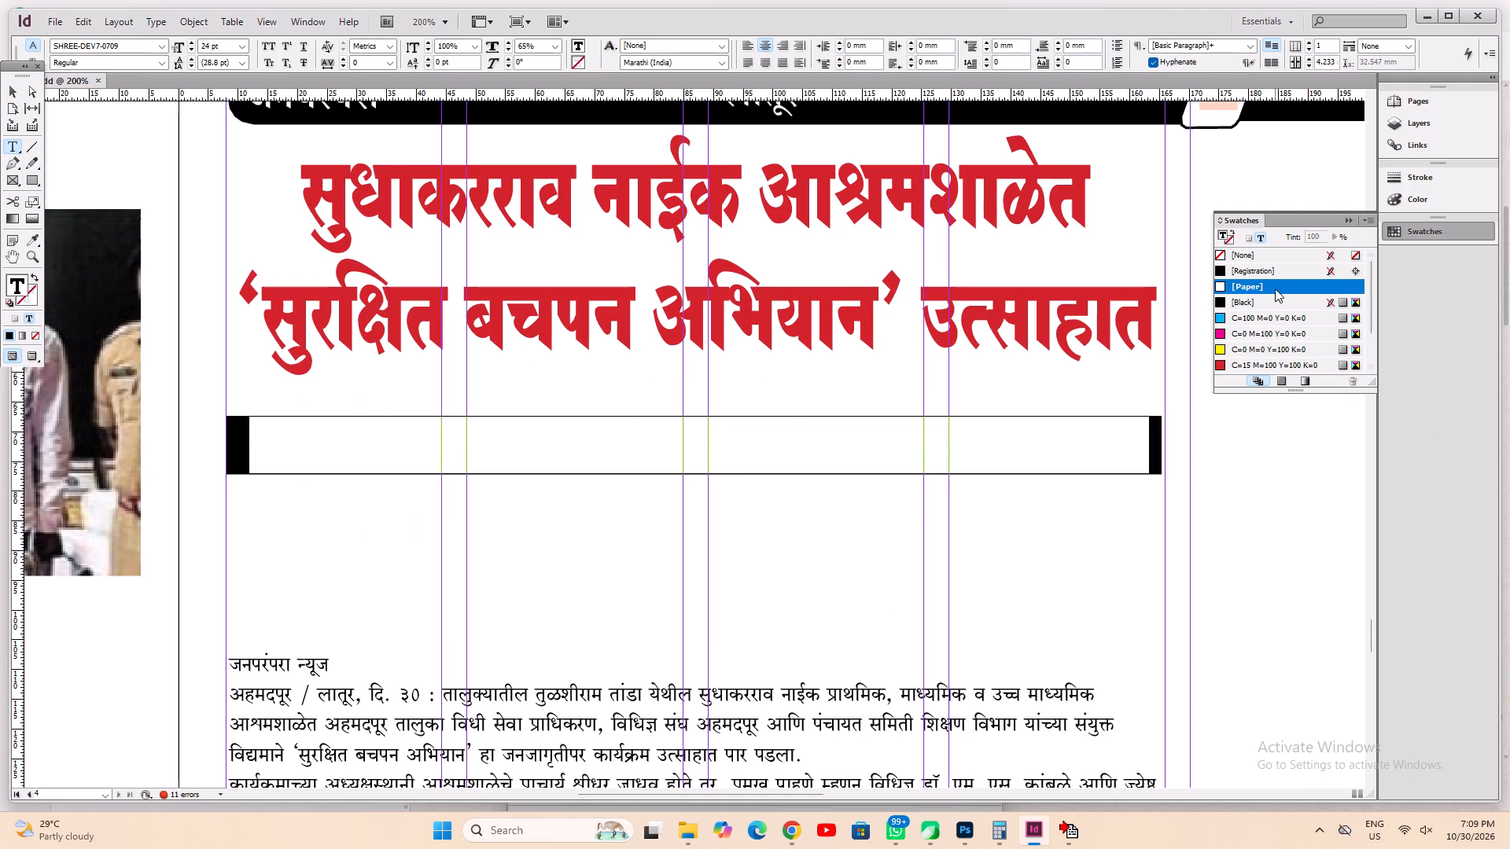
Change the font of the whole subheading to SHREE-DEV7-0712.
left_click(858, 451)
key("ctrl+a")
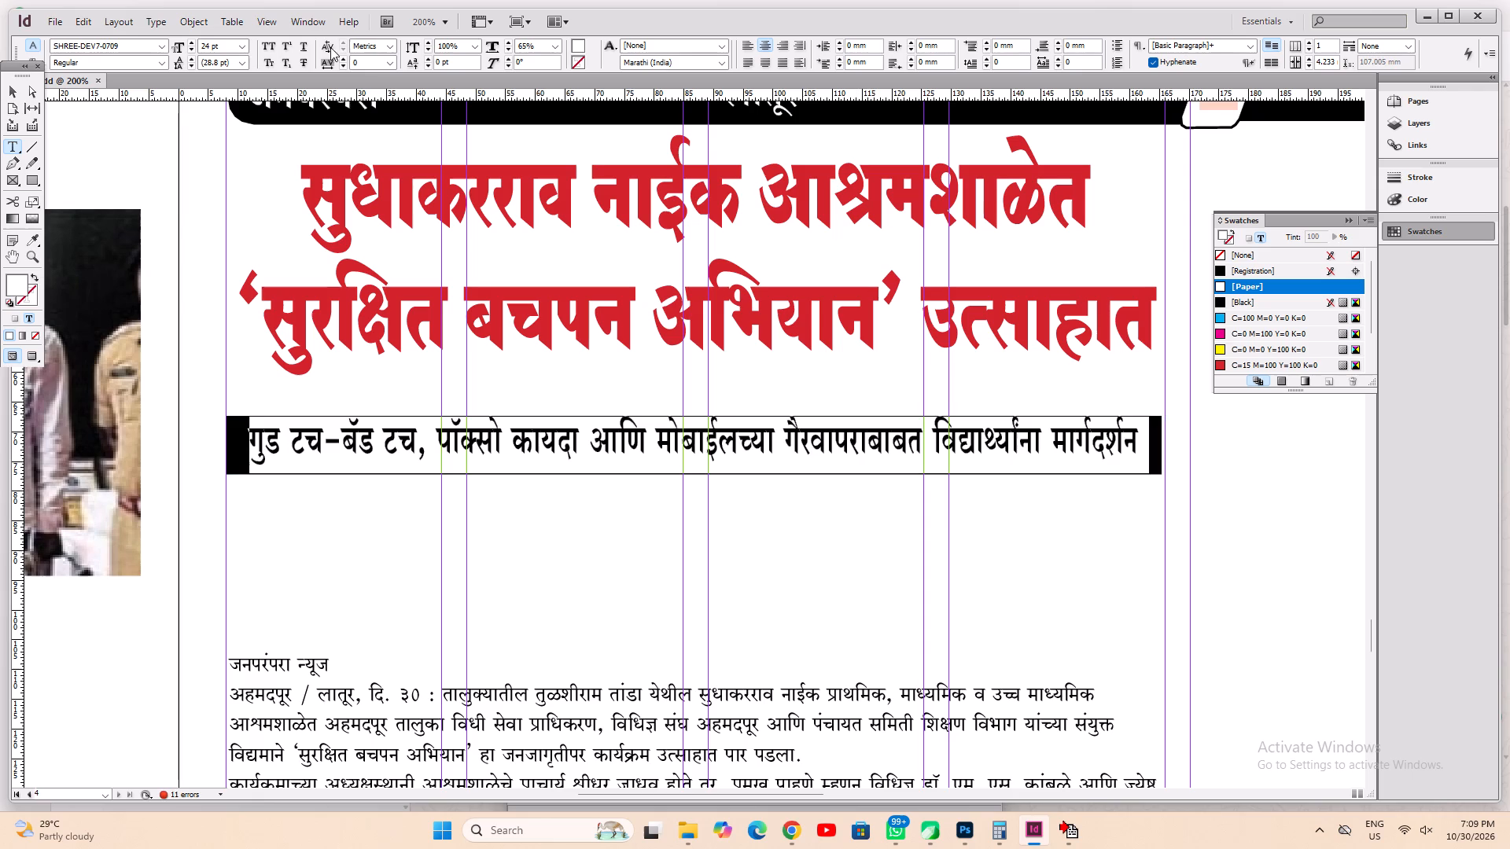
left_click(120, 44)
key("Down")
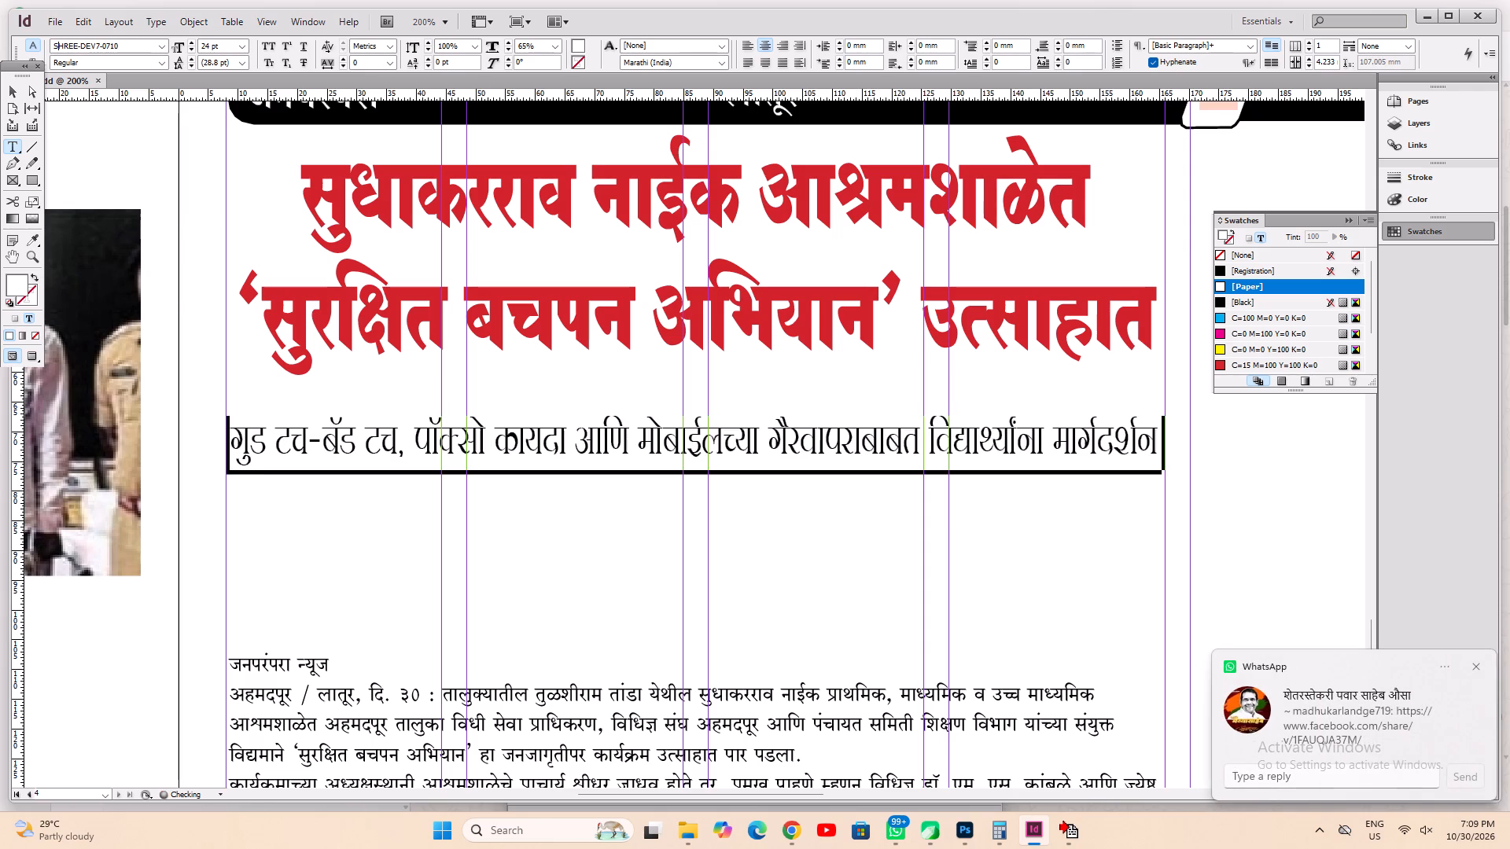
key("Down")
key("Down")
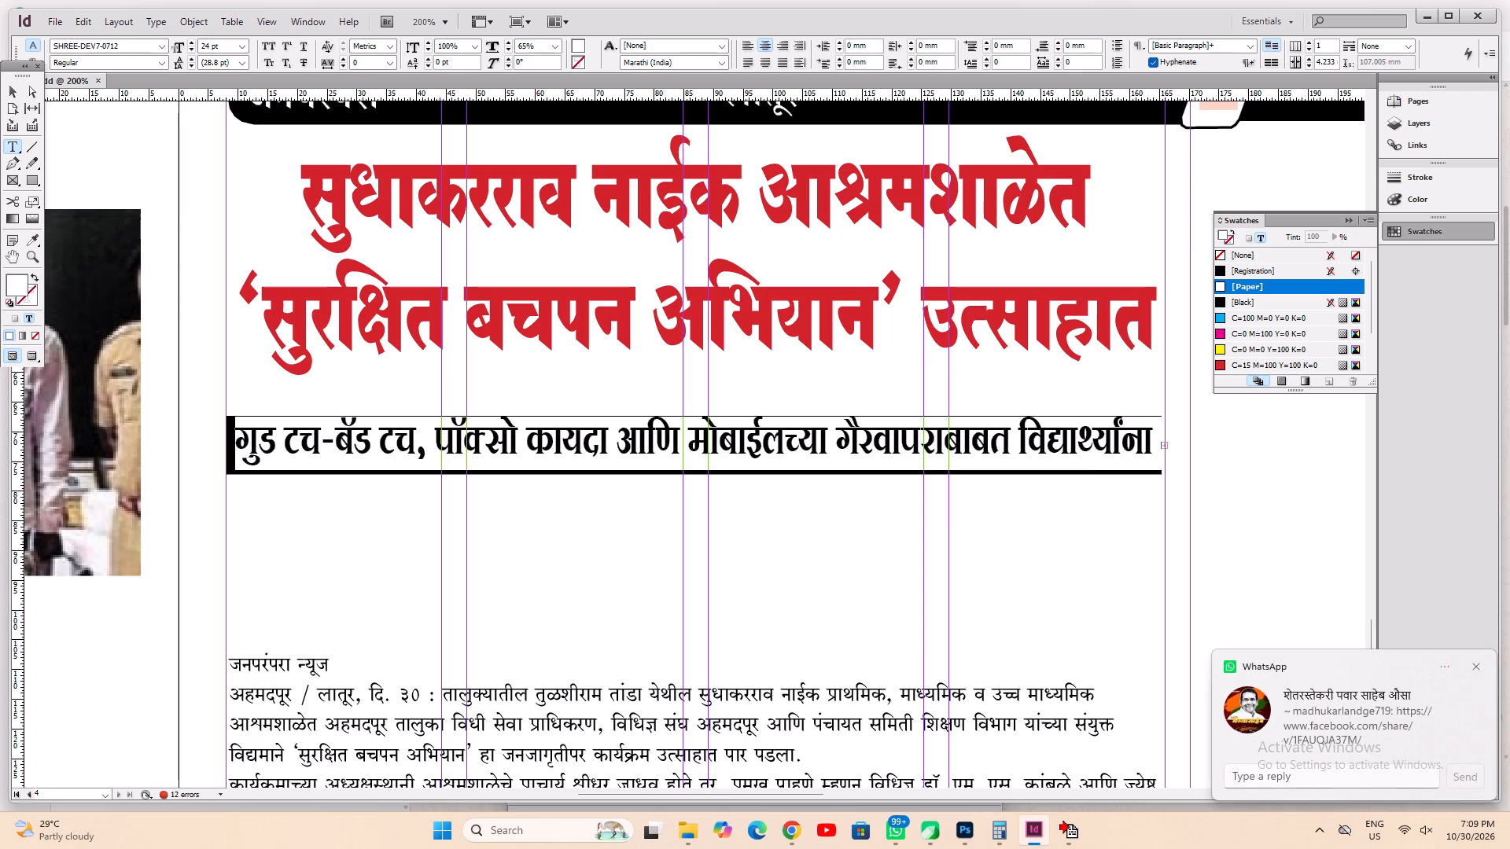
Justify the subheading line across the full frame width and set its size to 22 pt.
key("ctrl+shift+j")
key("ctrl+shift+comma")
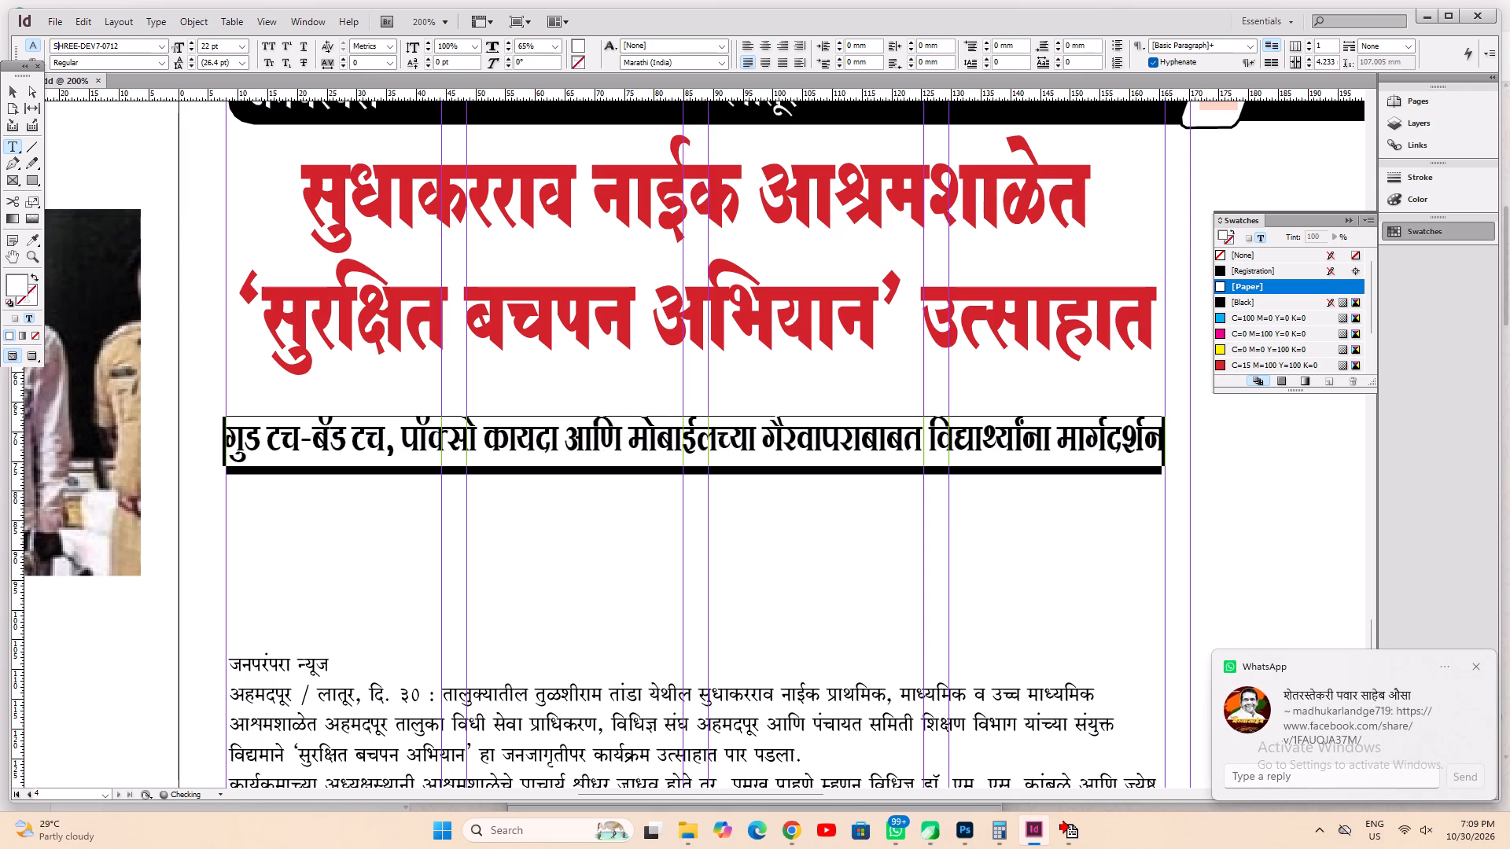
key("ctrl+shift+comma")
key("ctrl+shift+comma")
key("ctrl+shift+period")
key("ctrl+shift+period")
key("ctrl+shift+period")
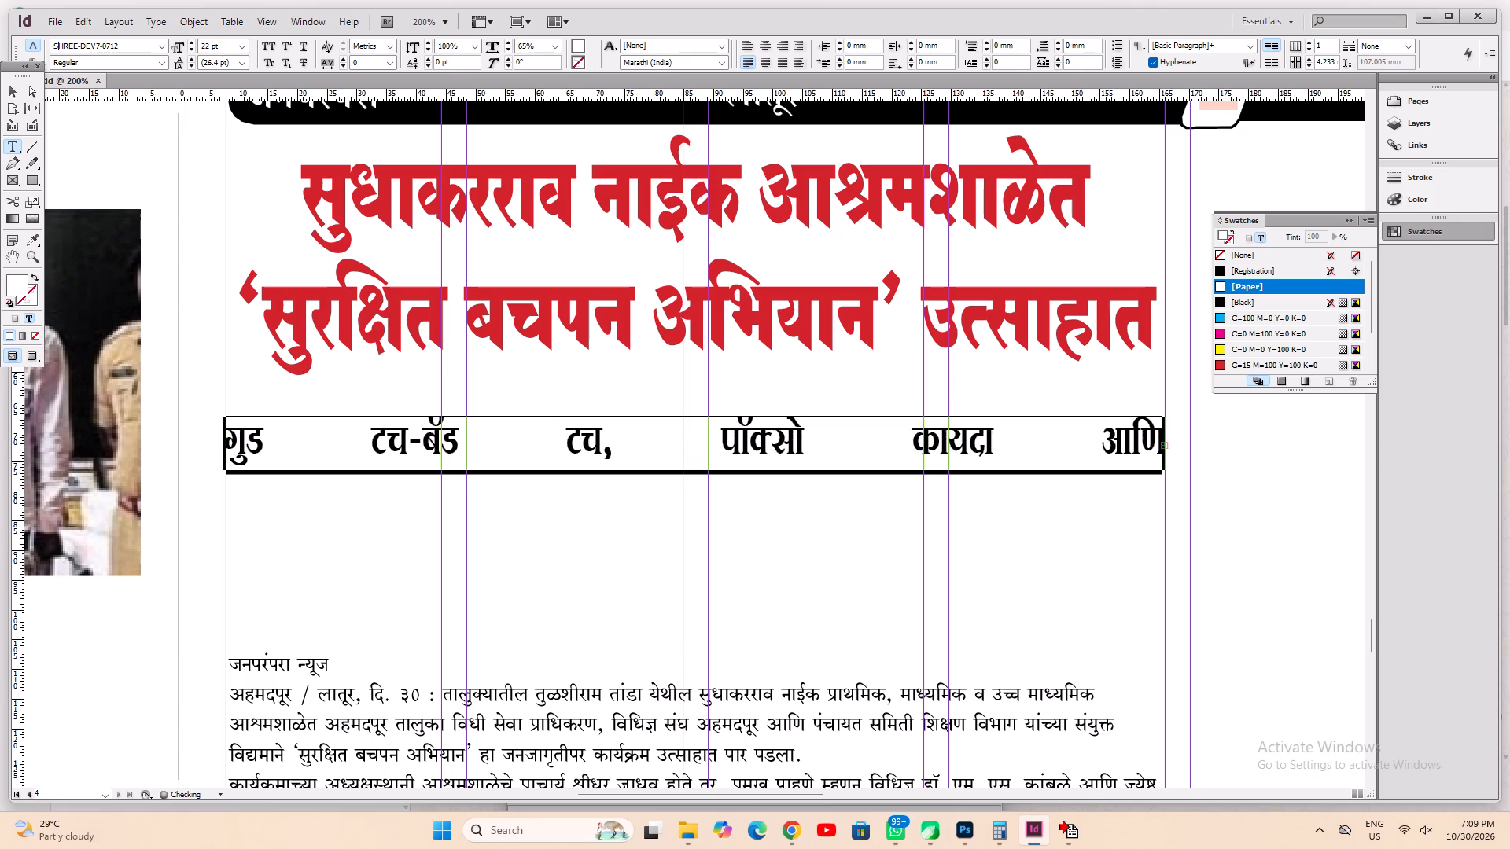
key("ctrl+shift+comma")
key("ctrl+shift+comma")
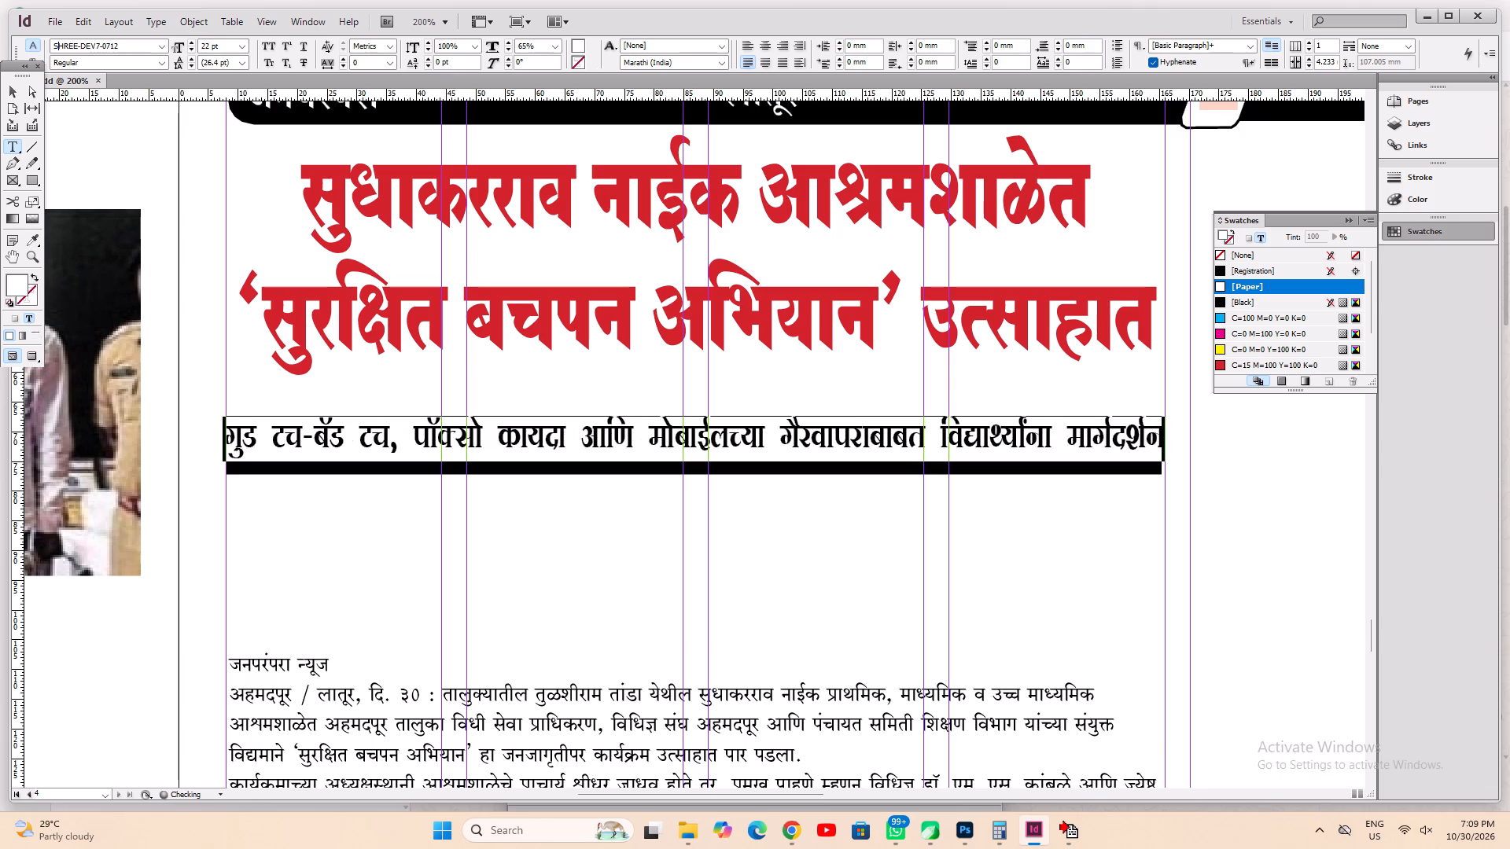
key("ctrl+shift+period")
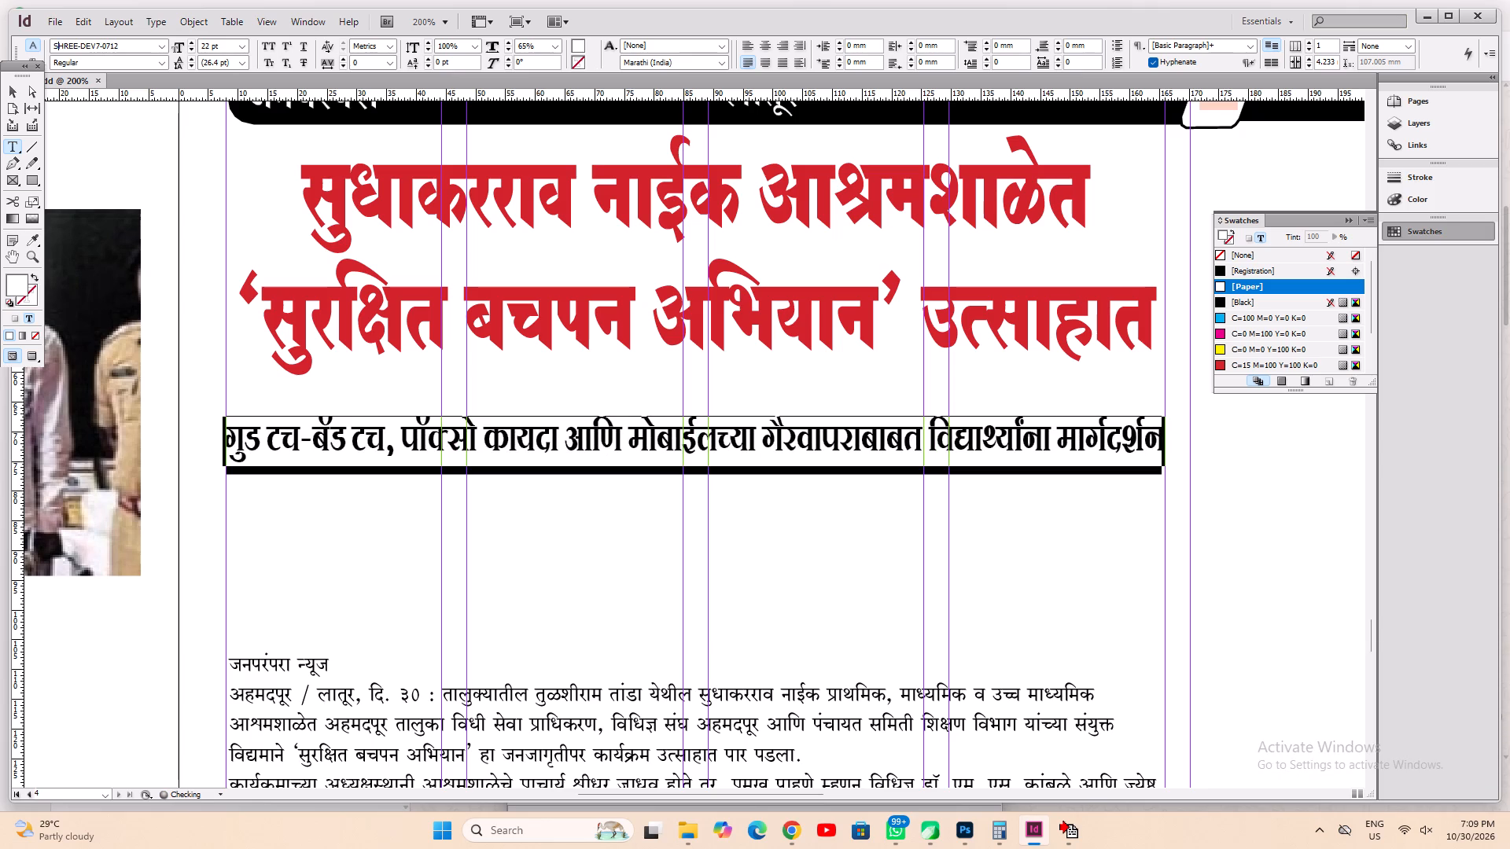
left_click(13, 92)
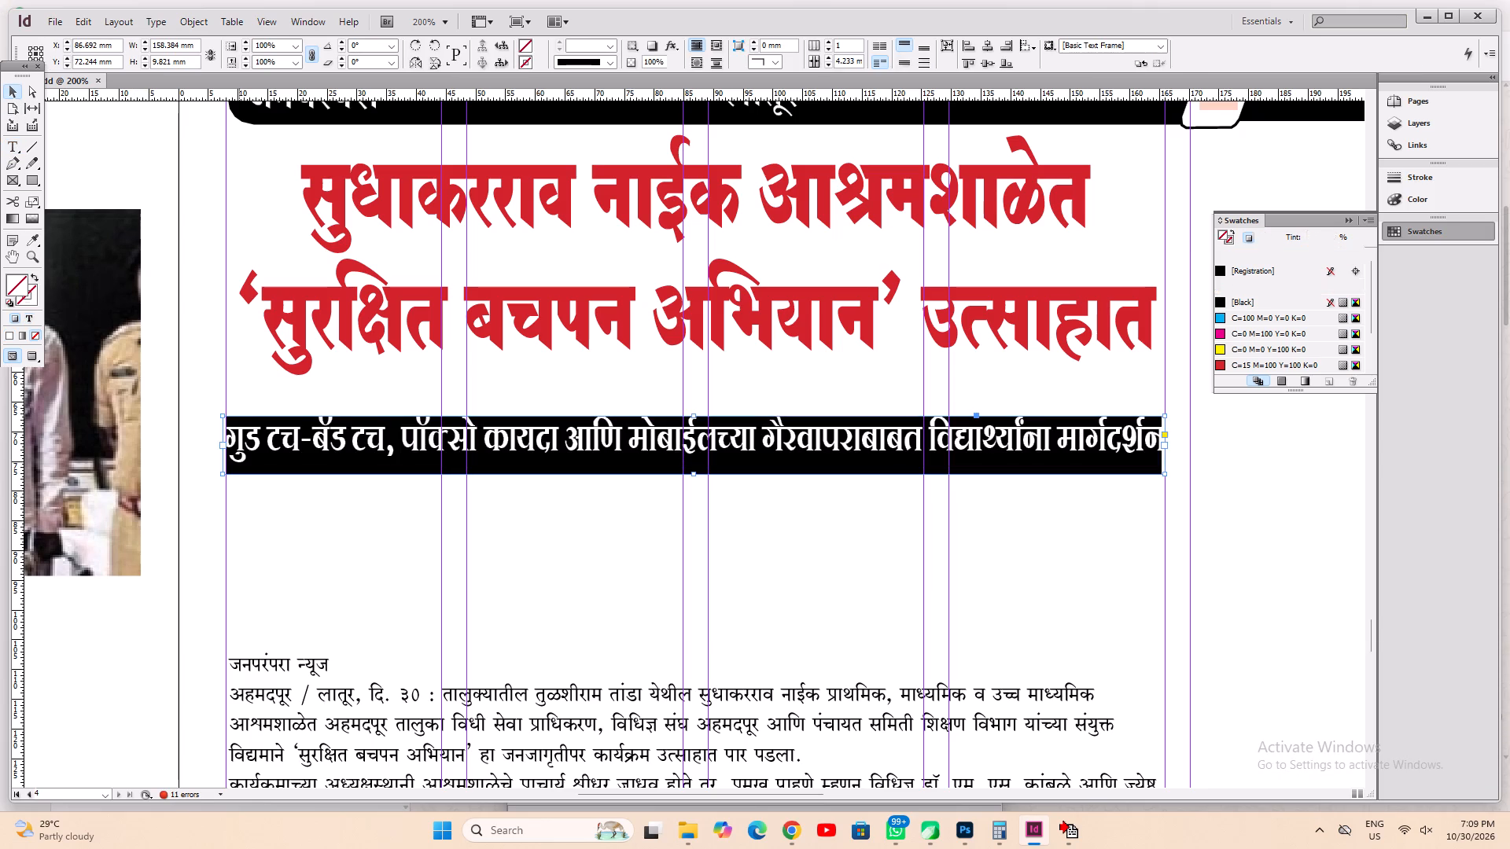
left_click(783, 568, "ctrl")
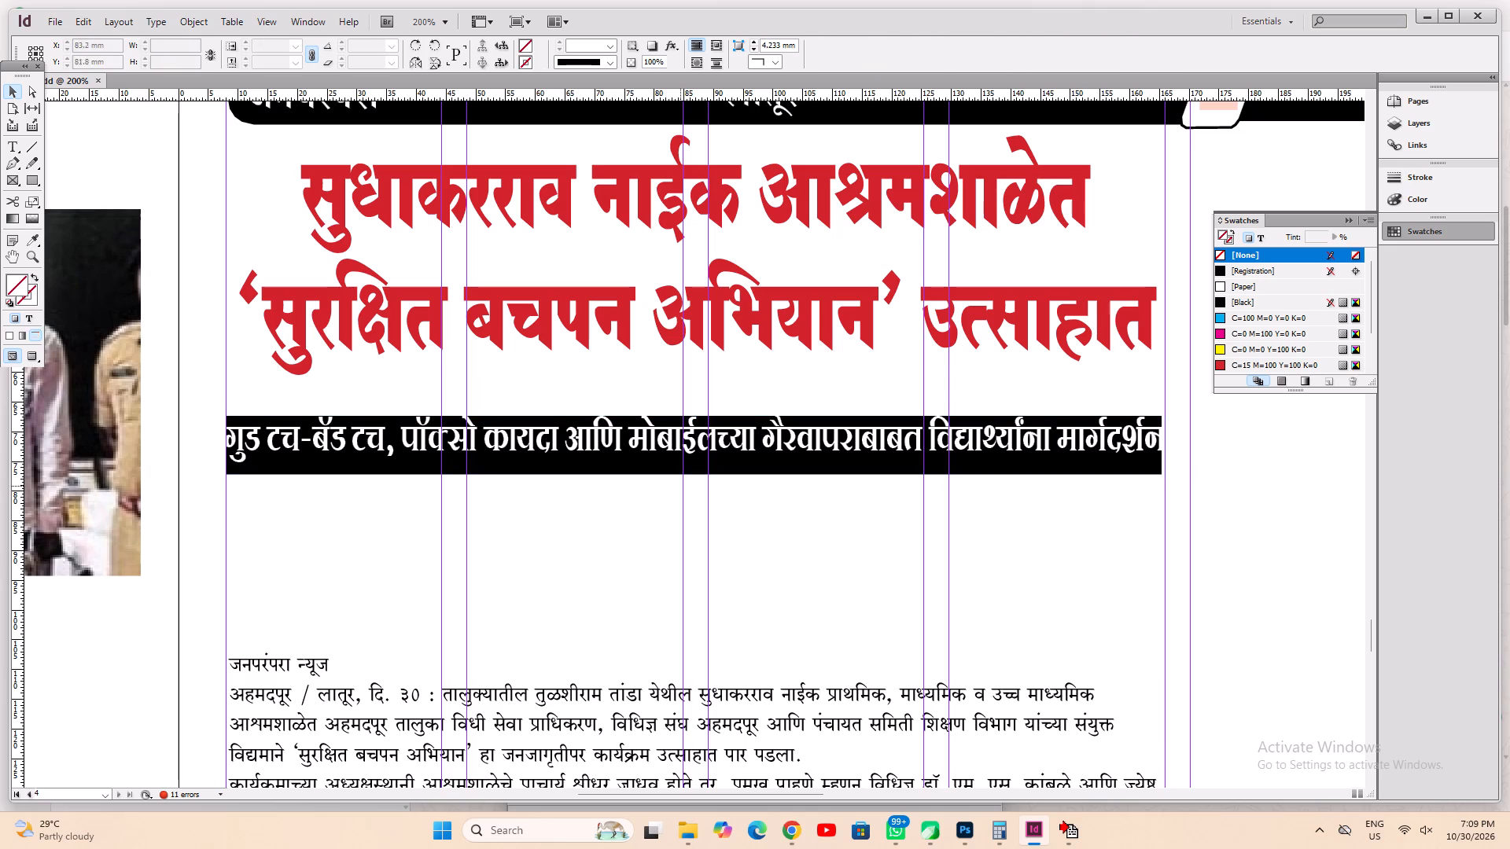
Fit the subheading text frame to its content, about 9 mm high.
left_click(686, 475, "ctrl")
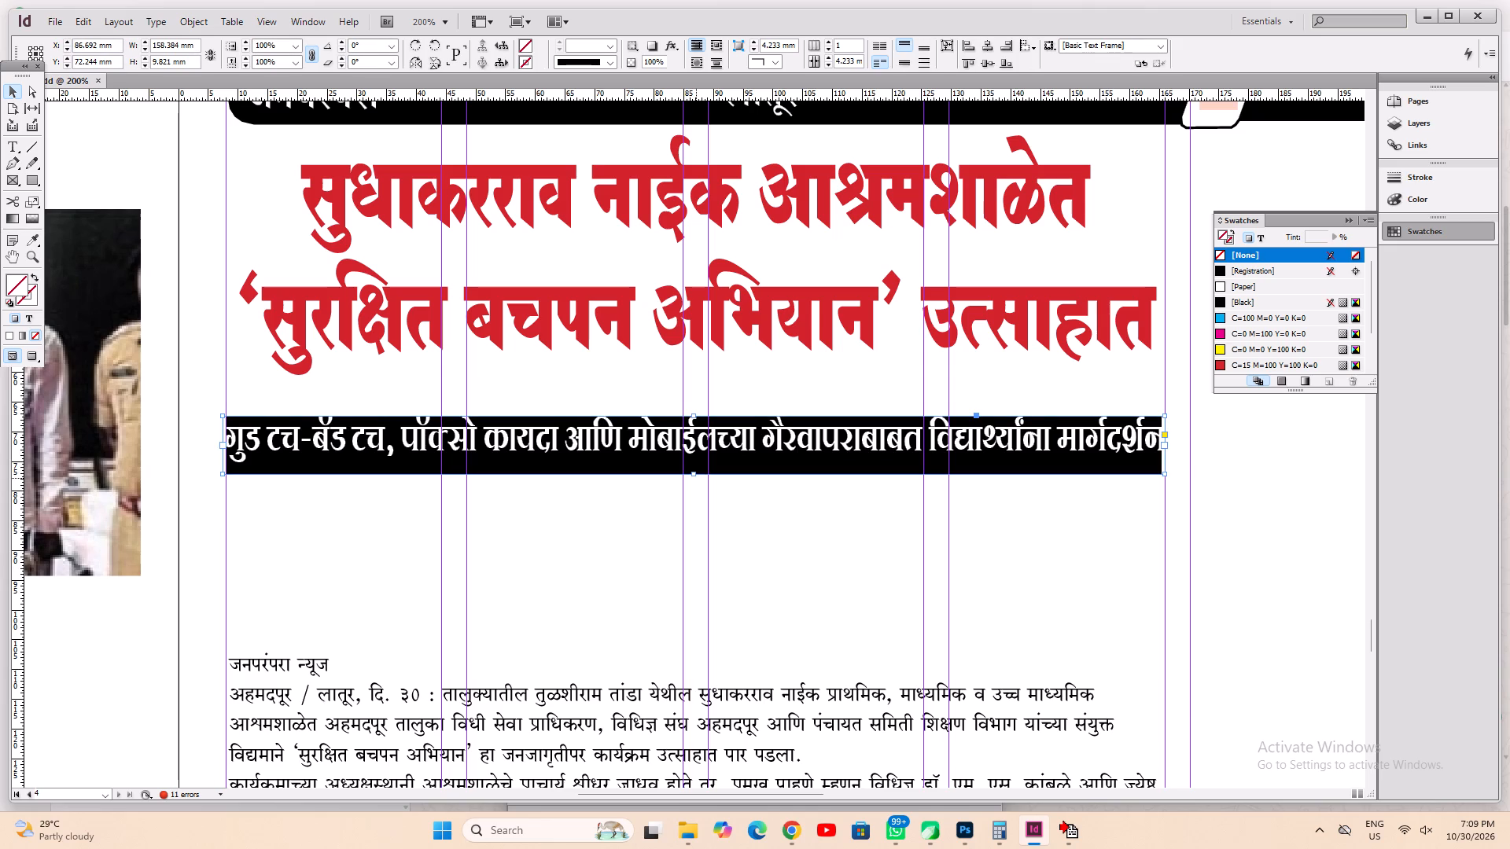
left_click(695, 476)
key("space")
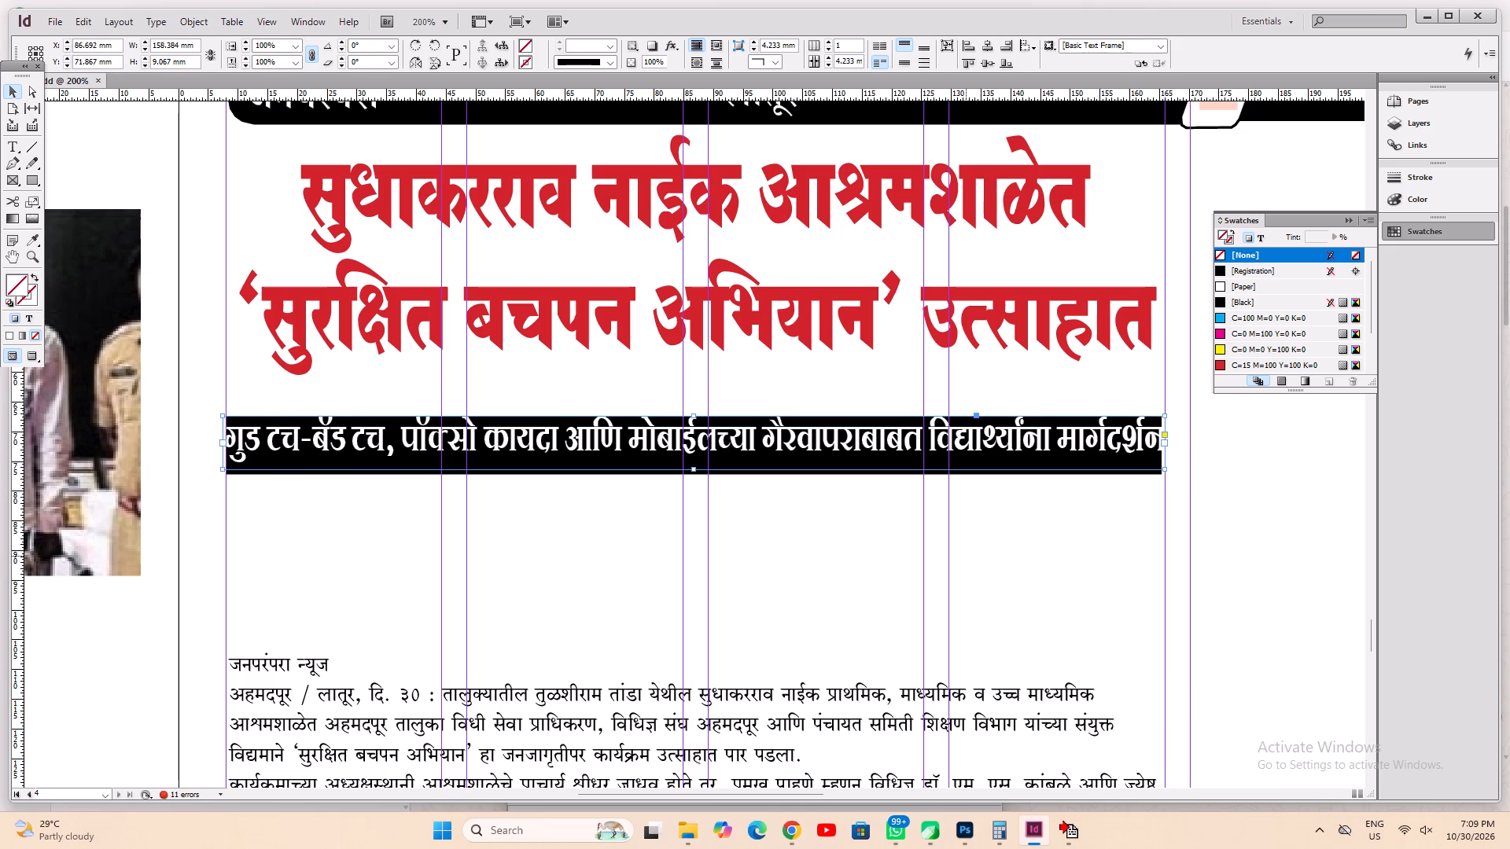
left_click(966, 556)
Move the subheading and its black bar up about 5.3 mm to just beneath the red headline, and save the document.
left_click_drag(934, 583, 794, 406)
key("shift+Up")
key("shift+Up")
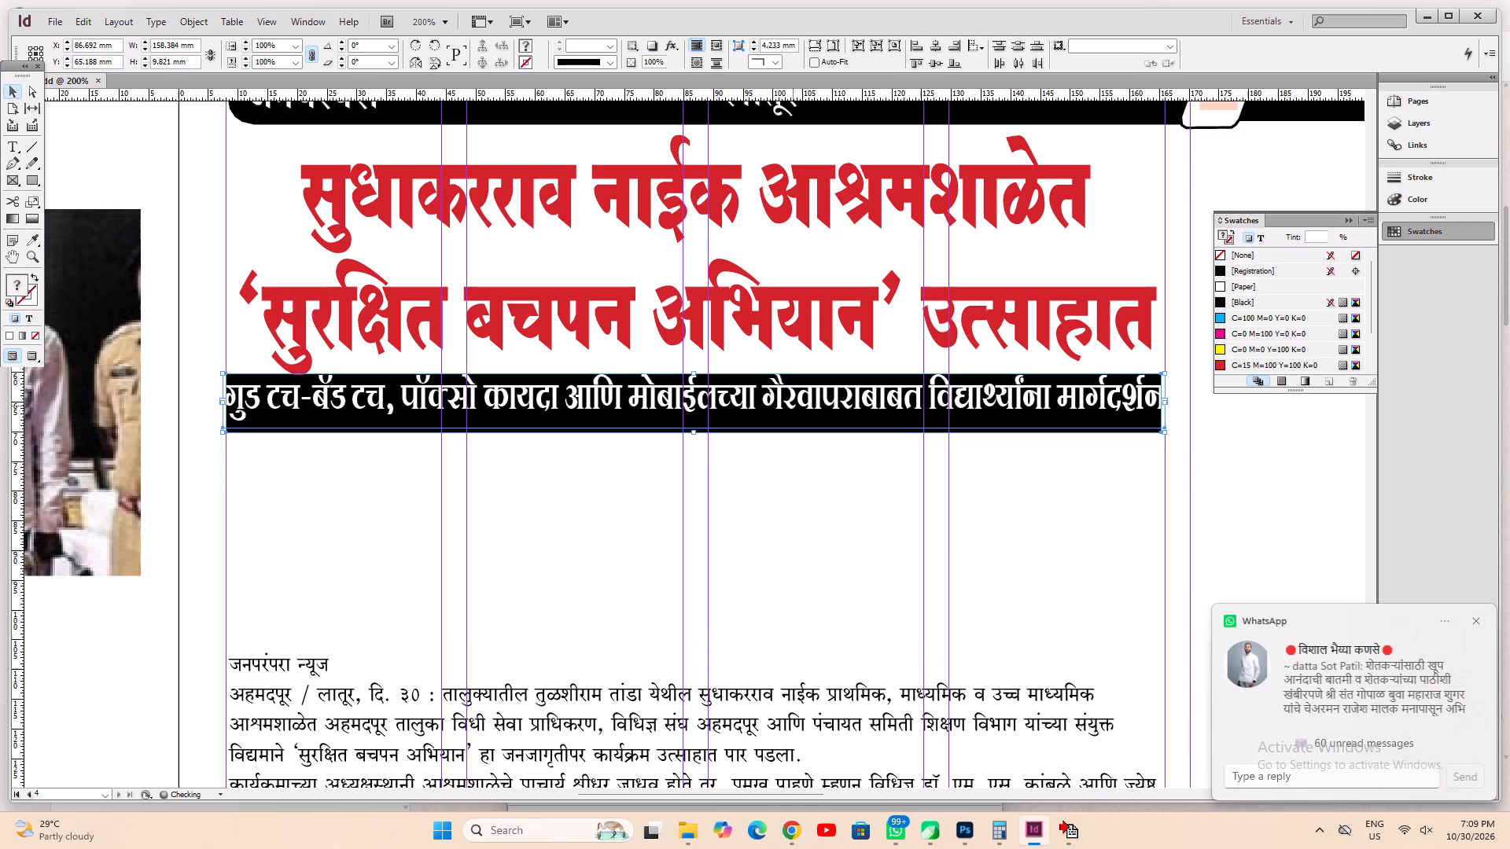
key("Up")
key("Down")
key("Down")
key("Down")
key("Down")
key("Down")
key("Down")
key("ctrl+s")
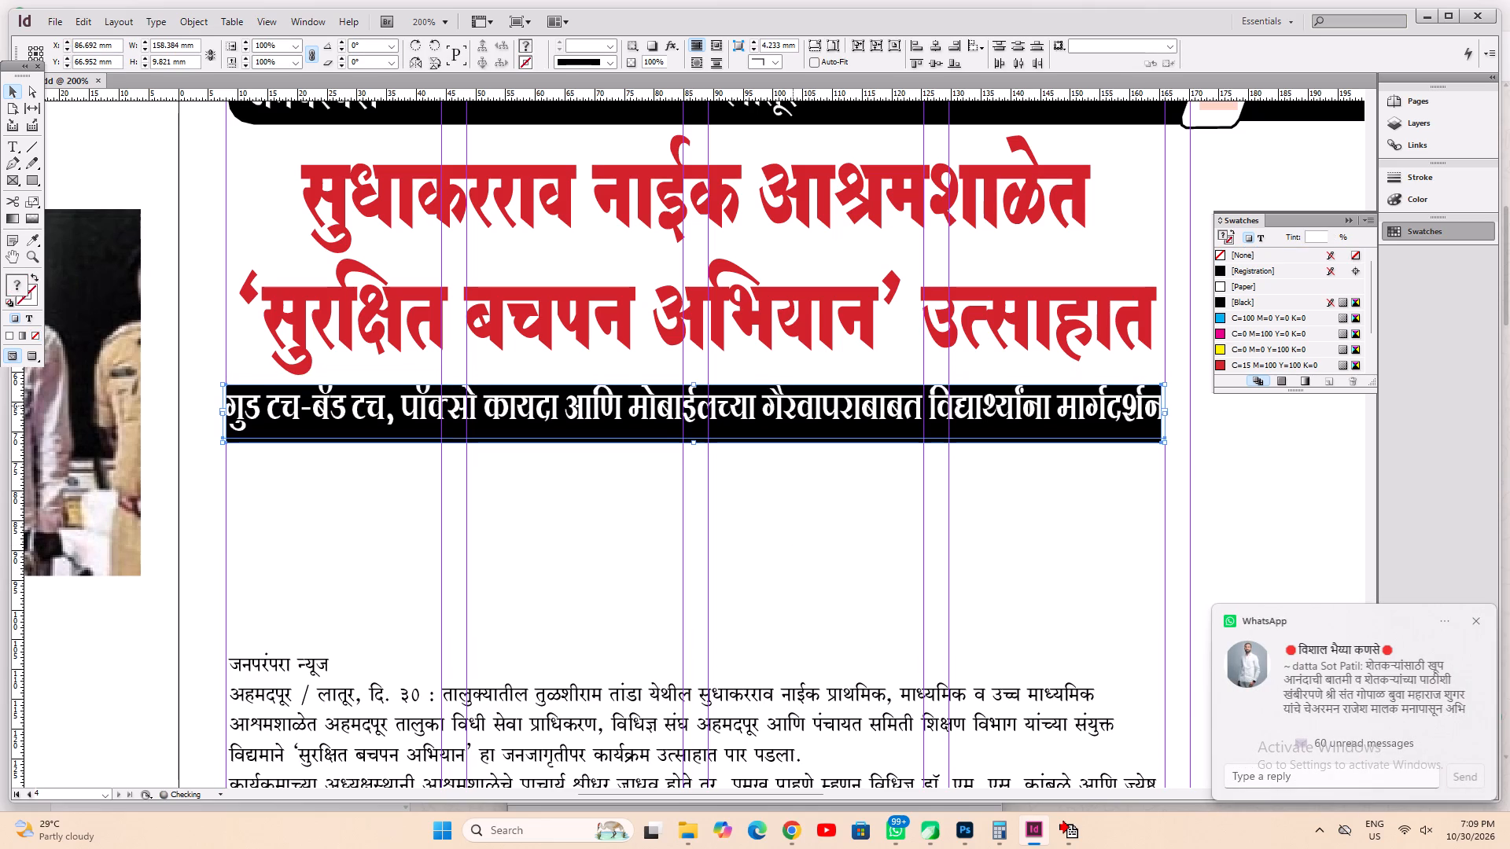
Scale the subheading text with its frame to about 156 × 11 mm, centre it within the black bar, and save.
left_click(730, 524)
left_click(786, 410, "ctrl")
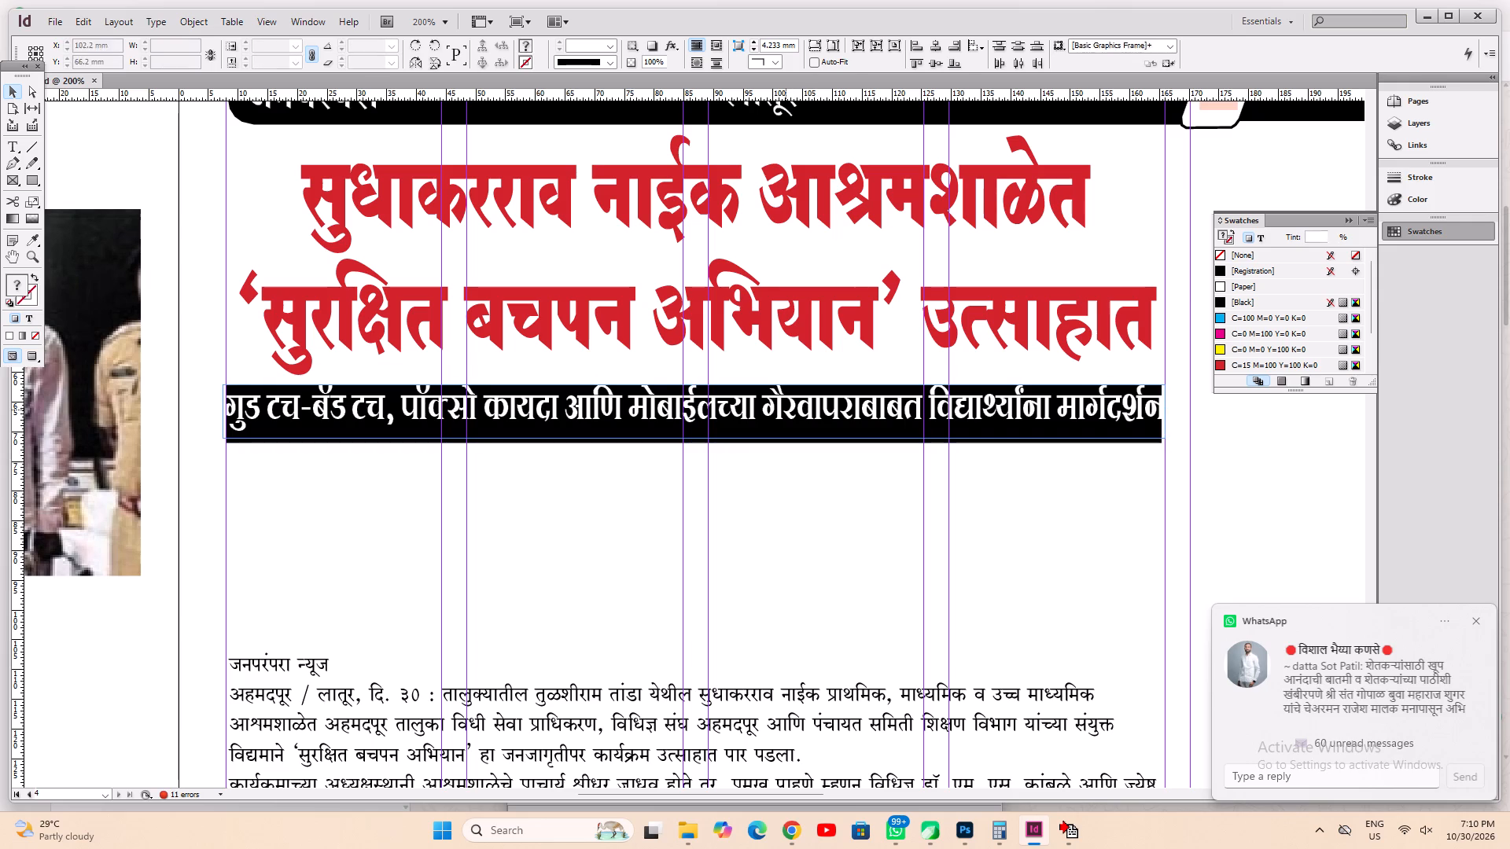
left_click_drag(1165, 437, 1156, 439, "ctrl")
left_click_drag(221, 441, 226, 443, "ctrl")
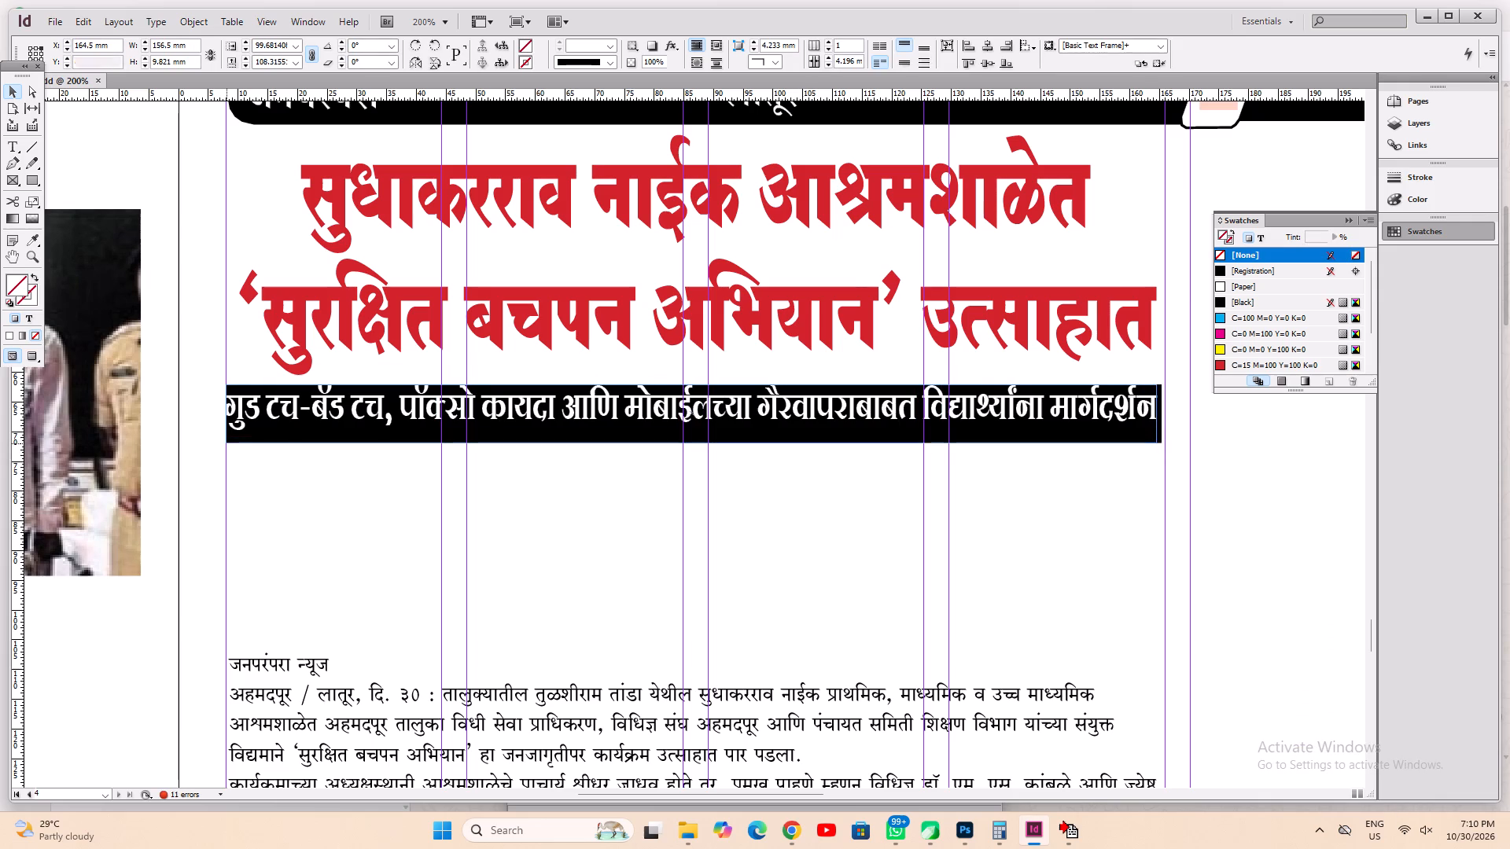
left_click_drag(226, 443, 228, 450, "ctrl")
key("Down")
key("Down")
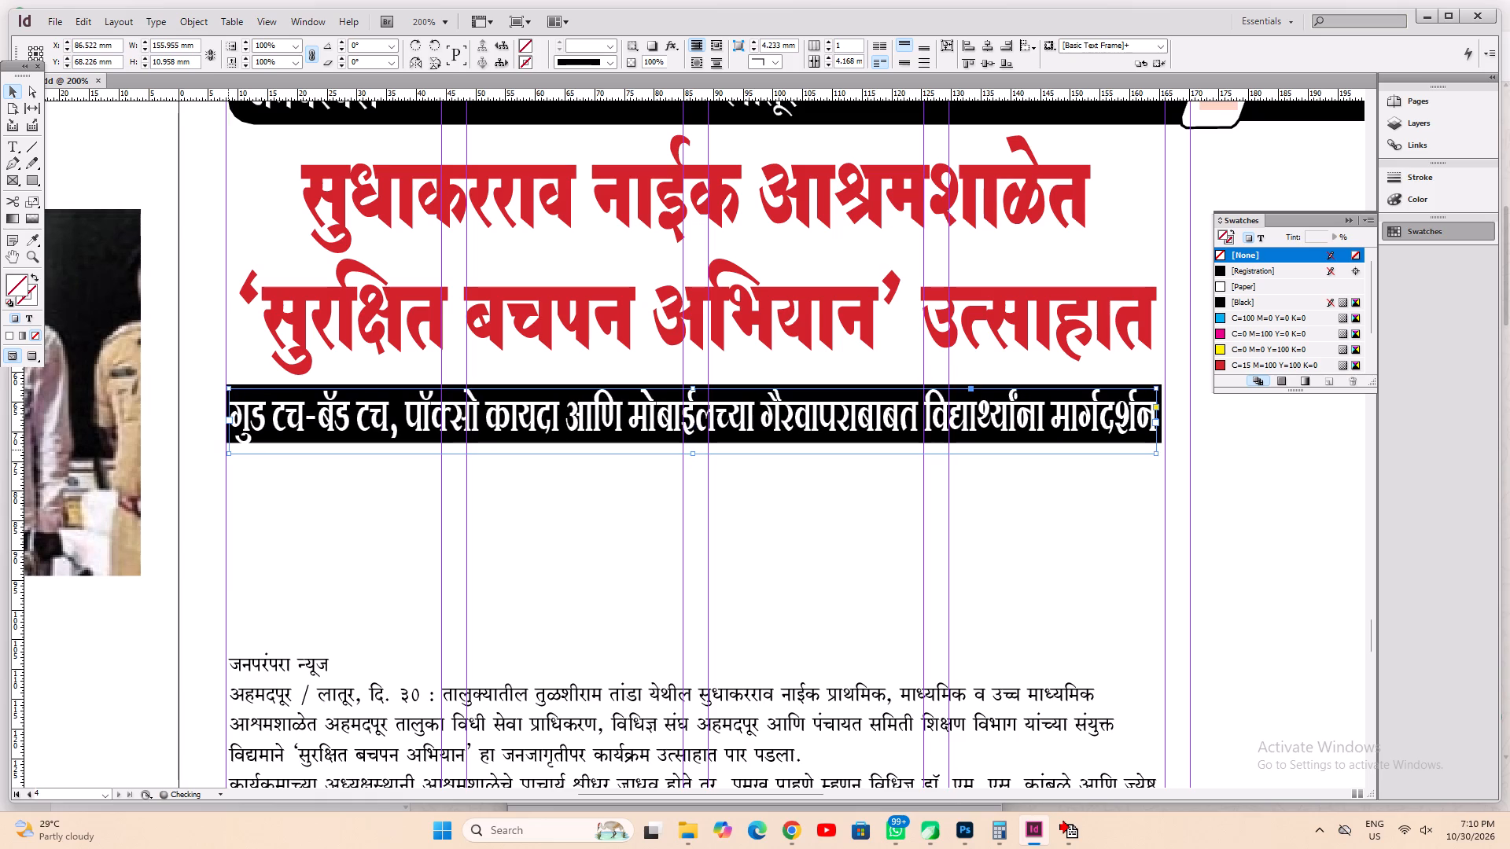
key("ctrl+s")
Nudge the headline, subheading and black bar together slightly upward, and save the document.
left_click(472, 536)
left_click_drag(493, 555, 671, 355)
left_click(678, 346)
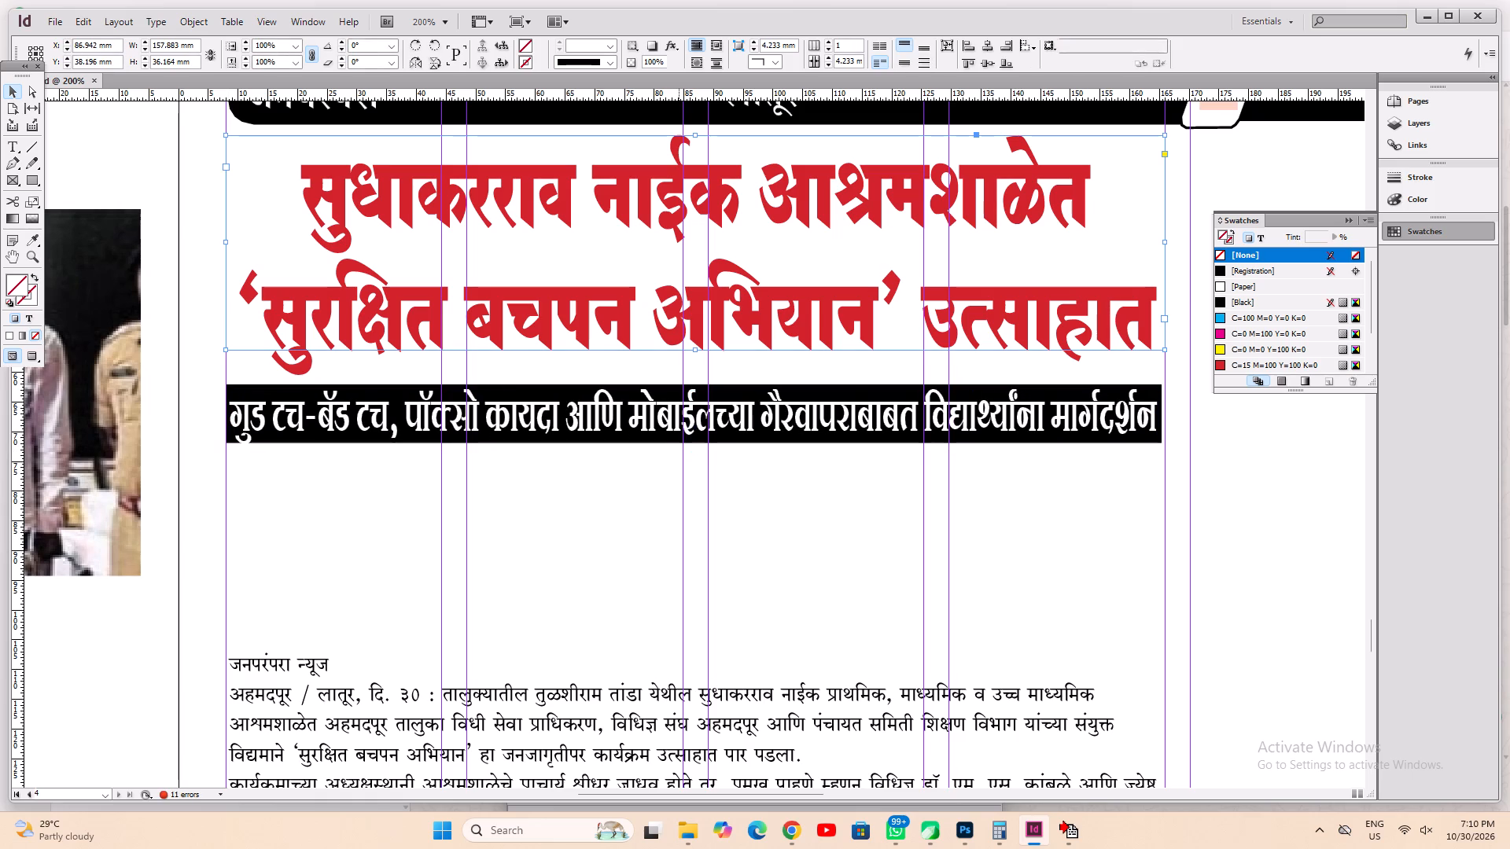
left_click(642, 532)
left_click_drag(562, 568, 855, 275)
key("Up")
key("Up")
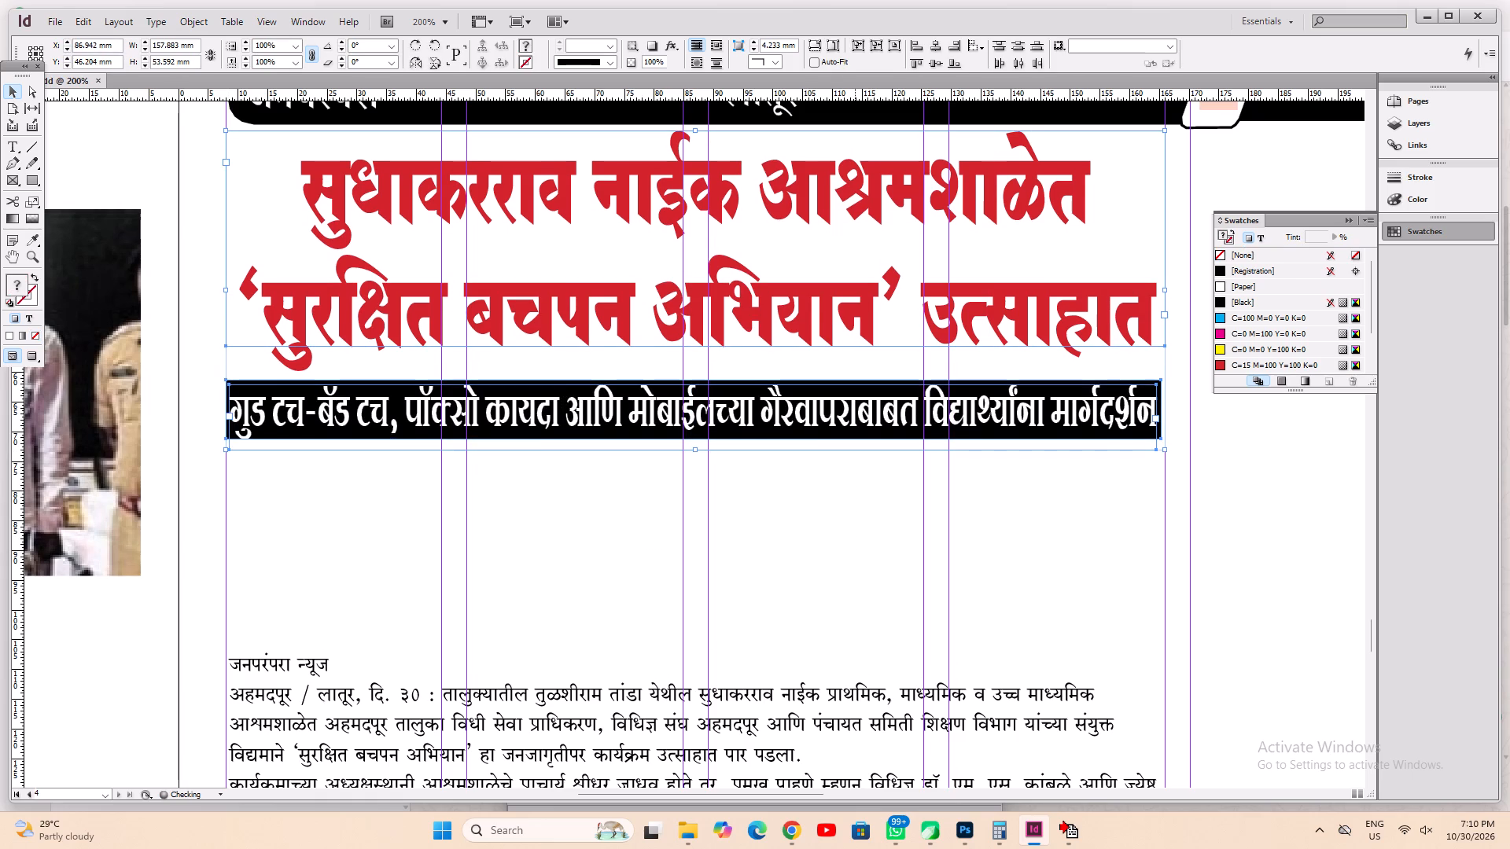
key("Down")
key("ctrl+s")
left_click(641, 410)
left_click(664, 564)
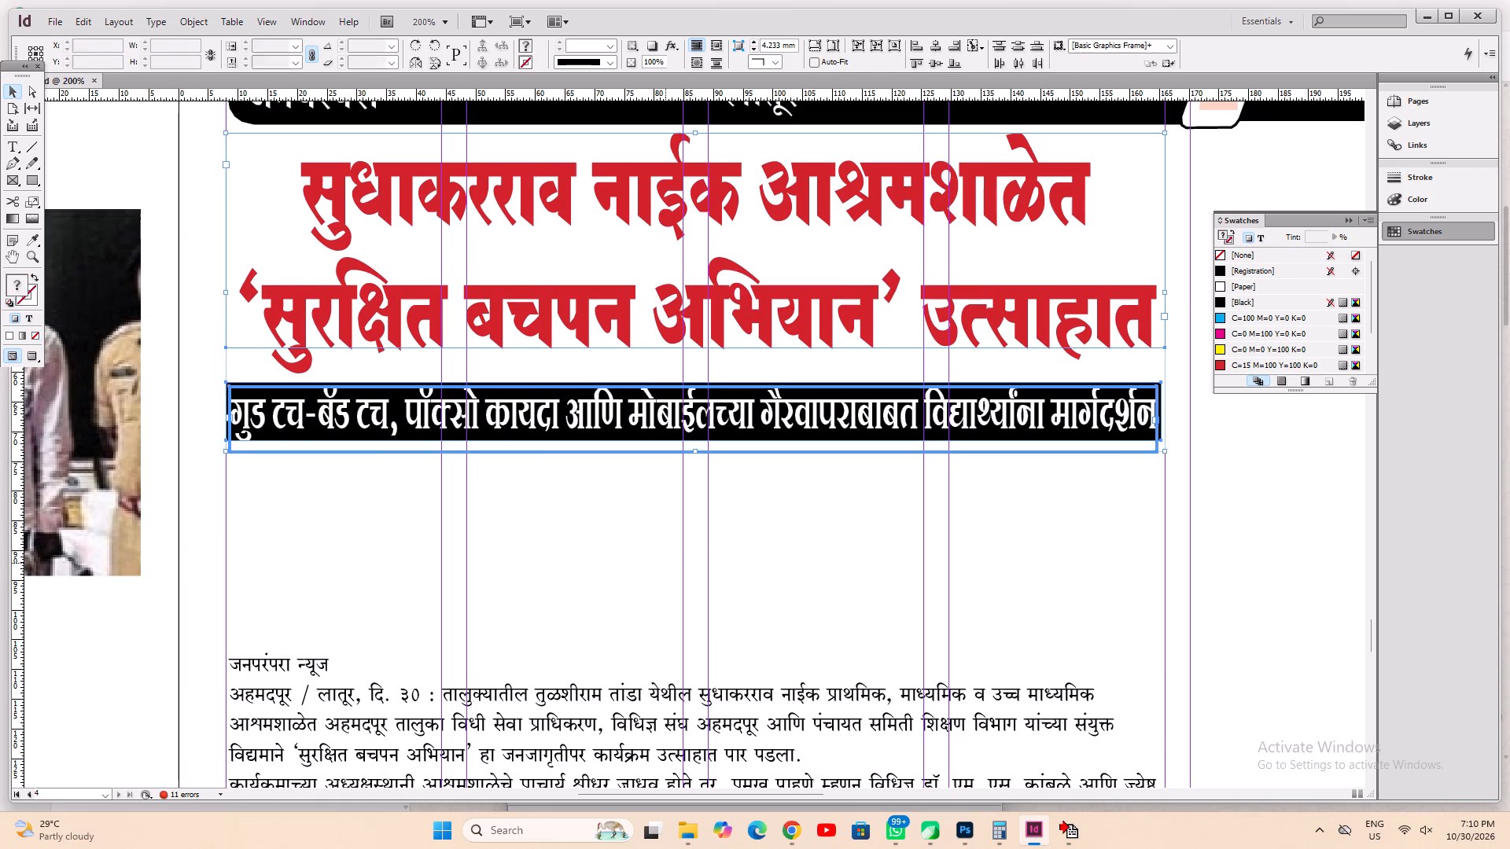
Delete the blank first line at the start of the lead story's body text.
left_click(595, 745)
left_click(13, 147)
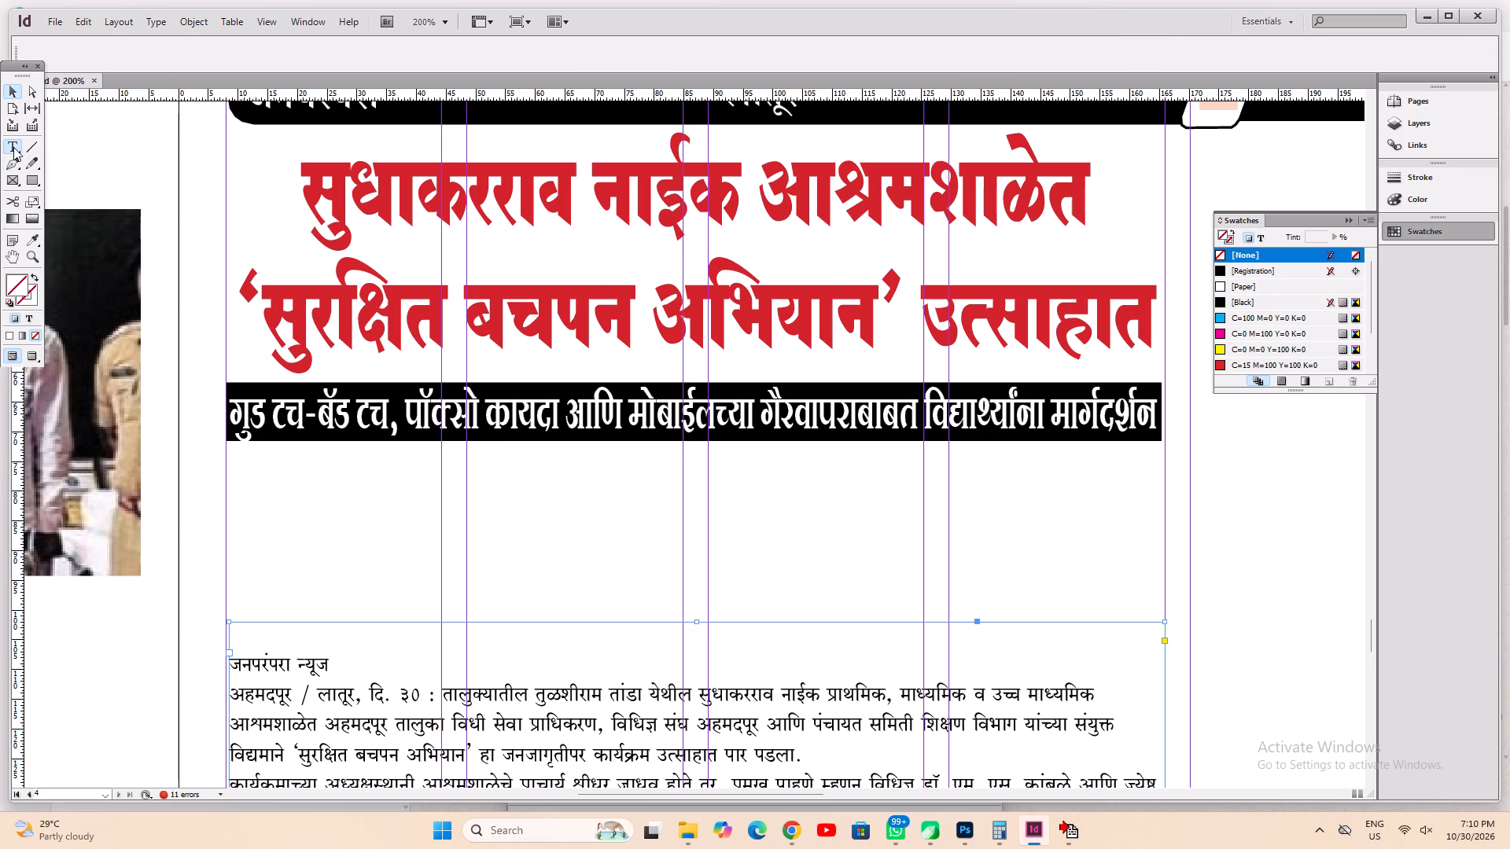
left_click(252, 649)
key("Down")
key("shift+Up")
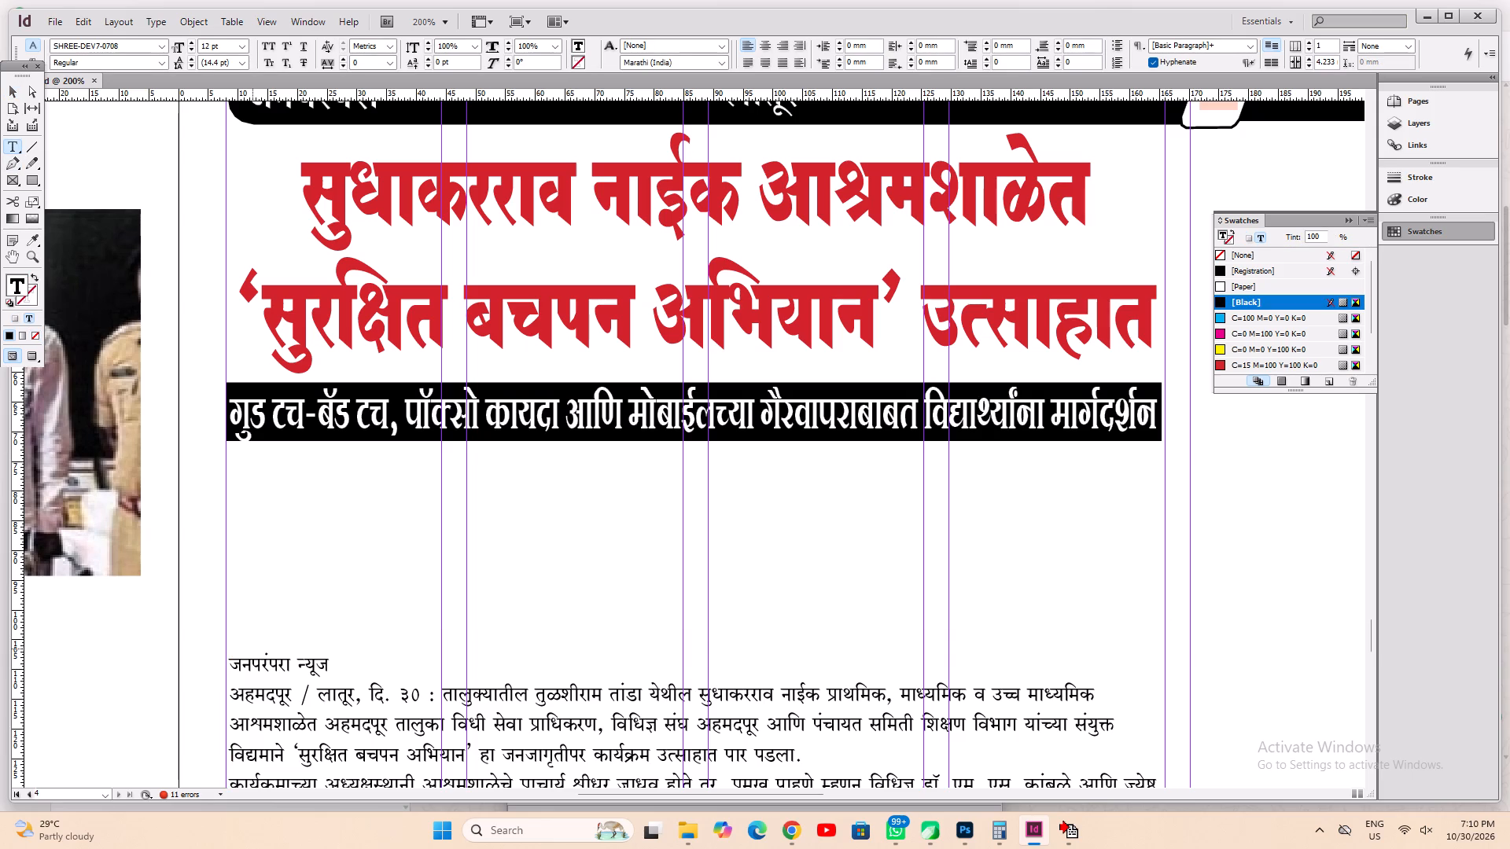
key("BackSpace")
Justify all lines of the lead story's body text and save the document.
key("ctrl+a")
key("ctrl+1")
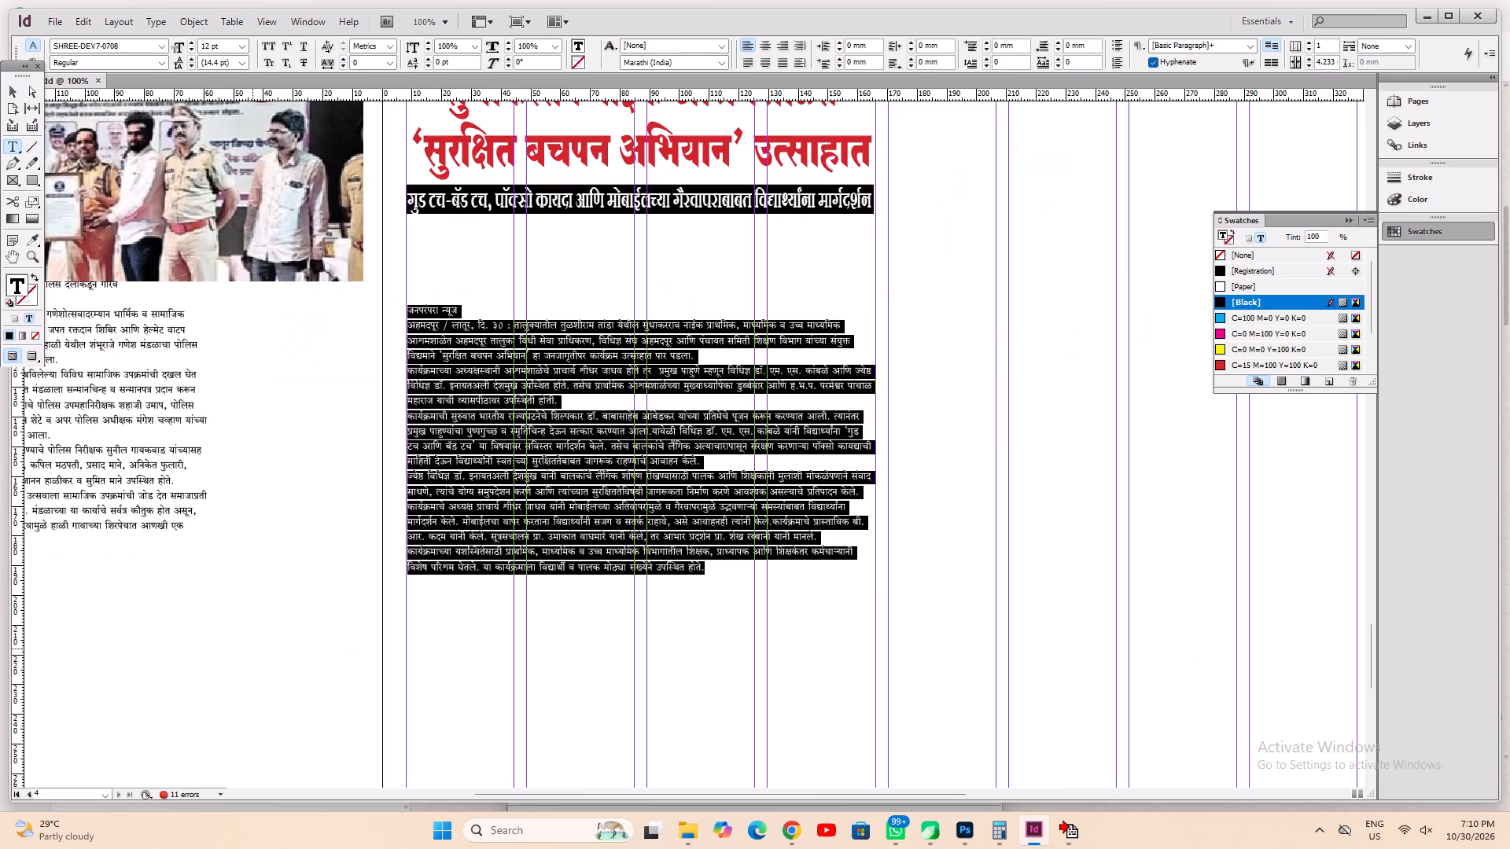
key("ctrl+shift+j")
key("ctrl+s")
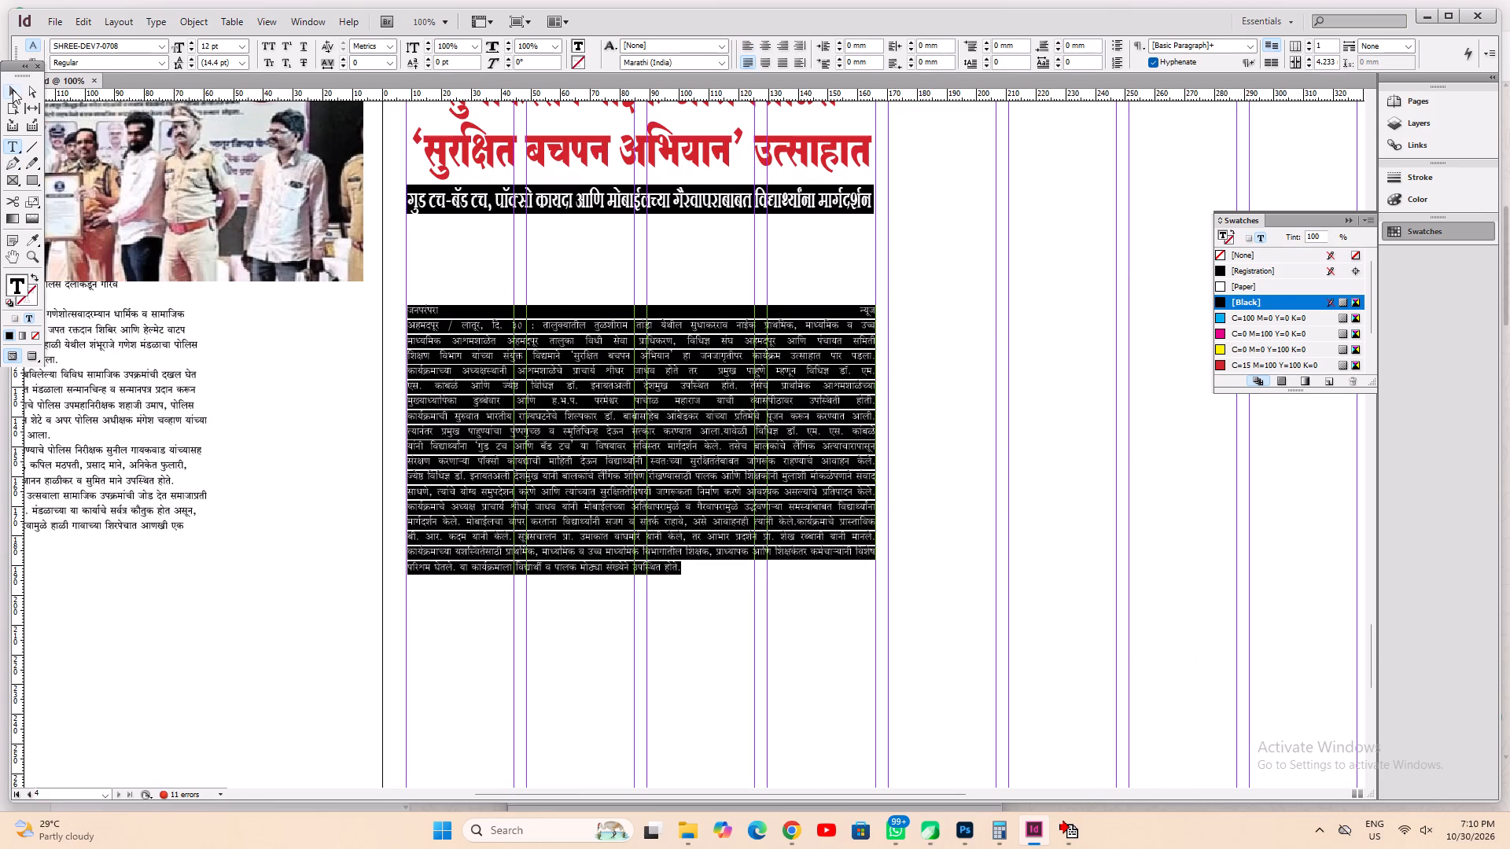
Move the body text frame up to just beneath the subheading's black band.
left_click(13, 90)
left_click(493, 549)
left_click_drag(407, 603, 407, 612)
left_click_drag(635, 519, 643, 439, "shift")
Divide the body text frame into 3 columns and fit the frame to its content.
double_click(825, 39)
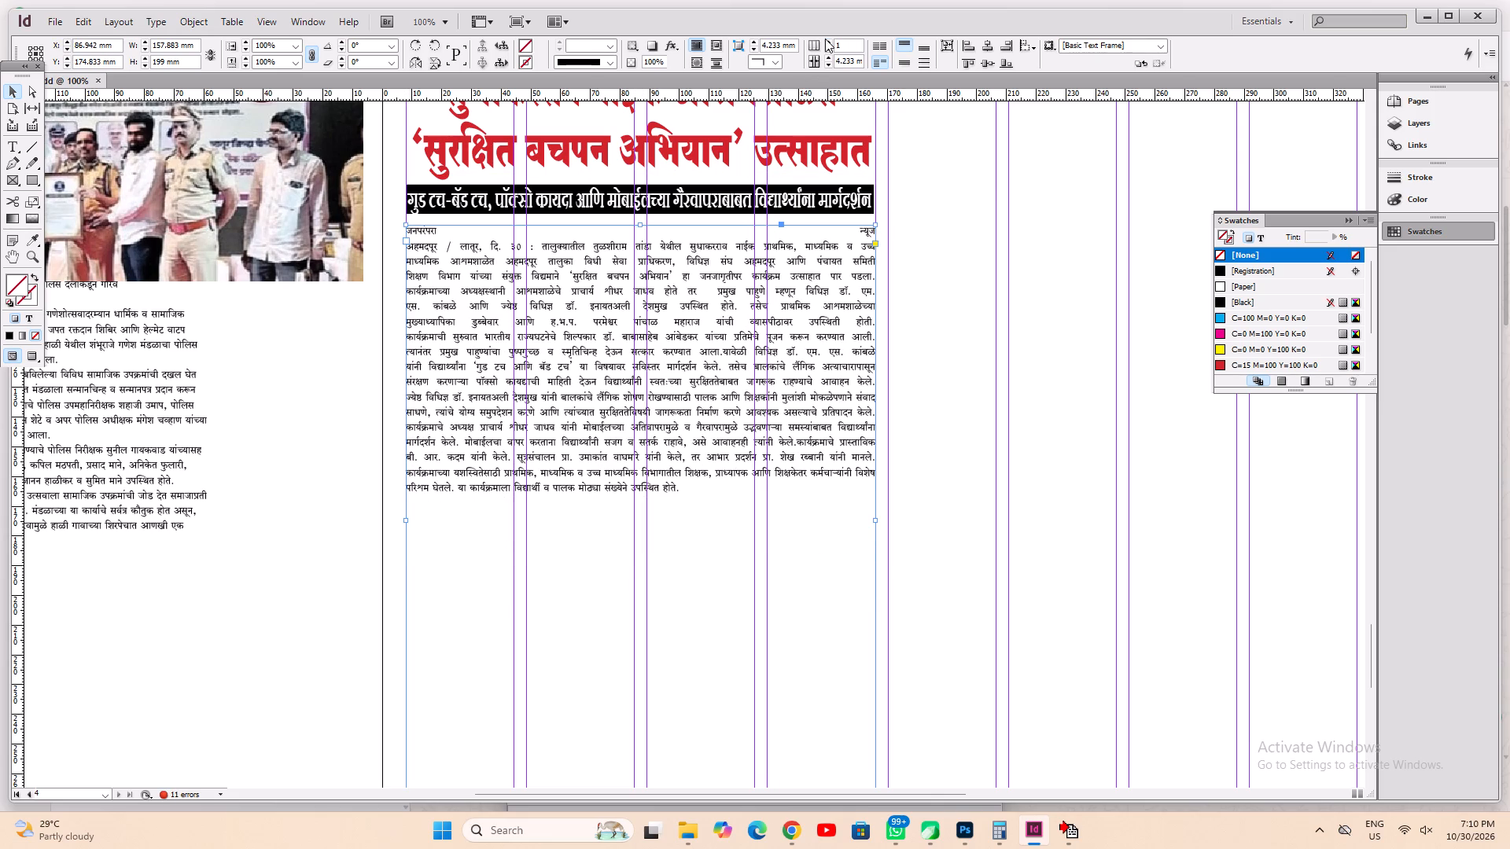
left_click(825, 42)
left_click(825, 42)
key("ctrl+alt+c")
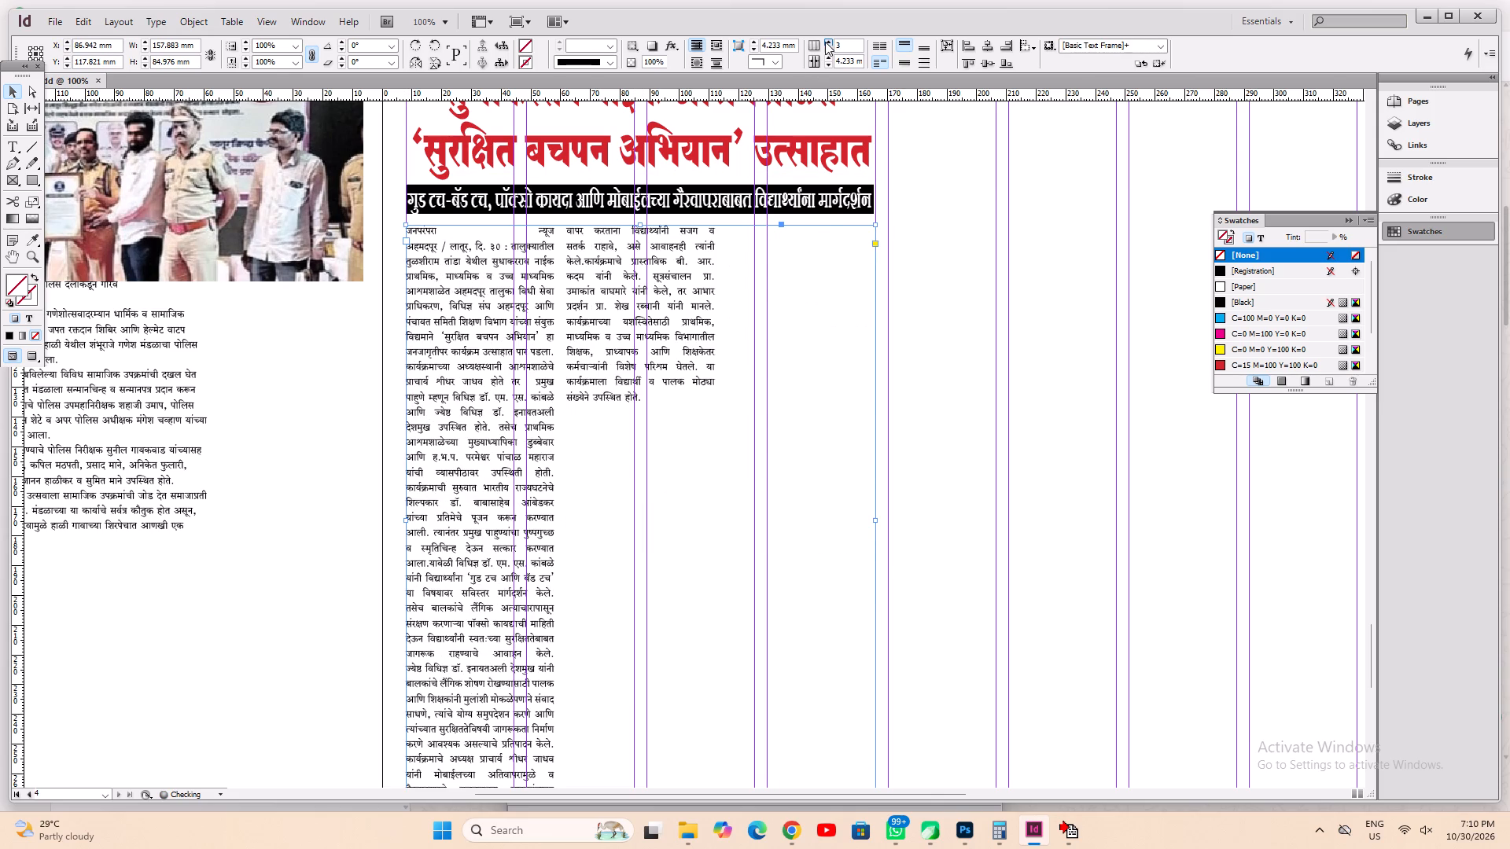
Nudge the three-column body frame up closer to the subheading band and save the document.
key("Up")
key("Up")
key("Up")
key("Up")
key("Up")
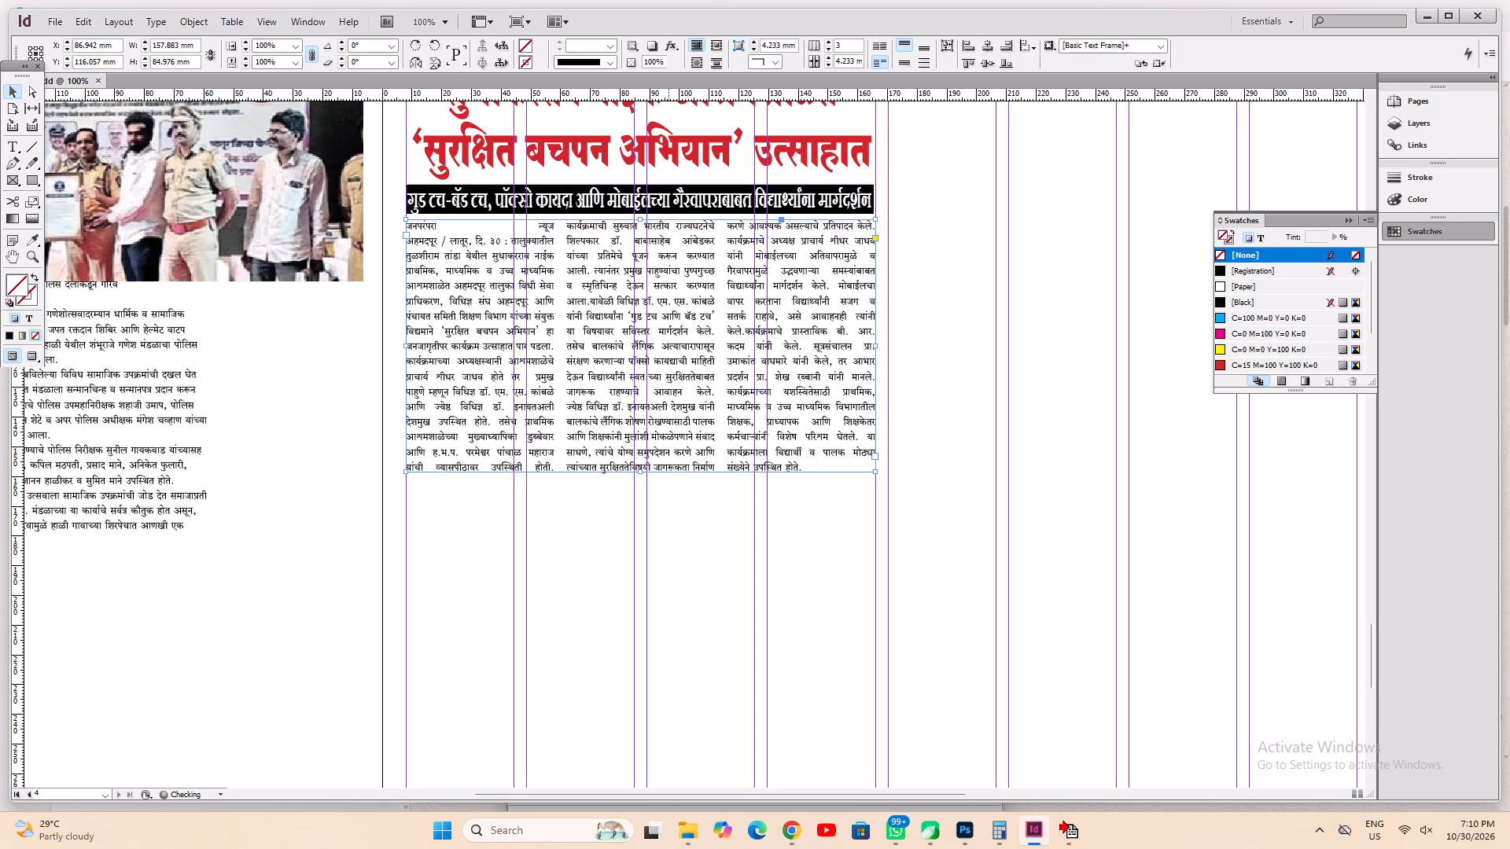
key("Up")
key("Up")
key("Down")
key("ctrl+s")
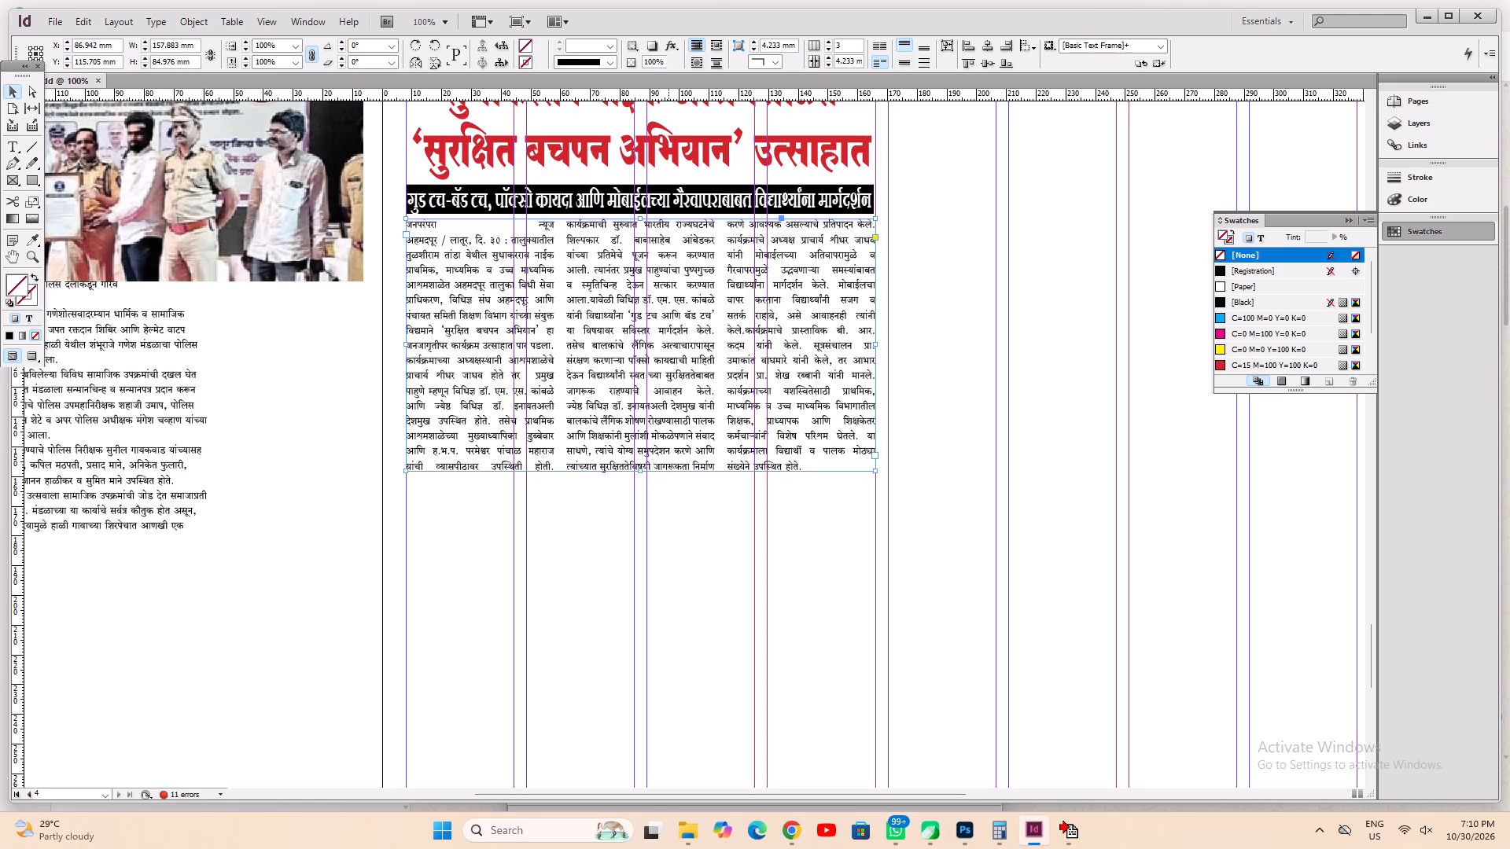
key("ctrl+0")
key("ctrl+a")
key("ctrl+s")
left_click(612, 366)
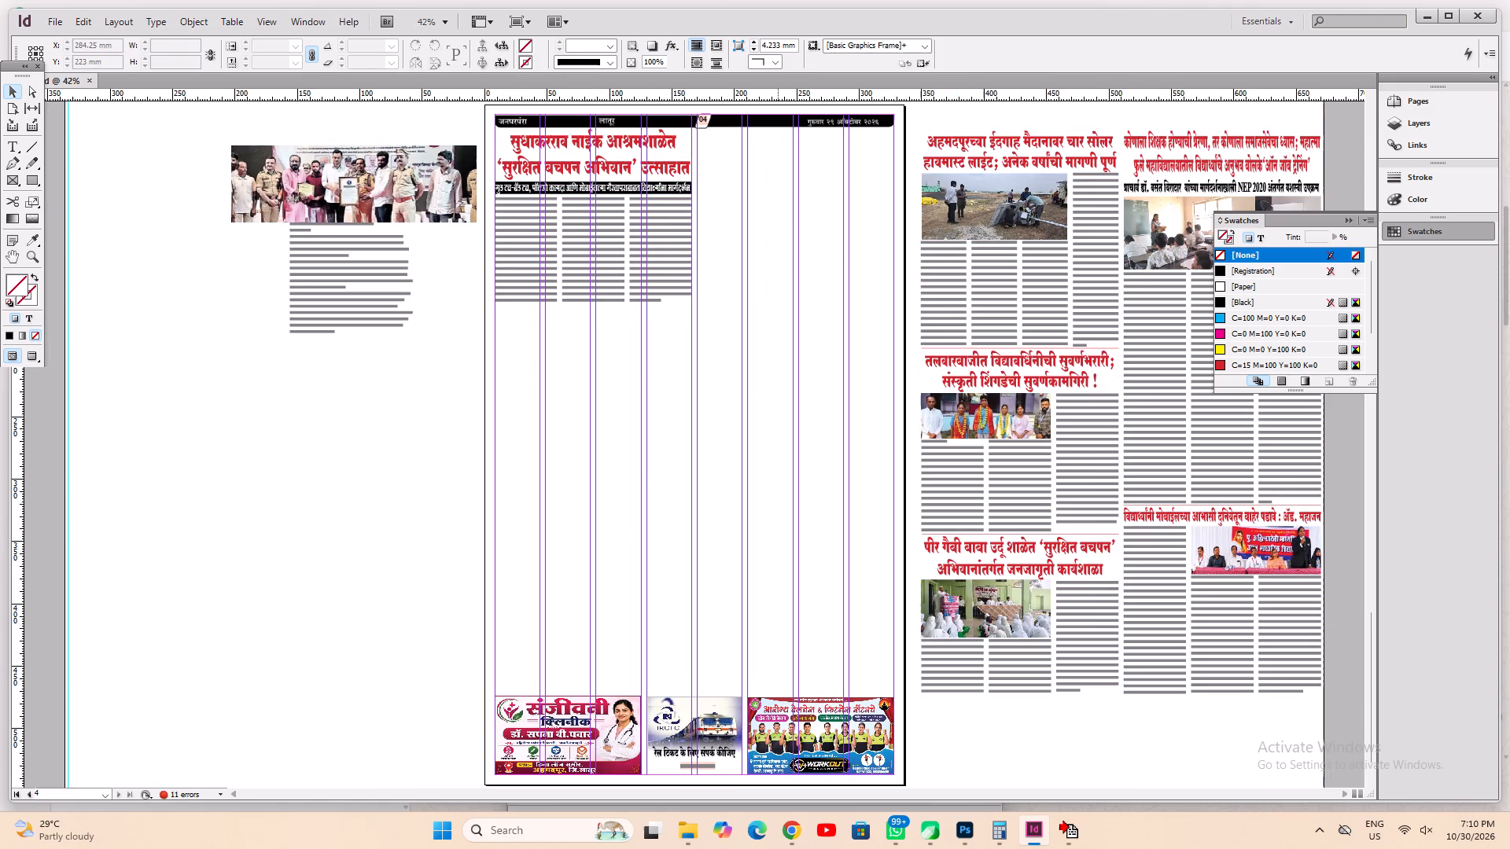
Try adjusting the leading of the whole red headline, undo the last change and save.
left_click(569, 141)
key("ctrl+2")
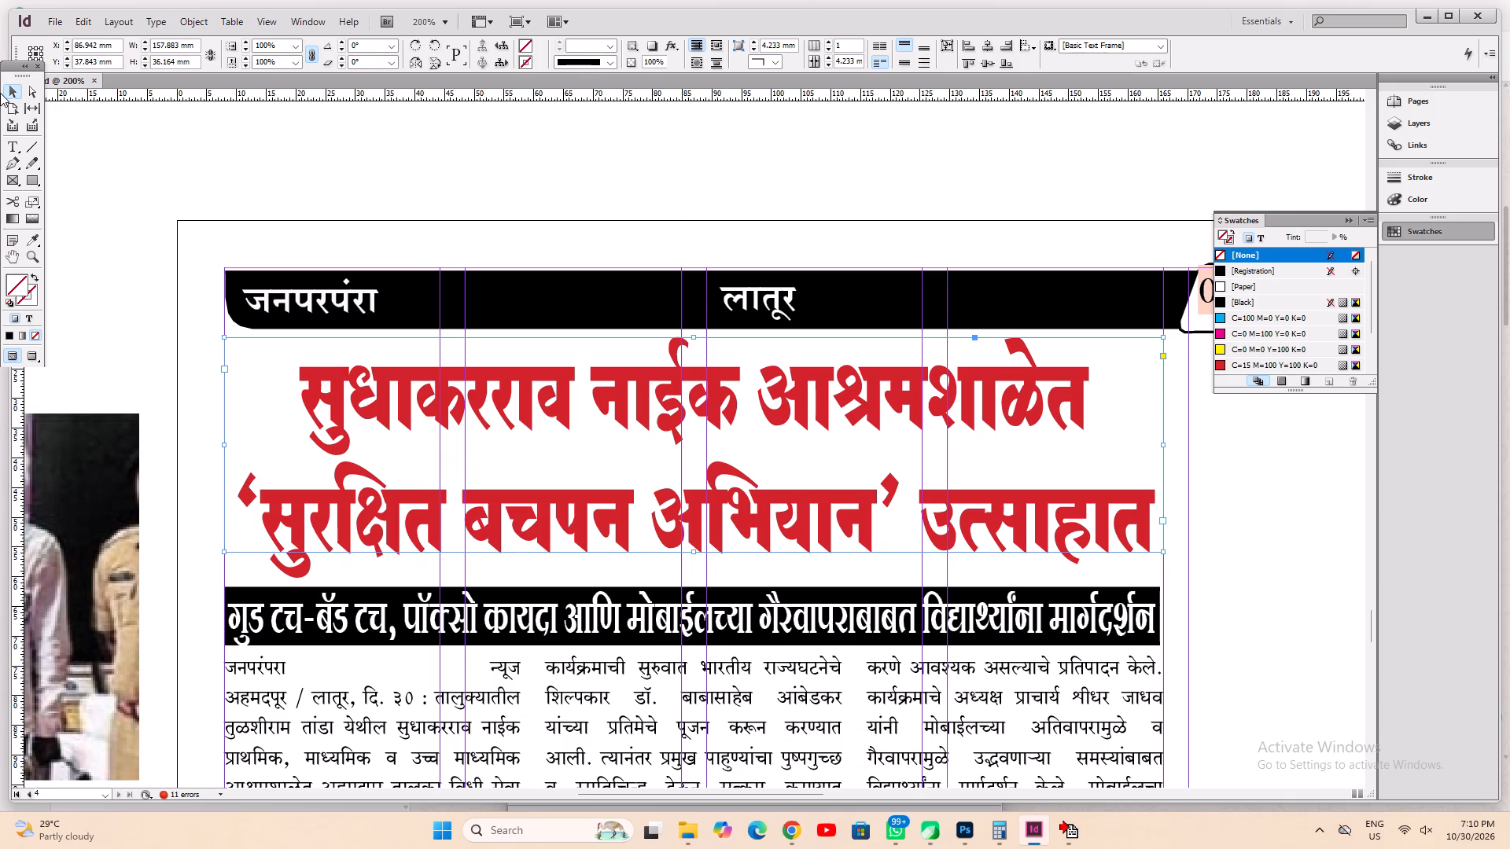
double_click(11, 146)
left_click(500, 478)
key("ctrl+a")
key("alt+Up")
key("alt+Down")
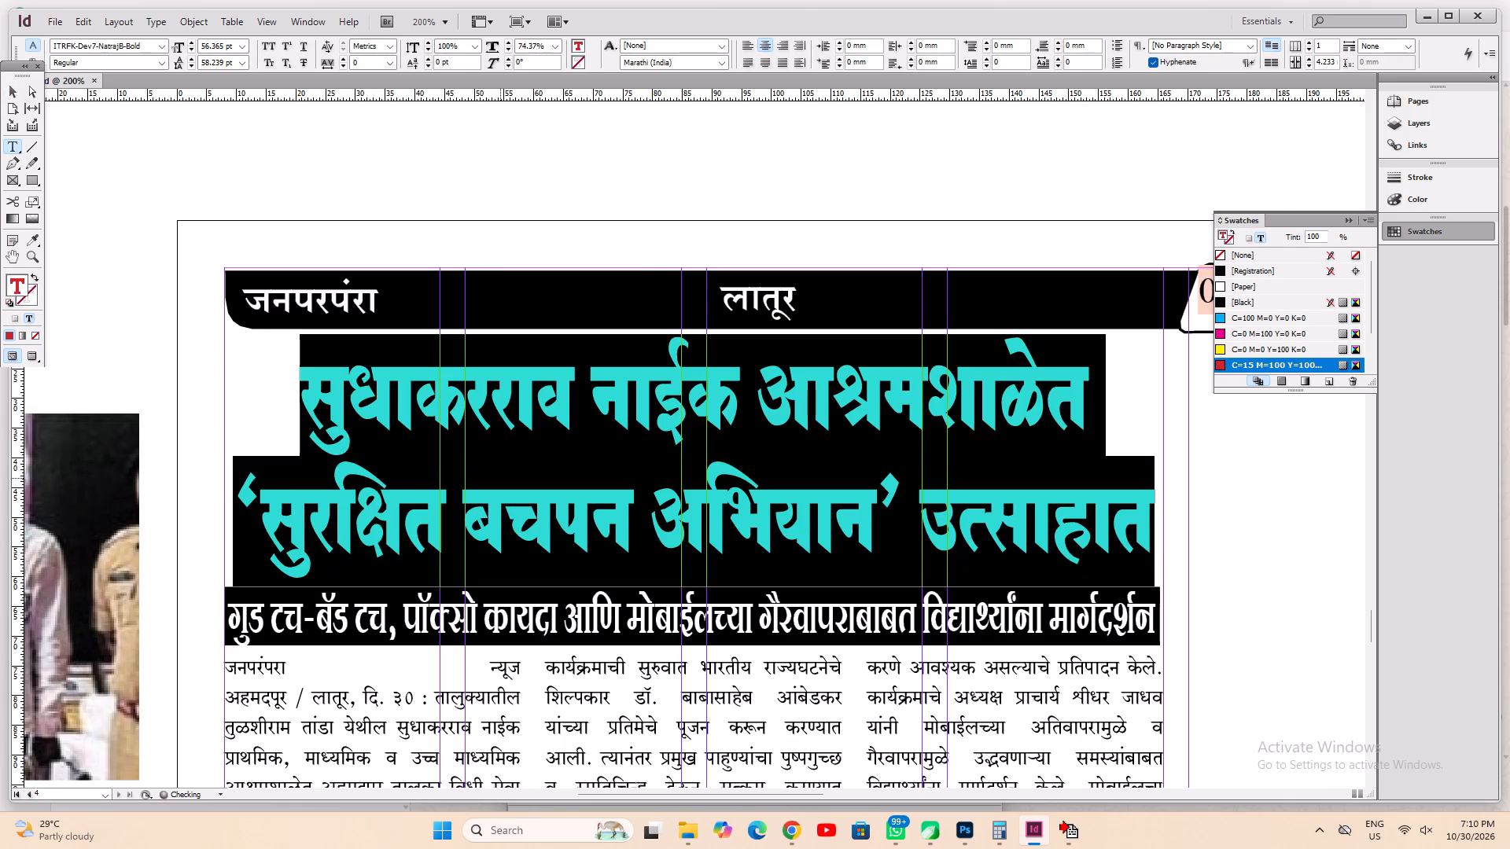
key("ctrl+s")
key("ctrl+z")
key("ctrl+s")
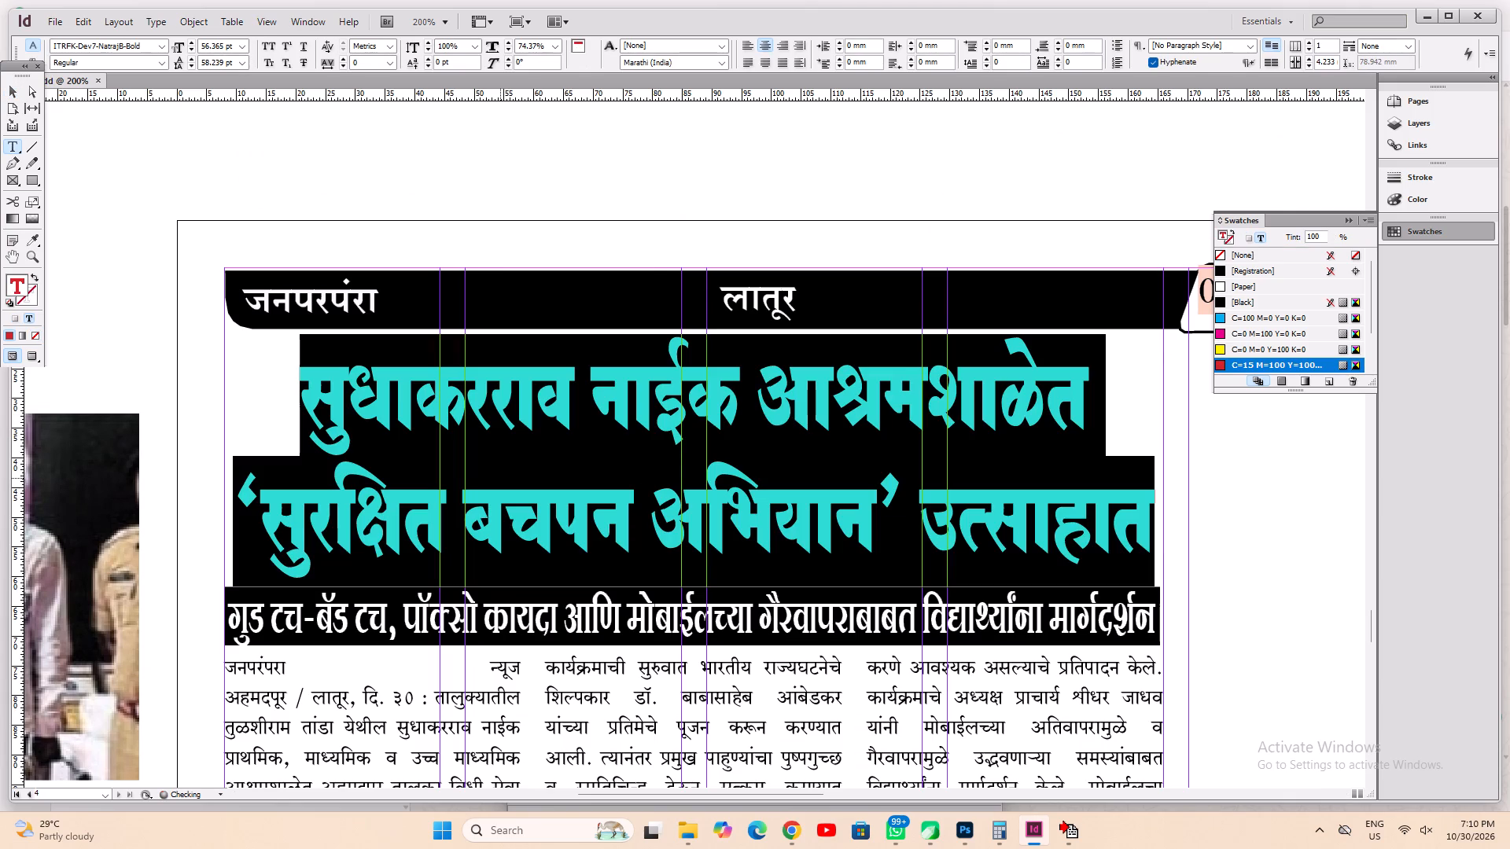
Deselect the headline and save the newspaper document with the whole page in view.
key("ctrl+0")
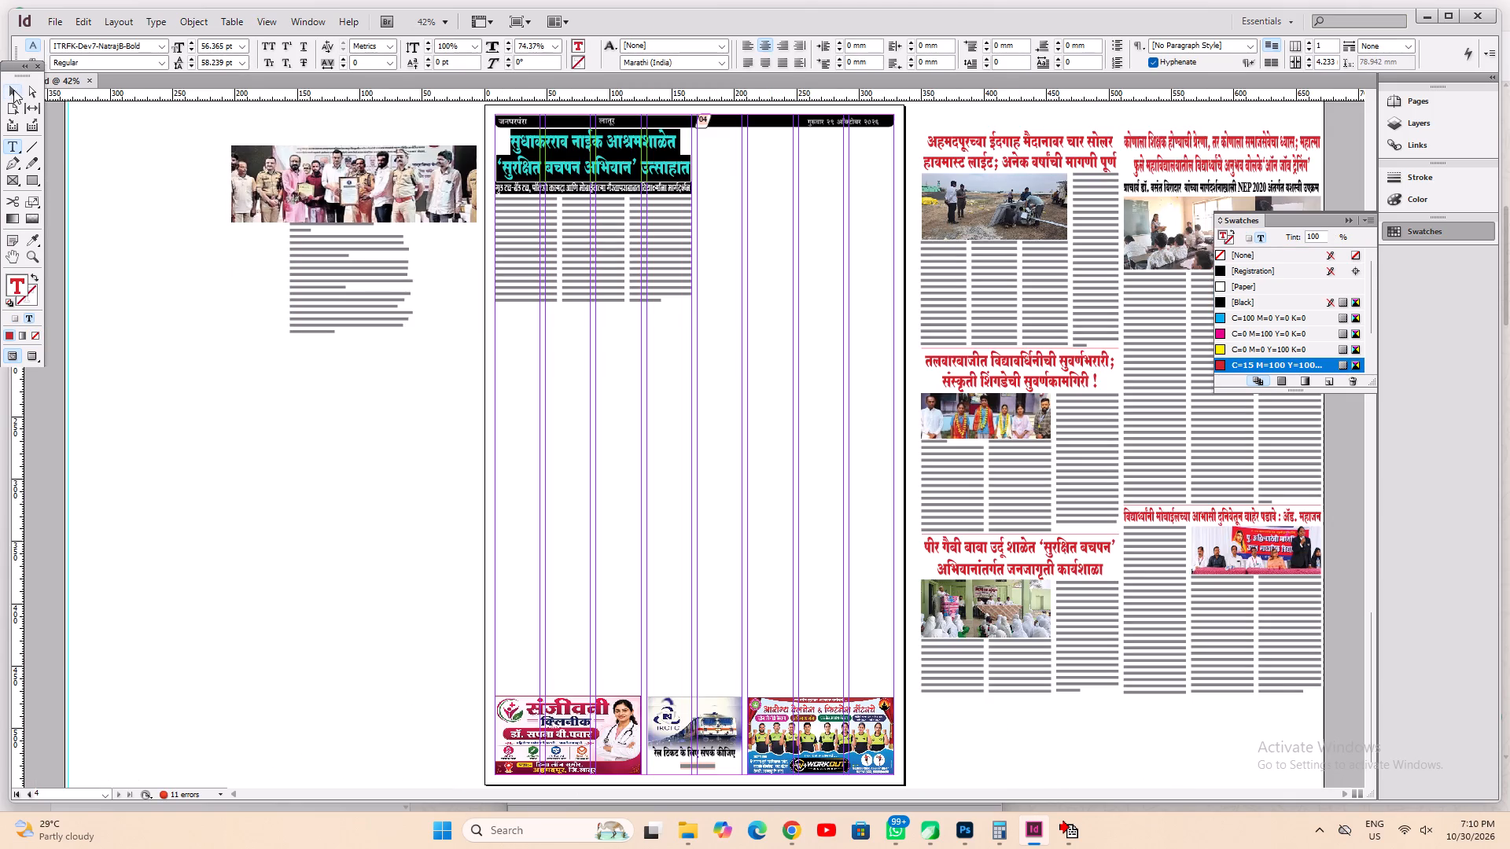
left_click(13, 90)
left_click(763, 461)
key("ctrl+s")
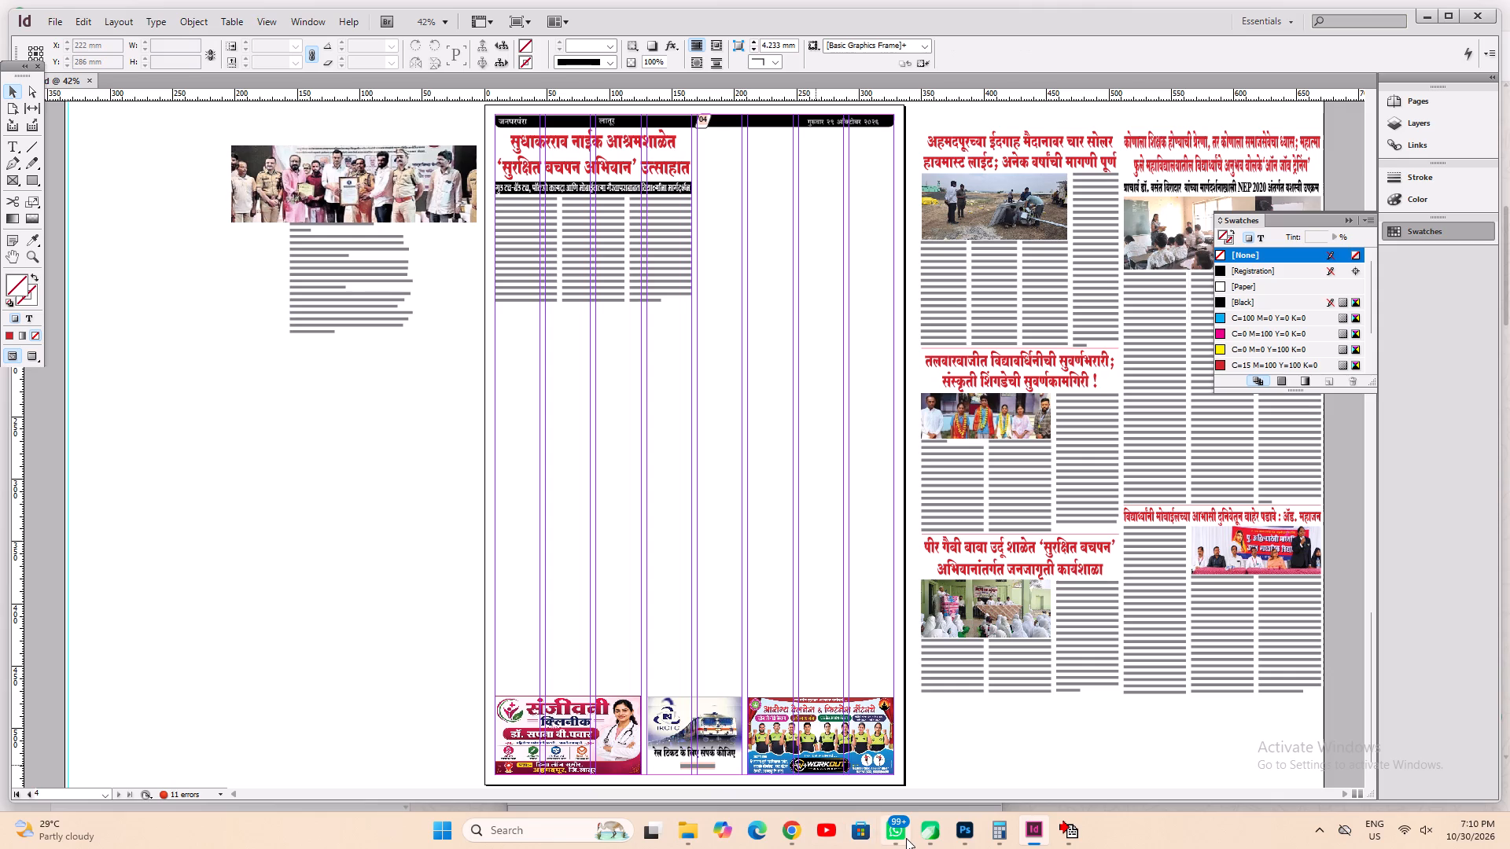
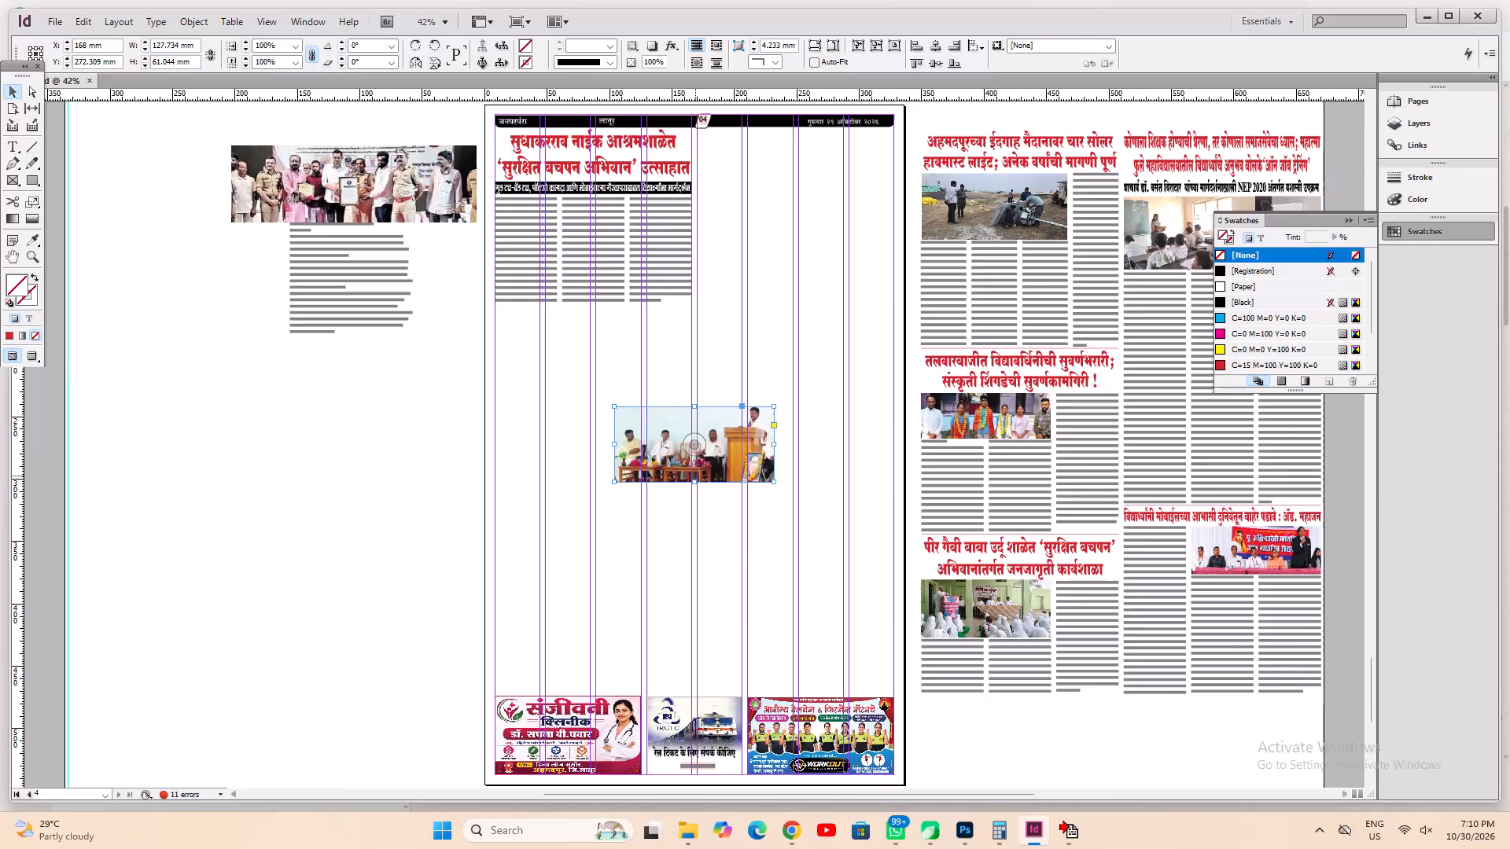
Move the photo of the speaker at the podium onto the lead story's body text, just below the black subheading band.
key("space")
key("space")
key("space")
left_click_drag(677, 514, 825, 685)
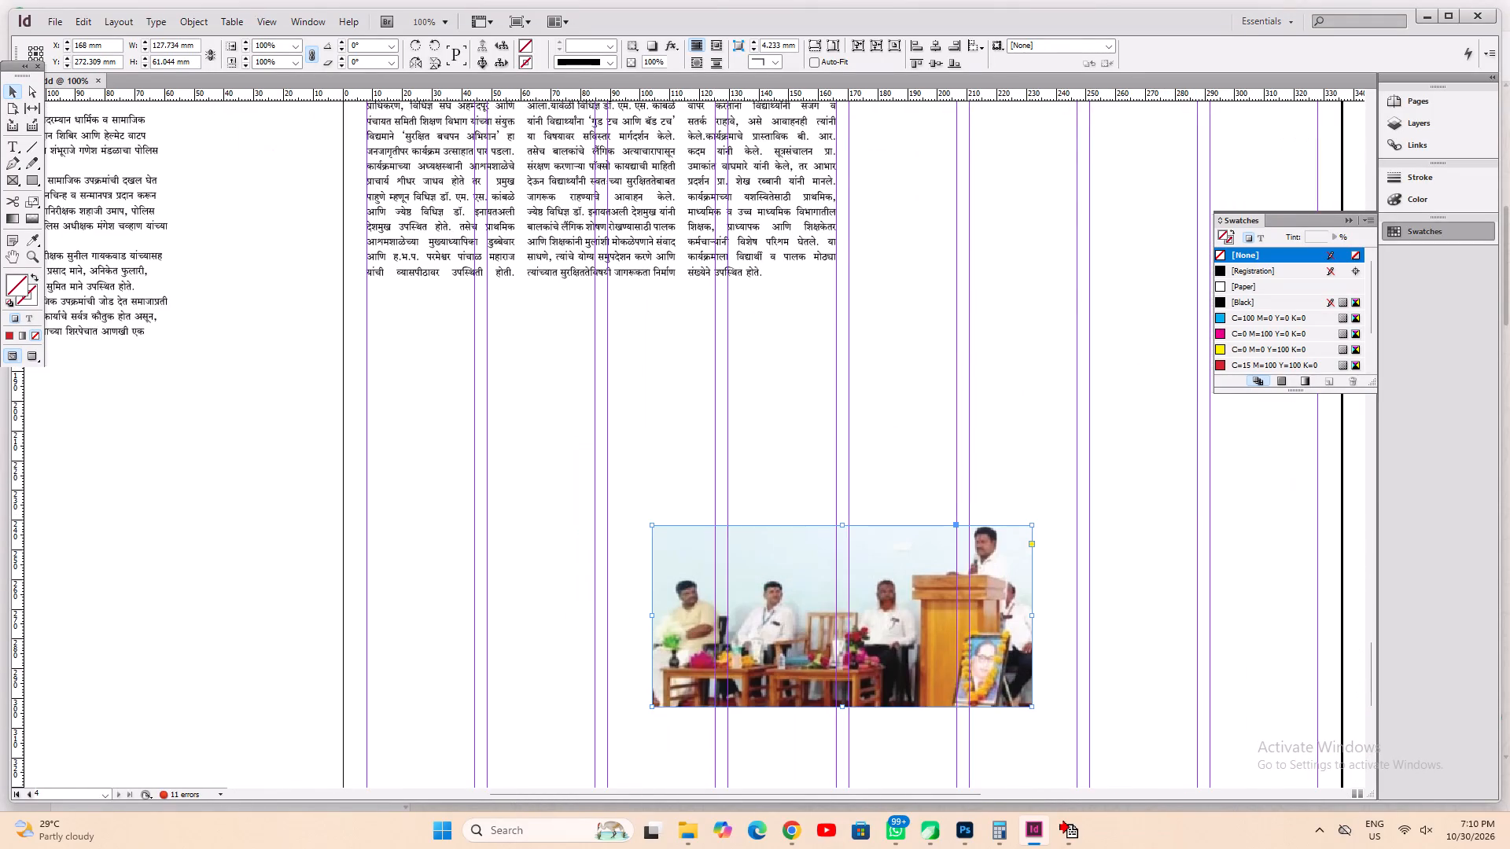
left_click_drag(922, 716, 911, 693)
left_click(911, 693)
left_click_drag(897, 685, 558, 263)
key("space")
key("space")
left_click_drag(558, 260, 581, 561)
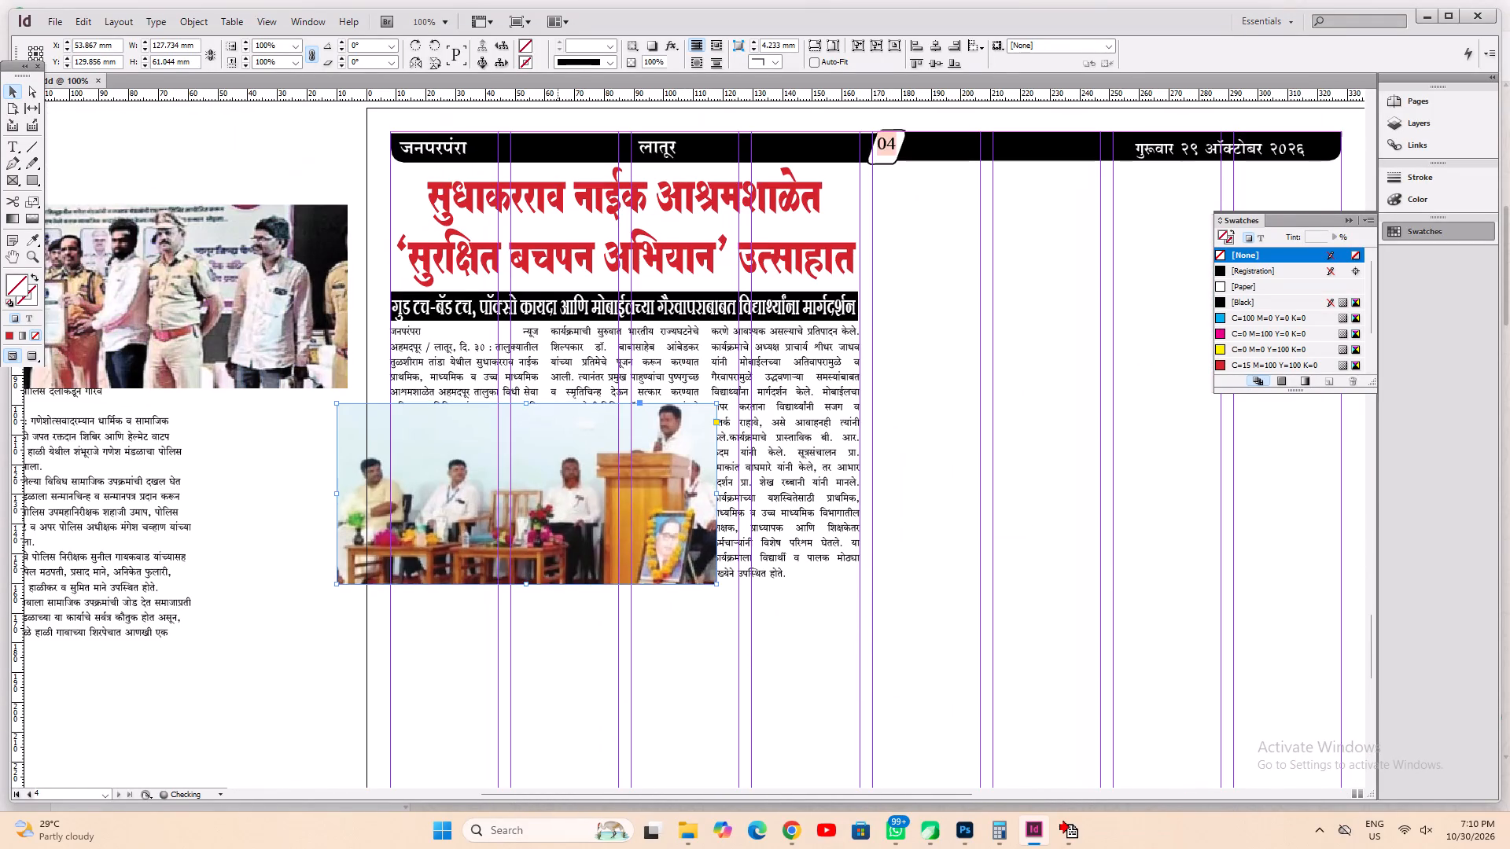
left_click_drag(581, 561, 566, 485)
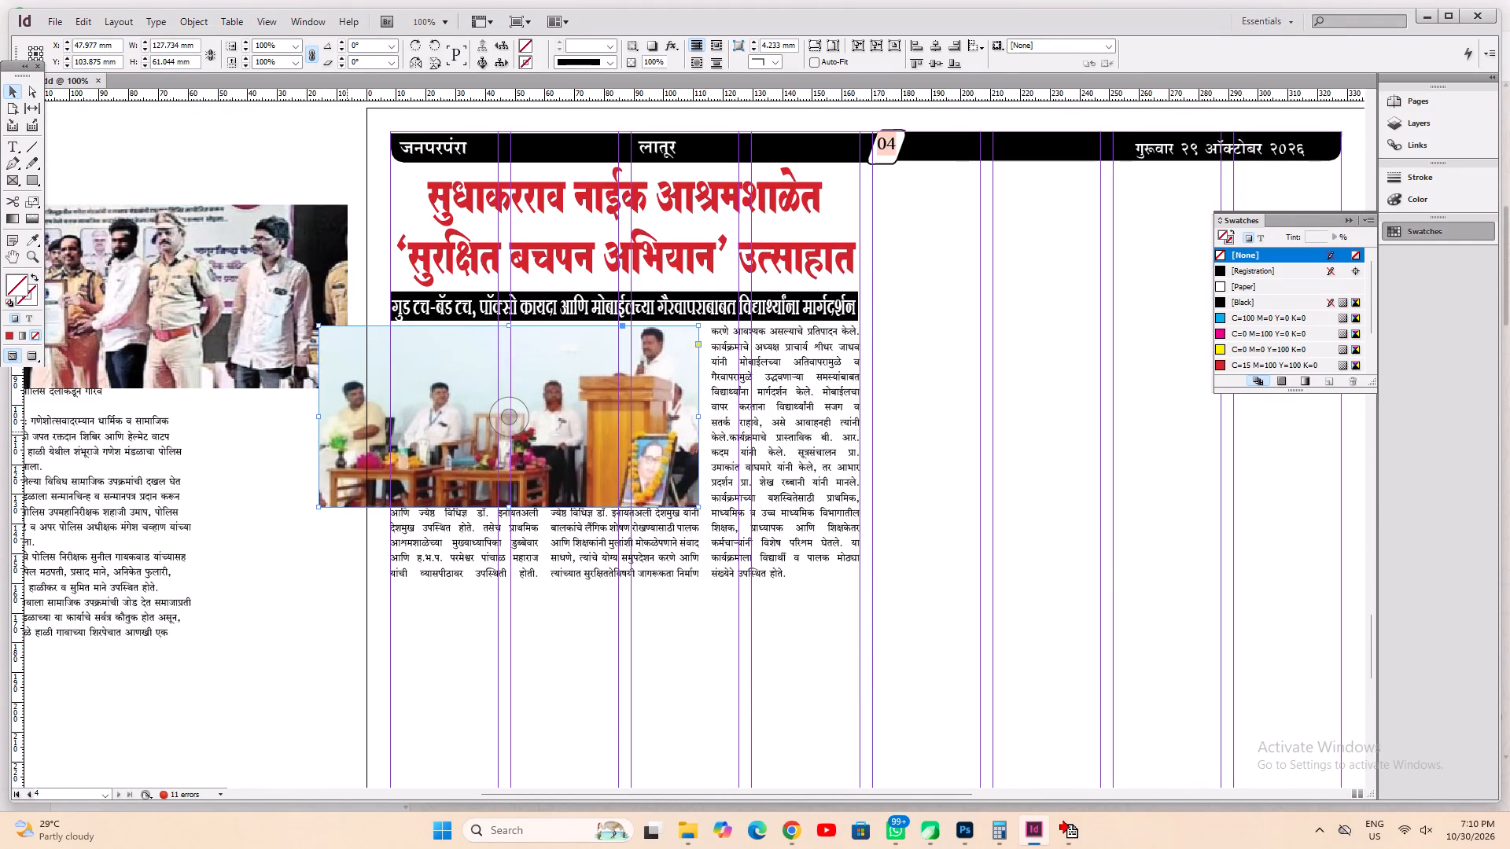
Scale the podium photo down to about 104 by 50 mm, spanning the first two text columns directly under the subheading band.
left_click_drag(319, 419, 389, 476, "ctrl+shift")
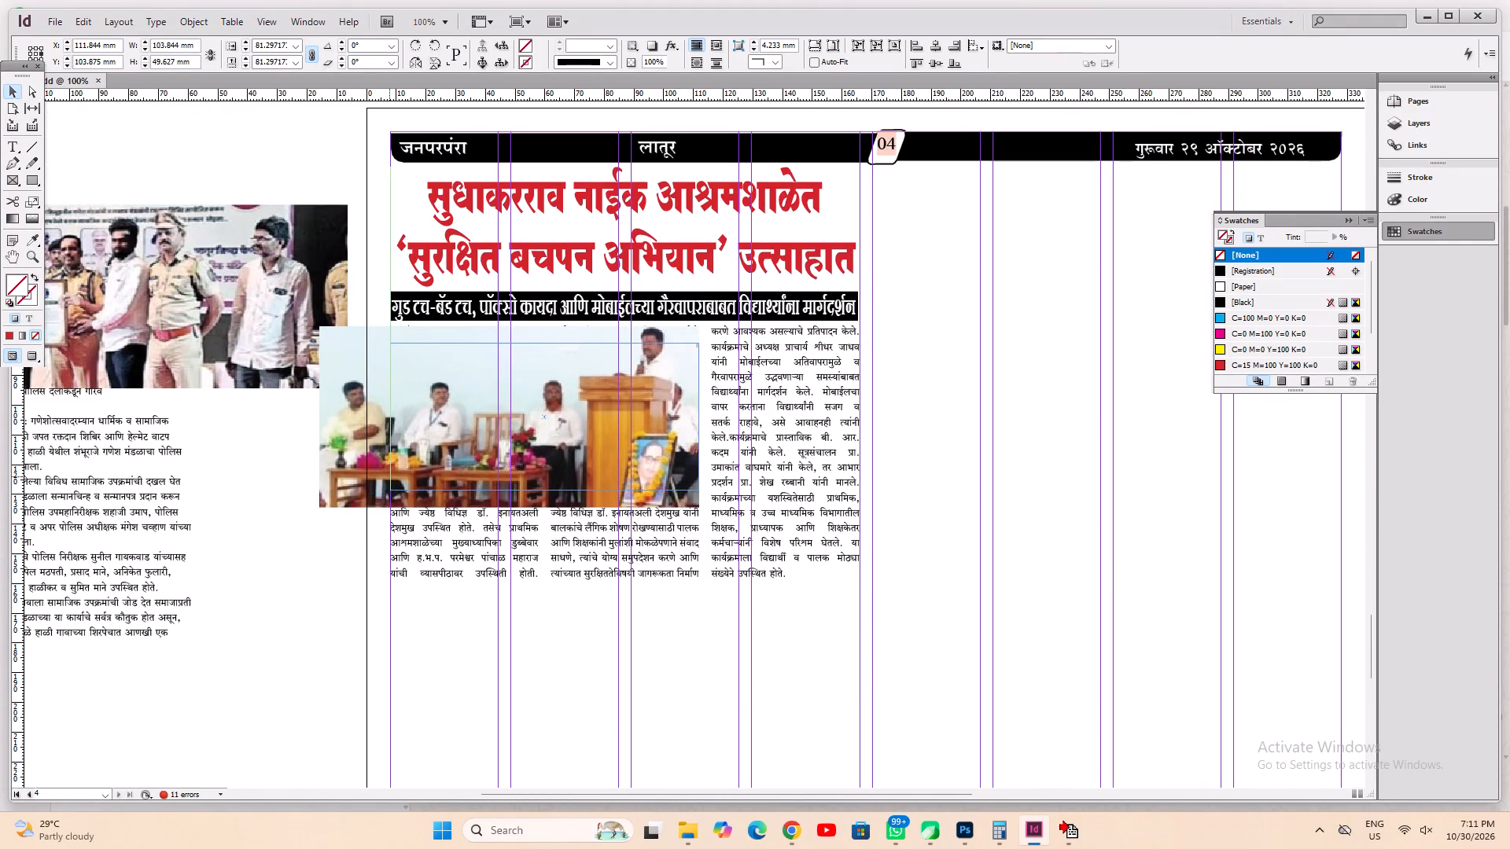
left_click_drag(578, 452, 577, 435)
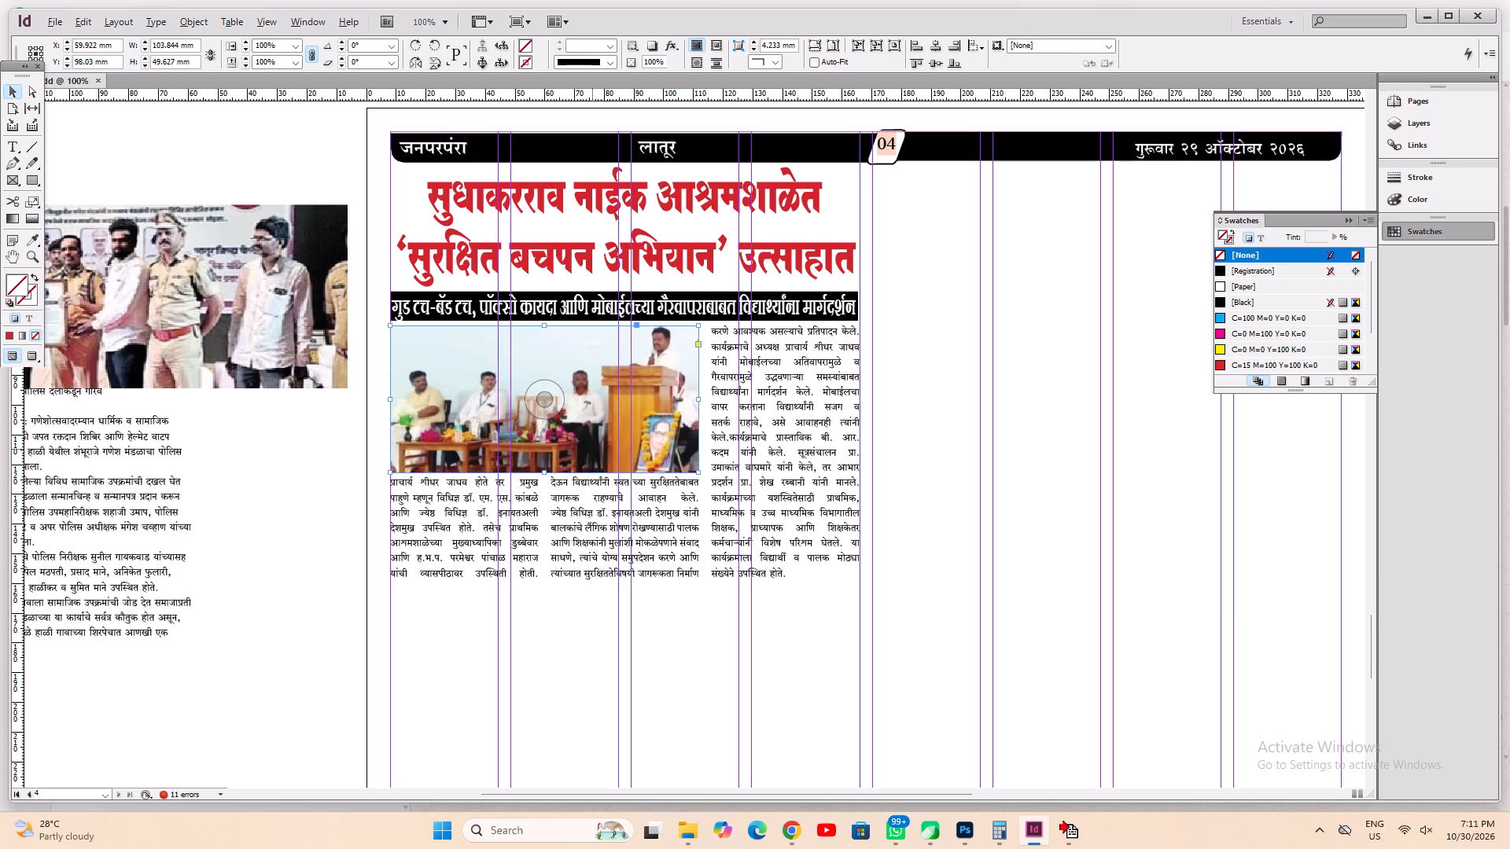
Wrap the lead story's body text around the bounding box of the podium photo and fit the photo frame to its content.
key("ctrl+alt+w")
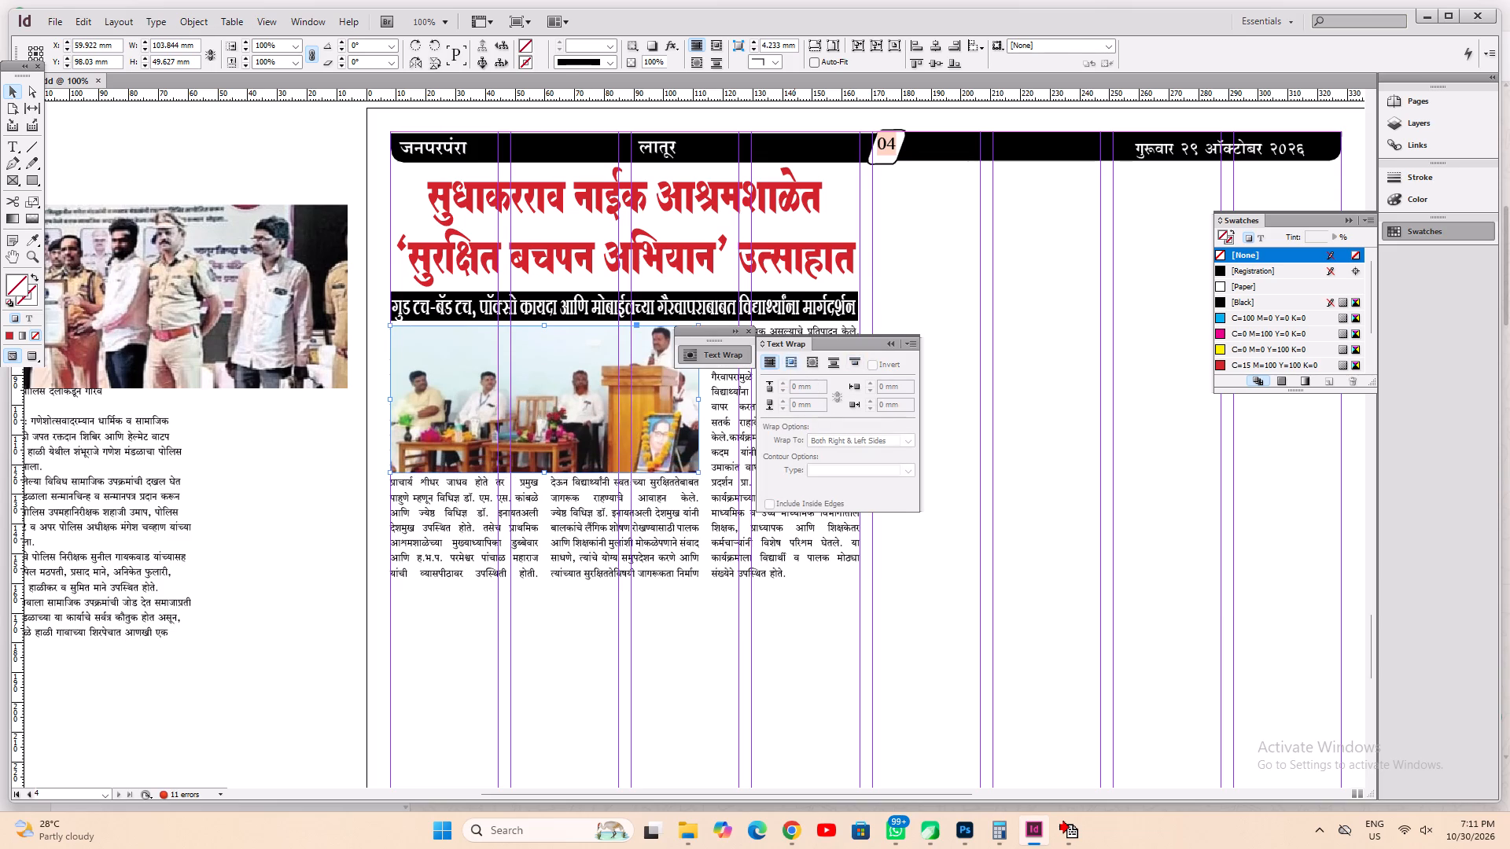
left_click(792, 362)
left_click(749, 333)
left_click(688, 453)
key("ctrl+alt+c")
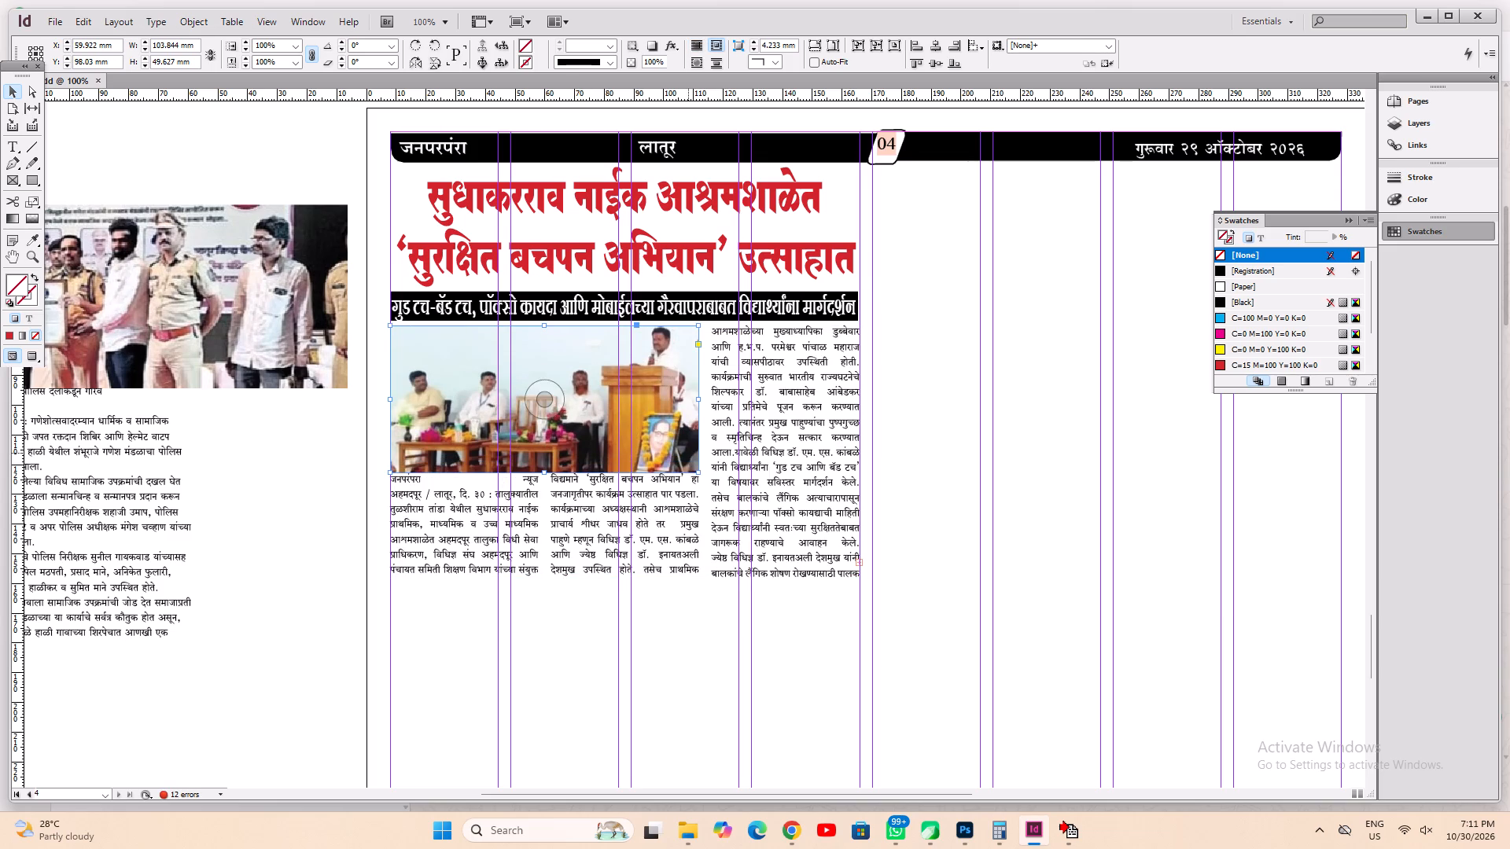
Fit the lead story's three-column body text frame to its full text, save the document and deselect everything.
left_click(852, 544)
key("ctrl+alt+c")
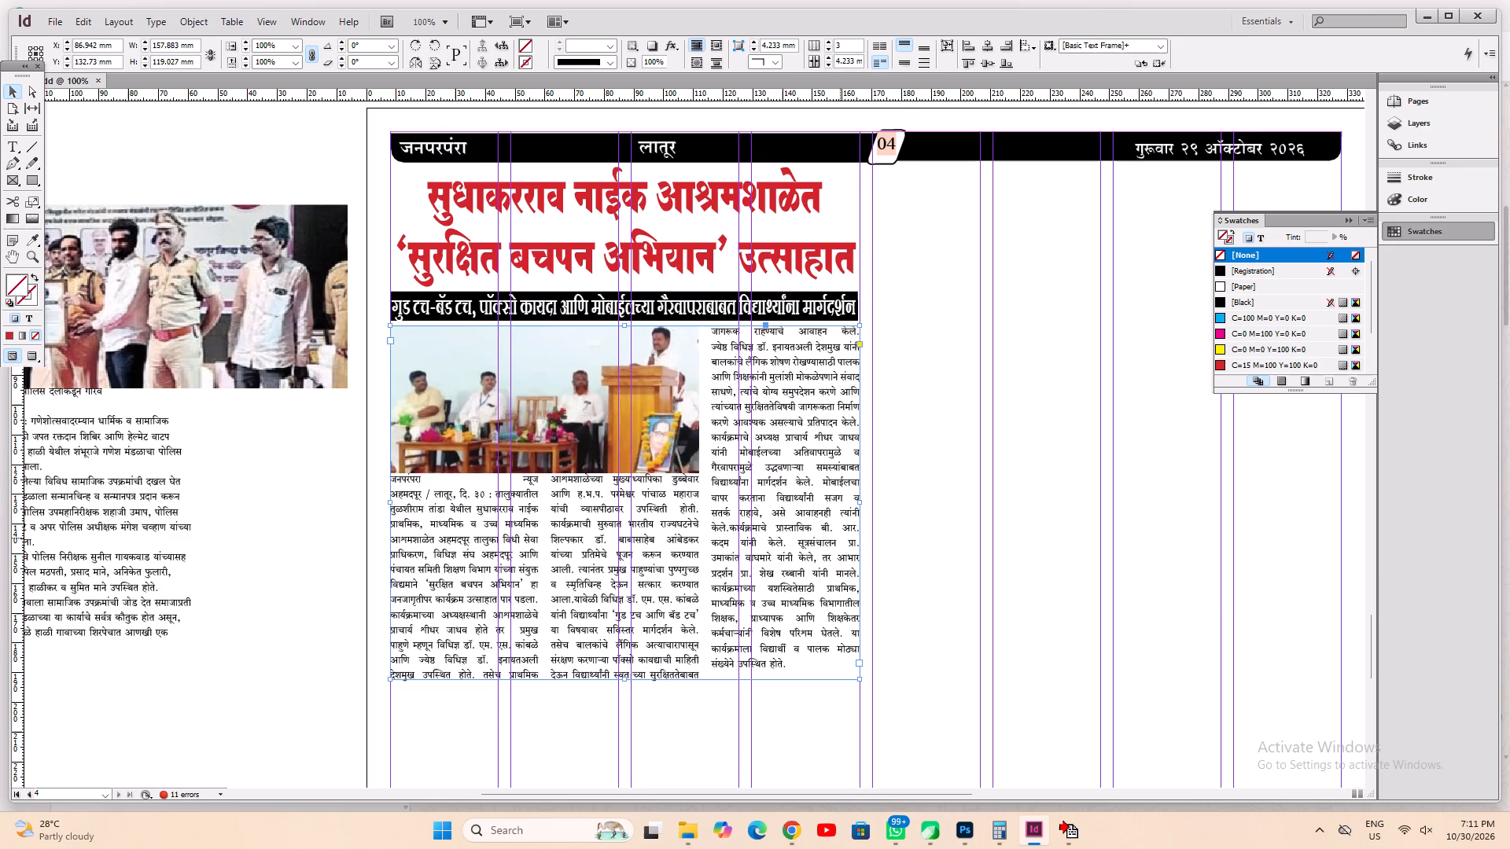
key("ctrl+0")
key("ctrl+a")
key("ctrl+s")
left_click(632, 516)
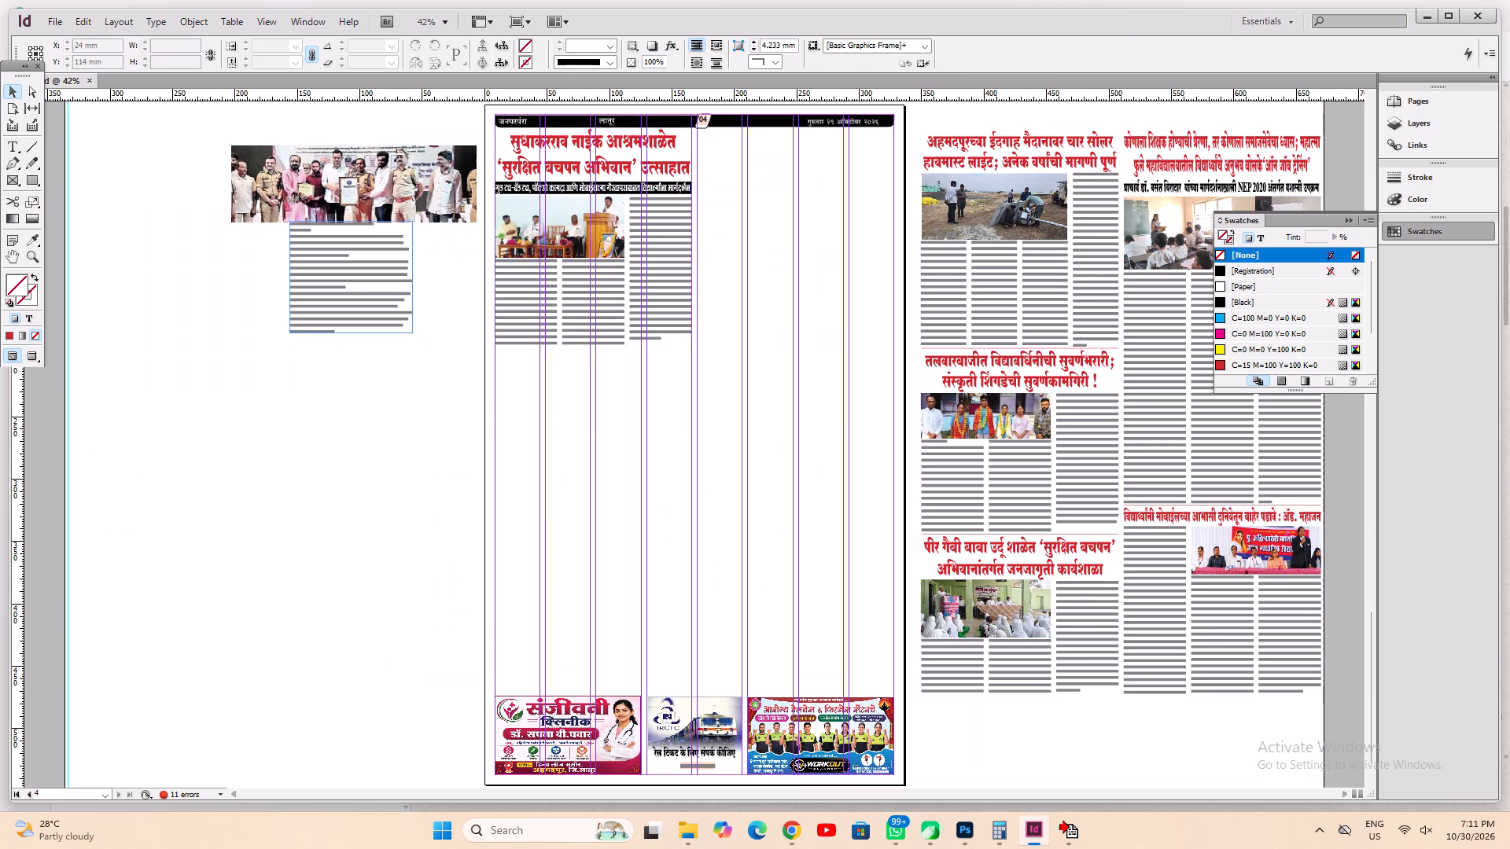
Nudge the subheading band, podium photo and body text together up one small increment, closer to the red headline.
left_click(774, 336)
key("ctrl+1")
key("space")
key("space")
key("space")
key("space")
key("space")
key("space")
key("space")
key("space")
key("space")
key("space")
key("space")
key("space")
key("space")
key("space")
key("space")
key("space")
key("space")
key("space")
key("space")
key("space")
left_click_drag(750, 340, 839, 737)
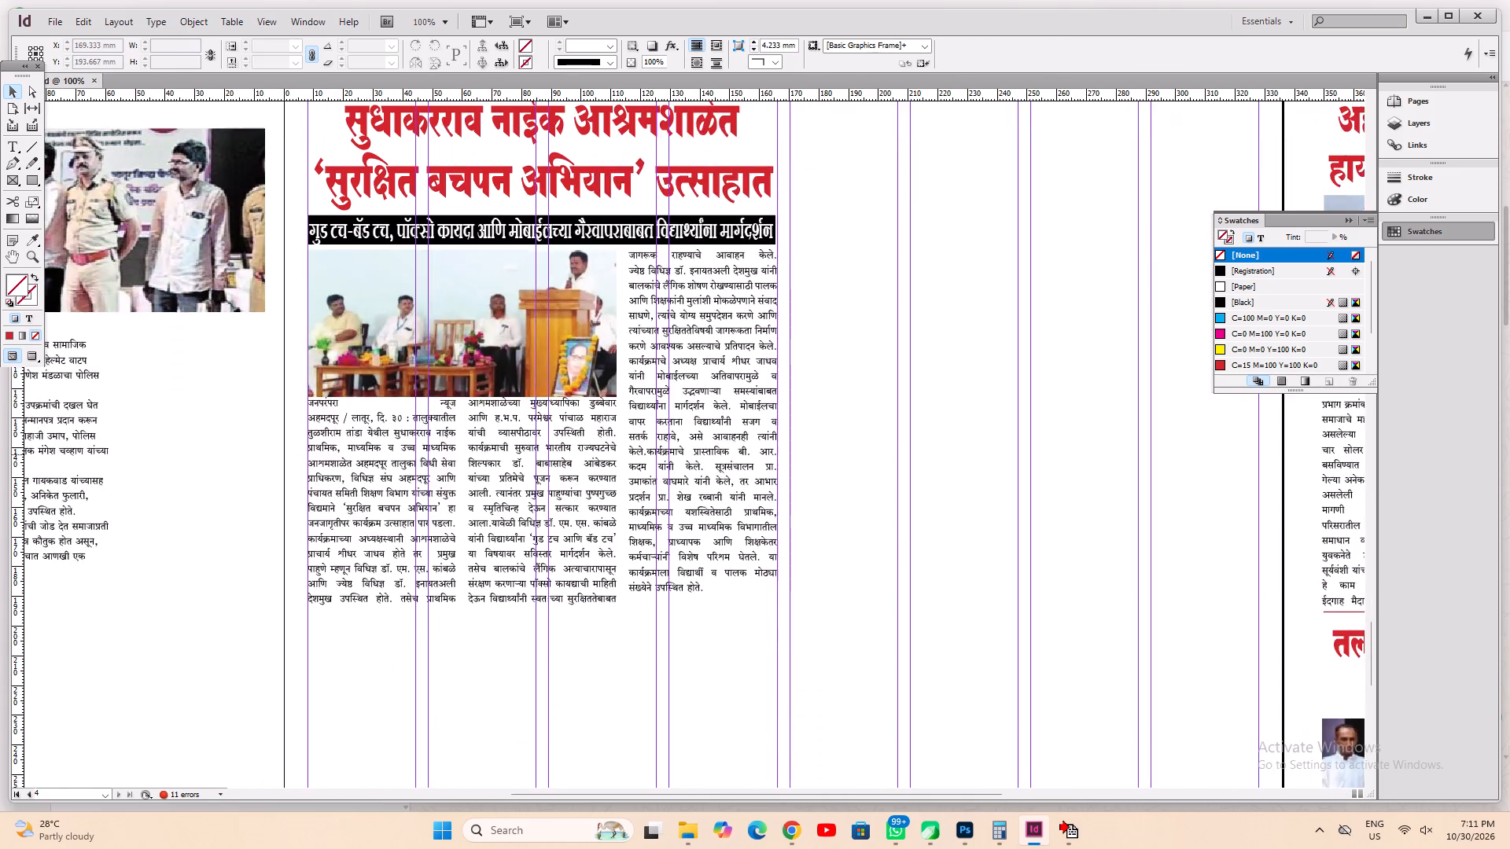
left_click_drag(763, 500, 796, 662)
left_click_drag(835, 386, 477, 608)
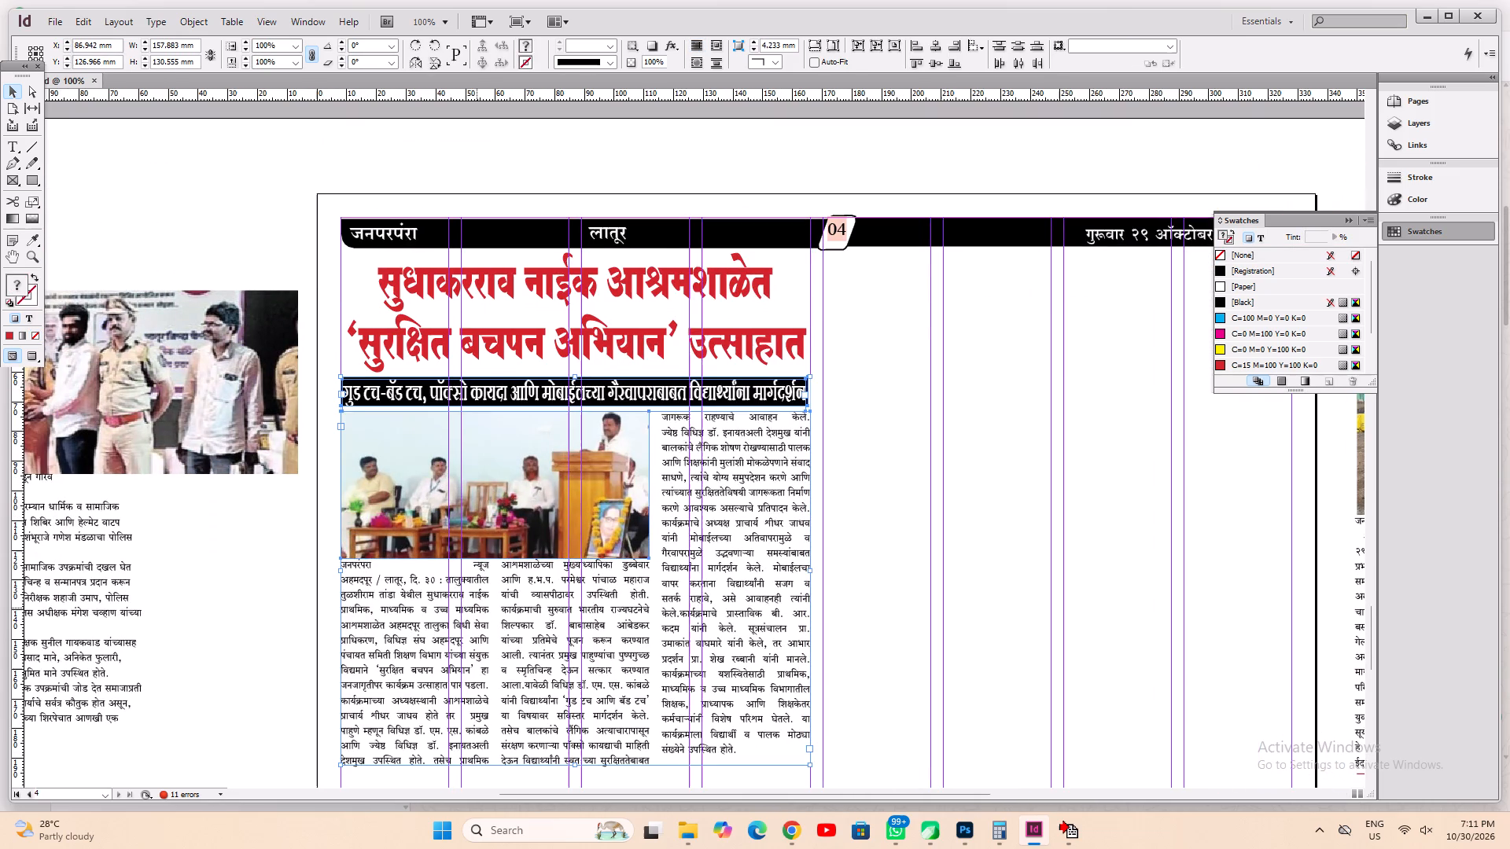
key("shift+Up")
key("shift+Down")
key("Up")
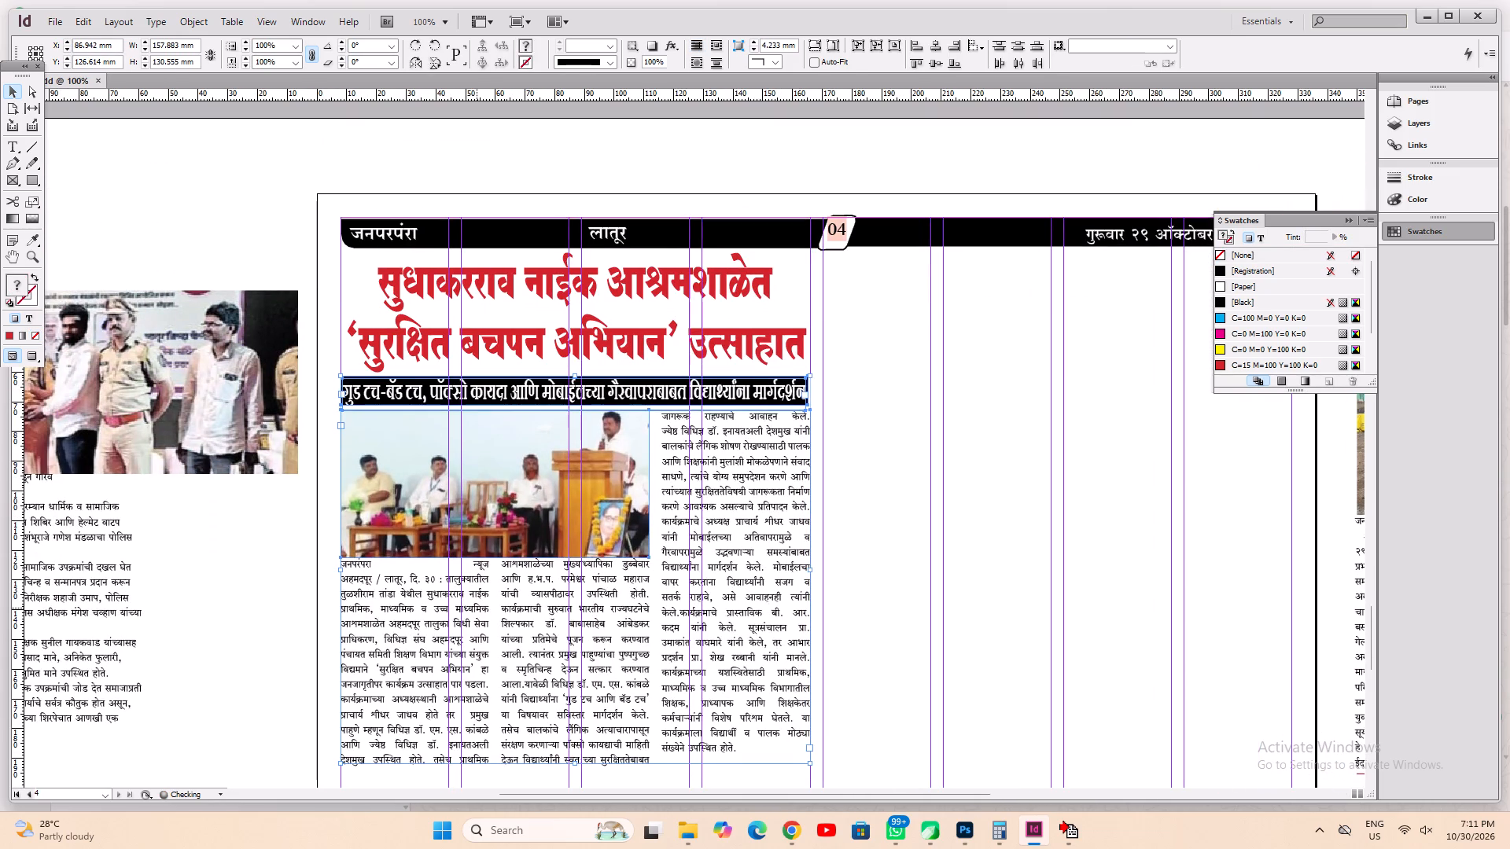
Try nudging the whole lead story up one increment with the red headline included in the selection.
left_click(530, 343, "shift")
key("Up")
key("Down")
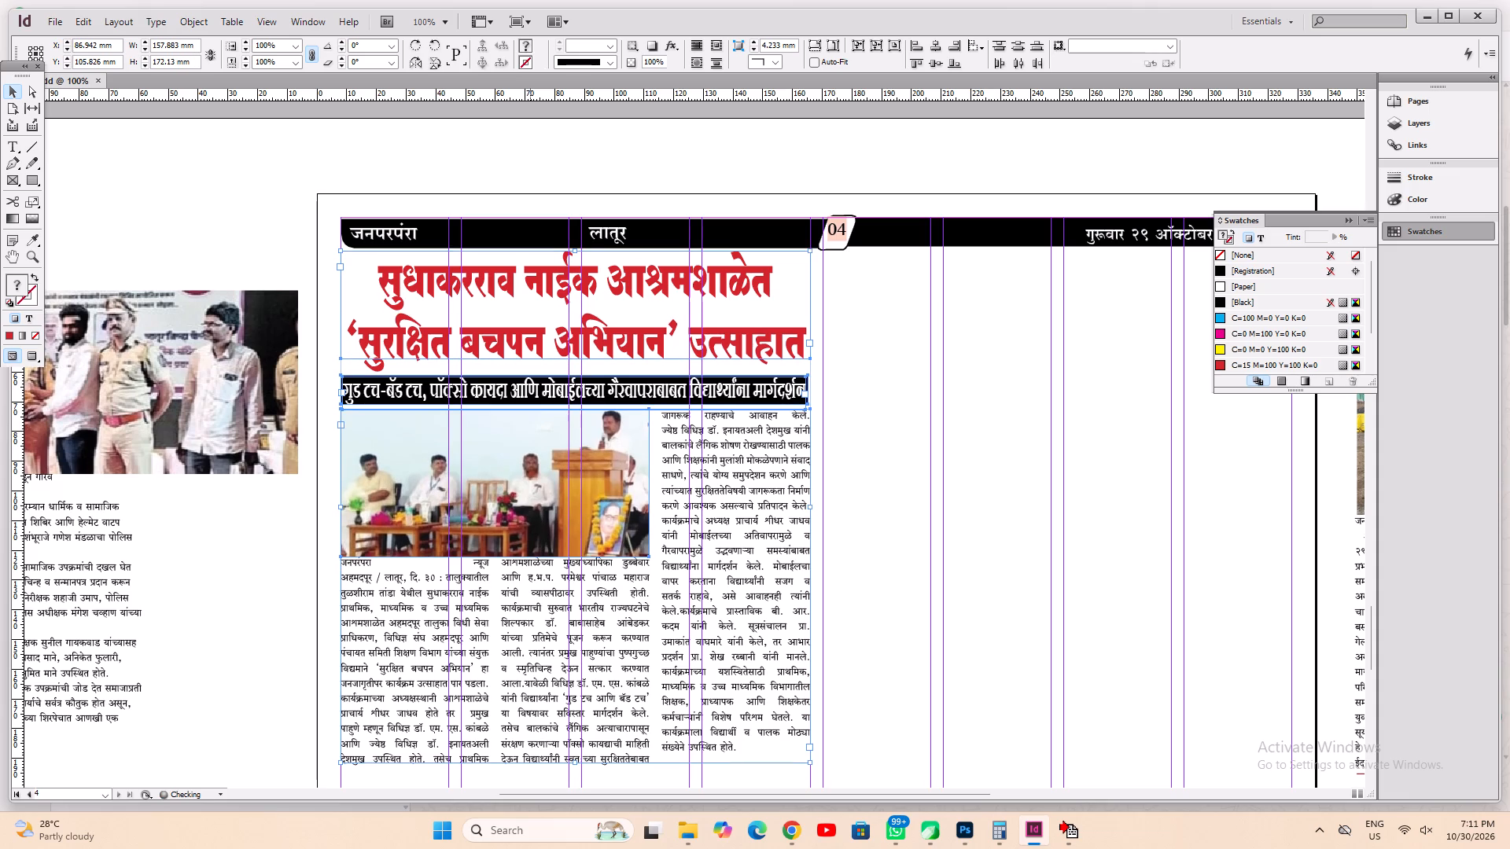
Save the newspaper document and deselect the lead story with the whole page in view.
key("ctrl+s")
key("ctrl+0")
key("ctrl+s")
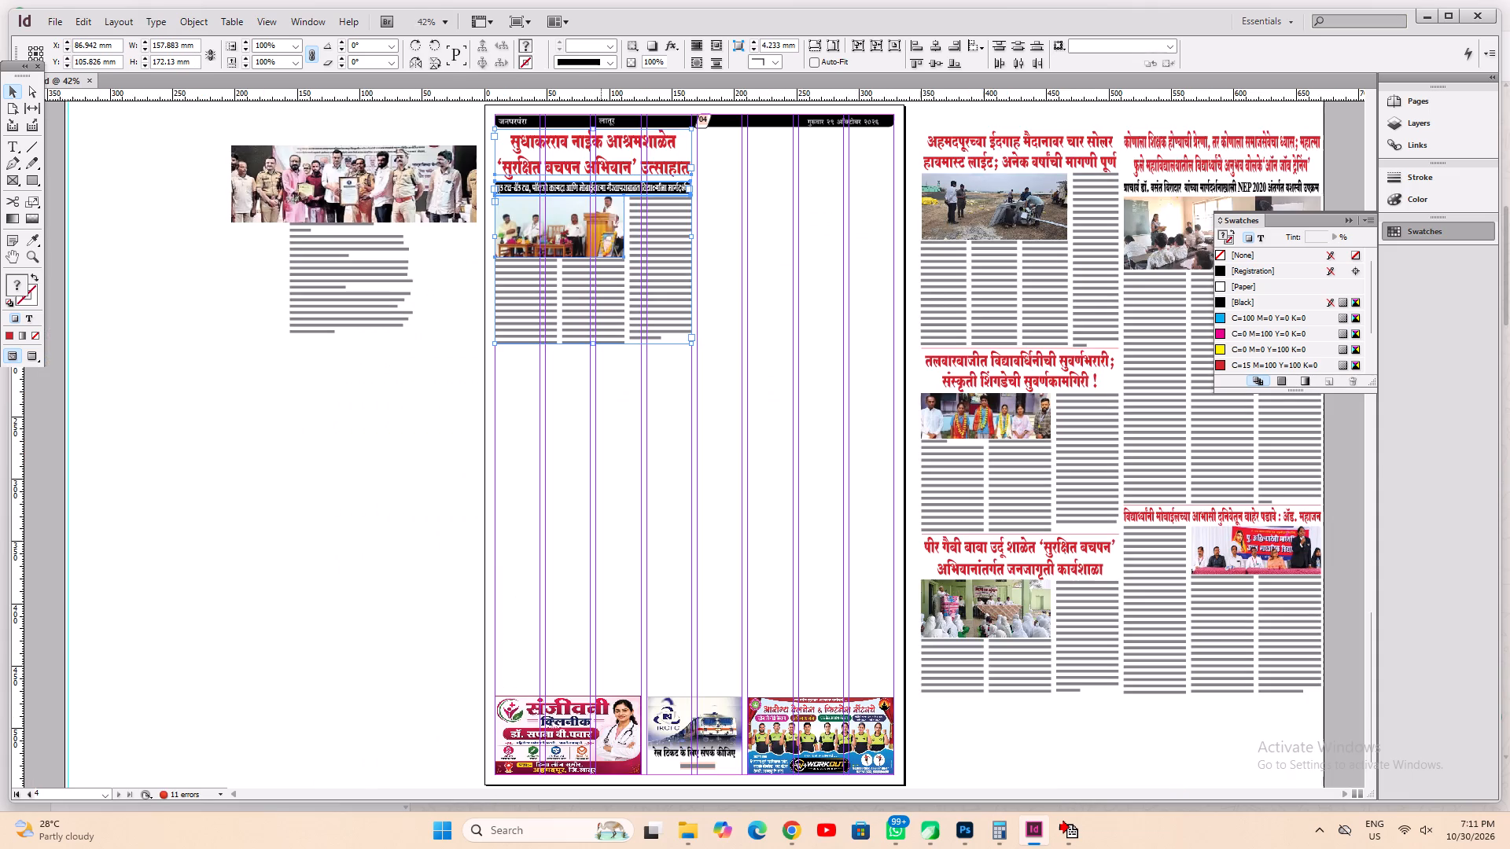
left_click(602, 516)
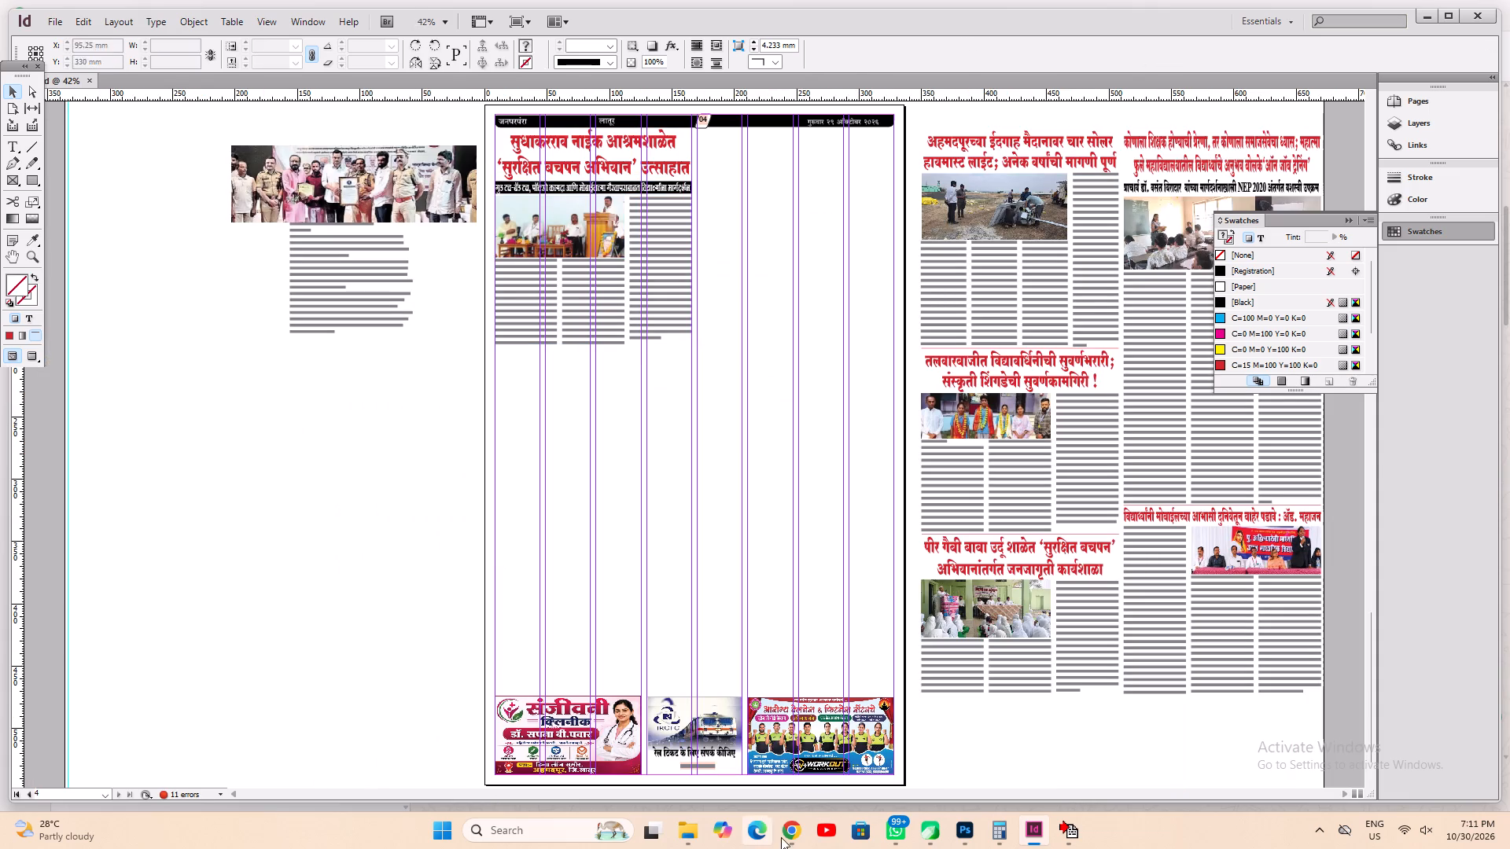
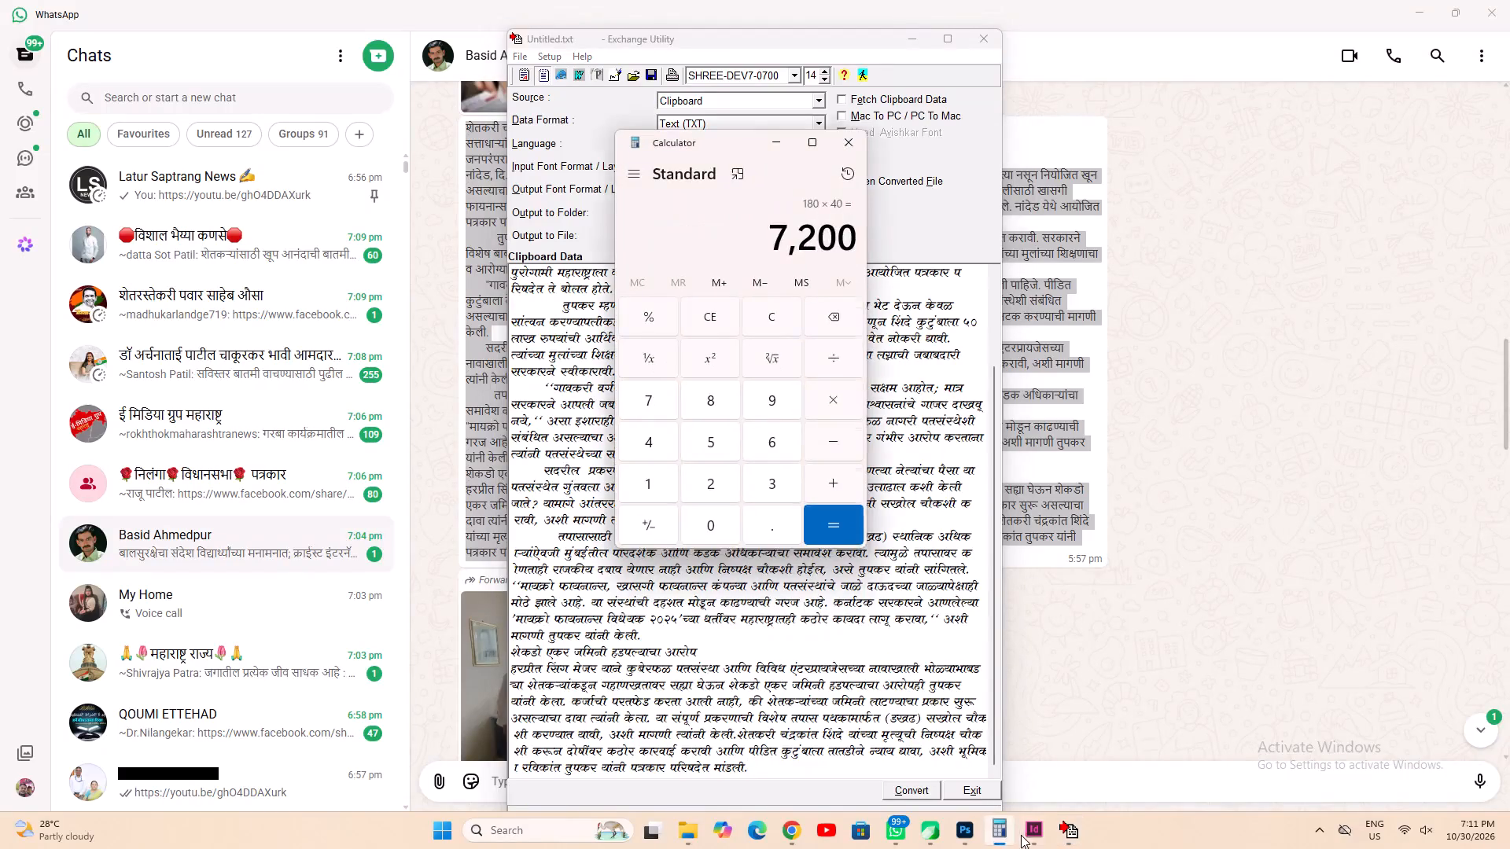
In InDesign, paste the converted article into a new text frame about 108 mm wide on the pasteboard beside the front page and fit the frame.
left_click(1023, 836)
left_click(693, 510)
scroll(692, 509, "up", 12)
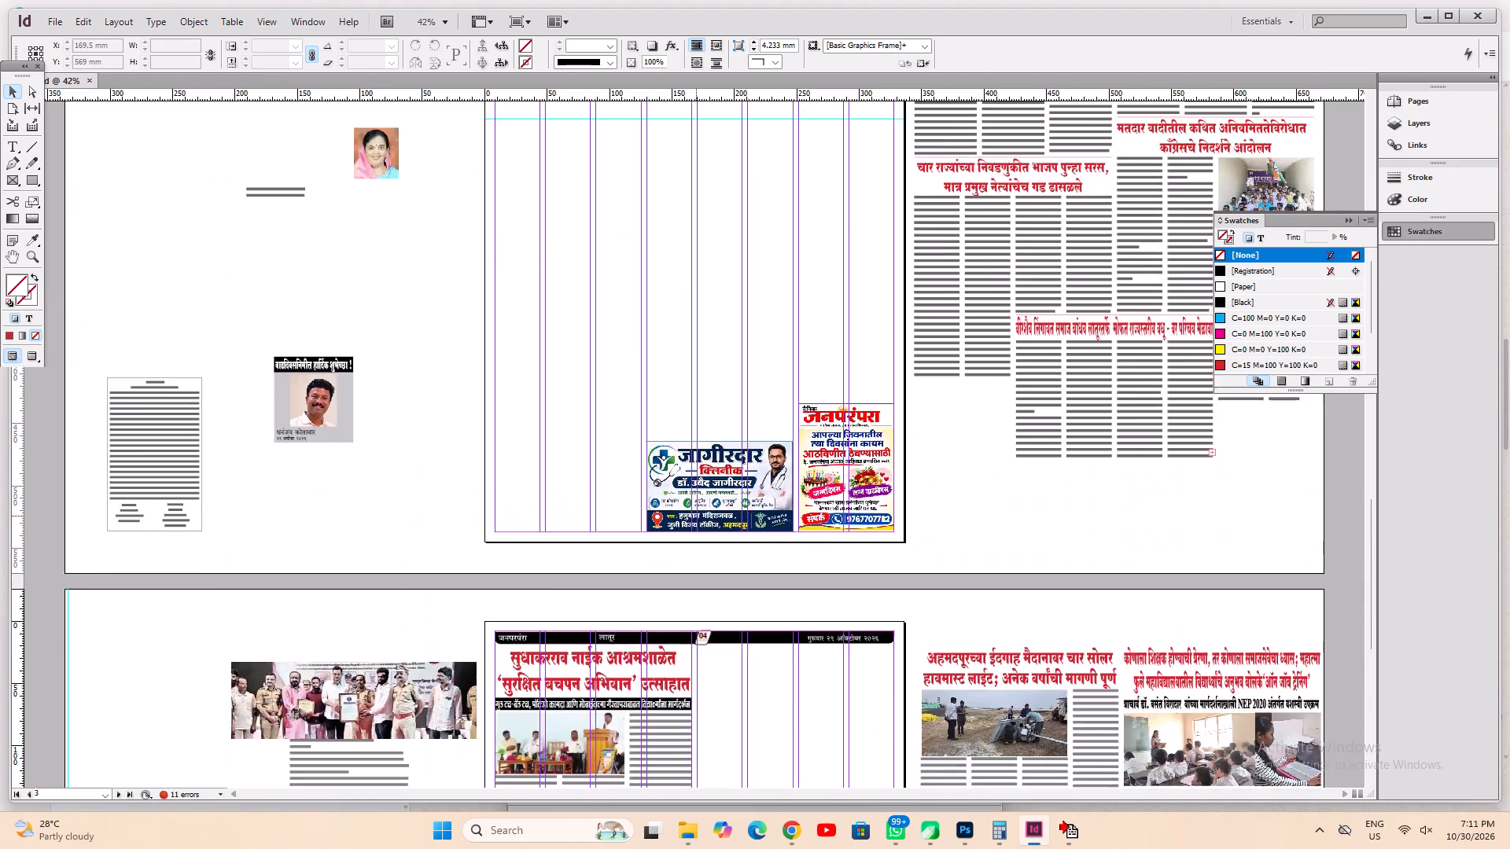
scroll(696, 516, "up", 20)
scroll(696, 516, "up", 10)
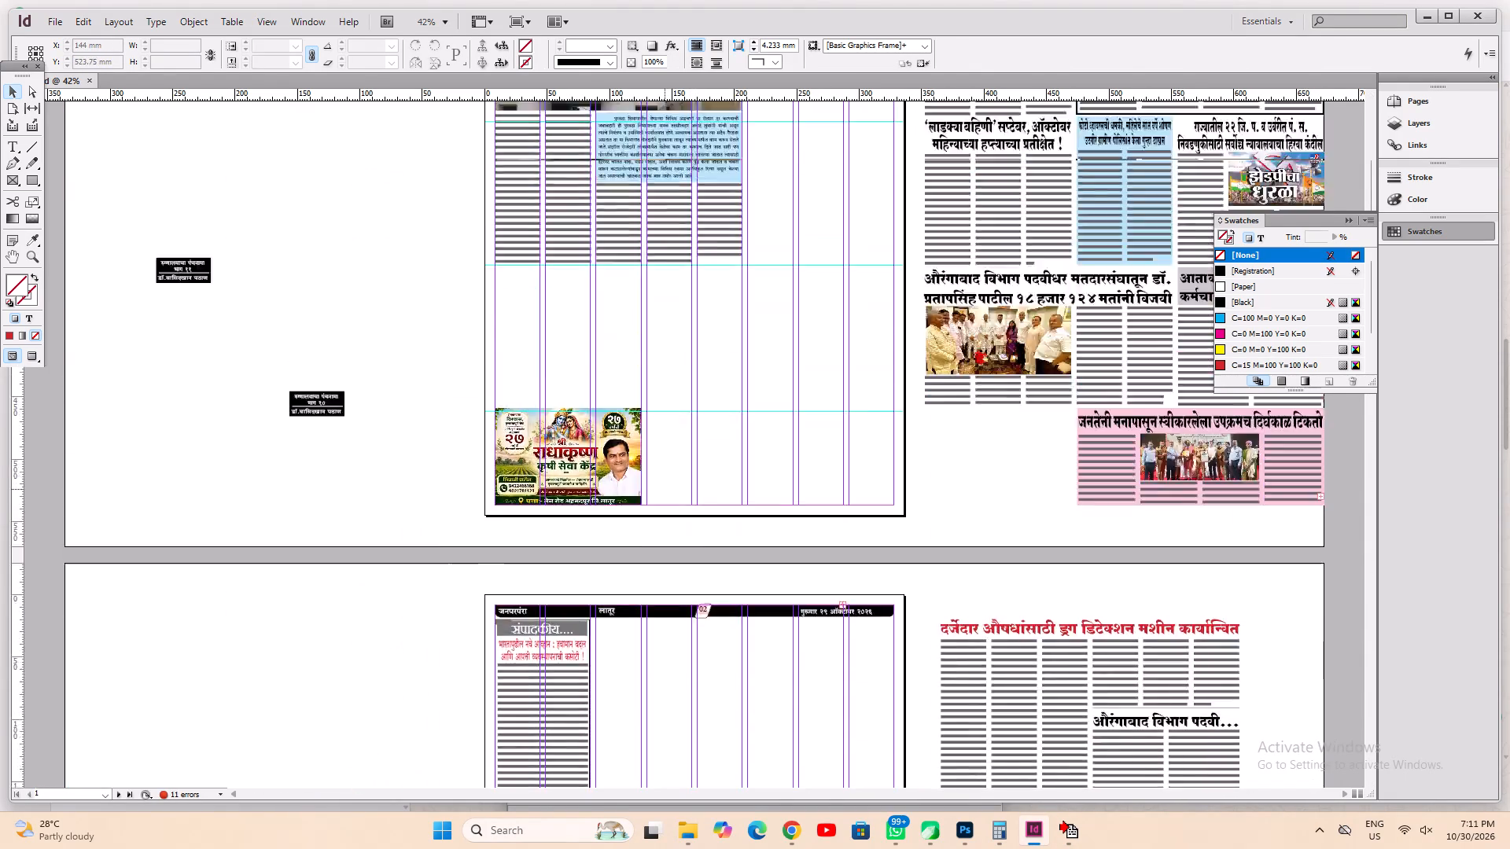
scroll(665, 489, "up", 3)
left_click(318, 491)
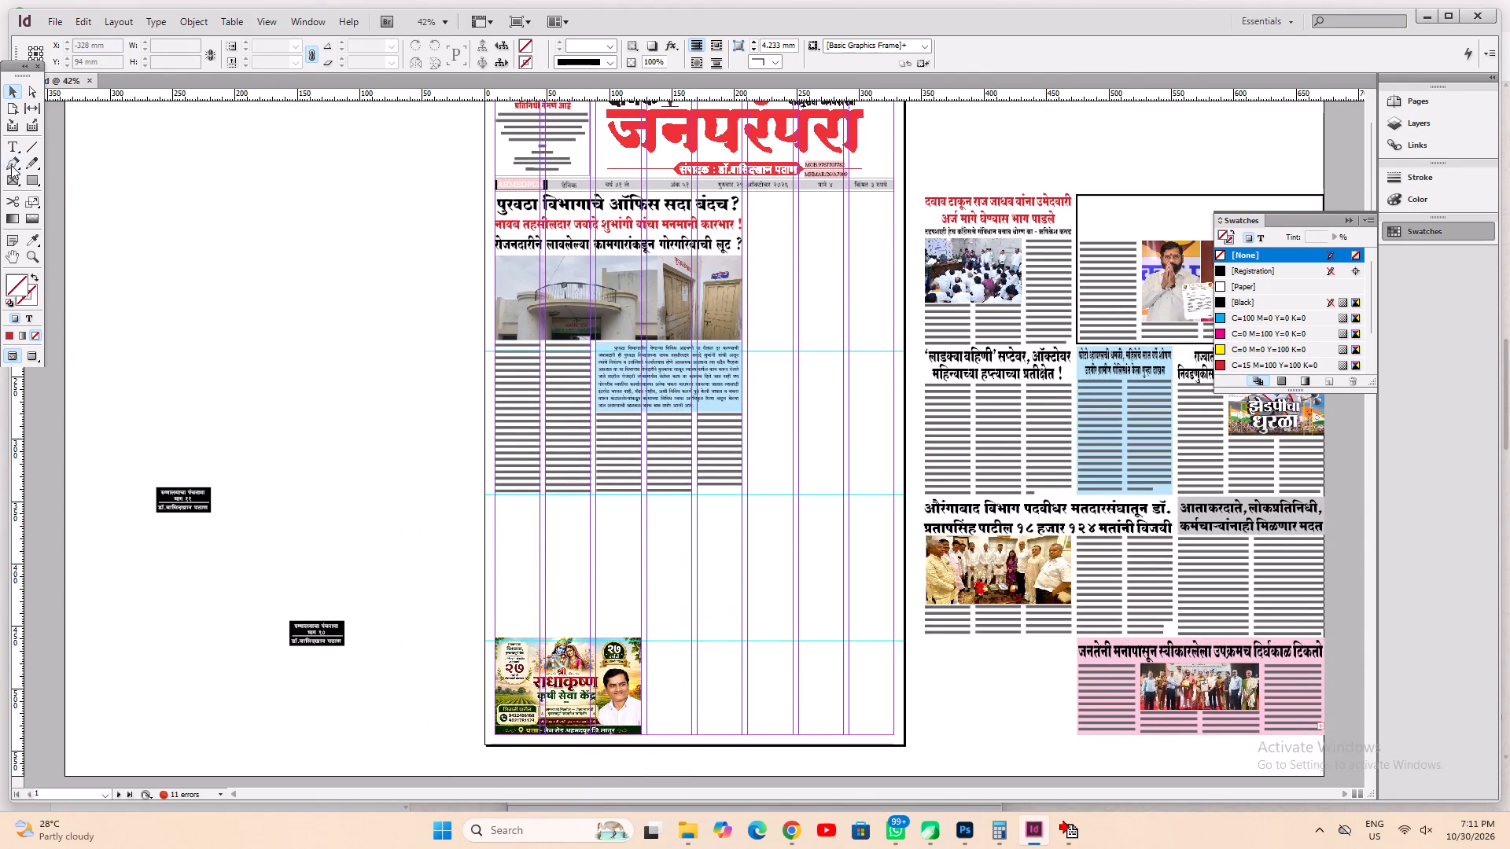
left_click(8, 141)
left_click_drag(319, 254, 454, 518)
left_click(454, 518)
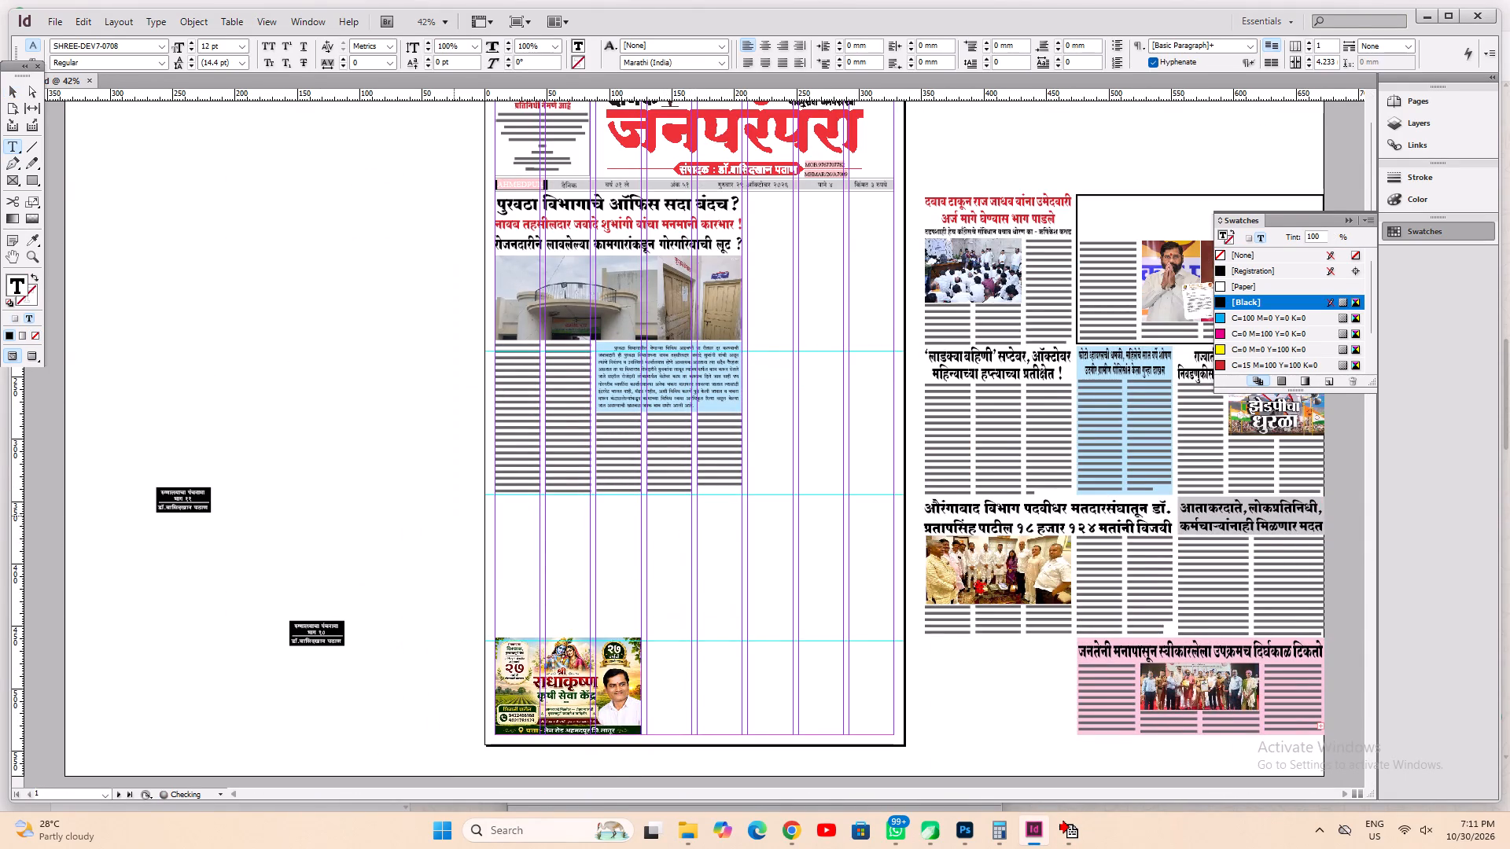
key("ctrl+v")
key("ctrl+s")
key("ctrl+alt+c")
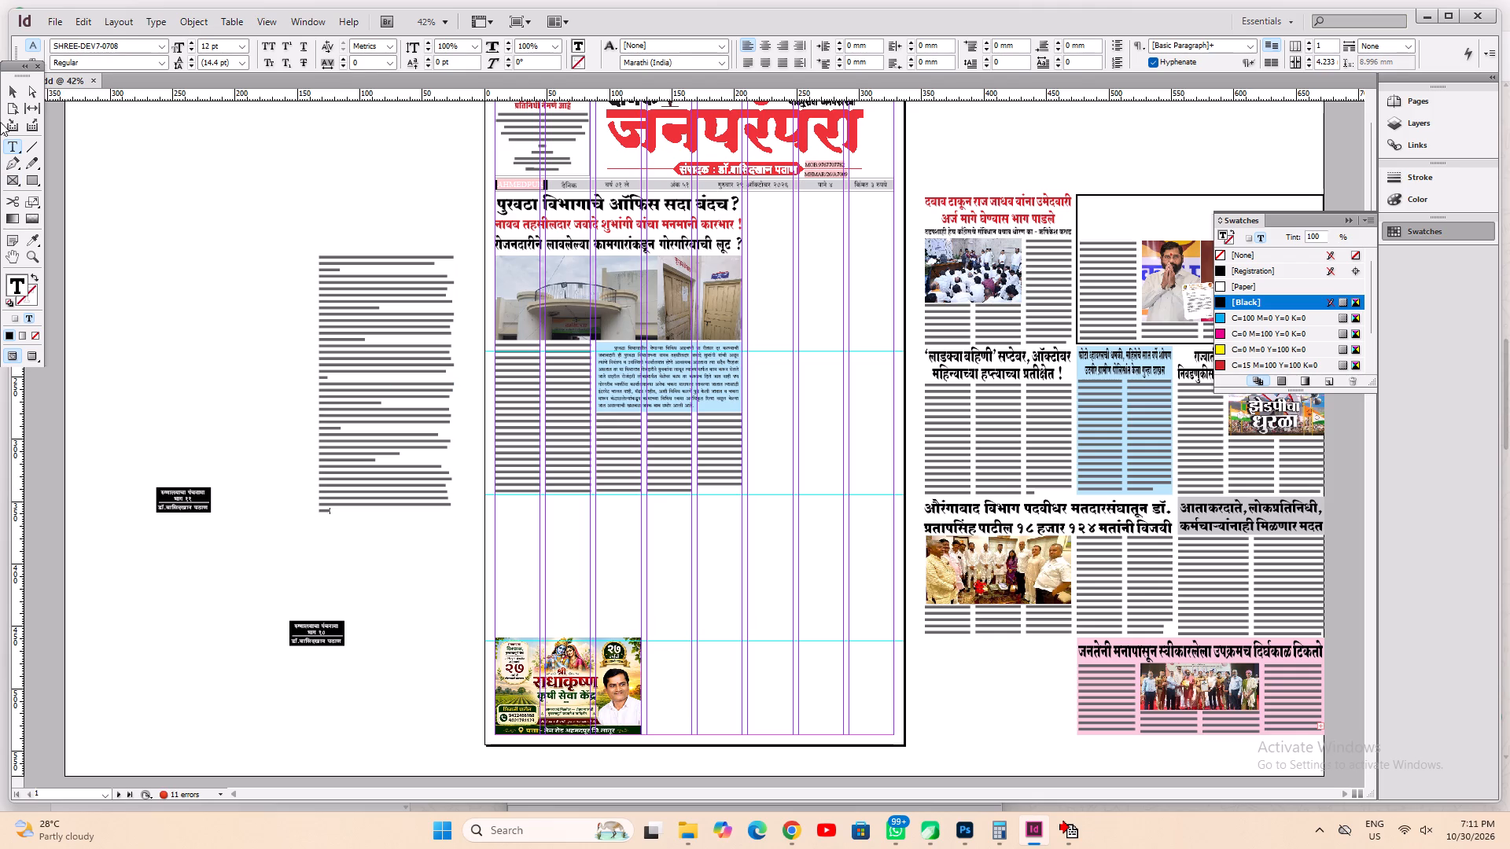
Shorten the front-page lead story's five-column body text frame from its bottom edge to about 96.5 mm high and save the document.
left_click(6, 100)
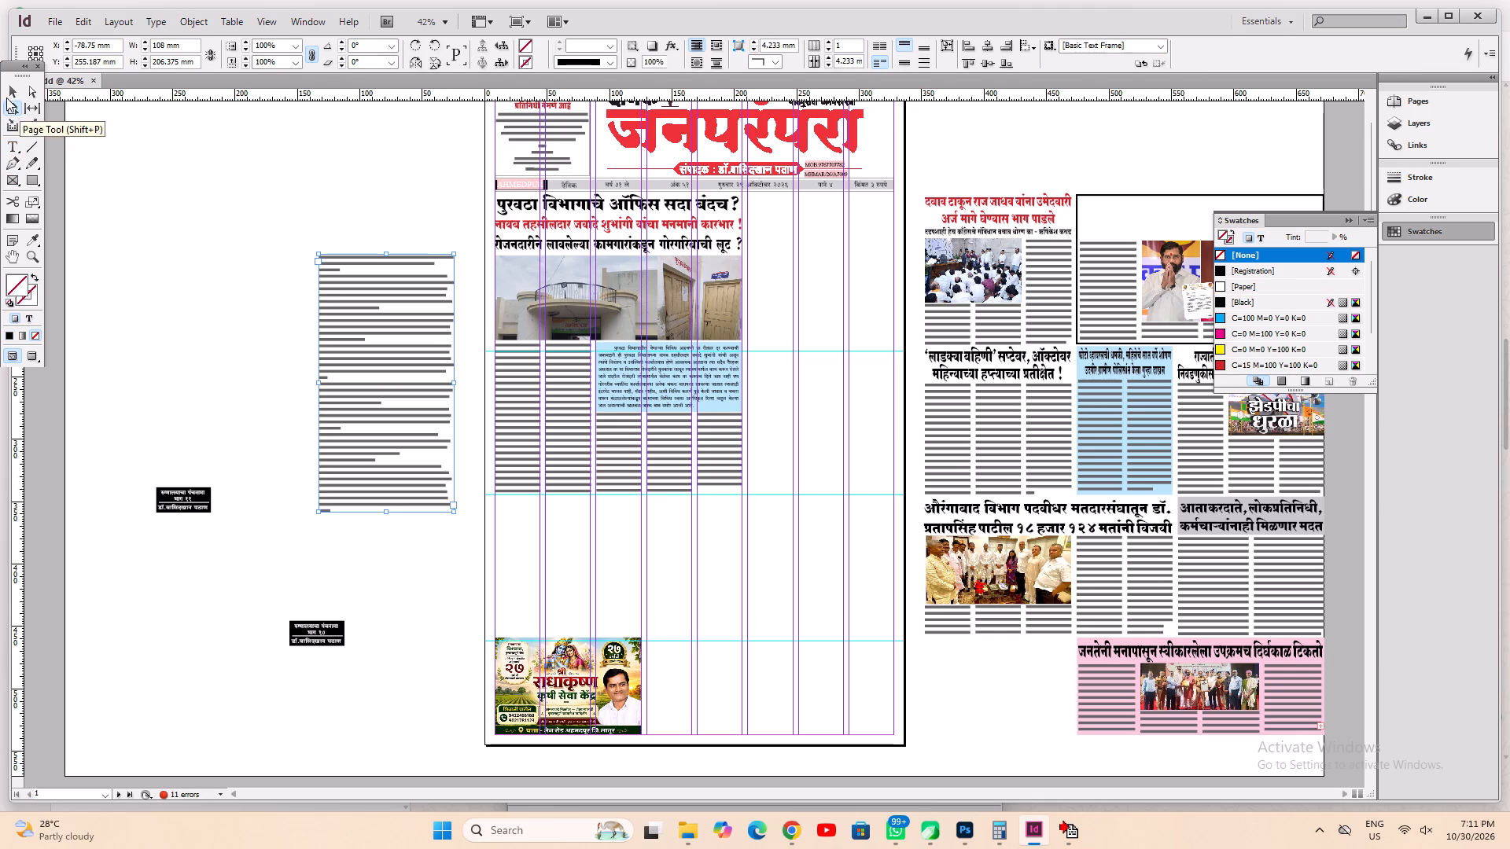
left_click(7, 90)
left_click(691, 471)
left_click_drag(620, 493, 620, 473)
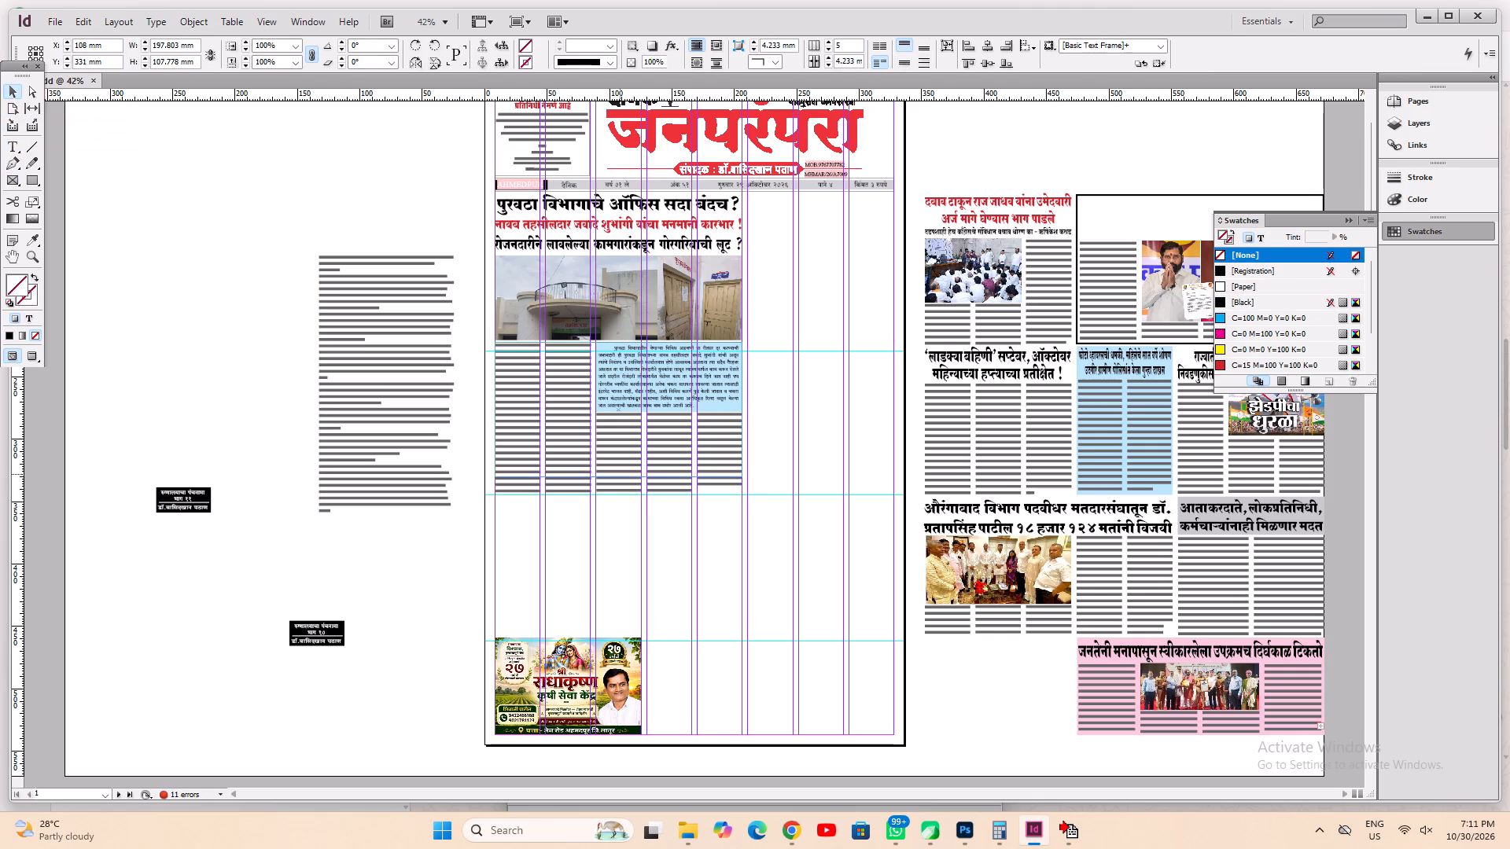
left_click_drag(620, 473, 618, 469)
left_click_drag(618, 469, 618, 453)
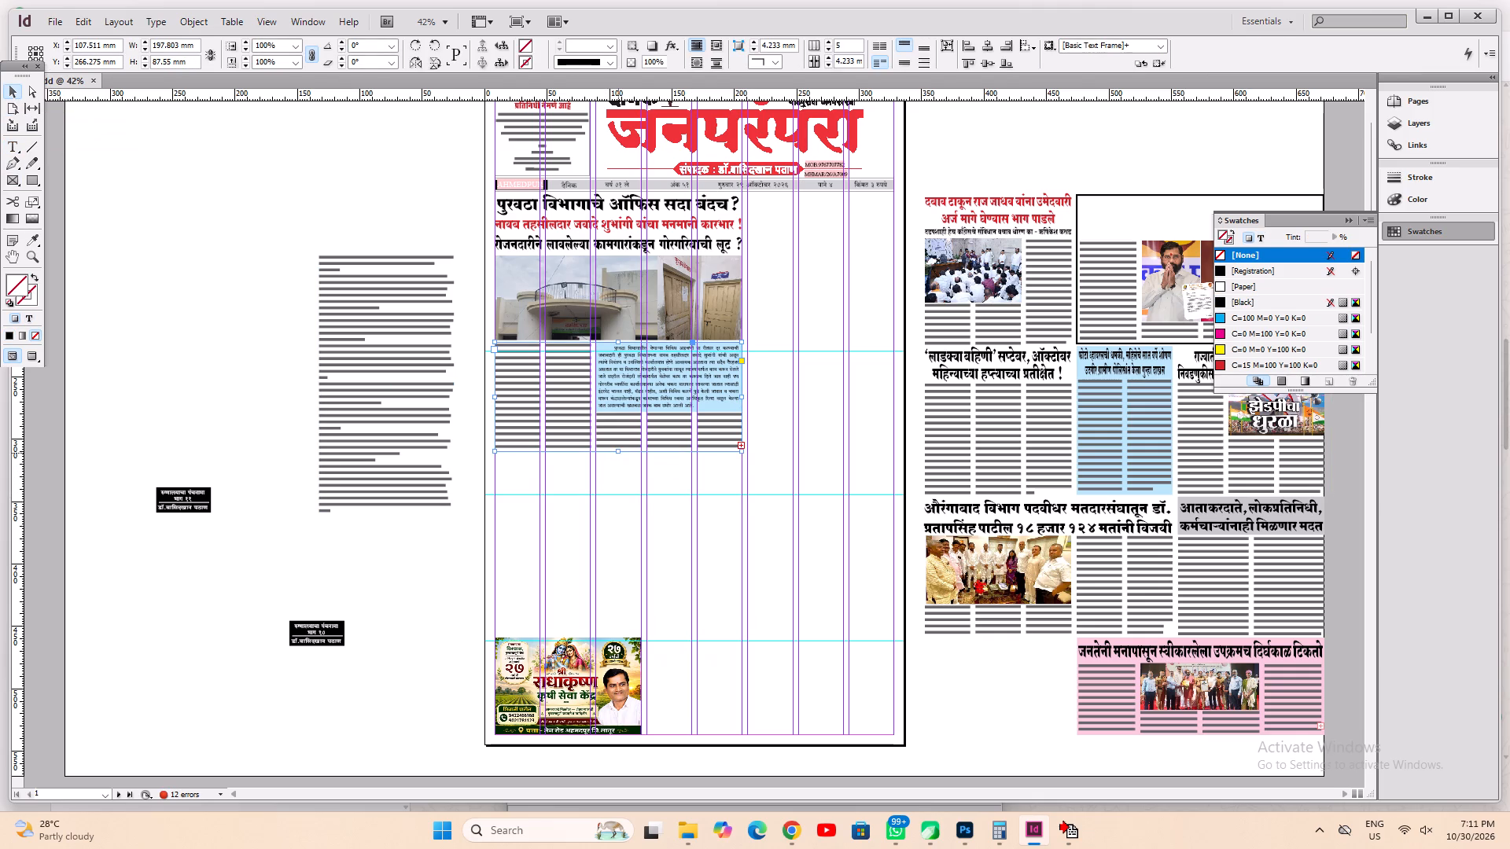
left_click_drag(618, 453, 620, 463)
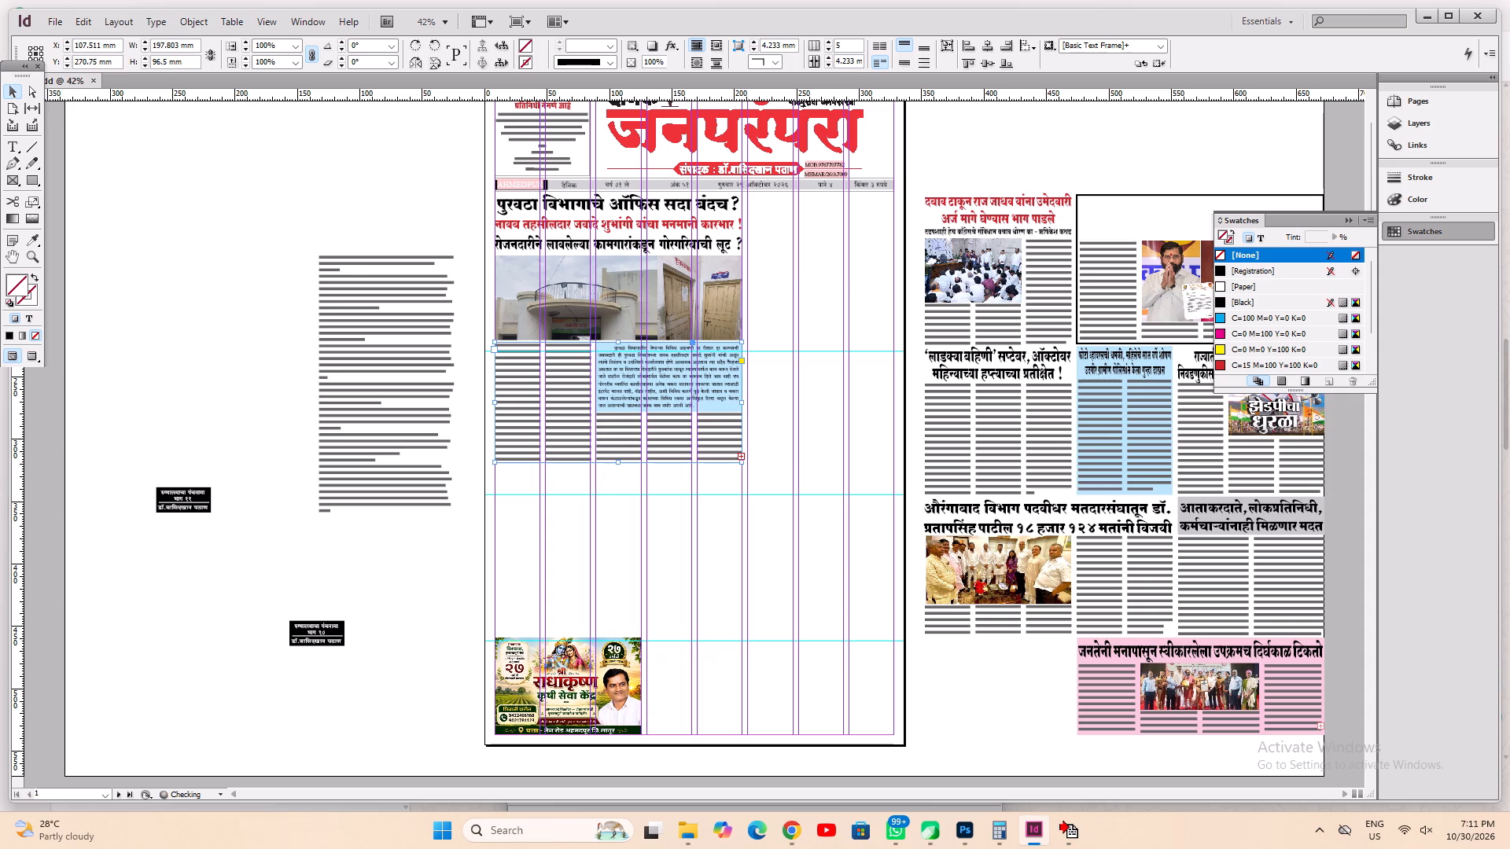
left_click(687, 542)
left_click(758, 590)
key("ctrl+s")
Select the newly pasted article's text frame on the pasteboard beside the front page.
left_click(442, 395)
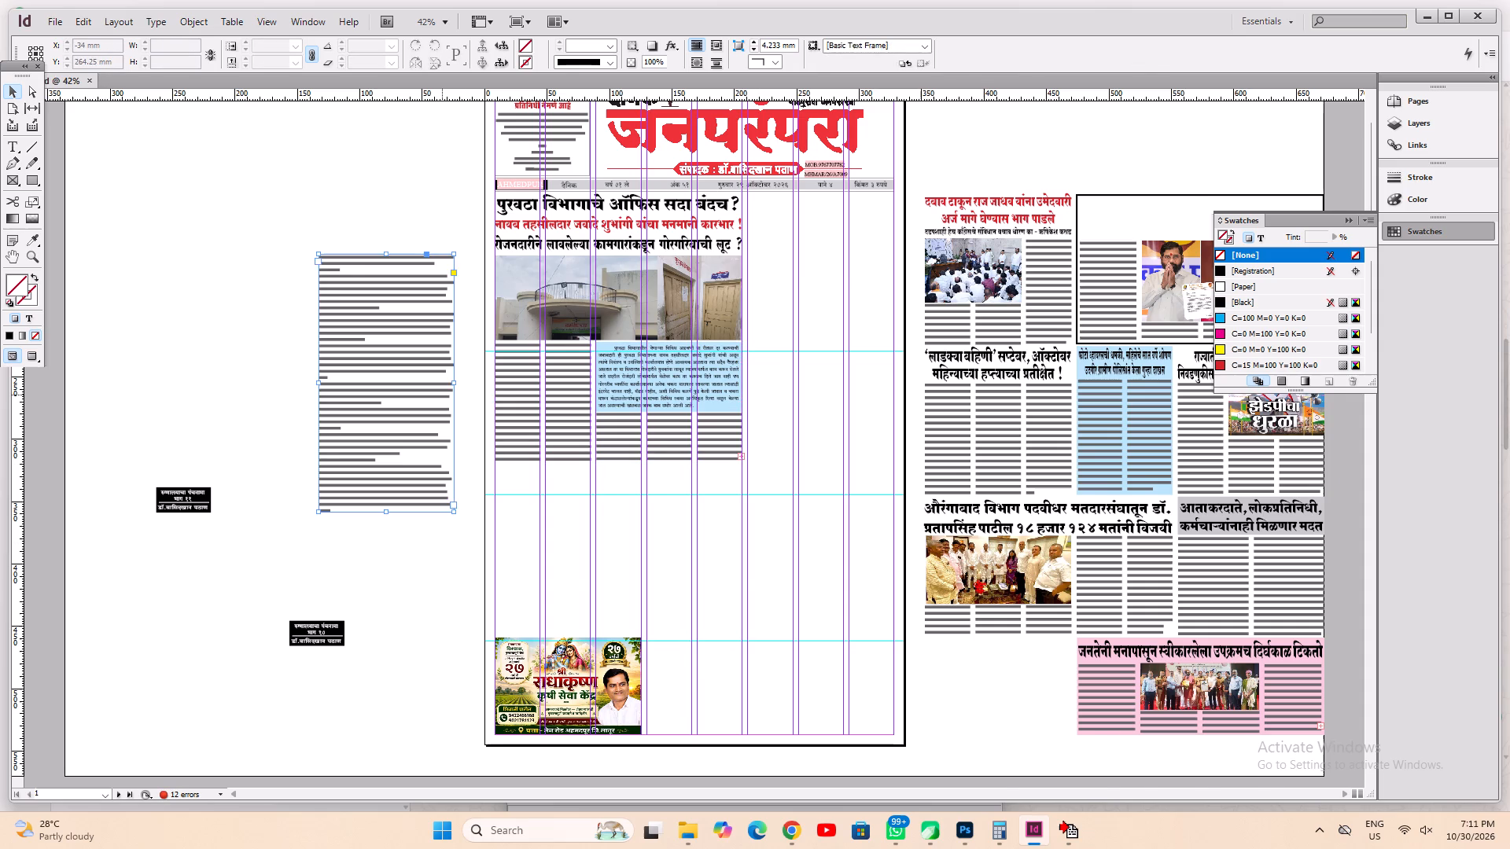
Cut the first line, demanding ५० लाखांची मदत and a government job, from the story text on the pasteboard.
key("ctrl+1")
scroll(672, 442, "up", 2)
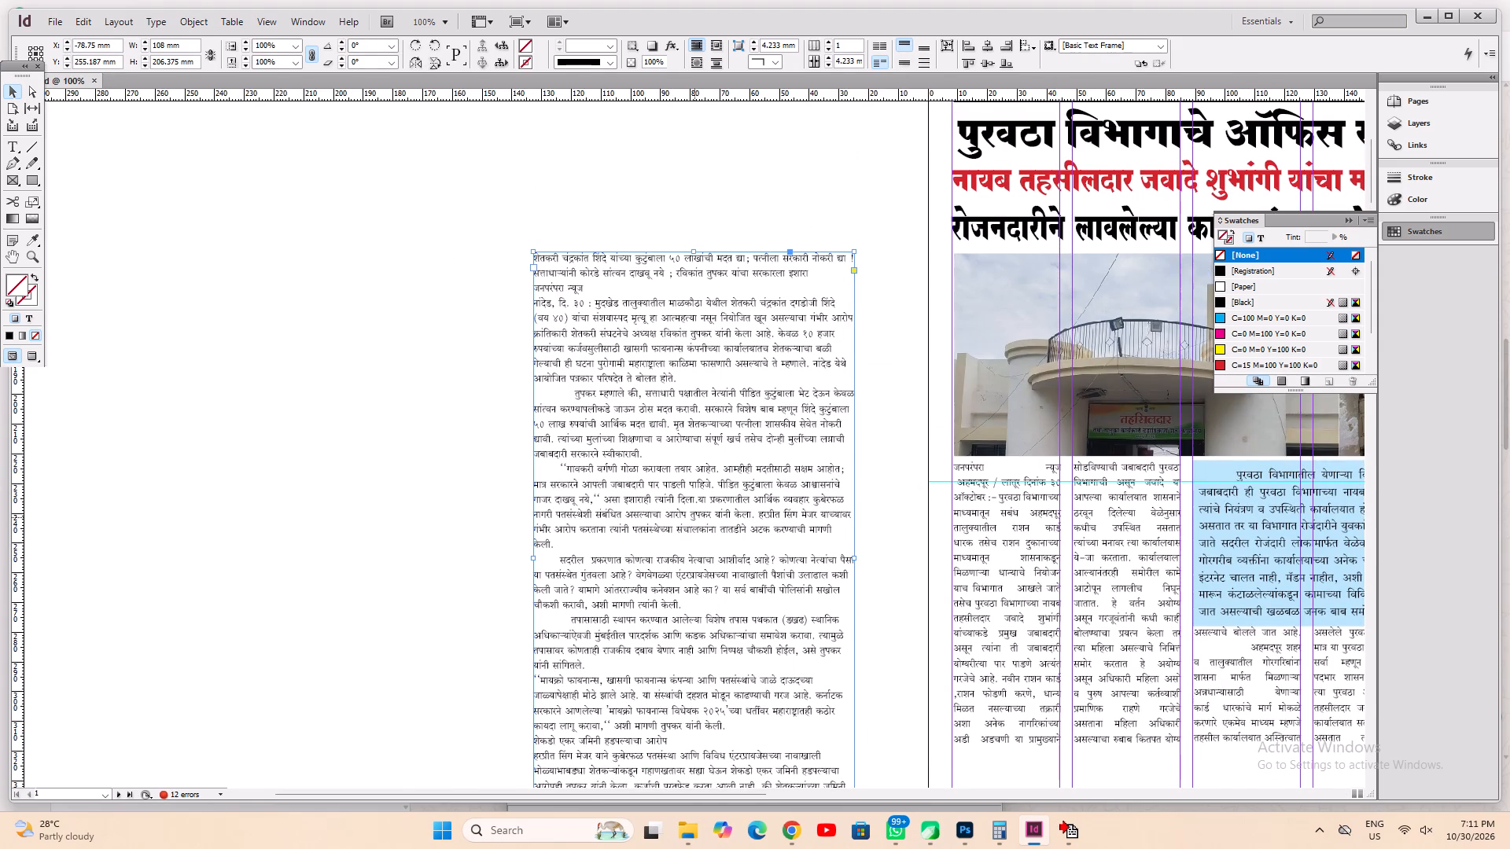
key("ctrl+2")
key("space")
key("space")
key("space")
key("space")
key("space")
key("space")
key("space")
key("space")
key("space")
key("space")
key("space")
key("space")
key("space")
key("space")
key("space")
key("space")
key("space")
key("space")
key("space")
key("space")
left_click_drag(602, 292, 532, 689)
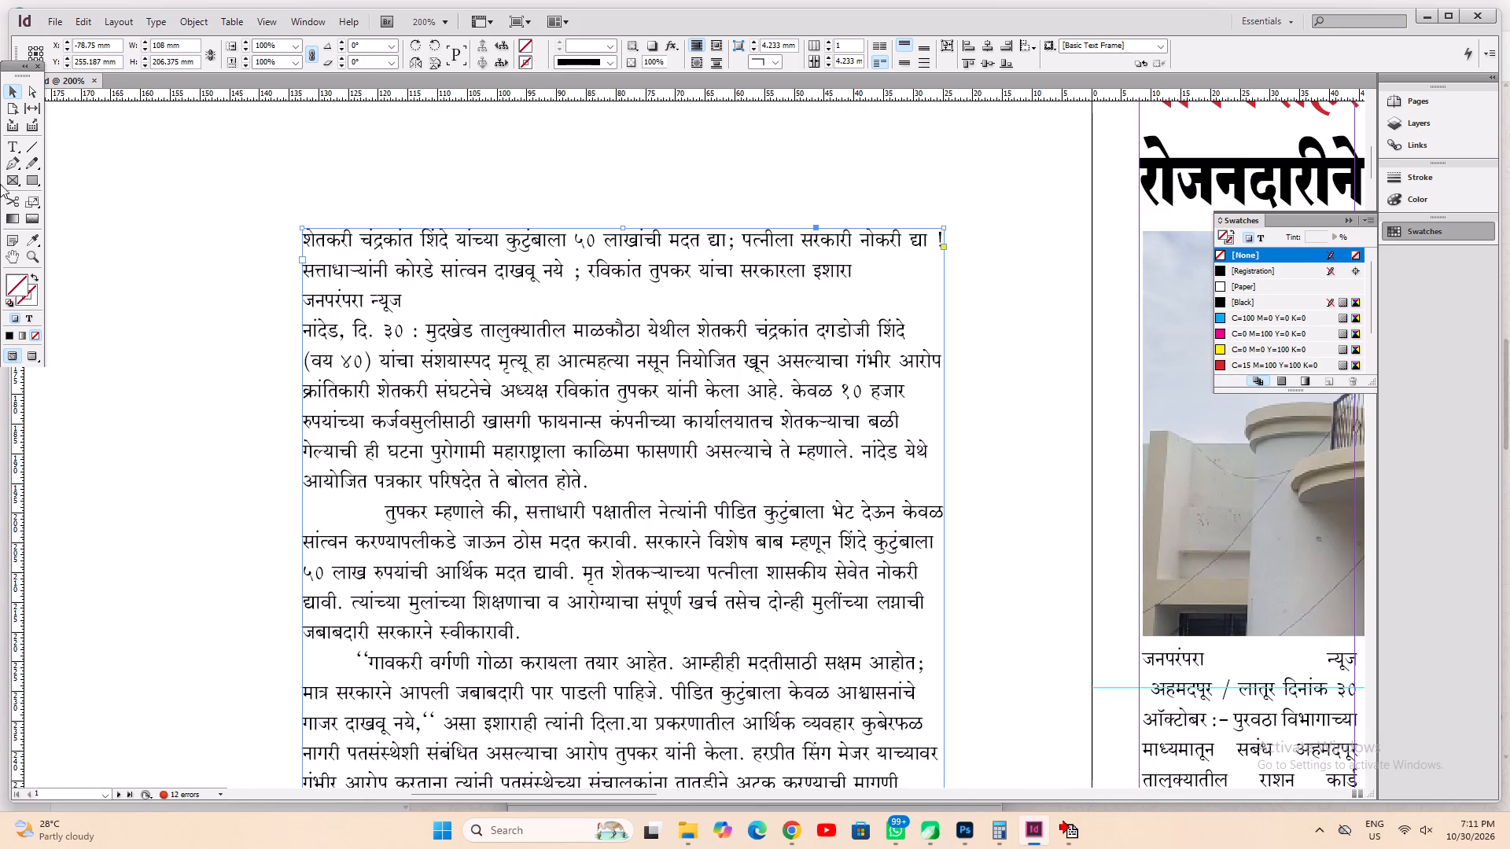
left_click(8, 155)
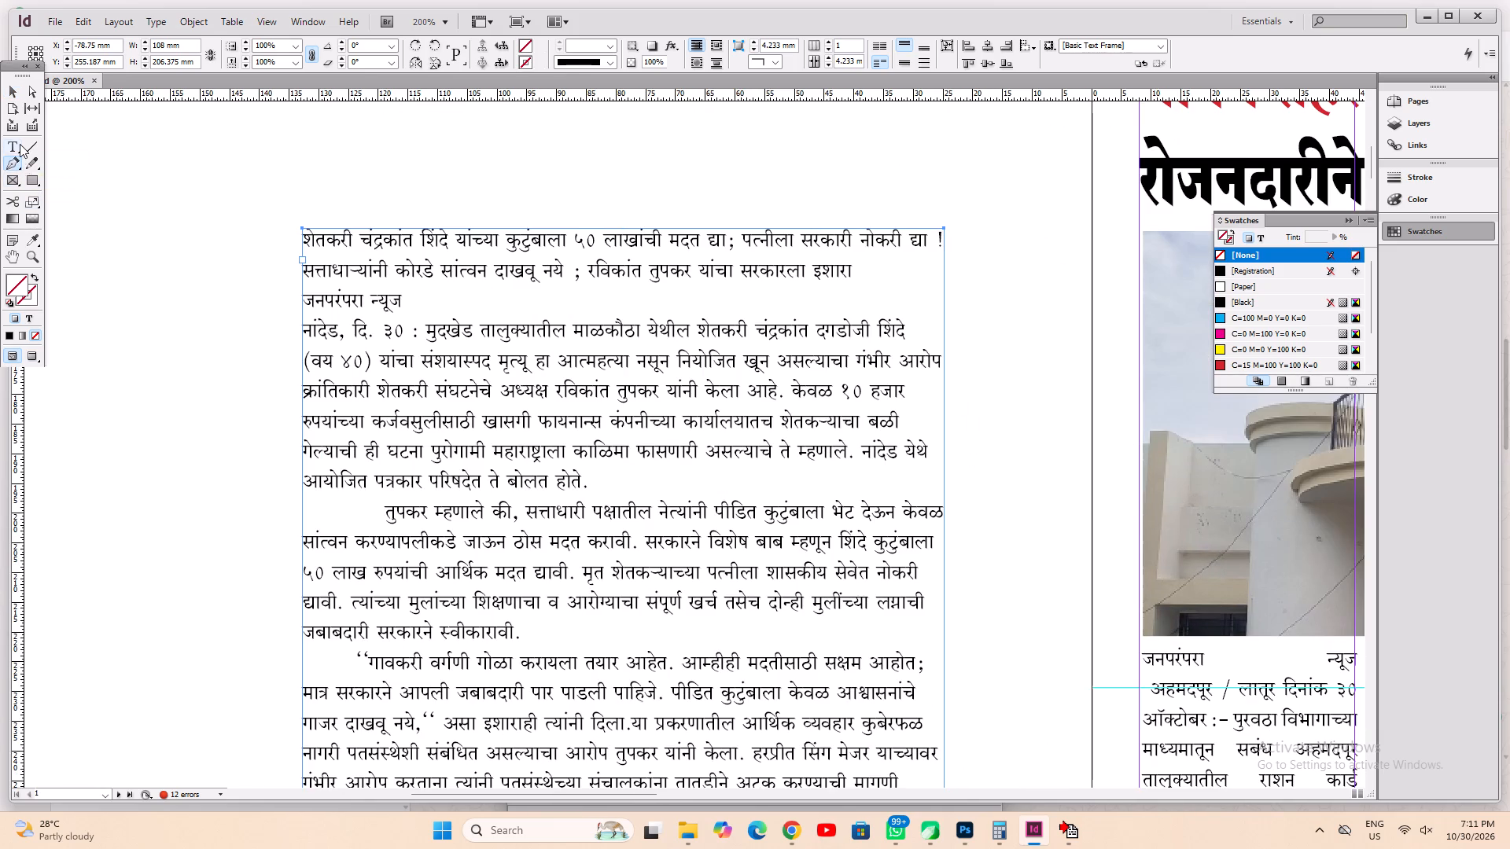
left_click(20, 144)
triple_click(657, 244)
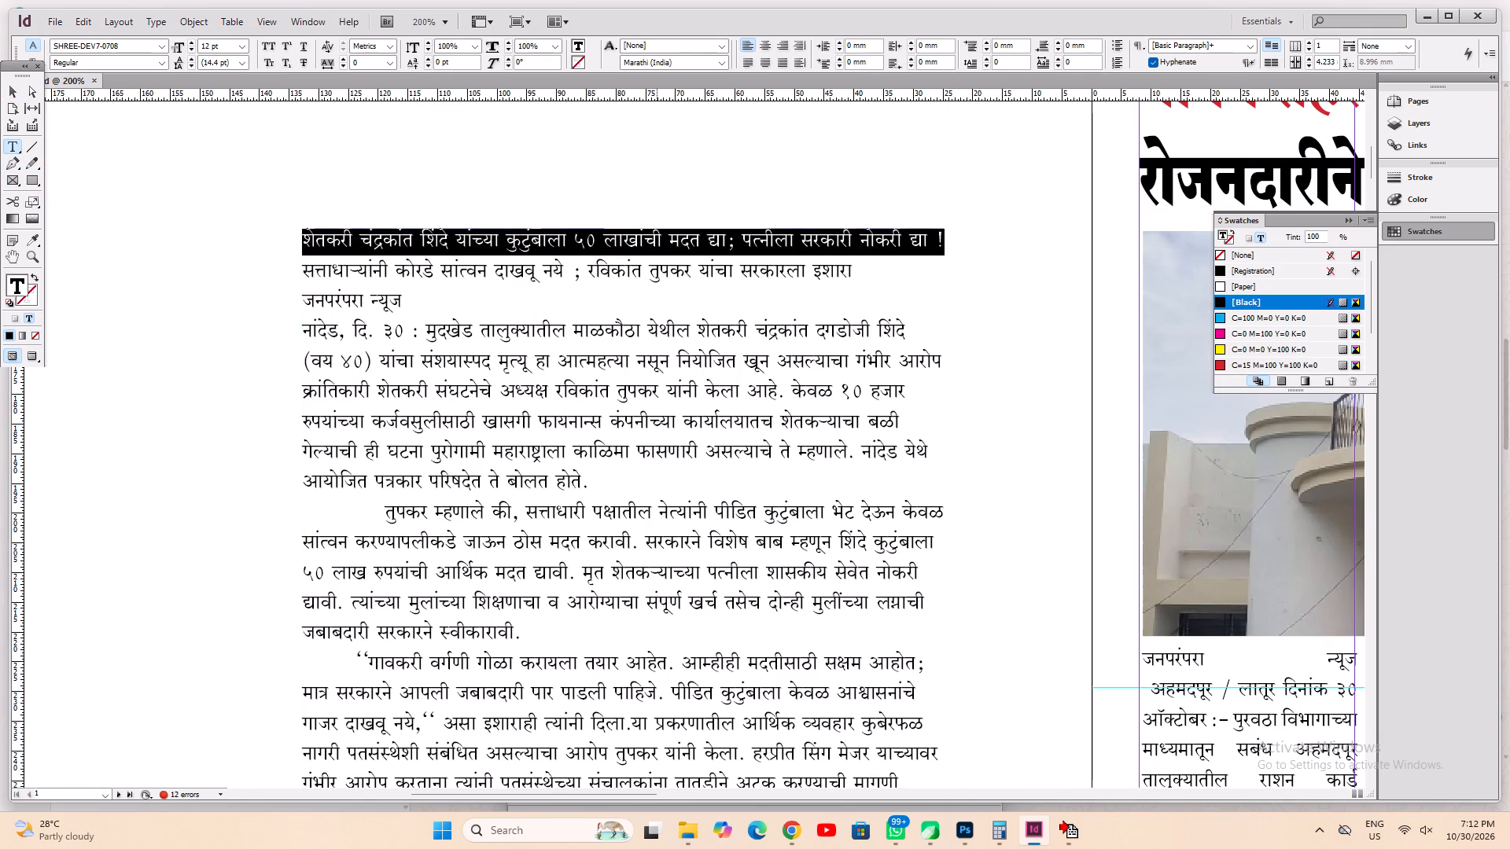
key("ctrl+x")
Draw a text frame about 117 mm wide across the first three columns below the lead story and paste the cut line.
key("ctrl+2")
key("ctrl+1")
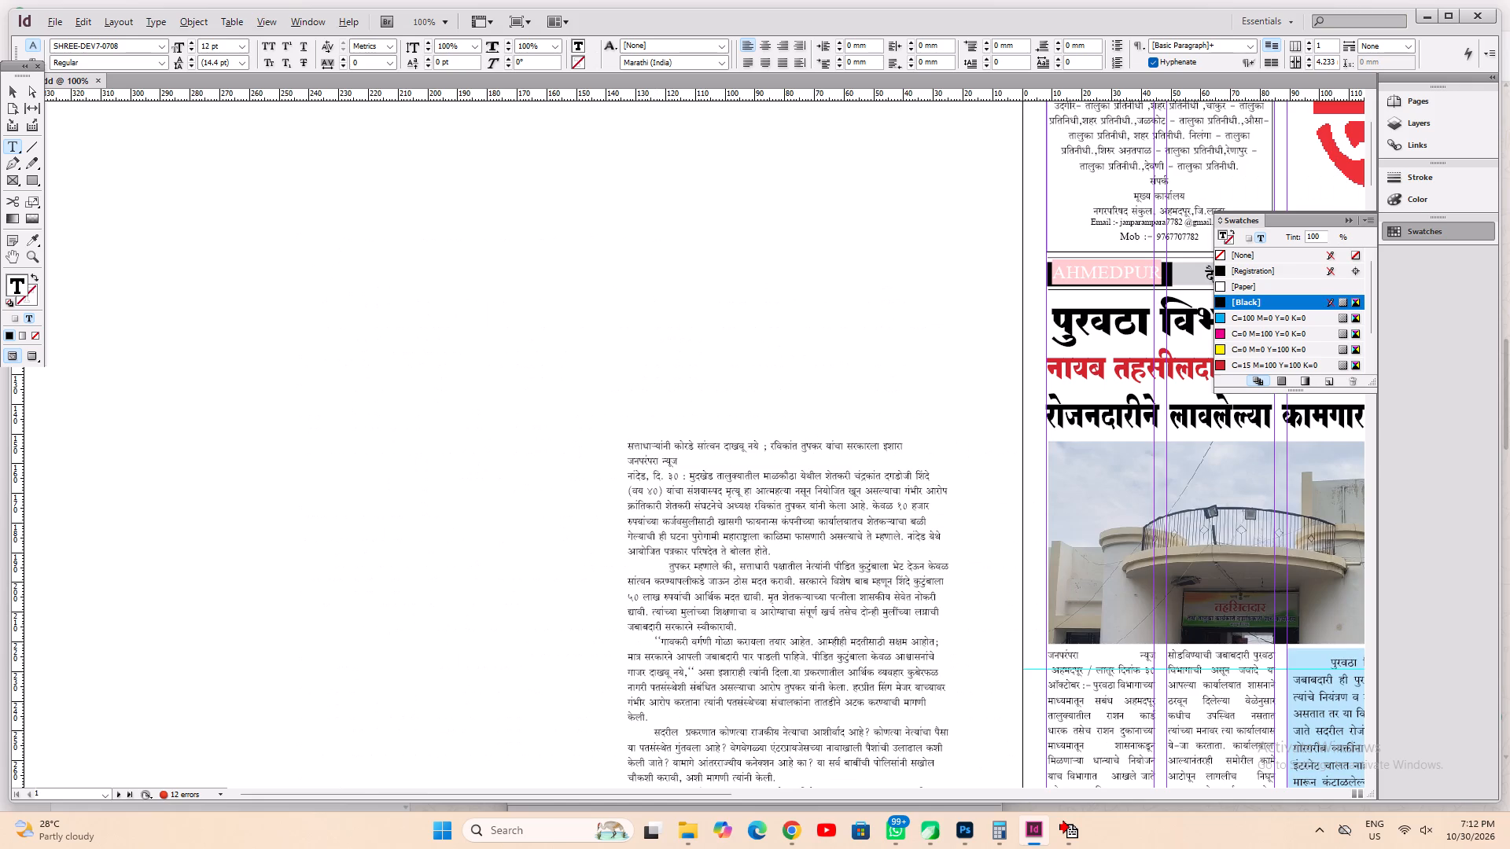
left_click_drag(799, 545, 477, 152, "alt")
left_click_drag(739, 540, 543, 414, "alt")
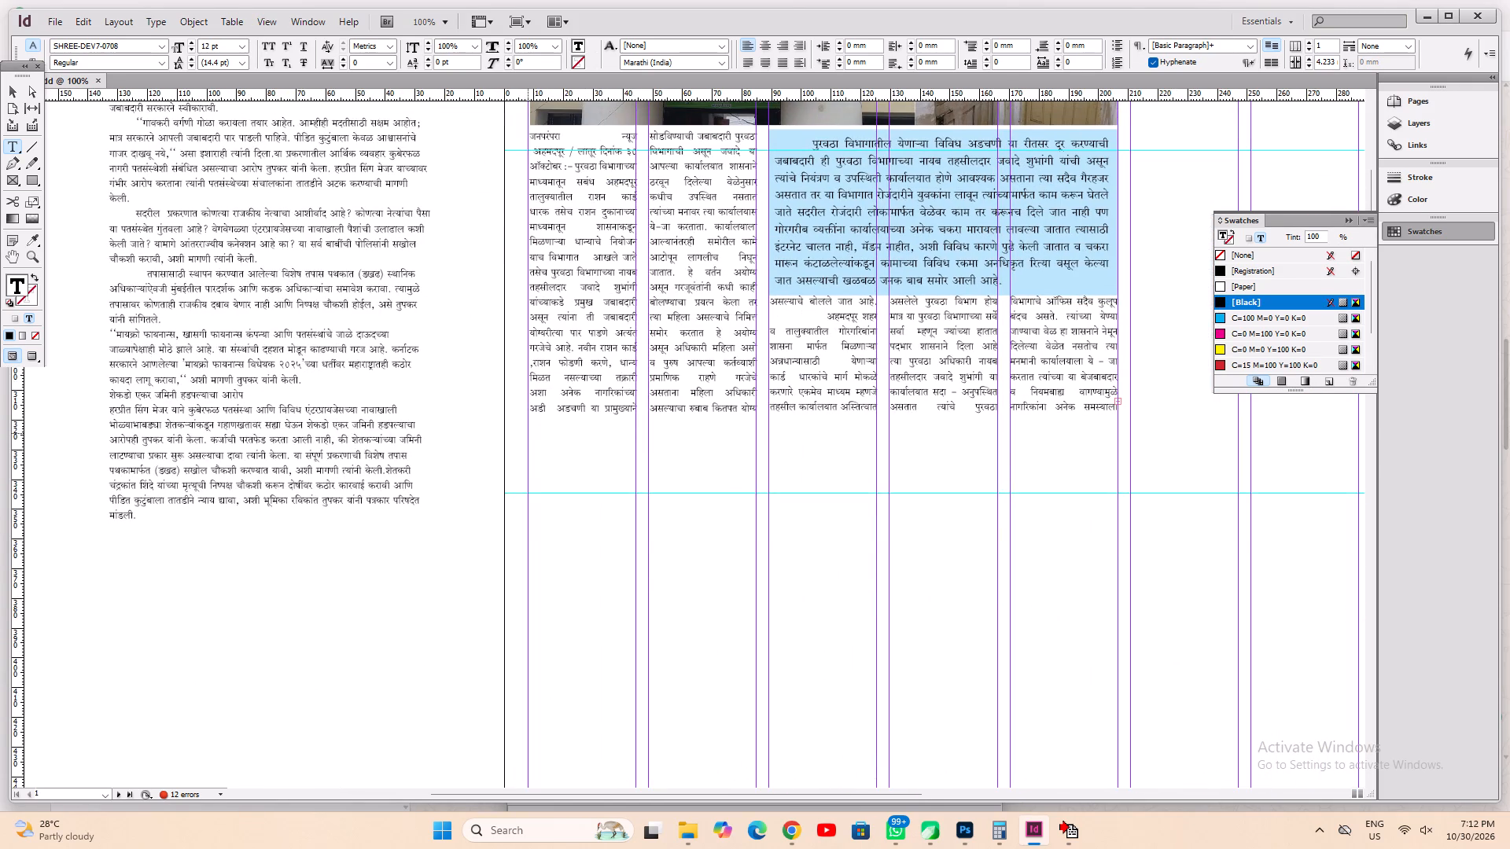
left_click_drag(528, 433, 1118, 679)
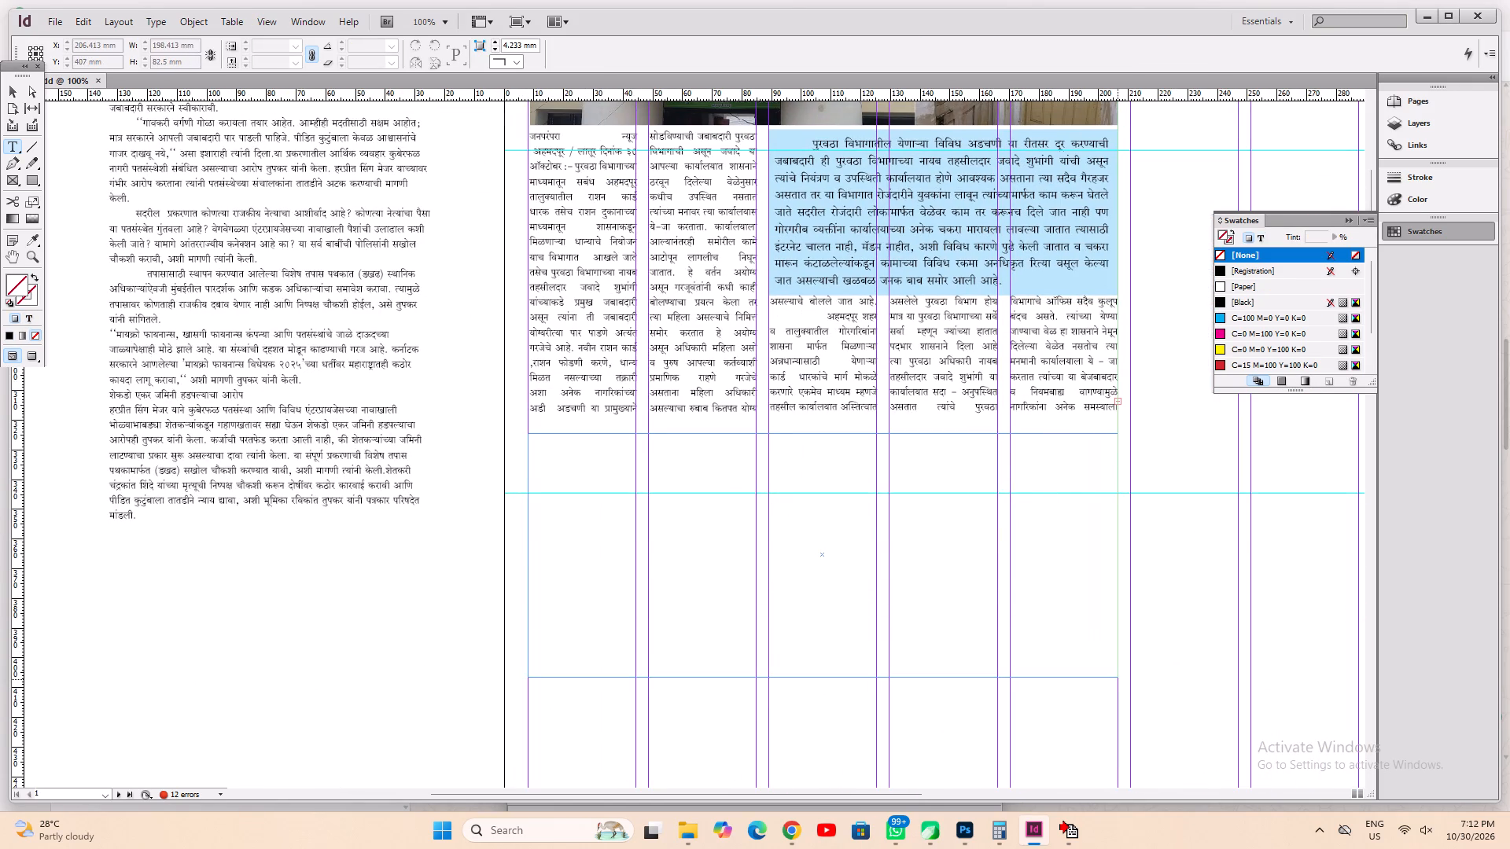
left_click_drag(1118, 679, 875, 706)
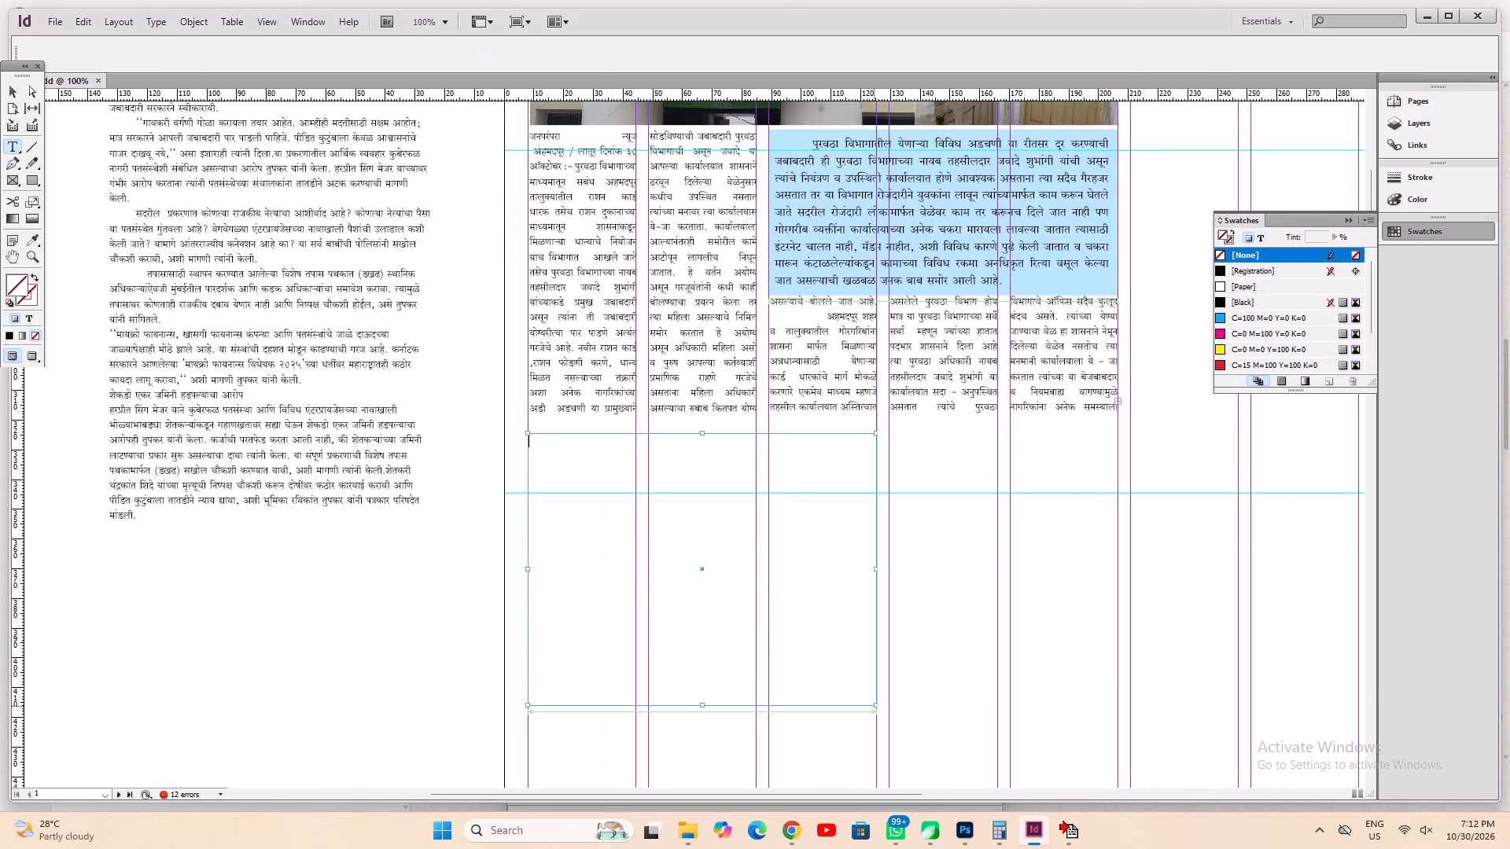
key("ctrl+v")
Copy the formatting of the lead story's black top headline onto the pasted line.
key("ctrl+a")
key("ctrl+1")
left_click_drag(963, 504, 820, 741, "alt")
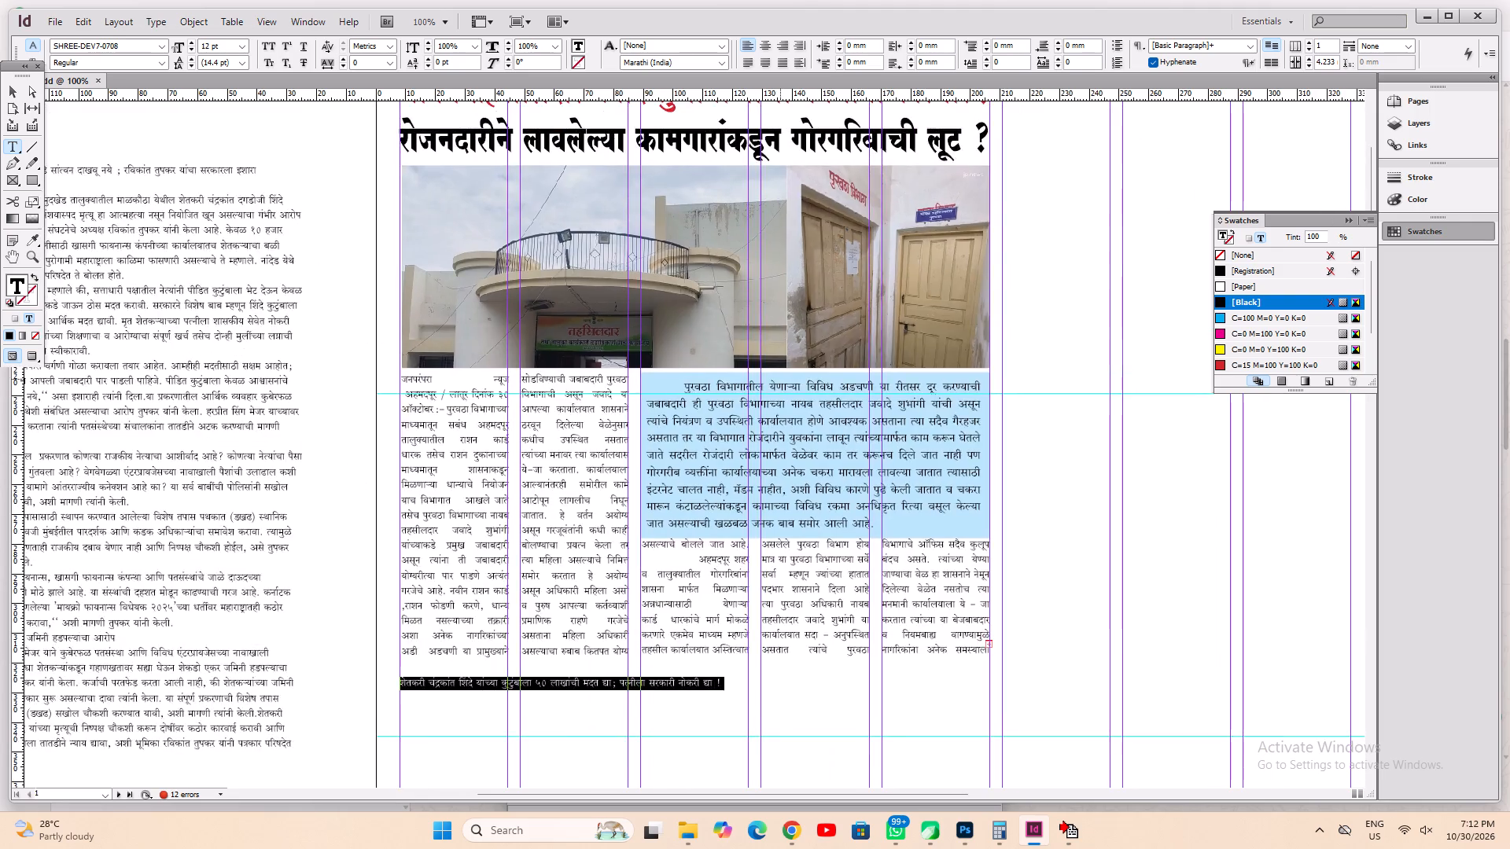
left_click_drag(772, 344, 772, 522, "alt")
left_click(31, 241)
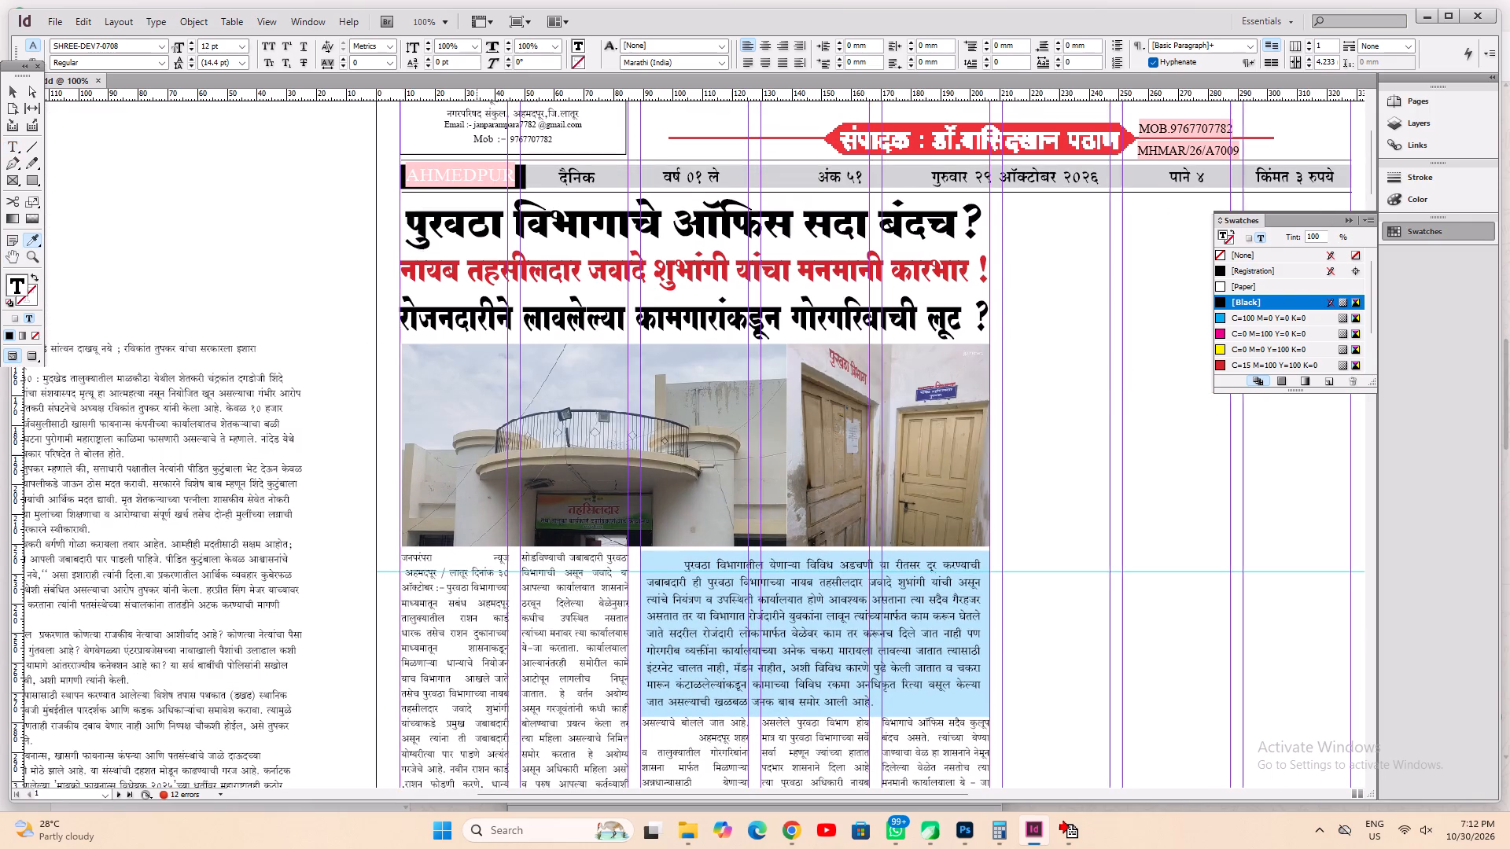
left_click(481, 214)
scroll(528, 421, "down", 5)
scroll(51, 398, "down", 3)
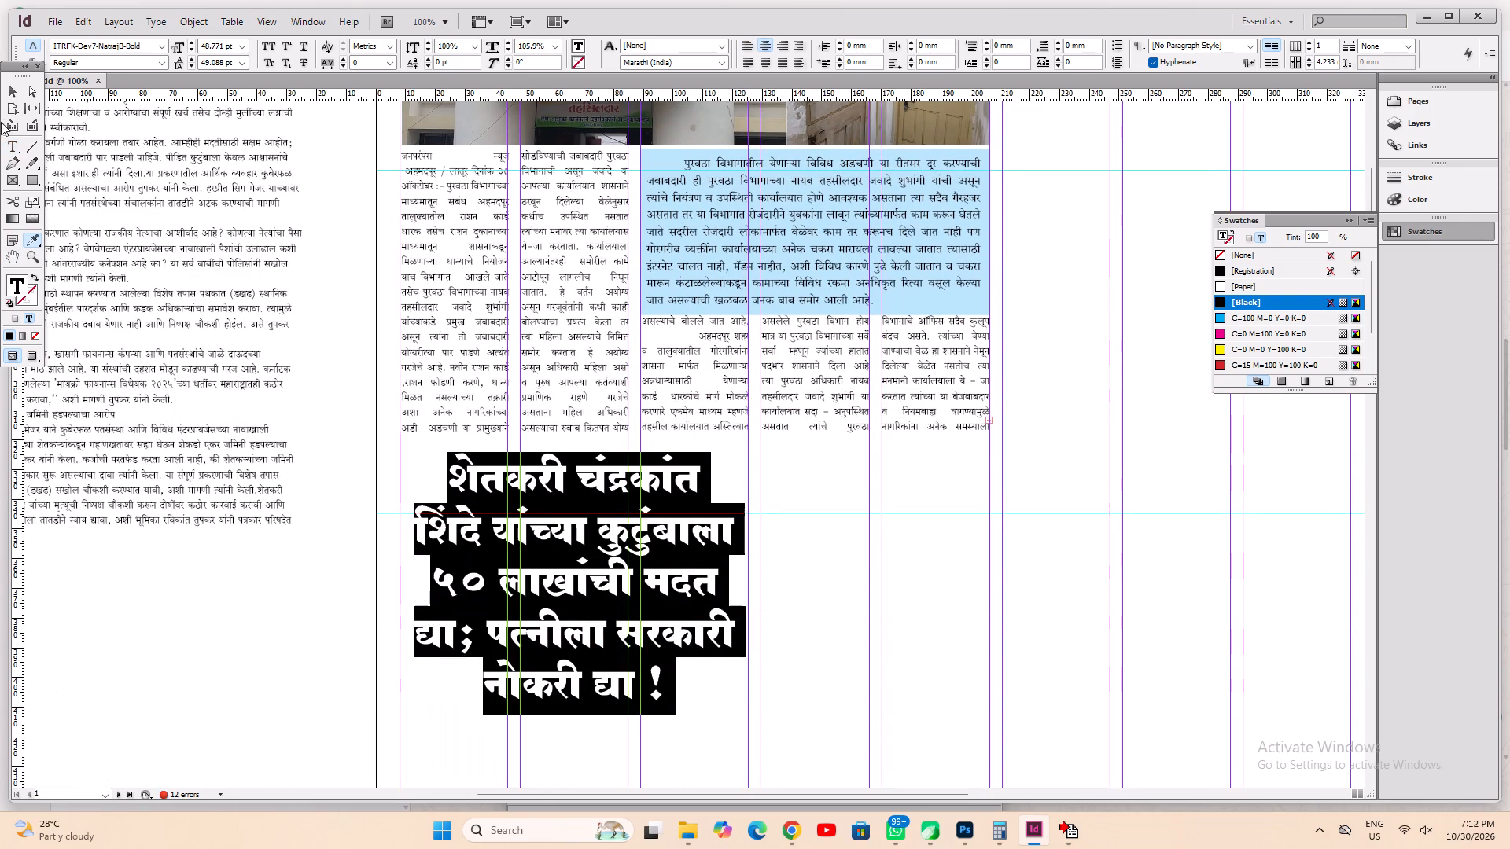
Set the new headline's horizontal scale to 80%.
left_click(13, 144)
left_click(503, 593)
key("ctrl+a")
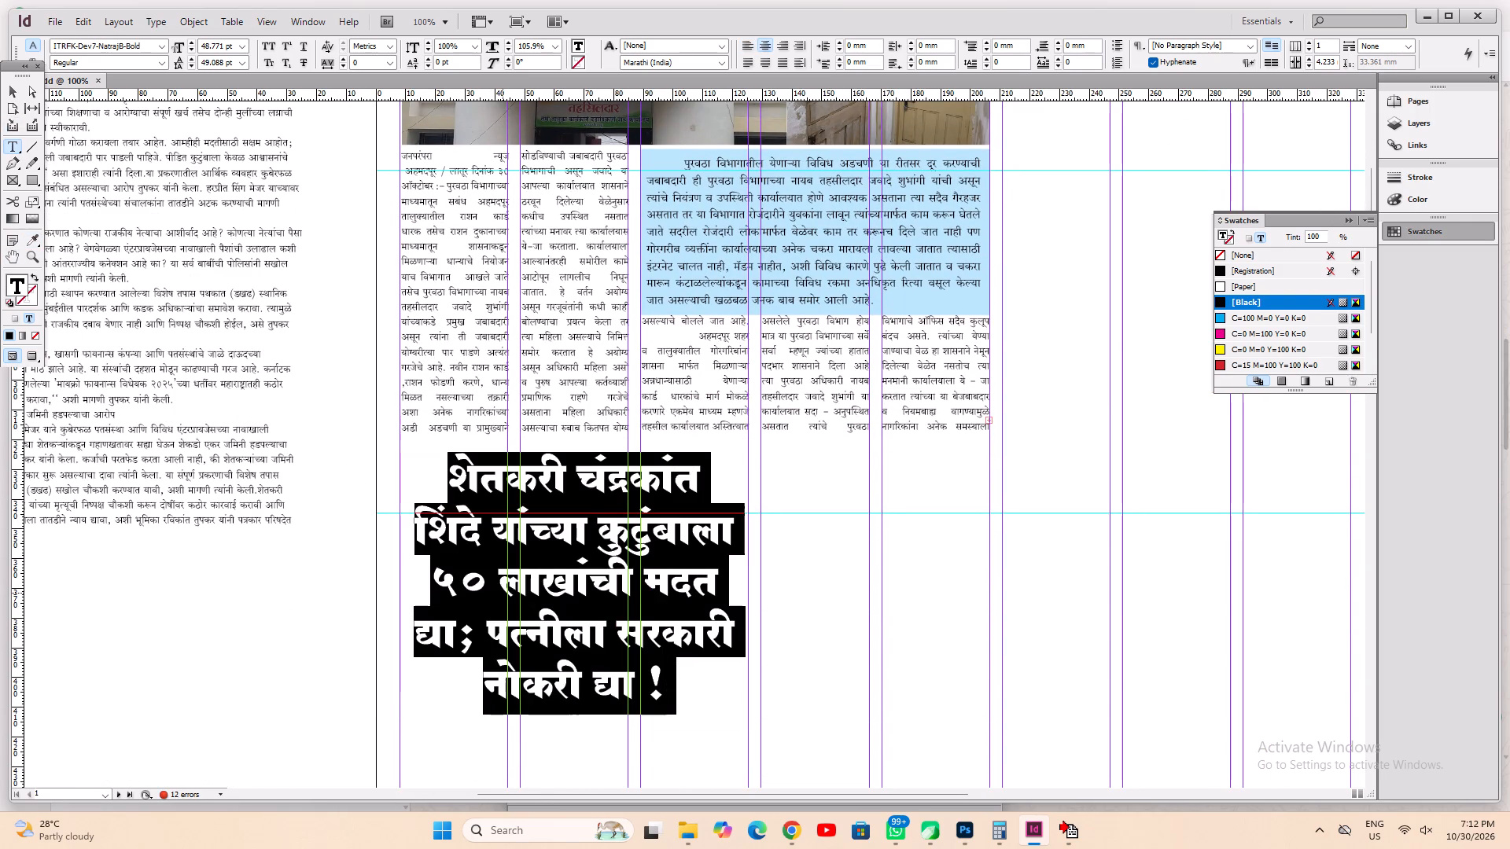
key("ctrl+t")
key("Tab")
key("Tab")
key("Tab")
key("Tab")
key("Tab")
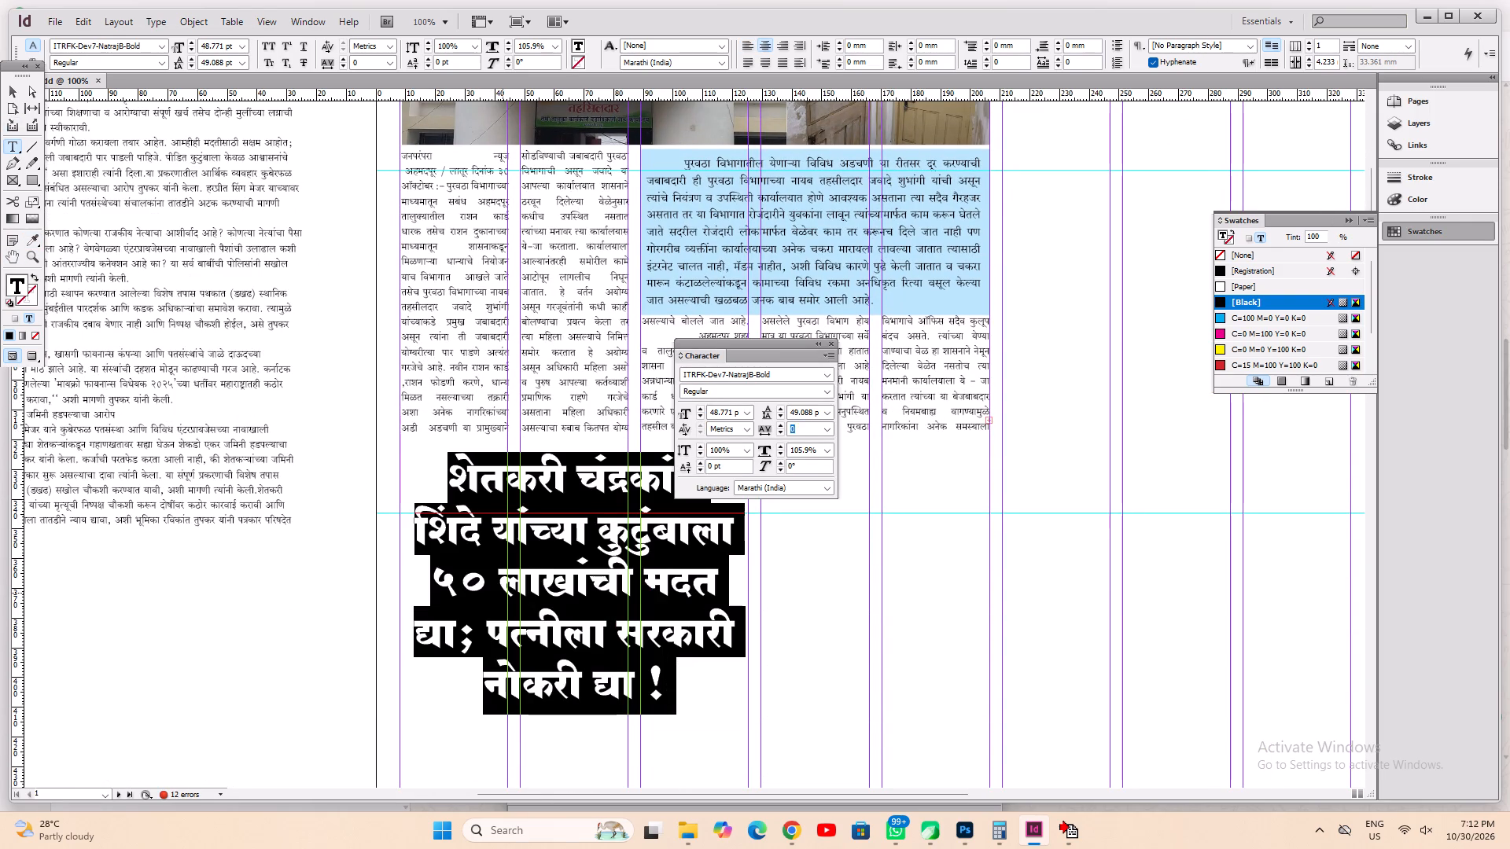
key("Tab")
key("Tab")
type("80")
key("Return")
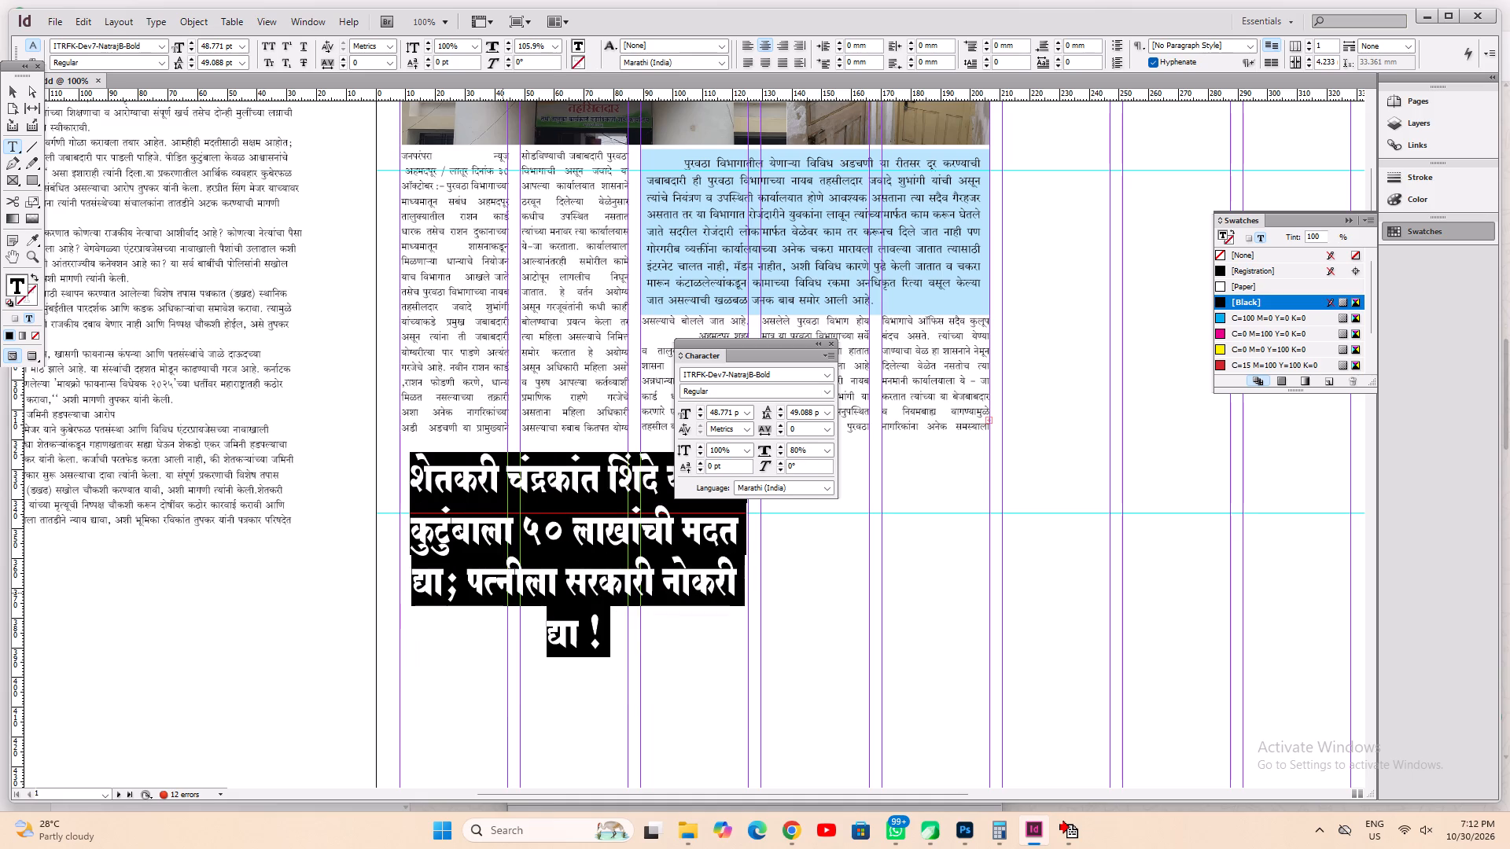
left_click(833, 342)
Set the whole new headline's horizontal scale to 60%.
left_click(603, 565)
key("ctrl+a")
double_click(534, 41)
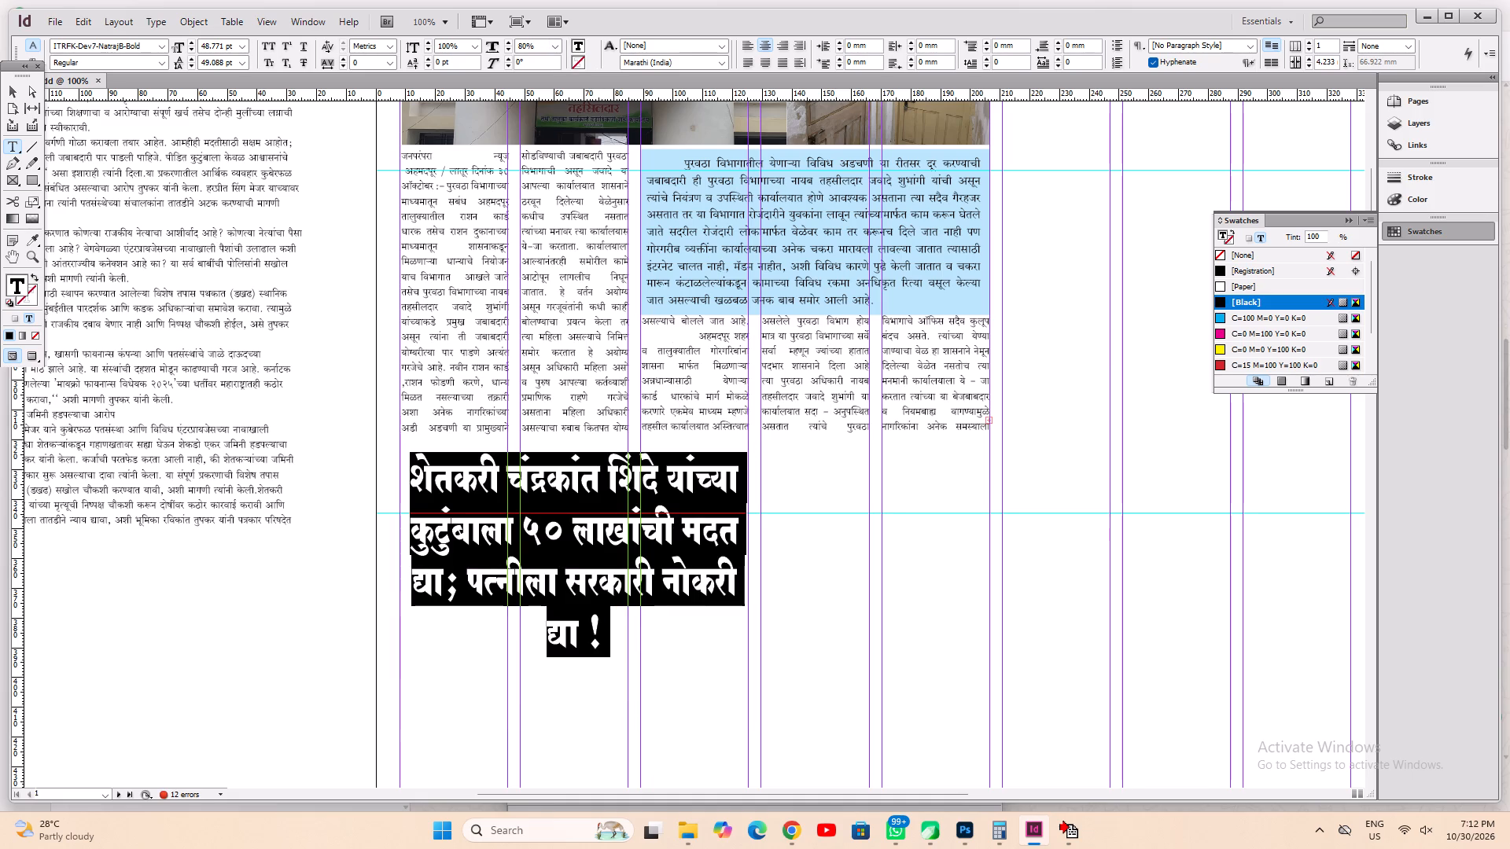
type("60")
key("Return")
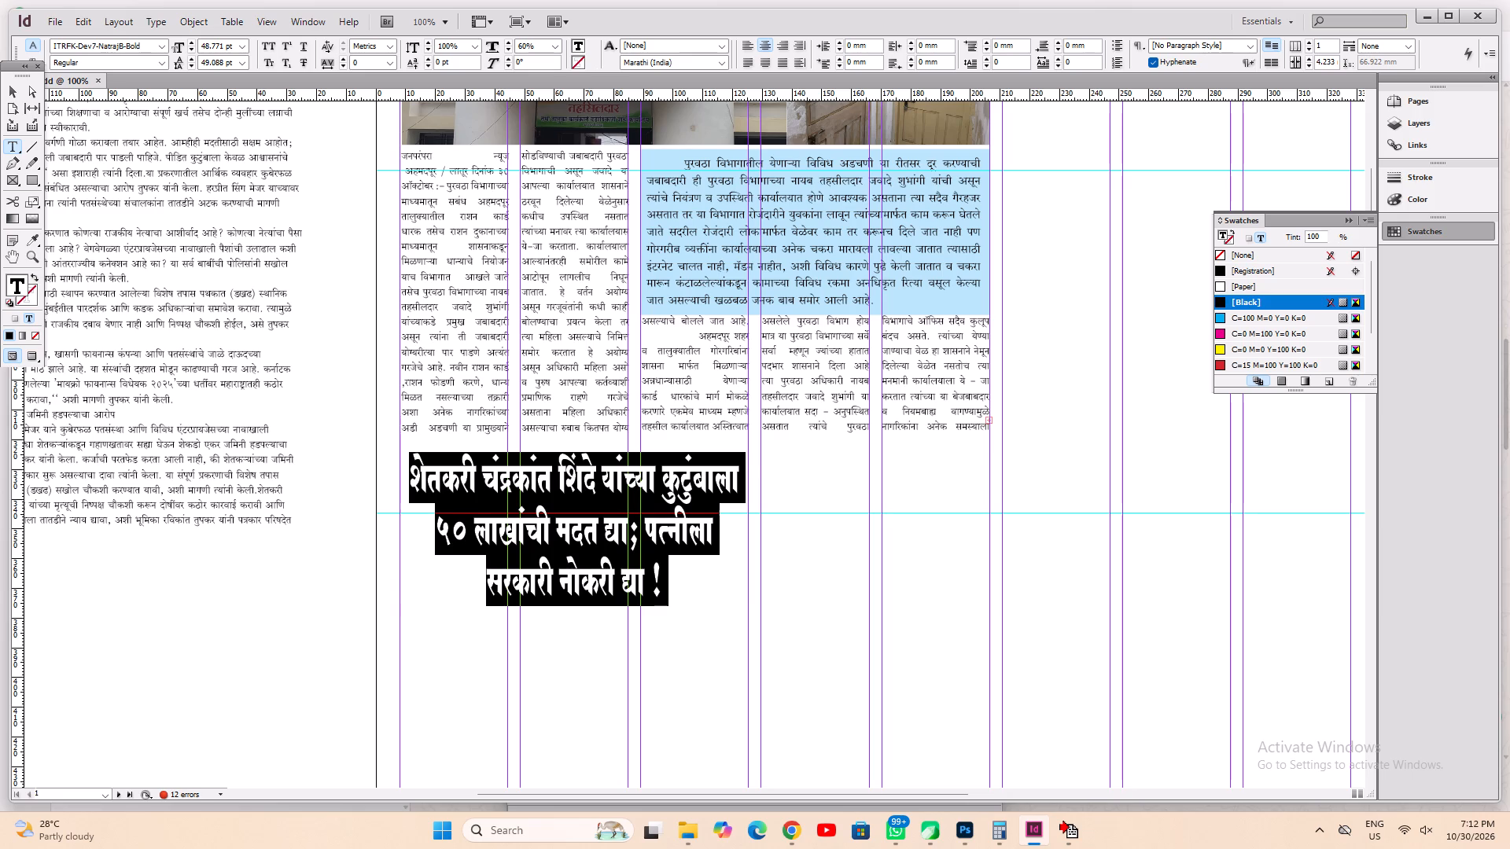
Justify the new headline and reduce its font size to about 40.8 pt so it fits on two lines.
key("ctrl+shift+j")
key("ctrl+shift+comma")
key("ctrl+shift+comma")
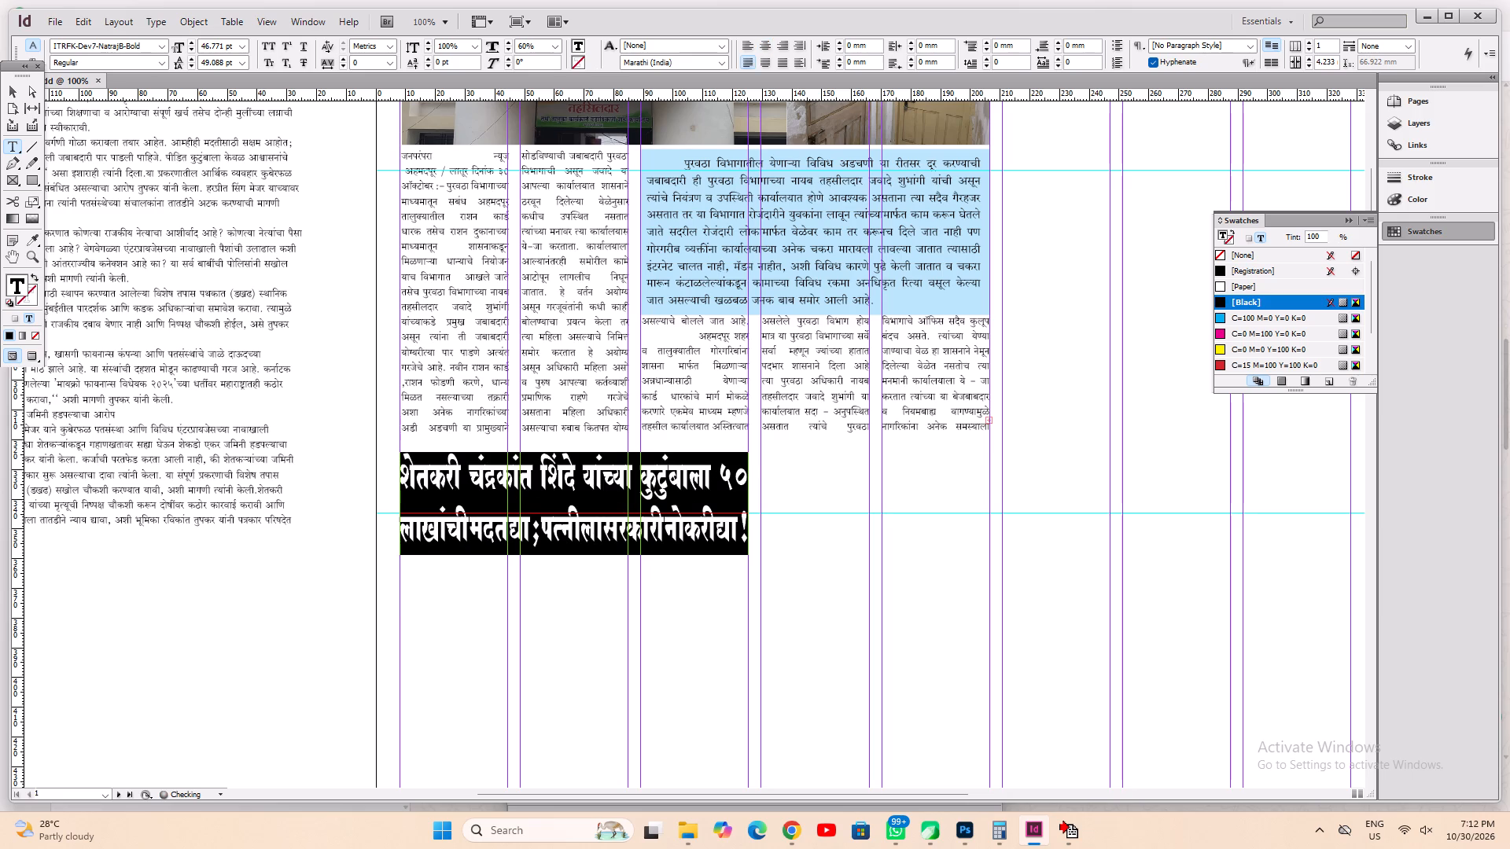
key("ctrl+shift+comma")
key("ctrl+shift+comma")
Break the new headline after ५० and centre its first line.
key("Left")
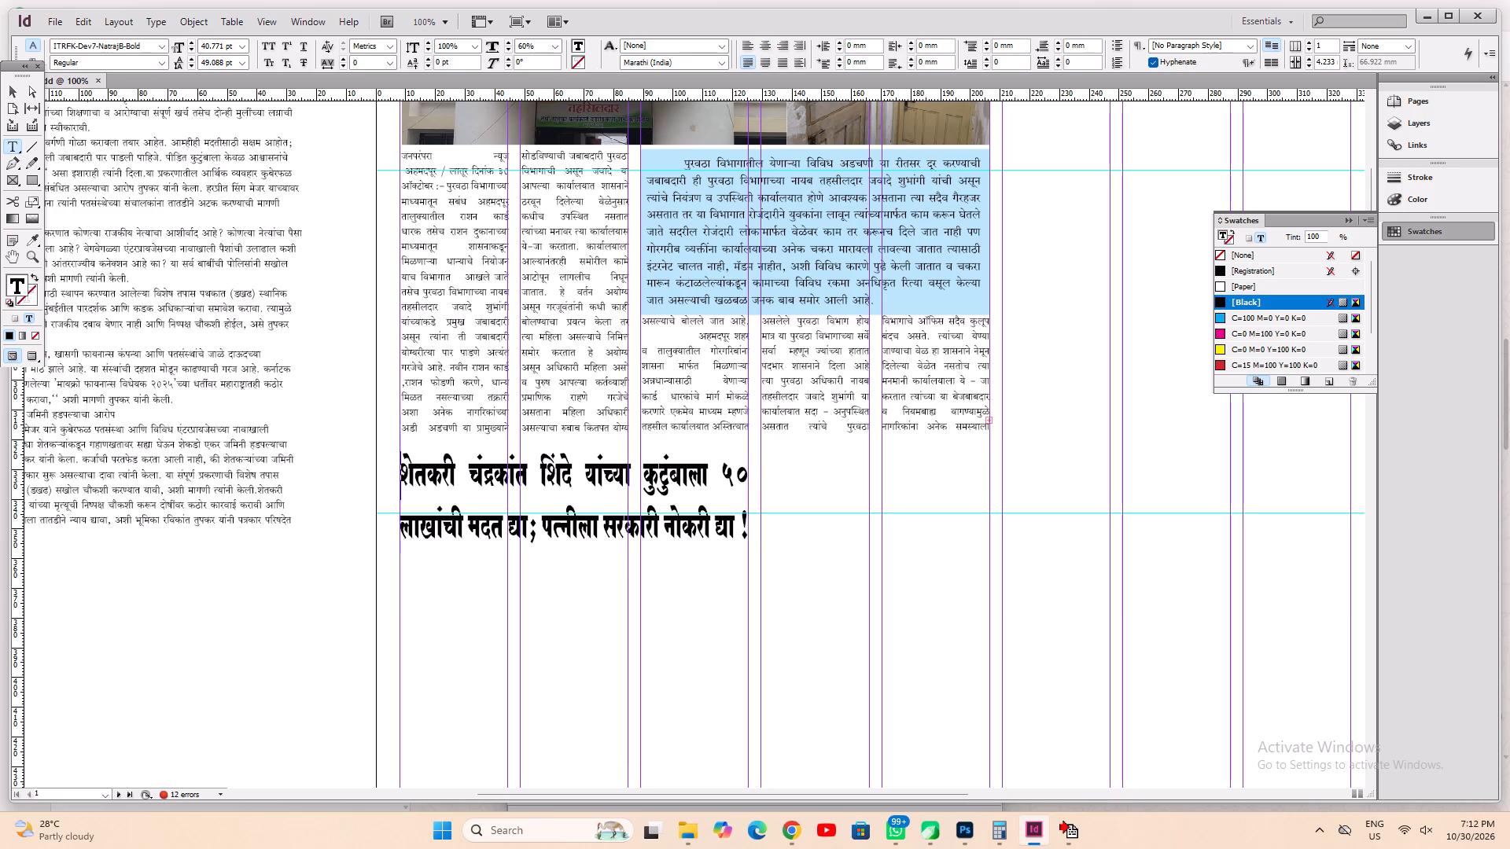
key("Right")
key("End")
key("Return")
key("Up")
key("shift+Down")
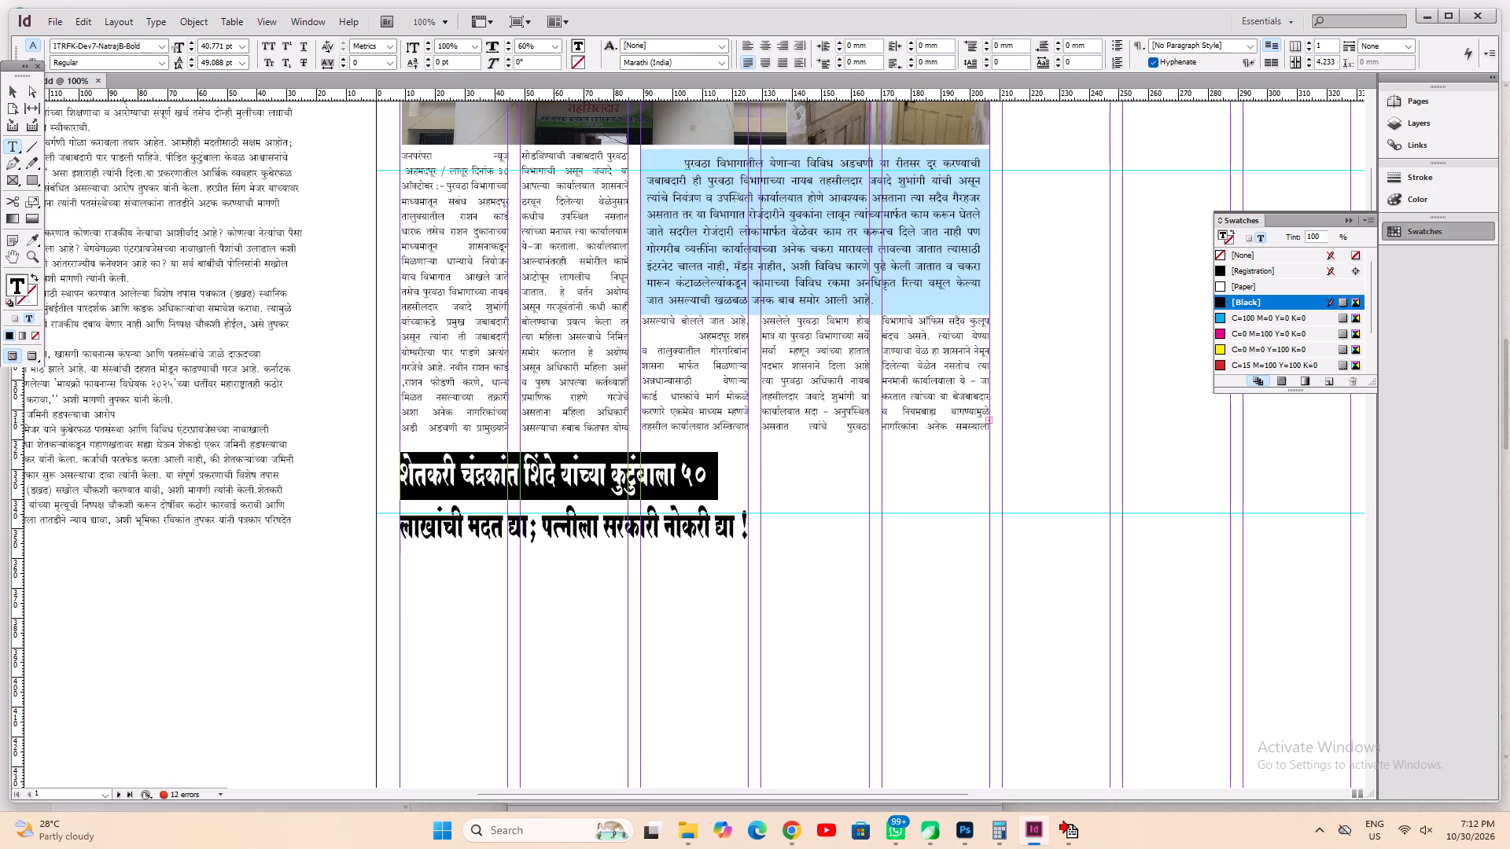
key("ctrl+shift+c")
Tighten the leading of the whole two-line headline to about 43 pt and save the document.
key("ctrl+a")
key("alt+Up")
key("alt+Up")
key("alt+Up")
key("alt+Up")
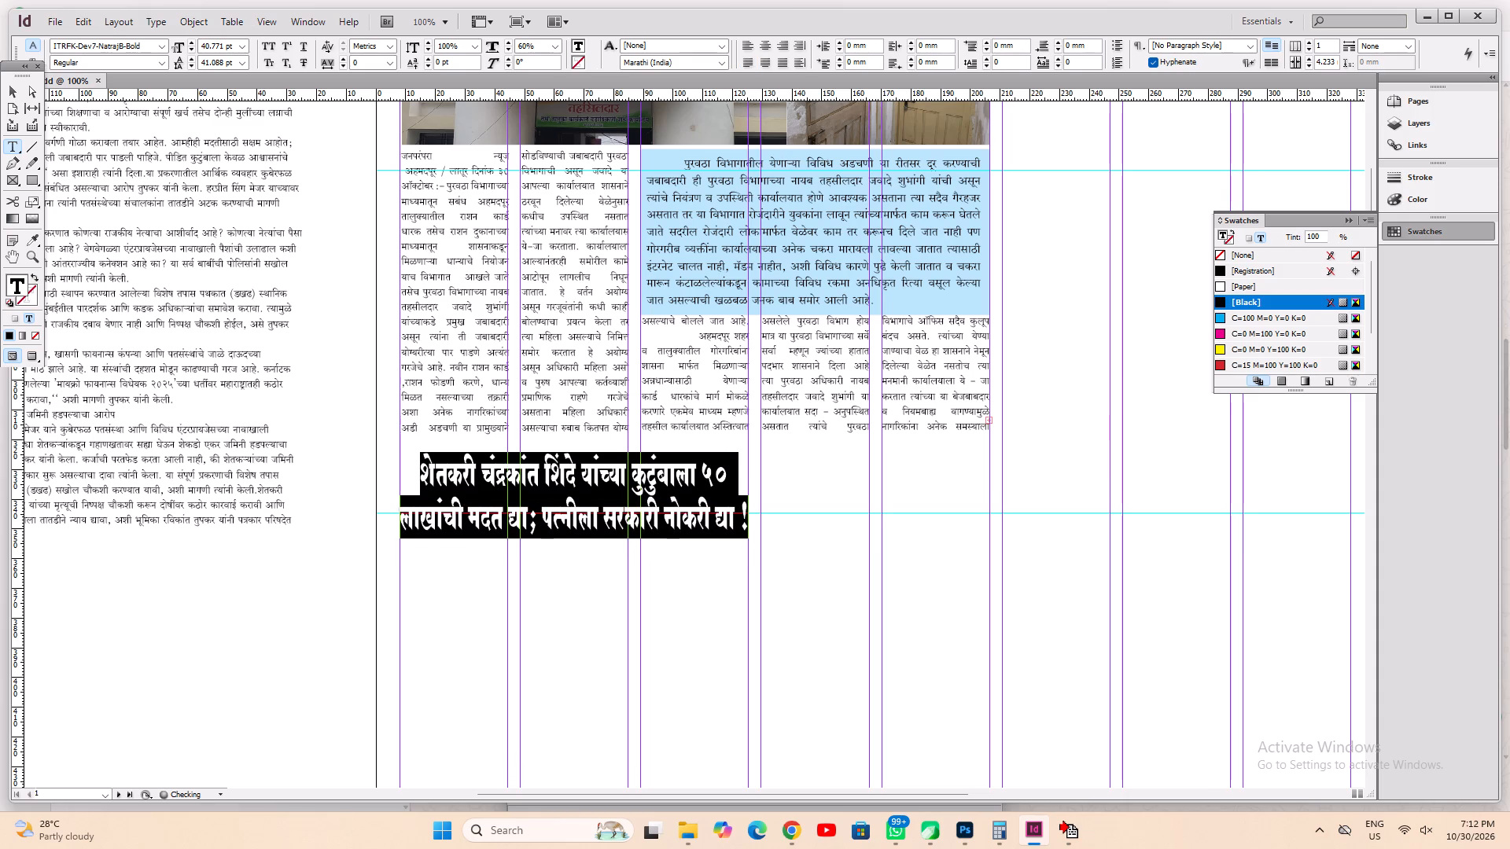
key("alt+Down")
key("ctrl+z")
key("ctrl+s")
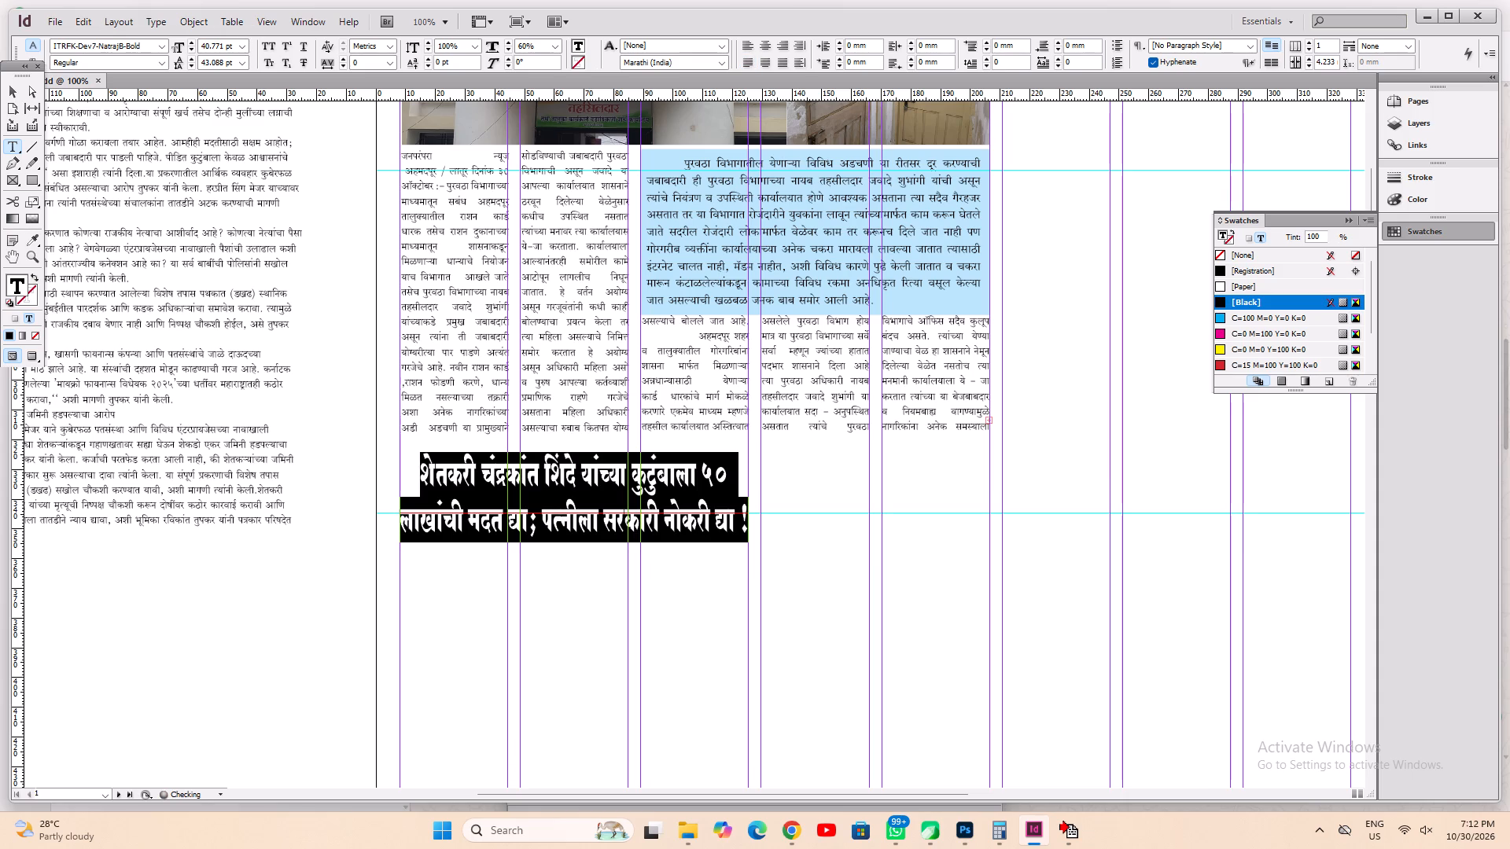
Shorten the new headline's frame to about 31 mm high, ending just below its second line.
left_click(558, 112)
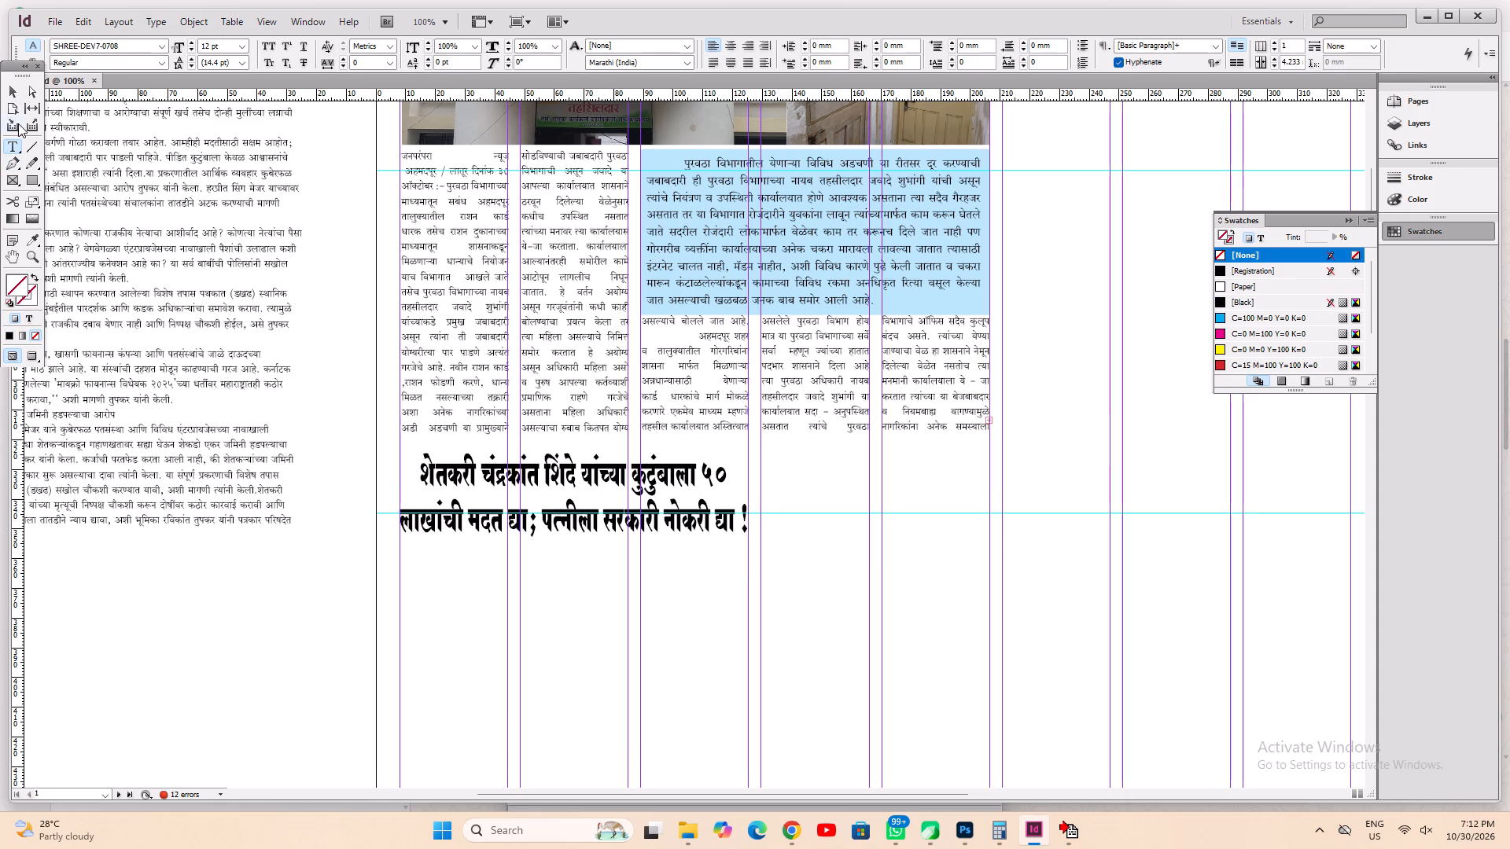
left_click(17, 94)
left_click(691, 593)
key("ctrl+alt+c")
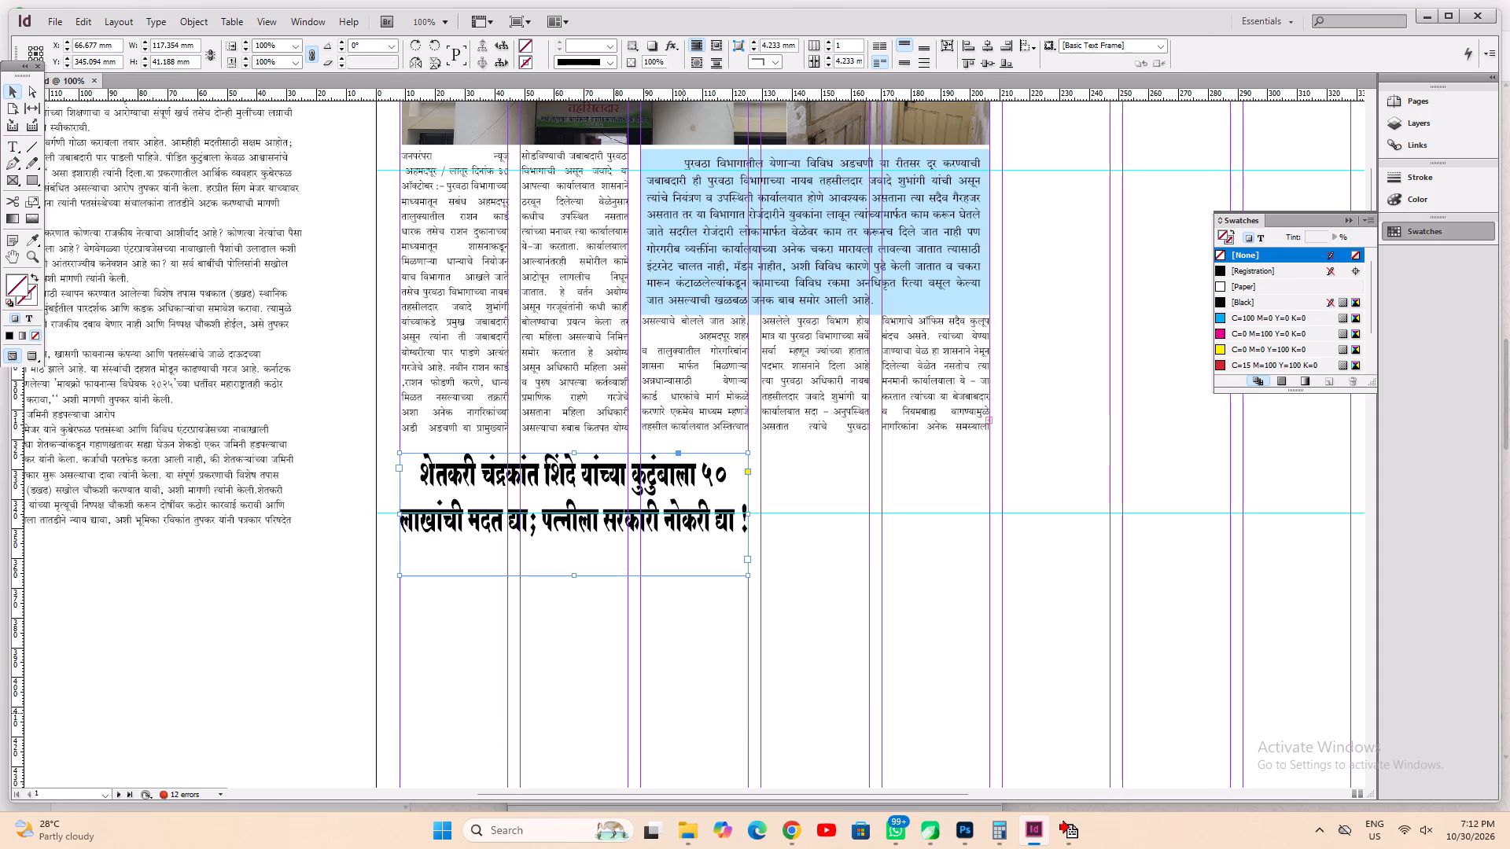
left_click_drag(573, 576, 573, 545)
left_click(563, 601)
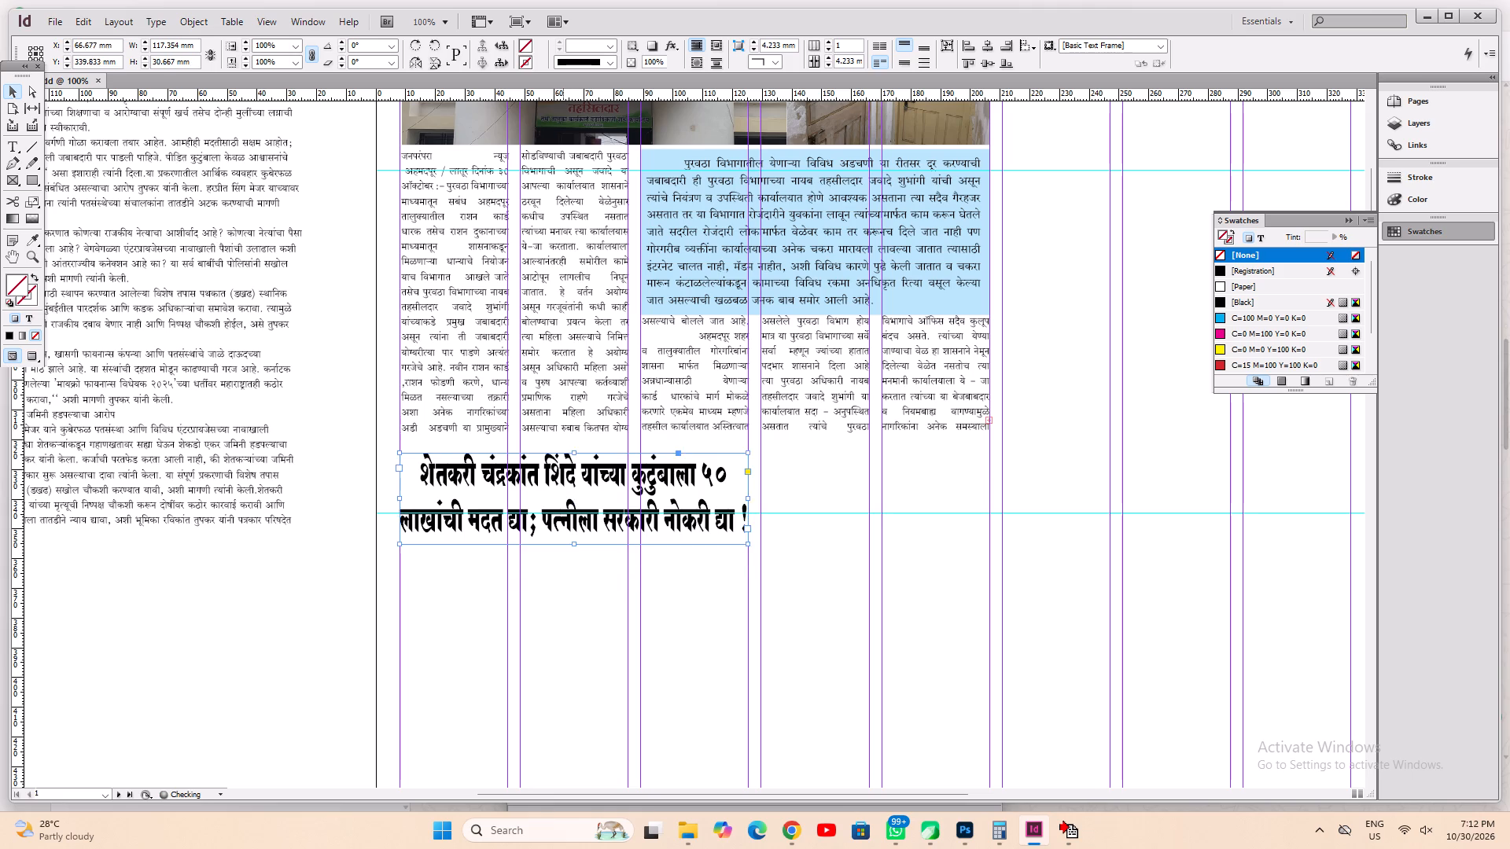
Scale the headline frame horizontally to about 115 mm wide, keeping it within the first three columns.
left_click(470, 523)
left_click_drag(400, 498, 403, 505, "ctrl")
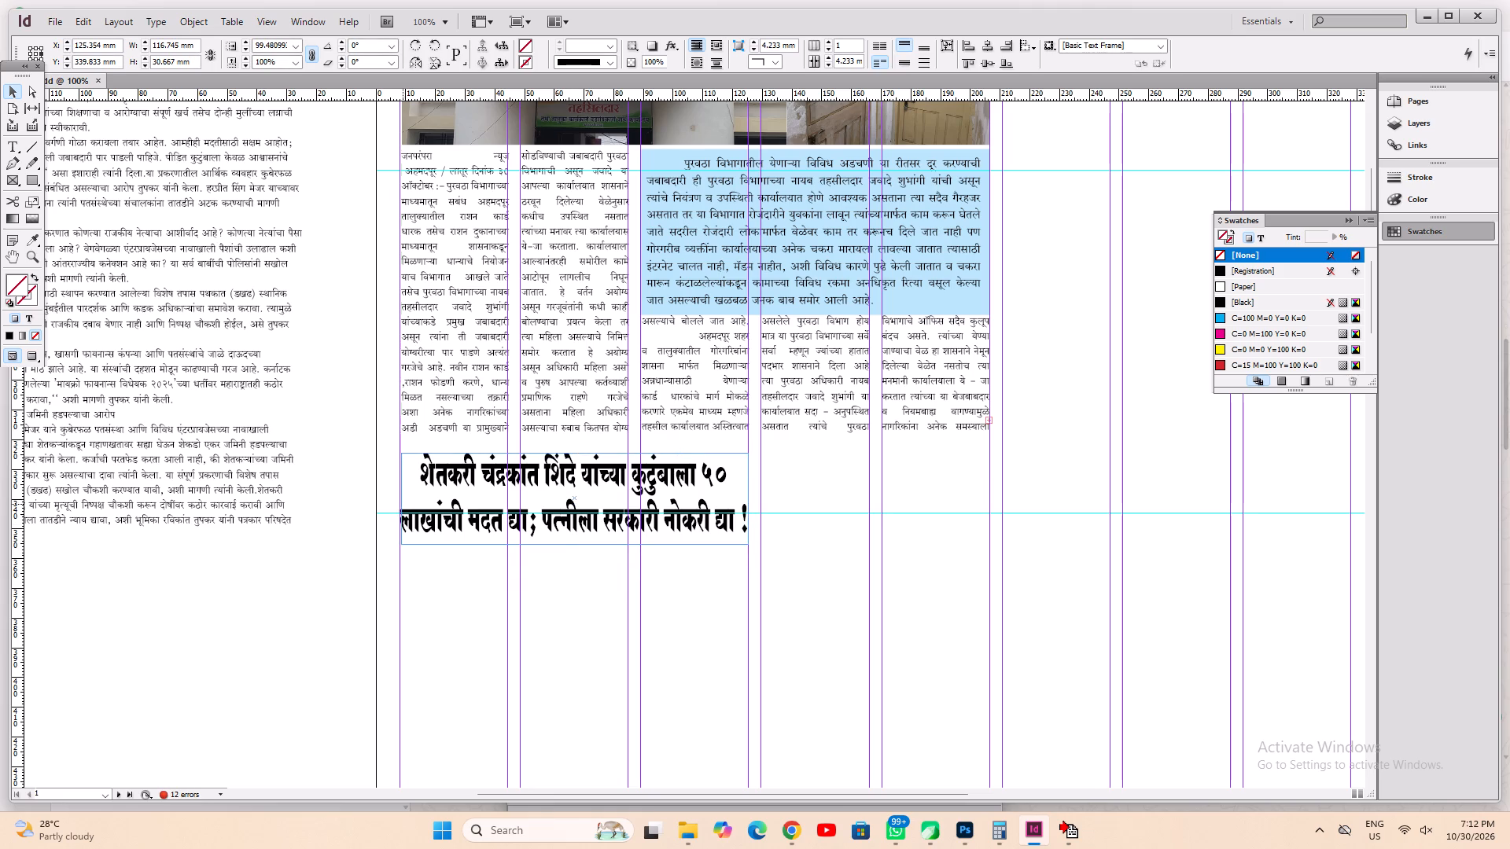
left_click_drag(403, 505, 403, 507, "ctrl")
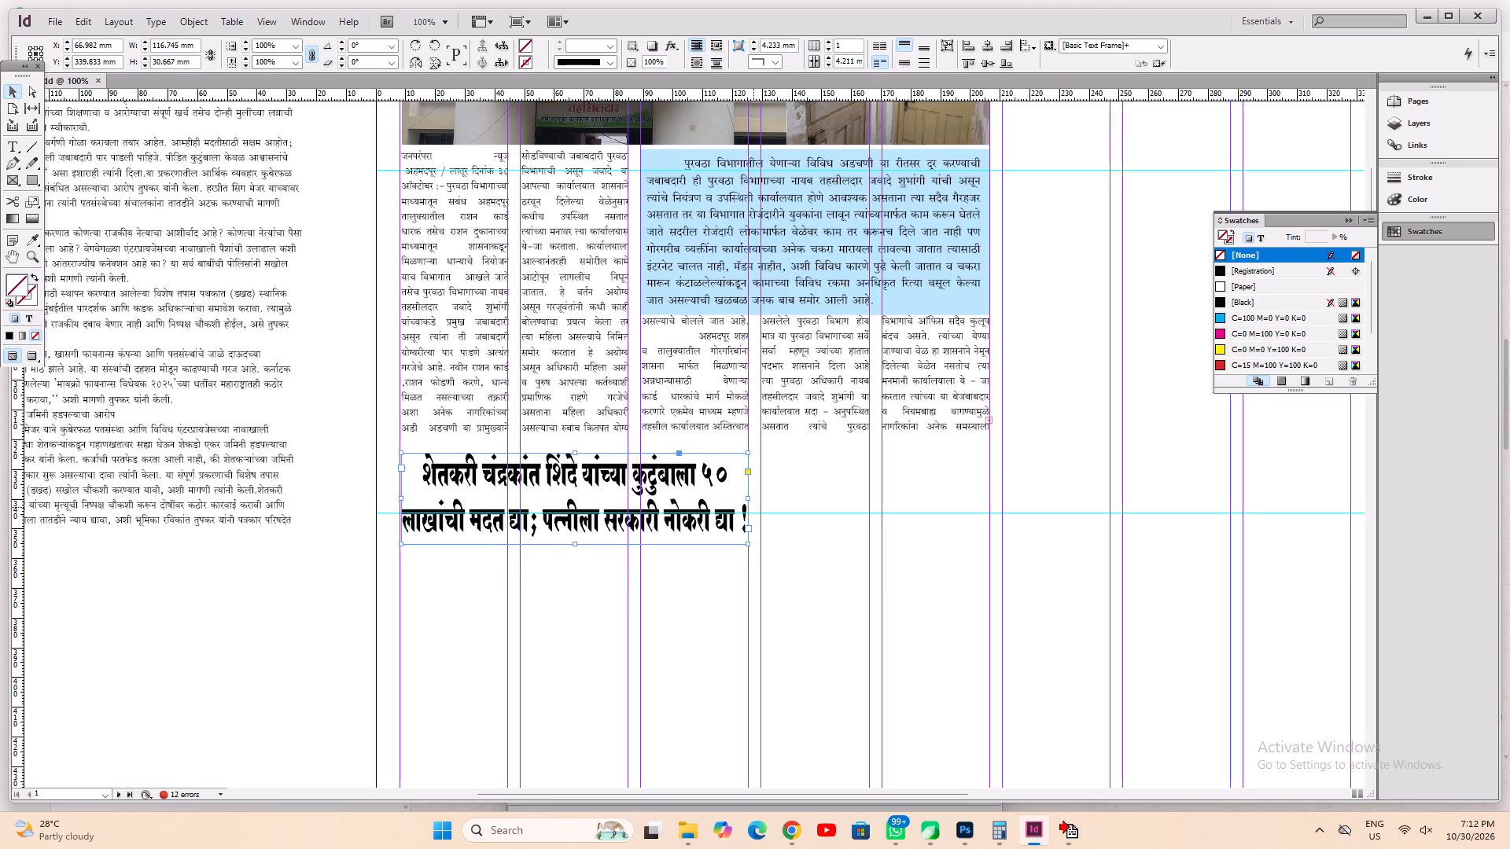
left_click_drag(750, 498, 747, 498, "ctrl")
left_click_drag(747, 498, 743, 498, "ctrl")
key("Right")
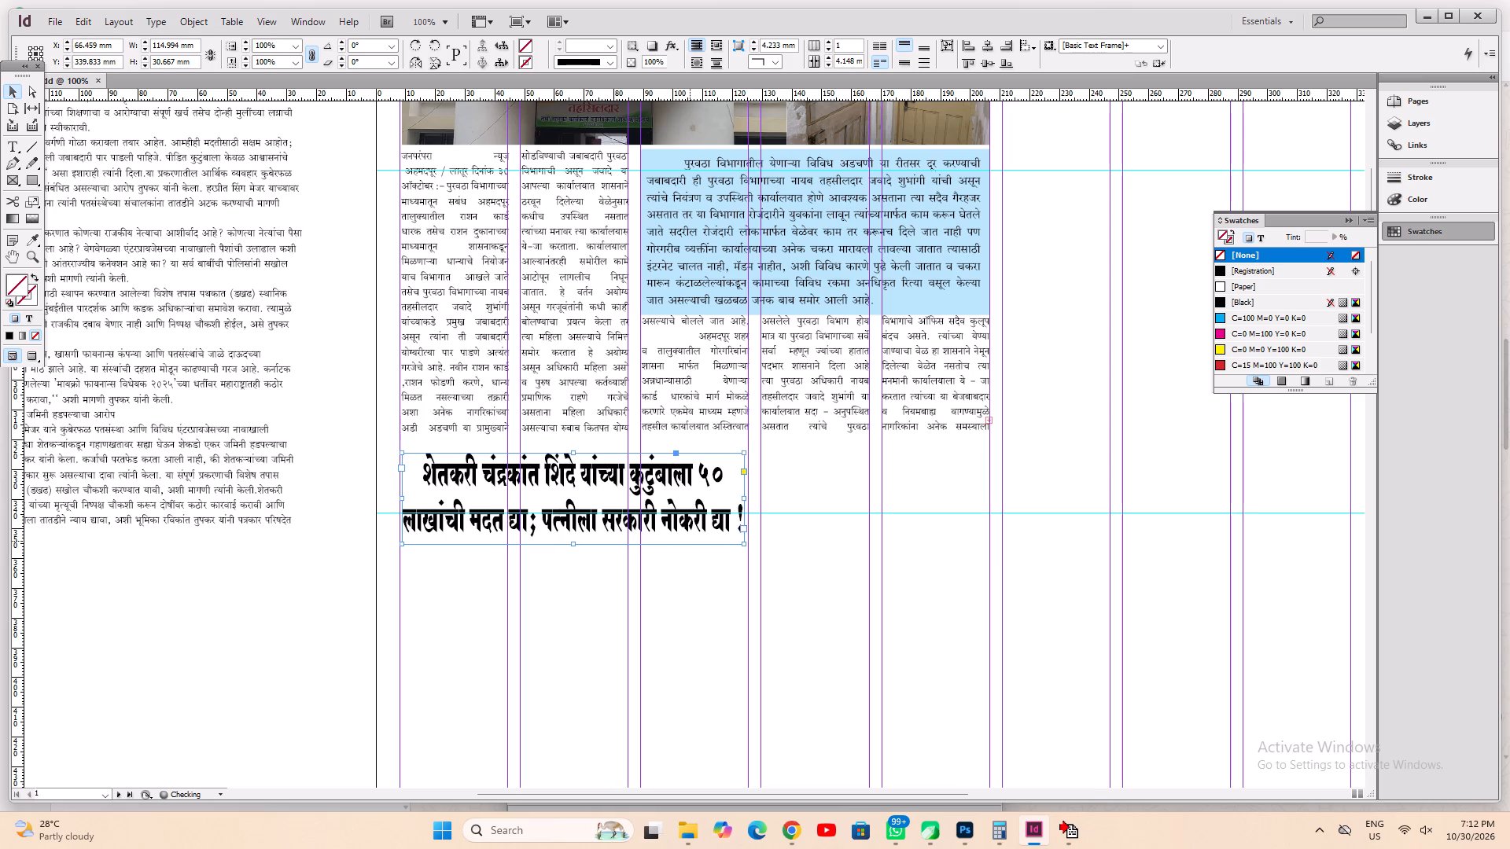
left_click(841, 542)
Cut the subheading line starting सत्ताधाऱ्यांनी from the story text, paste it into a new frame on the pasteboard, and save.
key("space")
left_click_drag(268, 361, 614, 680)
left_click(413, 524)
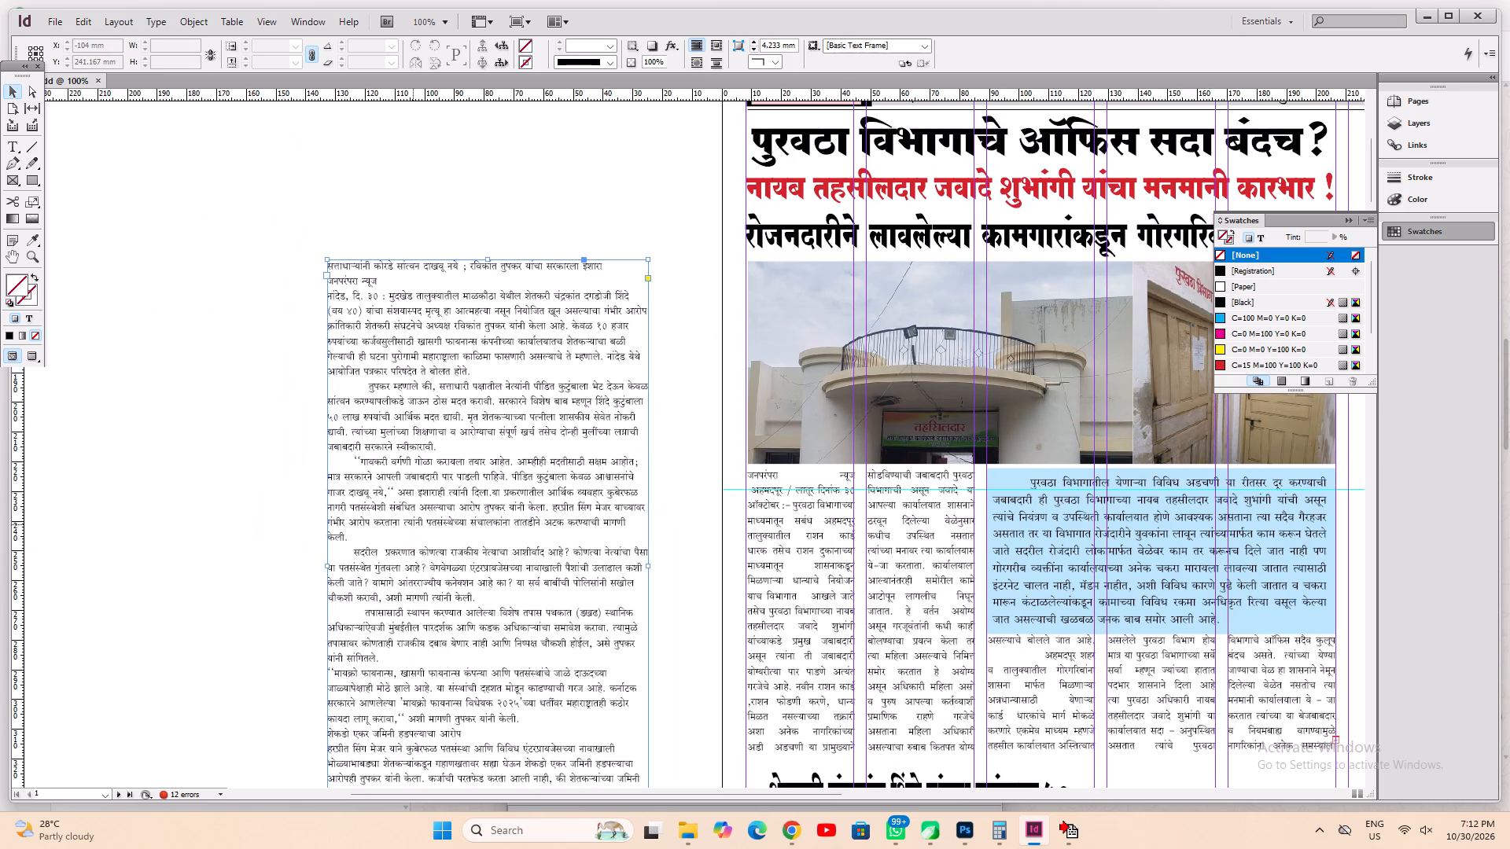
left_click(1, 145)
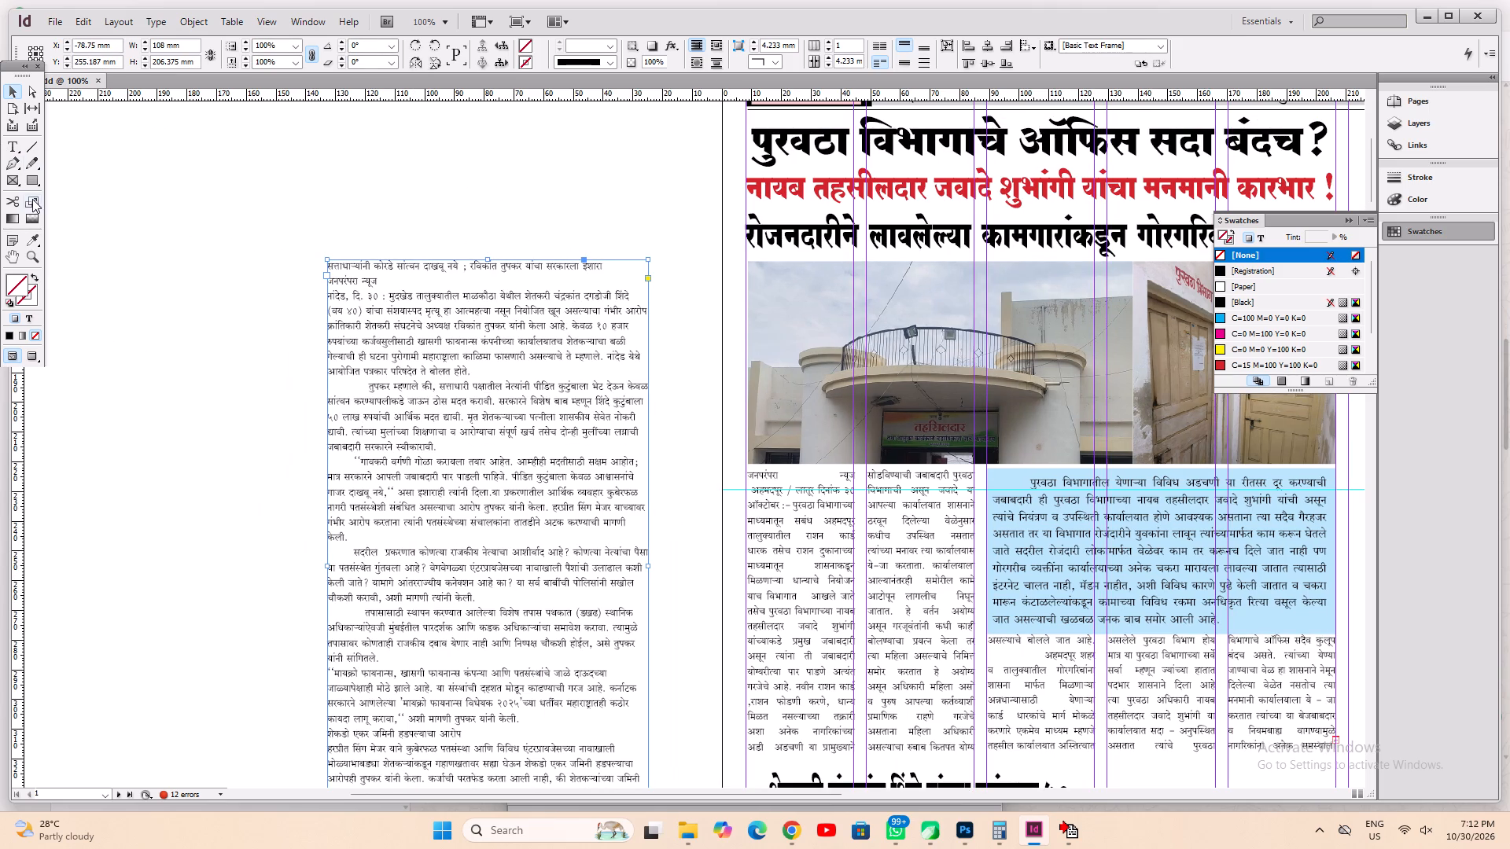
left_click(13, 145)
left_click_drag(624, 269, 227, 266)
key("ctrl+x")
key("ctrl+1")
left_click_drag(846, 556, 344, 72, "alt")
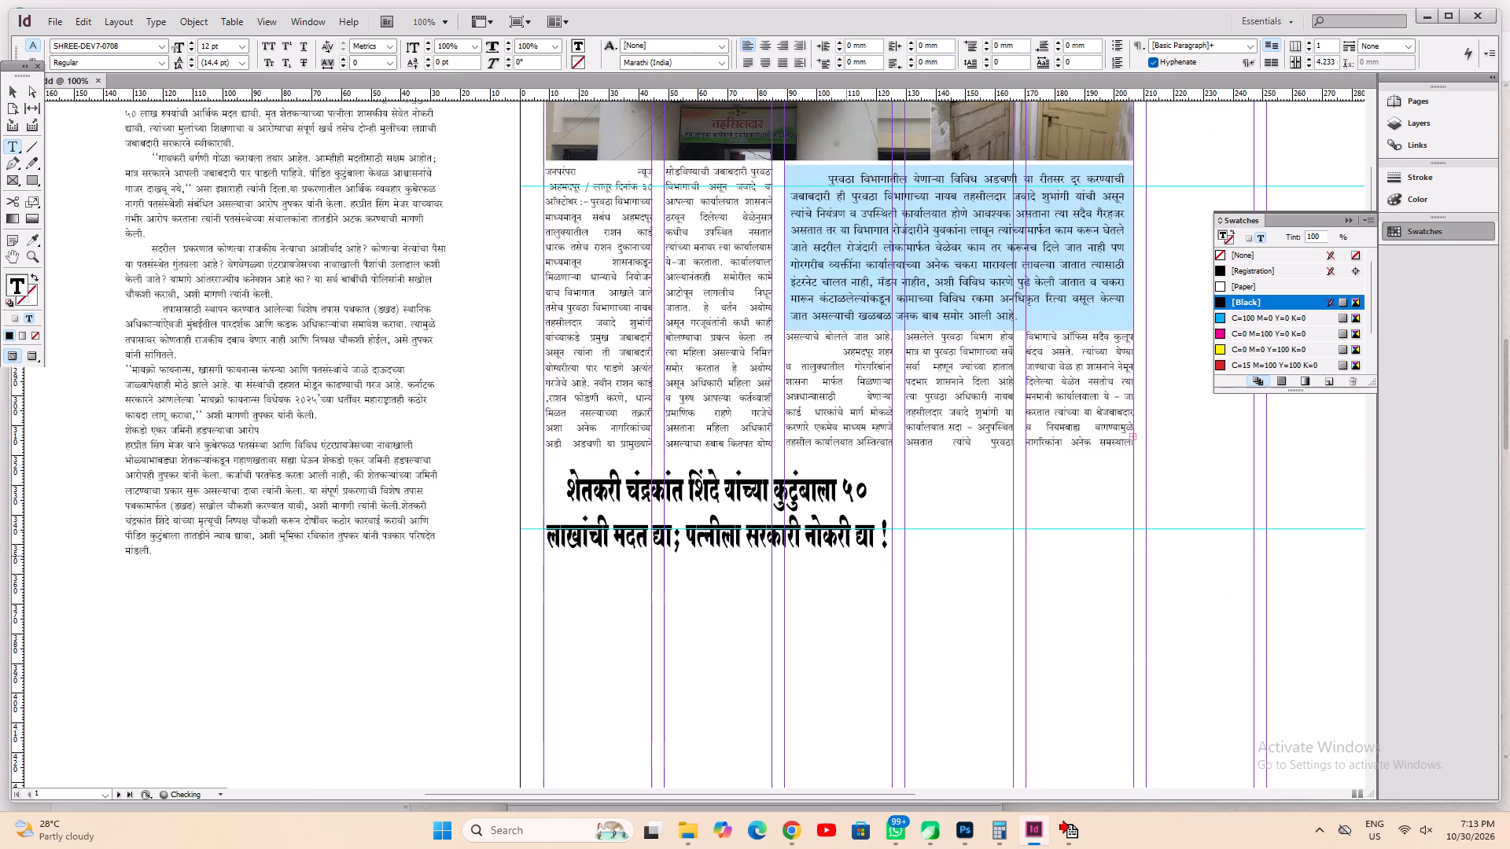
left_click_drag(670, 414, 566, 211, "alt")
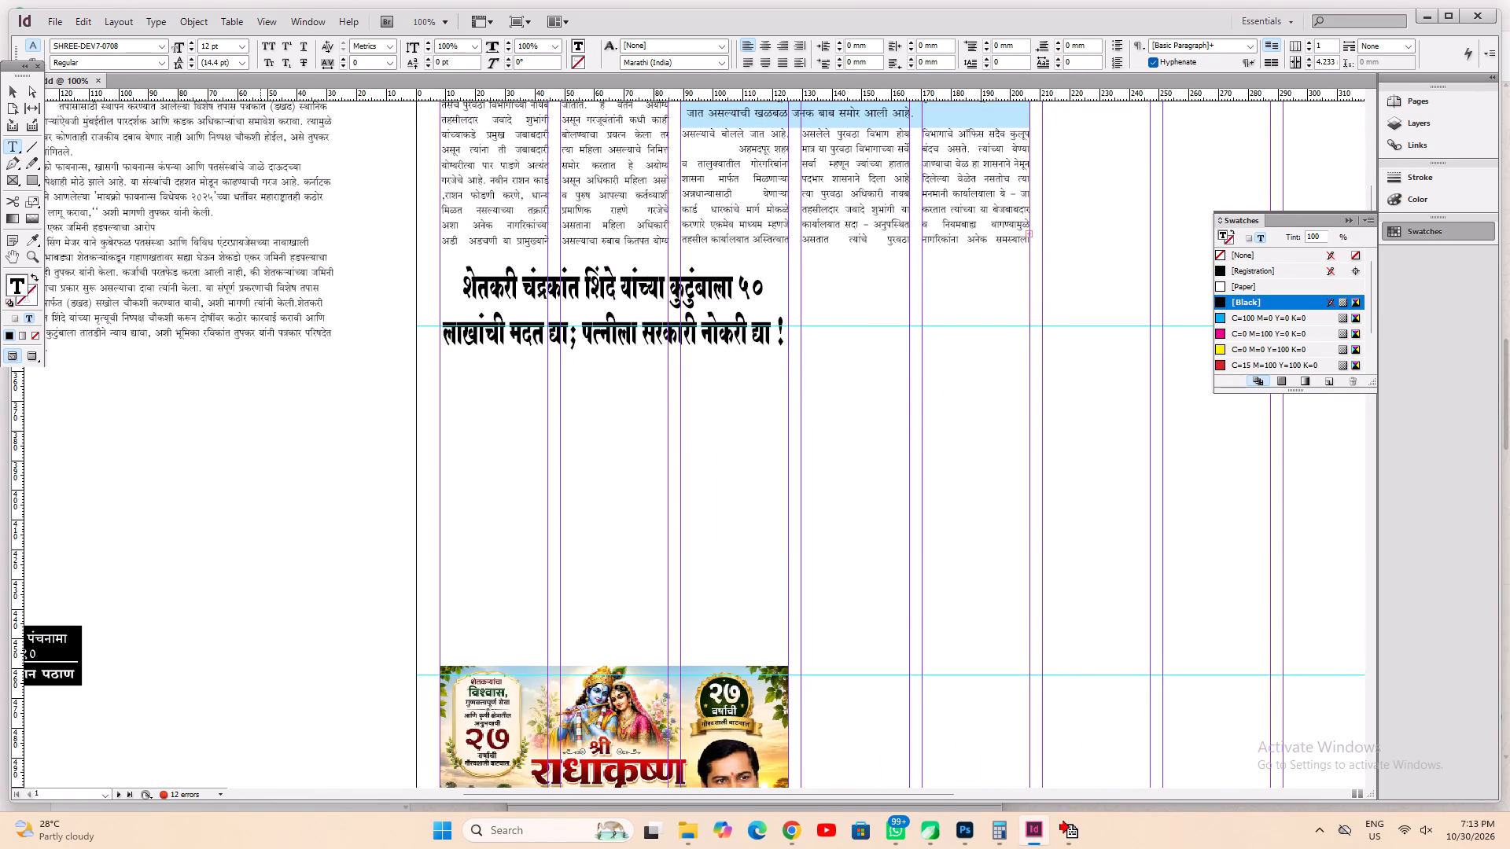
left_click_drag(193, 421, 366, 644)
key("ctrl+v")
key("ctrl+s")
Delete the empty line above the opening words जनपरंपरा न्यूज in the pasteboard story text.
left_click(255, 280)
left_click_drag(238, 240, 498, 646, "alt")
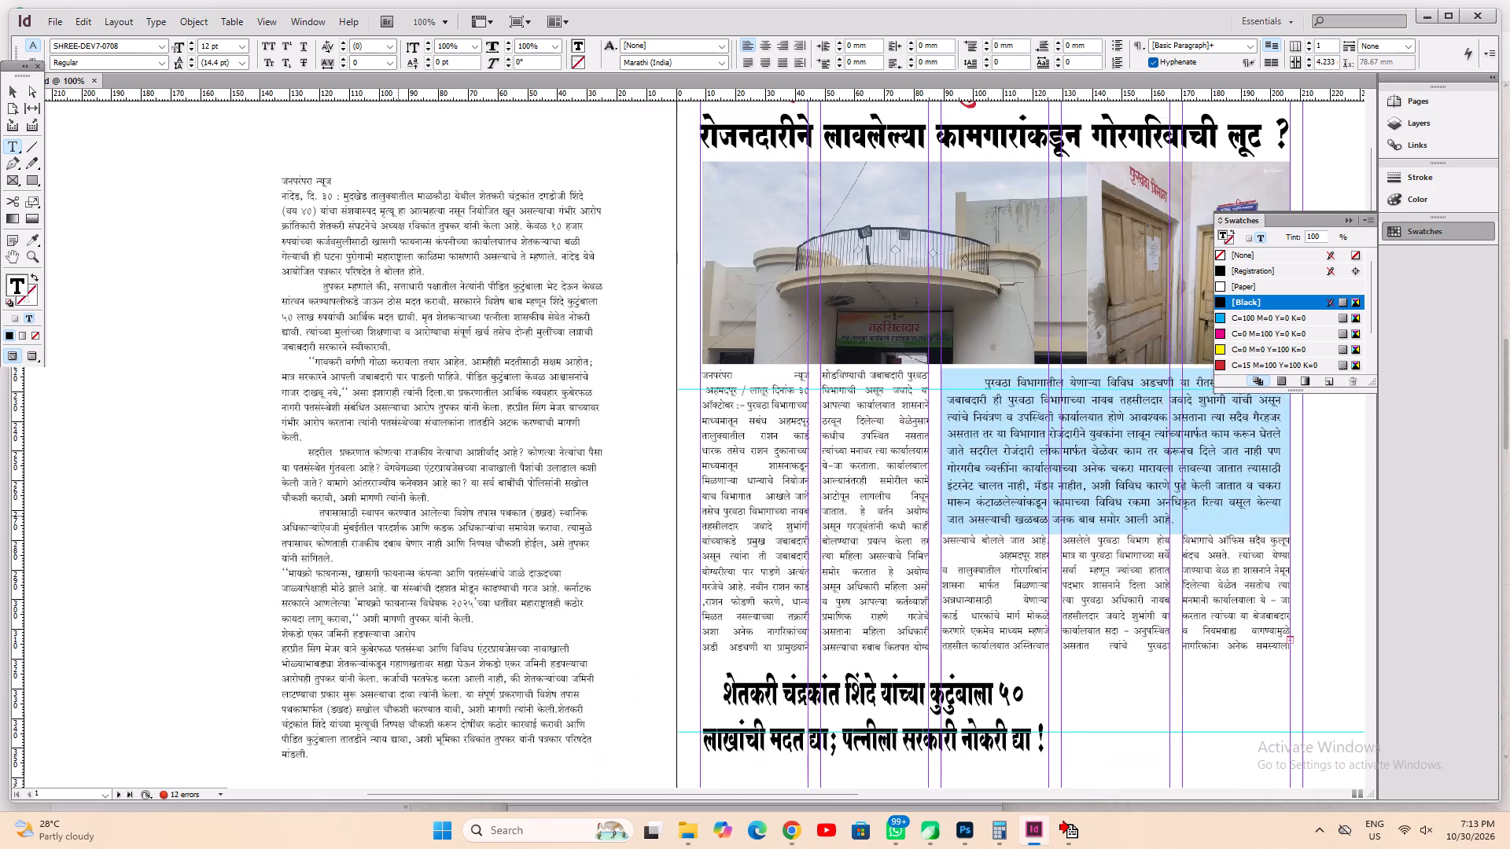
left_click_drag(297, 362, 344, 610, "alt")
left_click(377, 438)
key("Up")
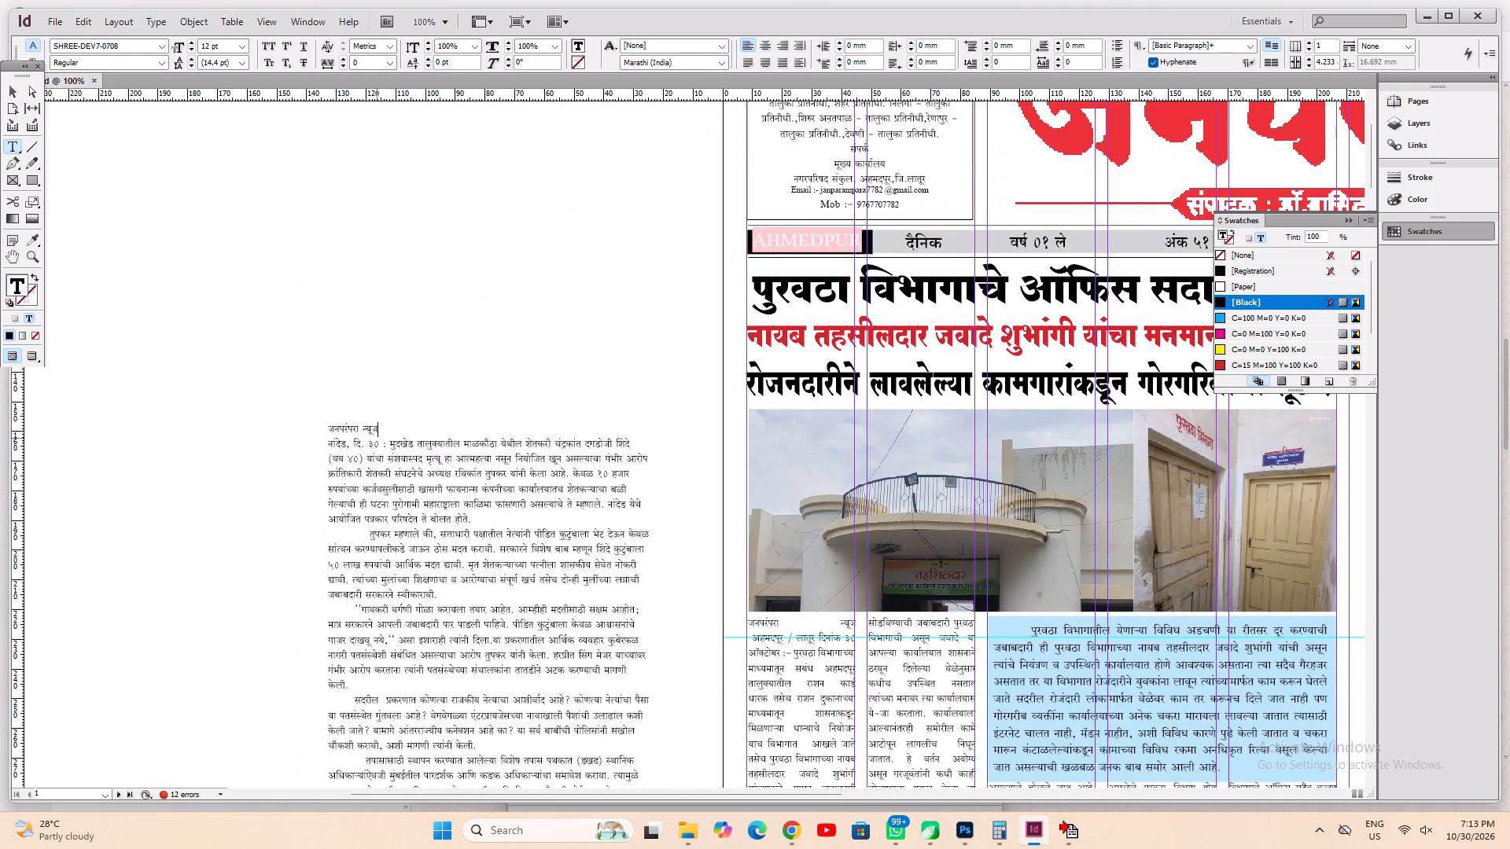
key("Home")
key("BackSpace")
key("BackSpace")
key("BackSpace")
key("BackSpace")
key("BackSpace")
key("BackSpace")
key("BackSpace")
key("BackSpace")
key("BackSpace")
key("BackSpace")
Justify the entire pasteboard story text and fit its frame to the content.
key("ctrl+a")
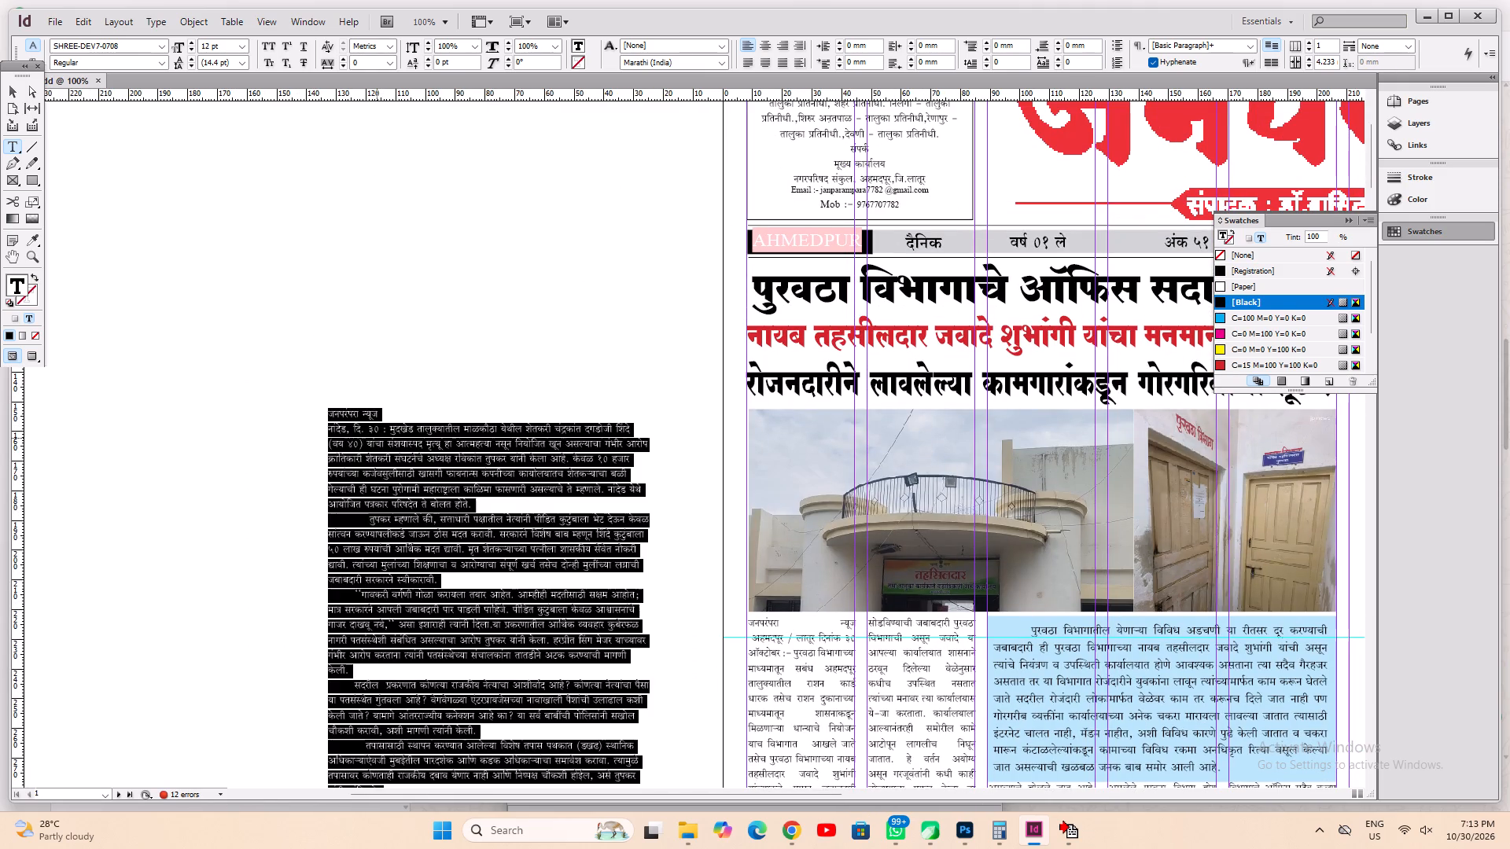
key("ctrl+shift+j")
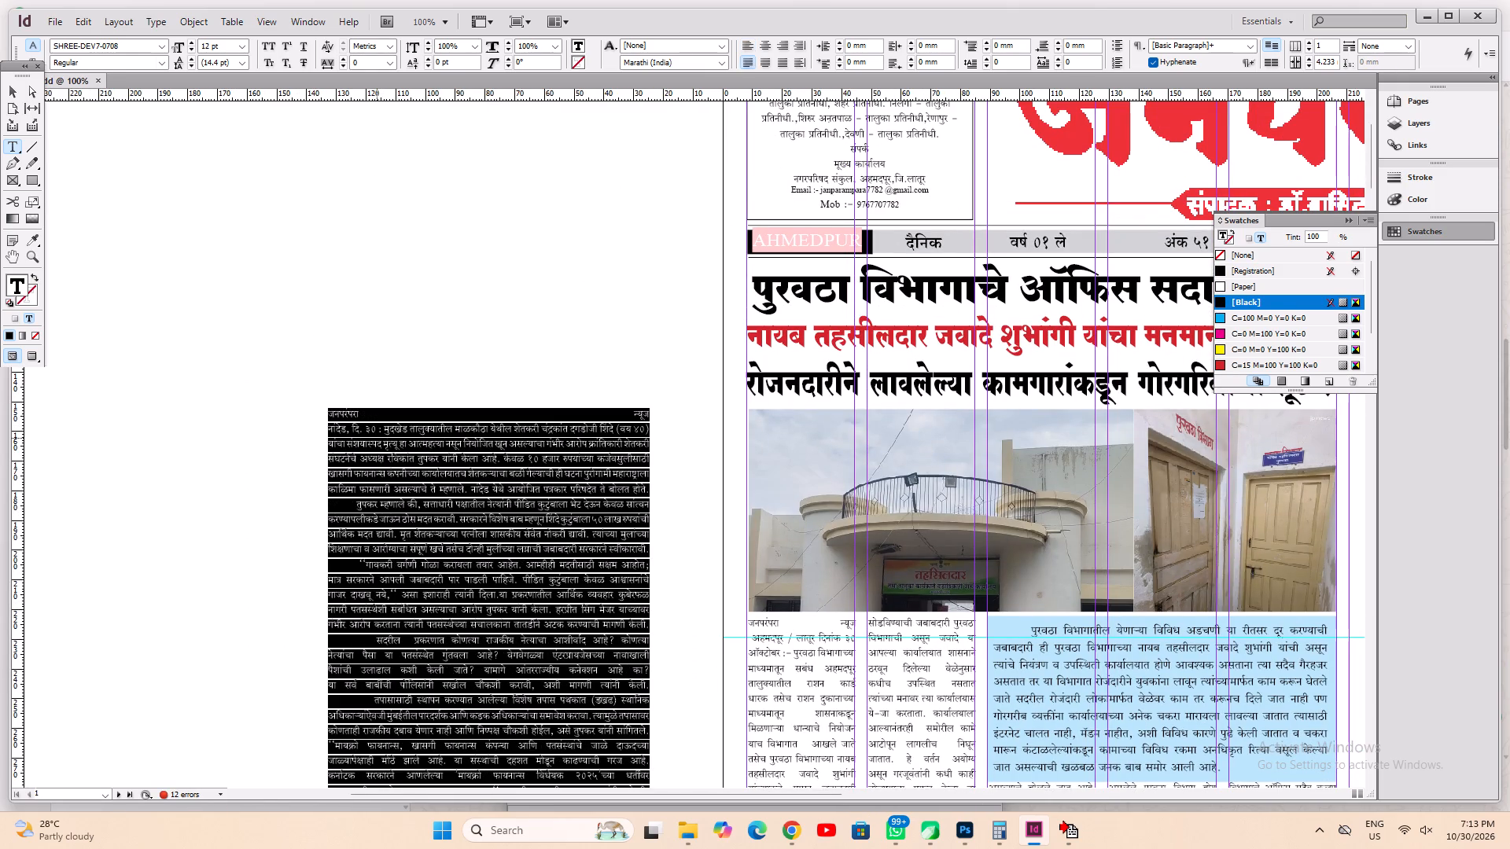
key("ctrl+0")
key("ctrl+alt+c")
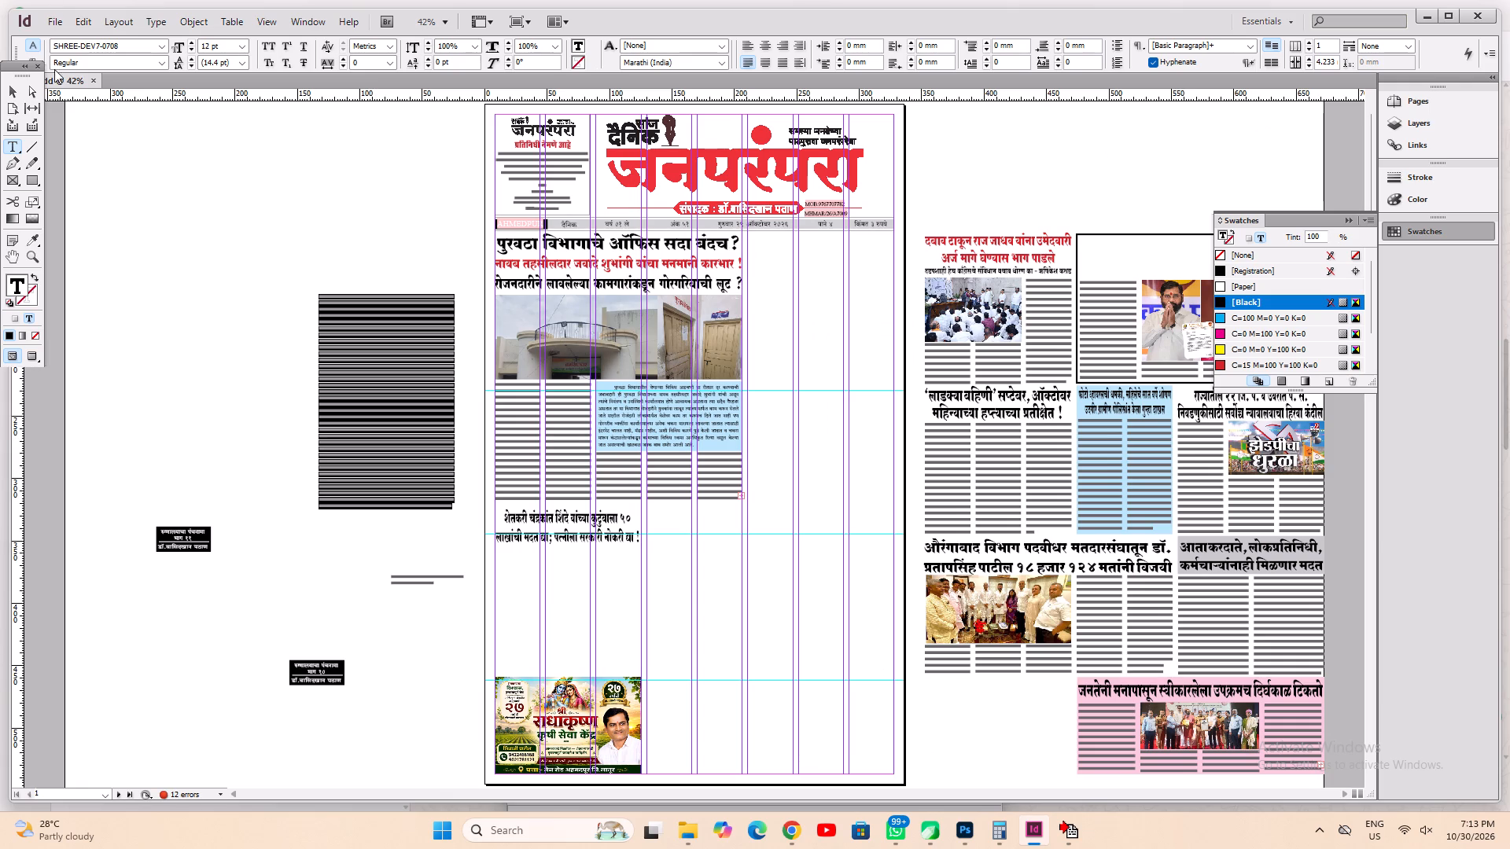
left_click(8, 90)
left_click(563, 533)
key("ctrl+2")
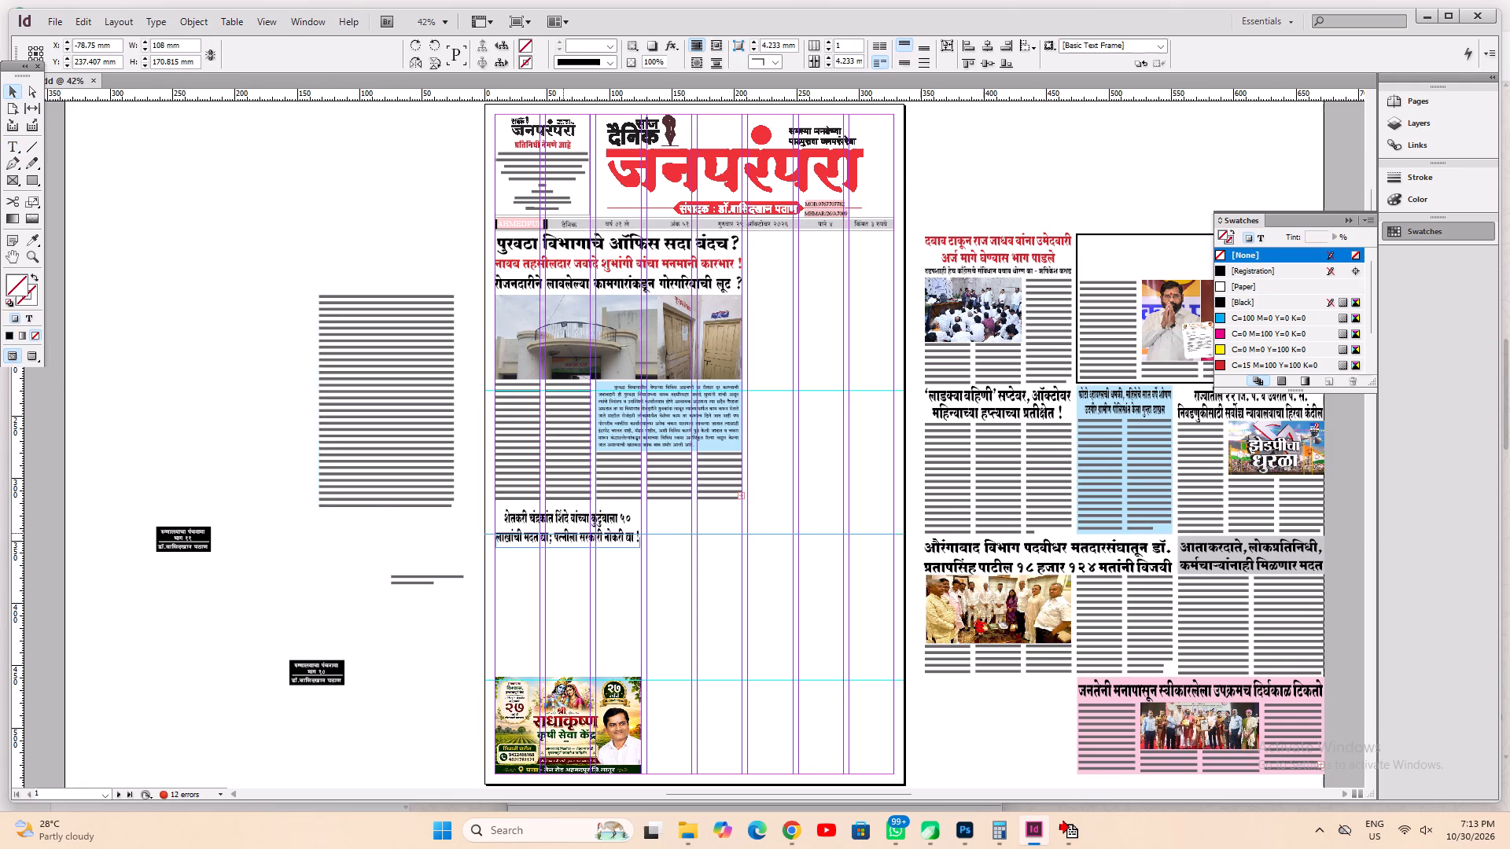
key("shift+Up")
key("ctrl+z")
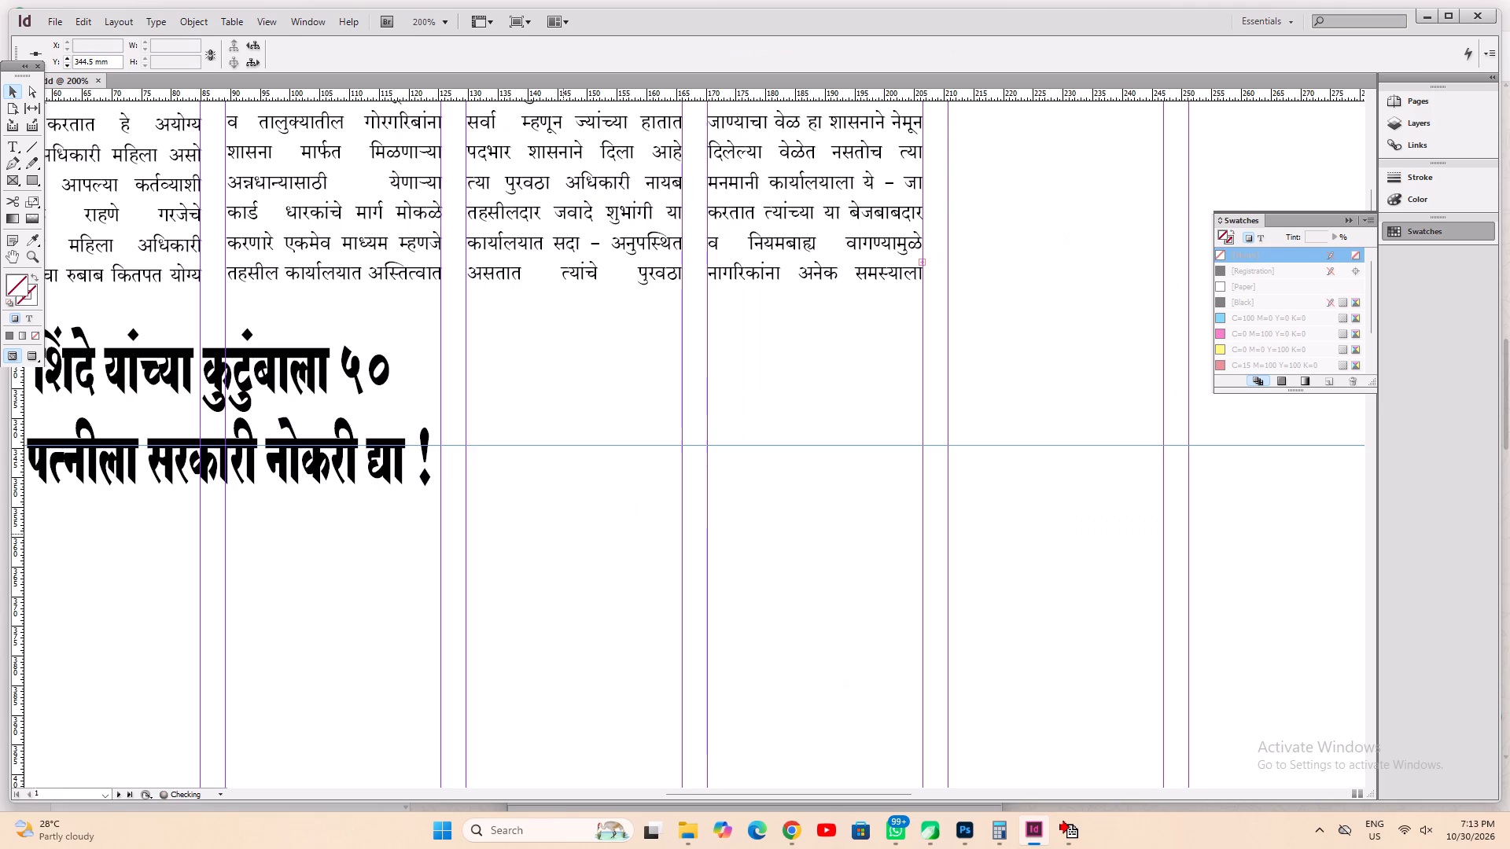
Nudge the two-line headline frame up about 3.5 mm, closer to the lead story's body text.
left_click(569, 544, "ctrl")
left_click_drag(293, 594, 420, 620)
key("space")
key("space")
key("space")
key("space")
key("space")
key("space")
key("space")
key("space")
key("space")
key("space")
key("space")
left_click_drag(333, 590, 648, 682)
left_click(432, 581)
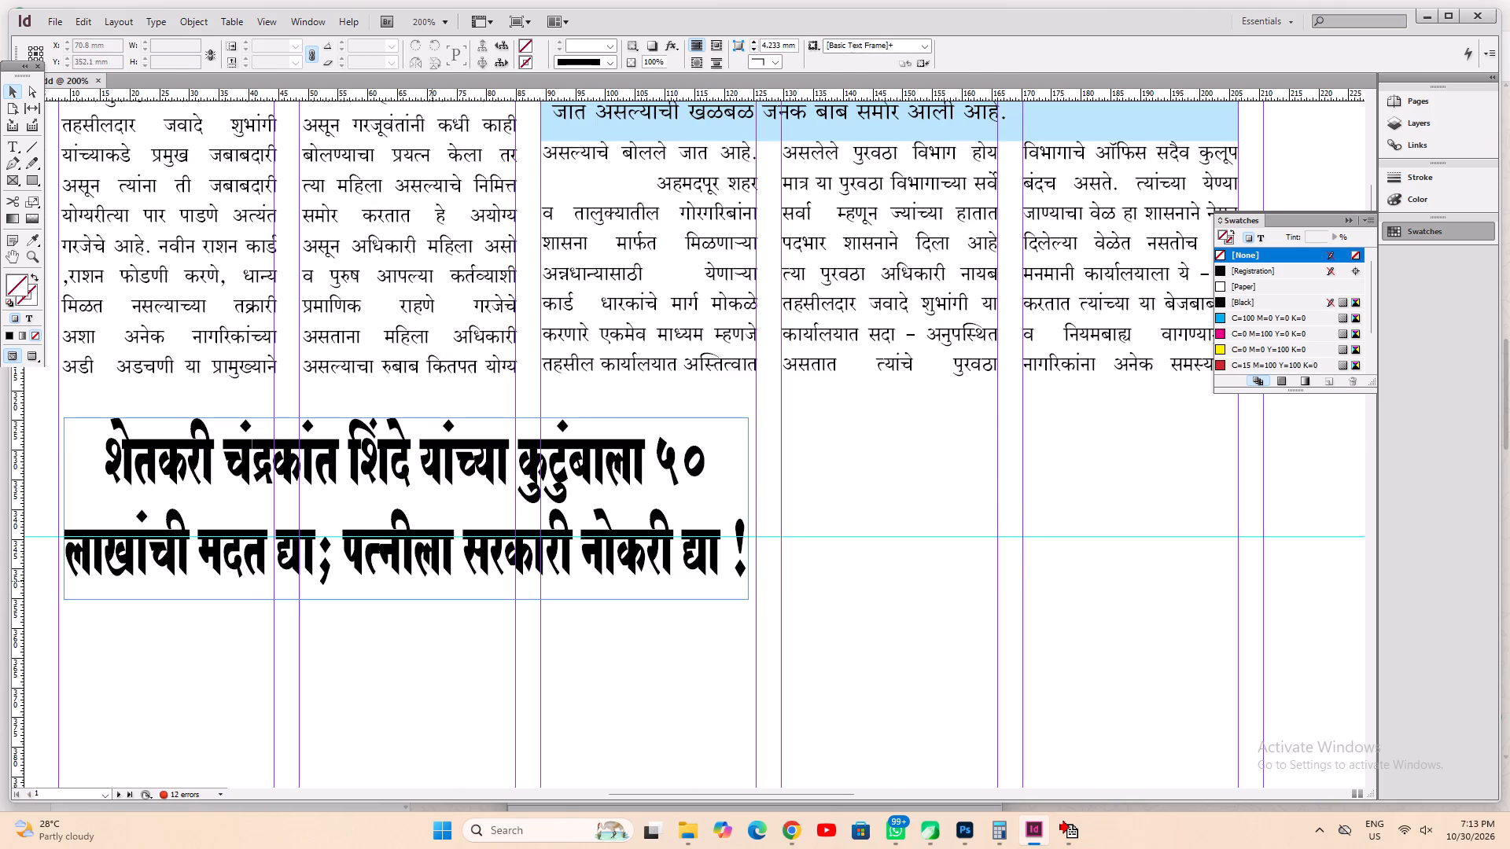
key("shift+Up")
key("ctrl+1")
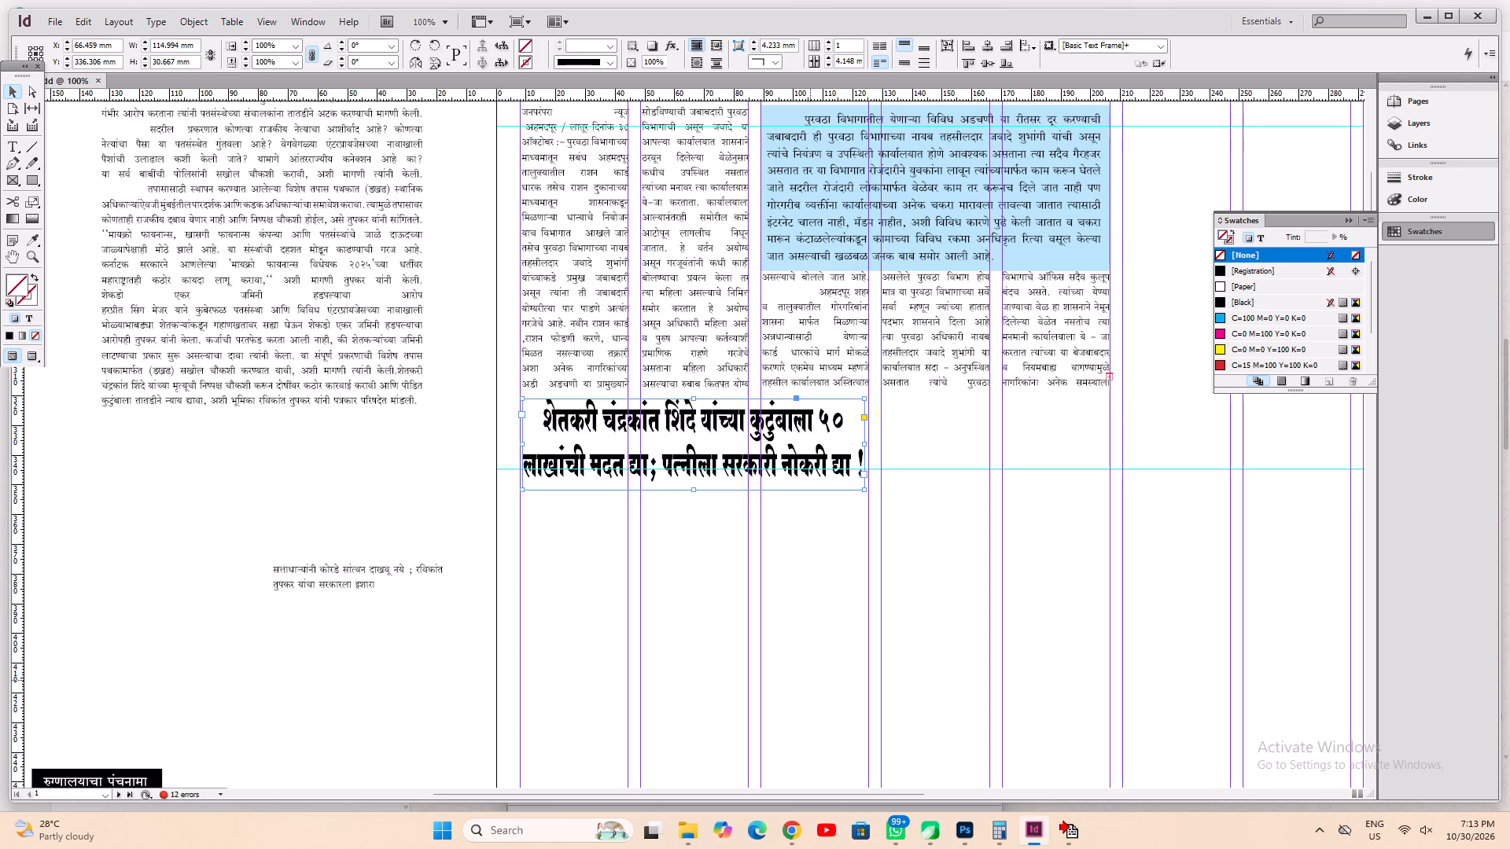
Draw a horizontal rule about 200 mm long with a 1 pt stroke between the lead story and the second headline.
left_click(846, 671)
left_click(36, 152)
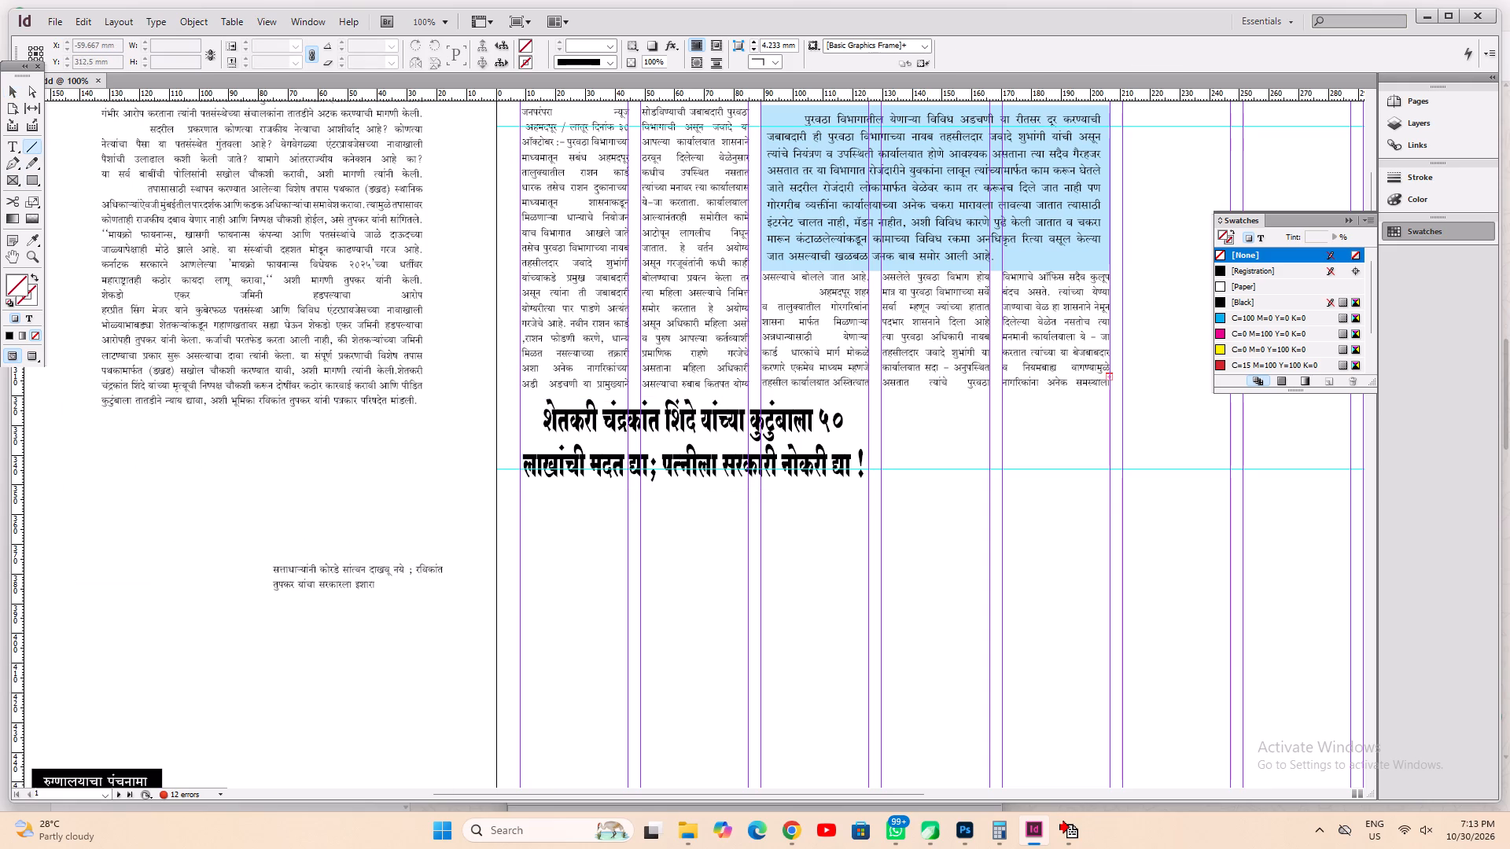
left_click_drag(520, 397, 1115, 494, "shift")
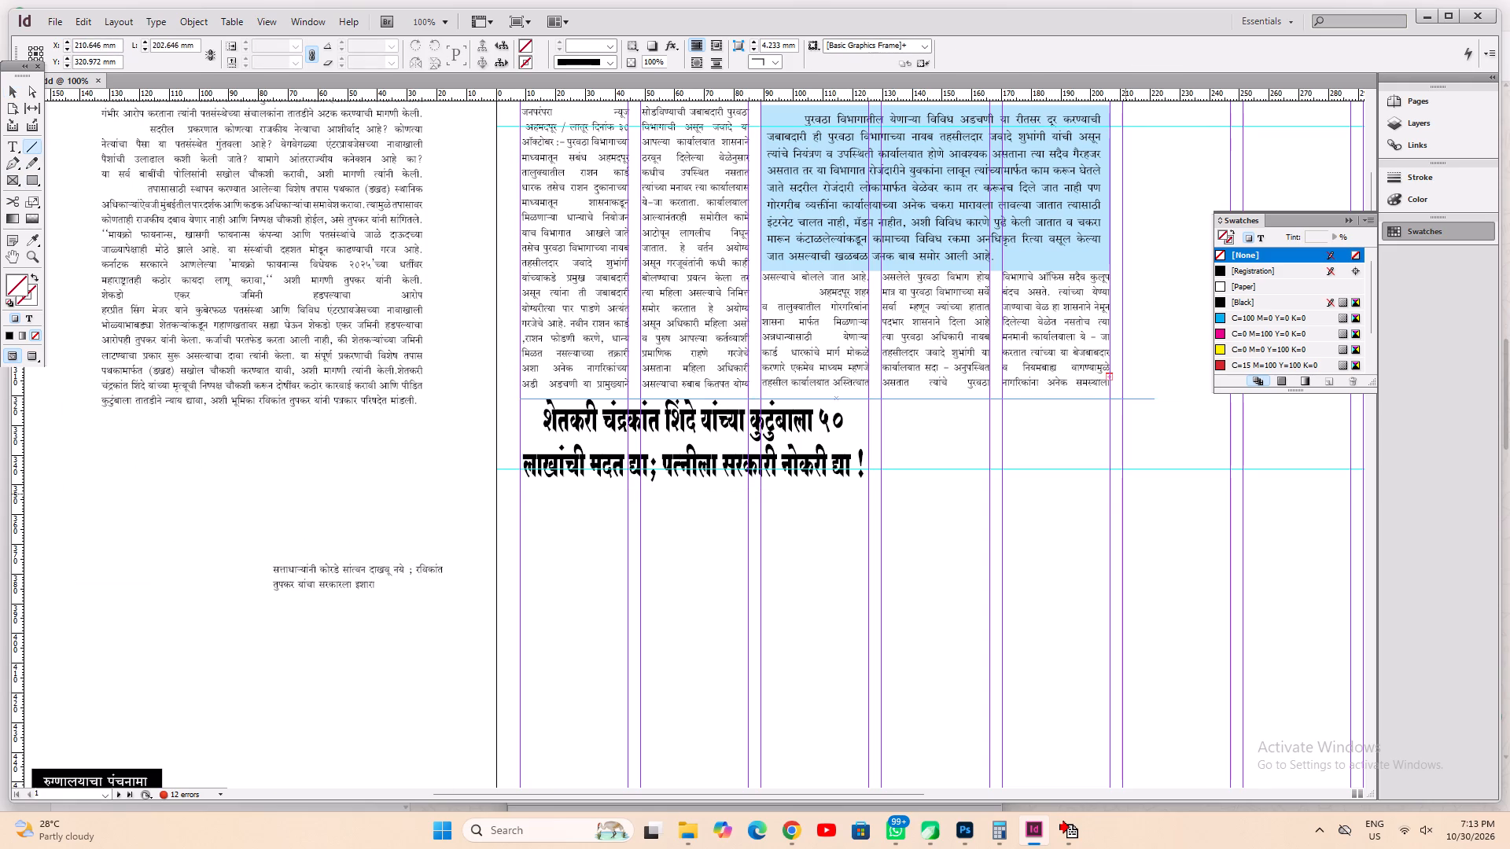
left_click_drag(1115, 494, 1116, 494, "shift")
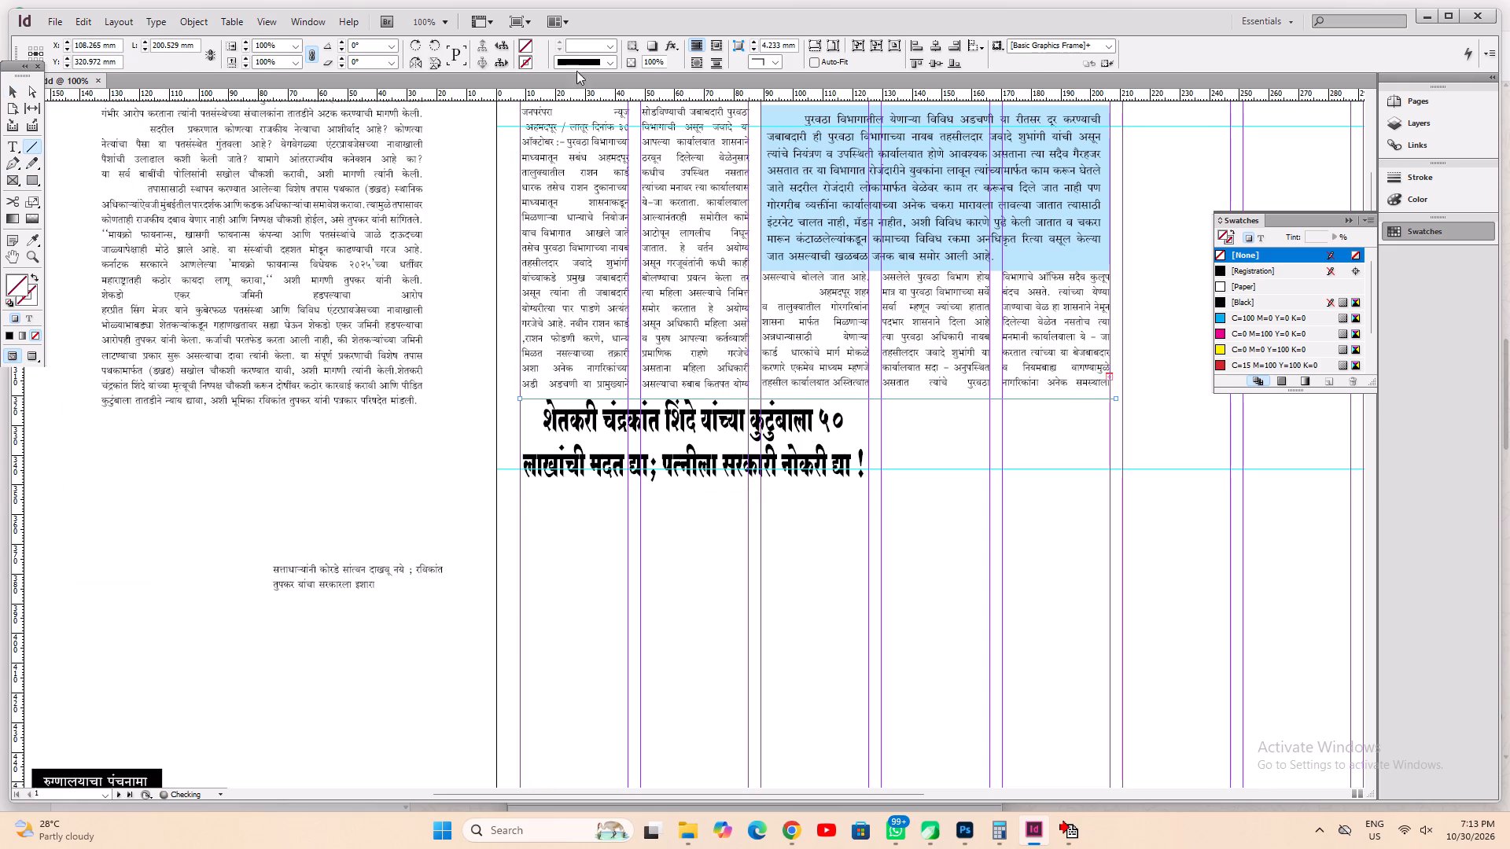
left_click(617, 46)
left_click(612, 50)
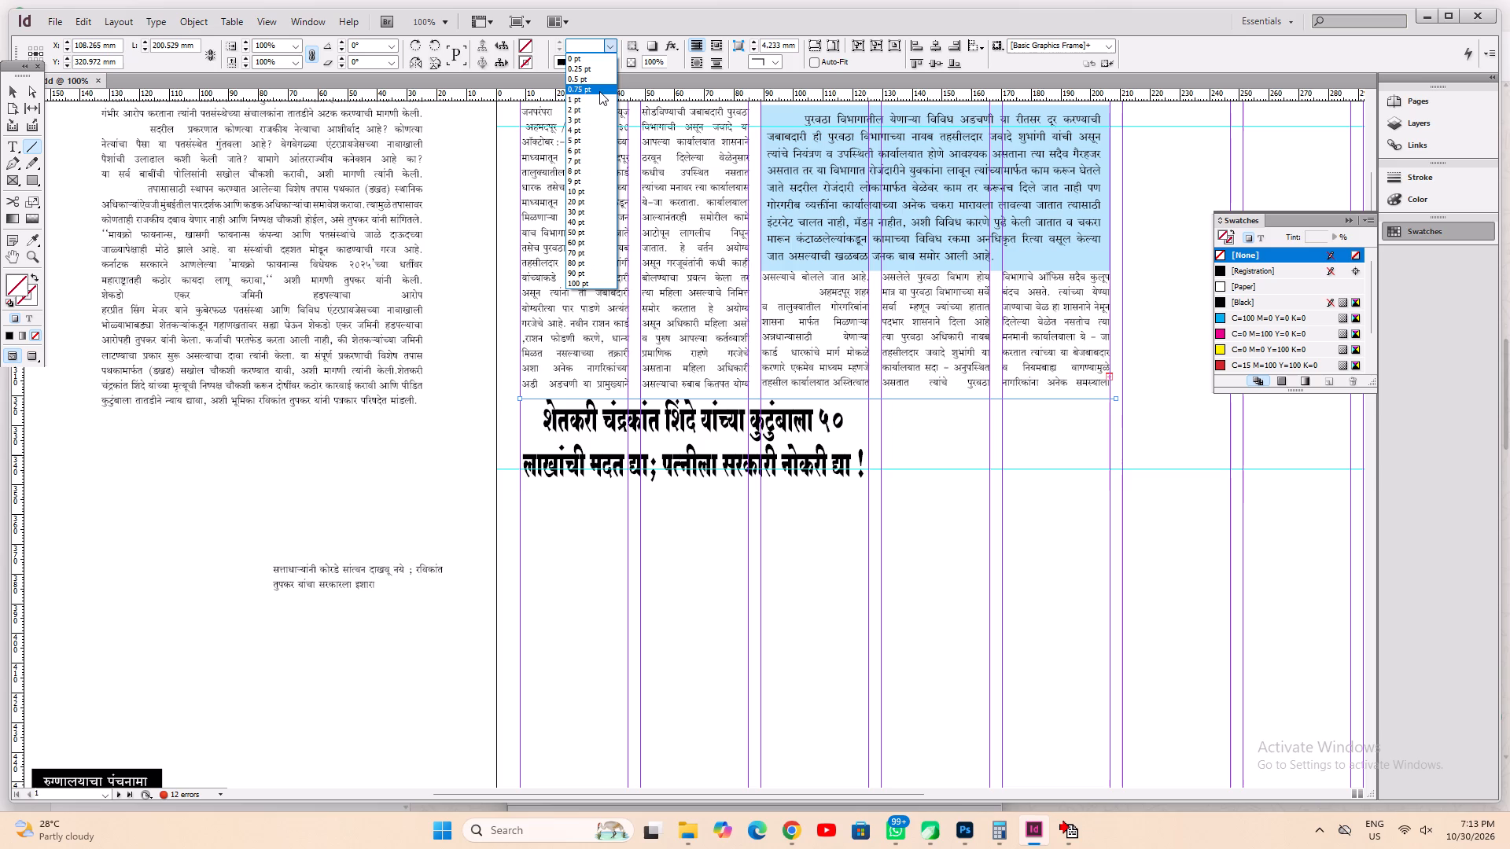
left_click(595, 100)
Nudge the rule up about 1.8 mm, away from the headline, and save the document.
key("Up")
key("Up")
key("Up")
key("Up")
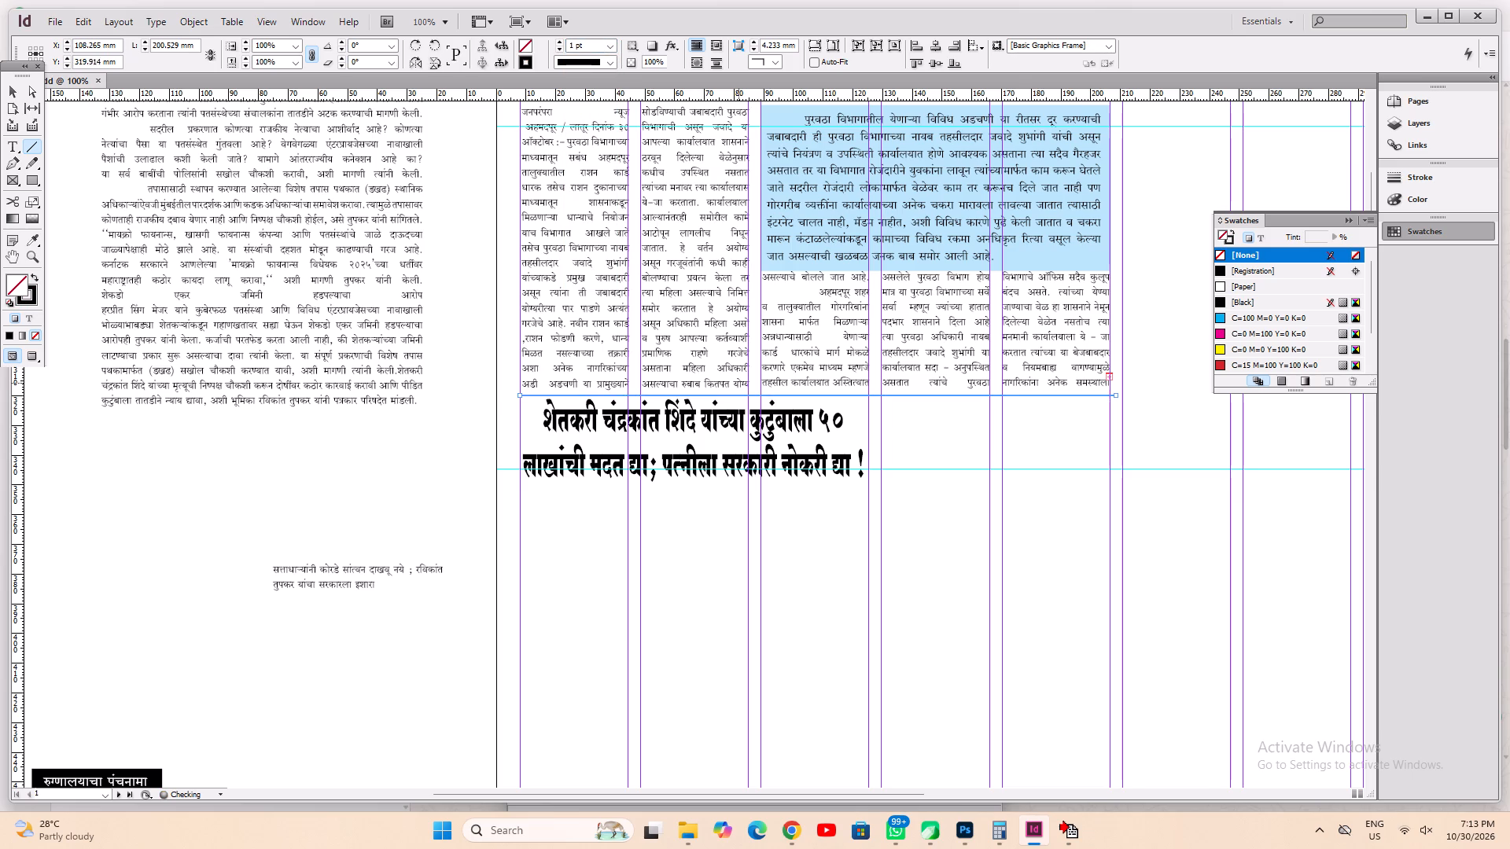
key("Up")
key("ctrl+s")
key("ctrl+0")
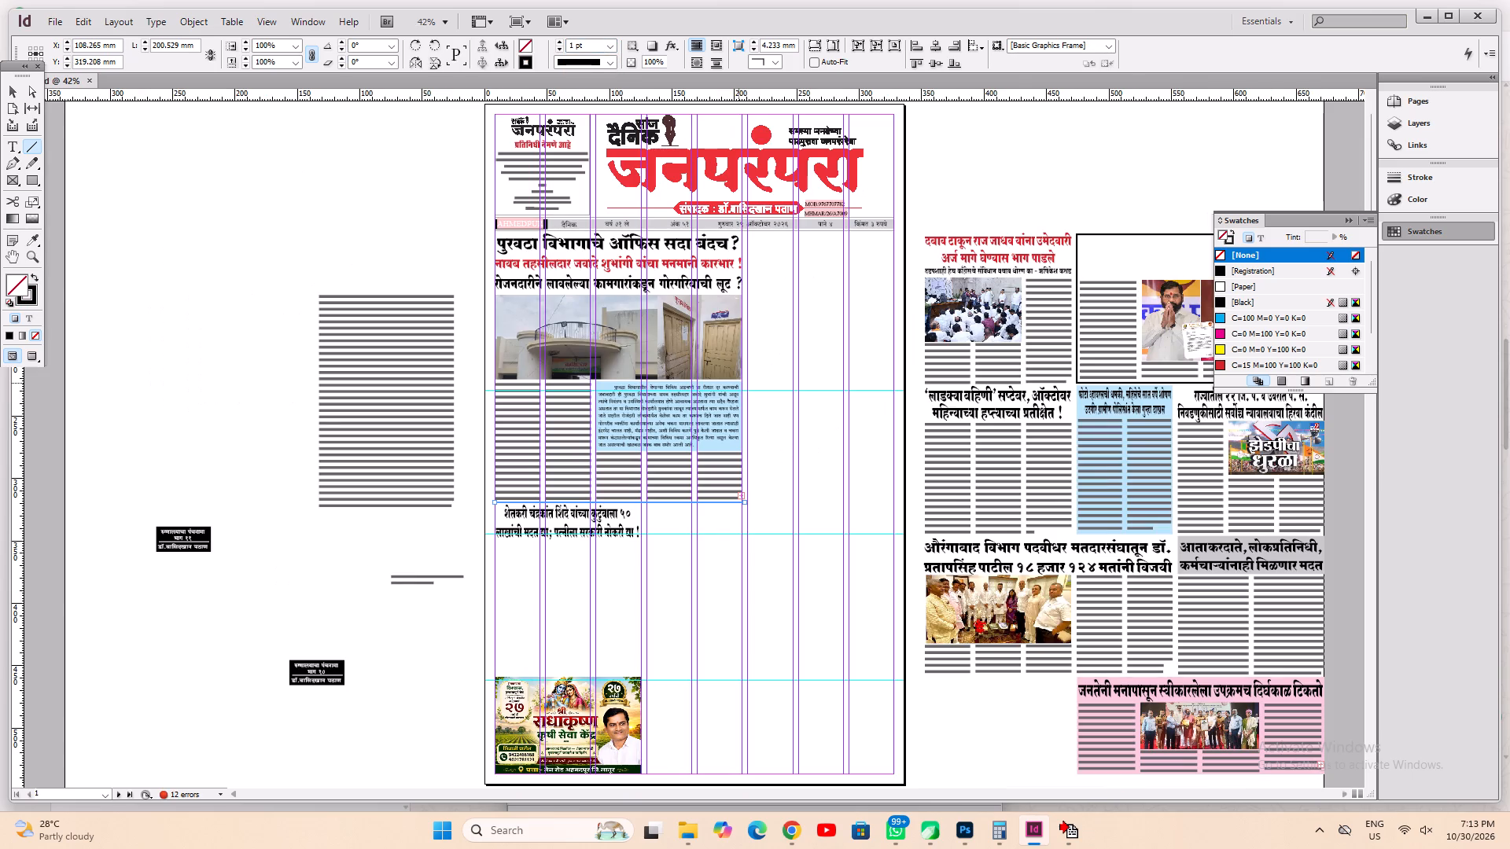
key("ctrl+s")
Move the story's body text frame from the pasteboard to just below the headline, aligned with the first column's outer edge.
left_click(7, 90)
left_click(374, 450)
key("ctrl+alt+c")
left_click_drag(374, 376, 584, 618)
left_click_drag(583, 618, 558, 632)
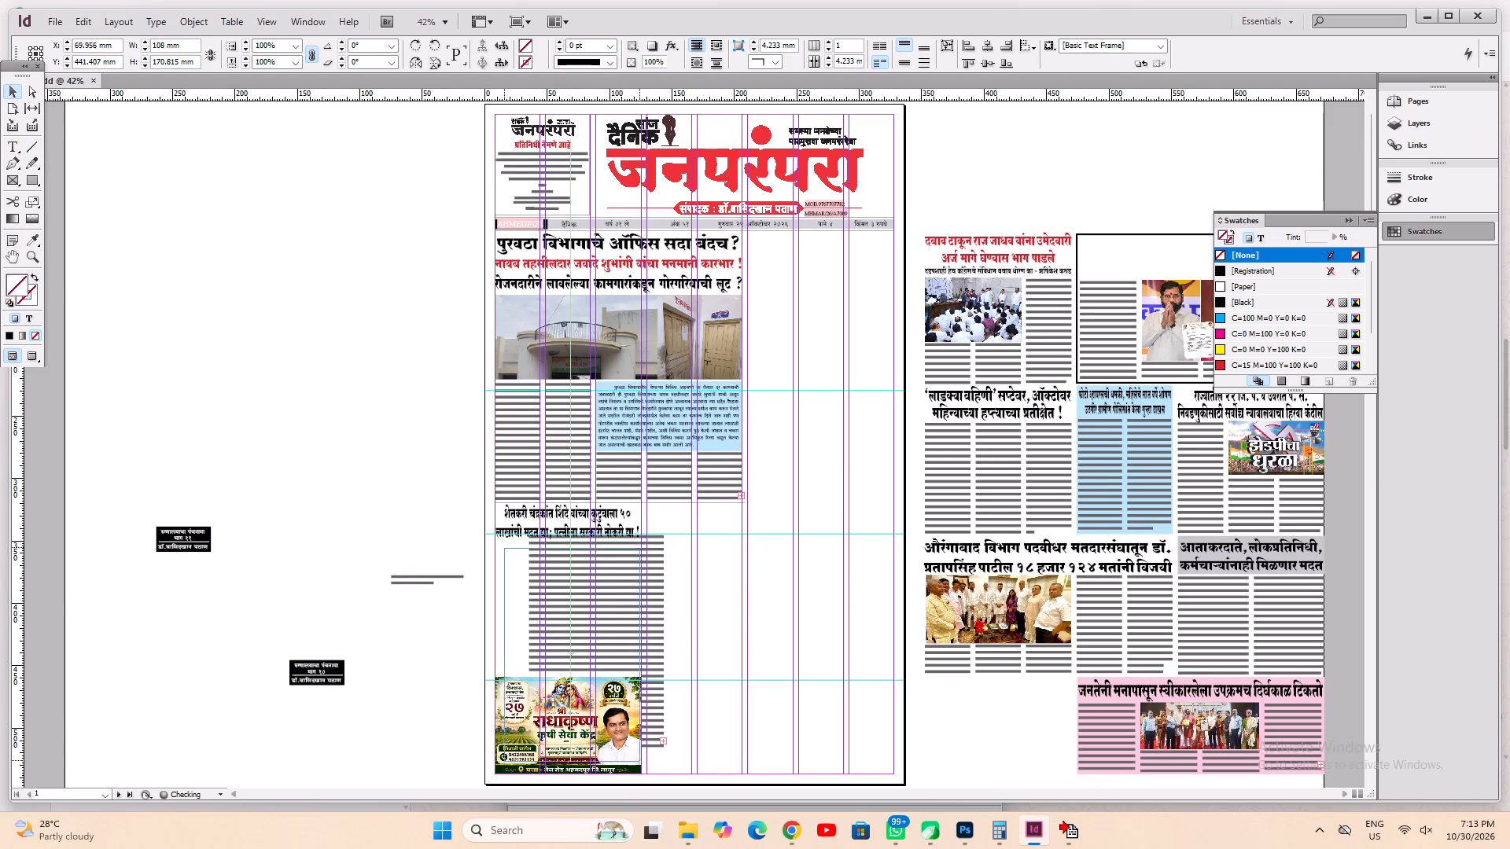
left_click_drag(558, 632, 549, 630)
left_click(549, 630)
key("ctrl+1")
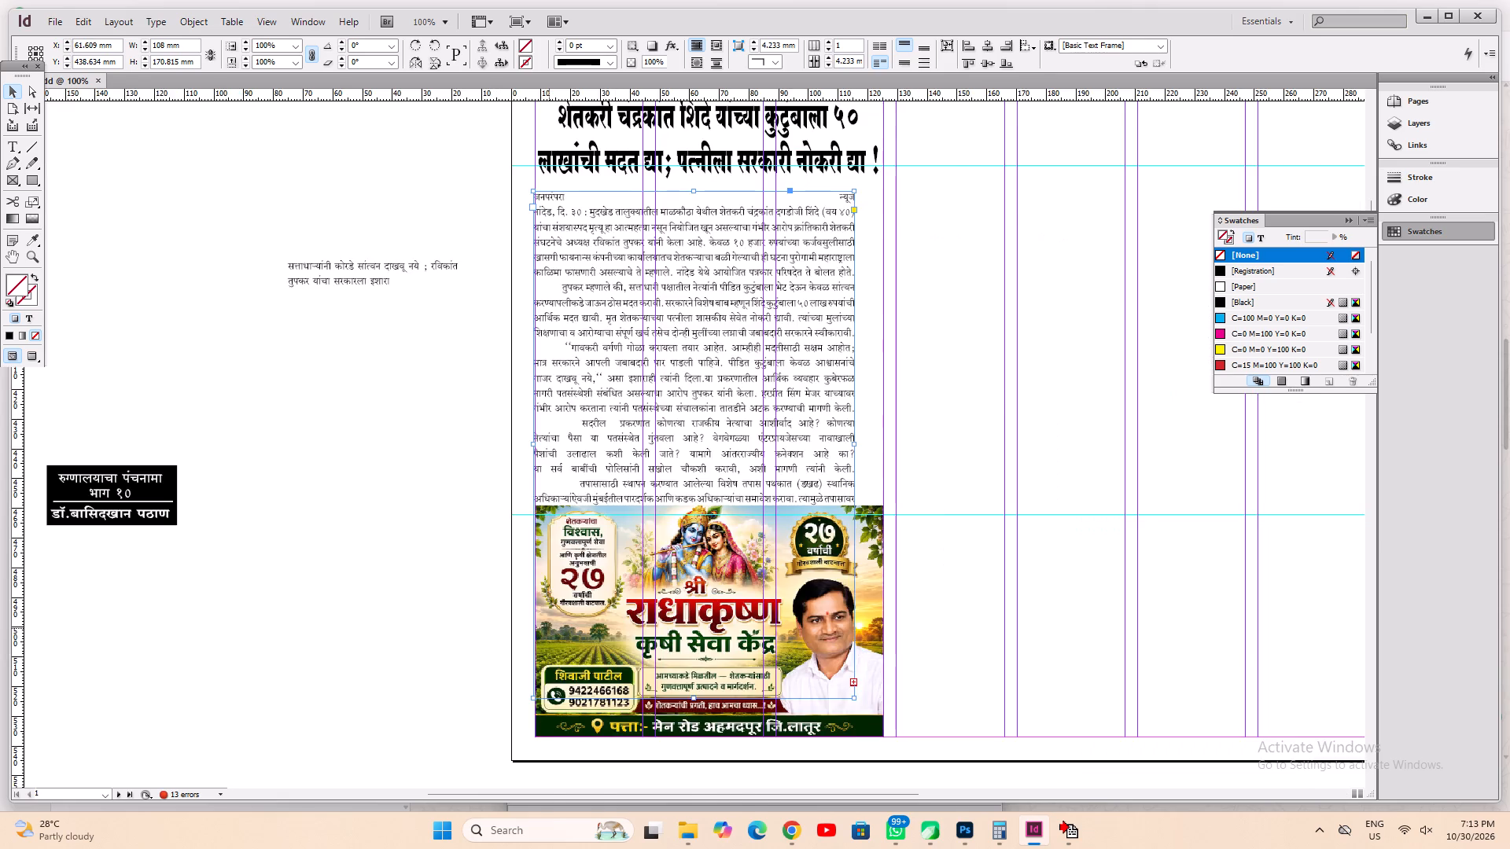
key("ctrl+2")
key("space")
key("space")
left_click_drag(694, 413, 634, 730)
left_click_drag(605, 553, 606, 547)
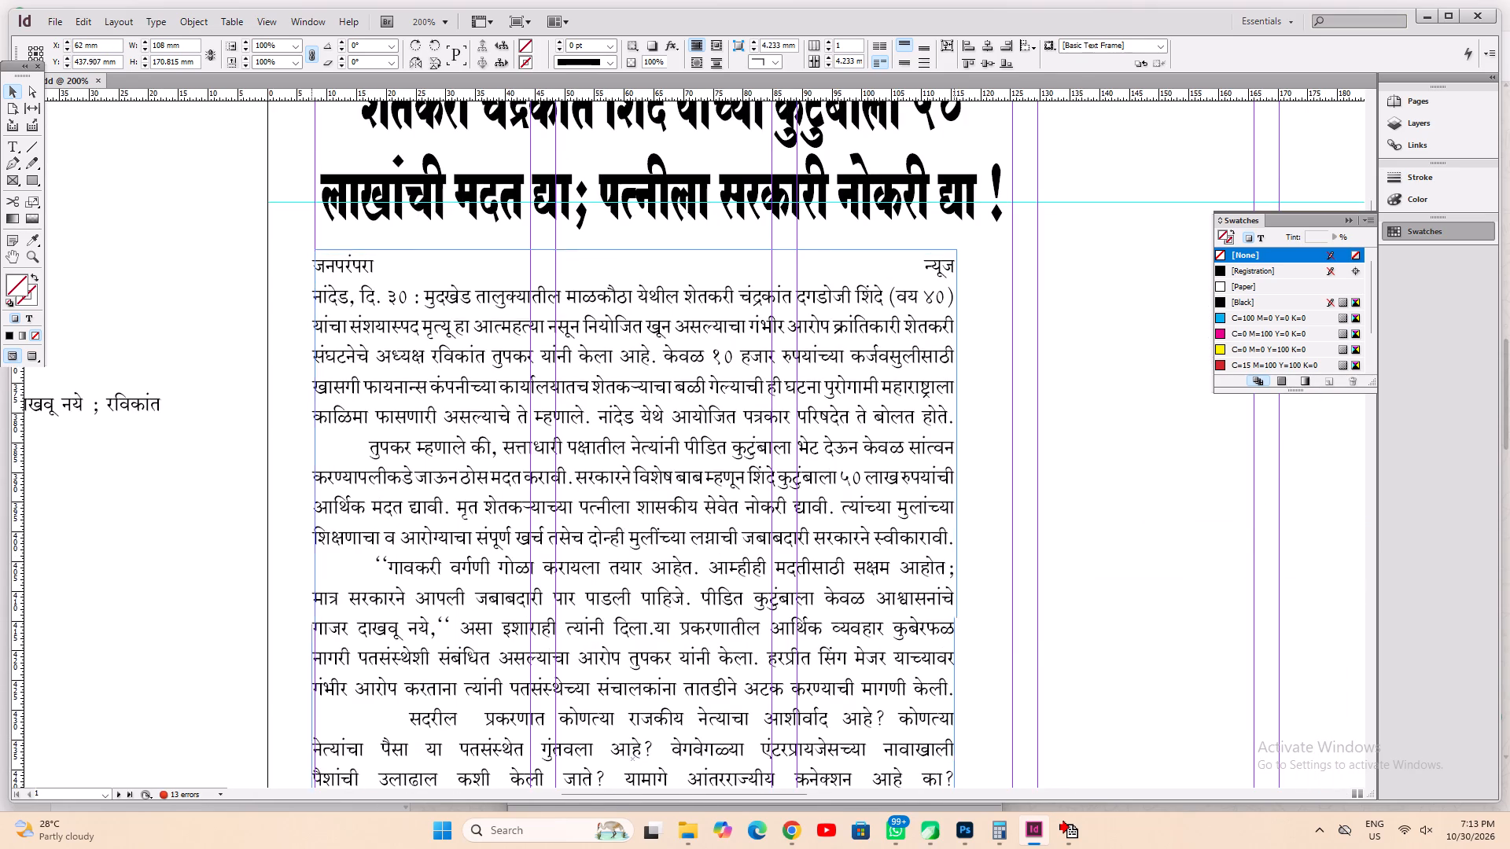
left_click_drag(606, 547, 608, 536)
Widen the body text frame to about 117.5 mm so it spans the first three page columns.
scroll(615, 576, "down", 6)
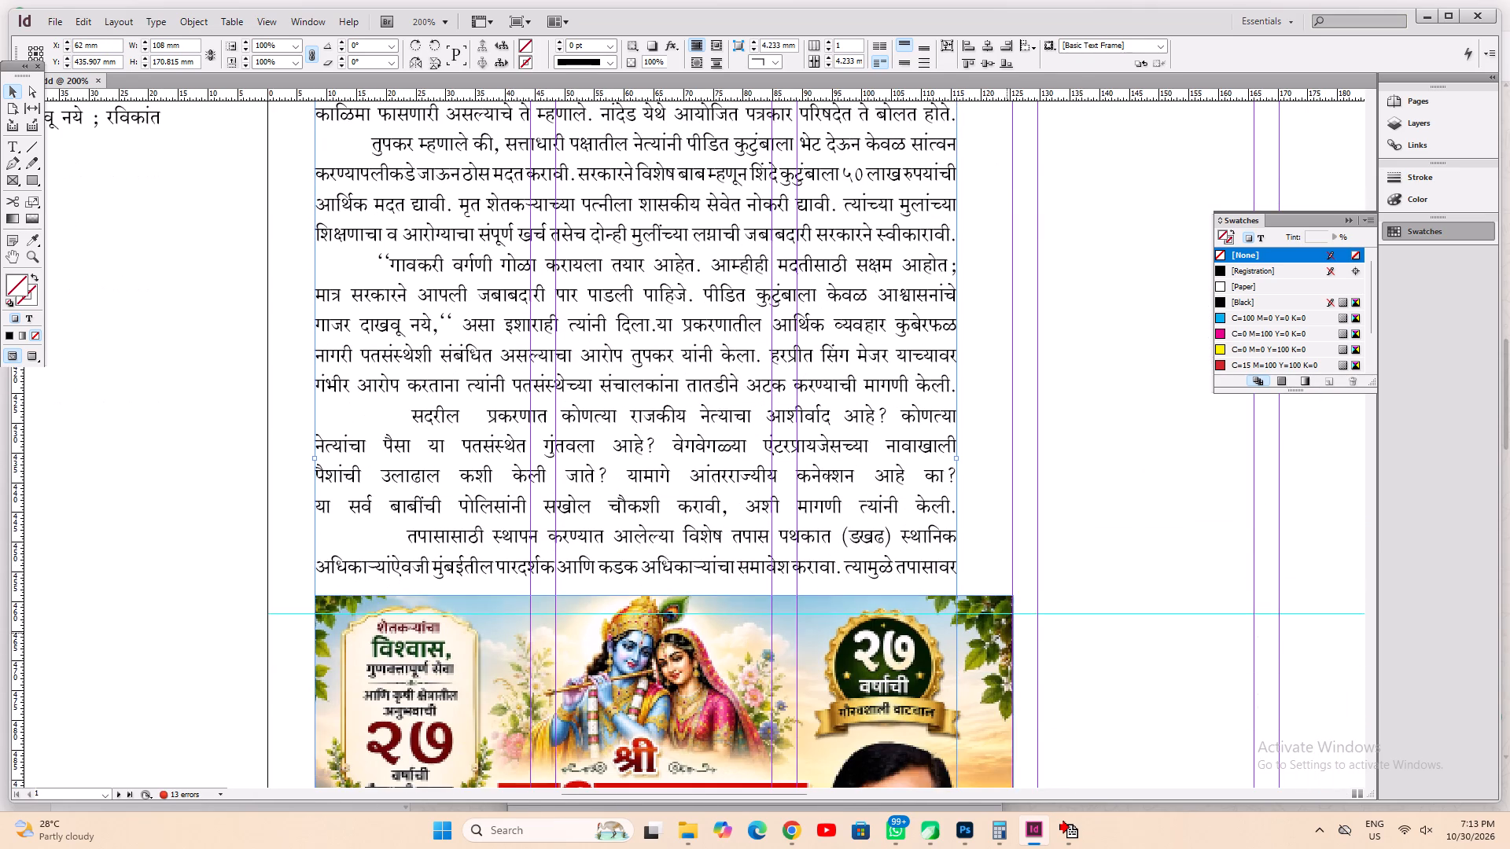
left_click_drag(957, 461, 1010, 482)
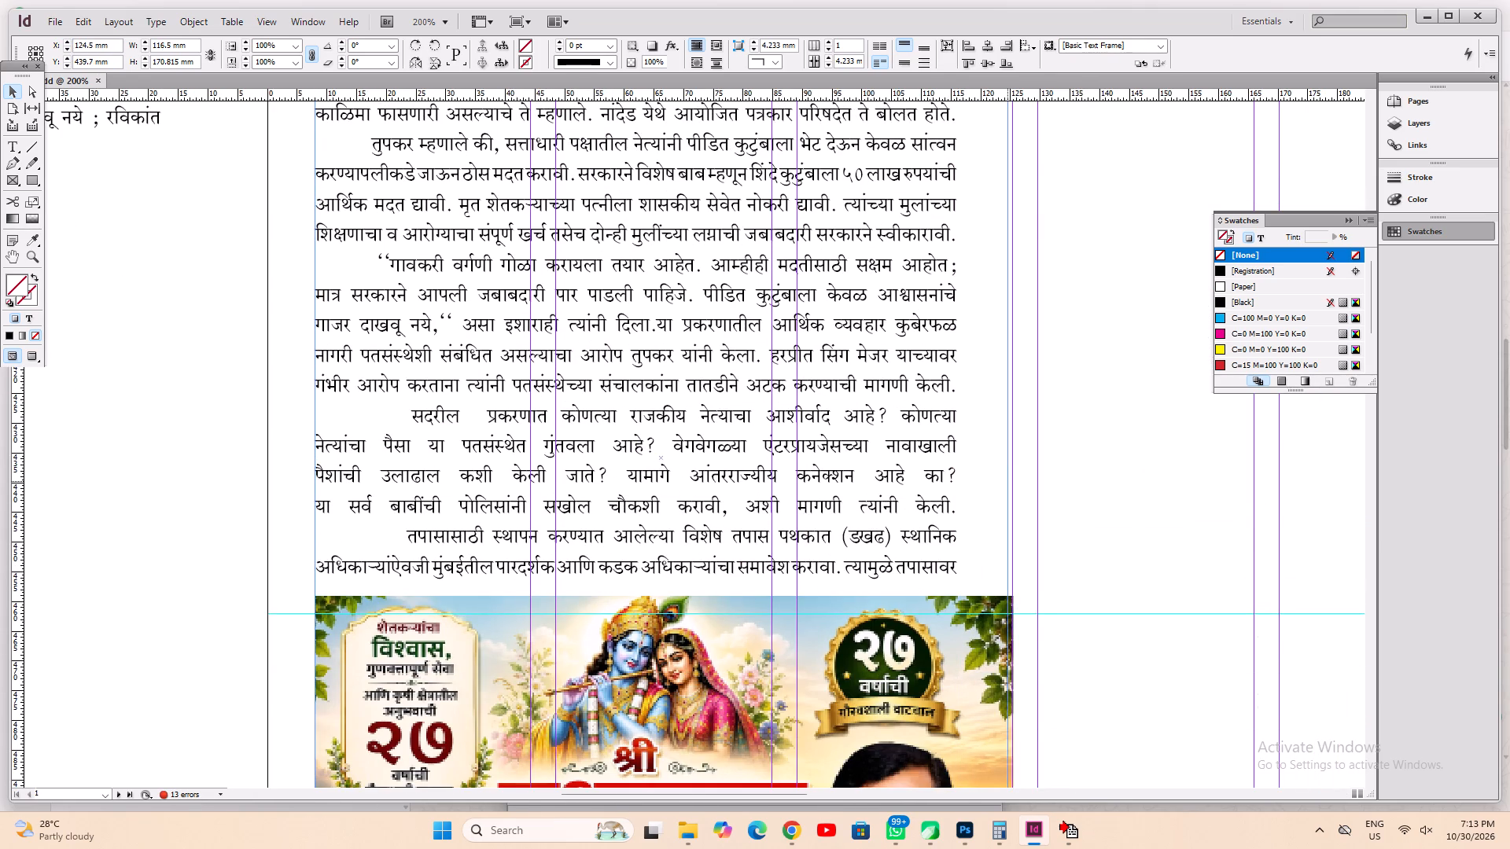
left_click_drag(1010, 482, 1014, 486)
Split the body text frame into three columns and shift it up 1 mm toward the headline.
key("ctrl+1")
scroll(870, 583, "up", 2)
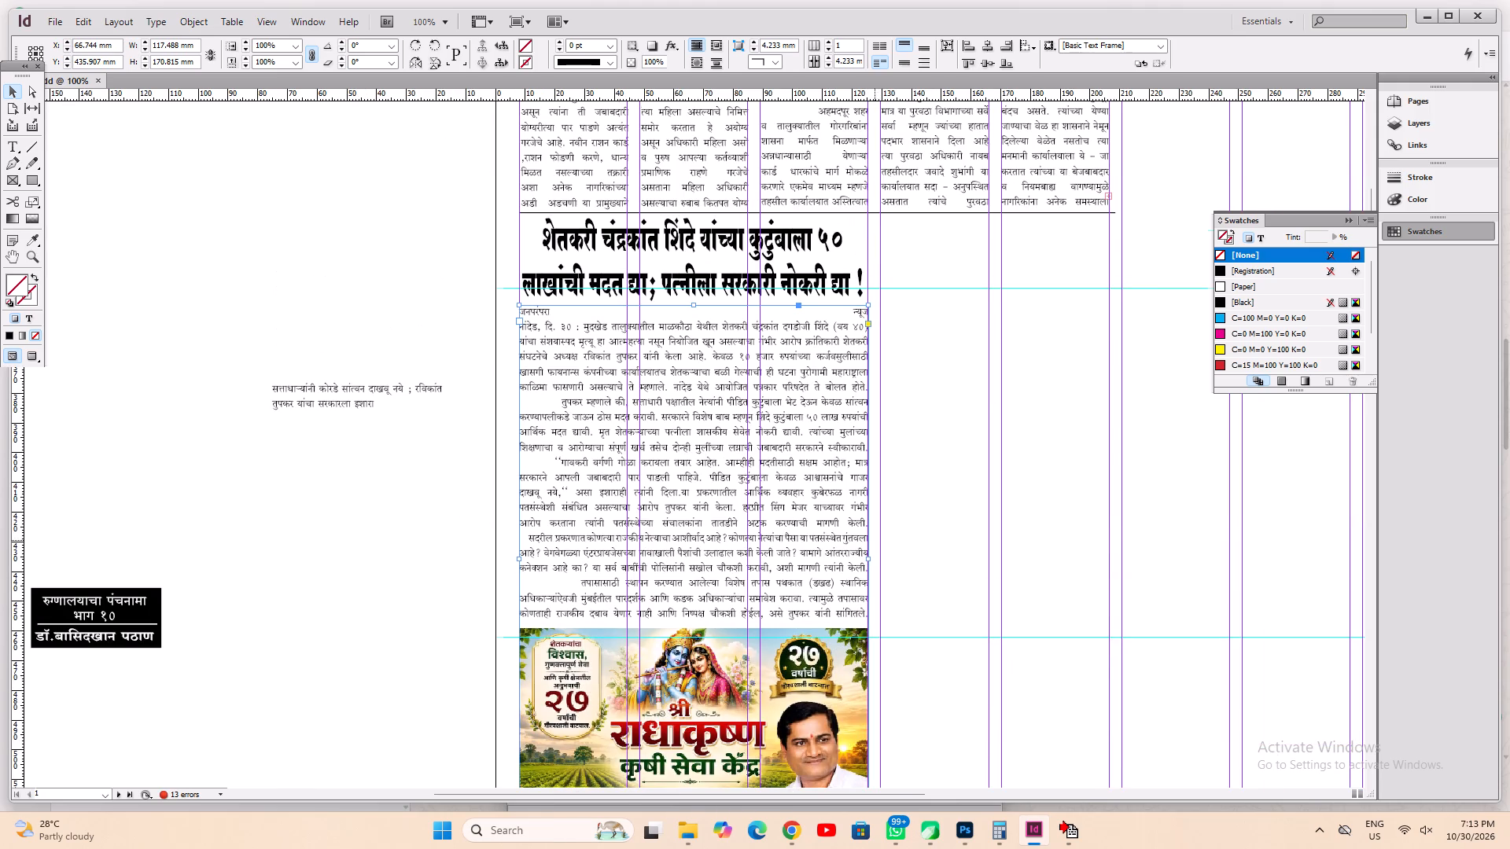
double_click(827, 40)
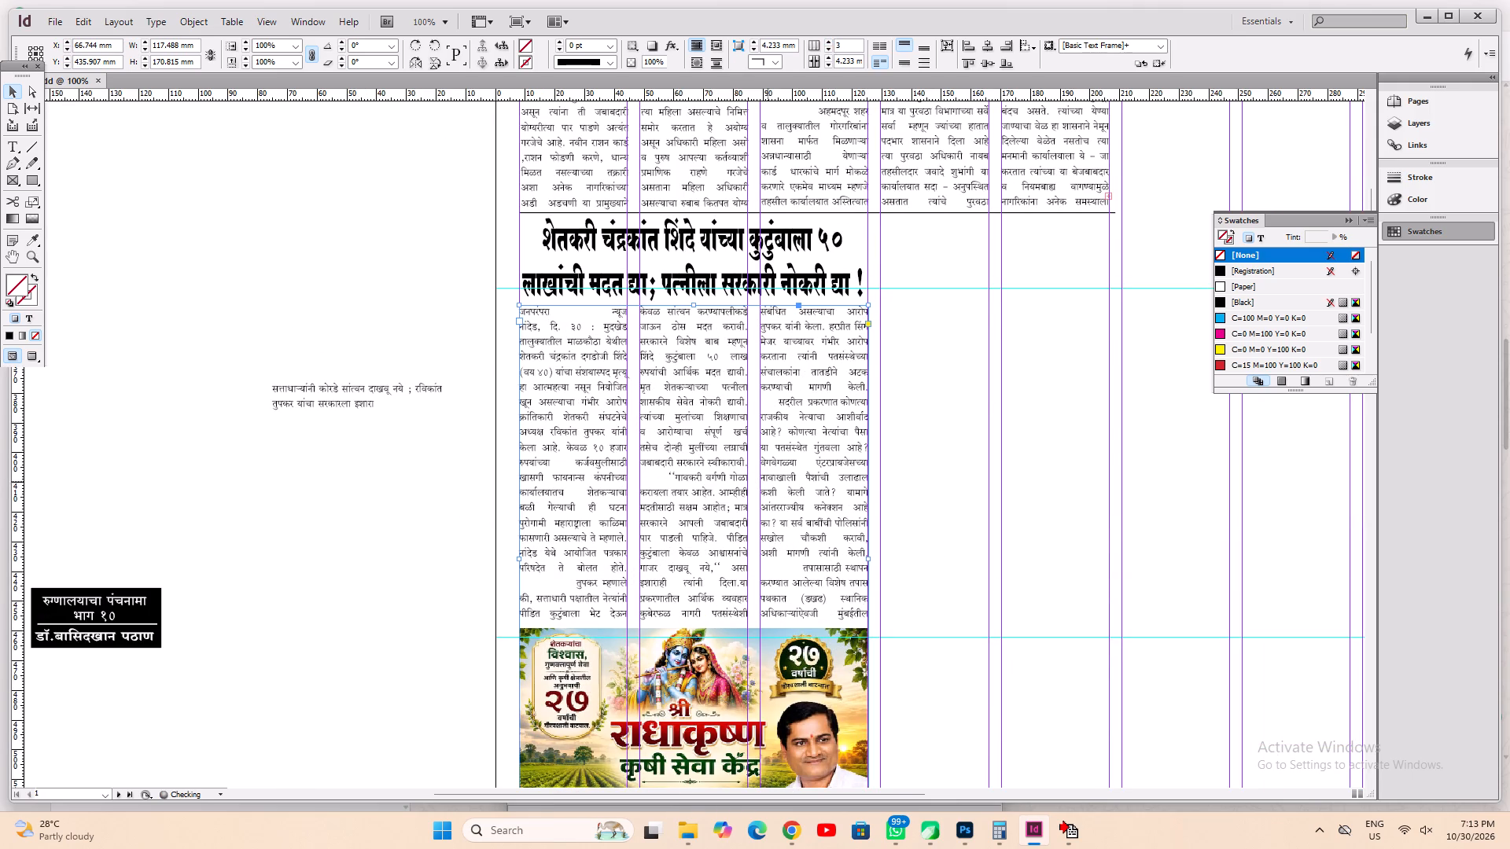
left_click(735, 476, "shift")
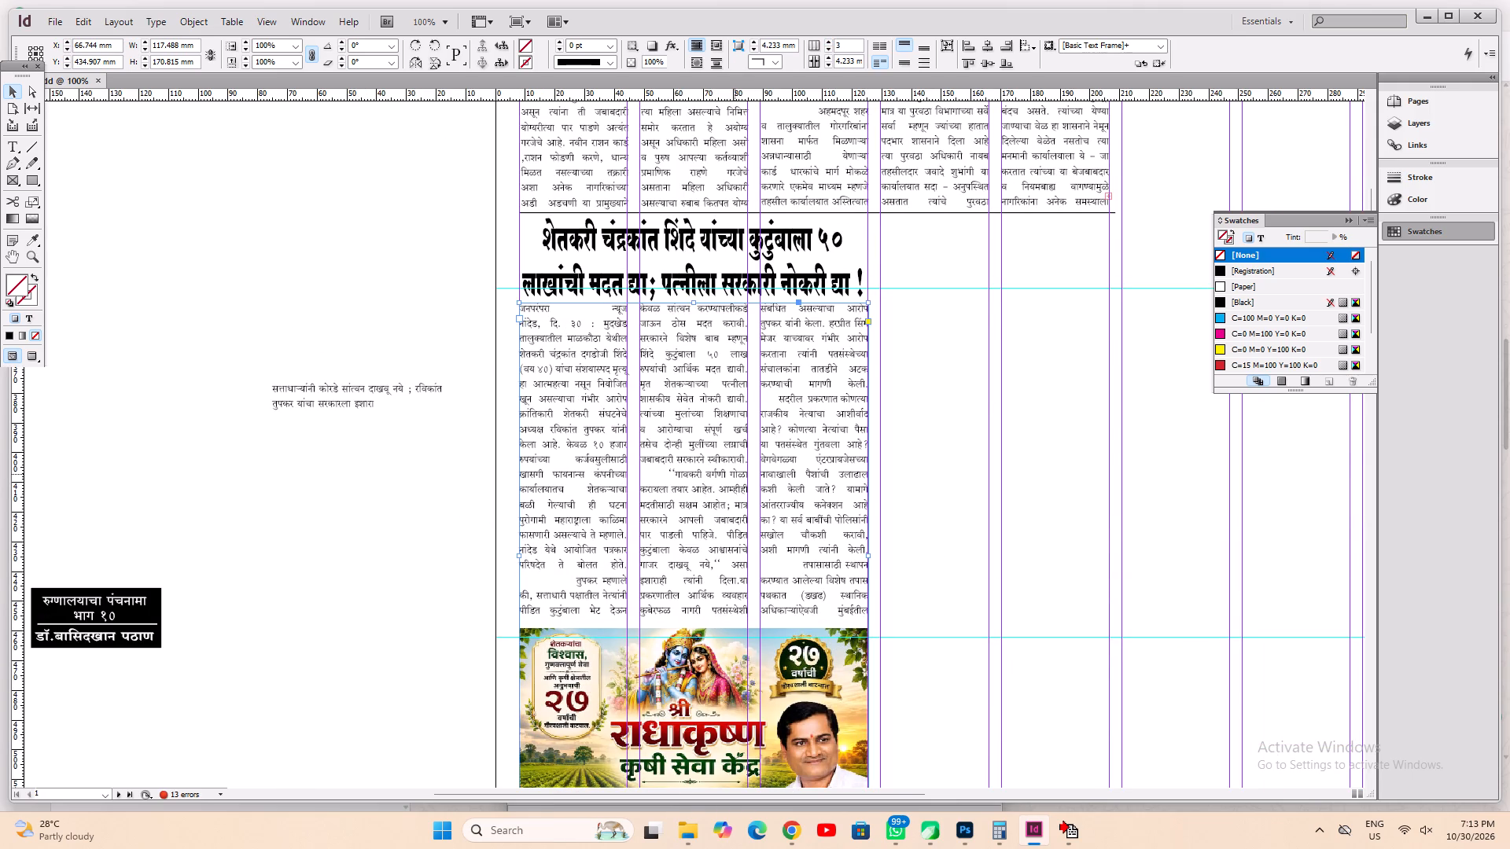
Save the document and fit the three-column body text frame to its content.
key("ctrl+0")
key("ctrl+s")
key("ctrl+alt+c")
scroll(578, 618, "down", 3)
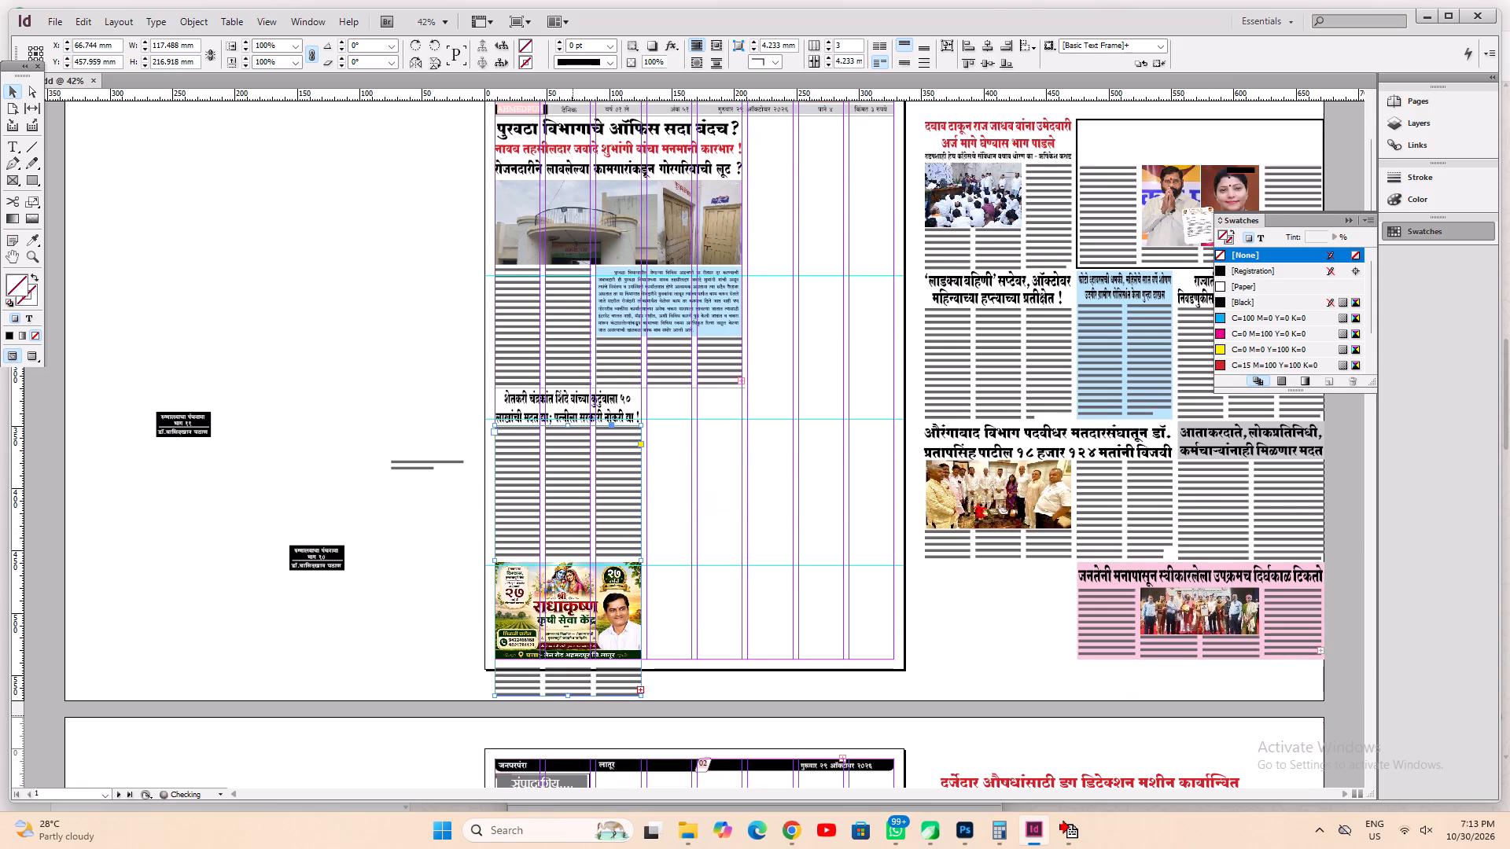
Shorten the three-column body text frame from its bottom edge so it ends above the farm service centre advertisement.
left_click_drag(567, 696, 569, 564)
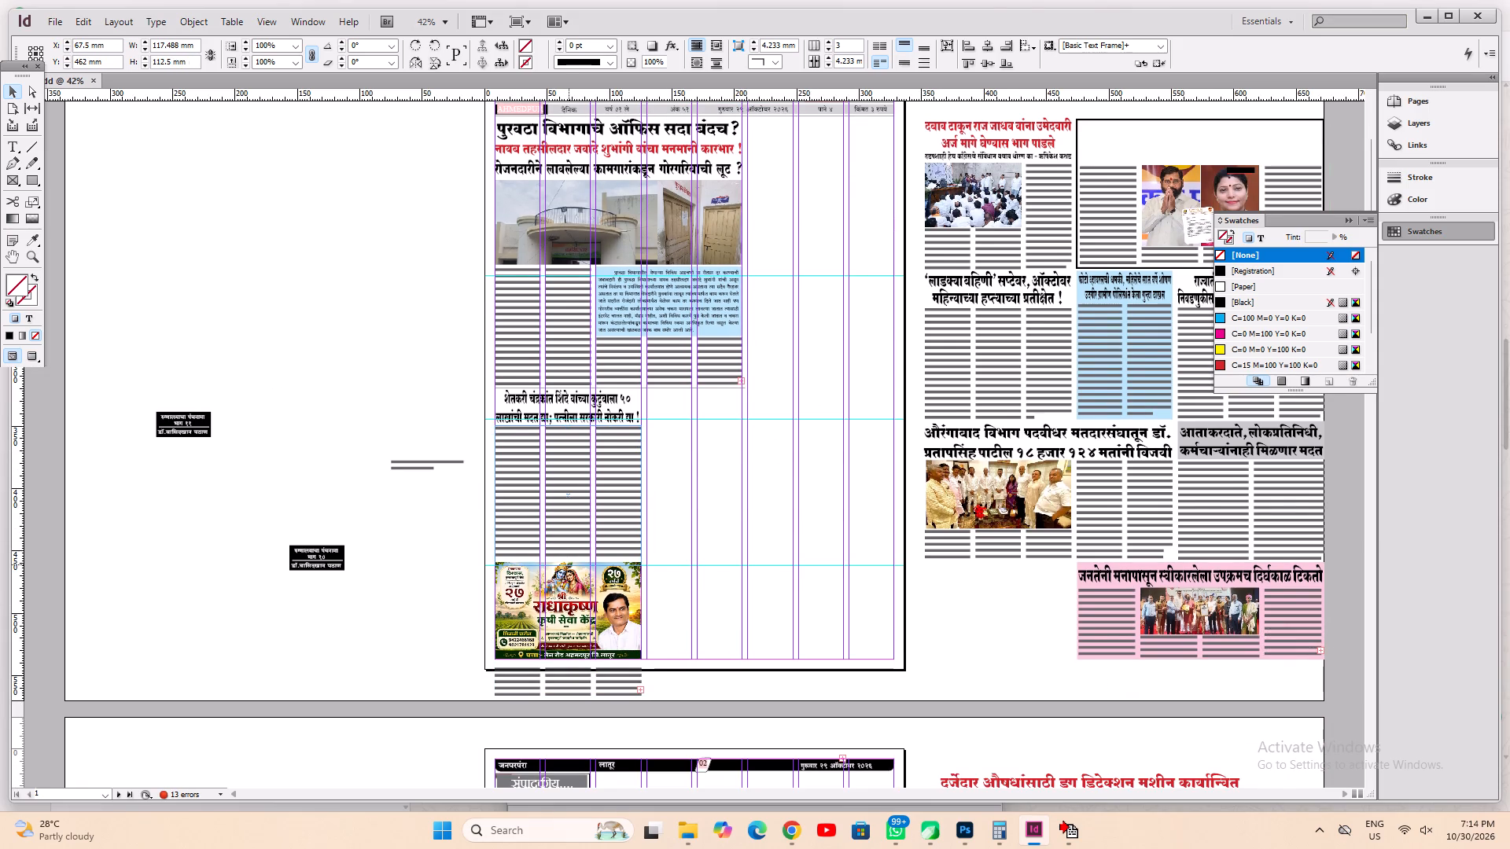
left_click_drag(569, 564, 571, 560)
Reduce the farm service centre advertisement's height by lowering its top edge to the horizontal guide.
left_click(563, 595)
key("ctrl+2")
scroll(584, 520, "up", 2)
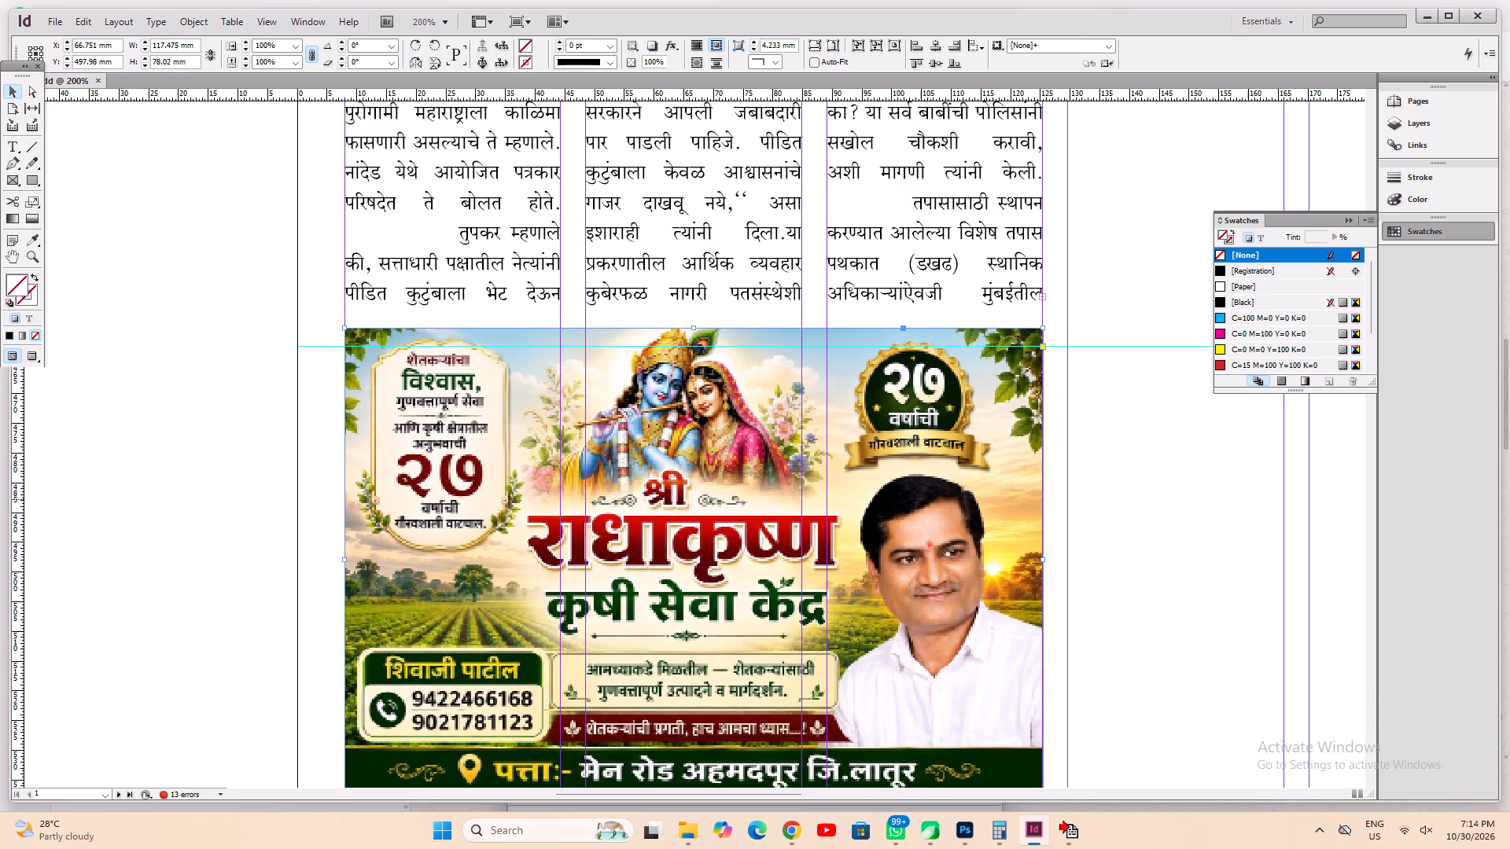
left_click_drag(693, 329, 693, 349, "ctrl")
Extend the body text frame down to the advertisement's top guide, making it 112.5 mm high, and save the document.
left_click(695, 285, "ctrl")
left_click_drag(694, 329, 694, 348)
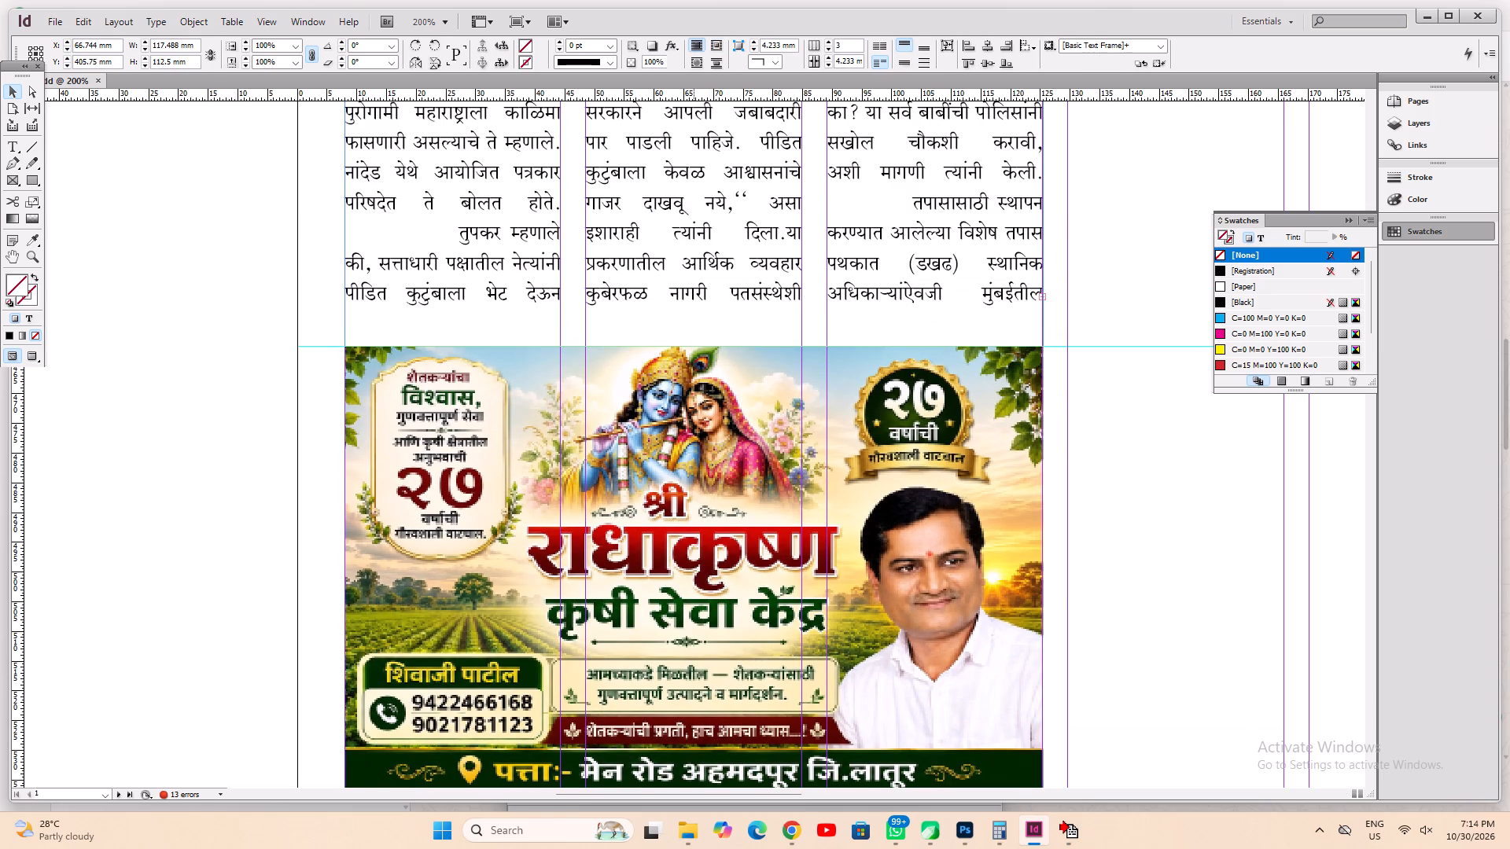
key("ctrl+s")
key("ctrl+0")
key("ctrl+a")
key("ctrl+s")
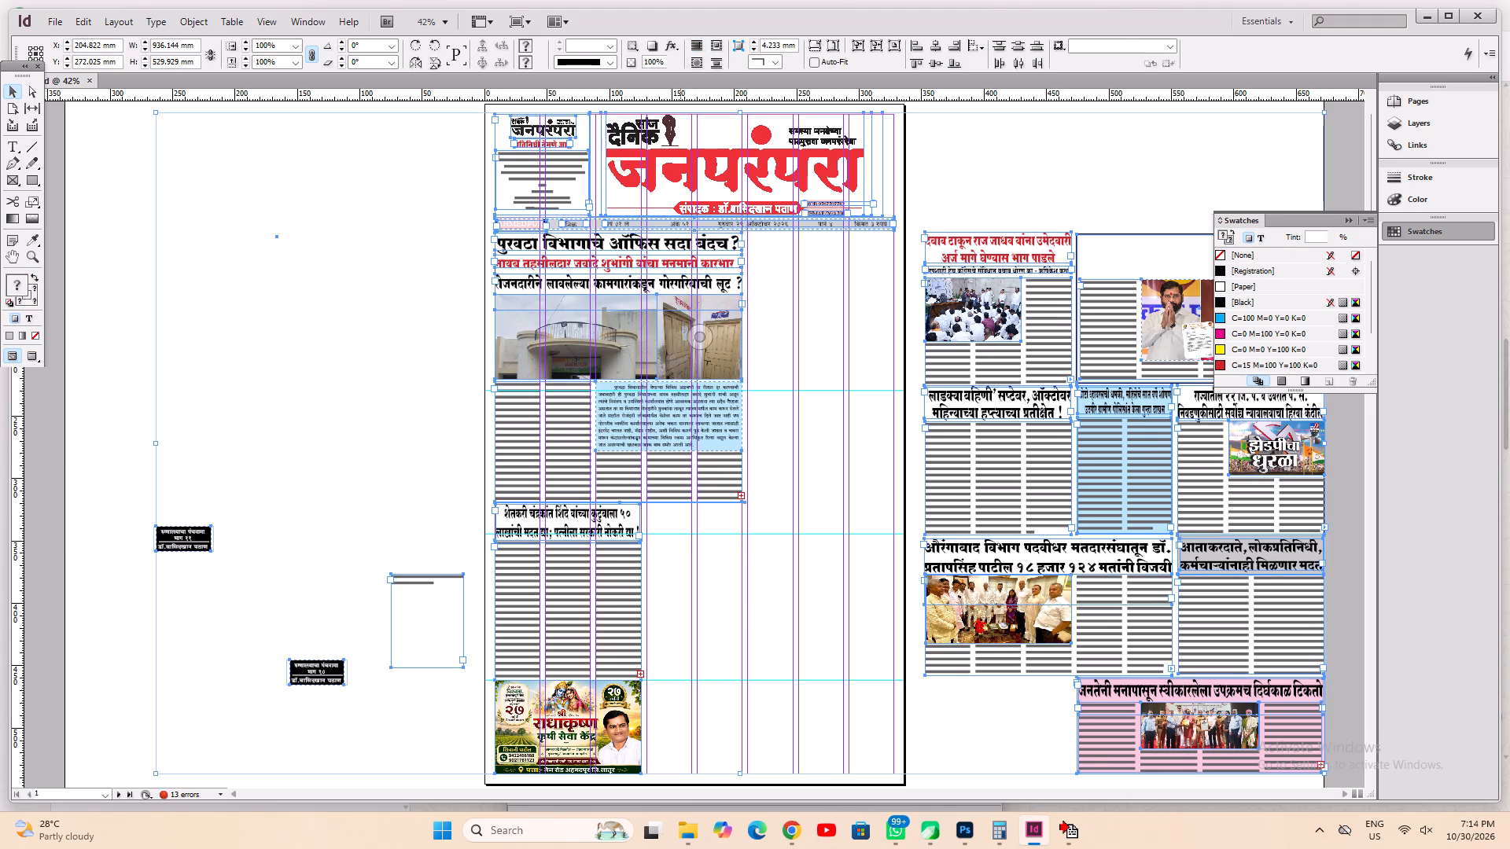
left_click(670, 633)
key("ctrl+s")
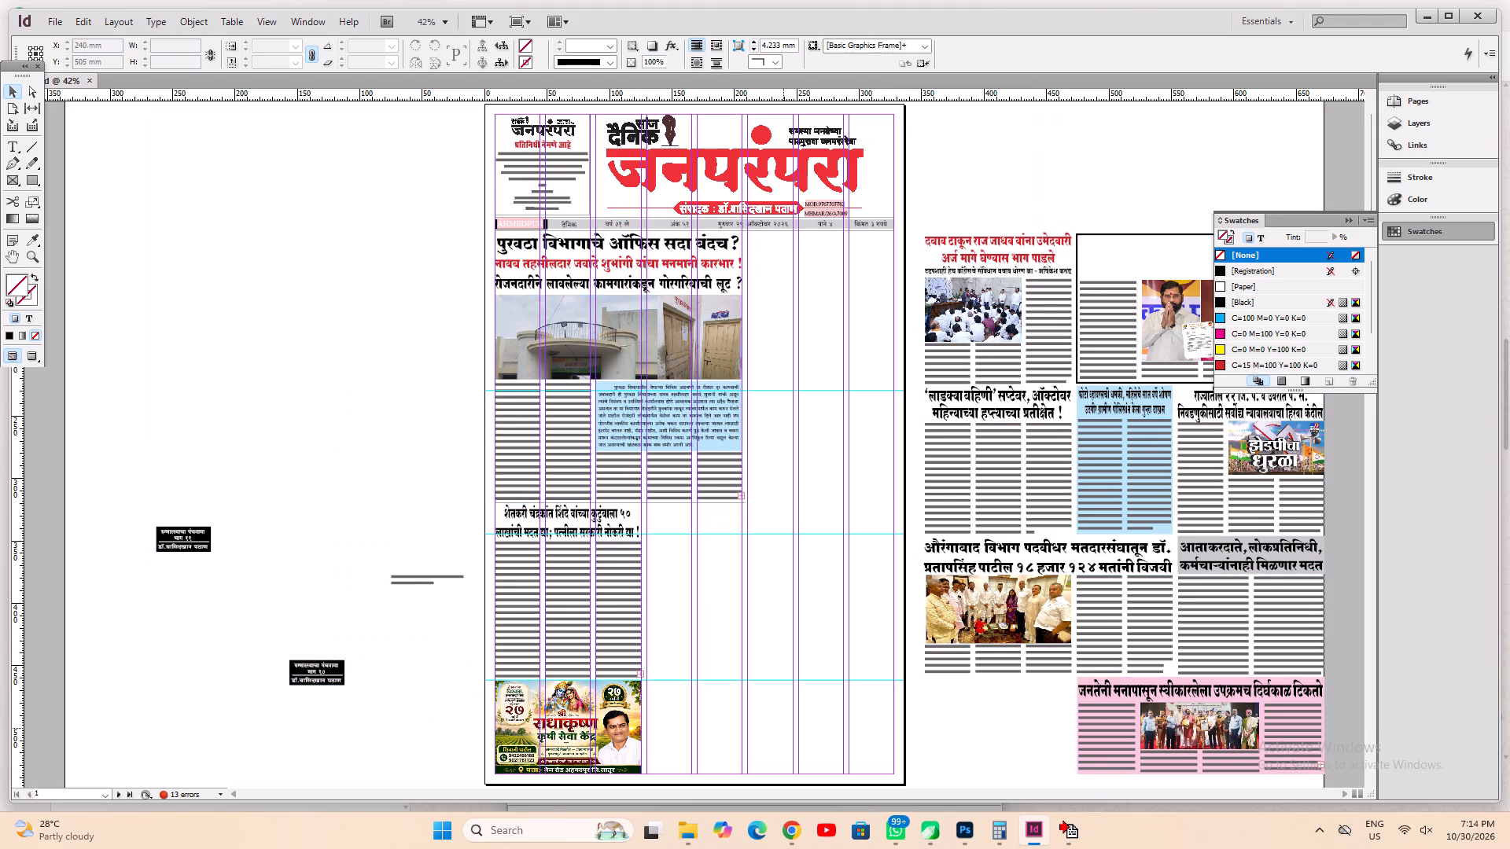
Switch to Chrome and close the pop-up advertisement covering the CorelDRAW Design download page.
left_click(783, 725)
left_click(797, 837)
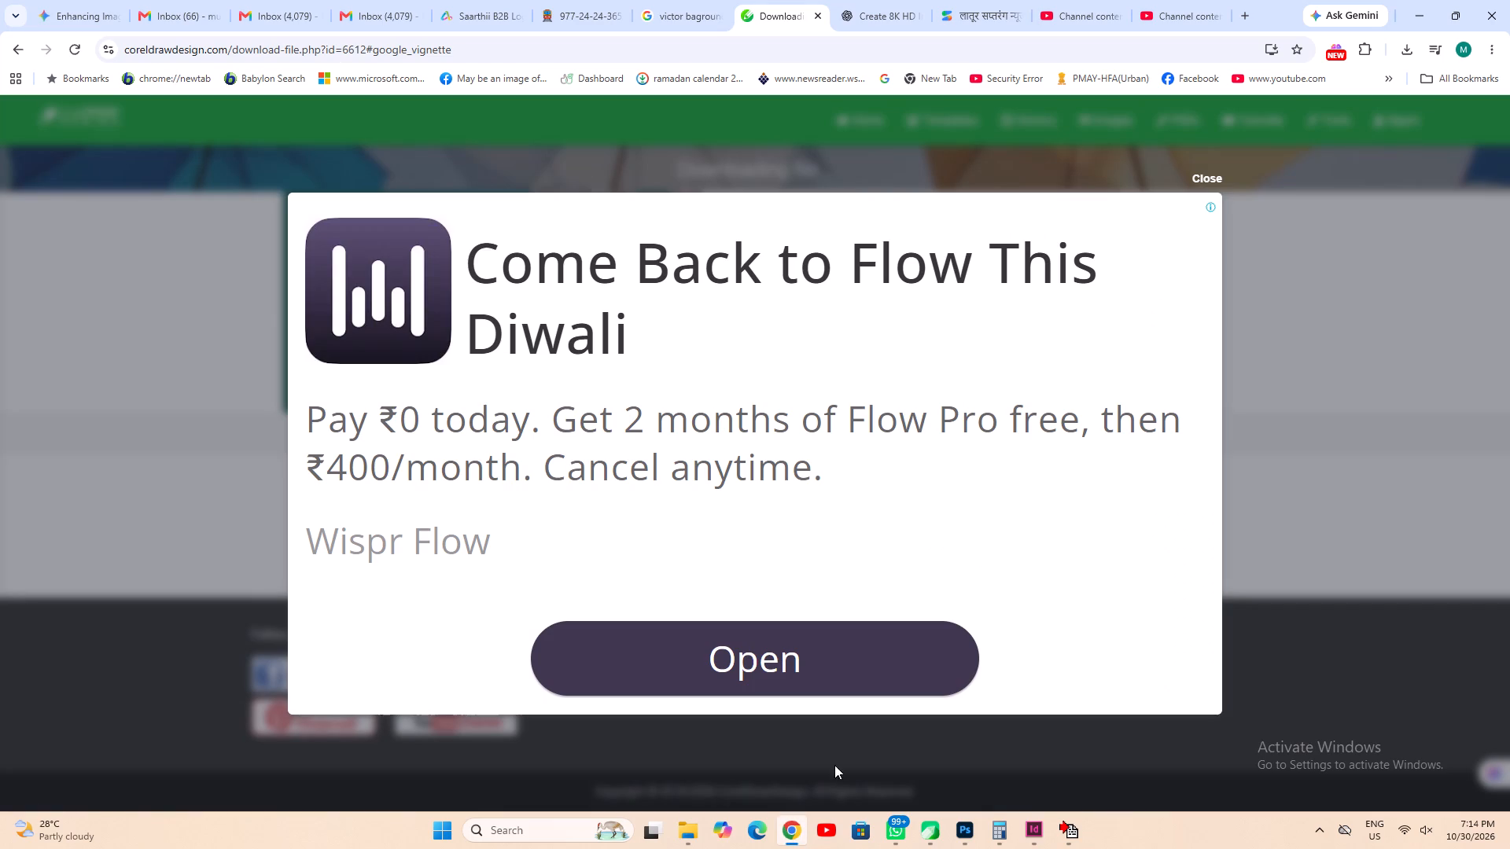
left_click(1210, 181)
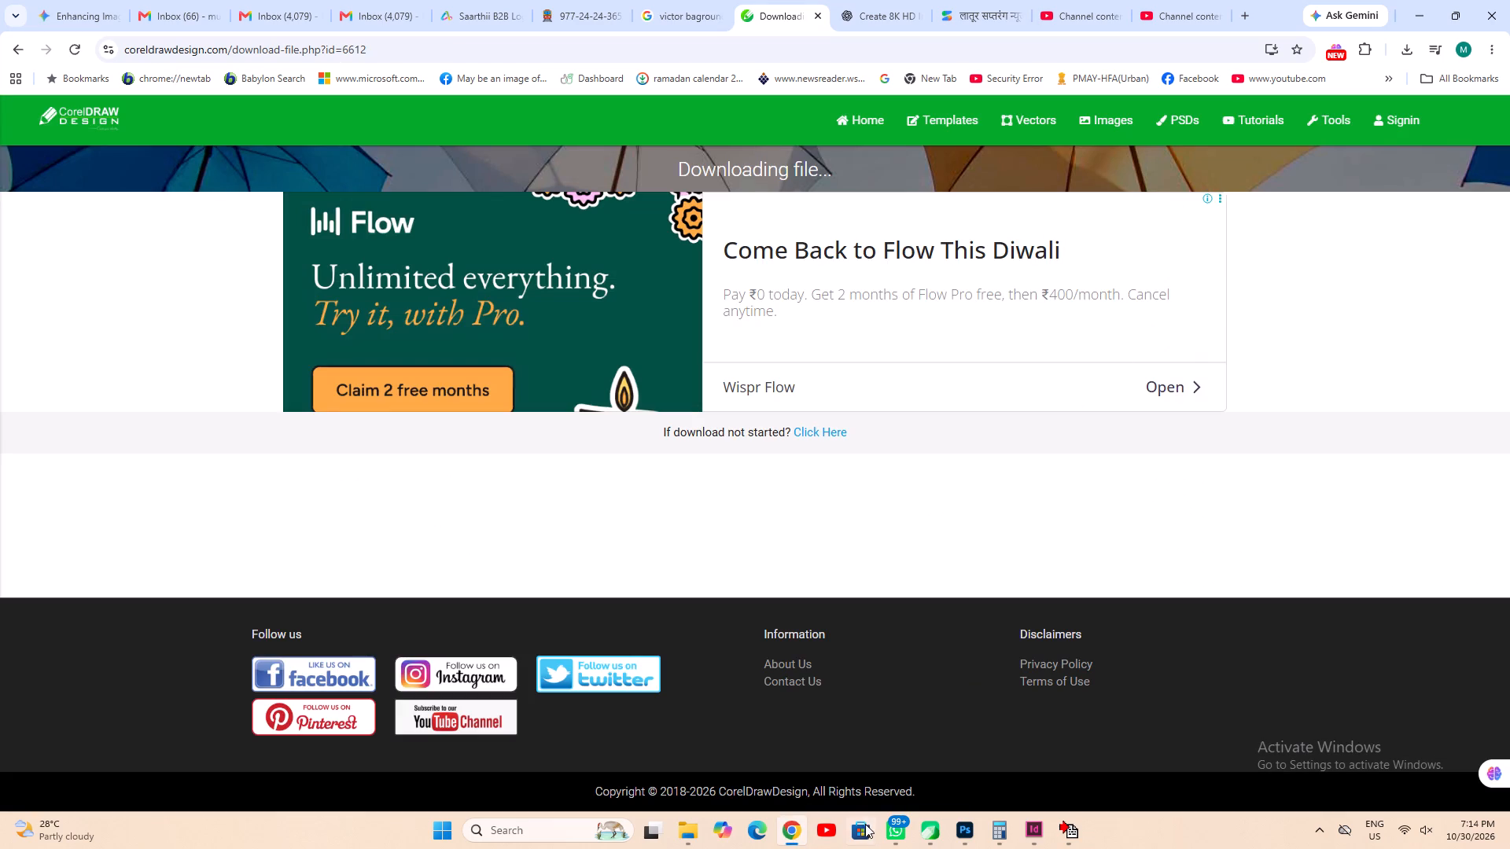
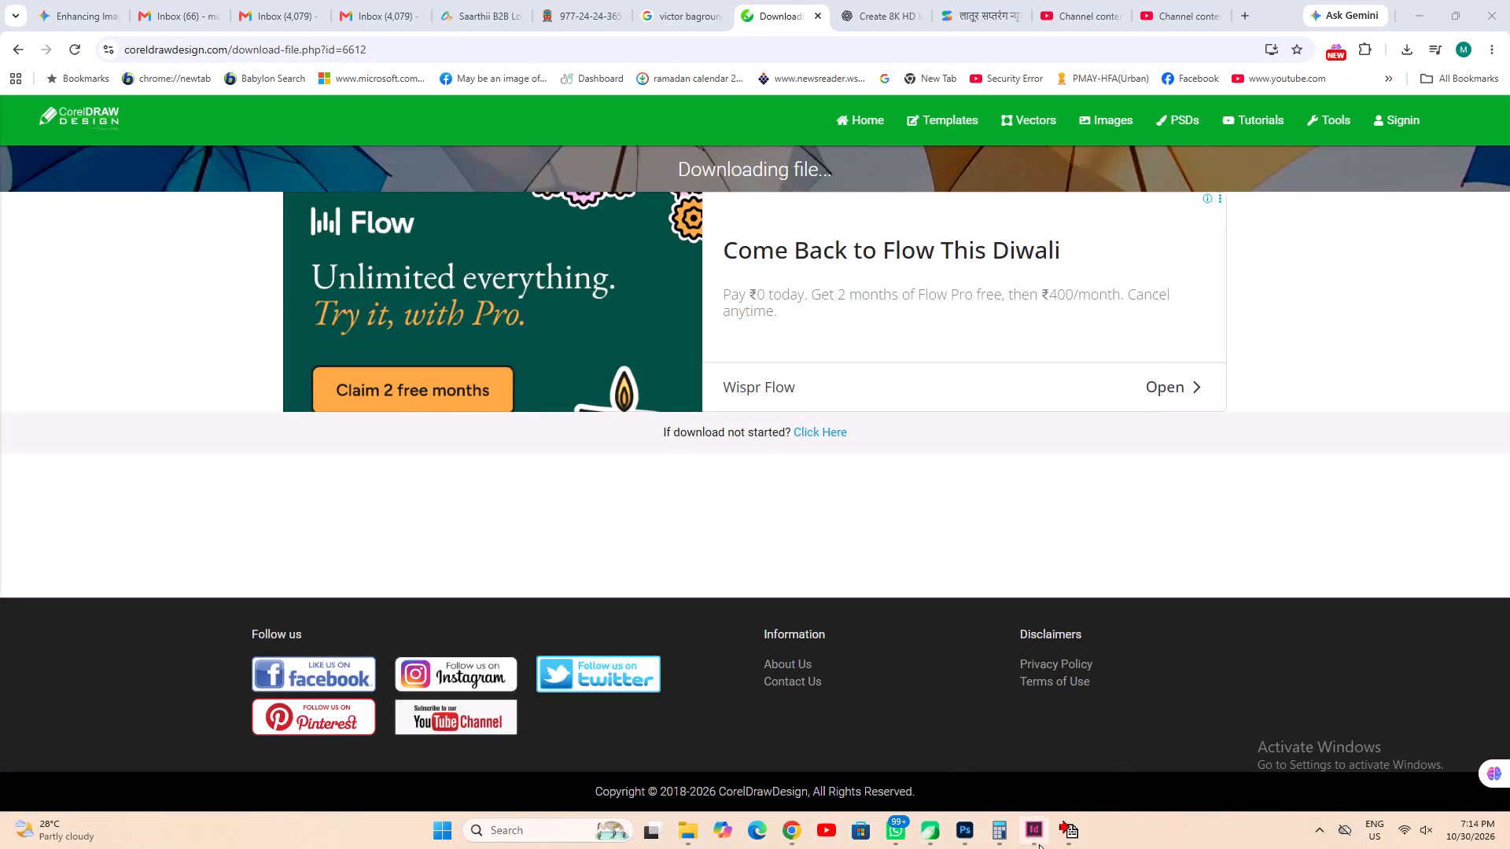
Switch to InDesign, paste the photo of the man speaking at microphones, and place it over the three-column story's middle column below the headline.
left_click(1031, 843)
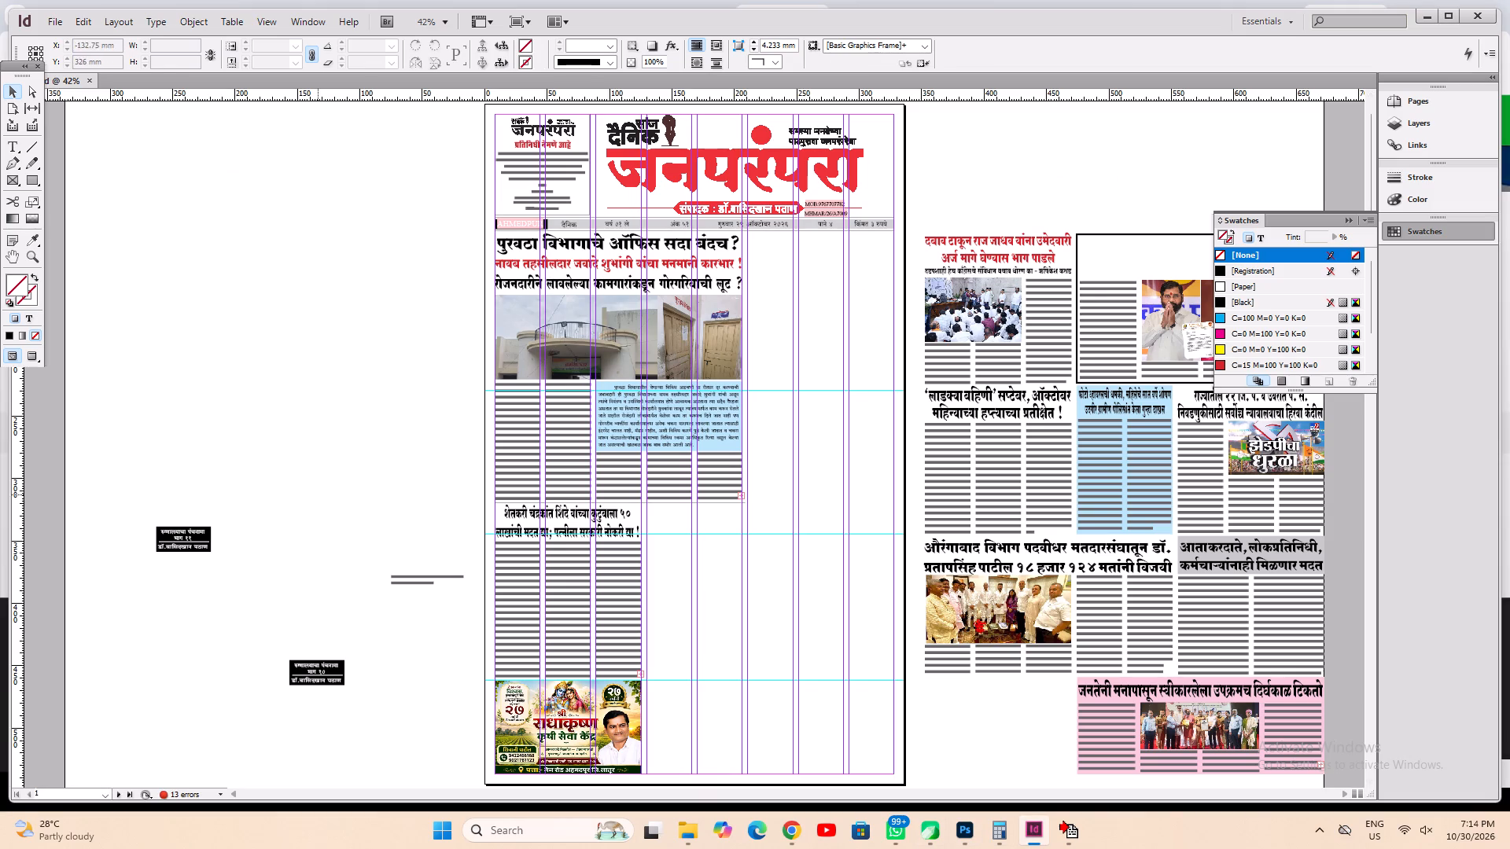
left_click(318, 407)
right_click(319, 352)
left_click(332, 361)
left_click_drag(695, 476, 628, 589)
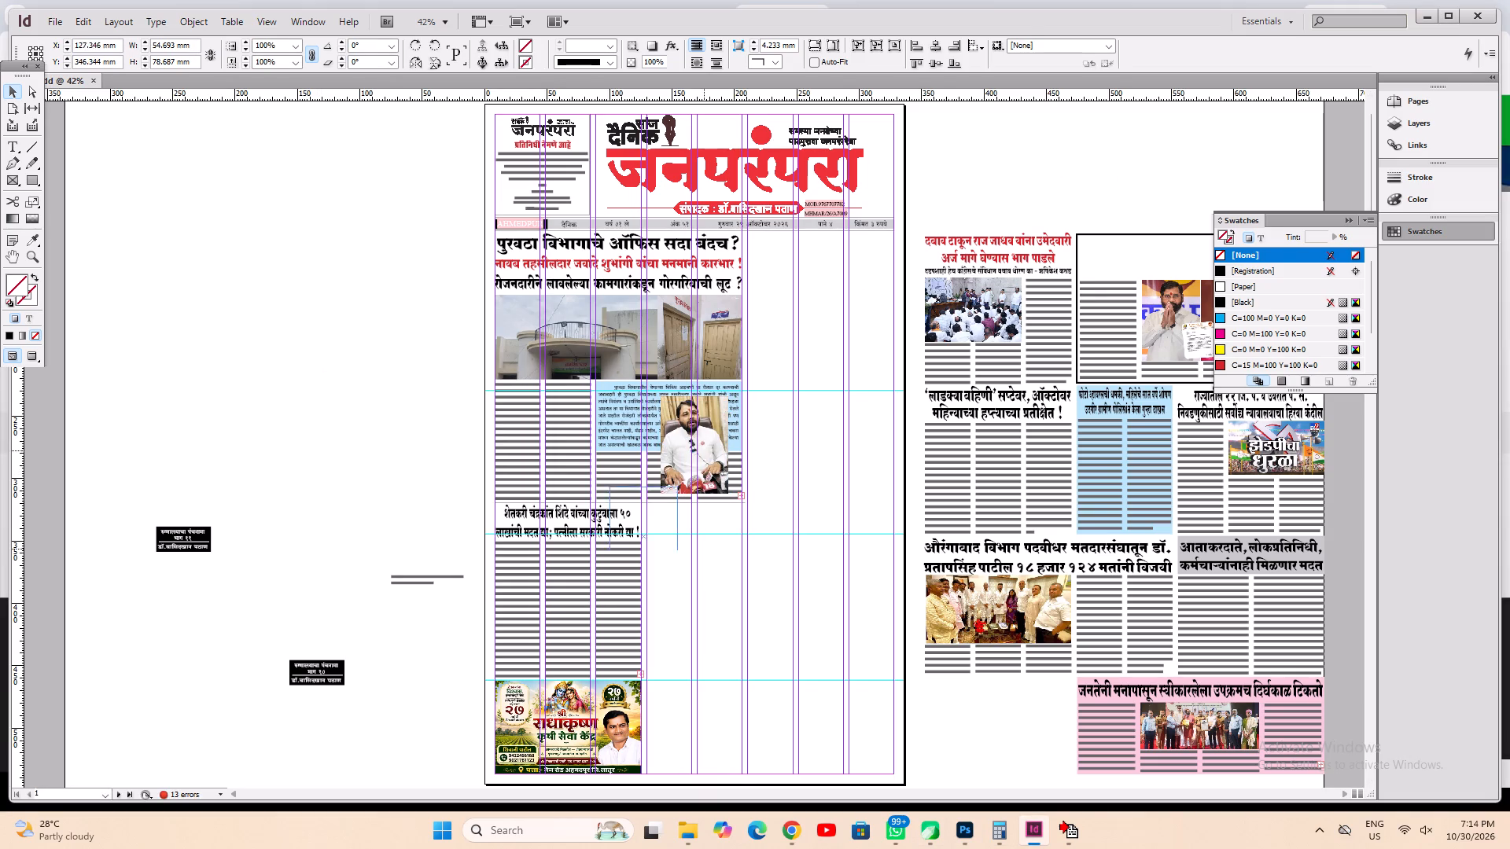
left_click_drag(628, 589, 573, 623)
Crop the pasted photo's frame from its bottom edge and slightly from its top edge, to about 68.6 mm high.
key("ctrl+2")
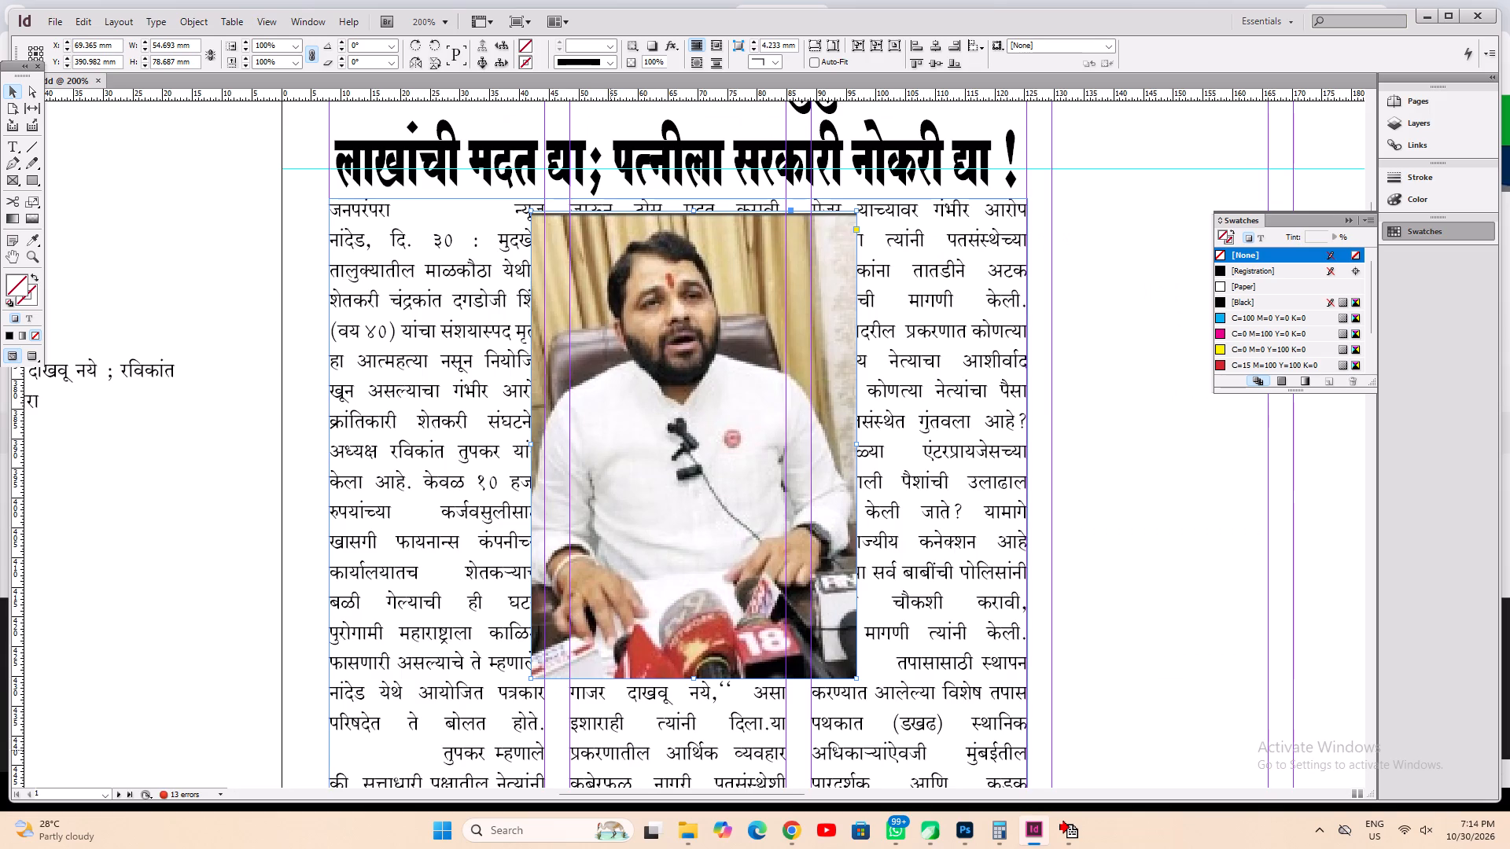
left_click_drag(695, 679, 698, 624)
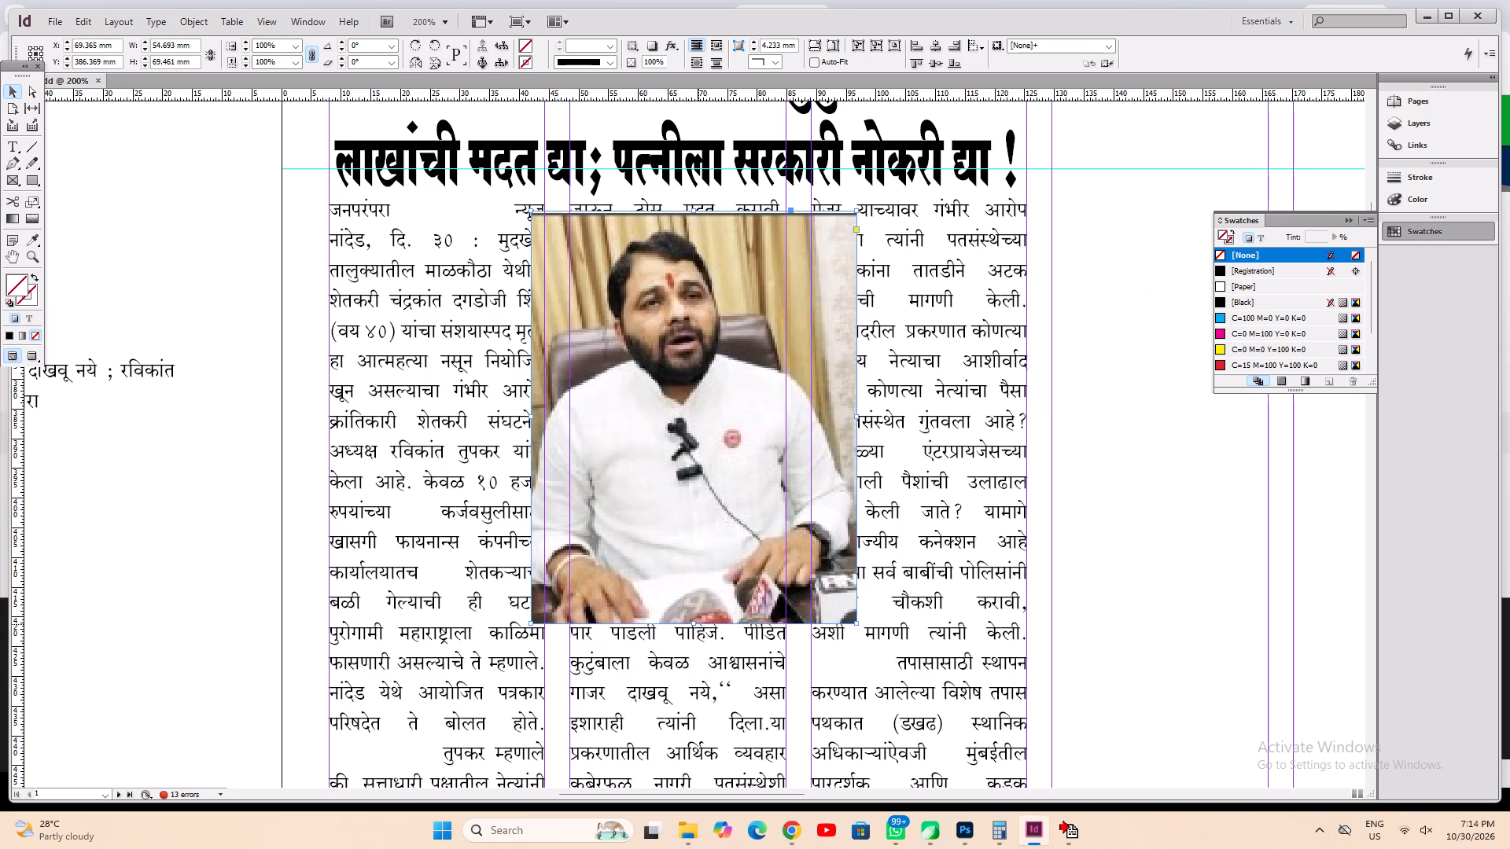
left_click_drag(695, 627, 695, 614, "ctrl+shift")
key("ctrl+z")
left_click(693, 212)
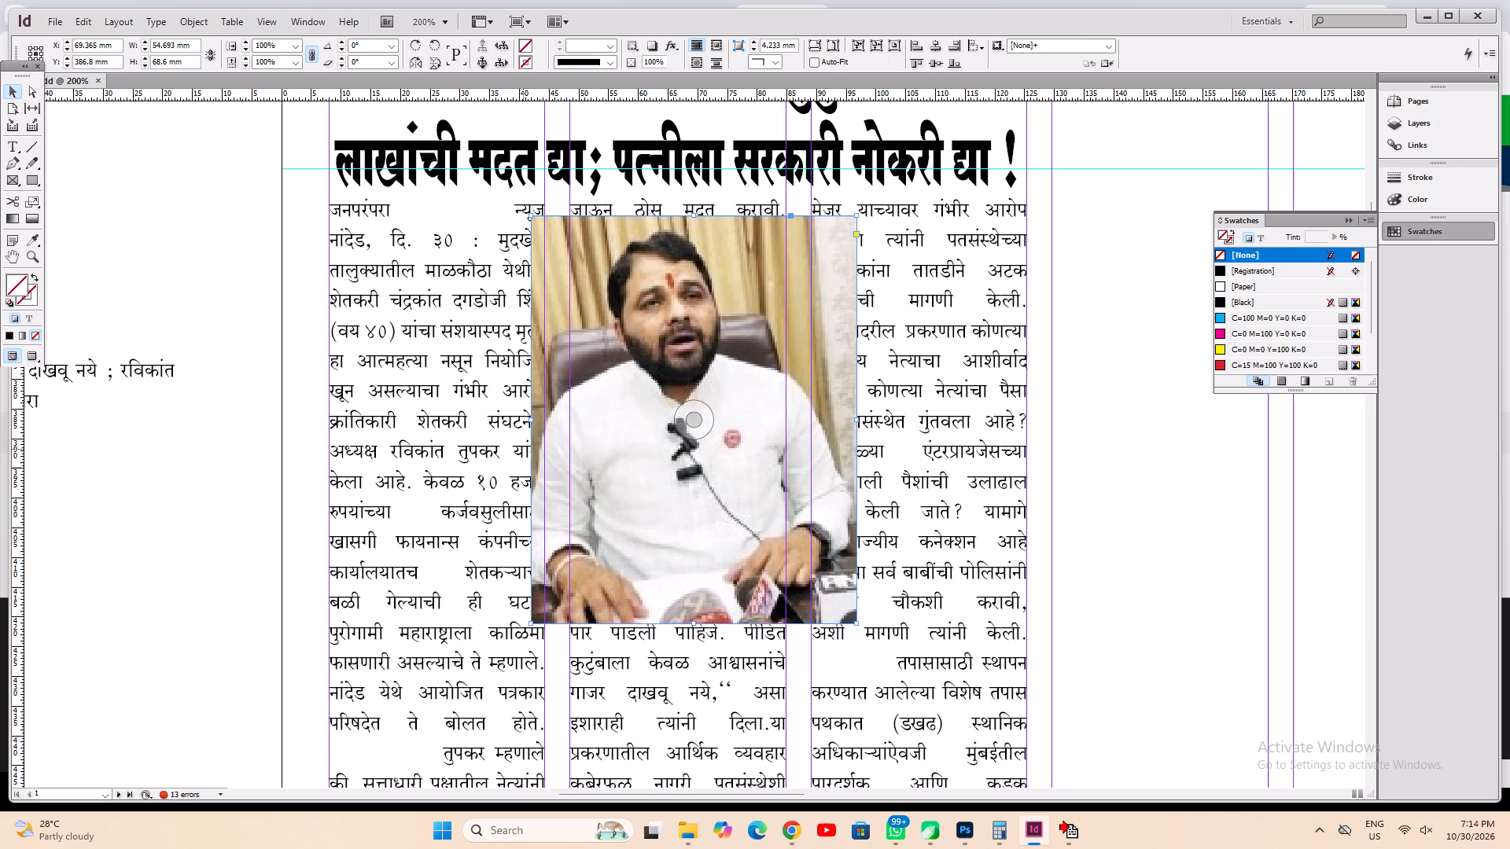
Crop the portrait photo's frame to the middle column, about 36.25 mm wide and 58.6 mm tall, and move it up to the column's top.
left_click(532, 473)
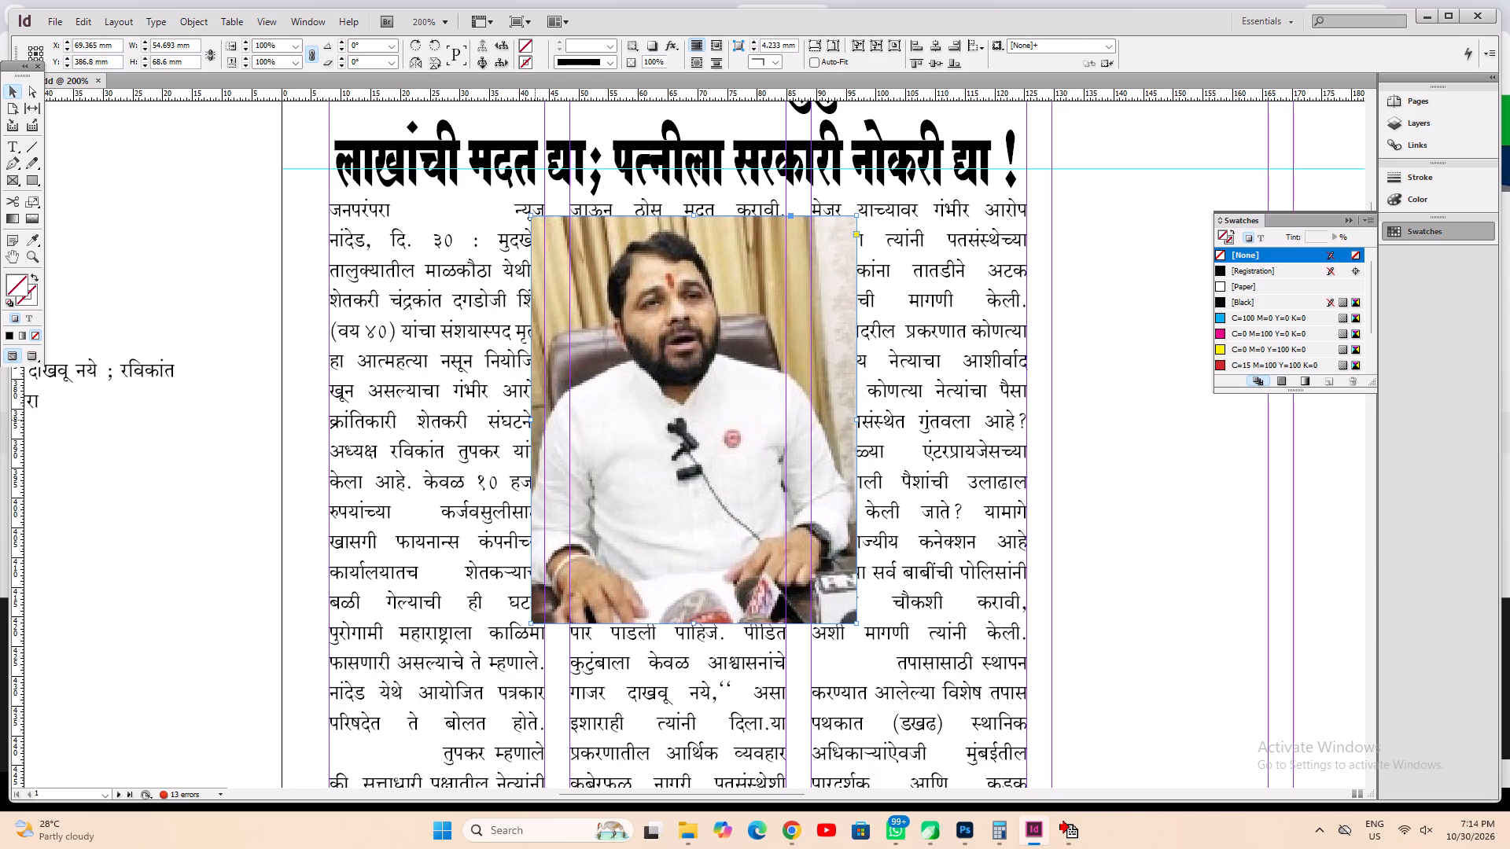
left_click_drag(535, 420, 573, 467)
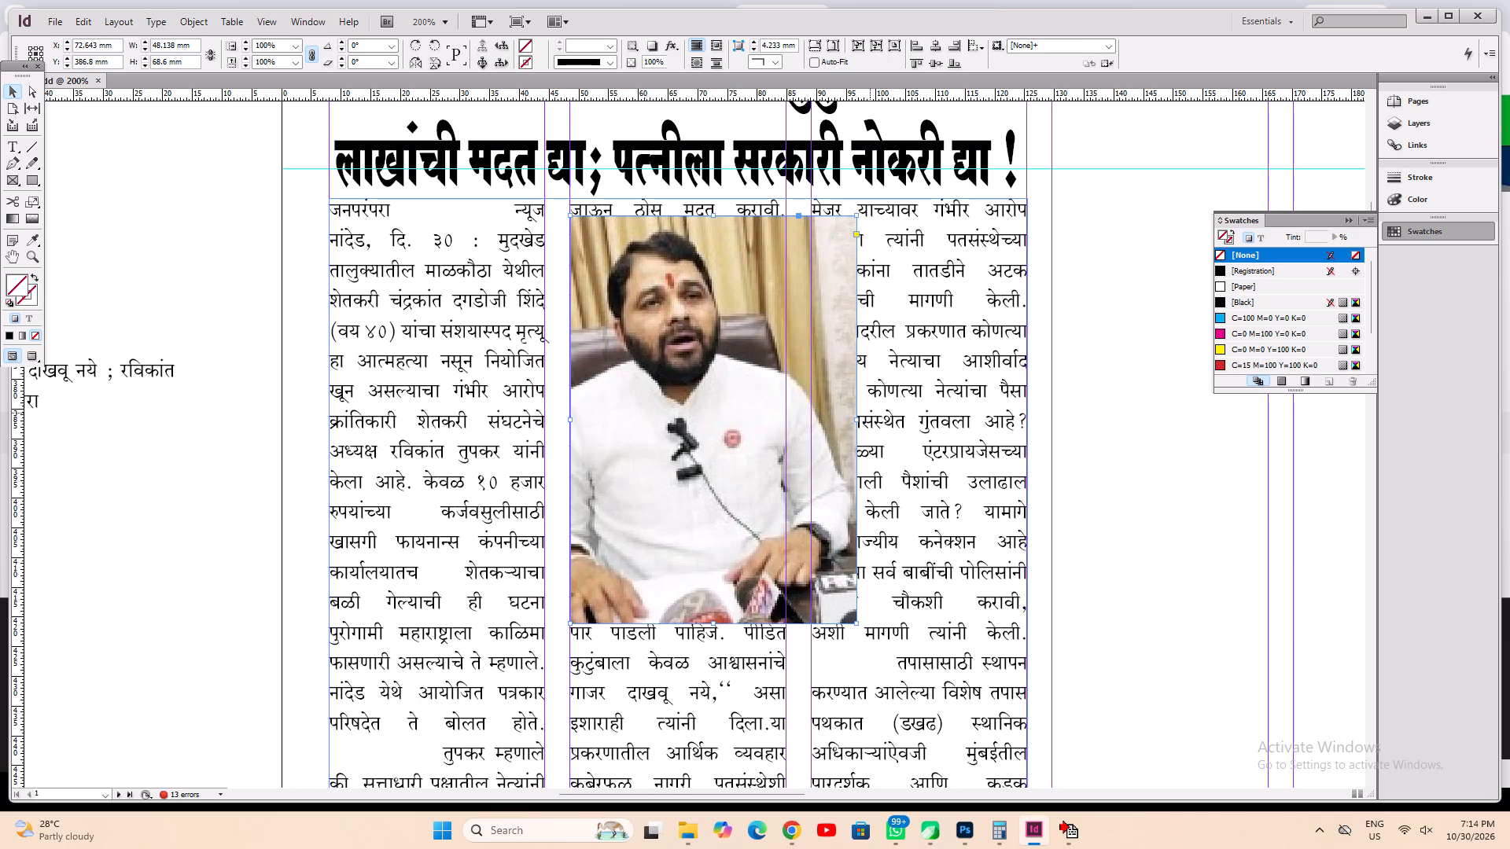
left_click_drag(855, 417, 784, 421)
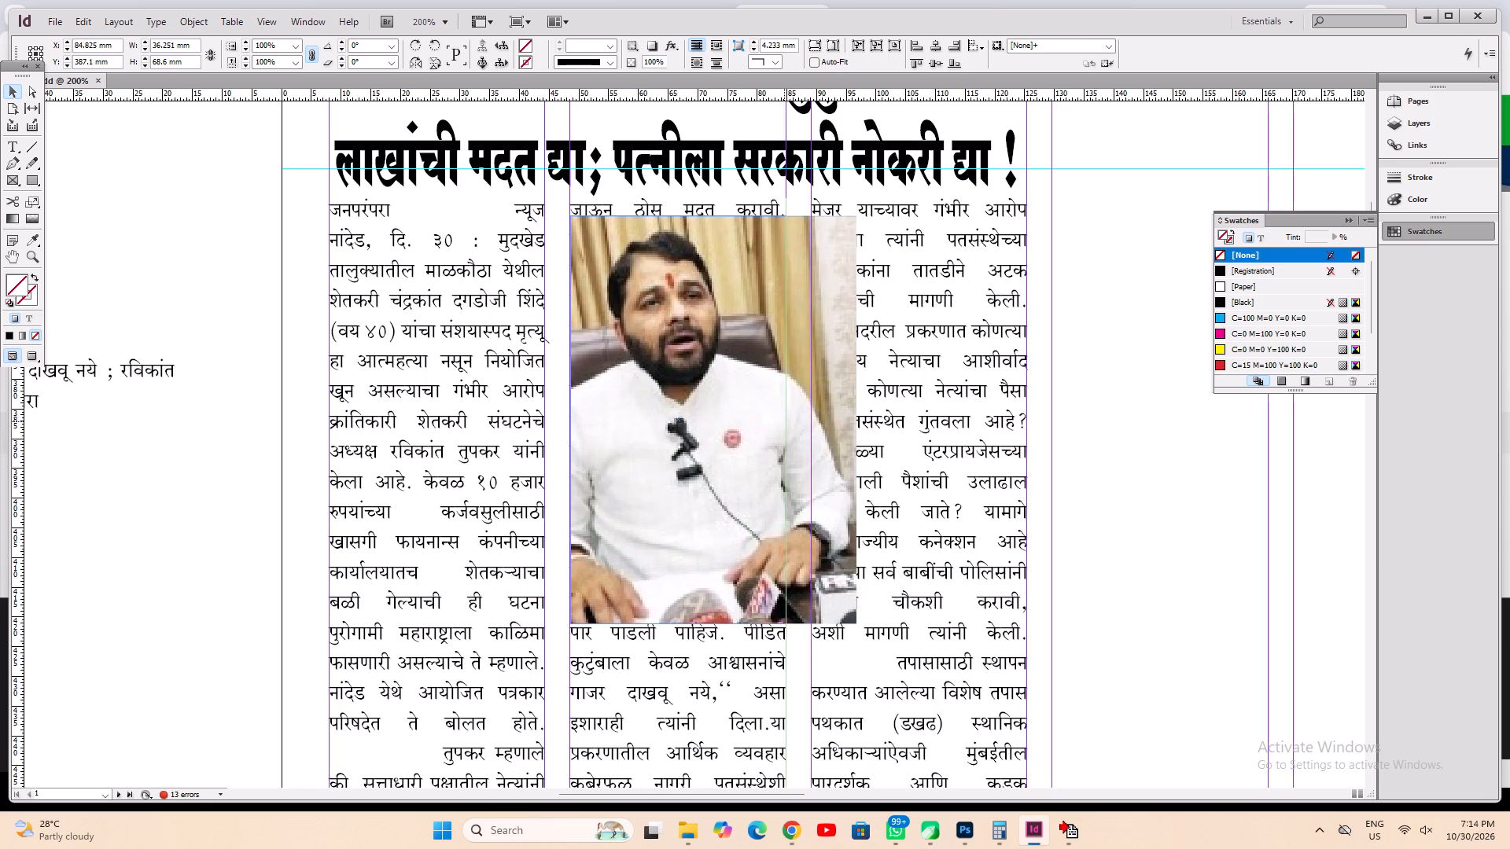
left_click_drag(679, 625, 671, 564)
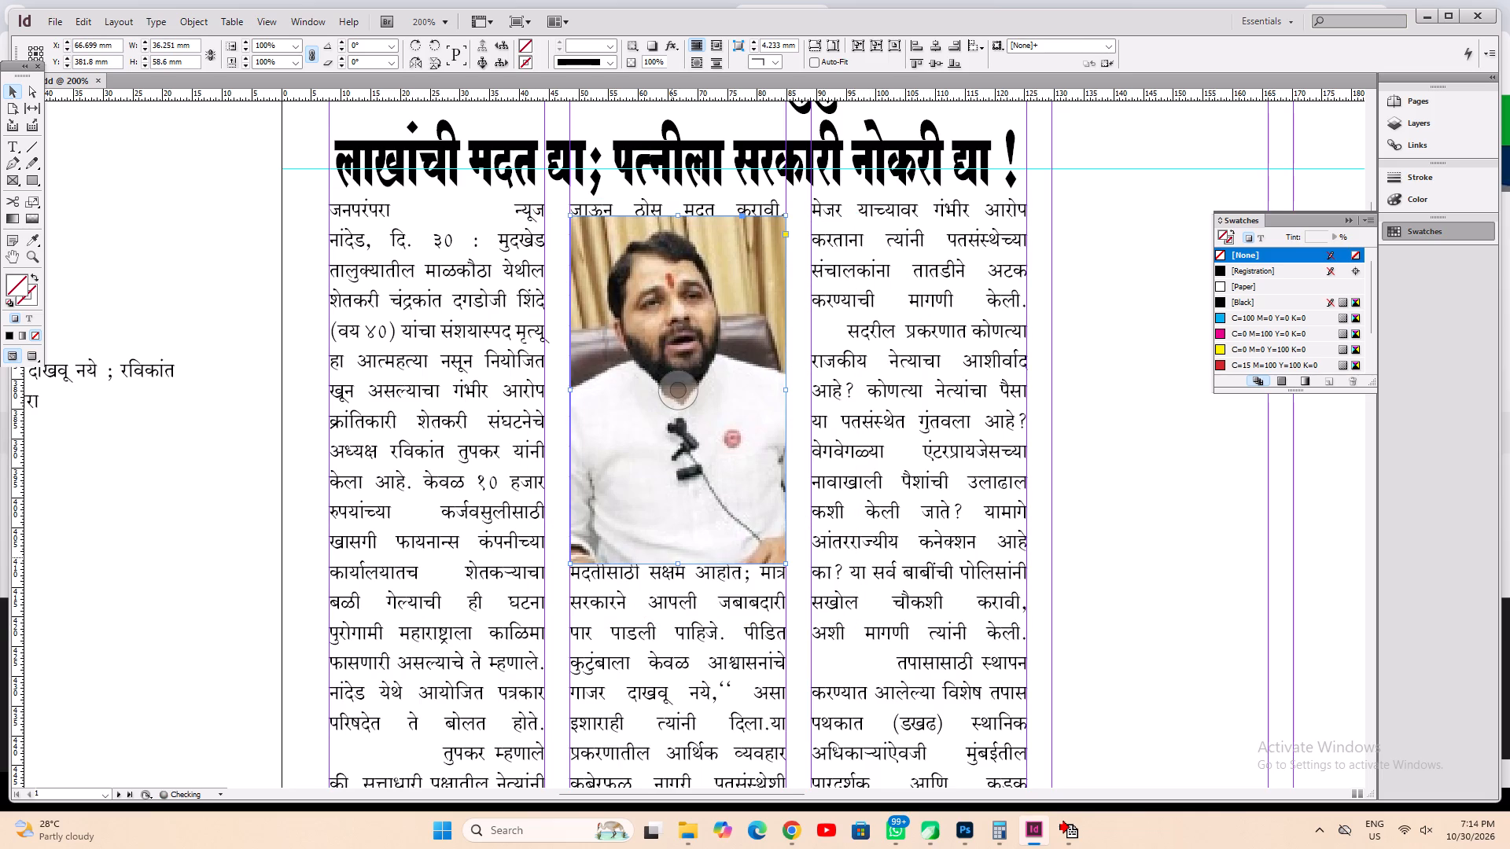
left_click_drag(712, 474, 708, 457, "shift")
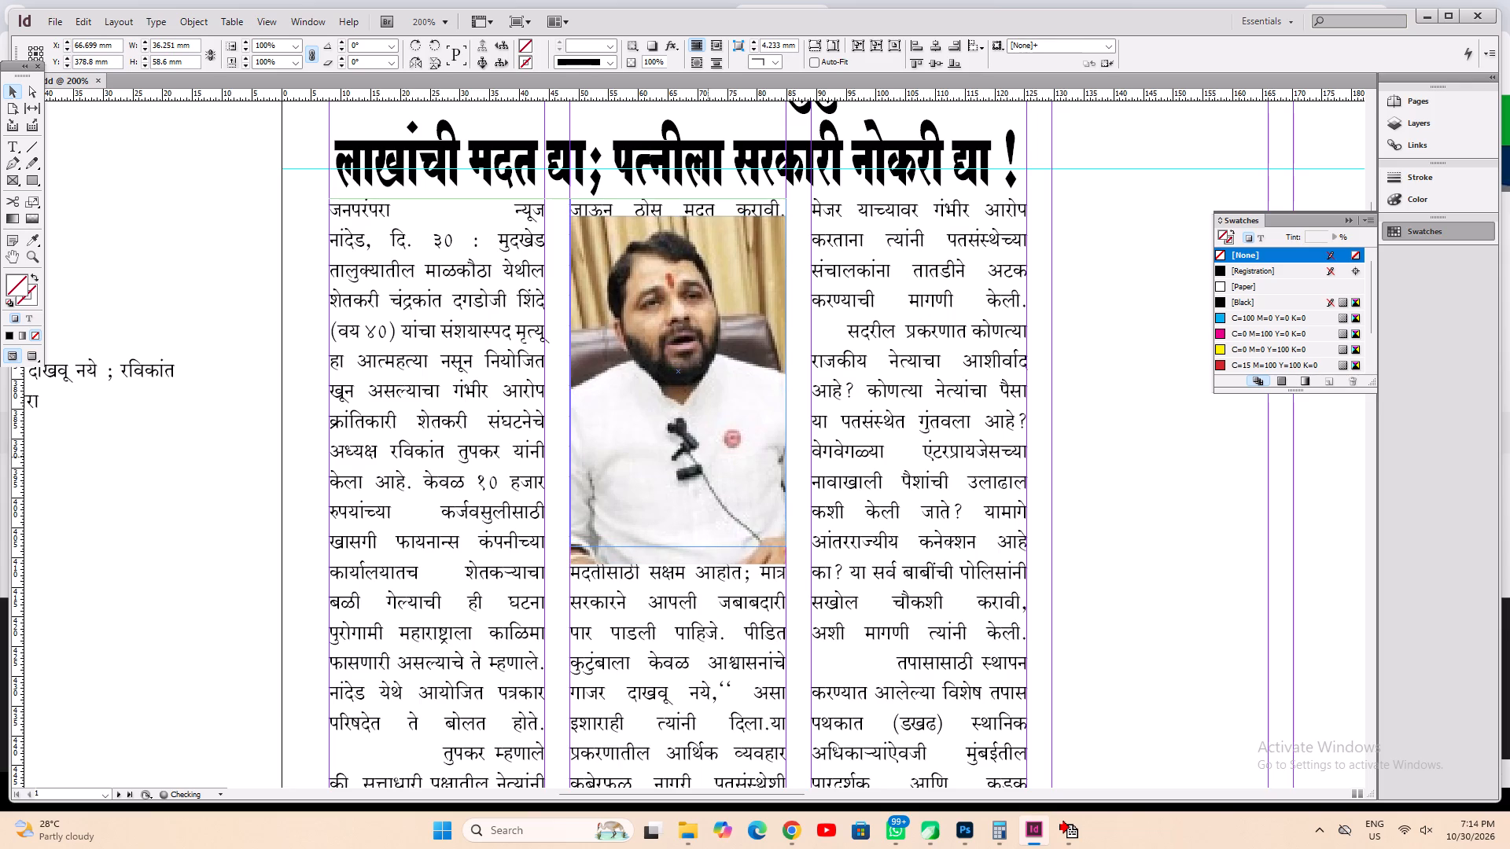
Wrap the body text around the portrait photo's bounding box and save the document.
key("ctrl+alt+w")
key("ctrl+alt+w")
key("ctrl+alt+w")
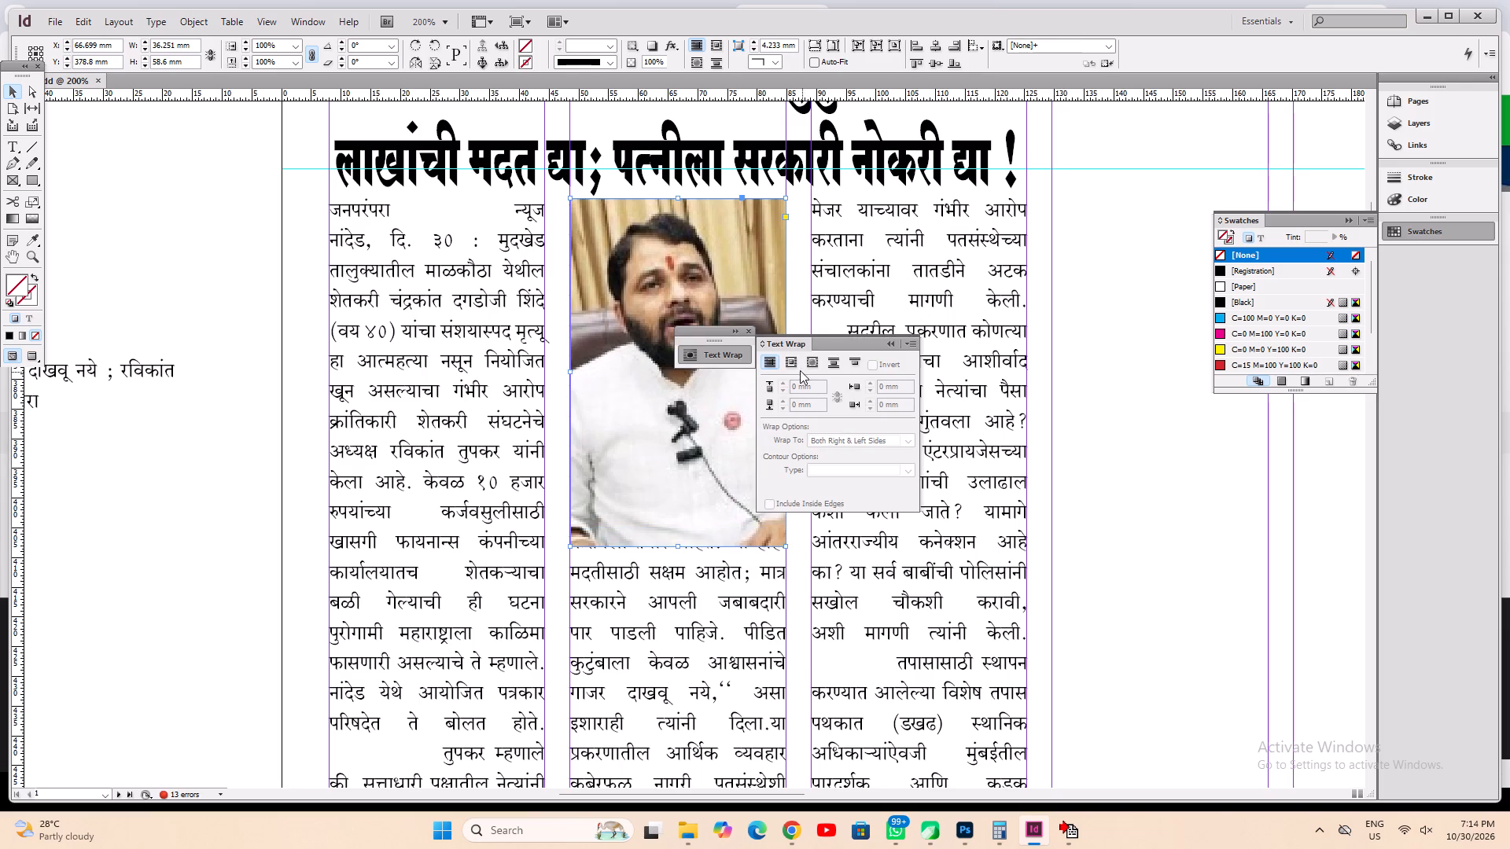
left_click(795, 364)
left_click(751, 331)
key("ctrl+1")
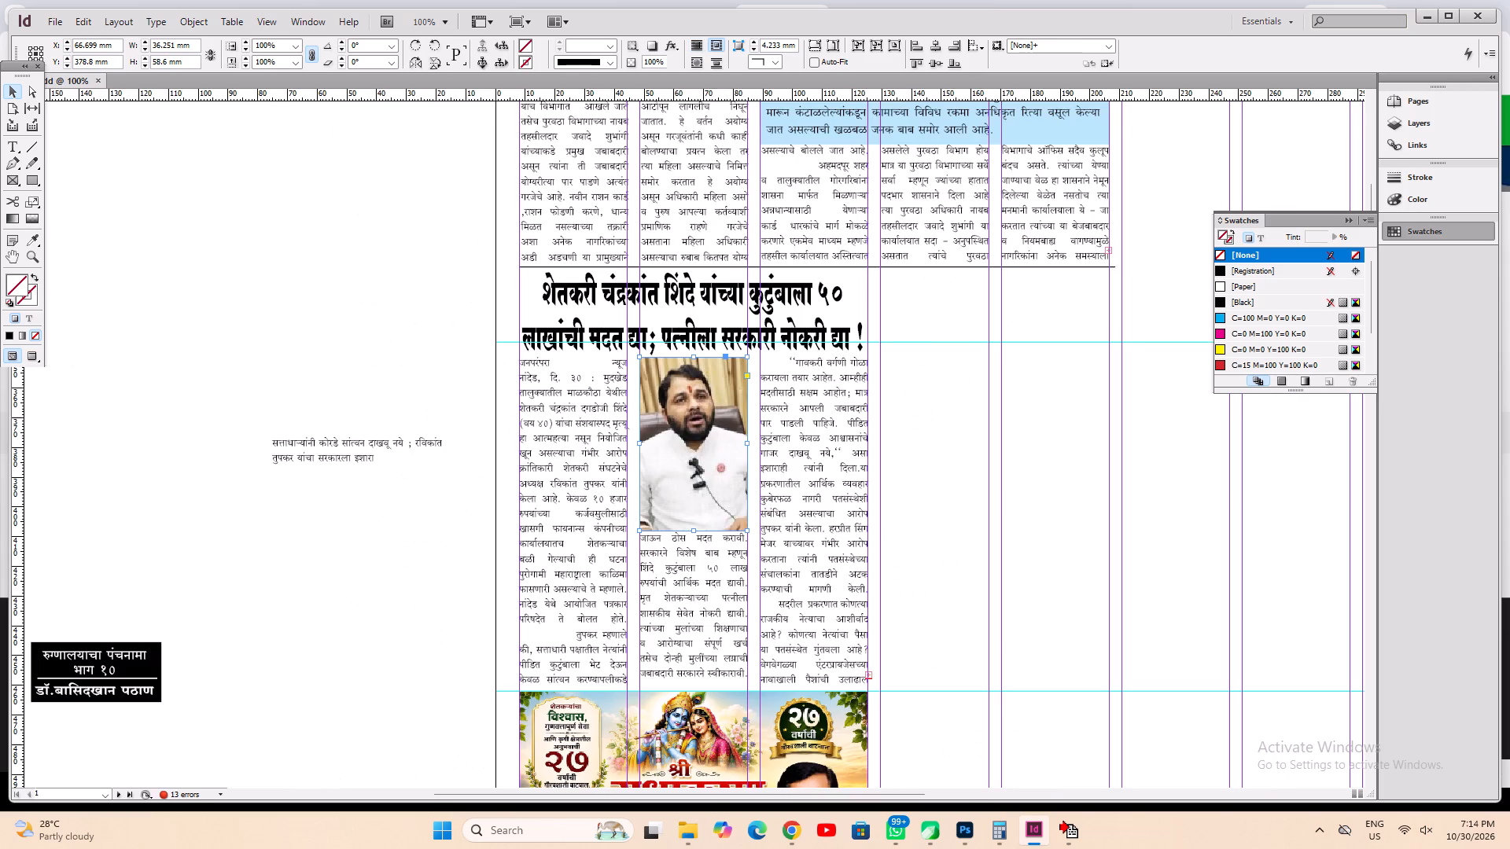
key("ctrl+s")
left_click(1064, 612)
left_click(863, 597, "ctrl")
key("ctrl+s")
Nudge the second story's two-line headline up one increment and save the document.
left_click(775, 324)
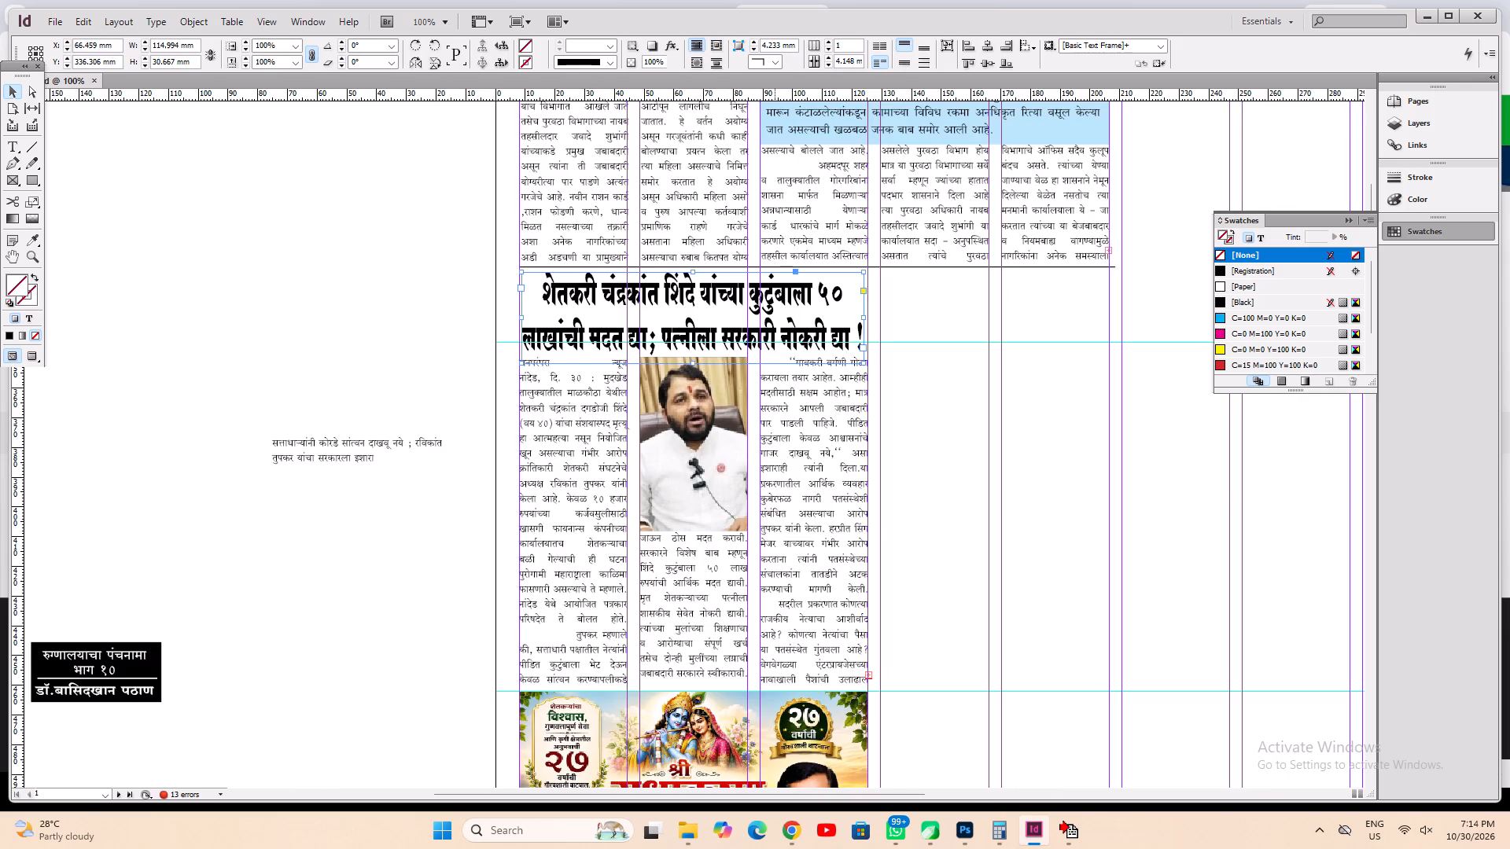
key("Up")
key("ctrl+s")
key("ctrl+0")
key("ctrl+a")
key("ctrl+s")
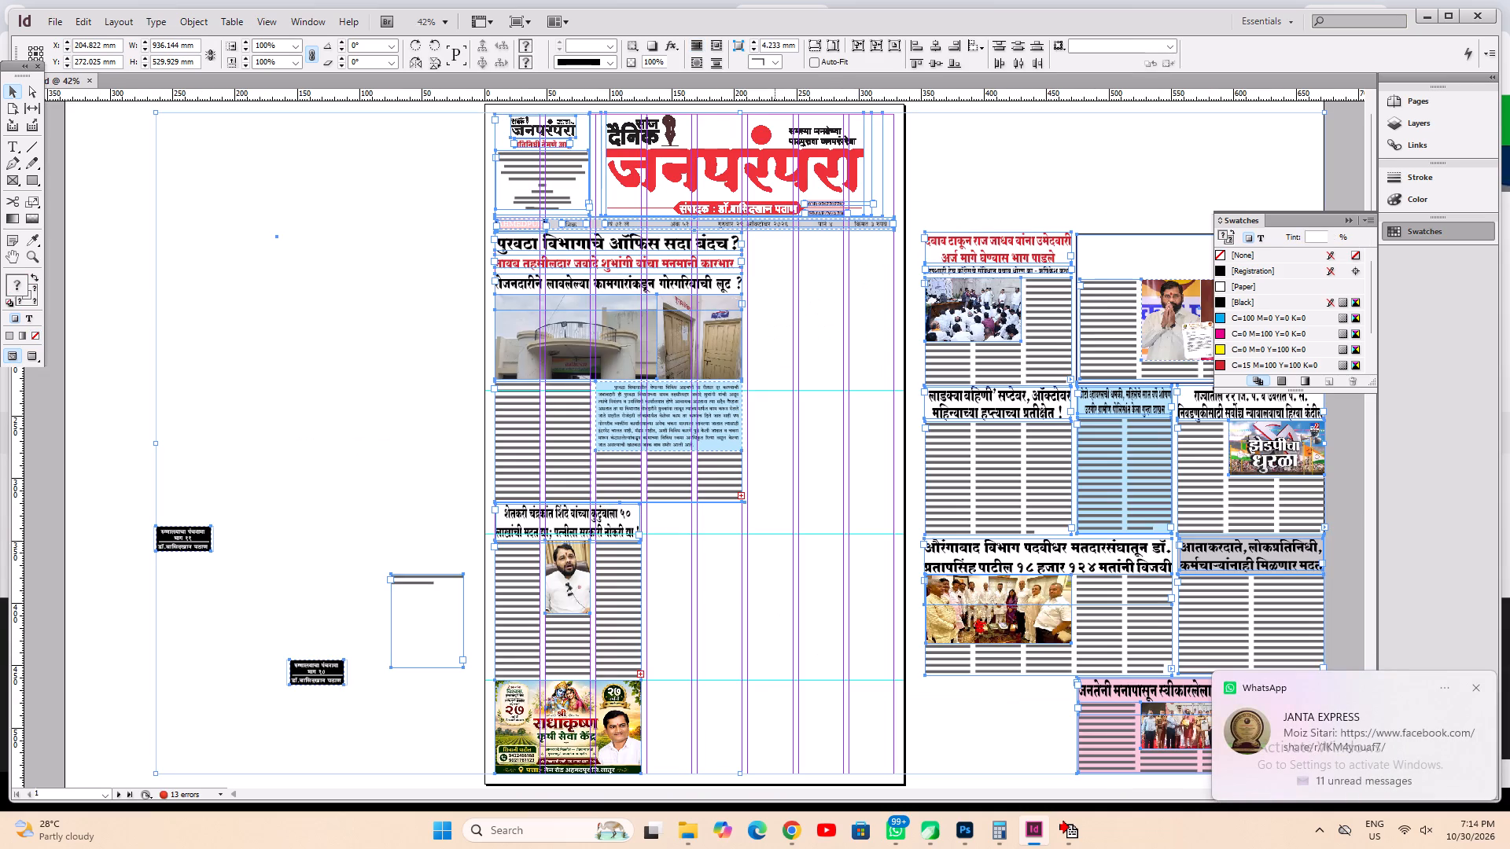
left_click(833, 665)
key("ctrl+a")
key("ctrl+s")
left_click(828, 665)
Move the leftover subheading text frame farther out and up on the pasteboard, away from the page, and save the document.
left_click_drag(344, 498, 508, 748)
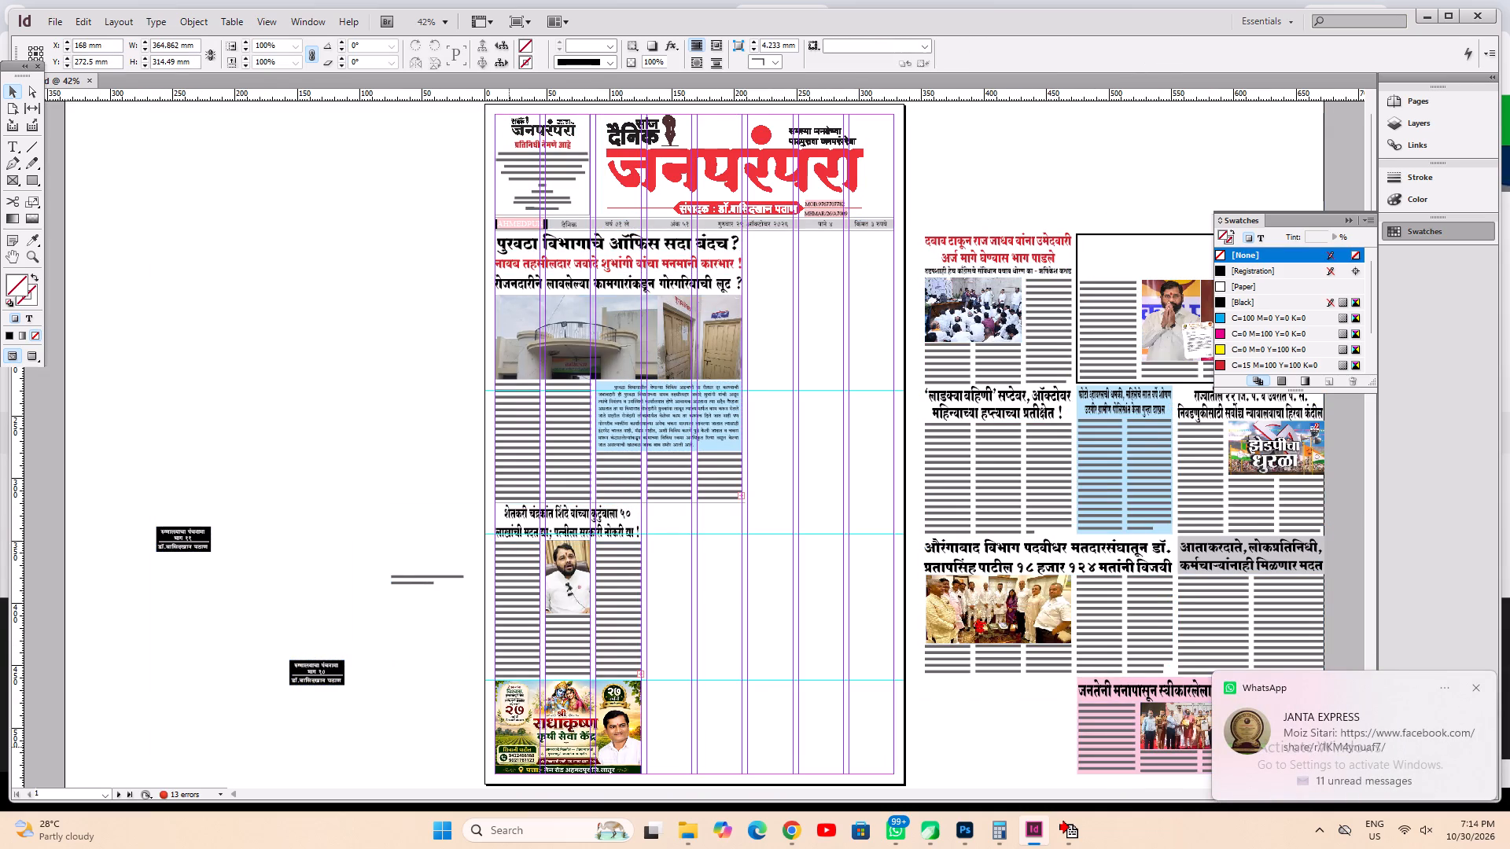
left_click(370, 538)
left_click_drag(363, 489, 429, 650)
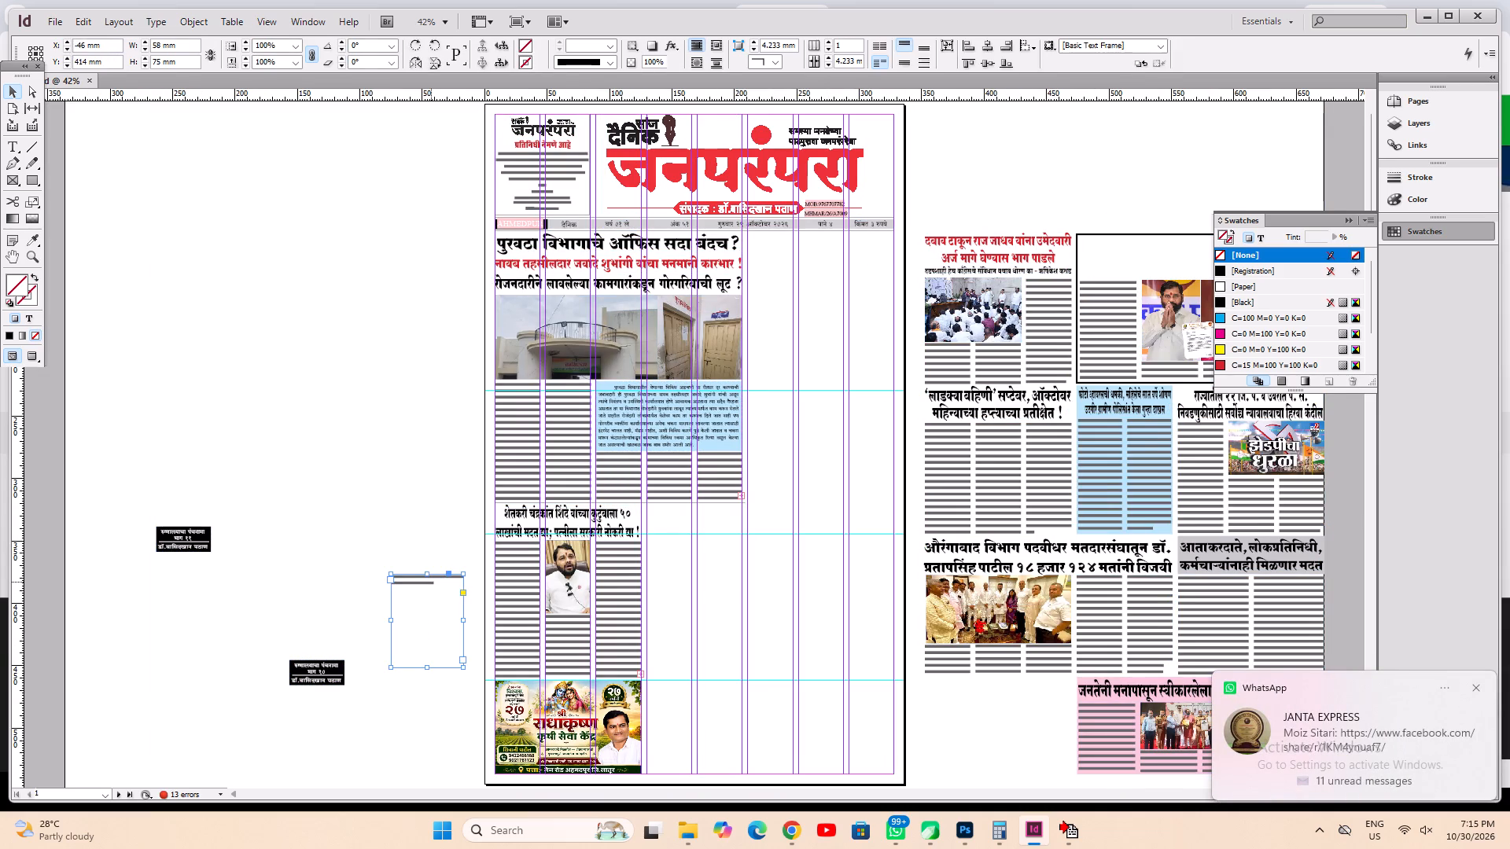
left_click_drag(431, 582, 341, 491)
left_click(868, 585)
key("ctrl+a")
key("ctrl+s")
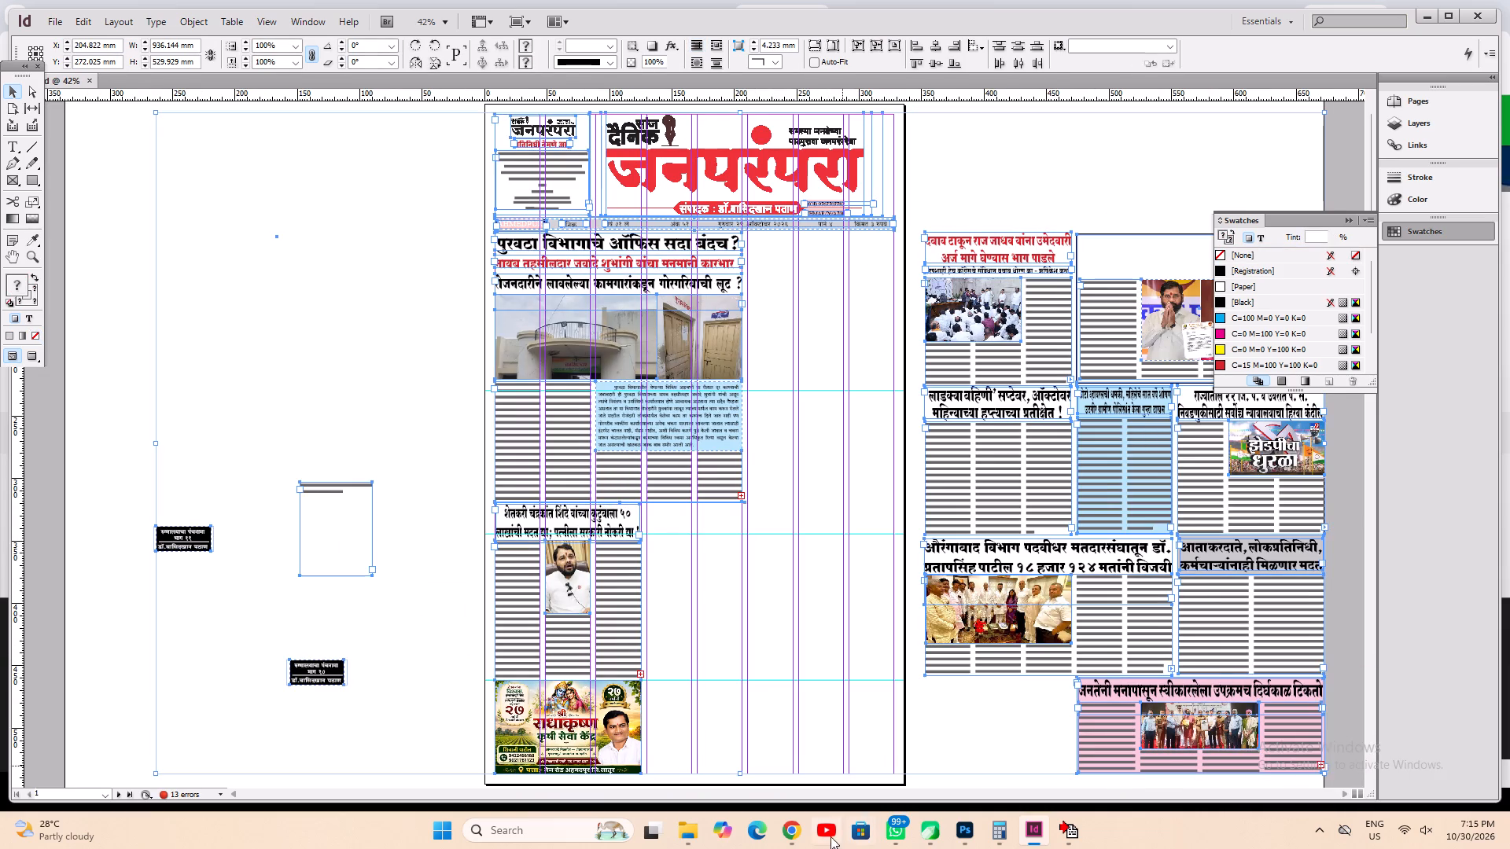
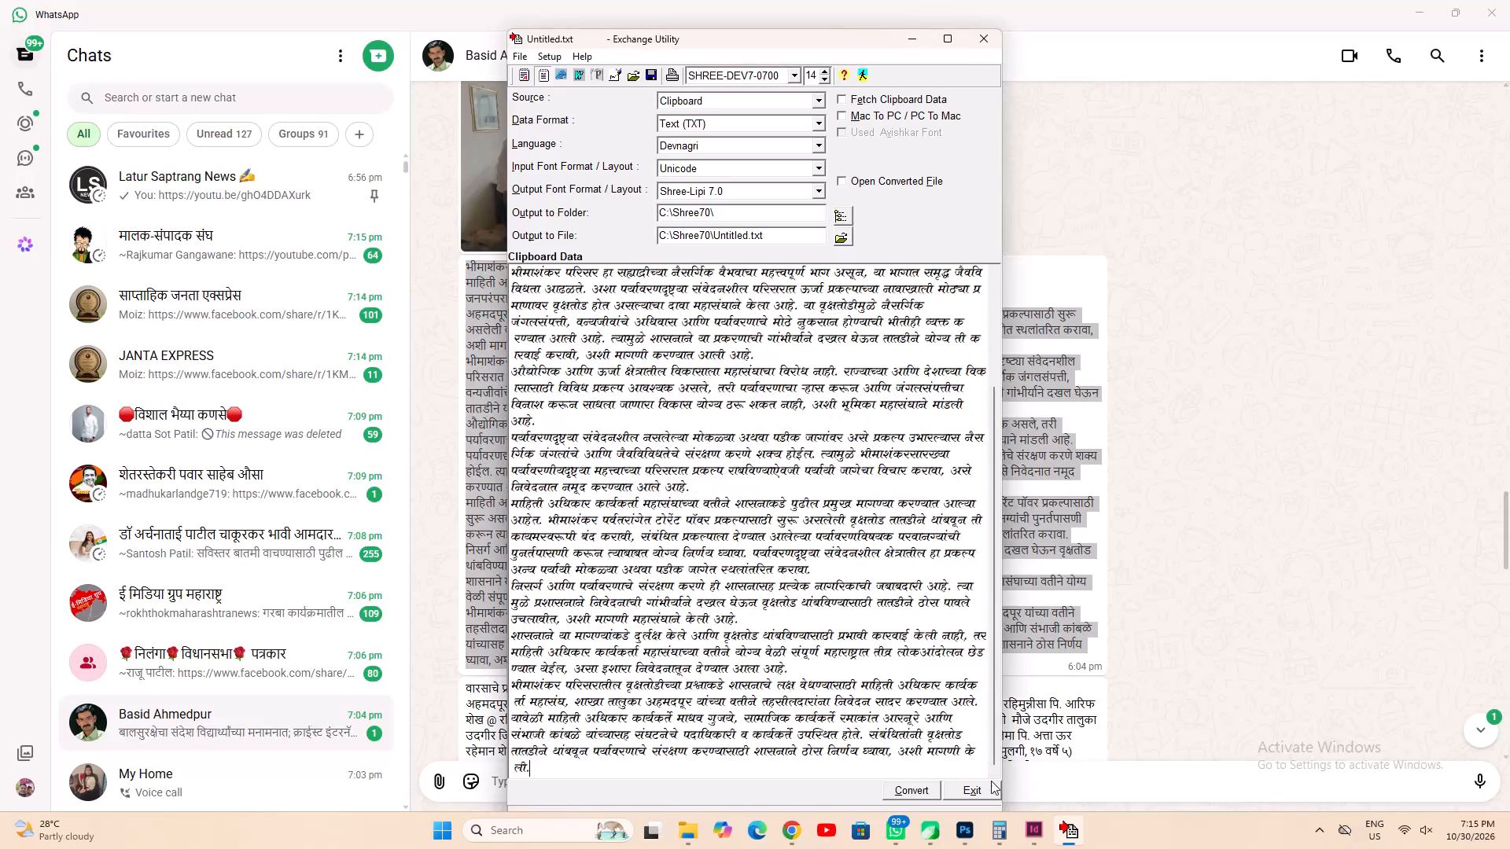
Switch to InDesign and paste the converted Bhimashankar story into a new four-column-wide text frame beside page 4's existing story.
left_click(1027, 822)
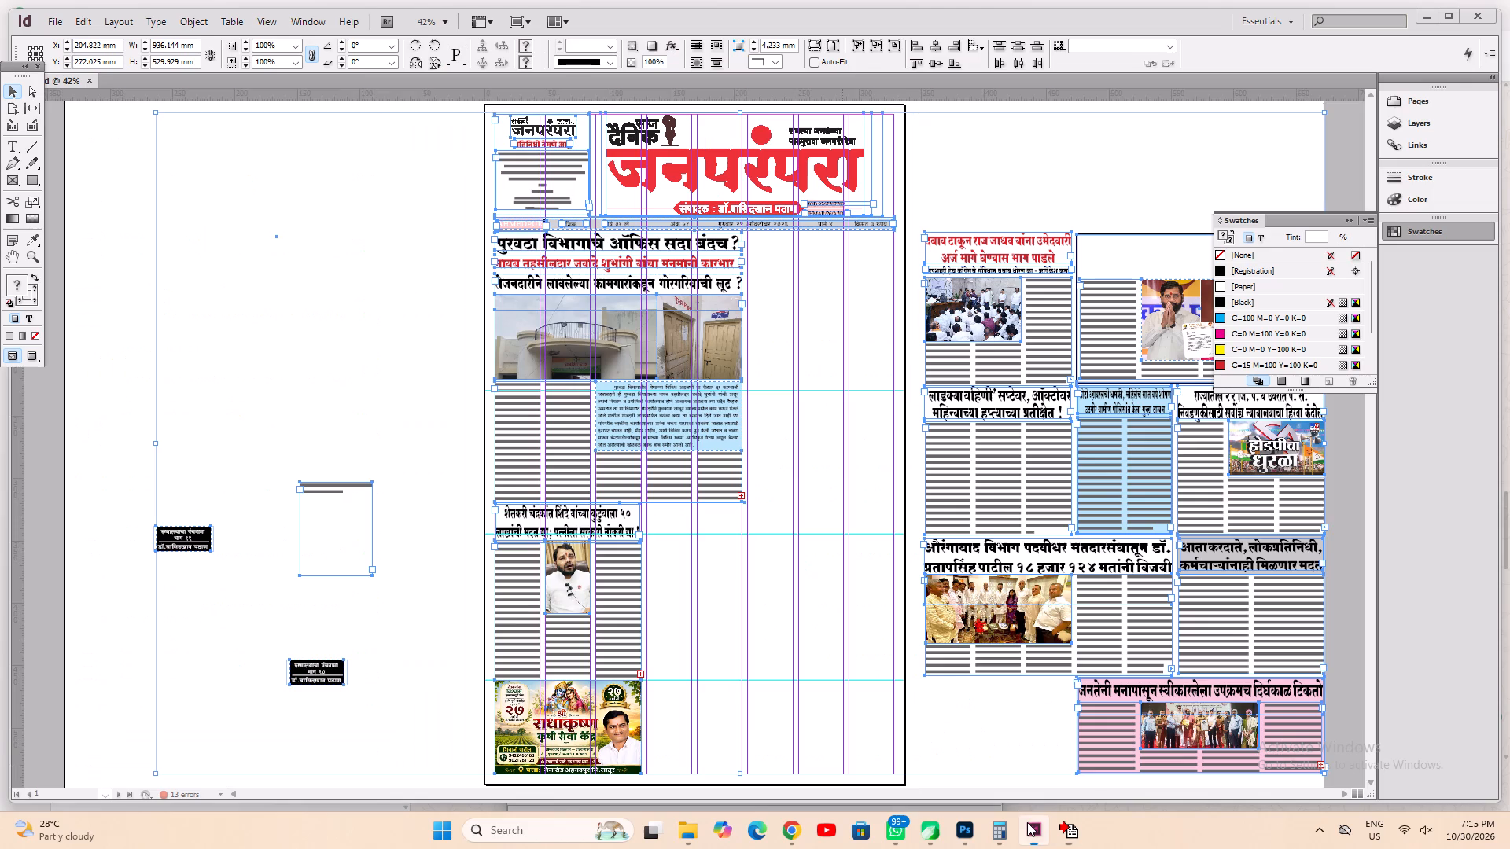
scroll(816, 531, "down", 20)
scroll(816, 531, "down", 4)
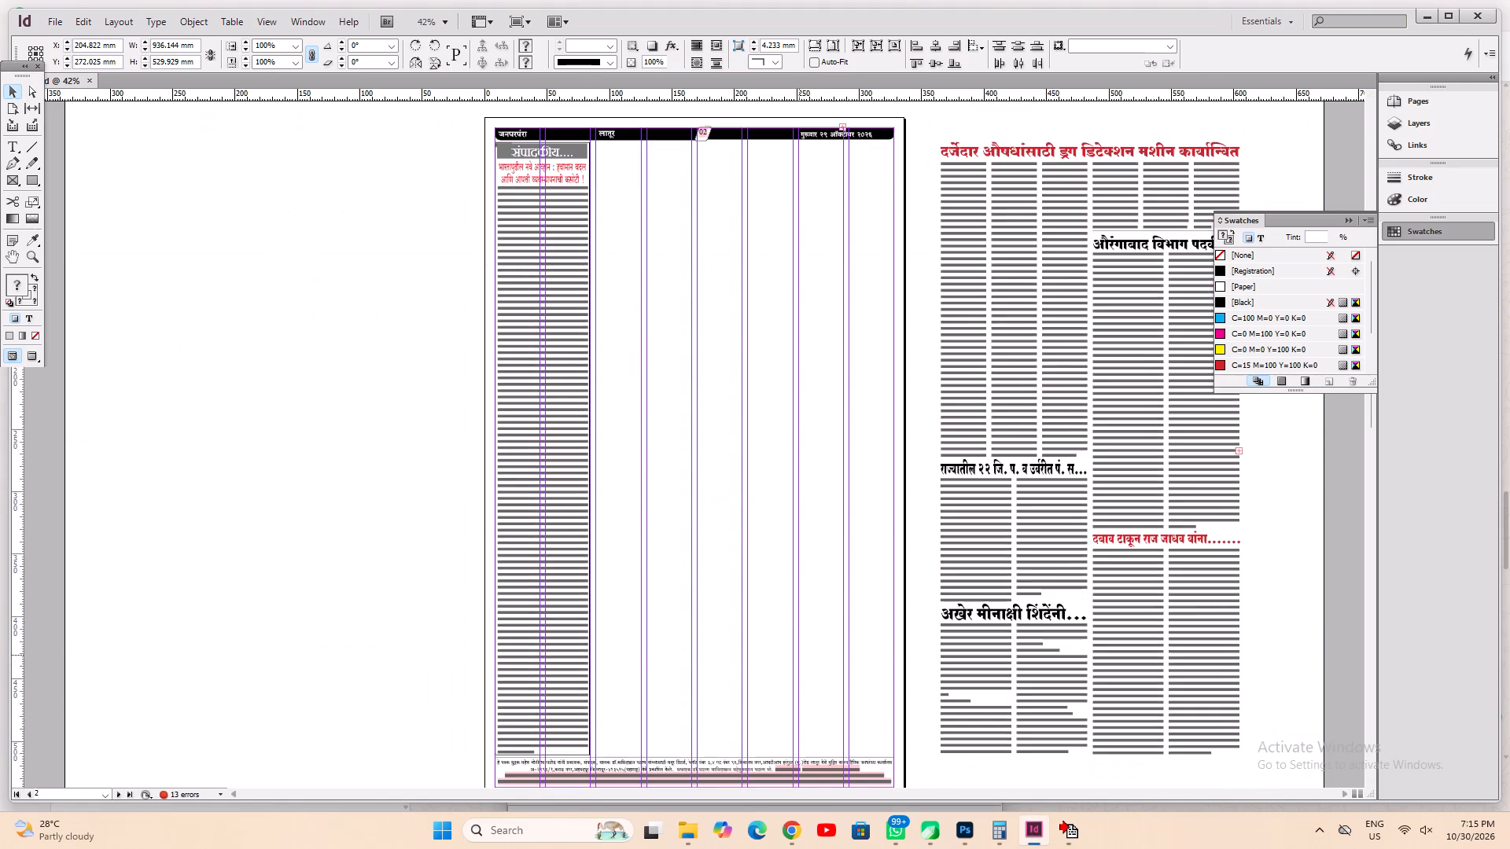
scroll(799, 655, "down", 20)
scroll(799, 655, "down", 17)
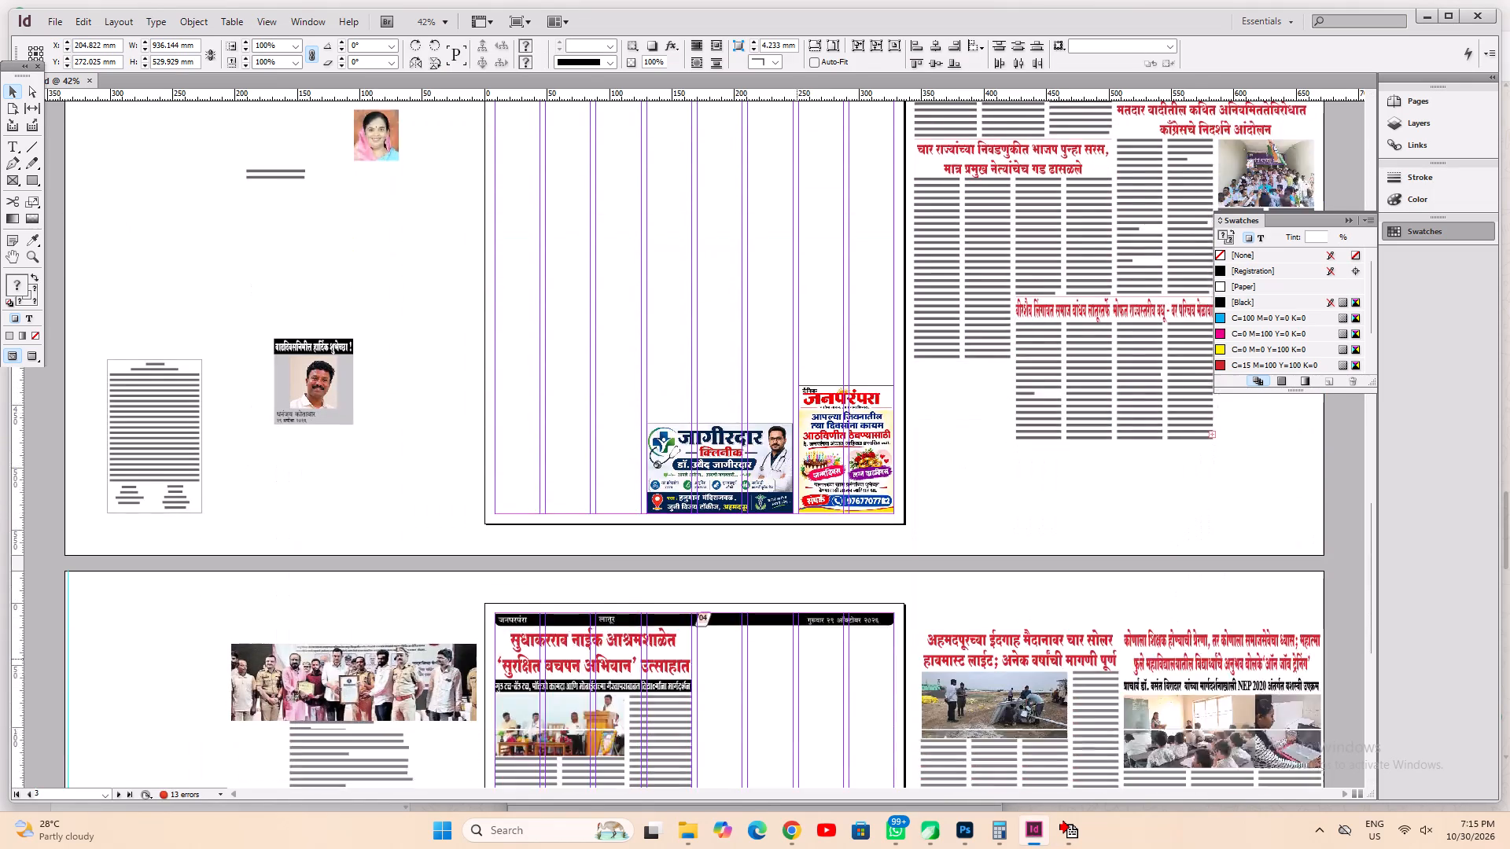
scroll(797, 659, "down", 6)
left_click(797, 659)
scroll(797, 659, "down", 4)
left_click(880, 583)
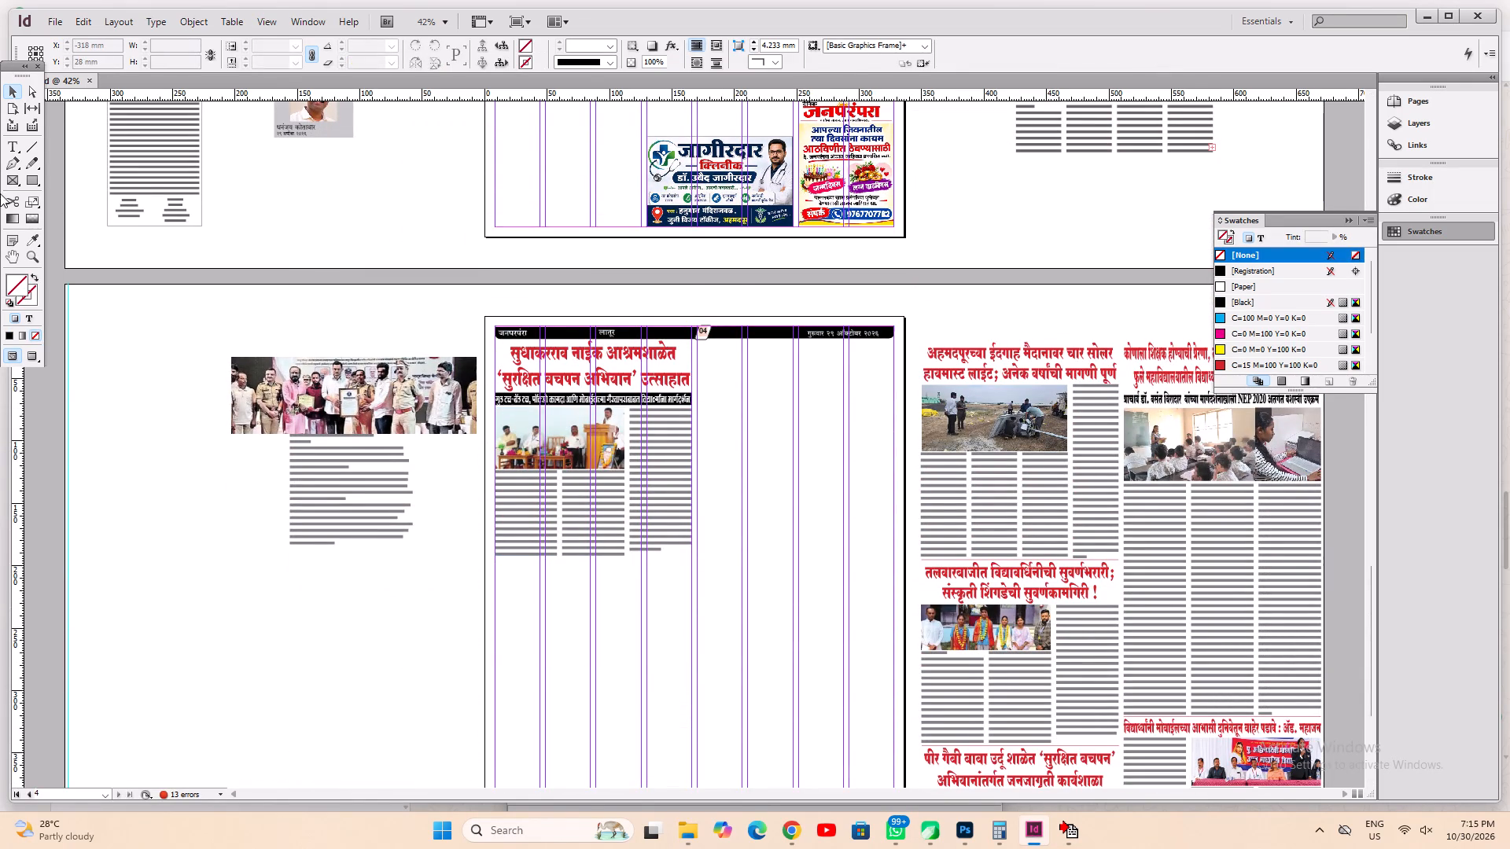
left_click(6, 143)
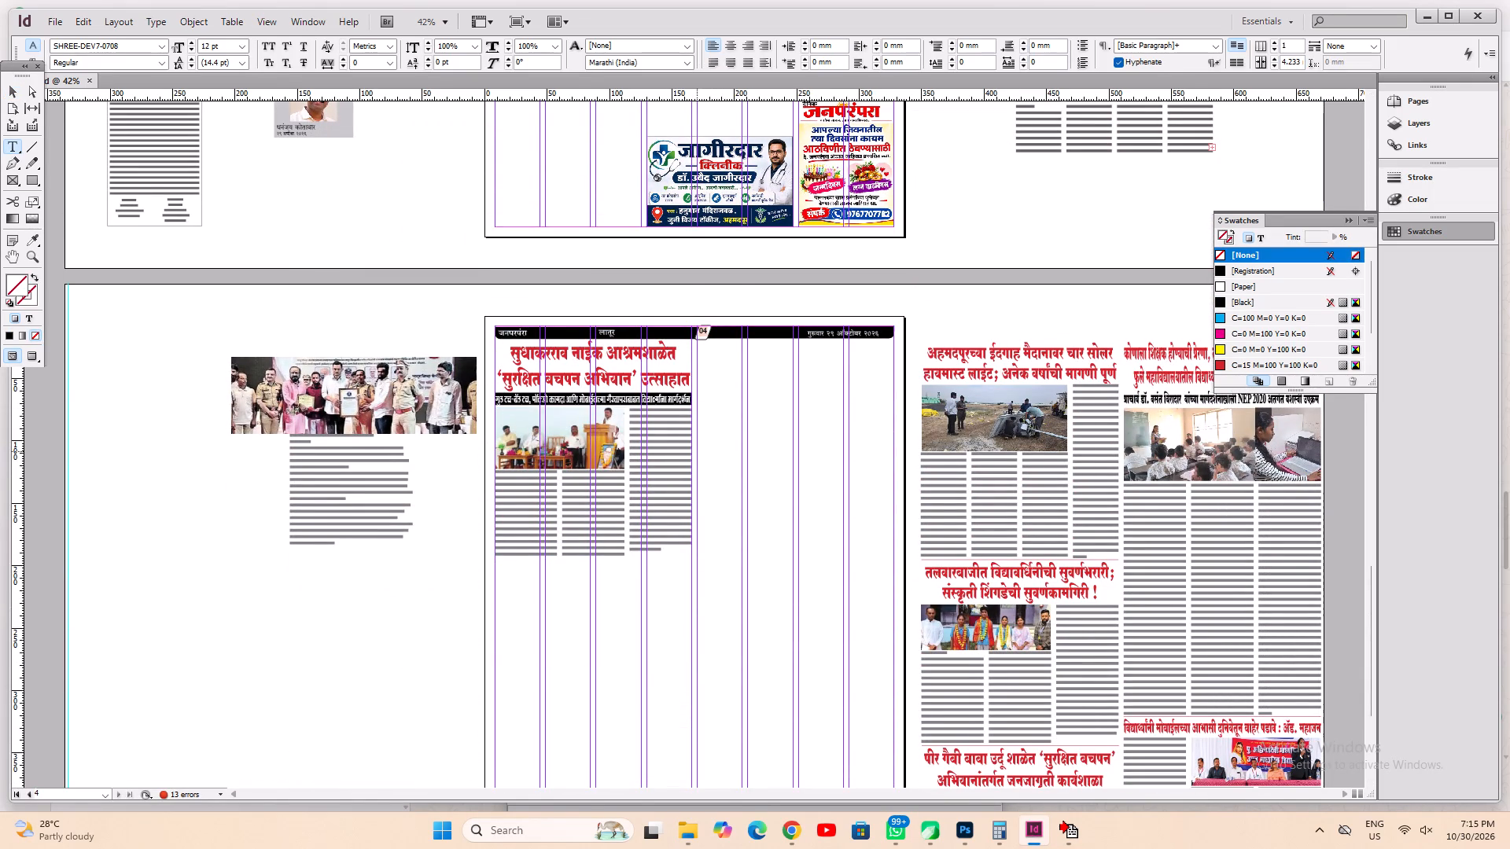
left_click_drag(696, 454, 890, 717)
key("ctrl+v")
Cut the story's first line, the Bhimashankar headline, and paste it into a new four-column-wide text frame directly above the body text.
left_click(826, 521)
key("ctrl+1")
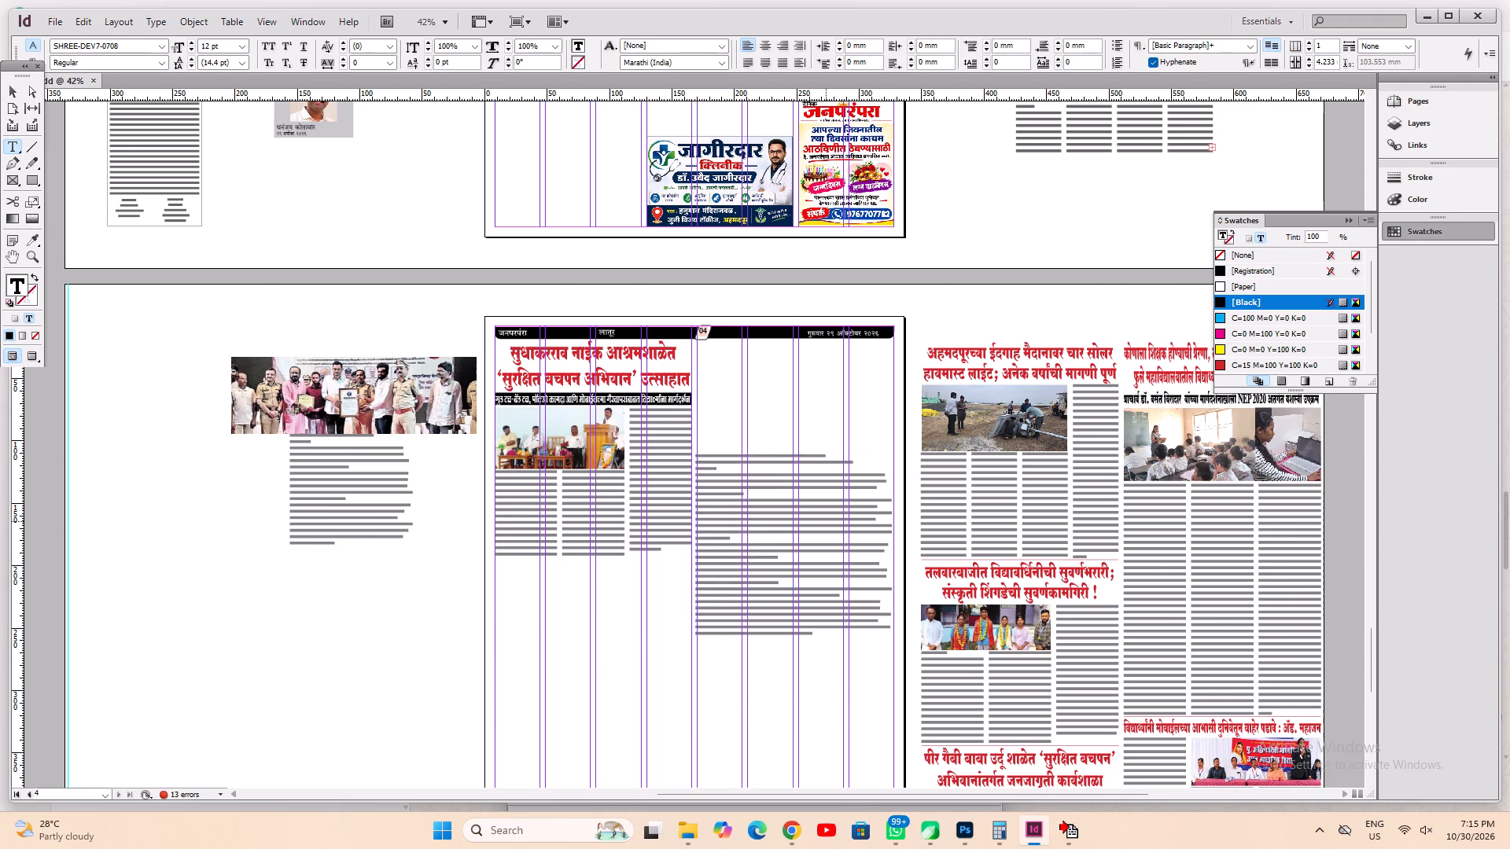
left_click_drag(621, 371, 700, 513, "alt")
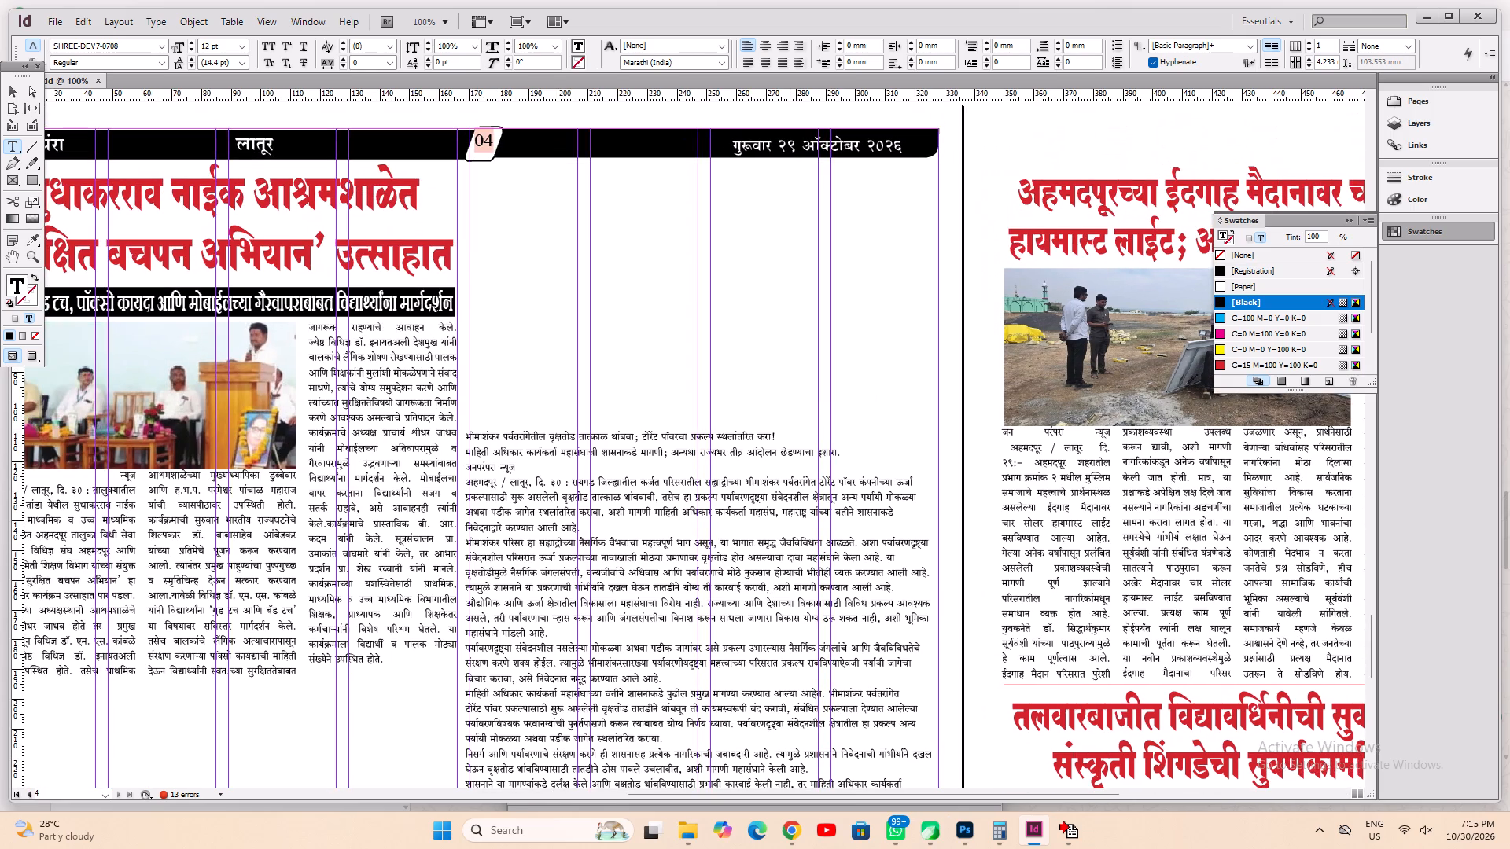
left_click_drag(790, 433, 477, 390)
key("ctrl+x")
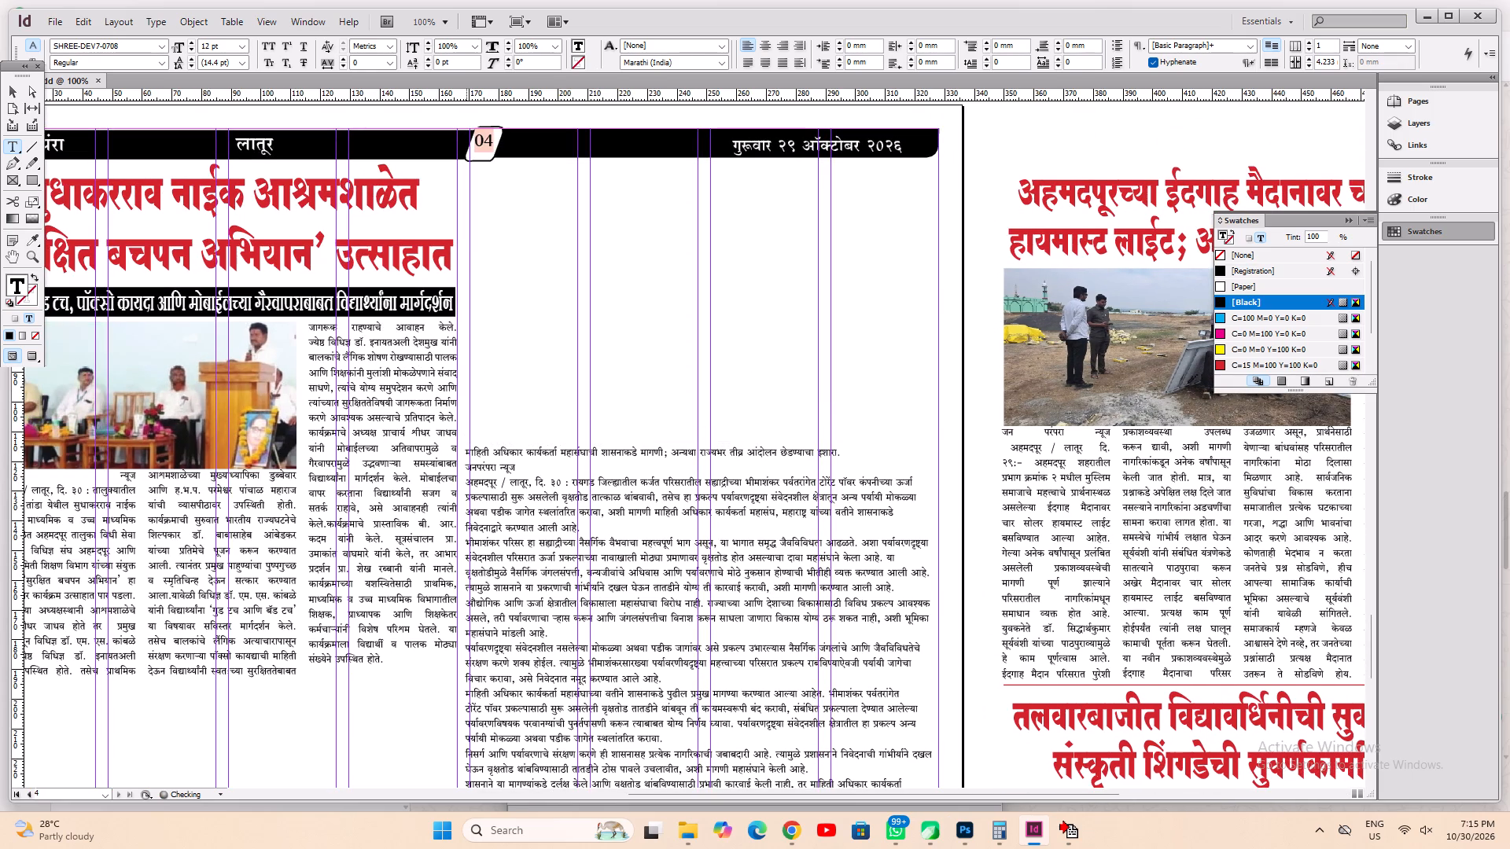
left_click_drag(470, 173, 938, 437)
key("ctrl+v")
Copy the red heading style of the pasteboard's Ahmedpur Idgah headline onto all of the Bhimashankar headline text with the Eyedropper.
key("ctrl+a")
left_click_drag(881, 385, 871, 424, "alt")
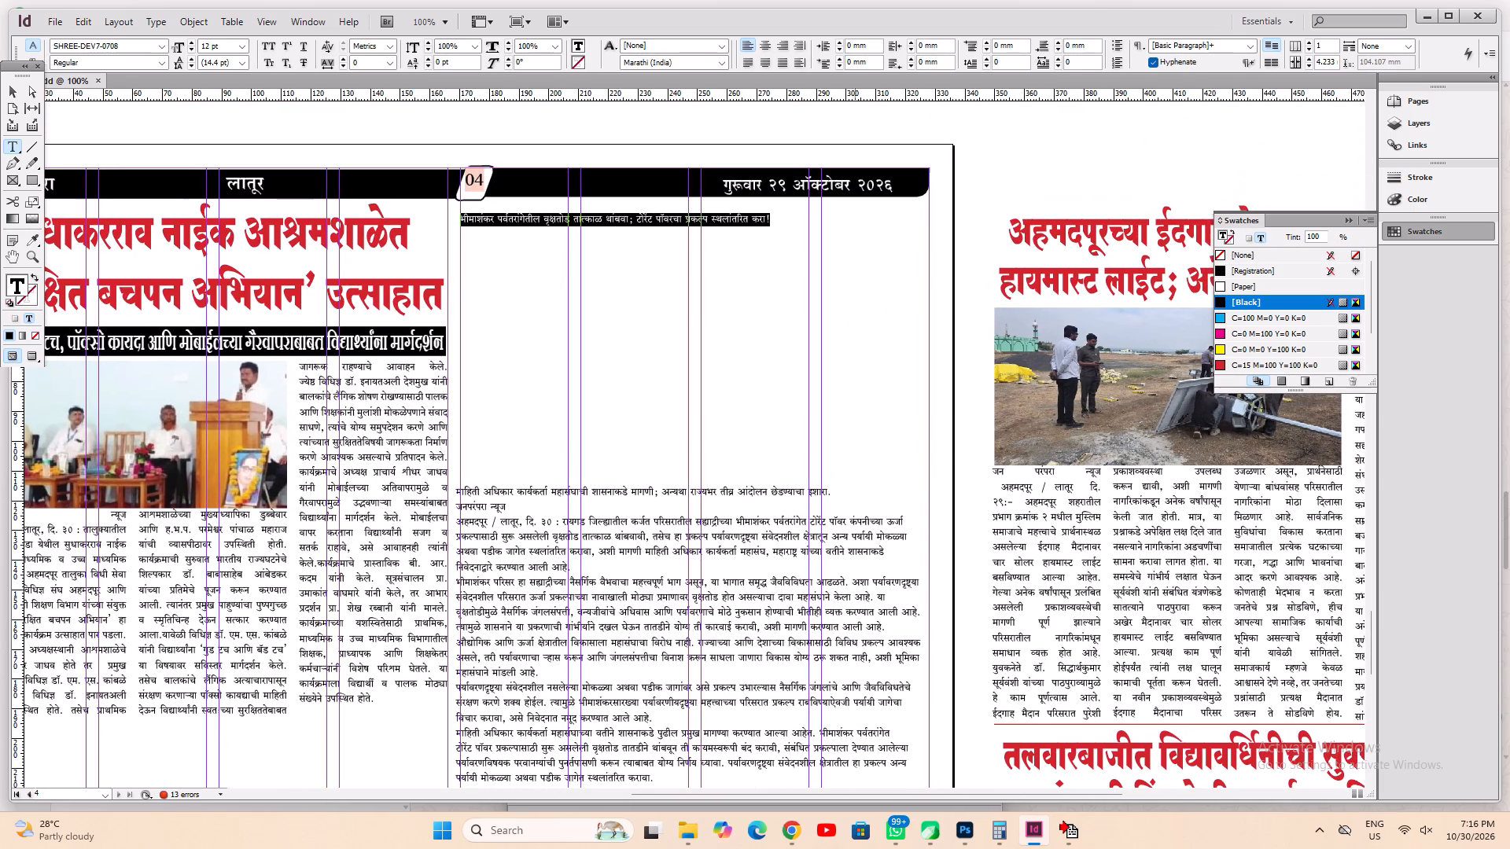
left_click(33, 242)
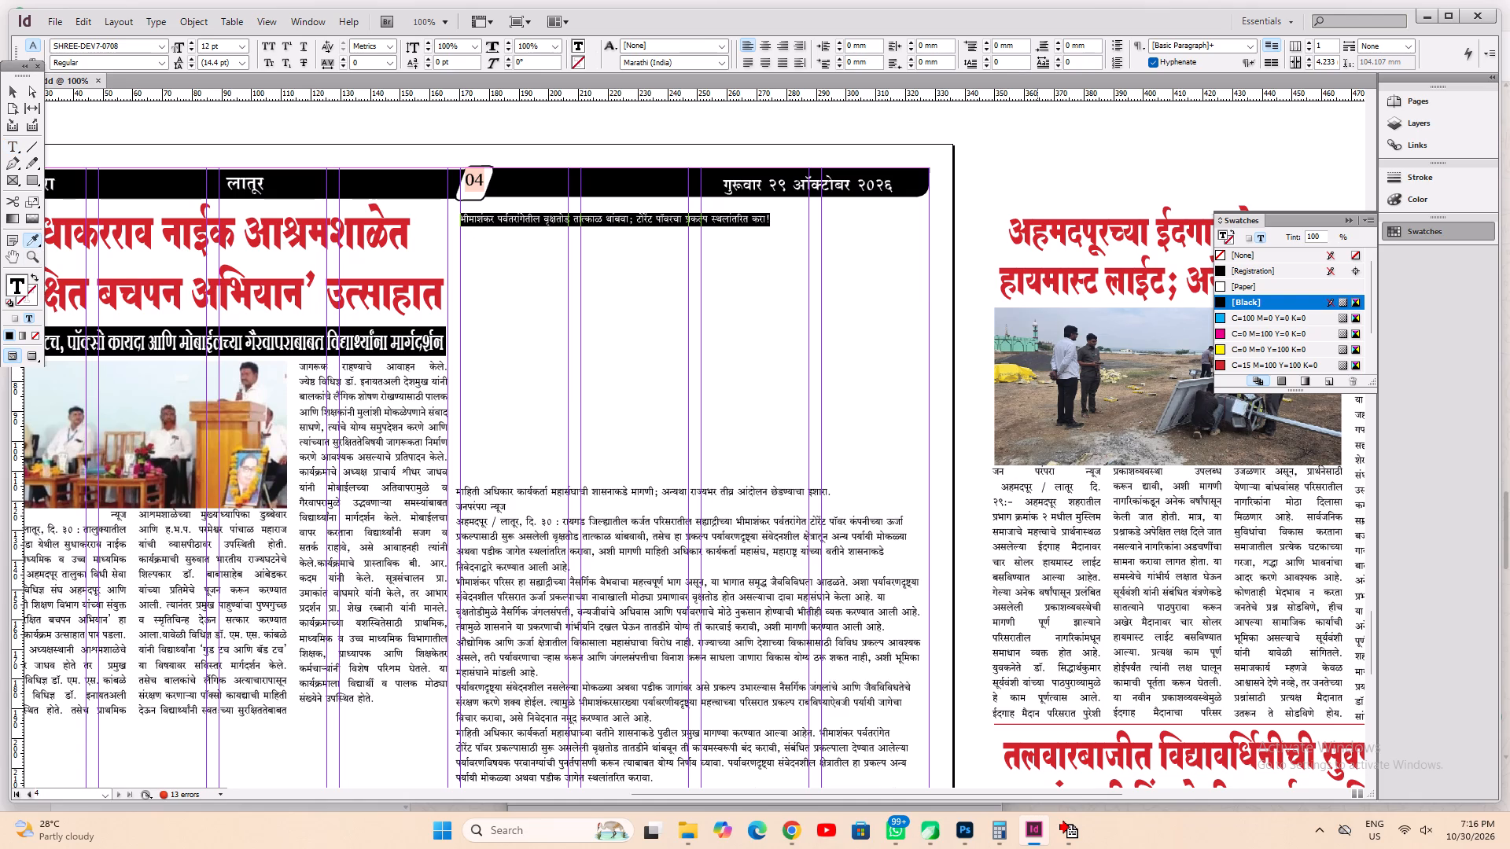
left_click(1036, 222)
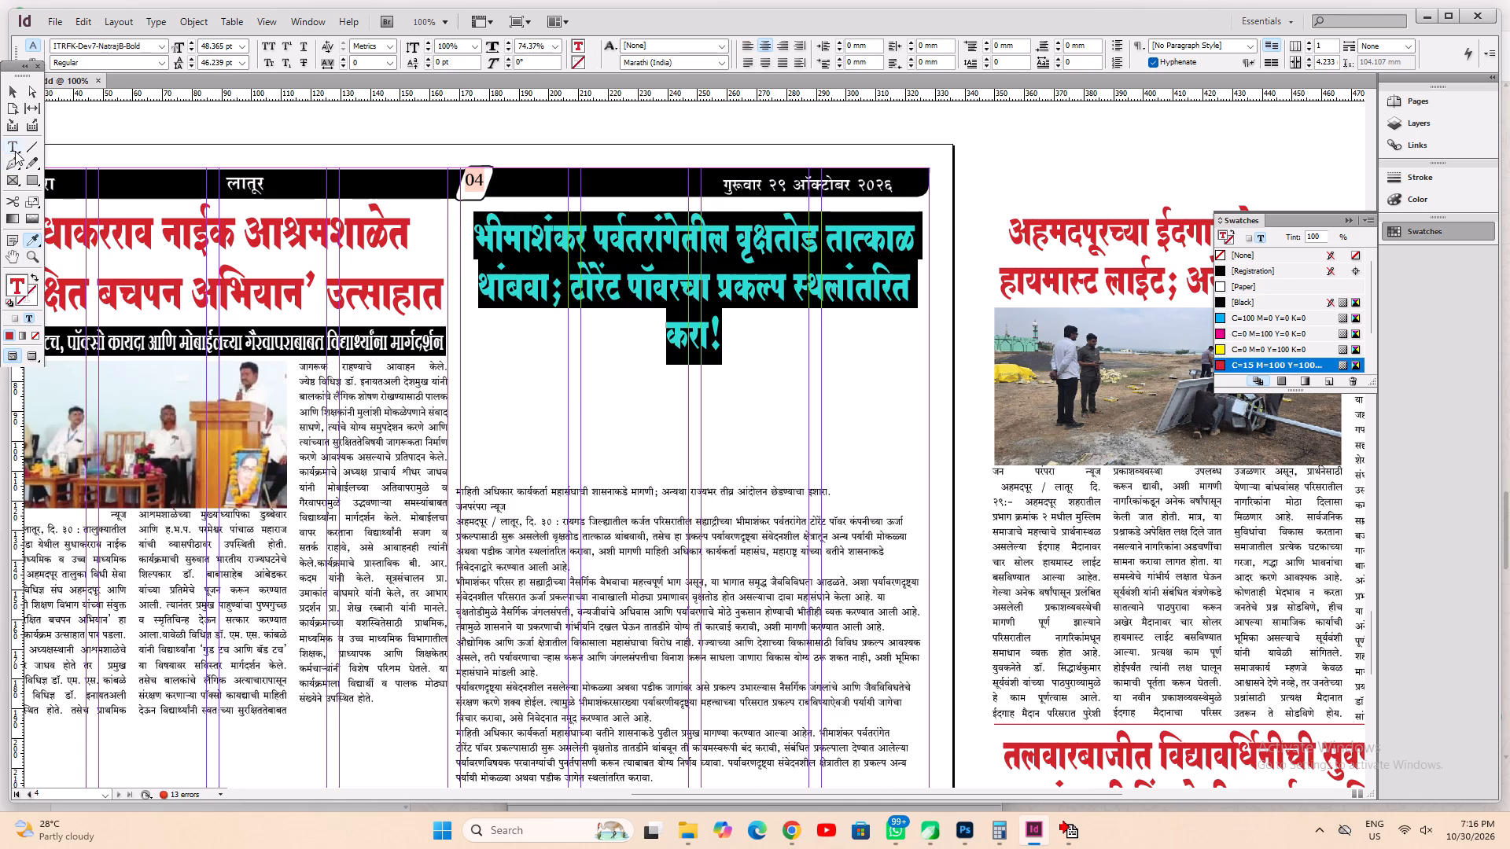
Justify the Bhimashankar headline with its last line aligned left, reduce it to 46.365 pt so it fits two lines, and save.
left_click(15, 142)
left_click(691, 258)
key("ctrl+a")
key("ctrl+shift+j")
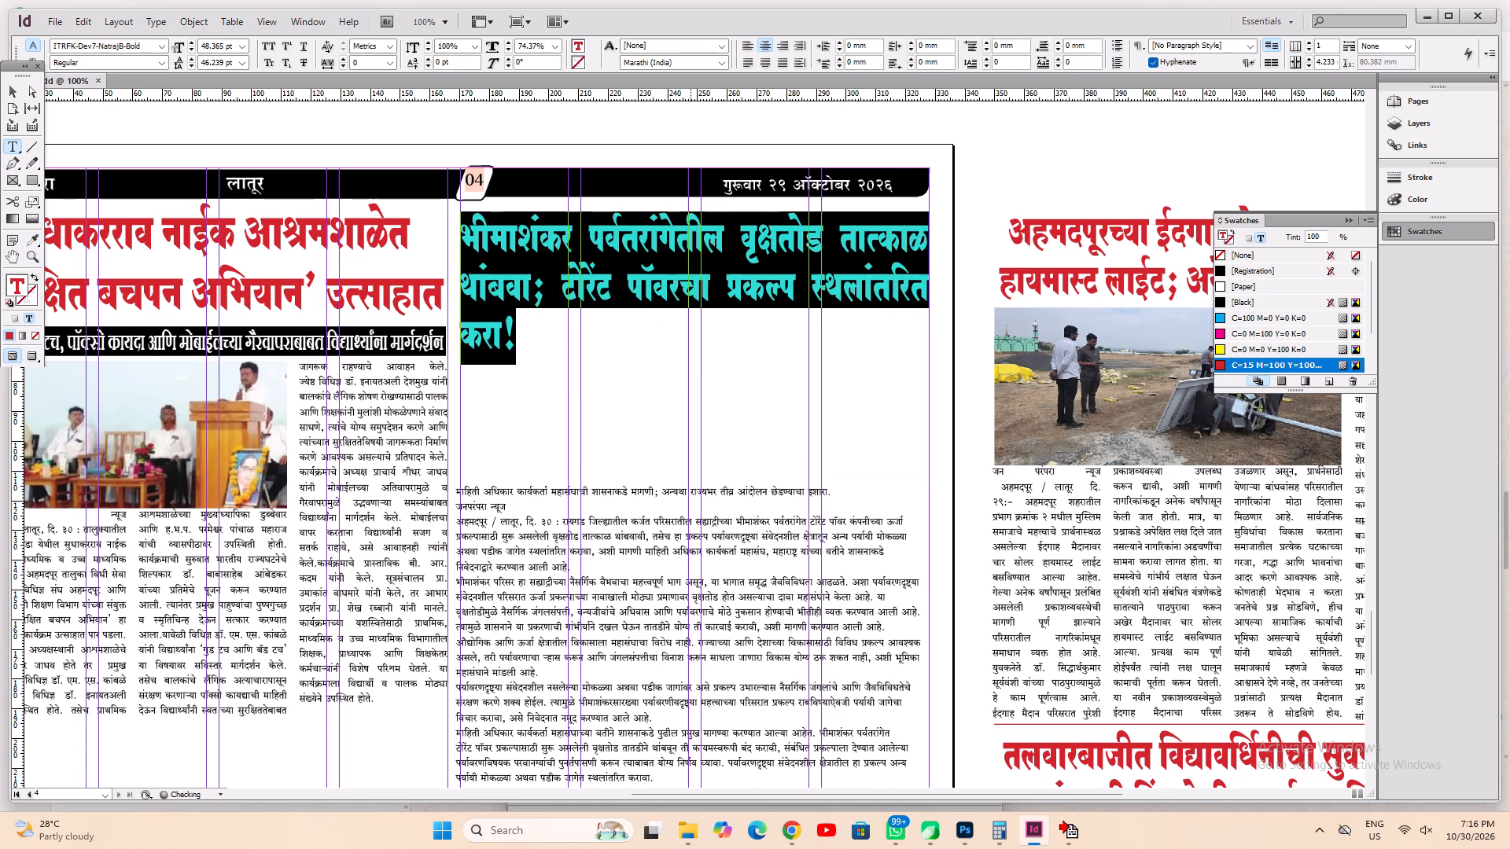
key("ctrl+shift+comma")
key("ctrl+shift+comma")
key("ctrl+shift+period")
key("ctrl+s")
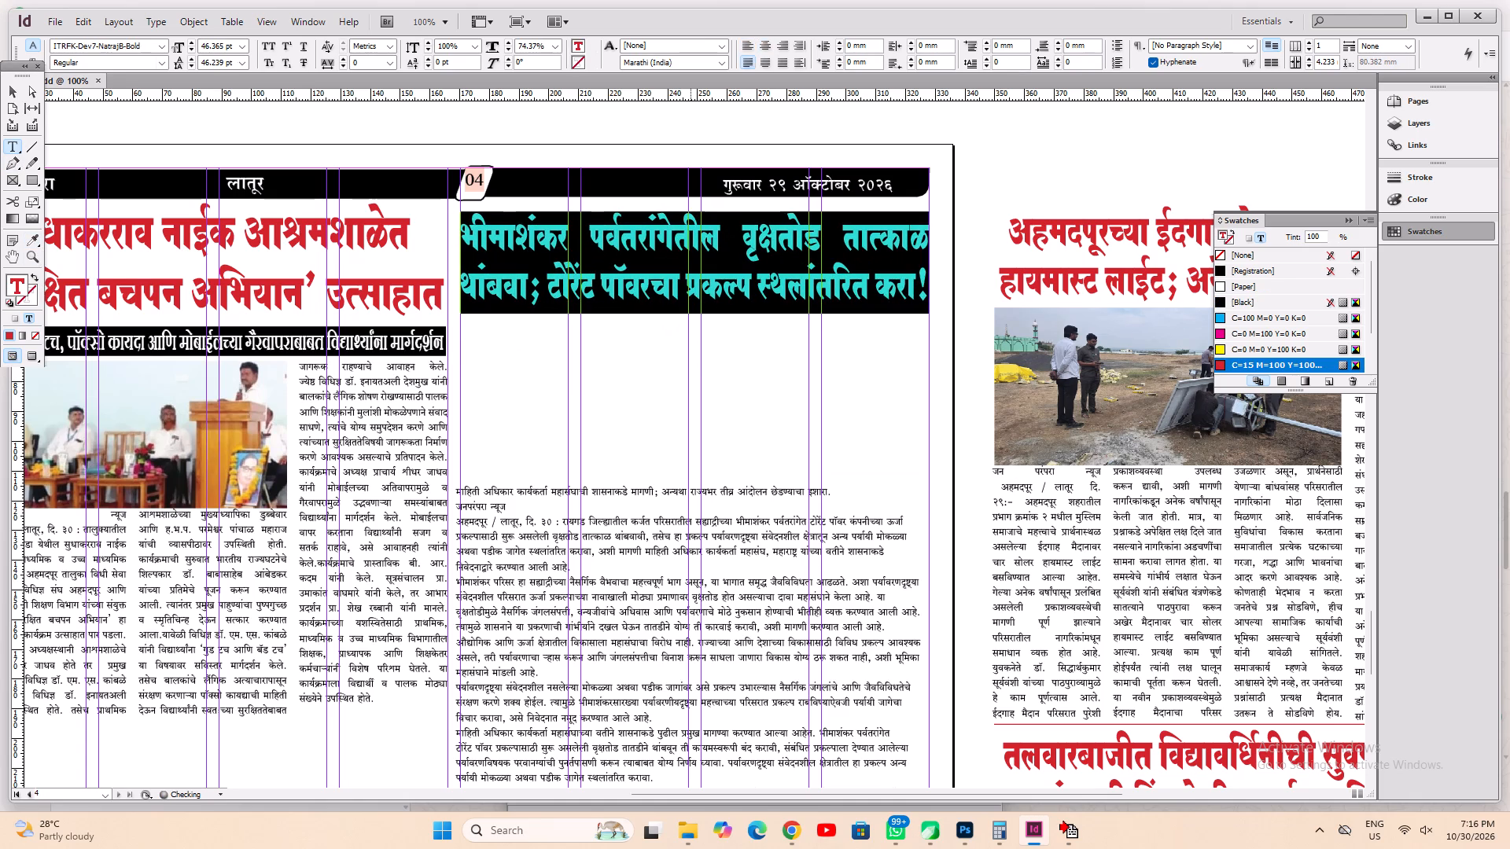
Add a paragraph break at the end of the Bhimashankar headline and extend the selection up one line.
key("Left")
key("Right")
key("End")
key("Return")
key("shift+Up")
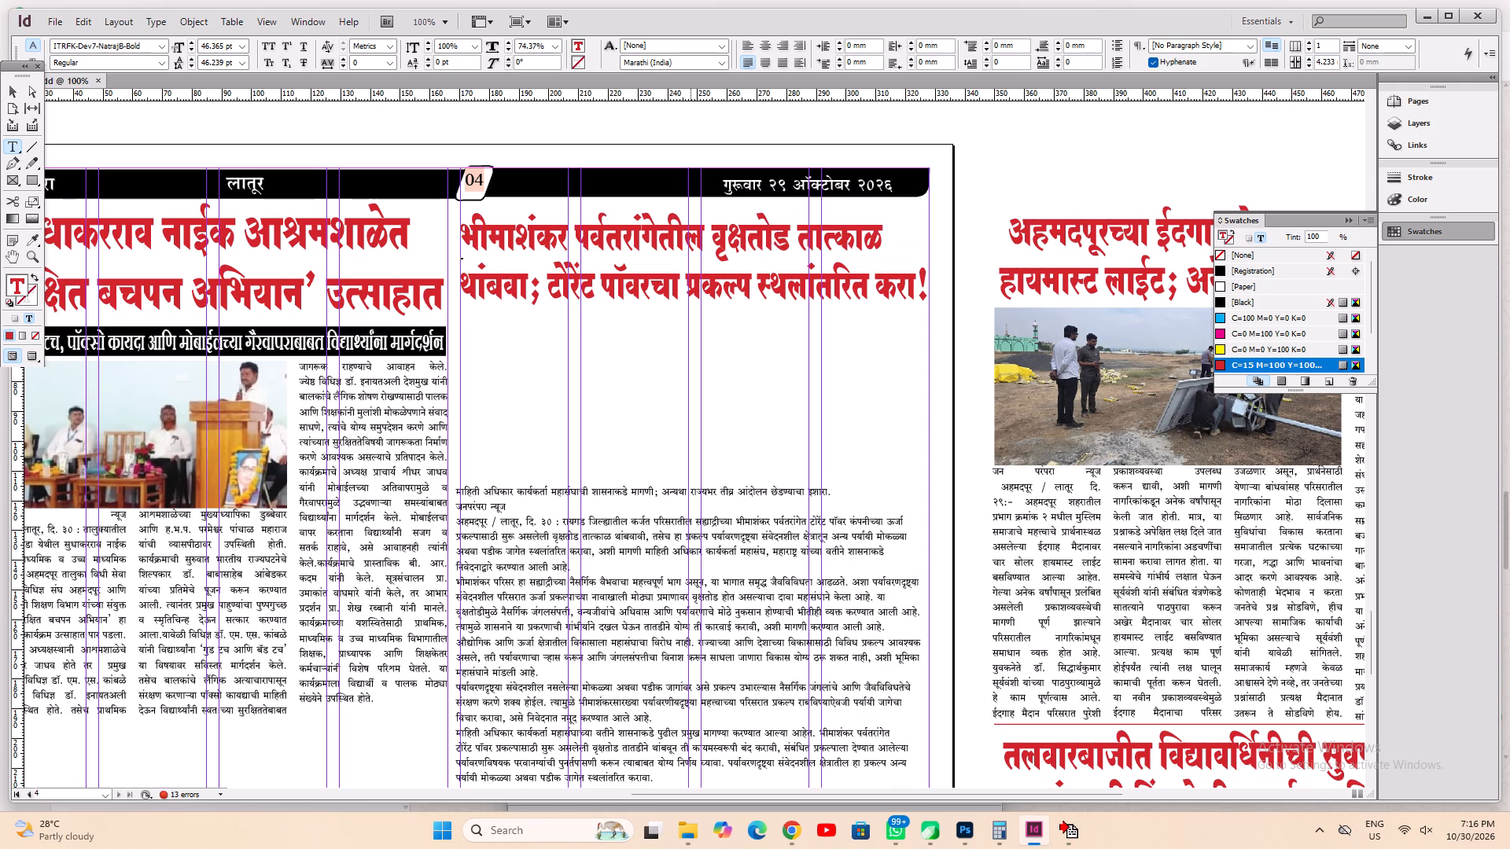
Centre the first line of the Bhimashankar headline and save the document.
key("ctrl+shift+c")
key("ctrl+s")
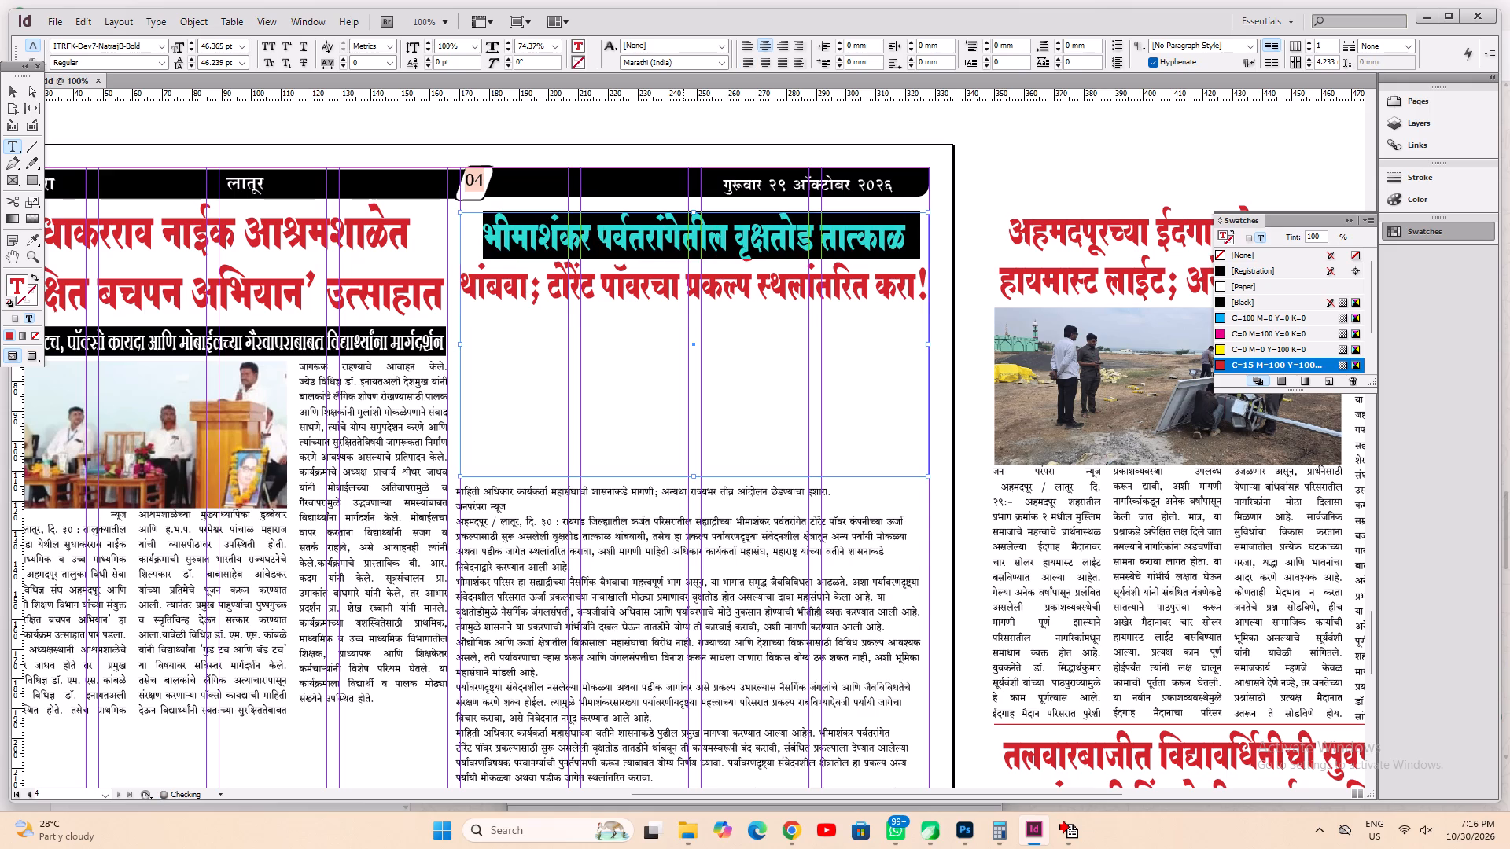
key("ctrl+a")
key("ctrl+s")
Fit the Bhimashankar headline's frame to its two lines of text and save.
left_click(18, 94)
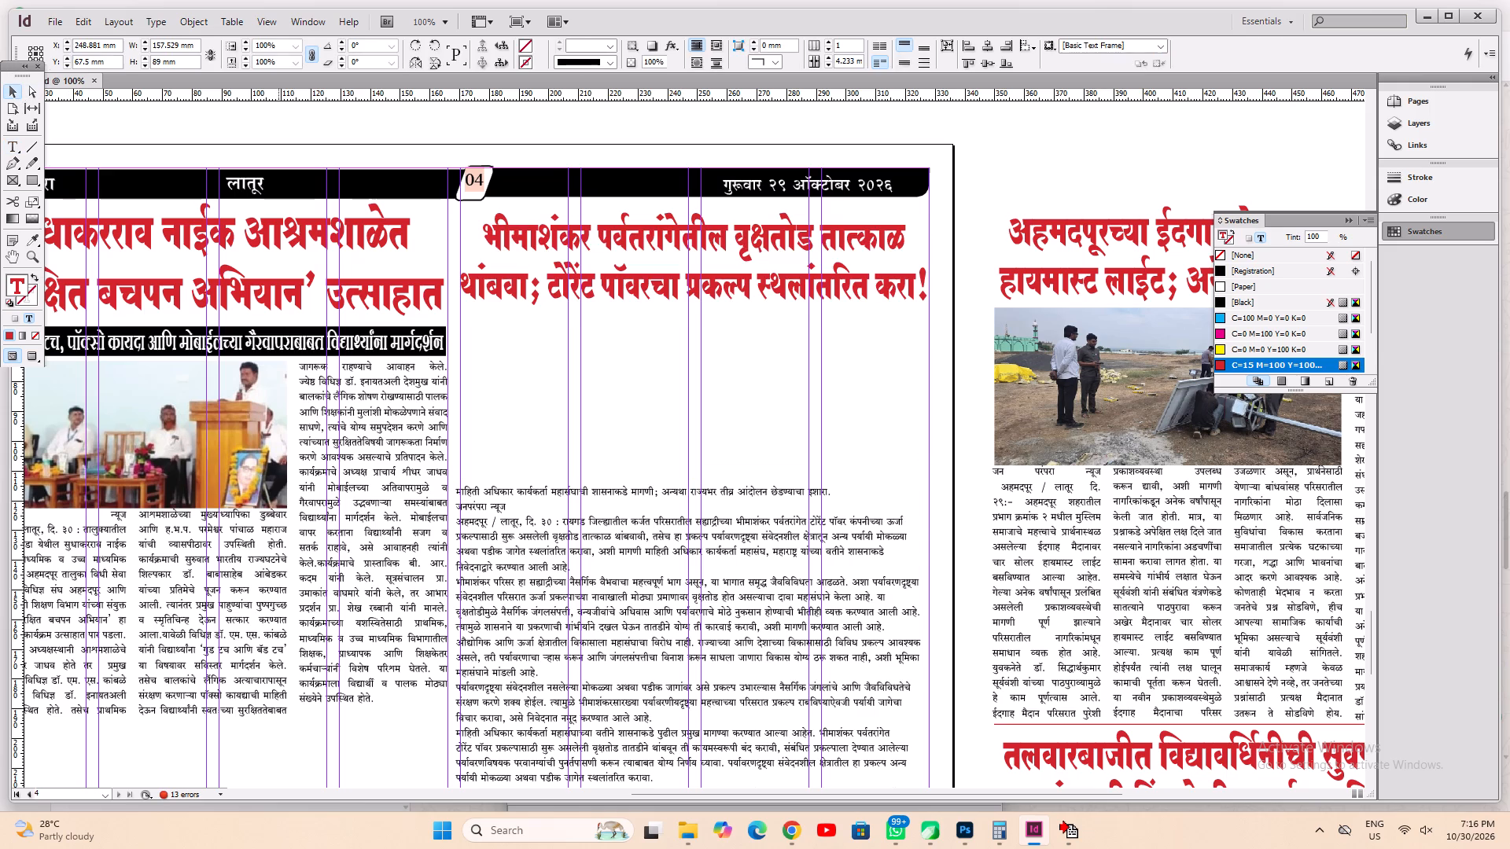
key("ctrl+alt+c")
left_click(772, 270, "shift")
left_click(771, 266, "shift")
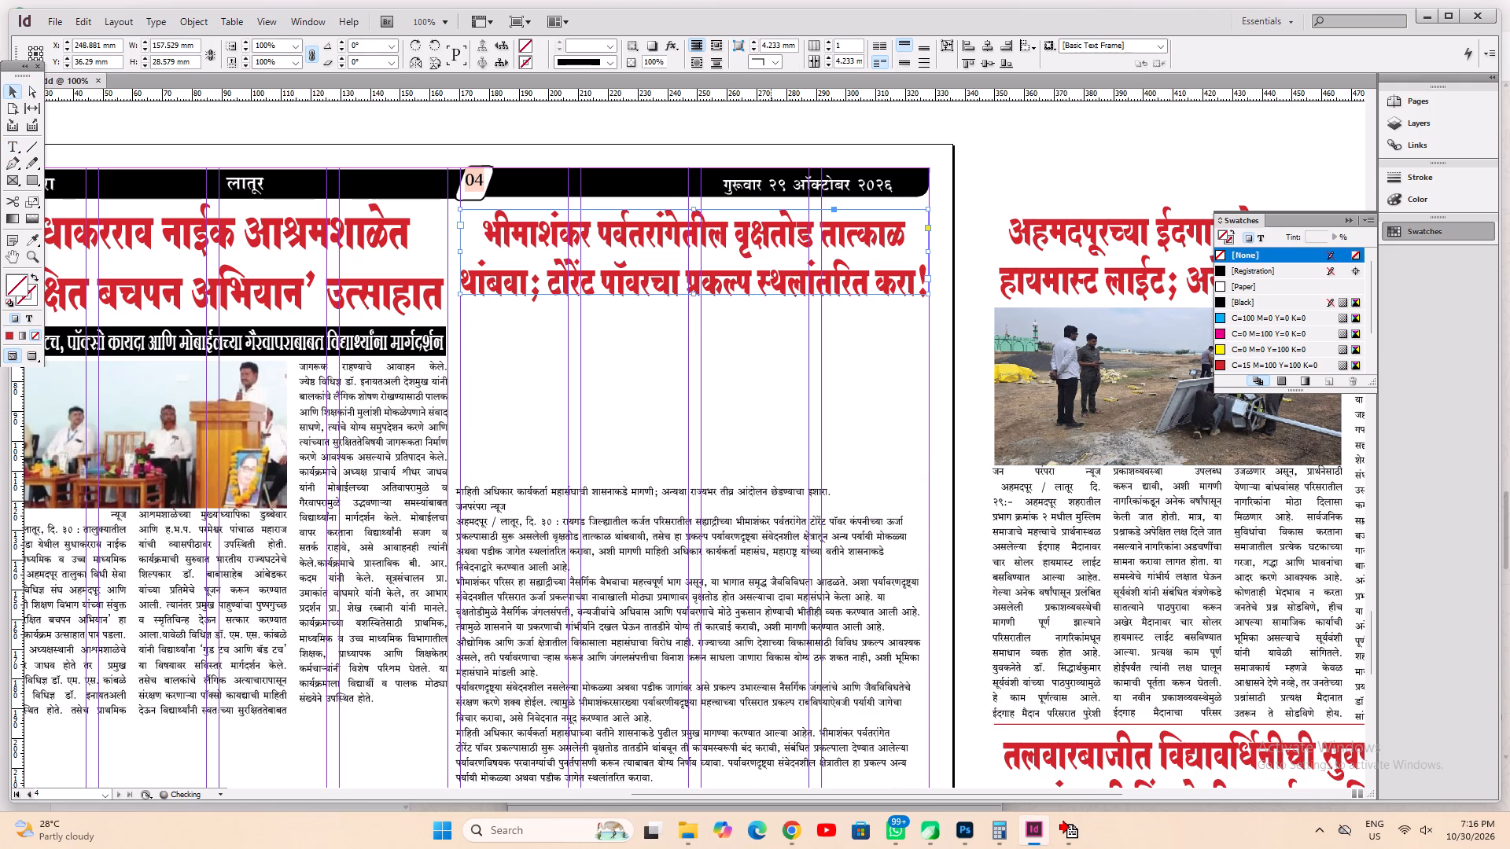
key("ctrl+s")
Move the Bhimashankar body text frame up to just below the headline, aligned with the headline frame's left edge.
left_click(697, 546)
left_click_drag(628, 559, 636, 433)
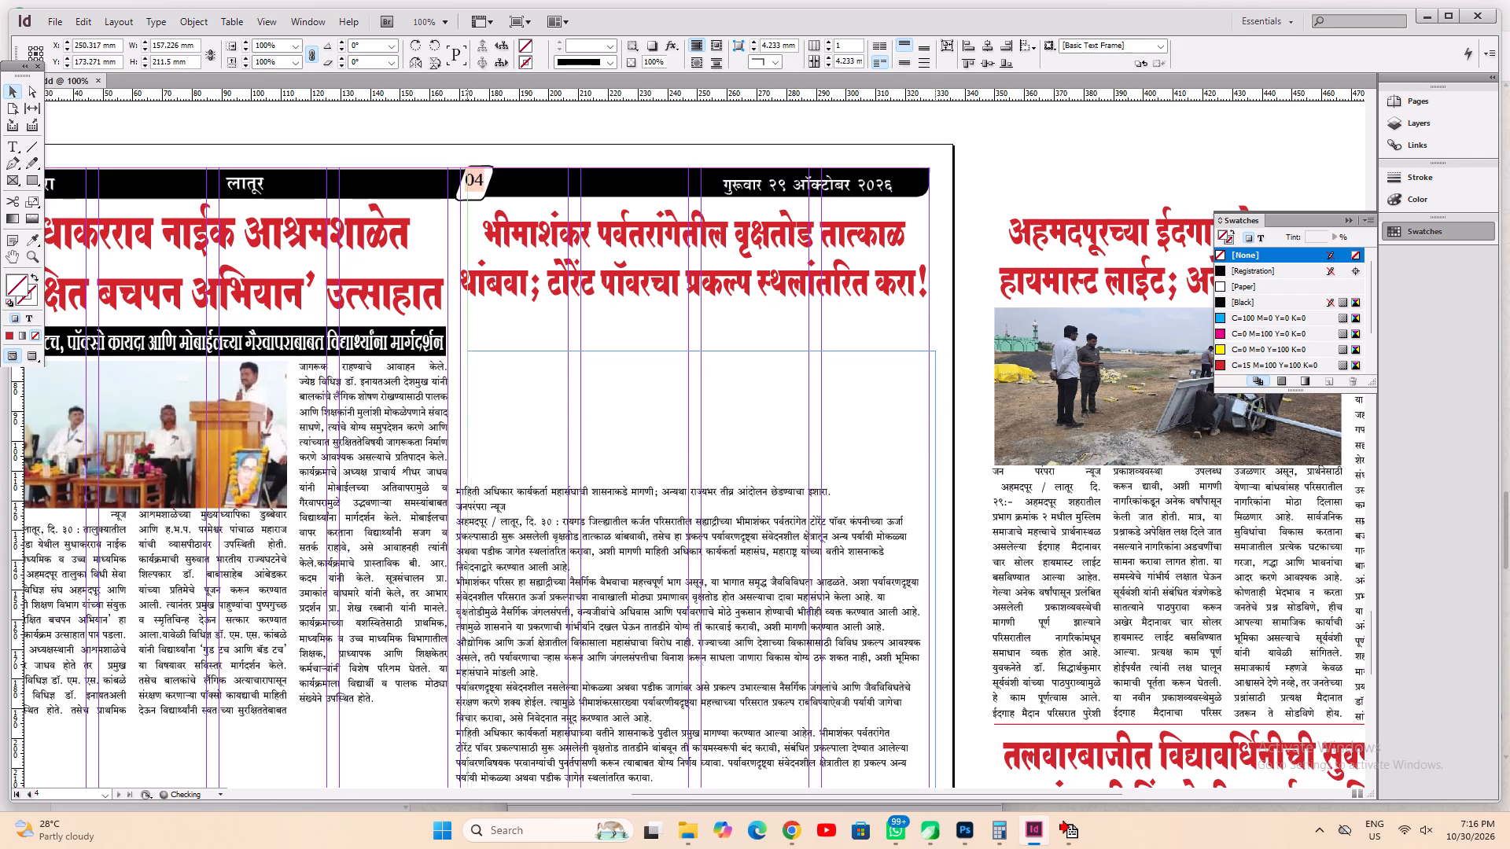
left_click_drag(636, 433, 633, 405)
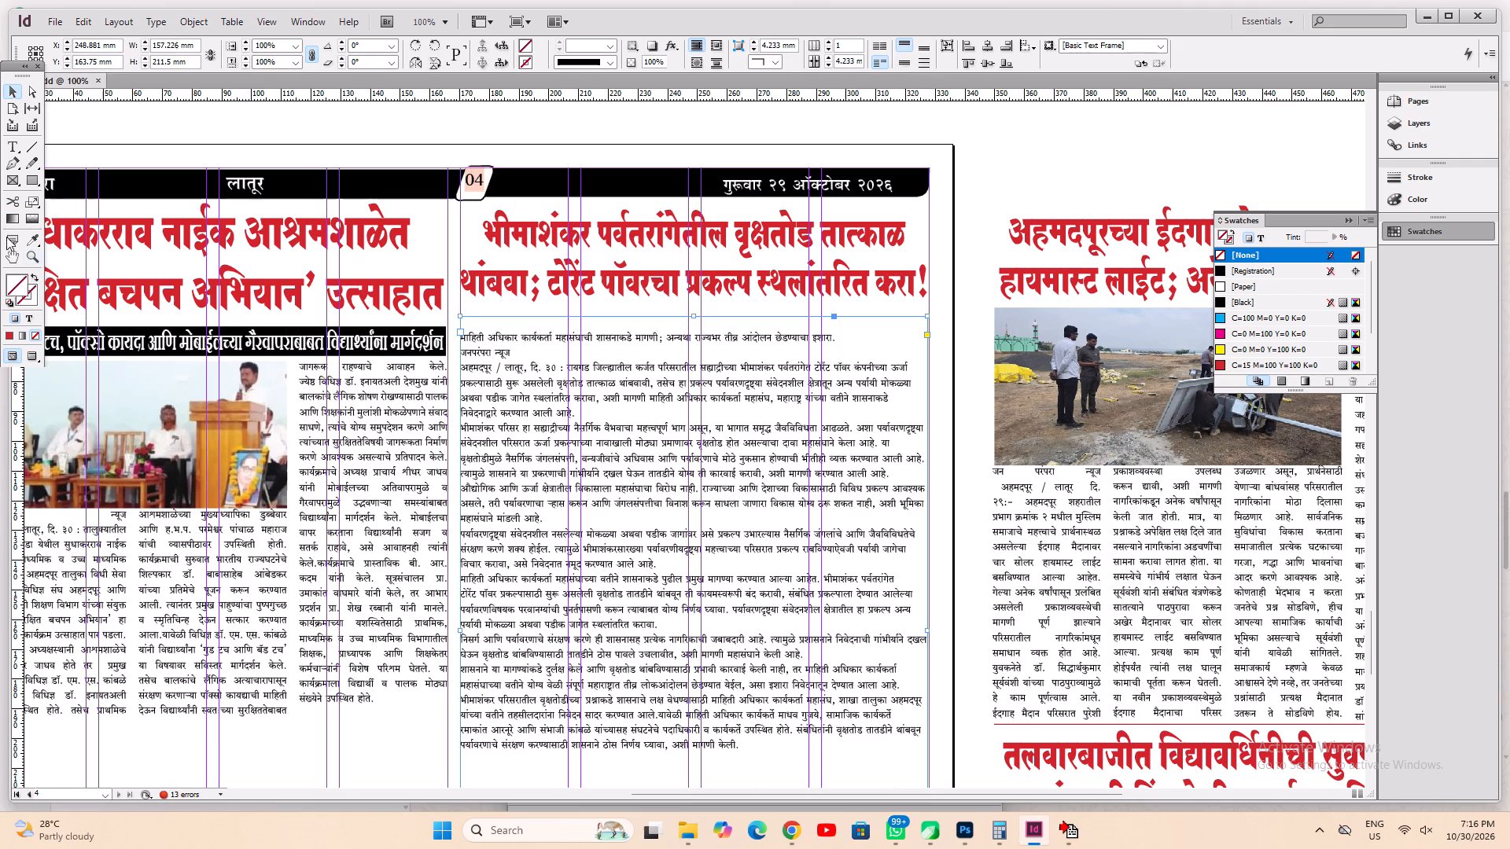
Delete the subheading line at the start of the Bhimashankar body text and the empty line above the जनपरंपरा न्यूज credit.
left_click(13, 146)
left_click_drag(521, 357, 436, 262)
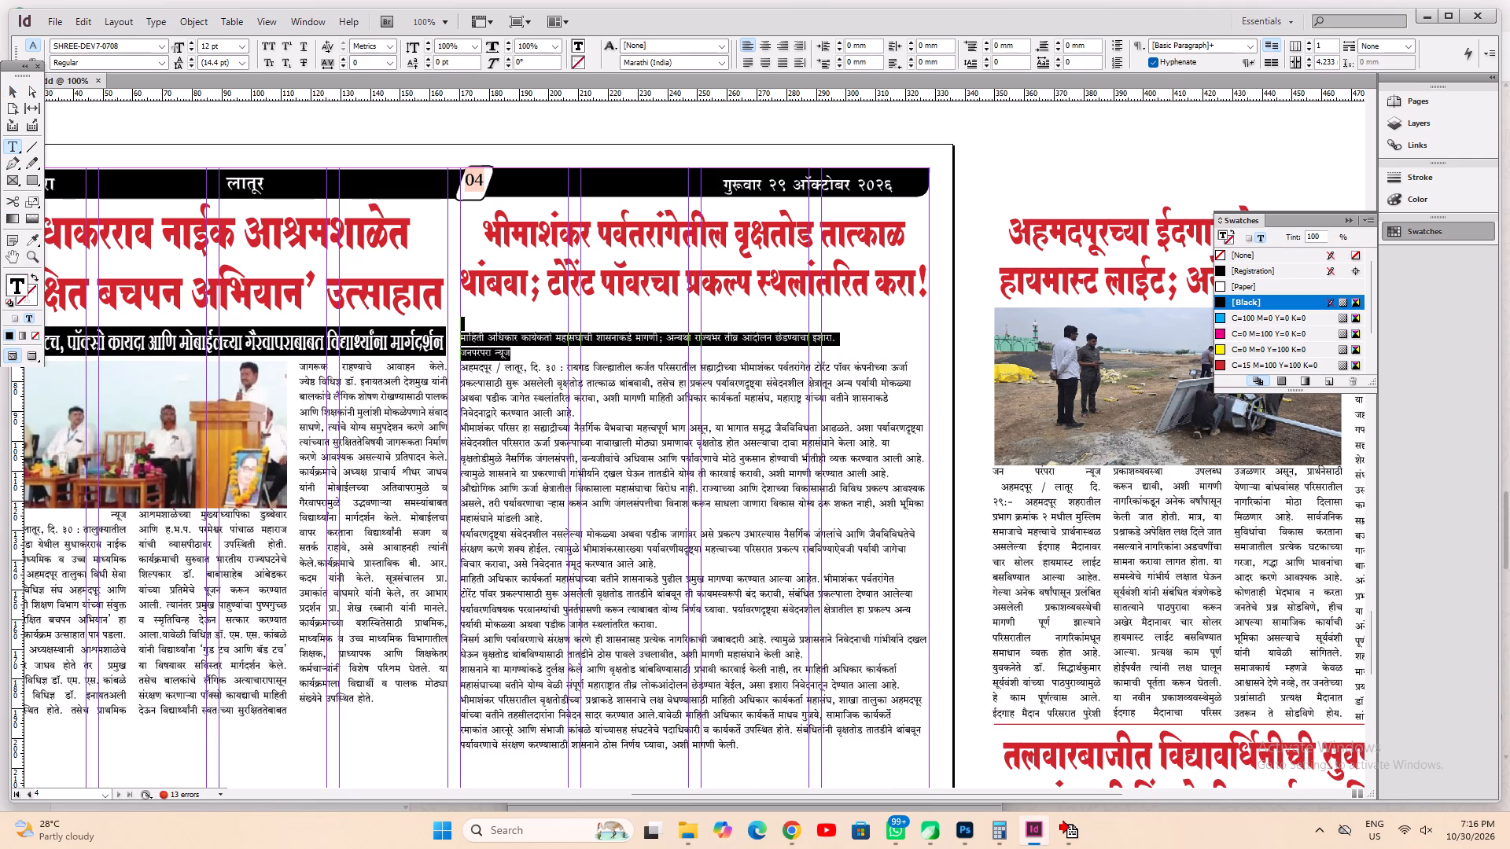
left_click(702, 349)
left_click_drag(850, 336, 285, 335)
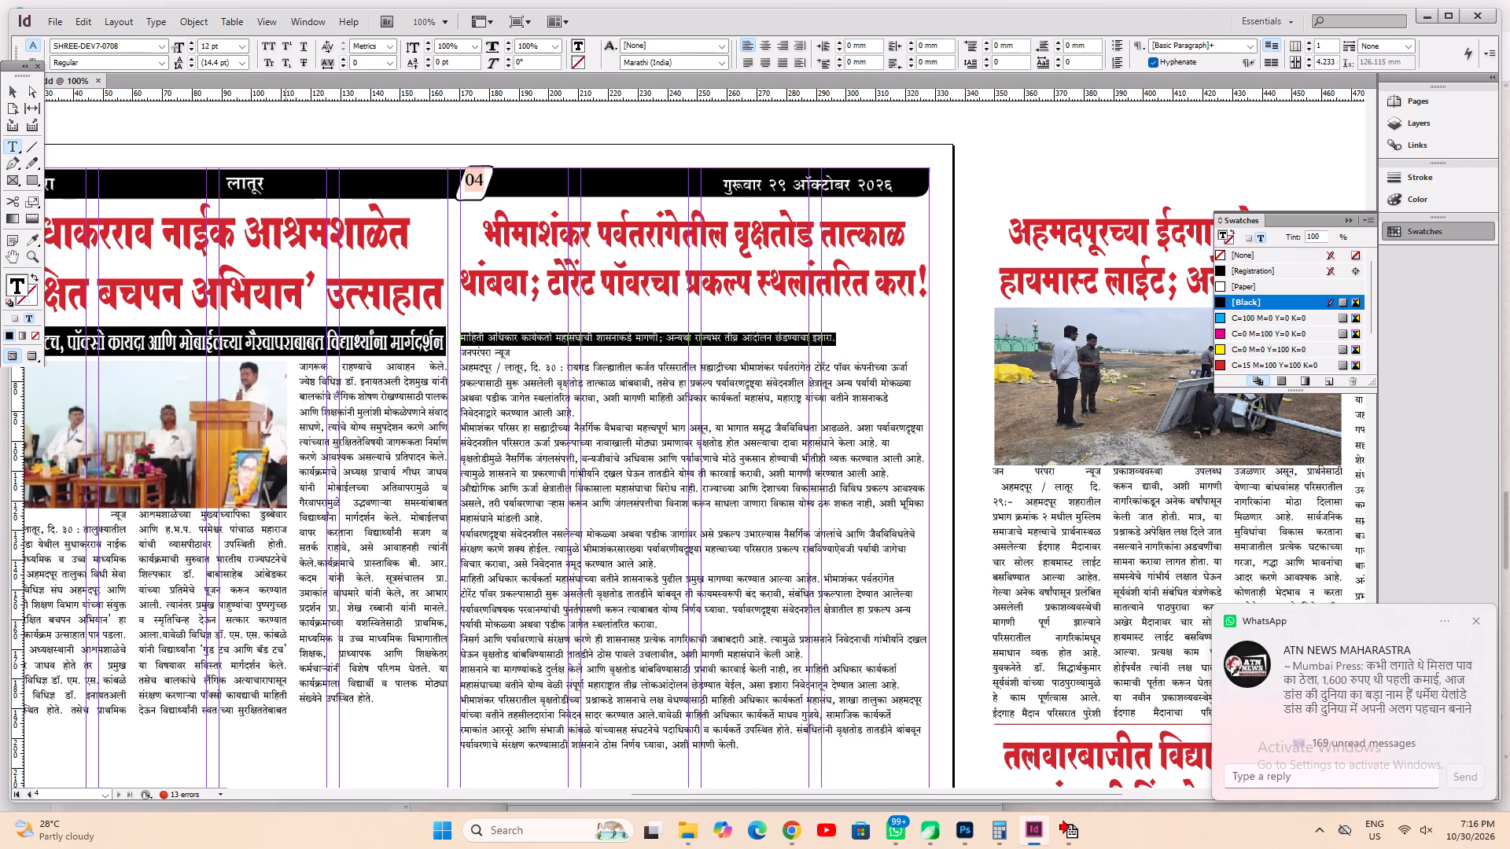
key("BackSpace")
key("Down")
key("BackSpace")
key("BackSpace")
key("BackSpace")
key("BackSpace")
key("BackSpace")
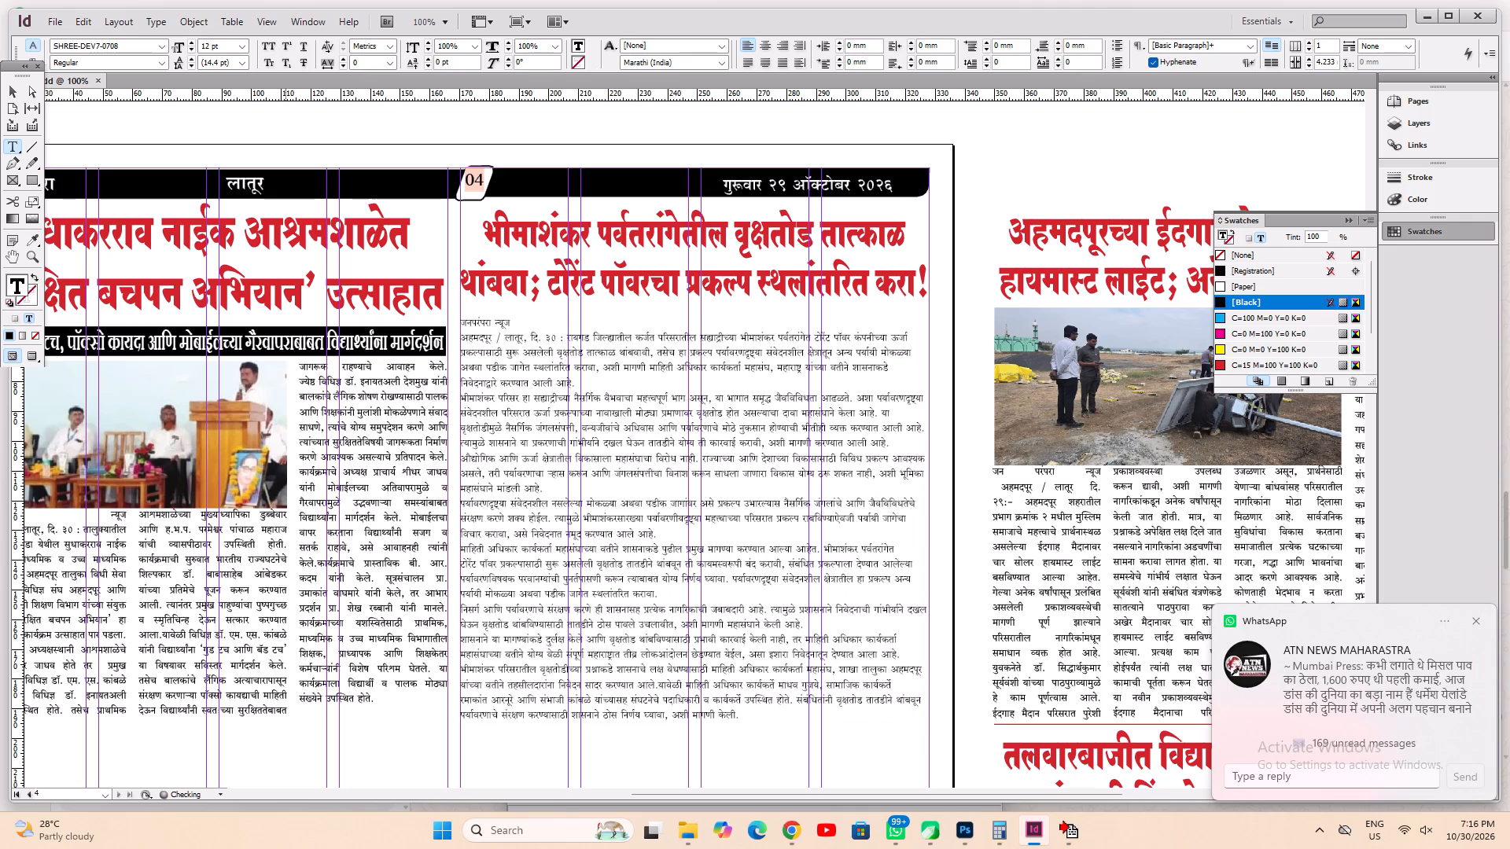
Justify all of the Bhimashankar body text with the last line aligned left, save, and fit its frame to the text.
key("ctrl+a")
key("ctrl+shift+j")
key("ctrl+s")
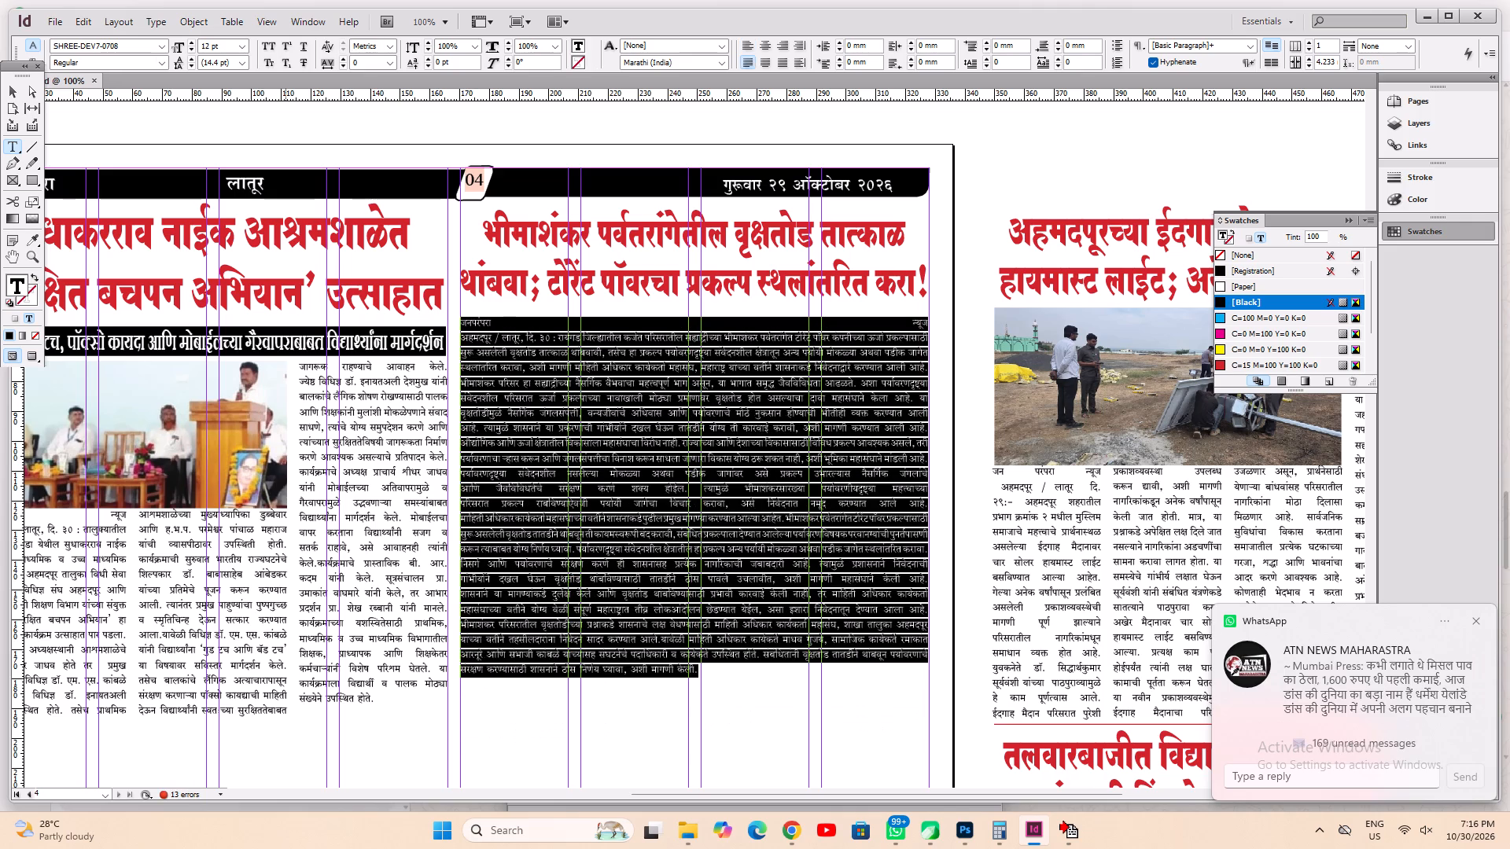
key("ctrl+alt+c")
left_click(17, 92)
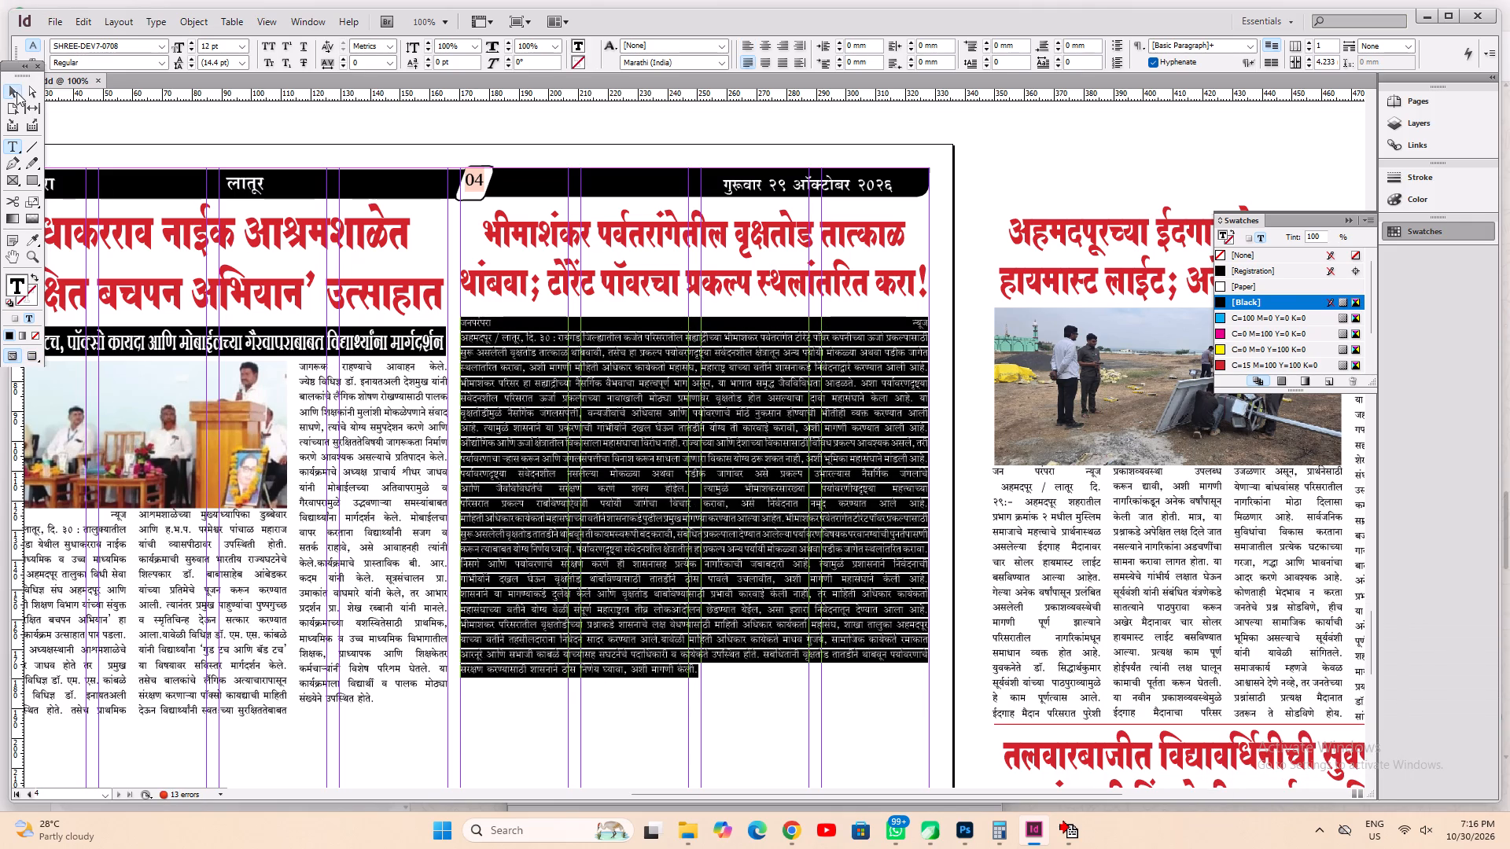
Move the body text frame up against the Bhimashankar headline, and nudge both frames together closer to the page's black header strip.
left_click_drag(698, 465, 698, 455)
left_click(714, 289, "shift")
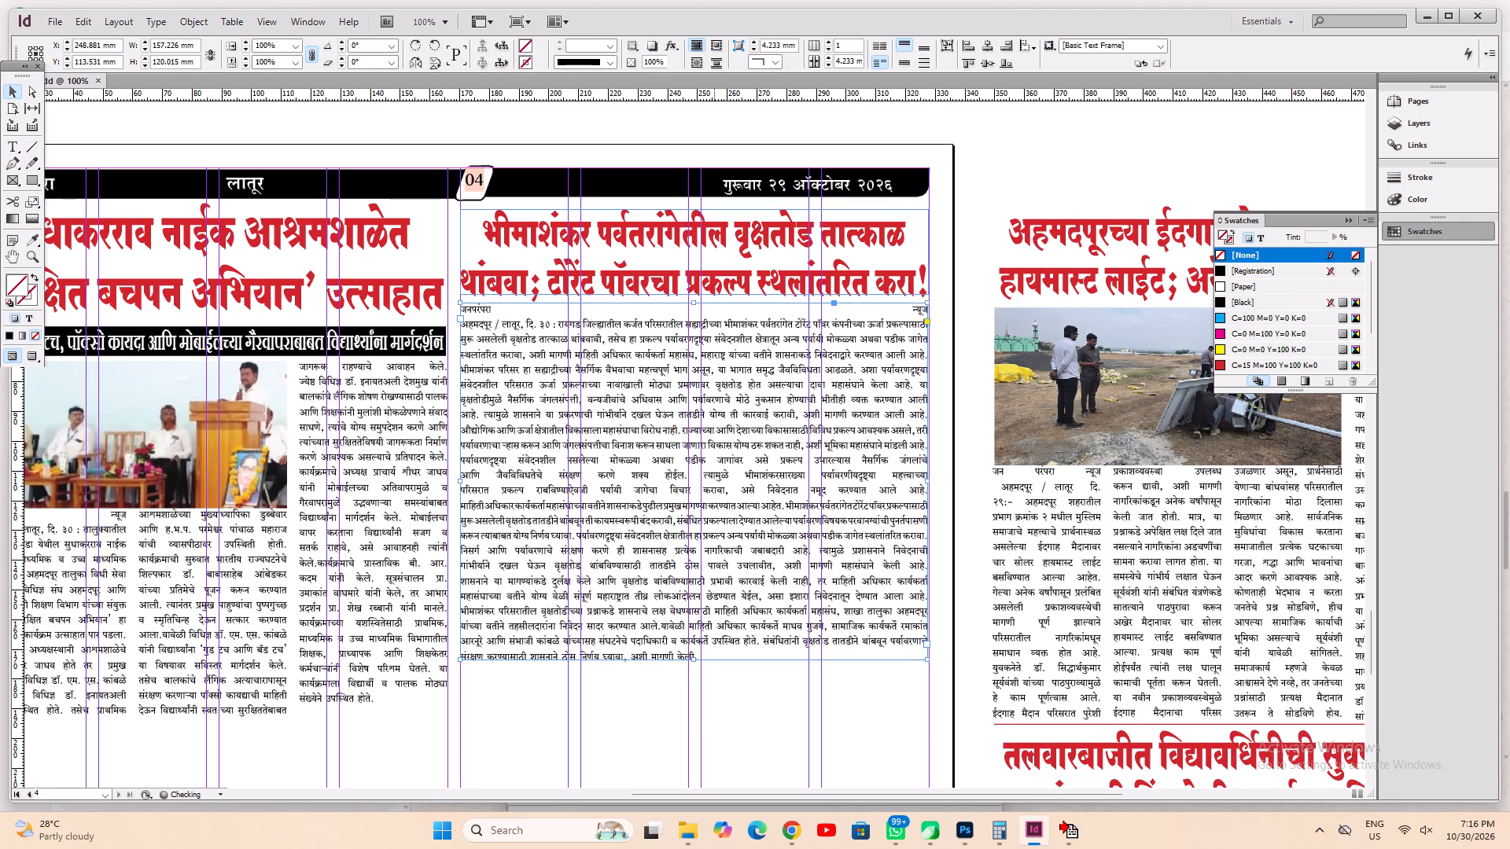
key("shift+Up")
key("Down")
key("Down")
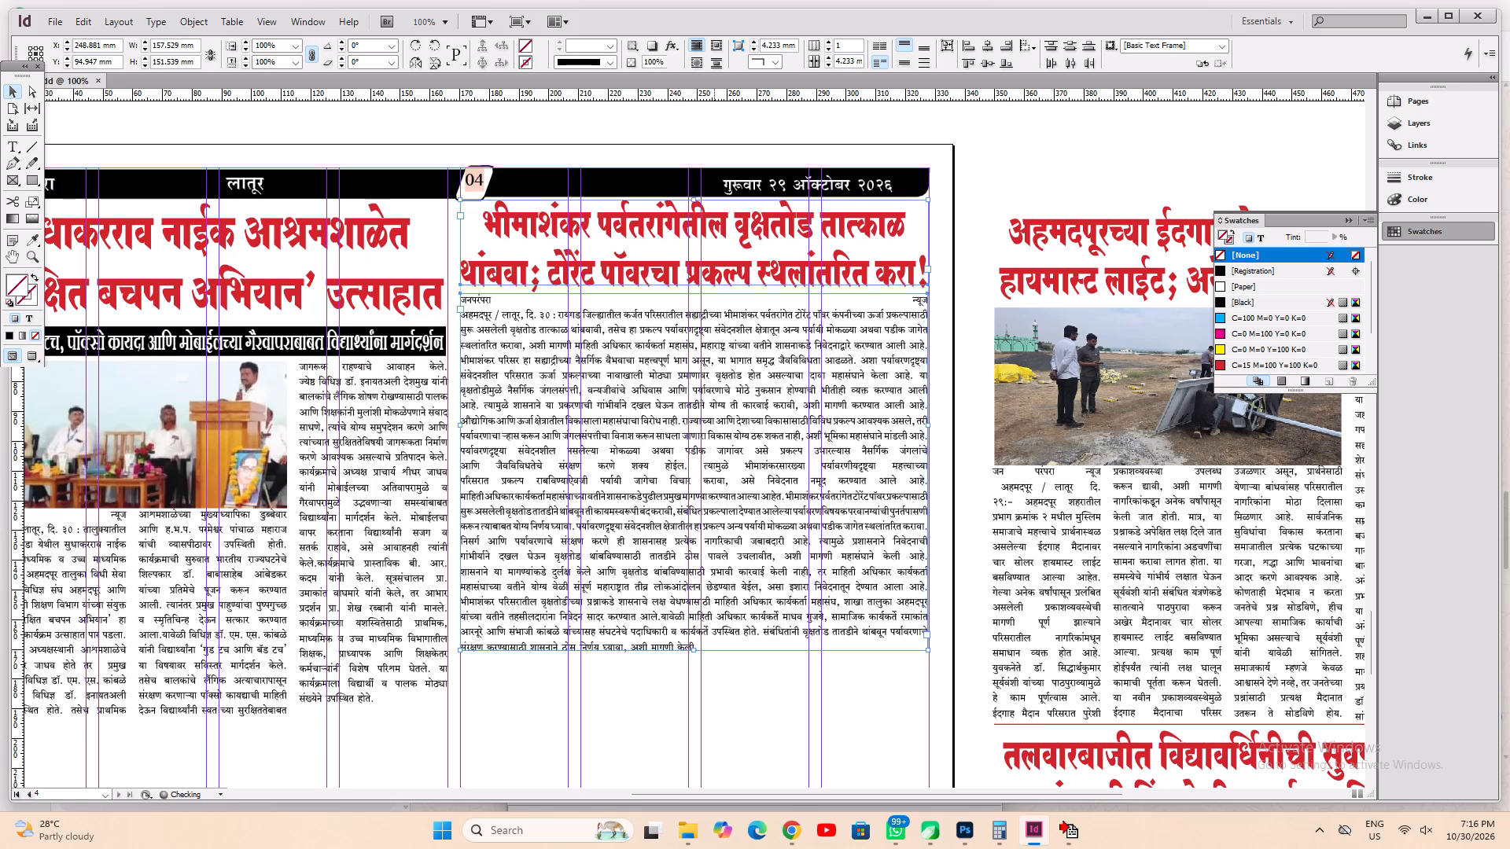
left_click(813, 731)
Set the Bhimashankar body text frame to 3 columns, fit the frame to its content, and save the document.
left_click(779, 610)
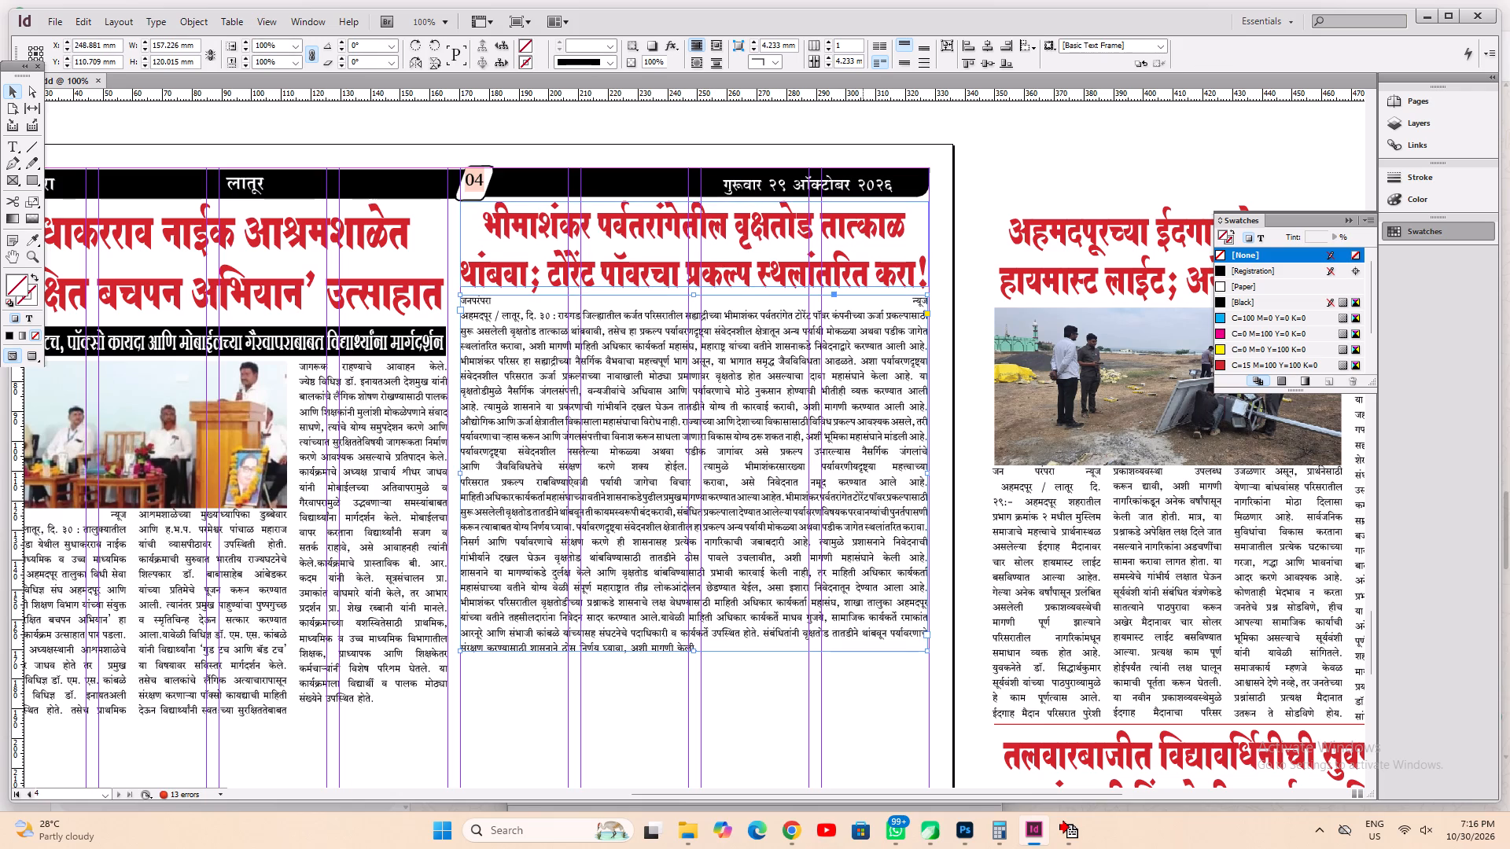
triple_click(827, 43)
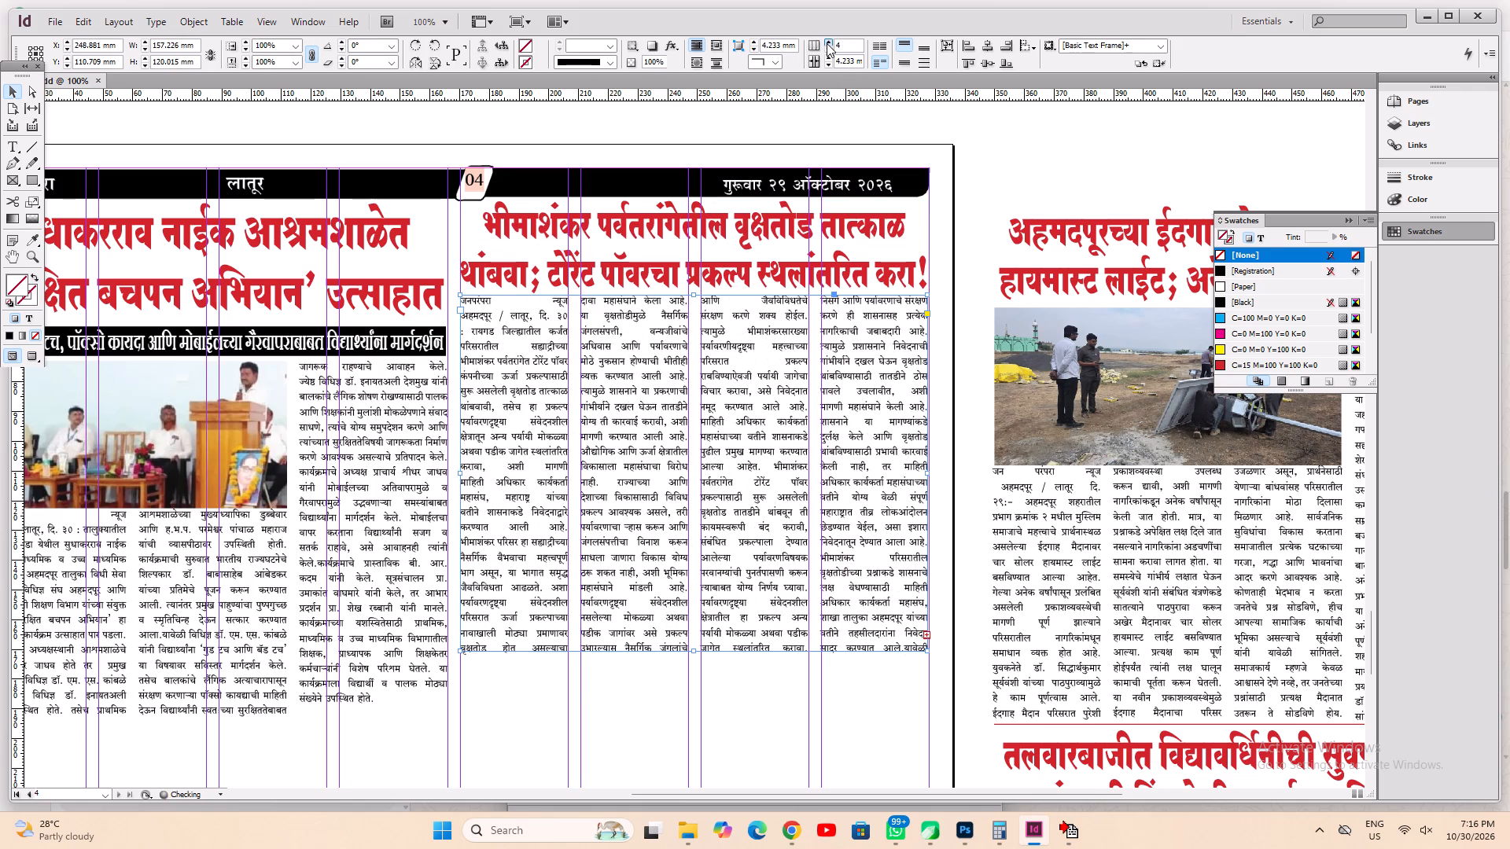
left_click(824, 50)
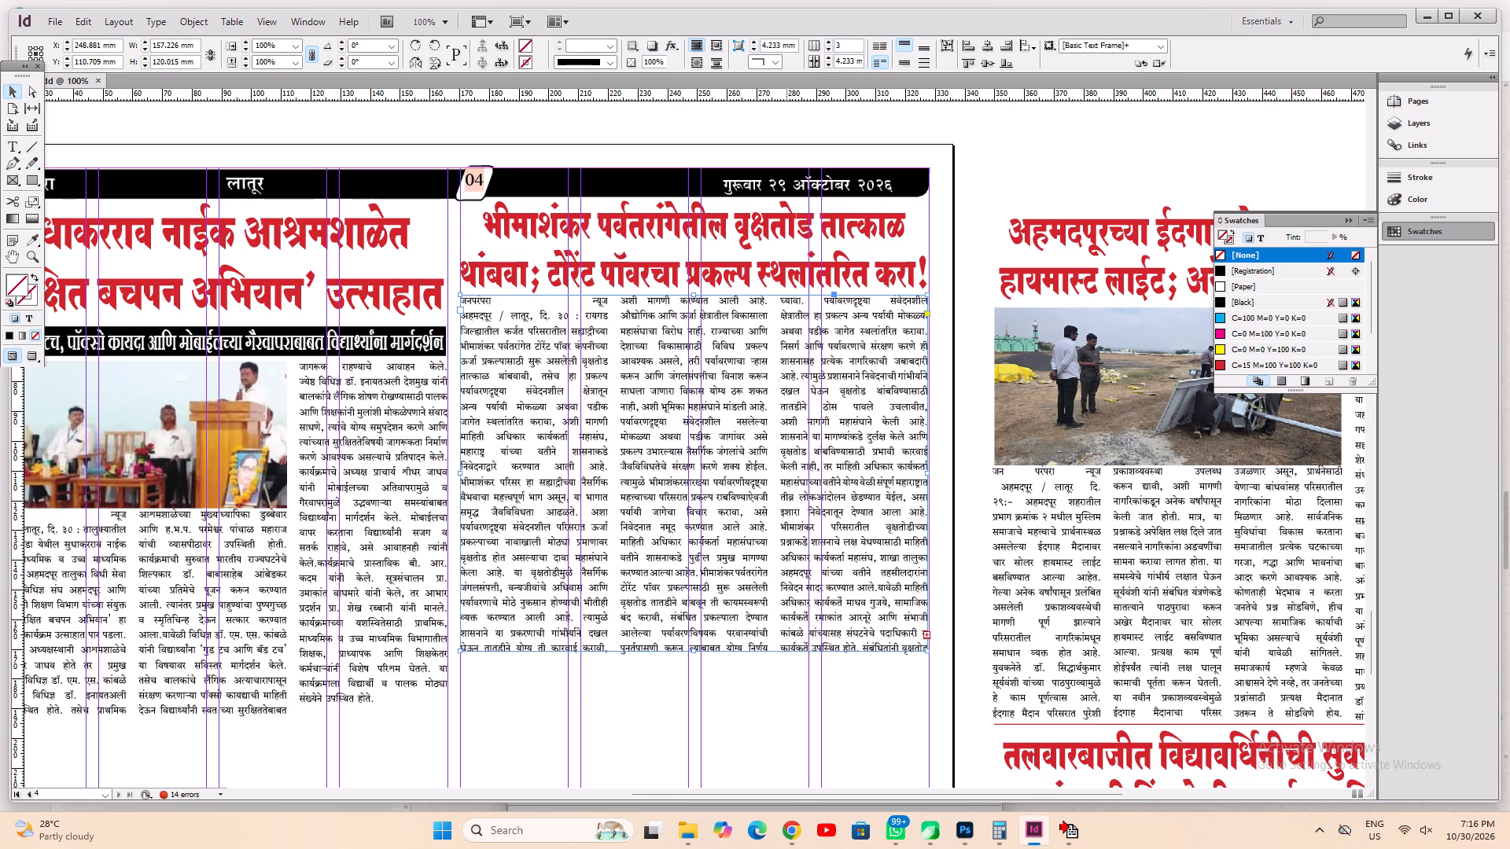
key("ctrl+alt+c")
key("ctrl+s")
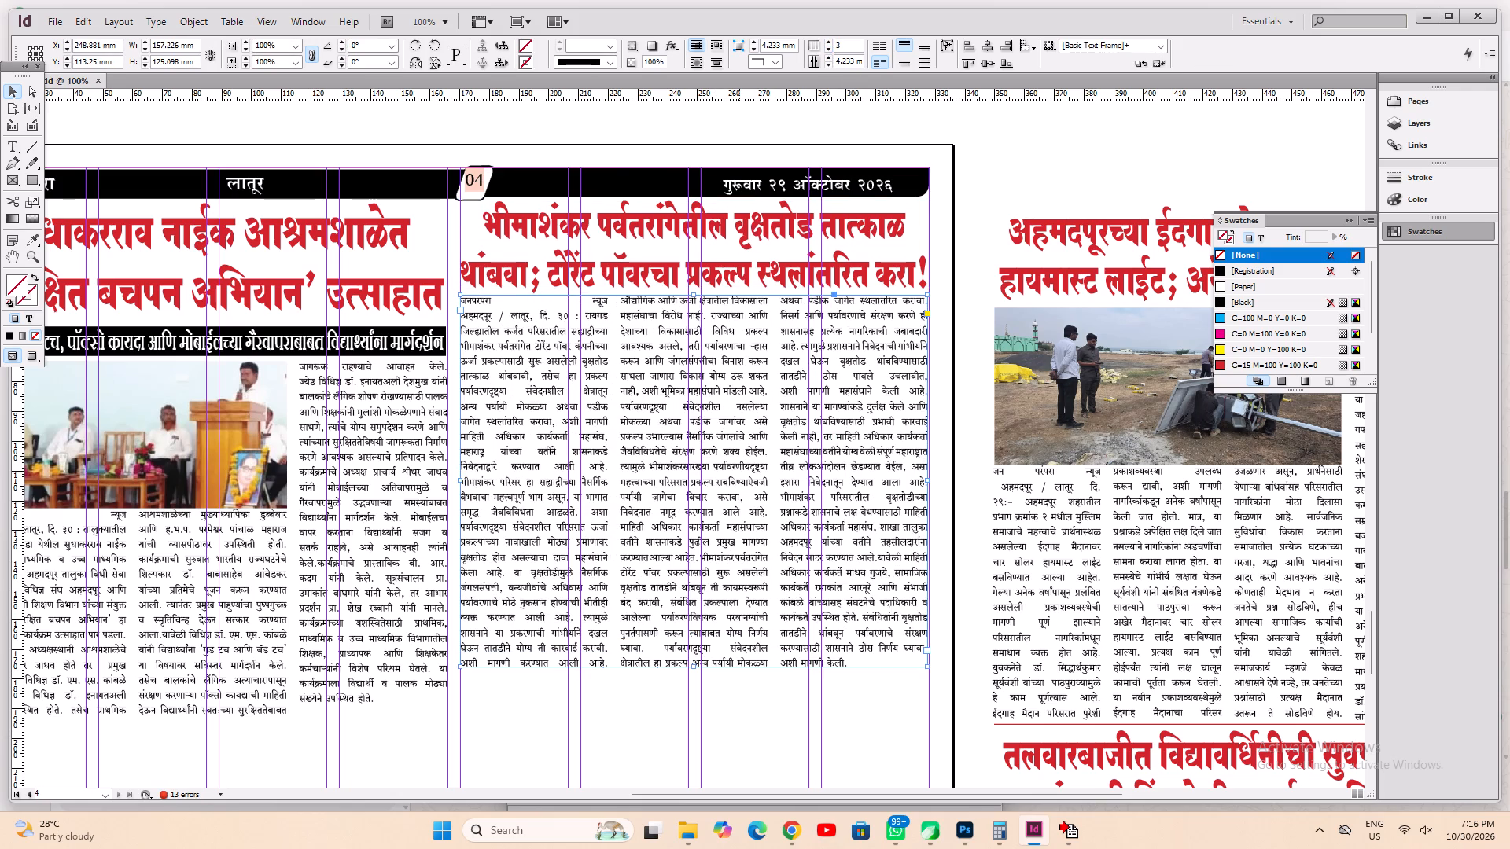
key("ctrl+0")
key("ctrl+s")
left_click(430, 529)
key("ctrl+s")
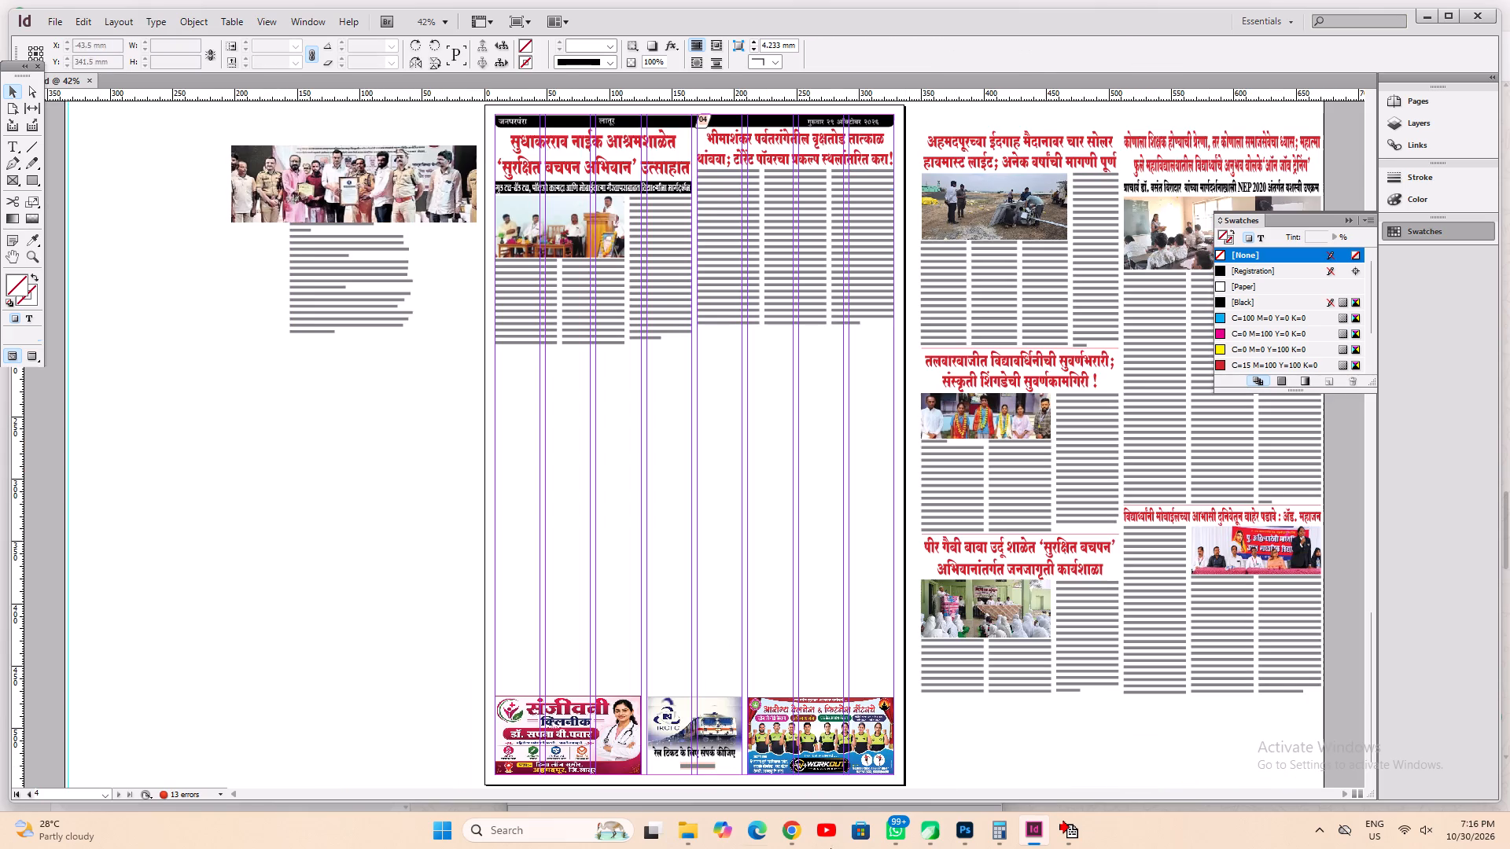
Switch to the Chrome browser window.
left_click(803, 836)
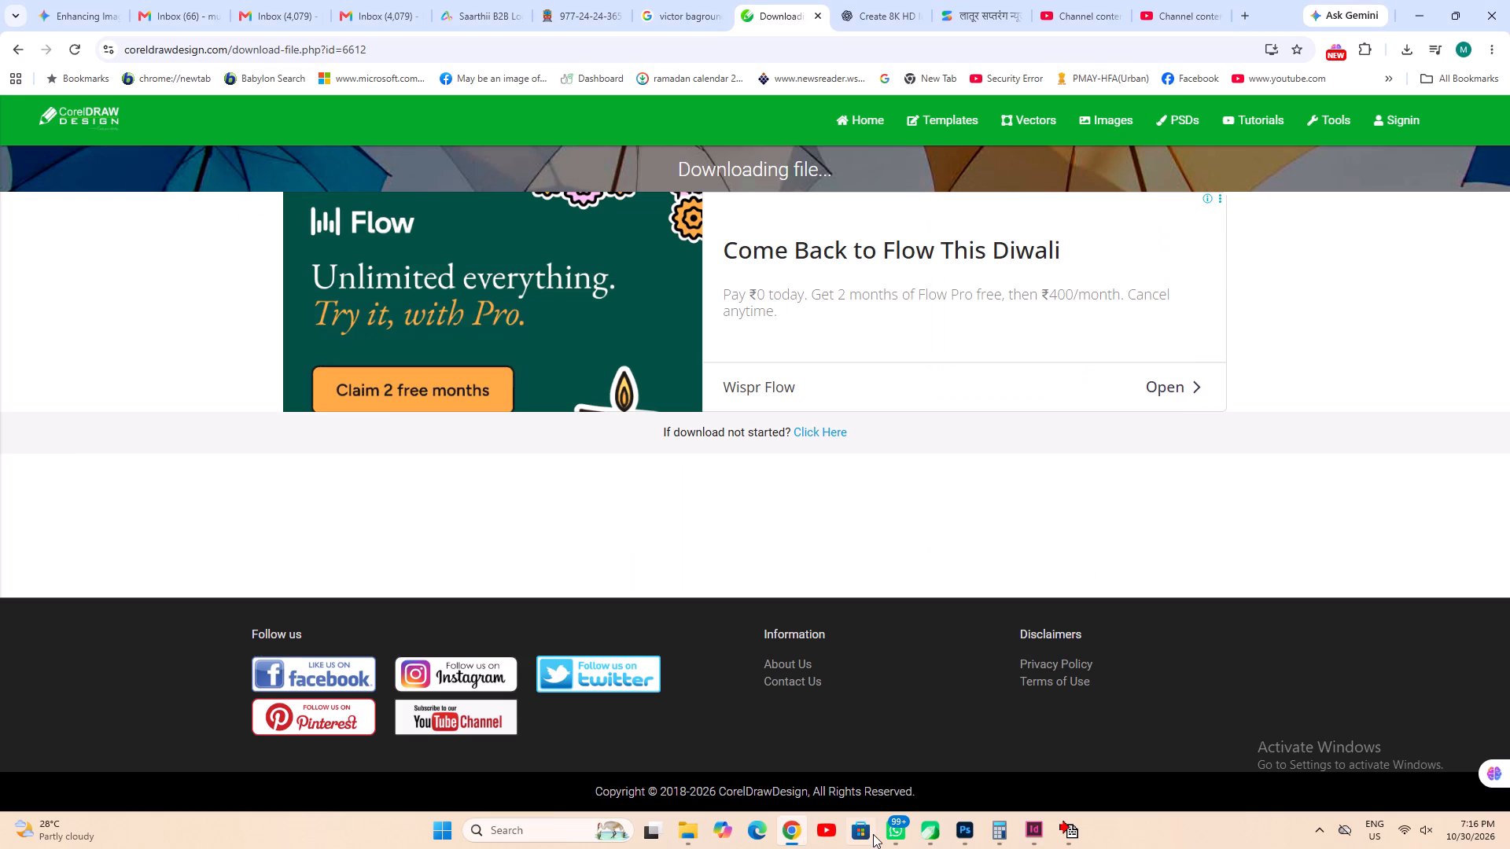
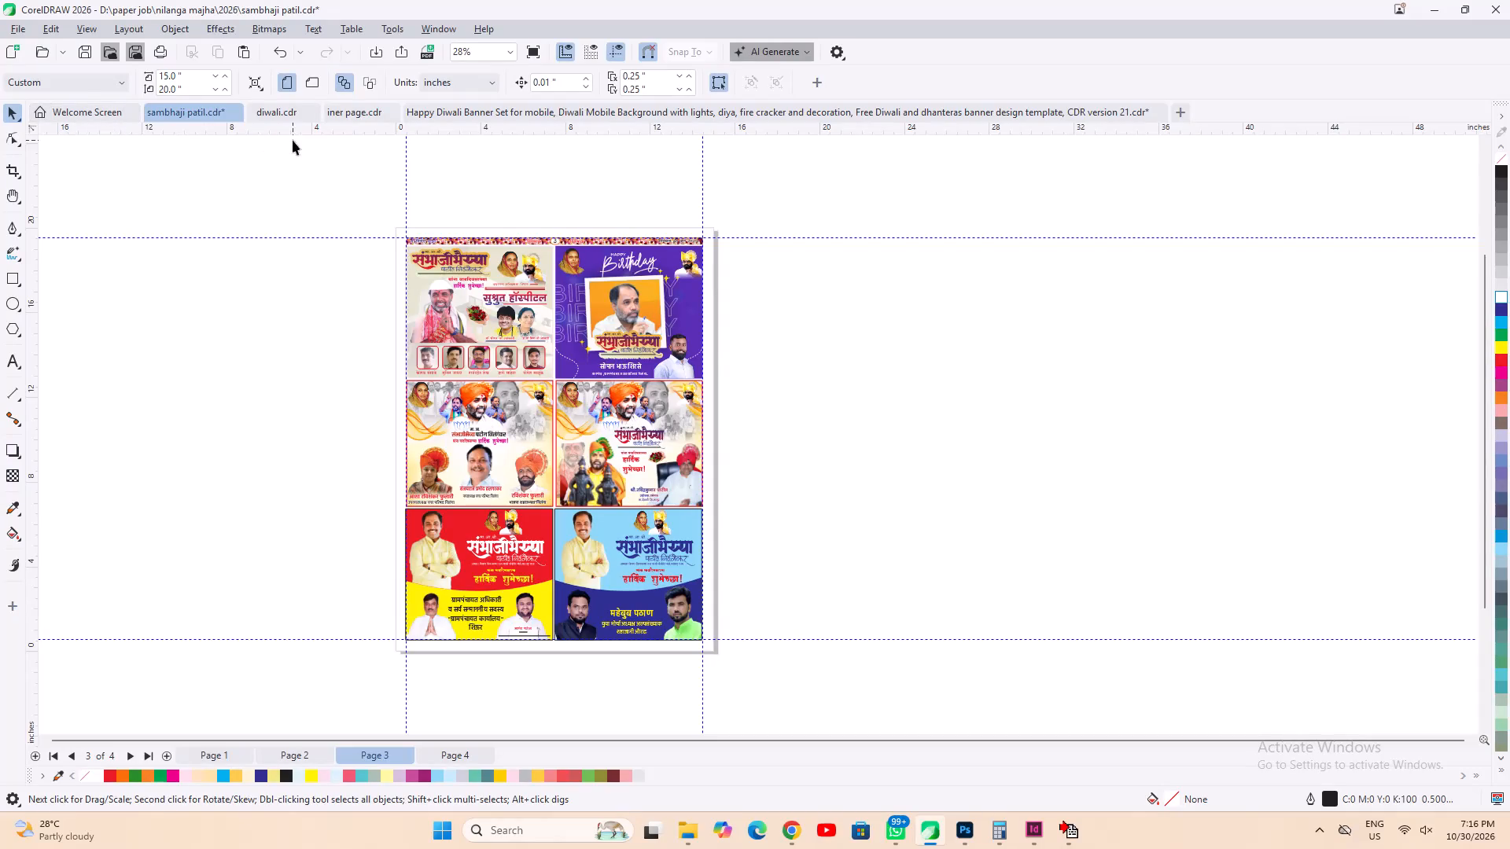
Close the CorelDRAW document of six birthday-greeting advertisements without saving its changes.
left_click(235, 113)
left_click(748, 443)
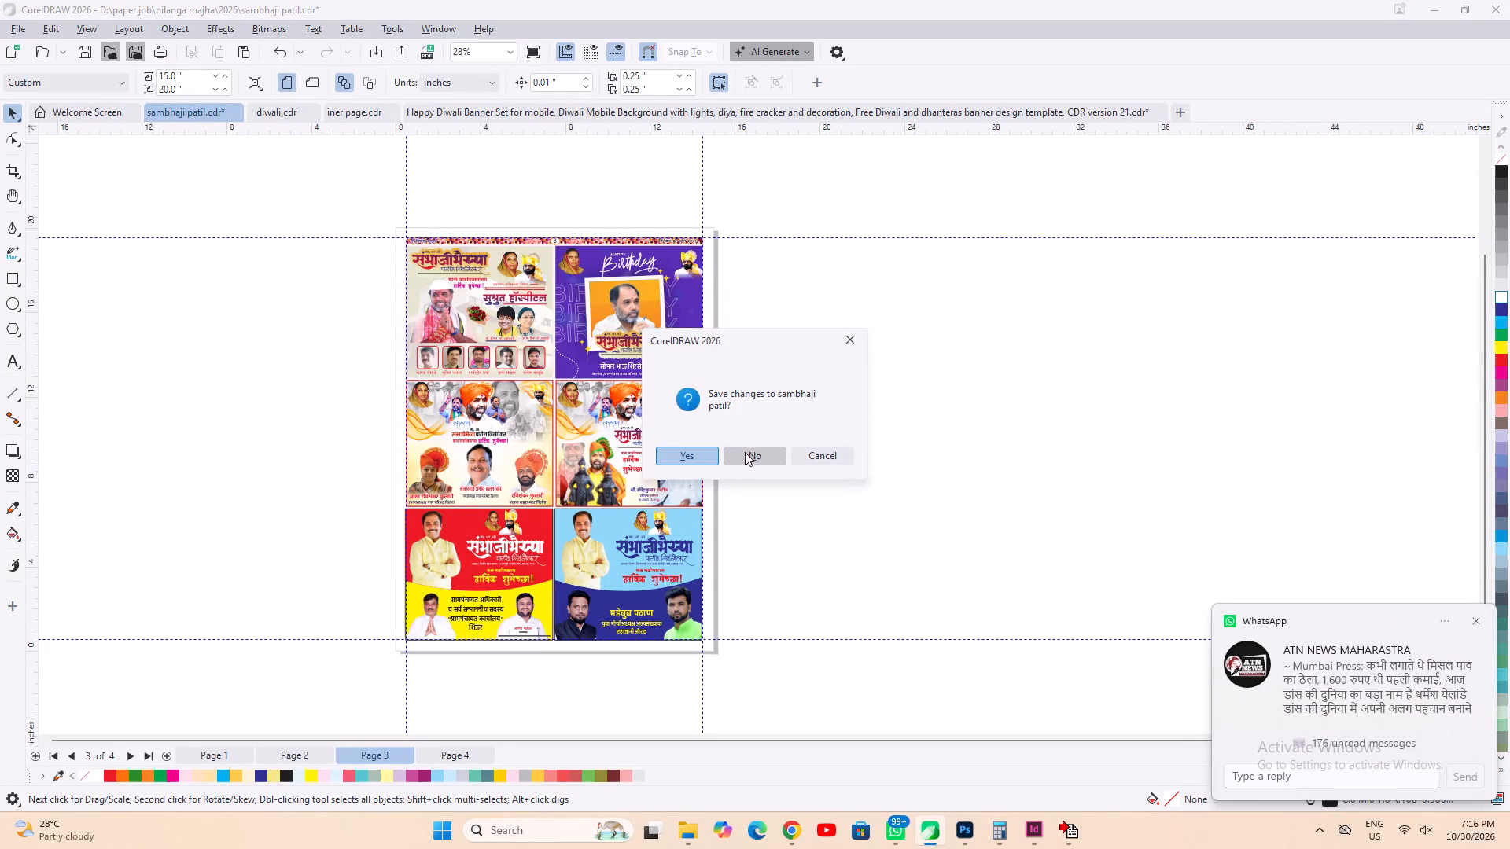
left_click(745, 452)
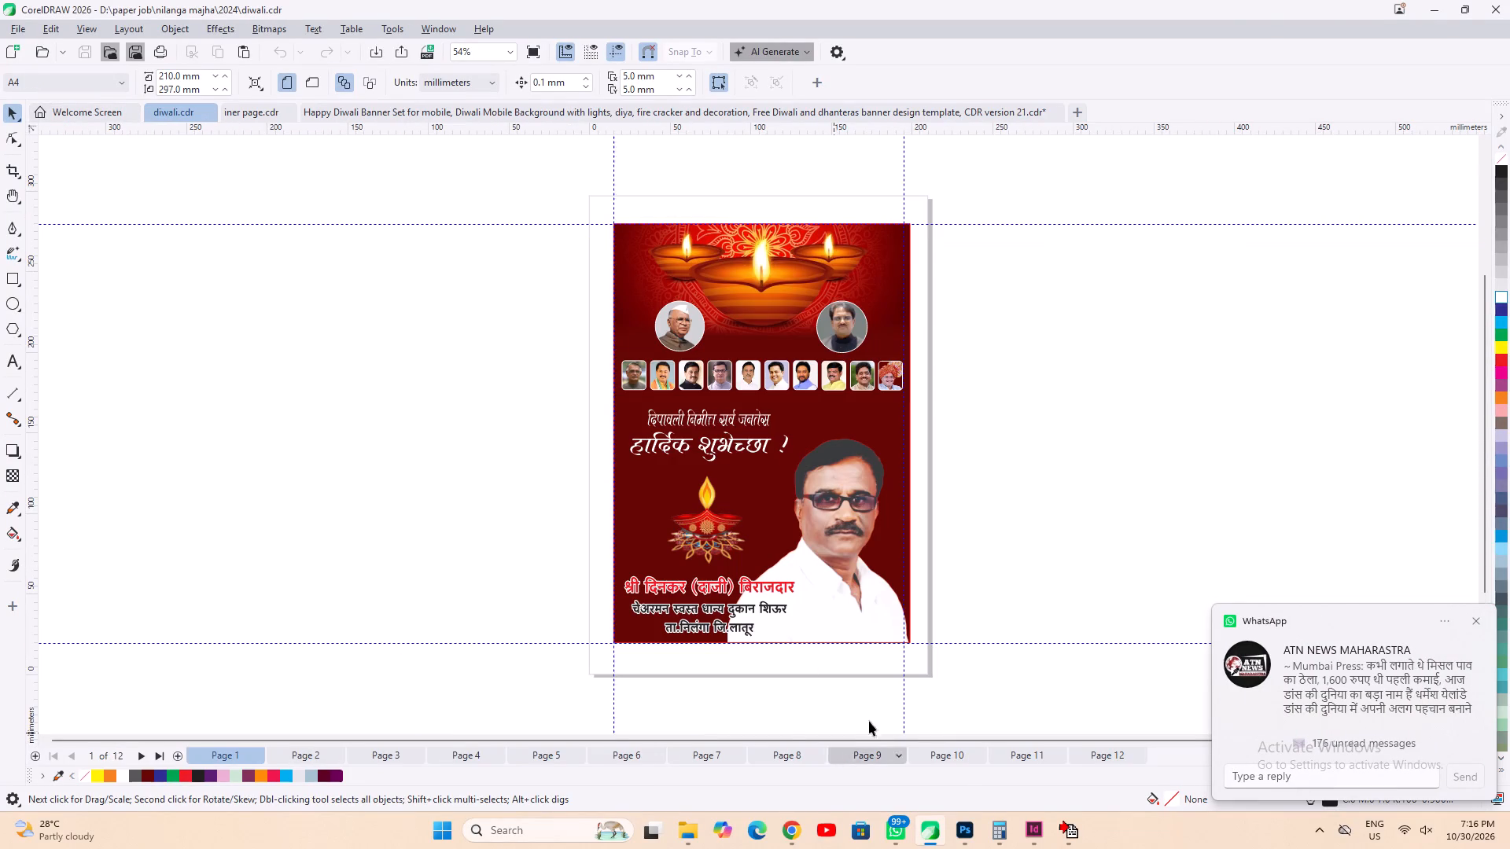
Dismiss the WhatsApp message notification and show the hidden system tray icons.
left_click(1313, 833)
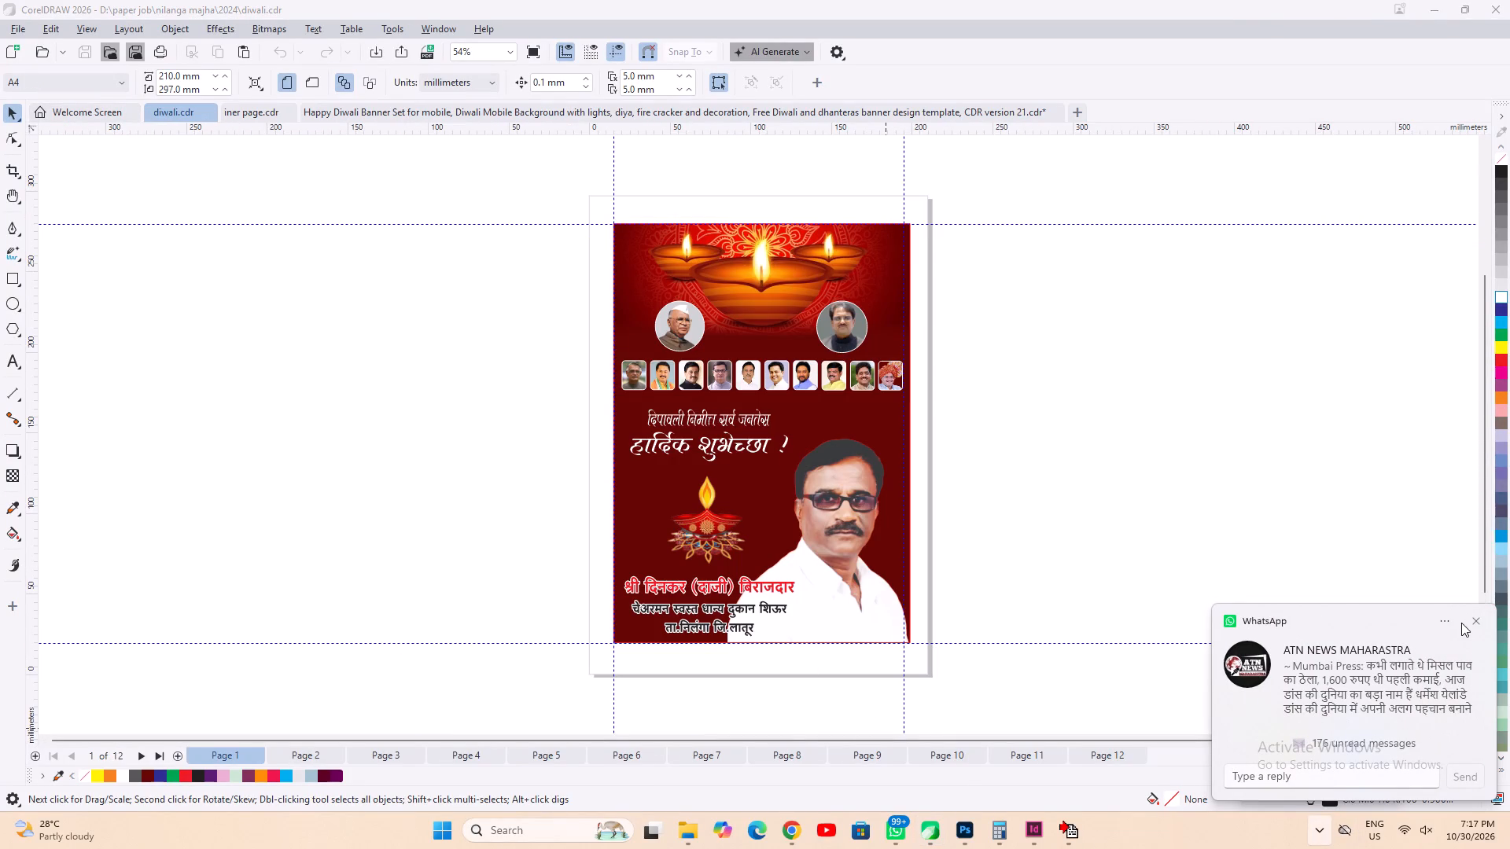
left_click(1469, 623)
left_click(1317, 832)
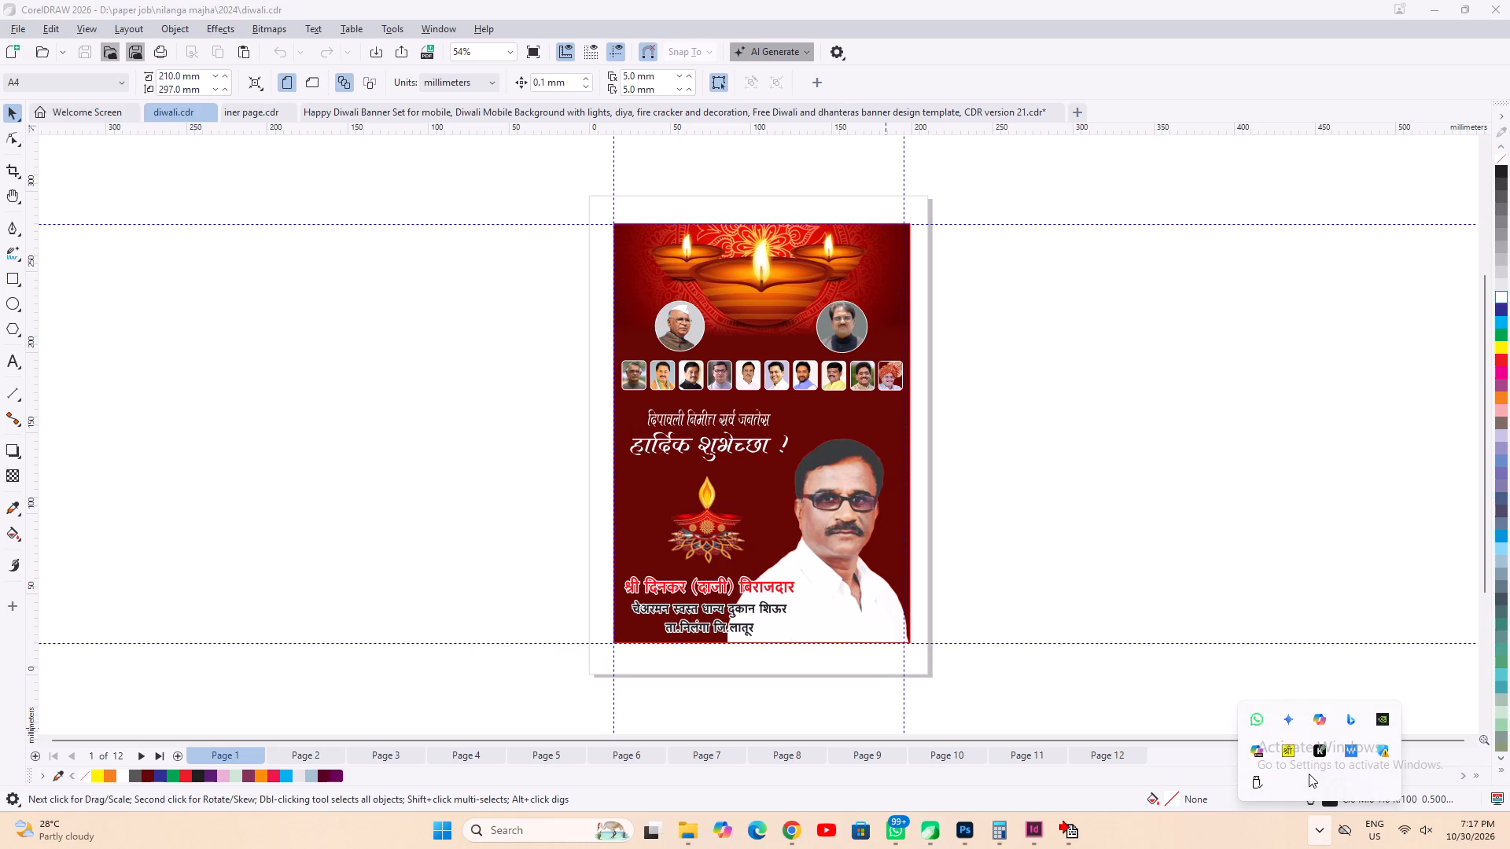
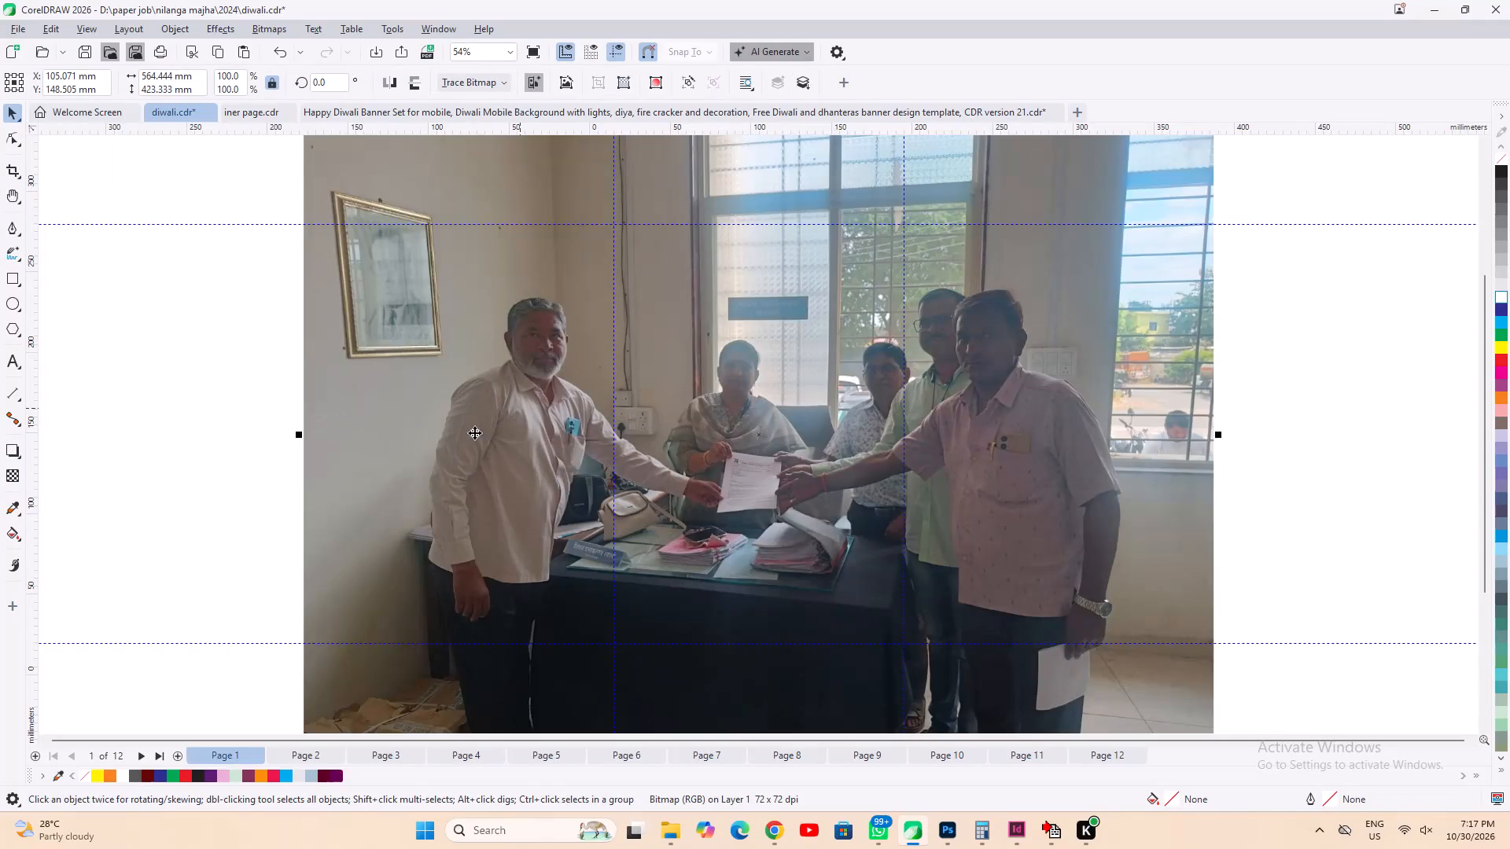
Apply a Light adjustment to the office group photo with brightness 40 and contrast 20.
left_click(256, 27)
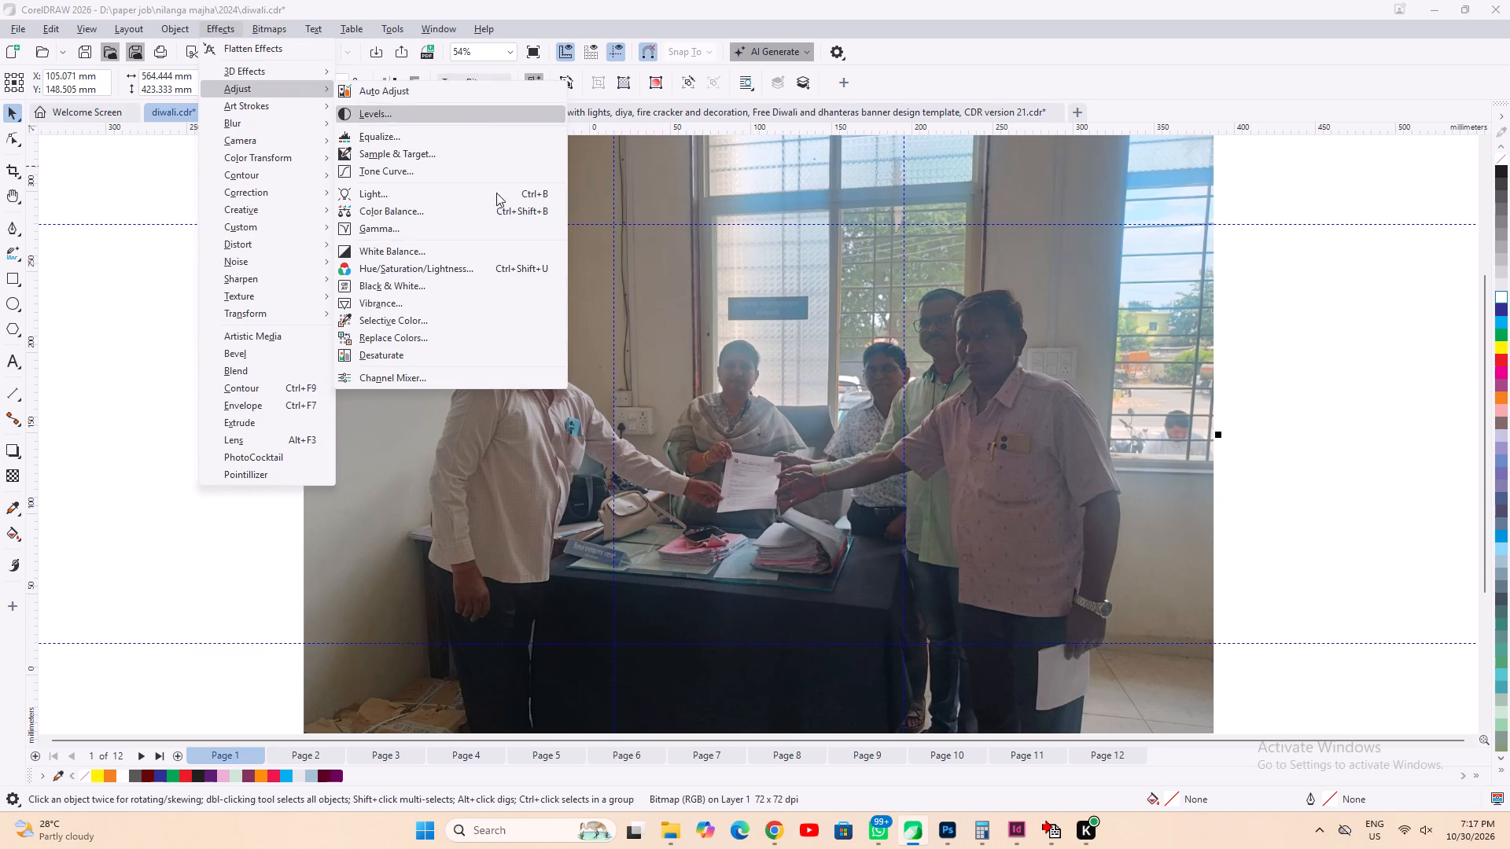
left_click(480, 197)
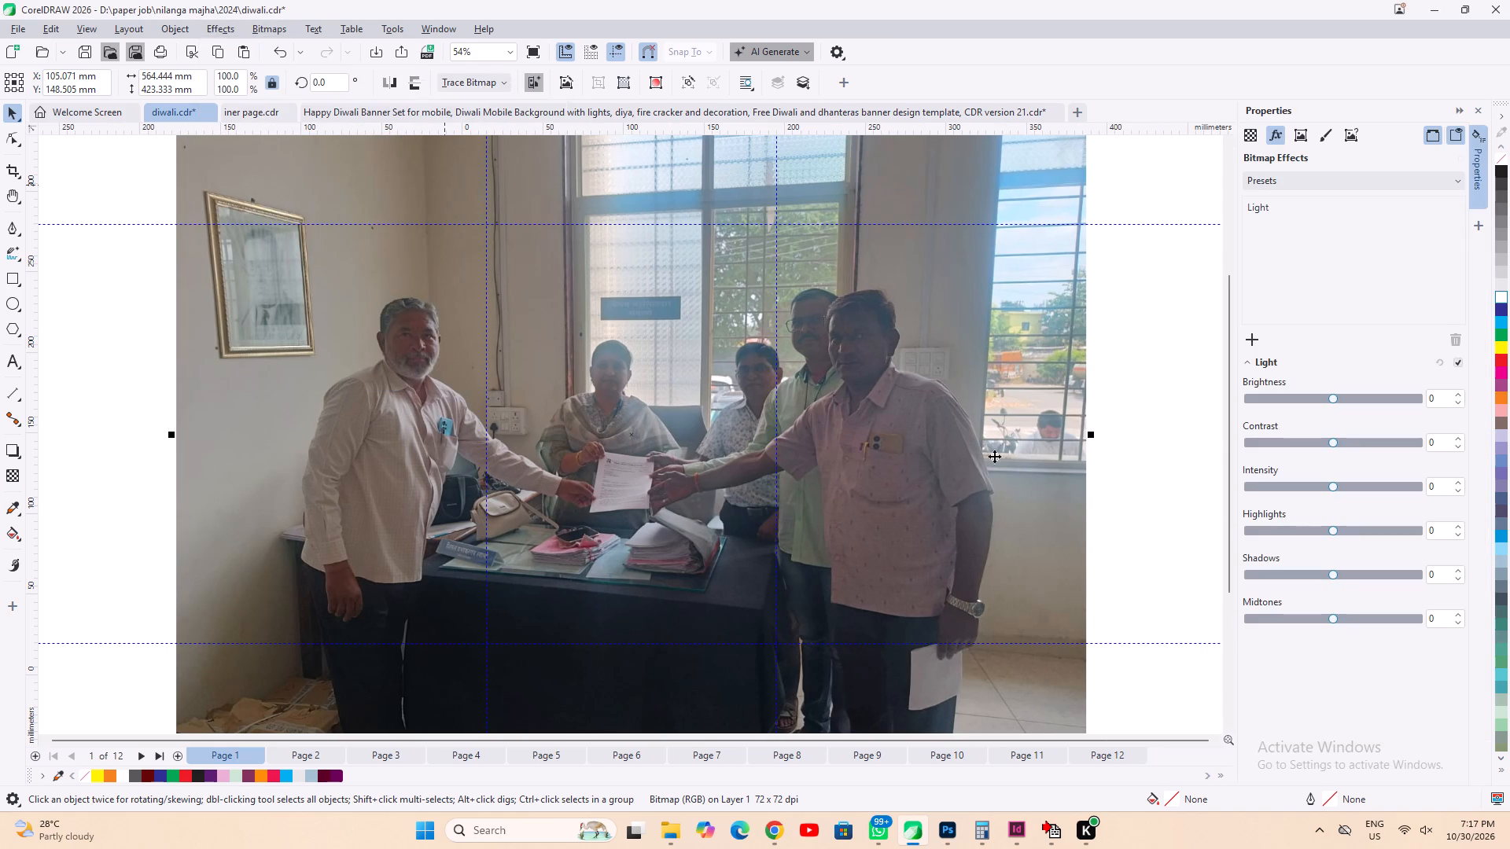
left_click(1353, 396)
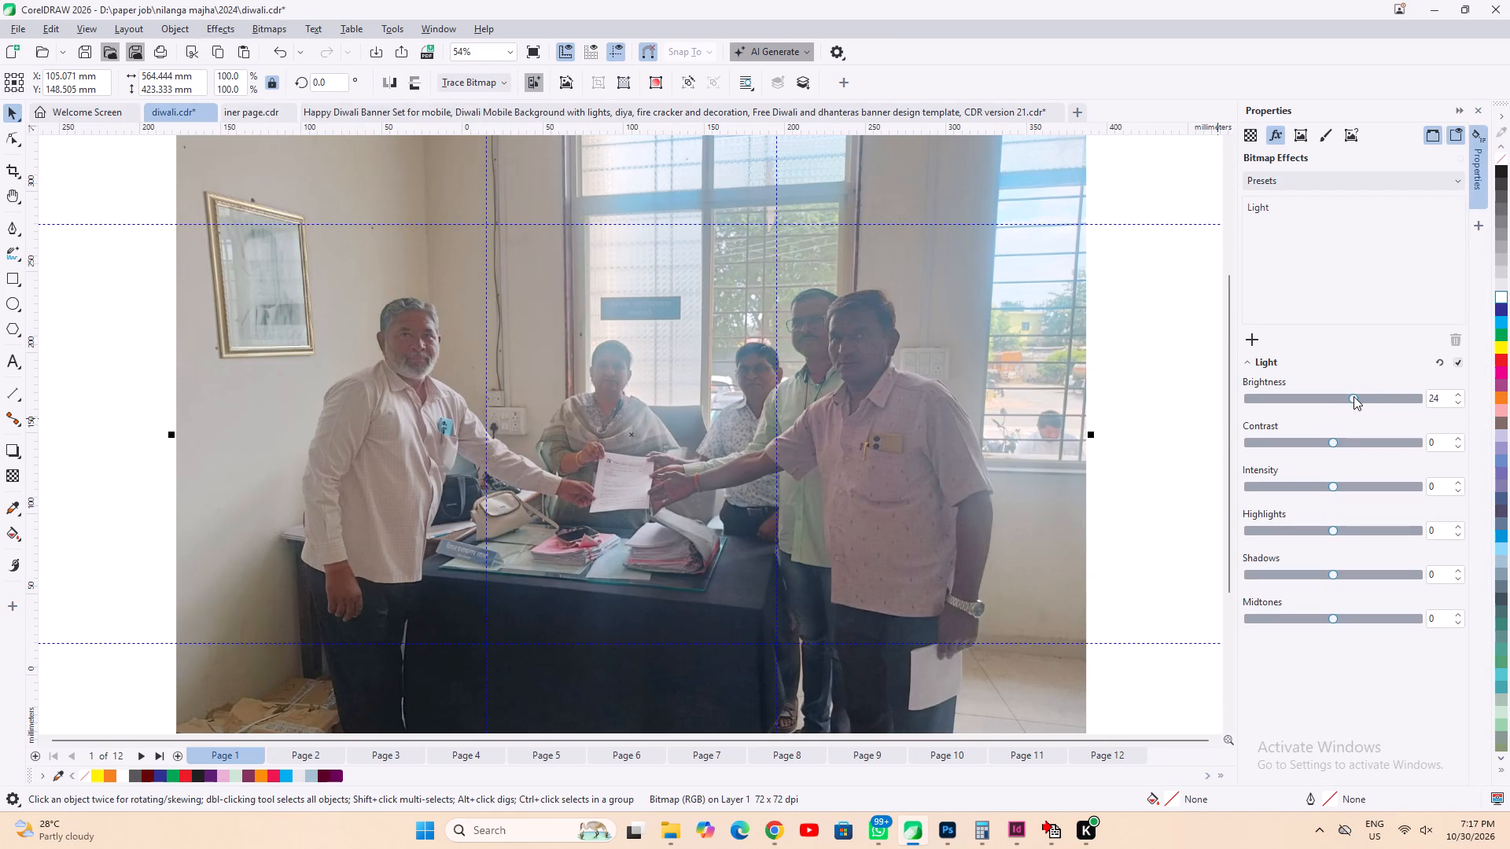
left_click(1350, 443)
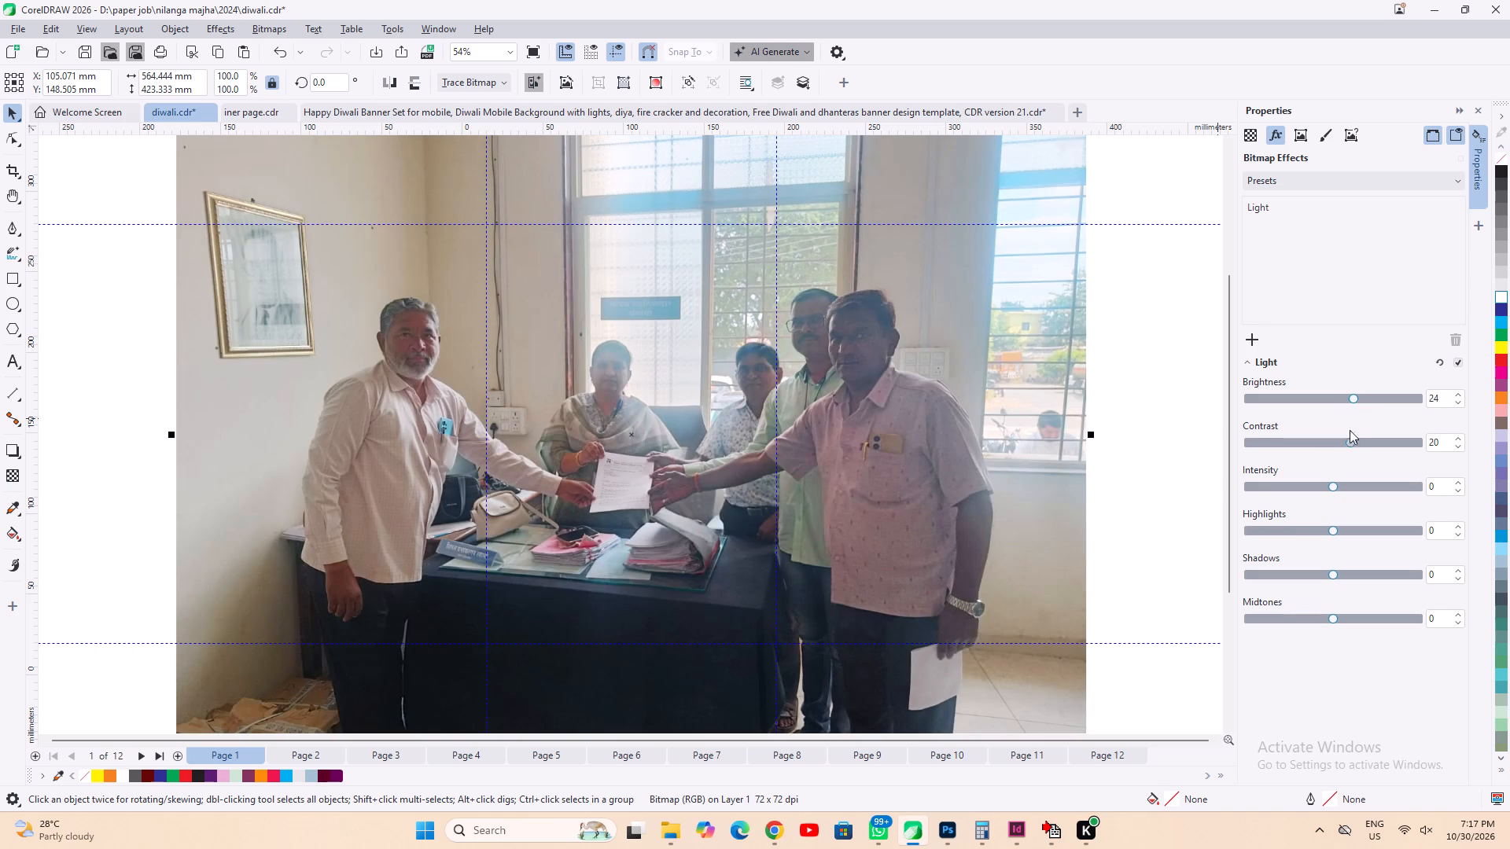
left_click_drag(1357, 401, 1368, 401)
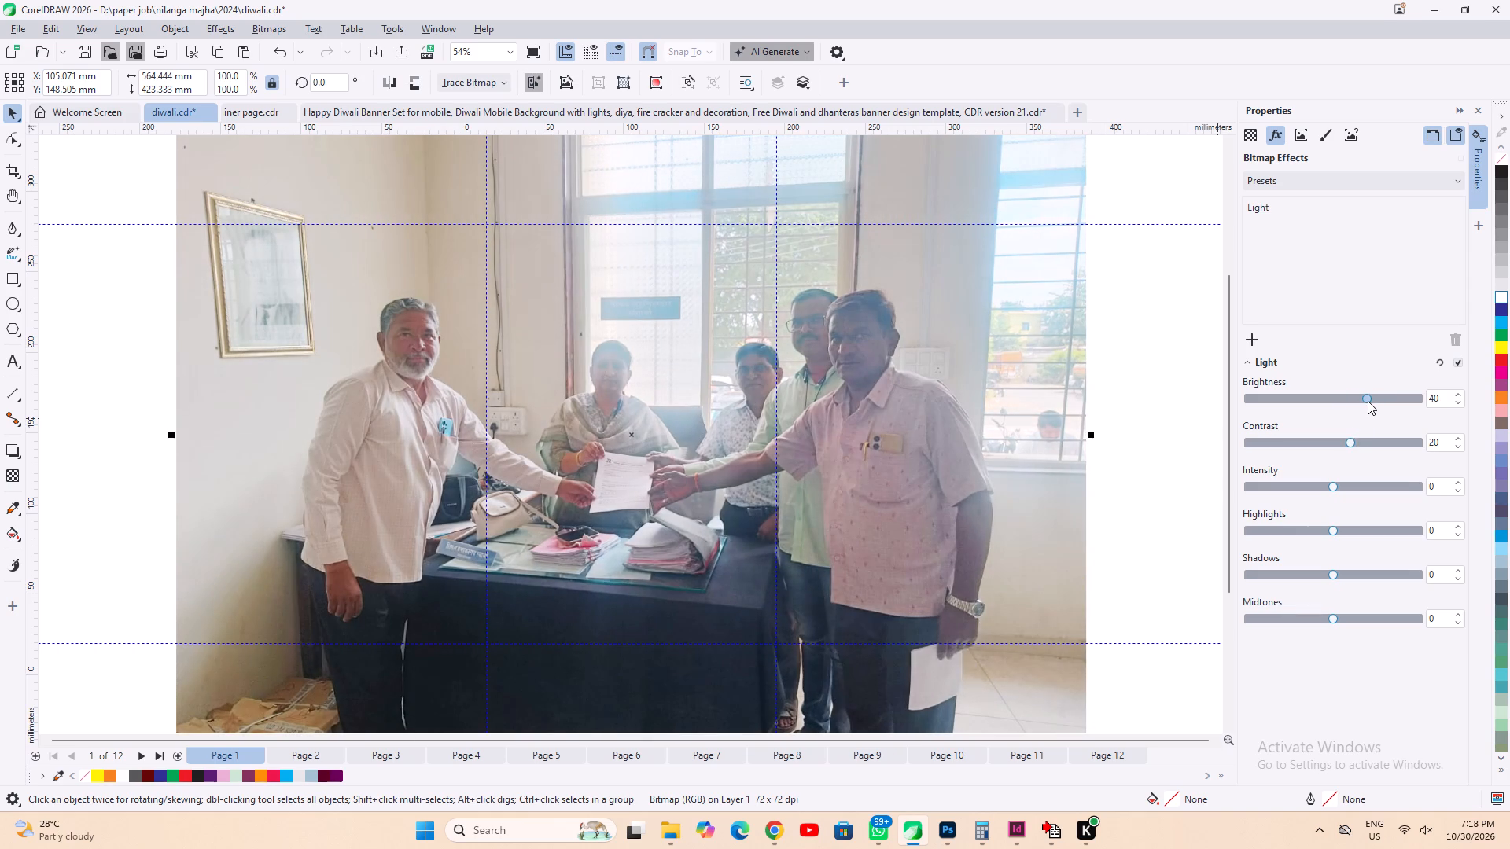
left_click_drag(1368, 401, 1367, 401)
left_click(1158, 408)
Cut the brightened office photo from diwali.cdr and paste it onto newspaper page 4 in InDesign.
left_click(810, 414)
scroll(1009, 496, "down", 5)
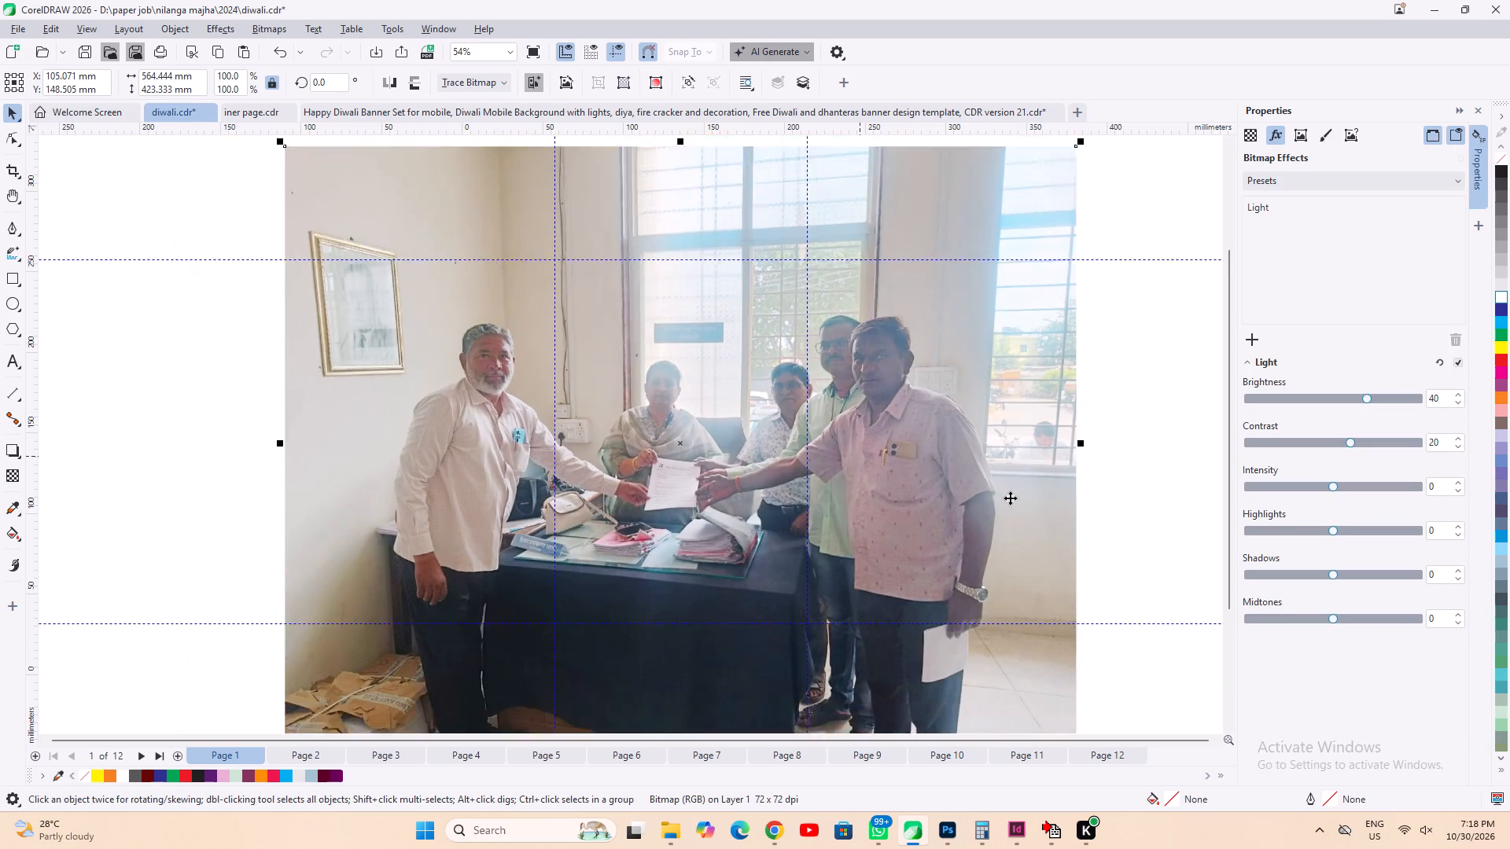
key("ctrl+x")
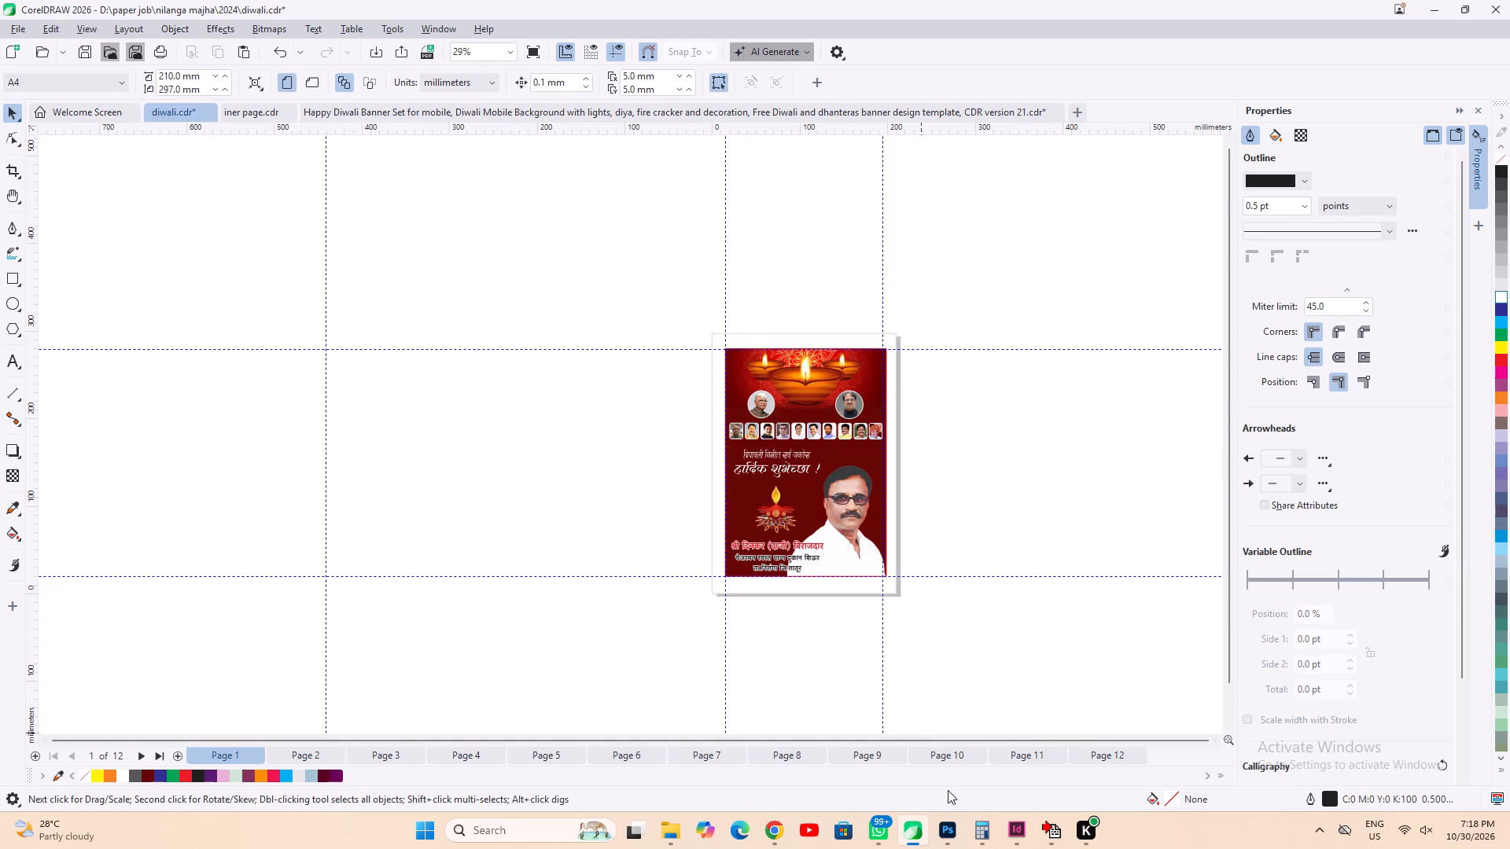
left_click(1016, 837)
key("ctrl+v")
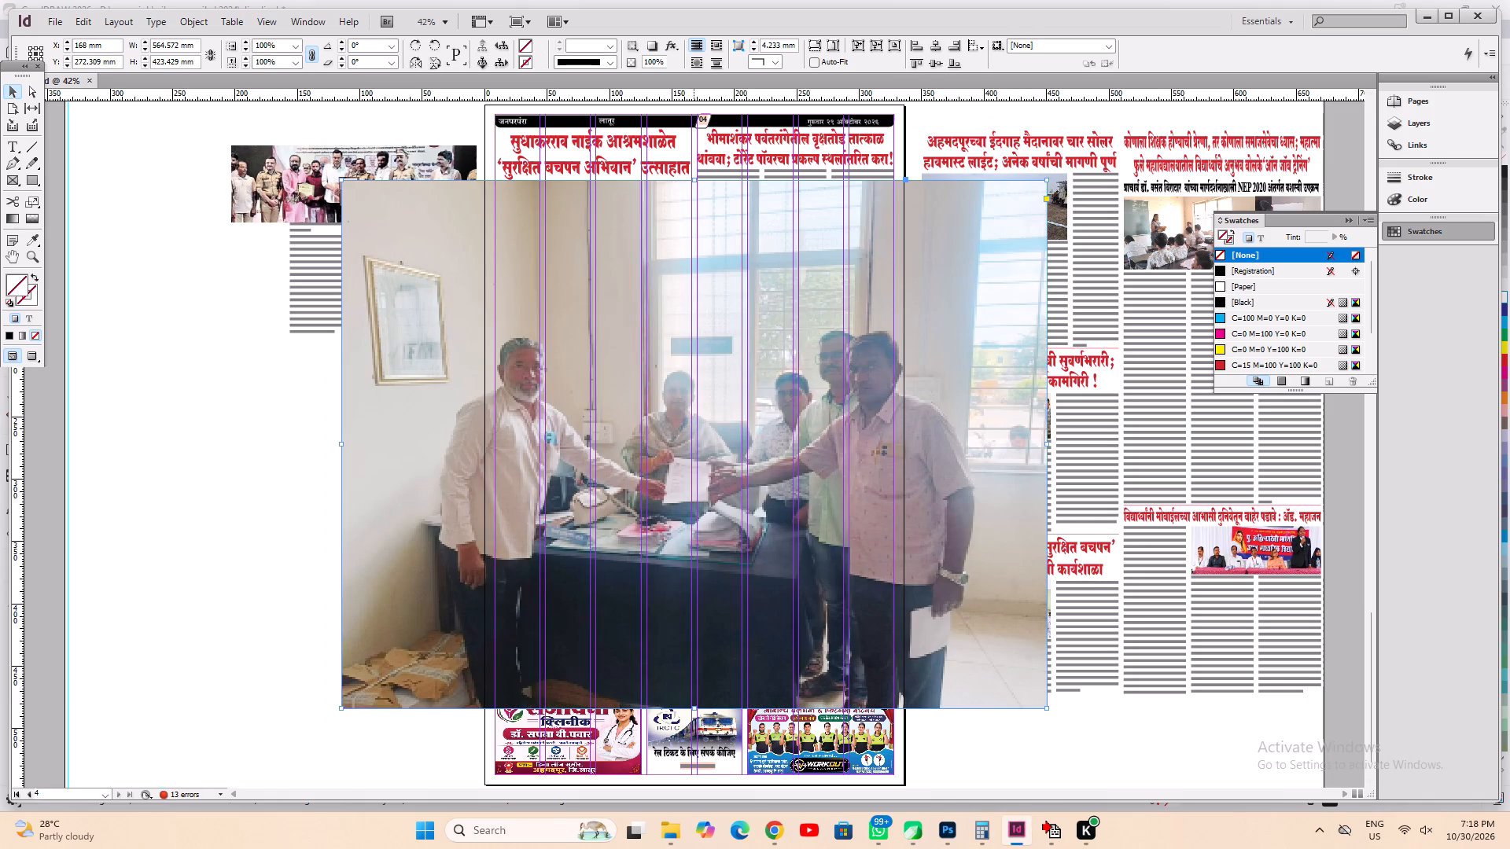
Crop the photo's upper part, scale it to about 285 × 160 mm, and place it in page 4's blank middle area.
left_click_drag(694, 178, 695, 312)
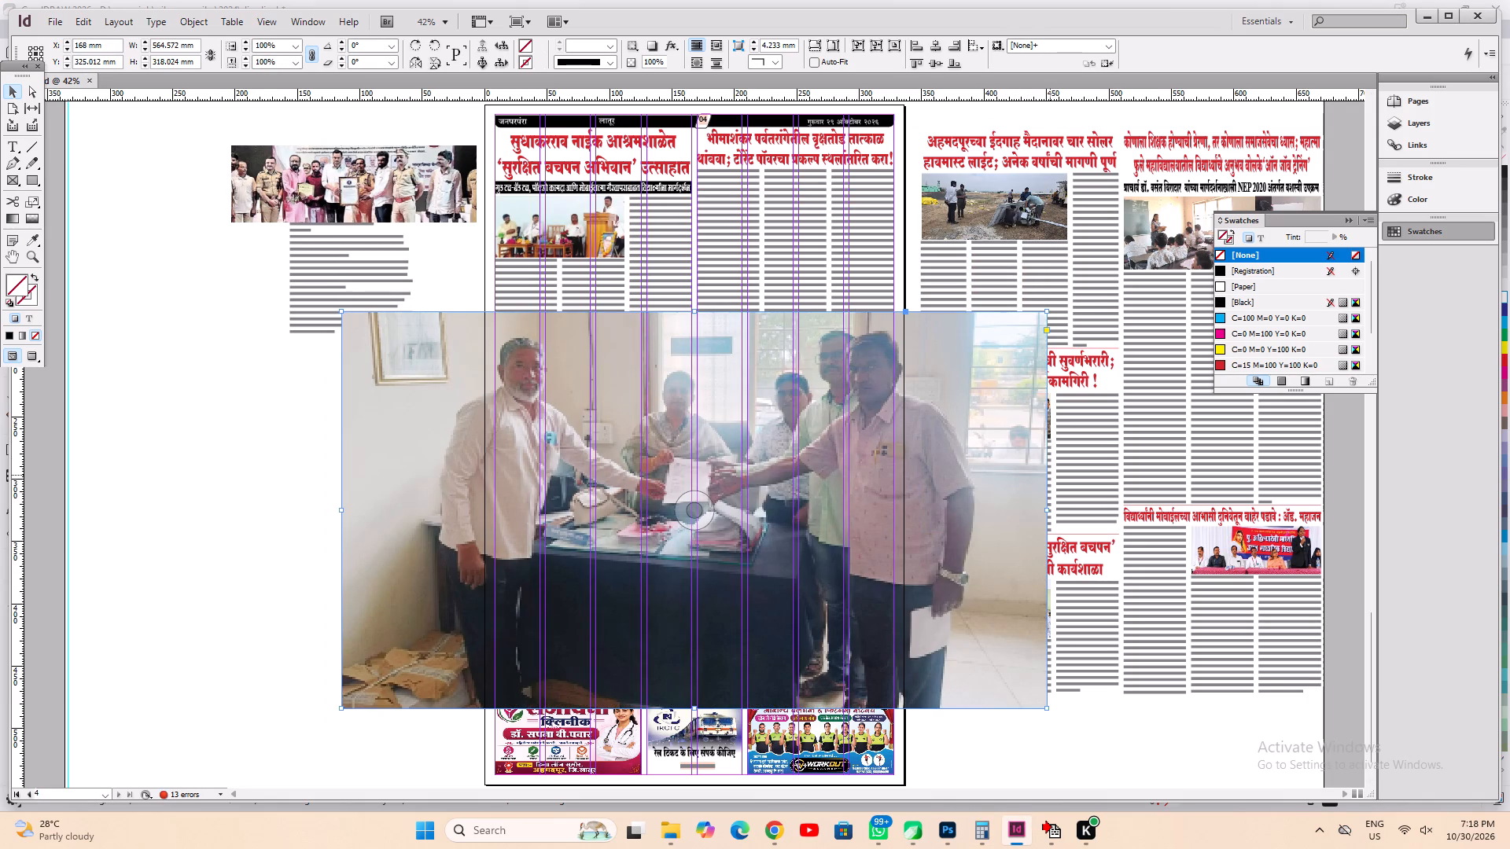
left_click_drag(1046, 513, 698, 511, "ctrl+shift")
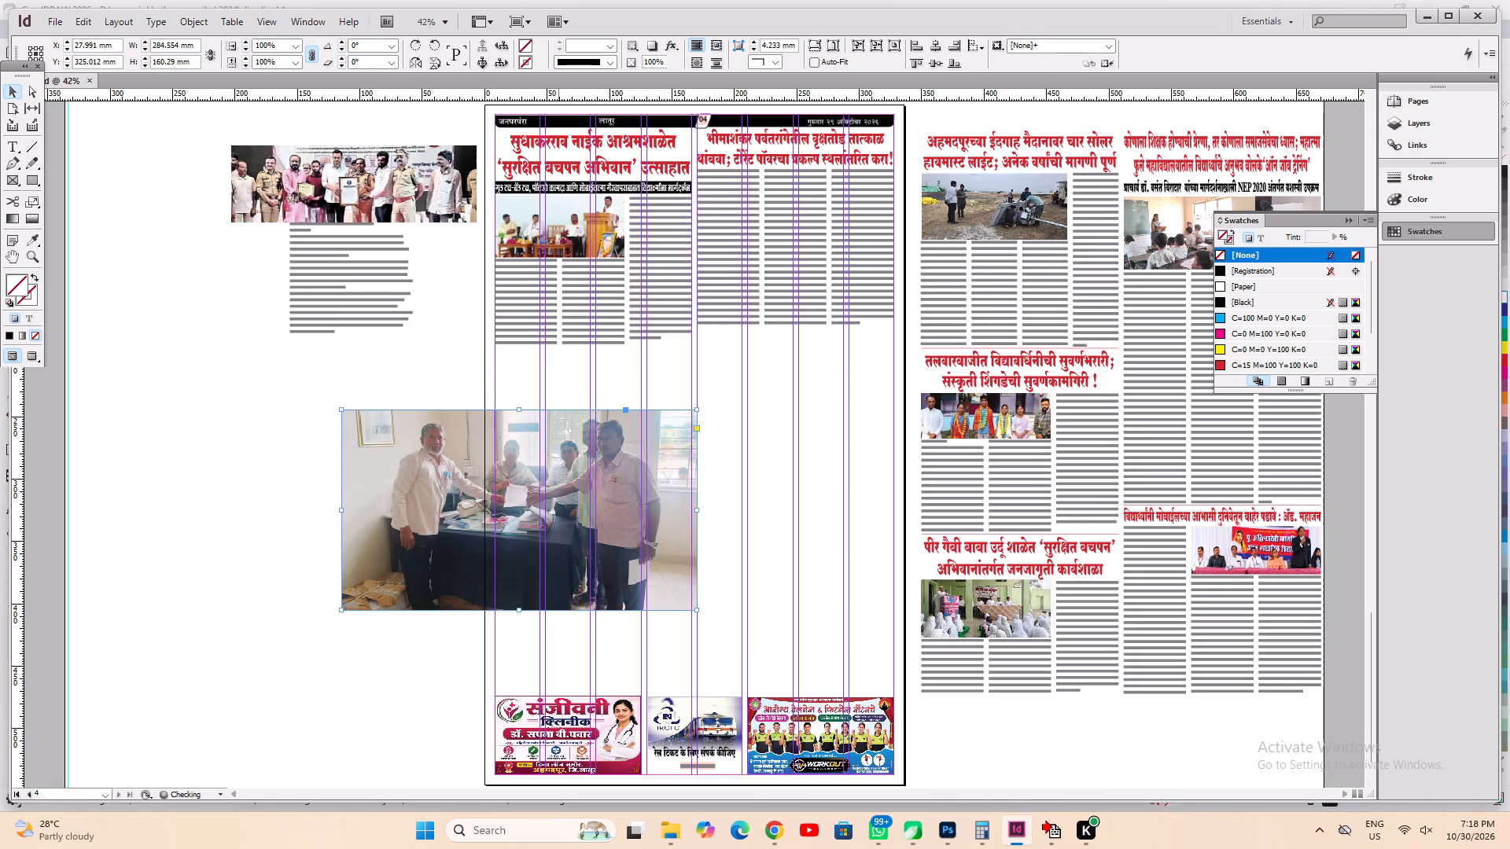
left_click_drag(559, 552, 751, 332)
left_click_drag(751, 332, 691, 413)
left_click_drag(673, 449, 683, 497)
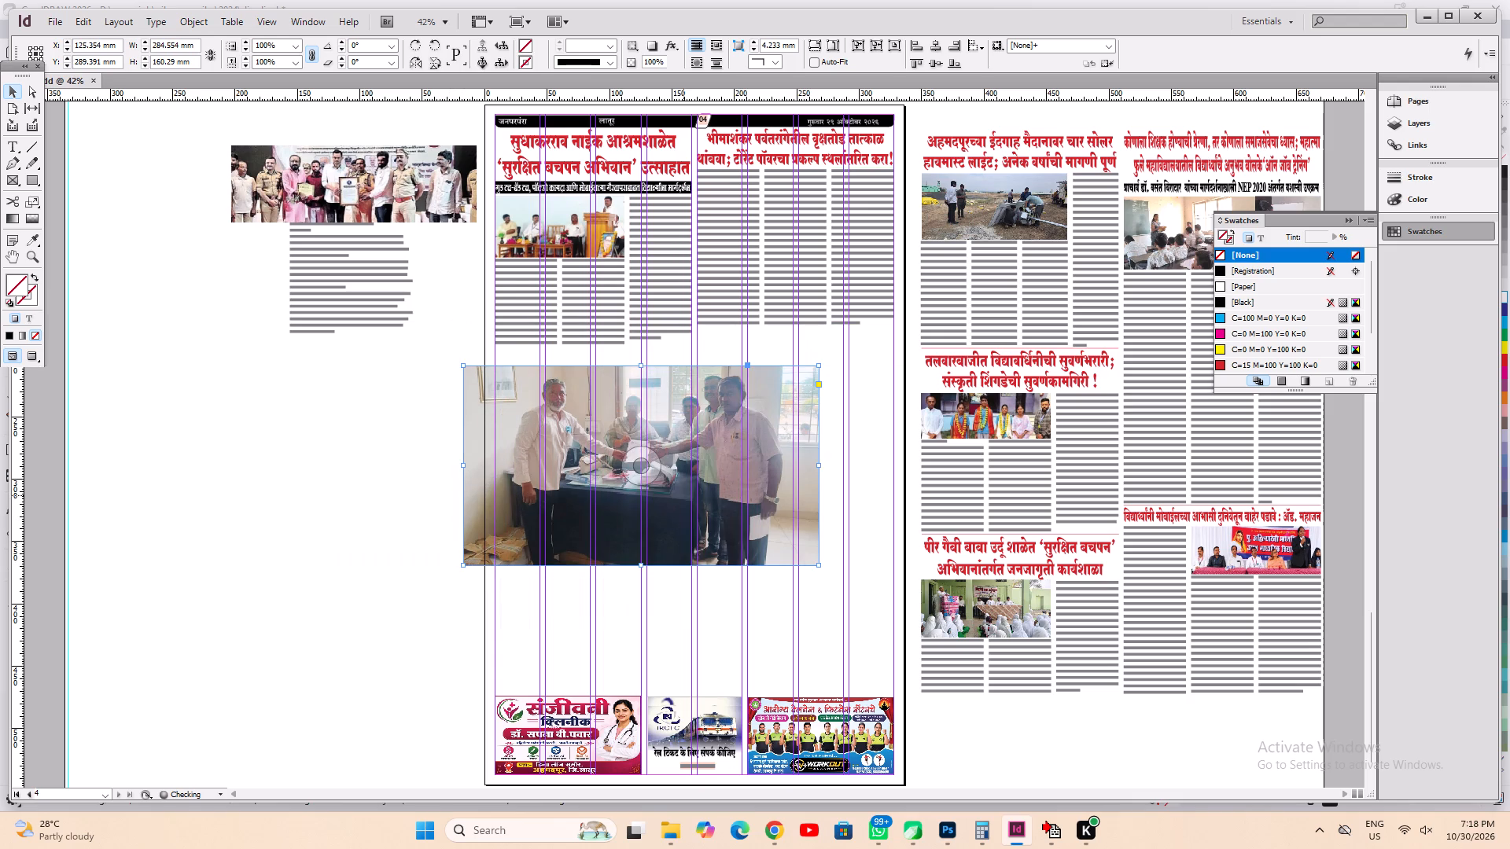
Crop the photo's two sides and bottom to a frame of about 226 × 137 mm.
left_click_drag(817, 464, 793, 487)
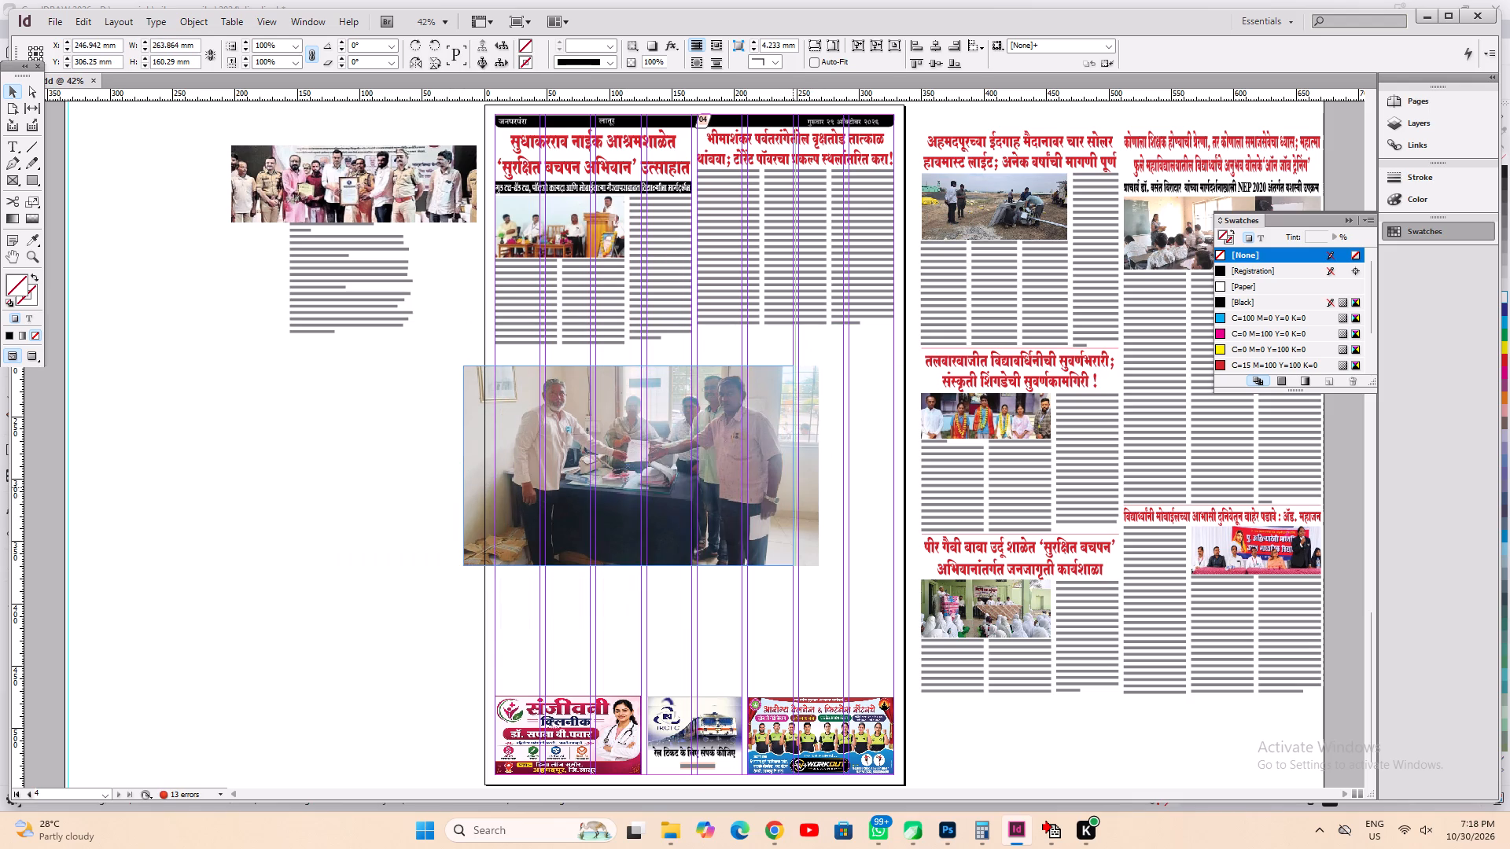
left_click_drag(793, 487, 787, 490)
left_click_drag(462, 469, 492, 492)
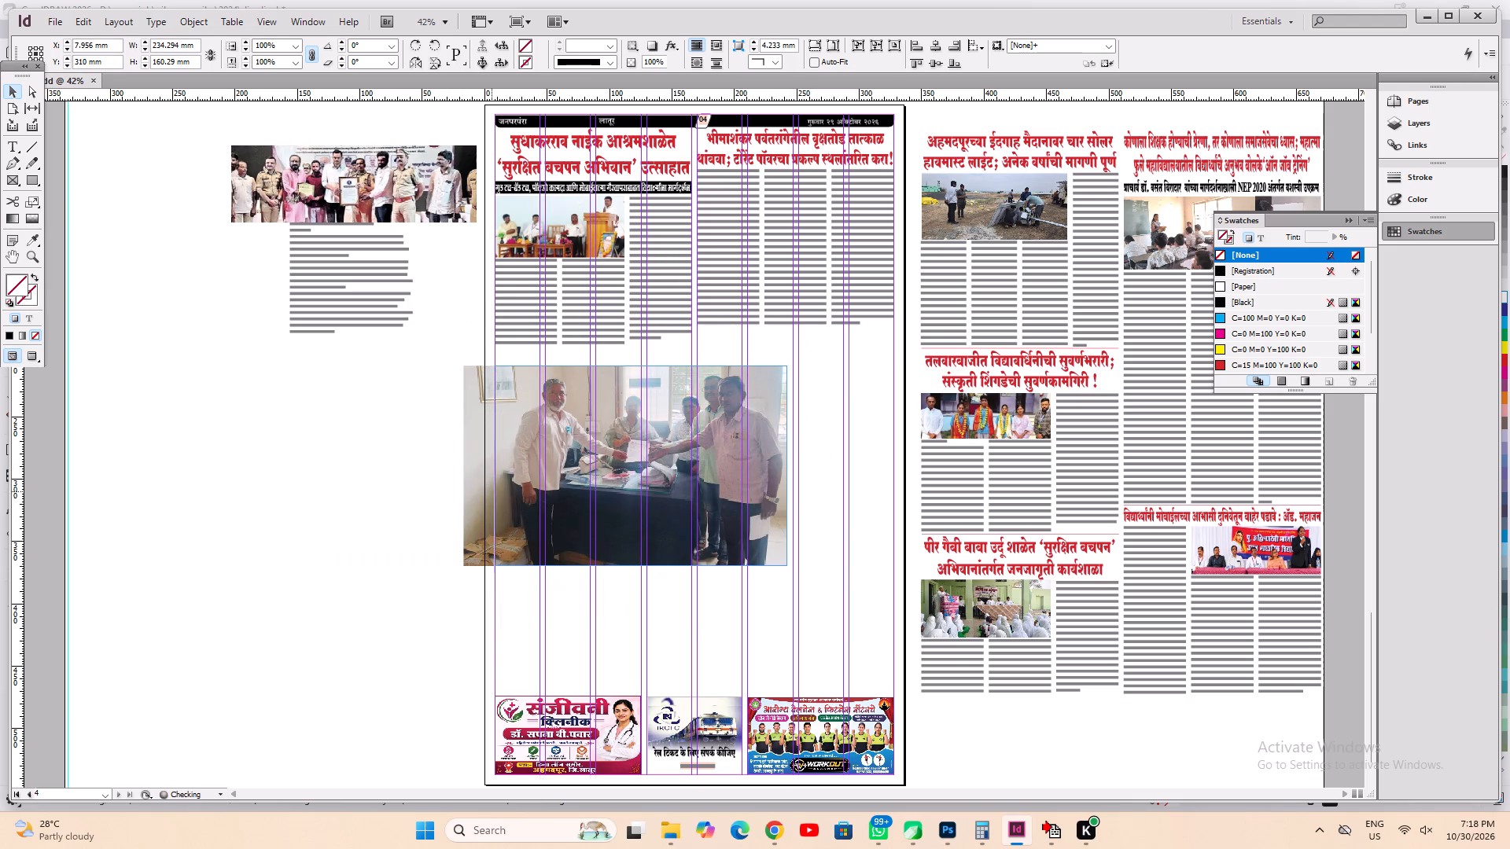
left_click_drag(492, 492, 505, 502)
left_click_drag(646, 565, 646, 540)
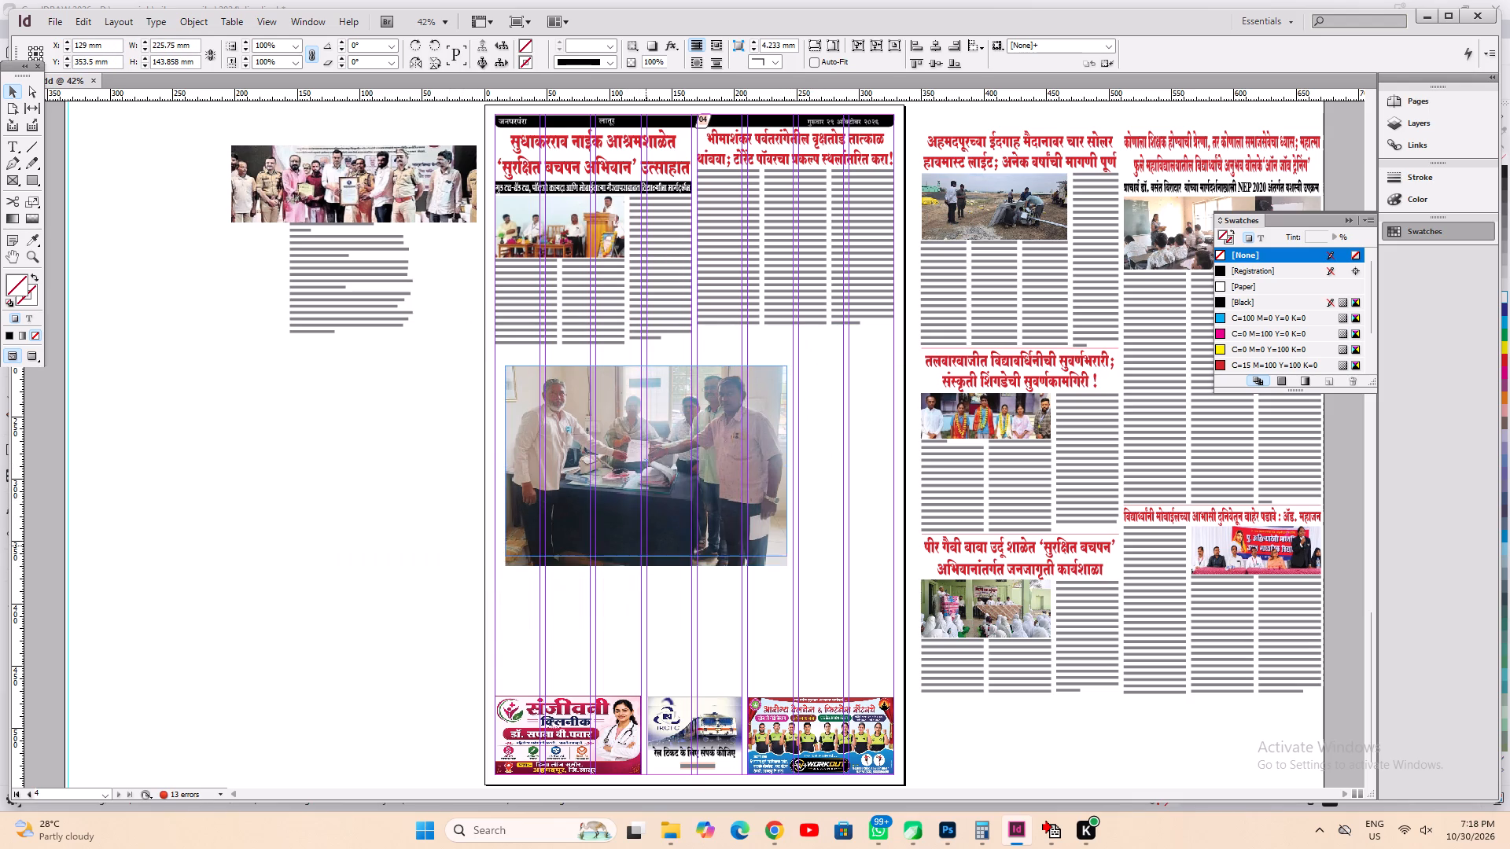
left_click_drag(646, 540, 647, 535)
Scale the photo to about 85 × 51 mm and place it below the Bhimashankar headline, aligned with the start of the story's second column.
left_click_drag(661, 520, 773, 322)
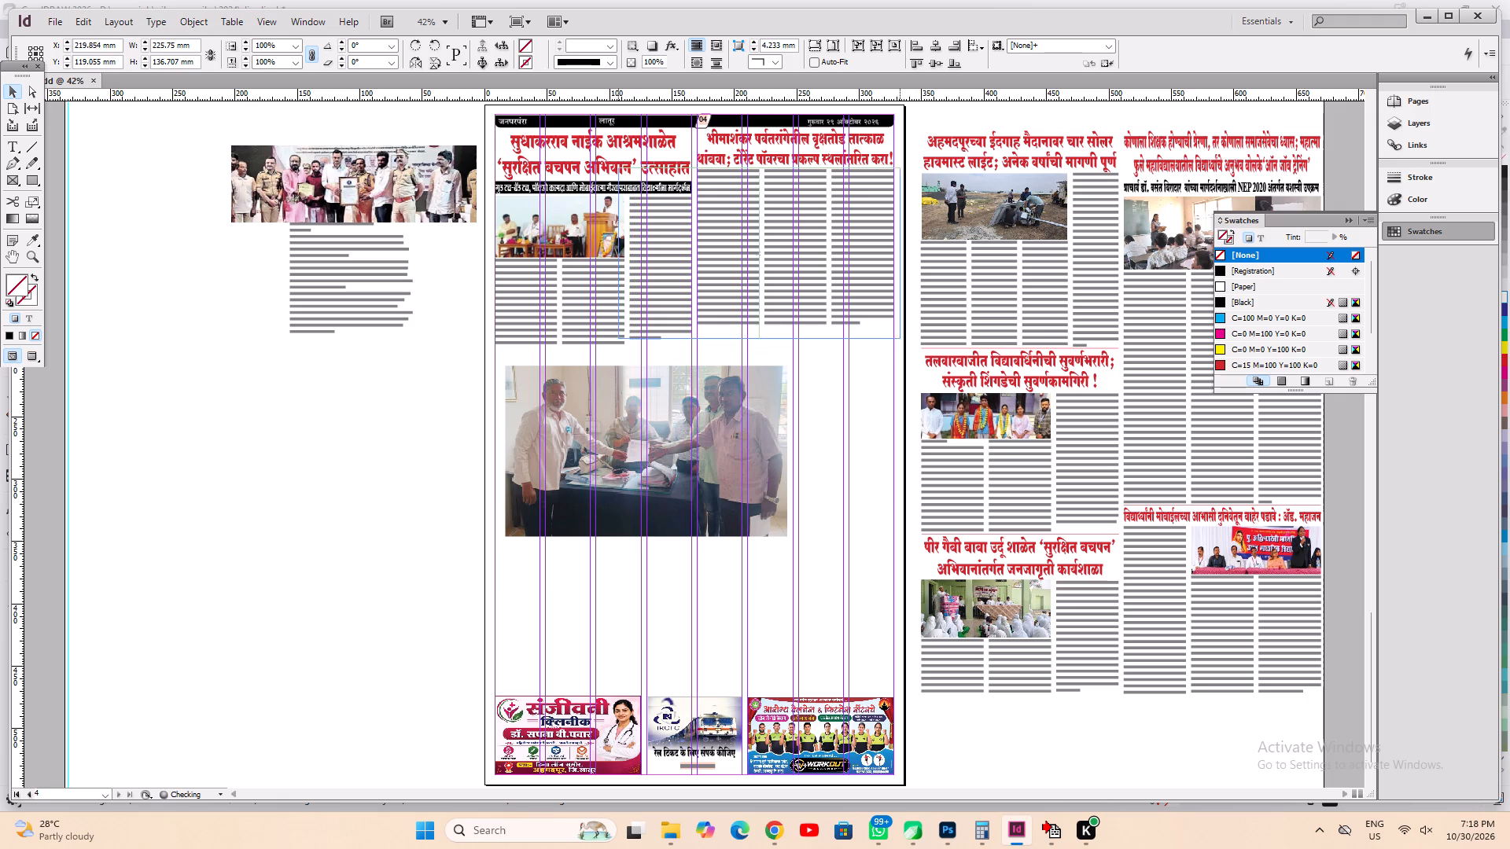
left_click_drag(773, 322, 769, 324)
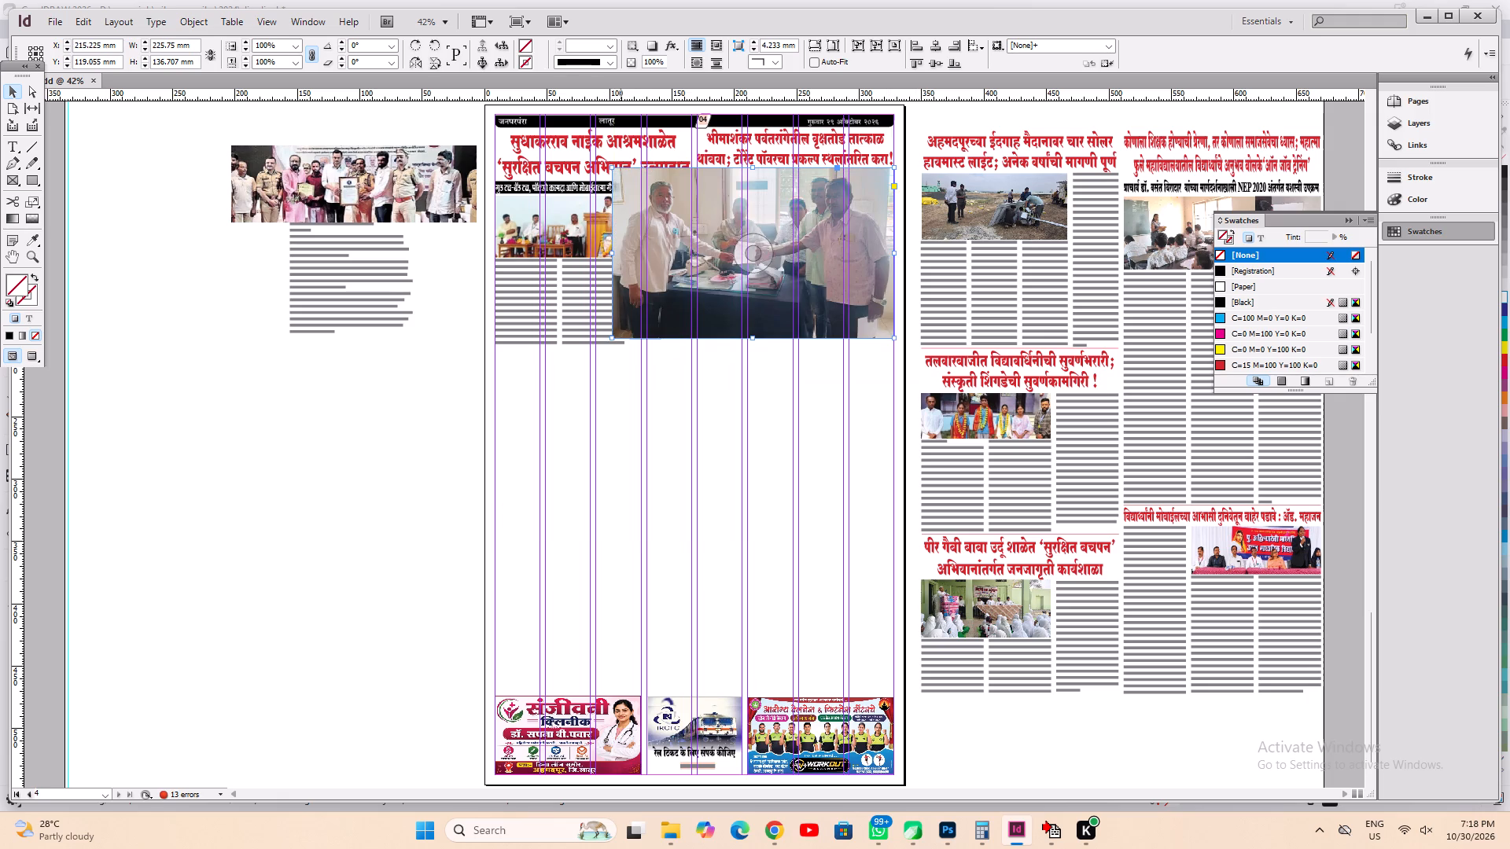
left_click_drag(613, 256, 788, 259, "ctrl+shift")
key("ctrl+2")
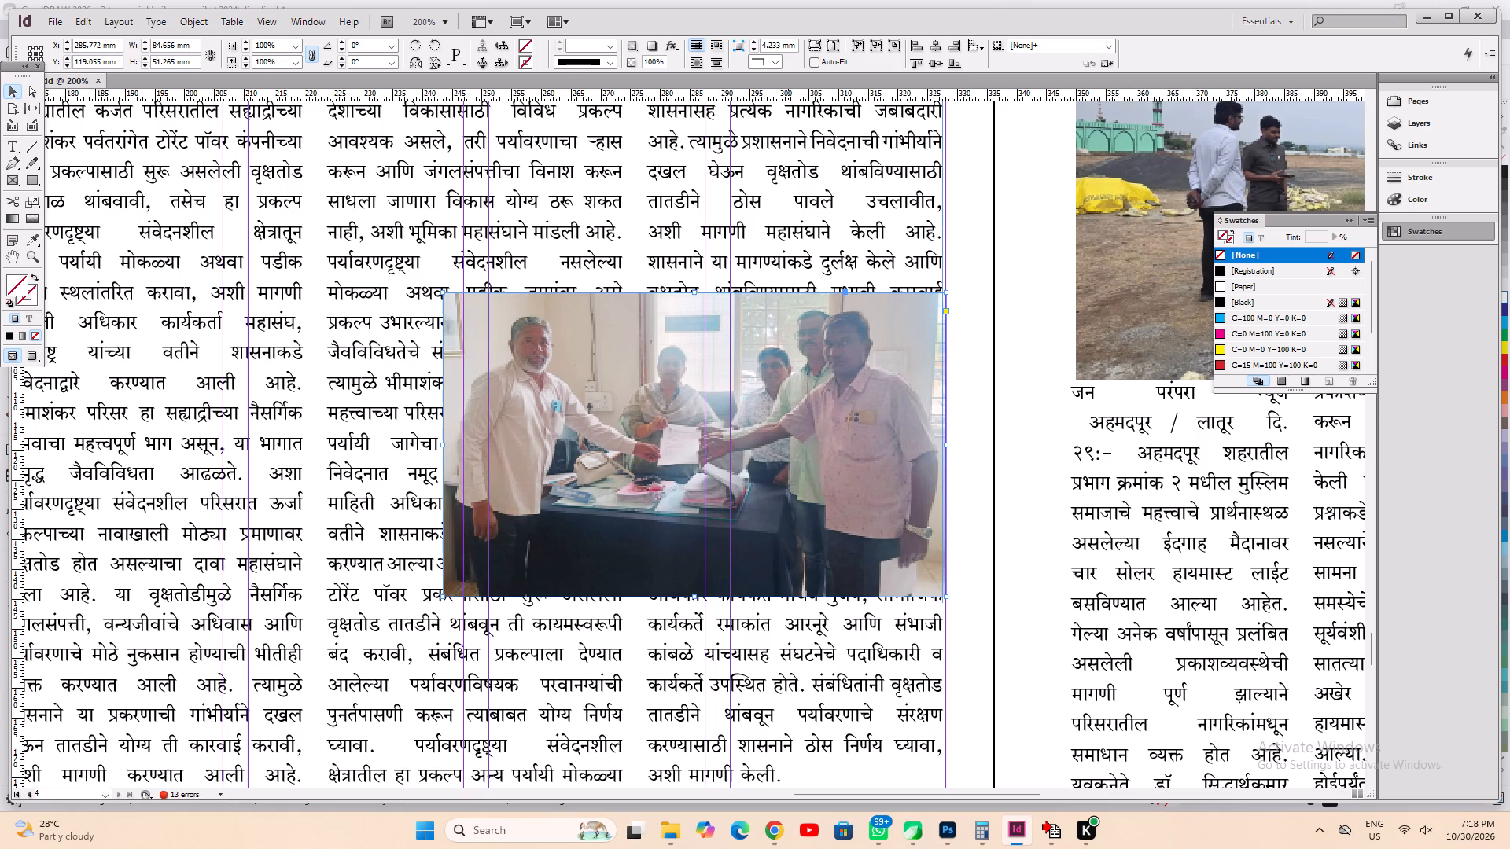
scroll(779, 355, "up", 3)
scroll(650, 535, "up", 2)
left_click_drag(654, 639, 562, 397)
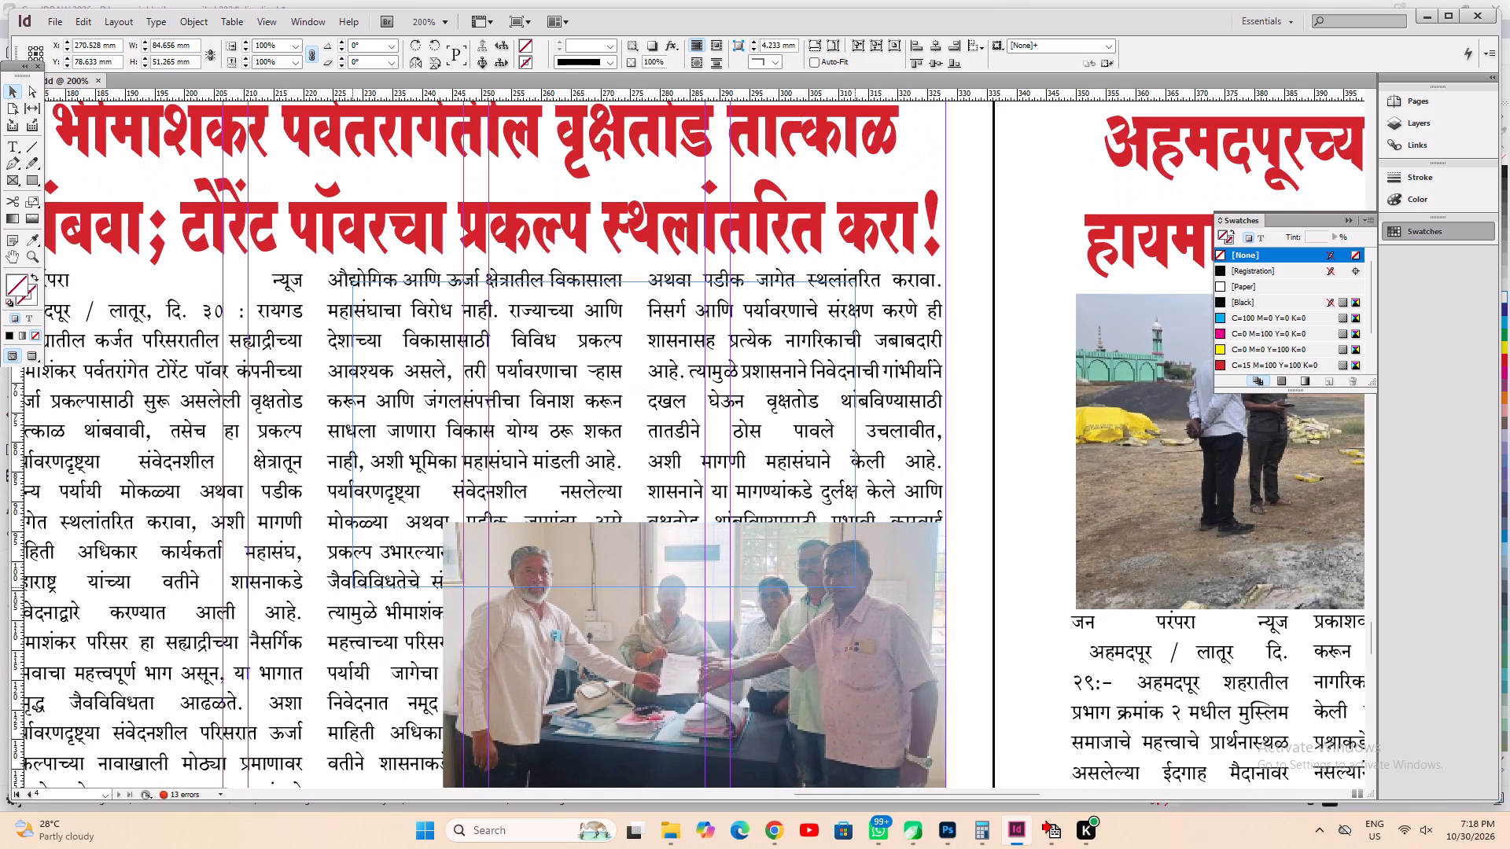
left_click_drag(562, 397, 540, 388)
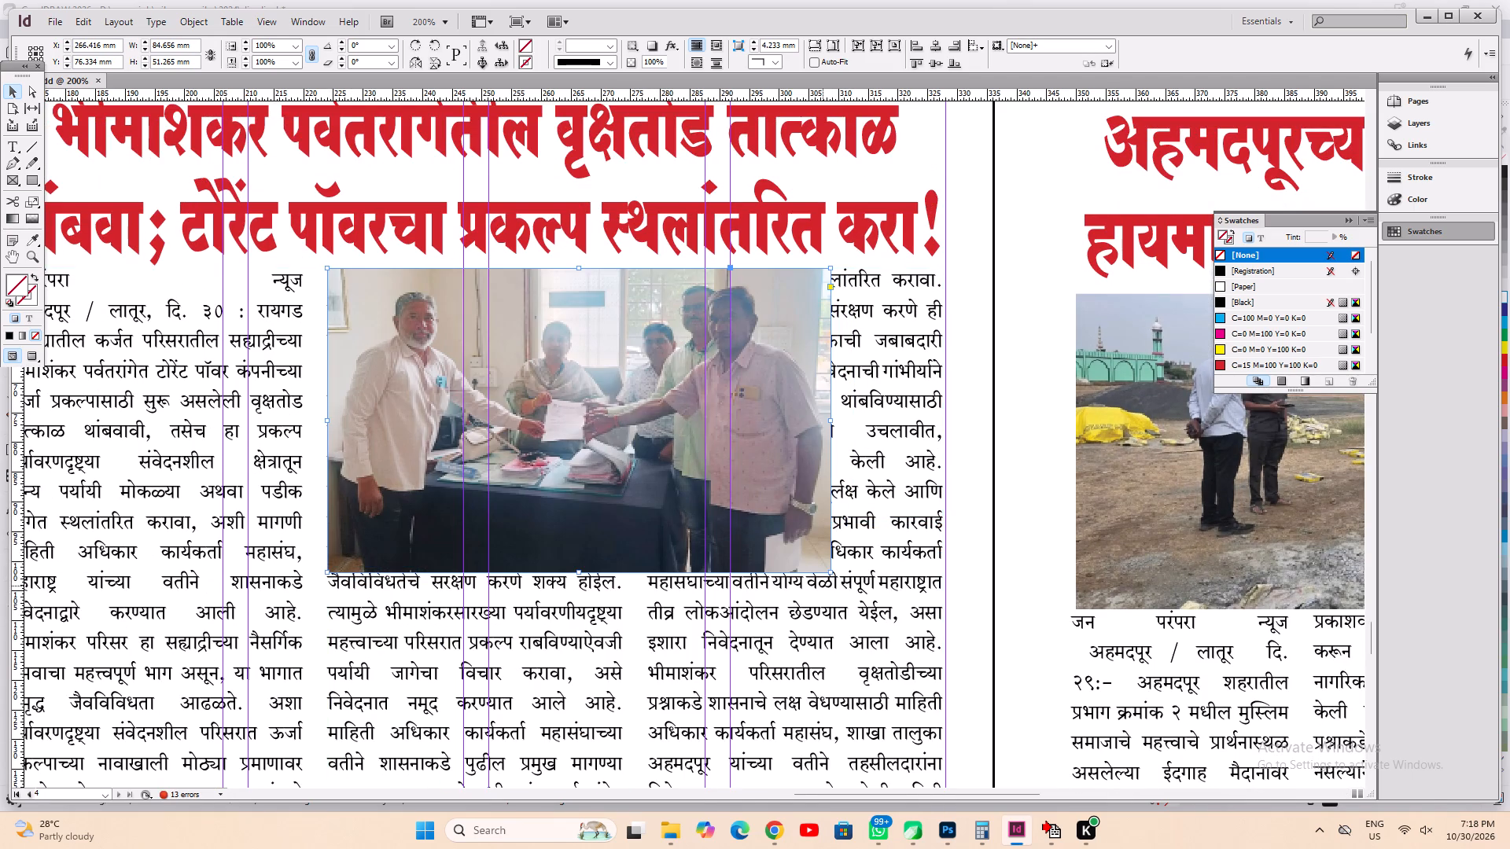
Enlarge the photo across the story's second and third columns and extend its bottom edge, to about 104 × 65 mm.
left_click_drag(832, 574, 939, 644, "ctrl+shift")
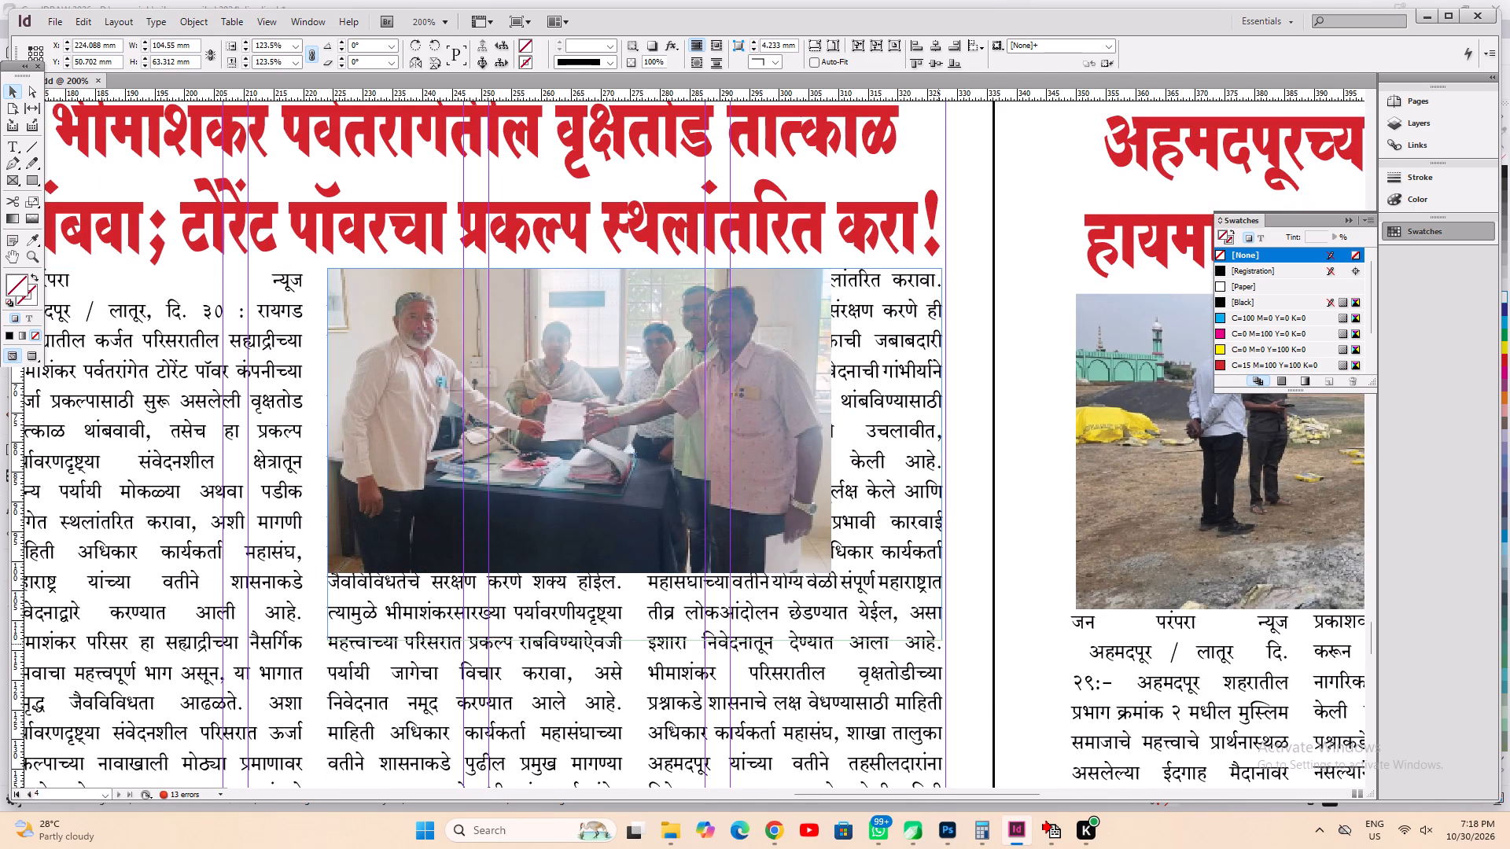
left_click_drag(939, 644, 937, 641, "ctrl+shift")
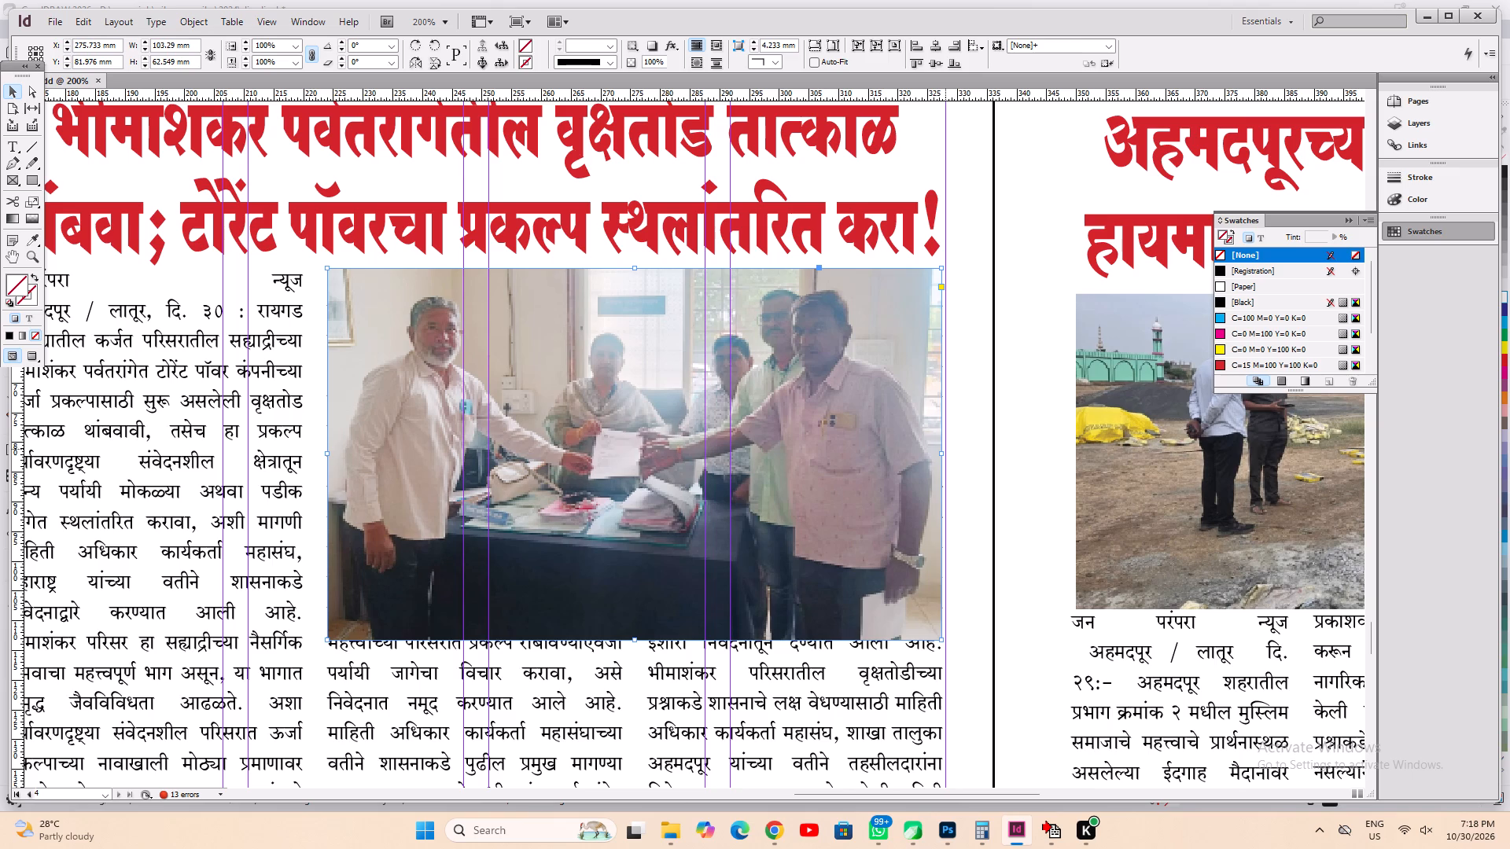
left_click(941, 453, "ctrl+shift")
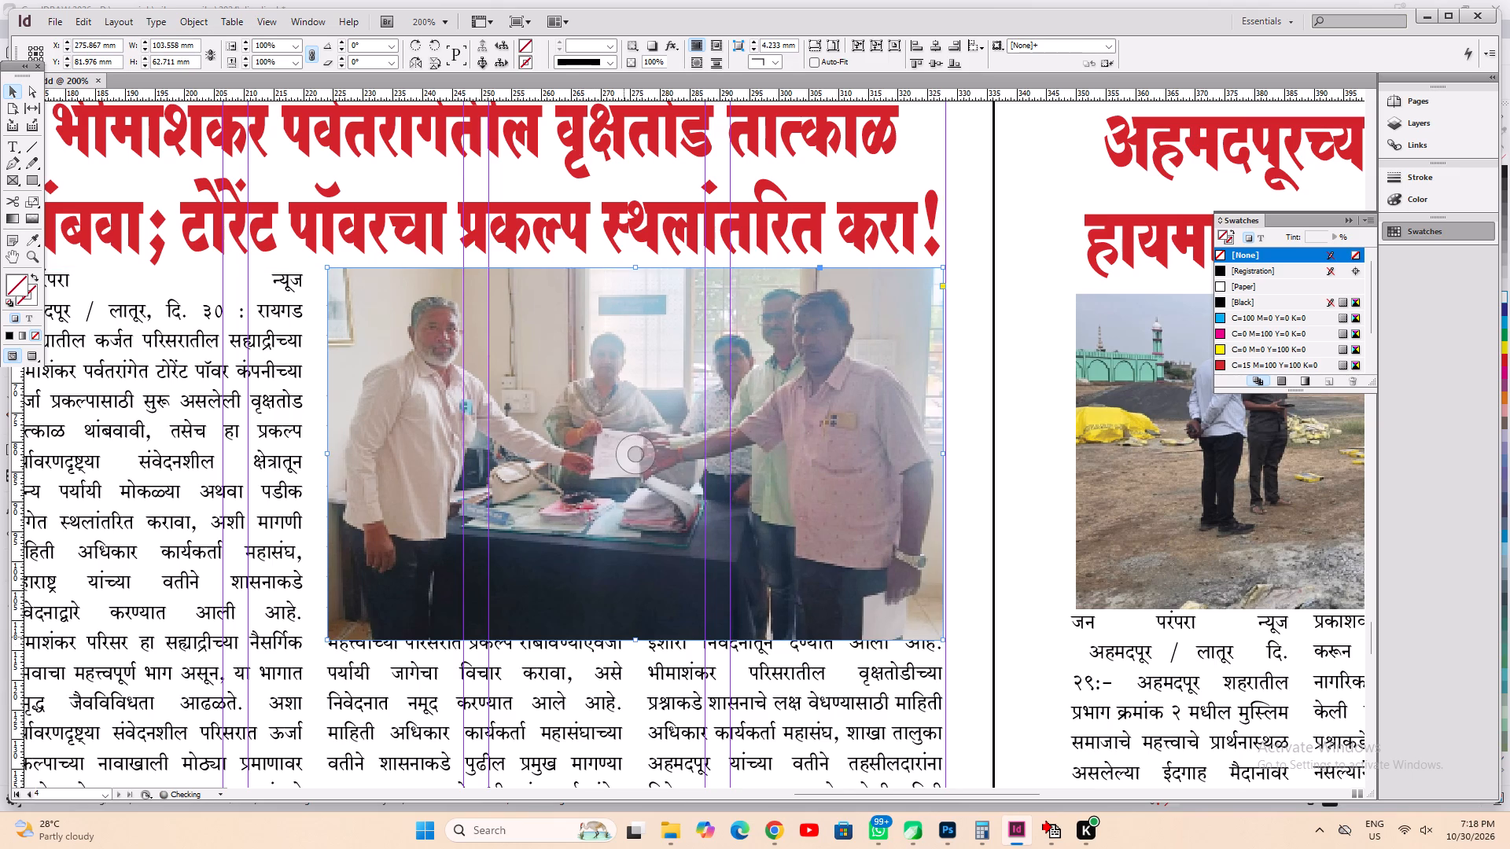
left_click_drag(635, 641, 637, 654, "ctrl")
Wrap the story text around the photo's bounding box.
key("ctrl+alt+w")
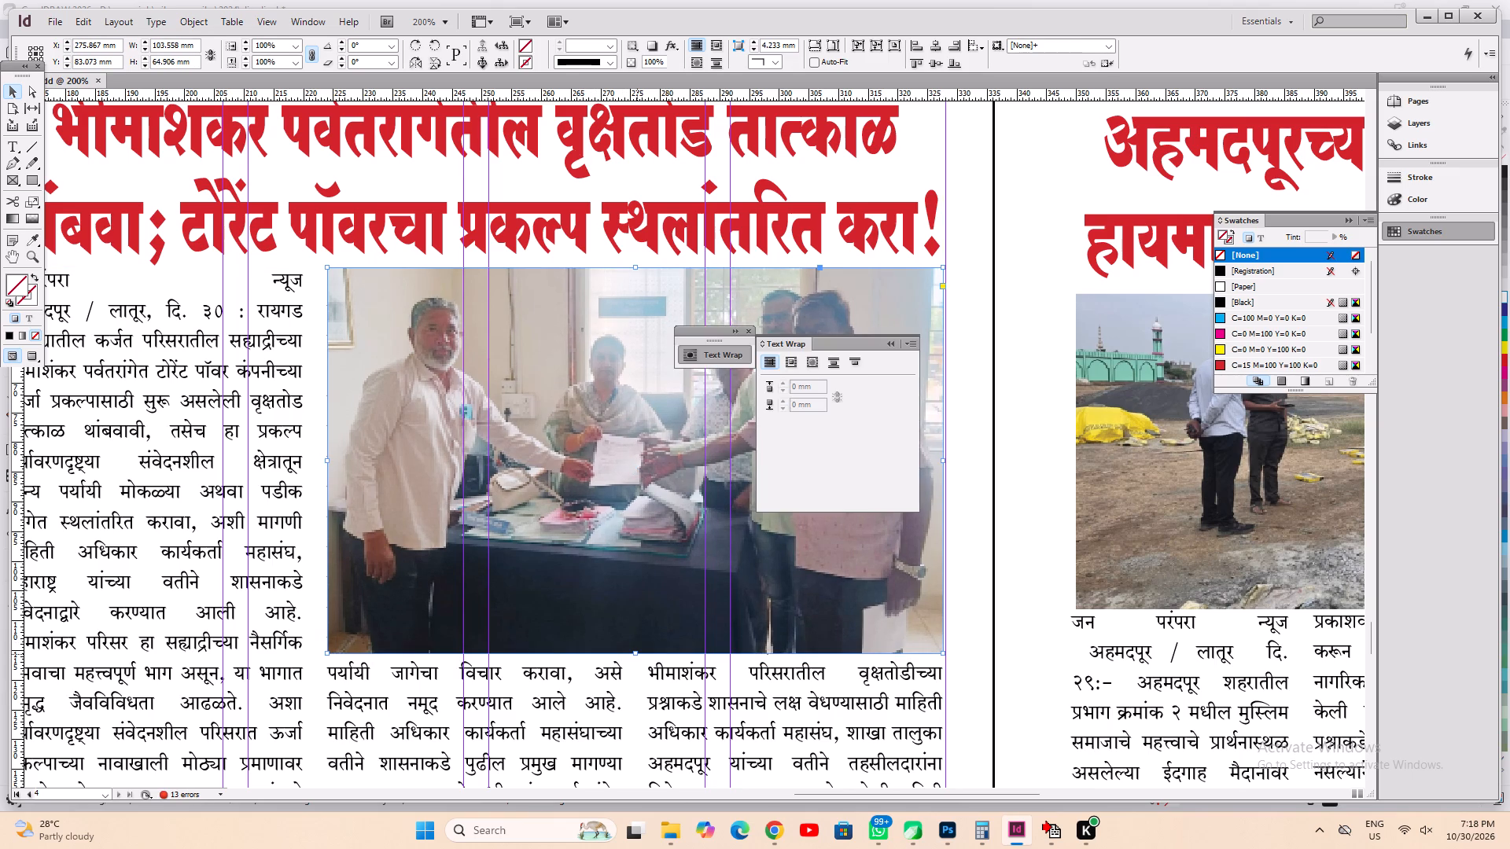
left_click(791, 361)
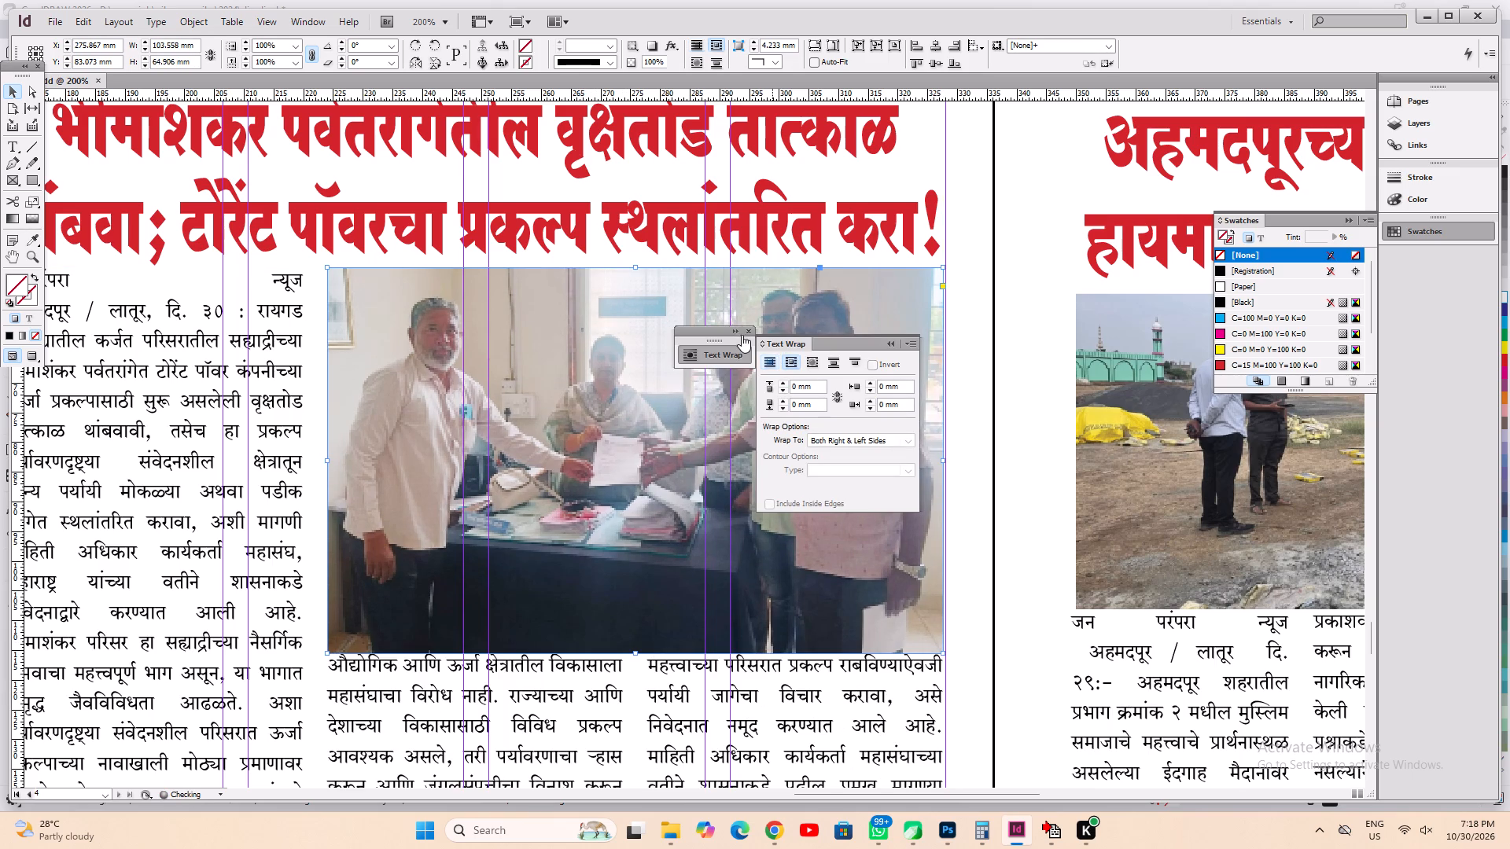
Fit the Bhimashankar story's three-column text frame to its content.
left_click(742, 333)
key("ctrl+1")
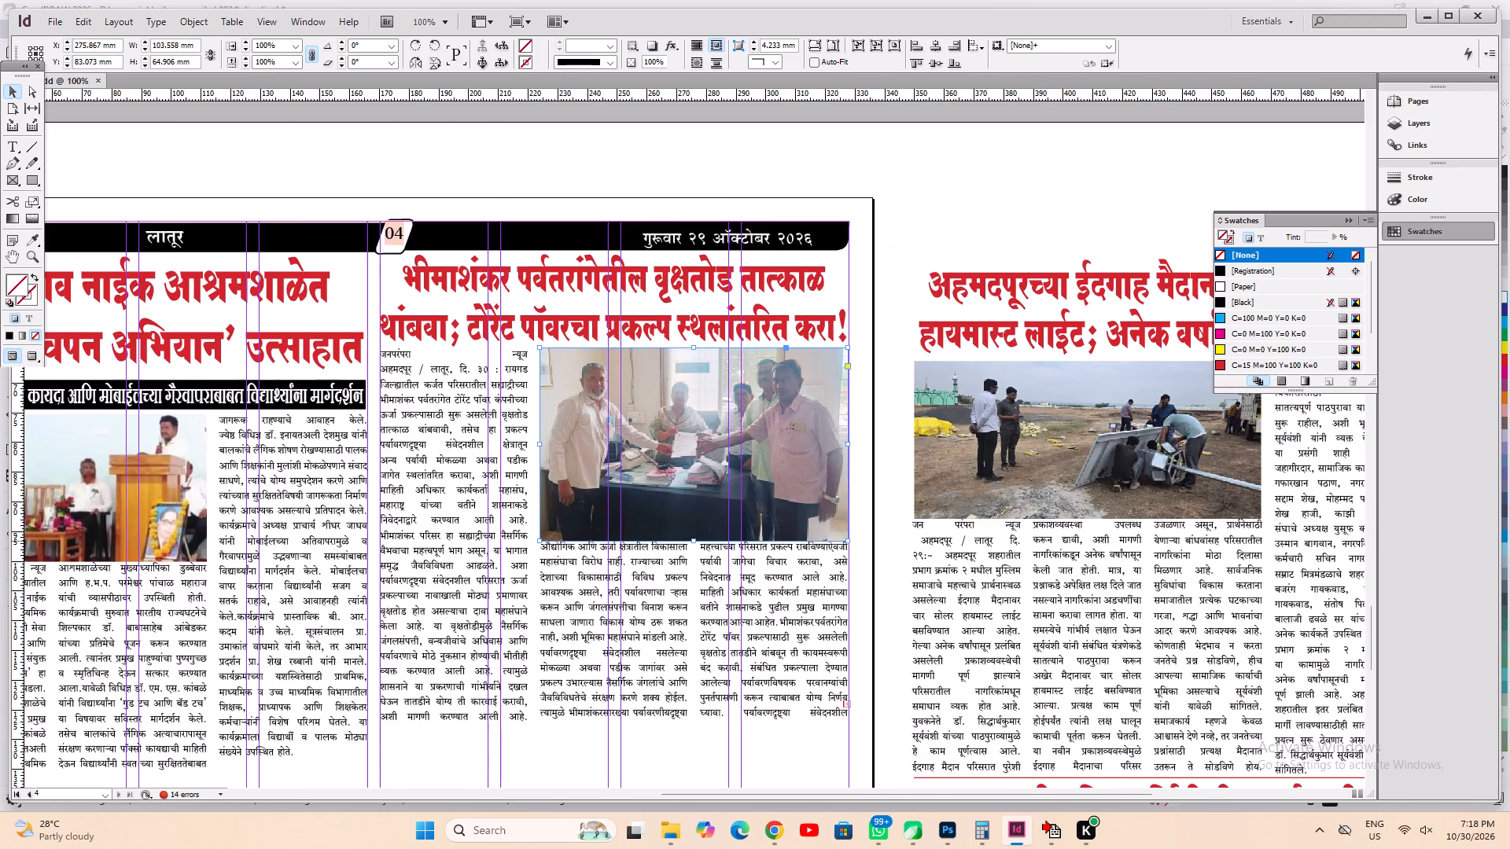
scroll(684, 506, "down", 3)
left_click(580, 538)
key("ctrl+alt+c")
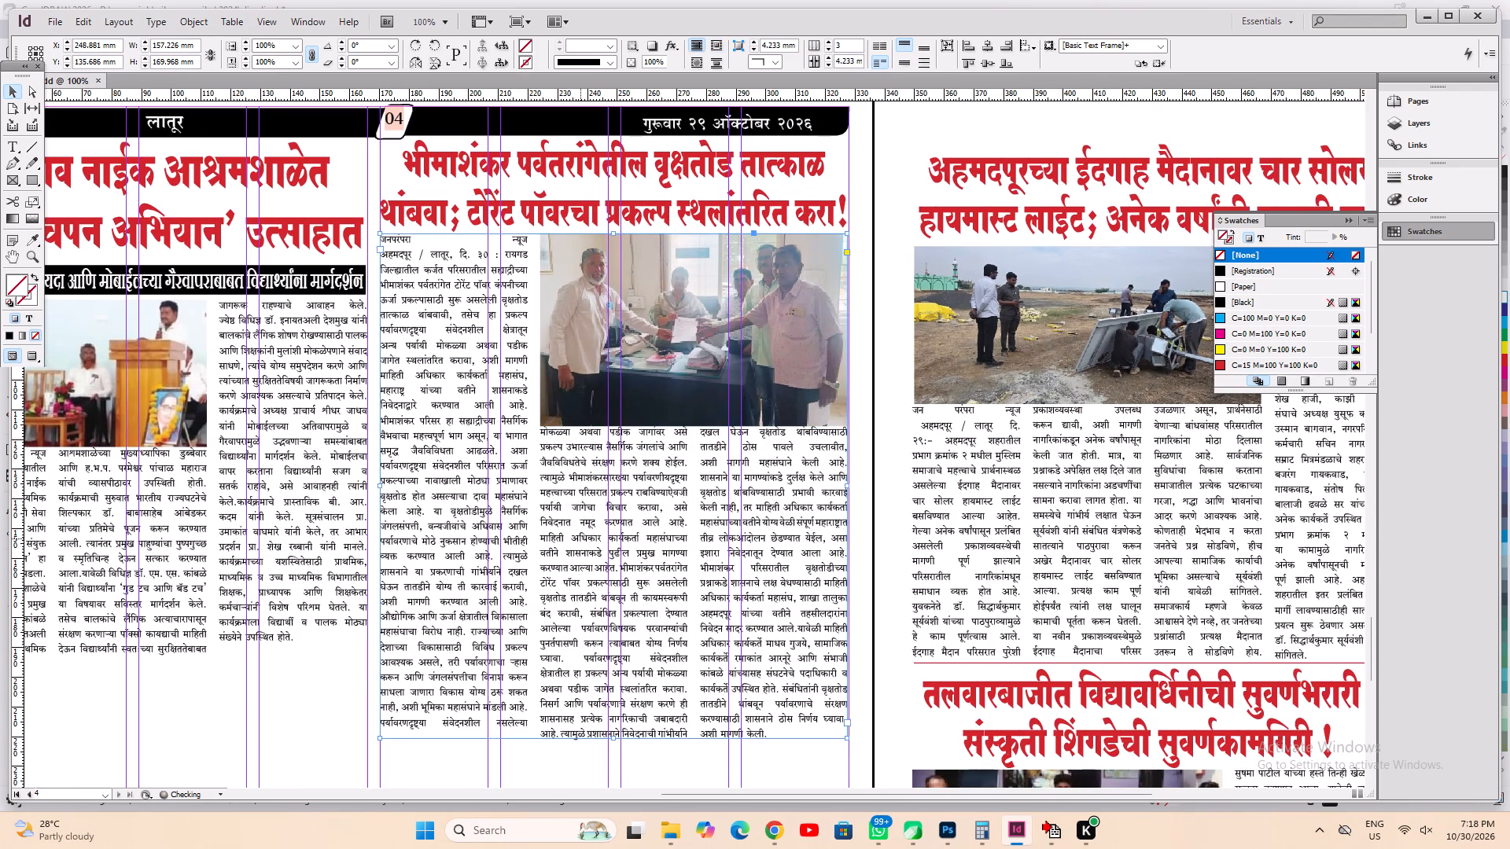
Enlarge the Bhimashankar story frame slightly from its bottom outer corner, to about 158 × 172 mm.
scroll(584, 536, "down", 7)
left_click(573, 691)
left_click(738, 531)
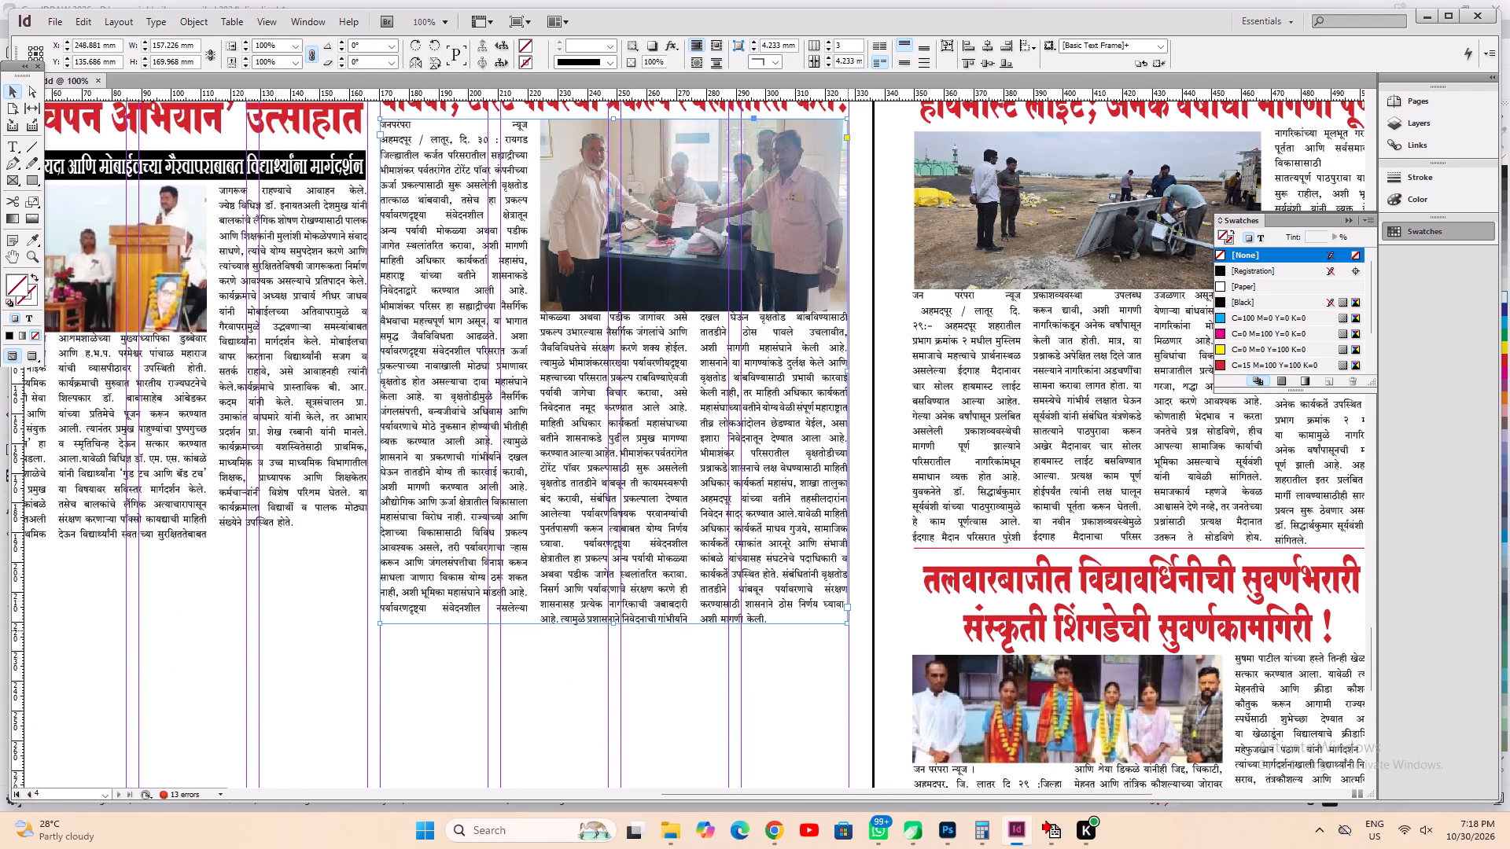
left_click(847, 627)
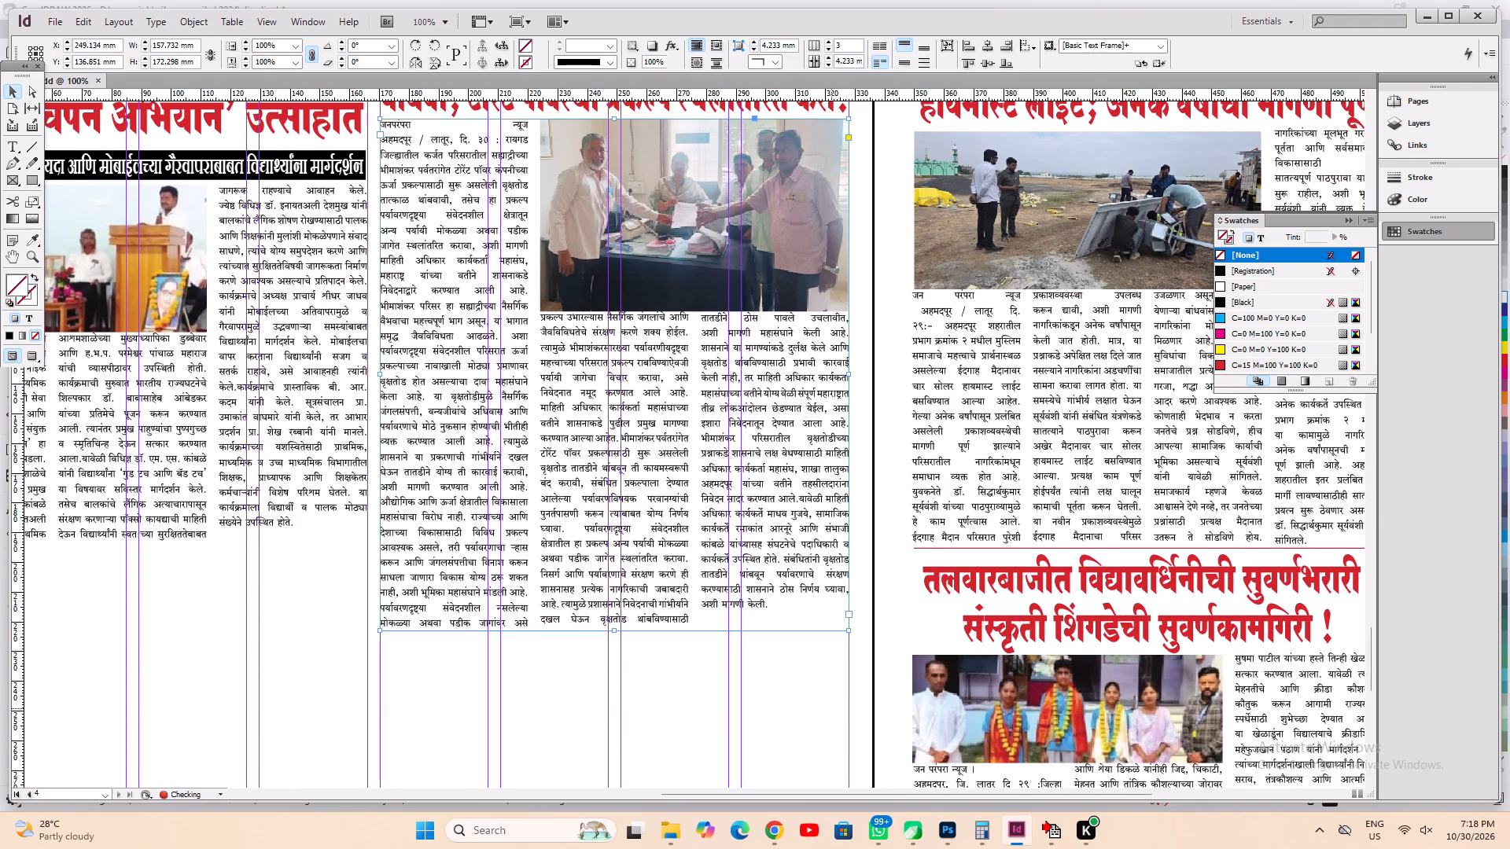
left_click(831, 708)
Review the Bhimashankar story with its photo, the empty area below page 4's stories, and the unplaced article text on the pasteboard.
scroll(591, 611, "up", 2)
left_click(654, 373, "ctrl")
key("ctrl+1")
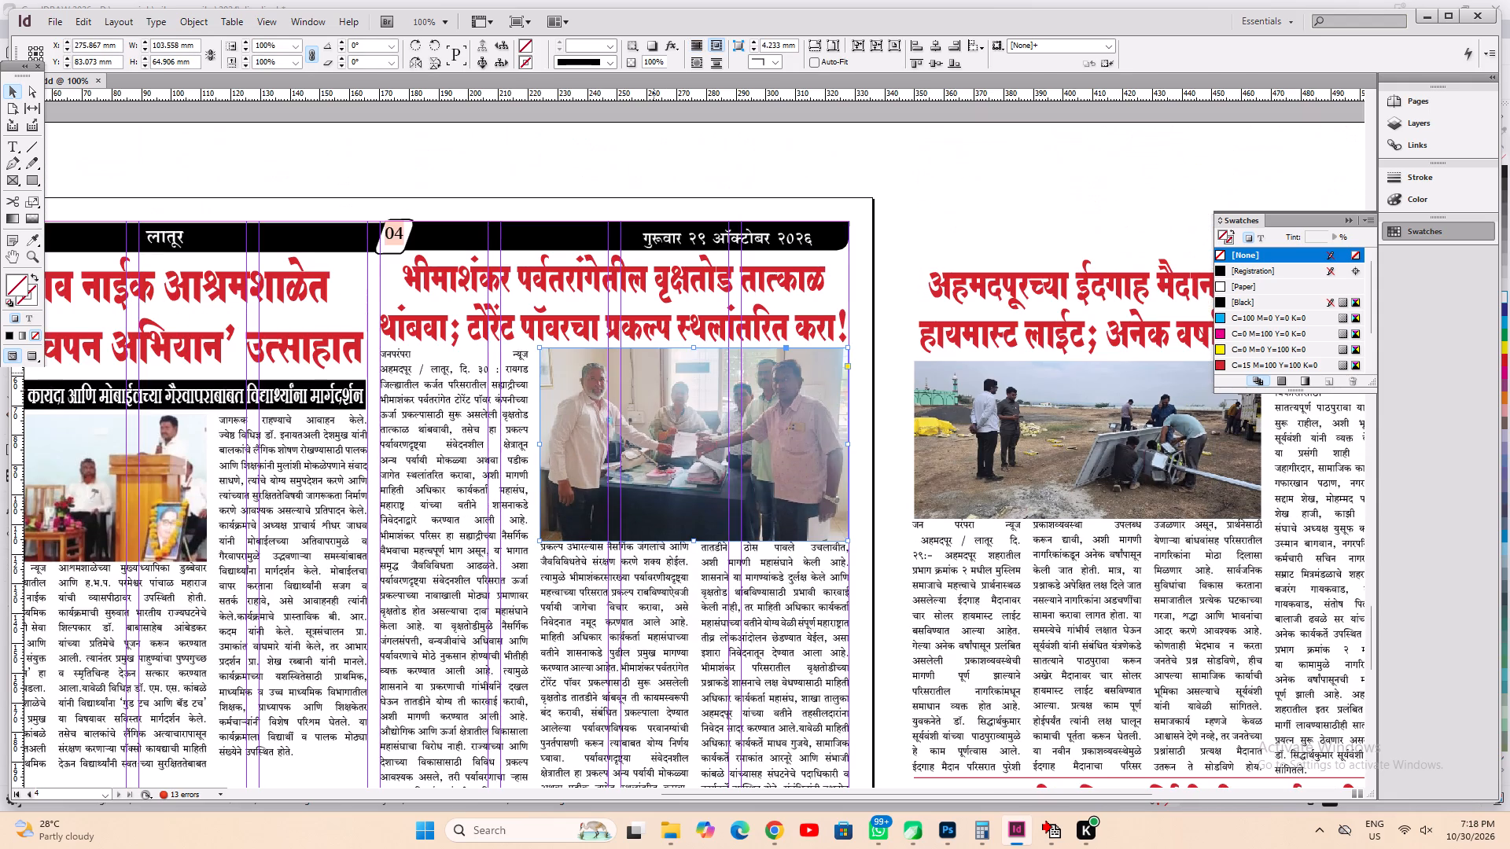
left_click_drag(363, 706, 527, 540)
left_click_drag(477, 659, 689, 377)
left_click_drag(667, 549, 681, 370)
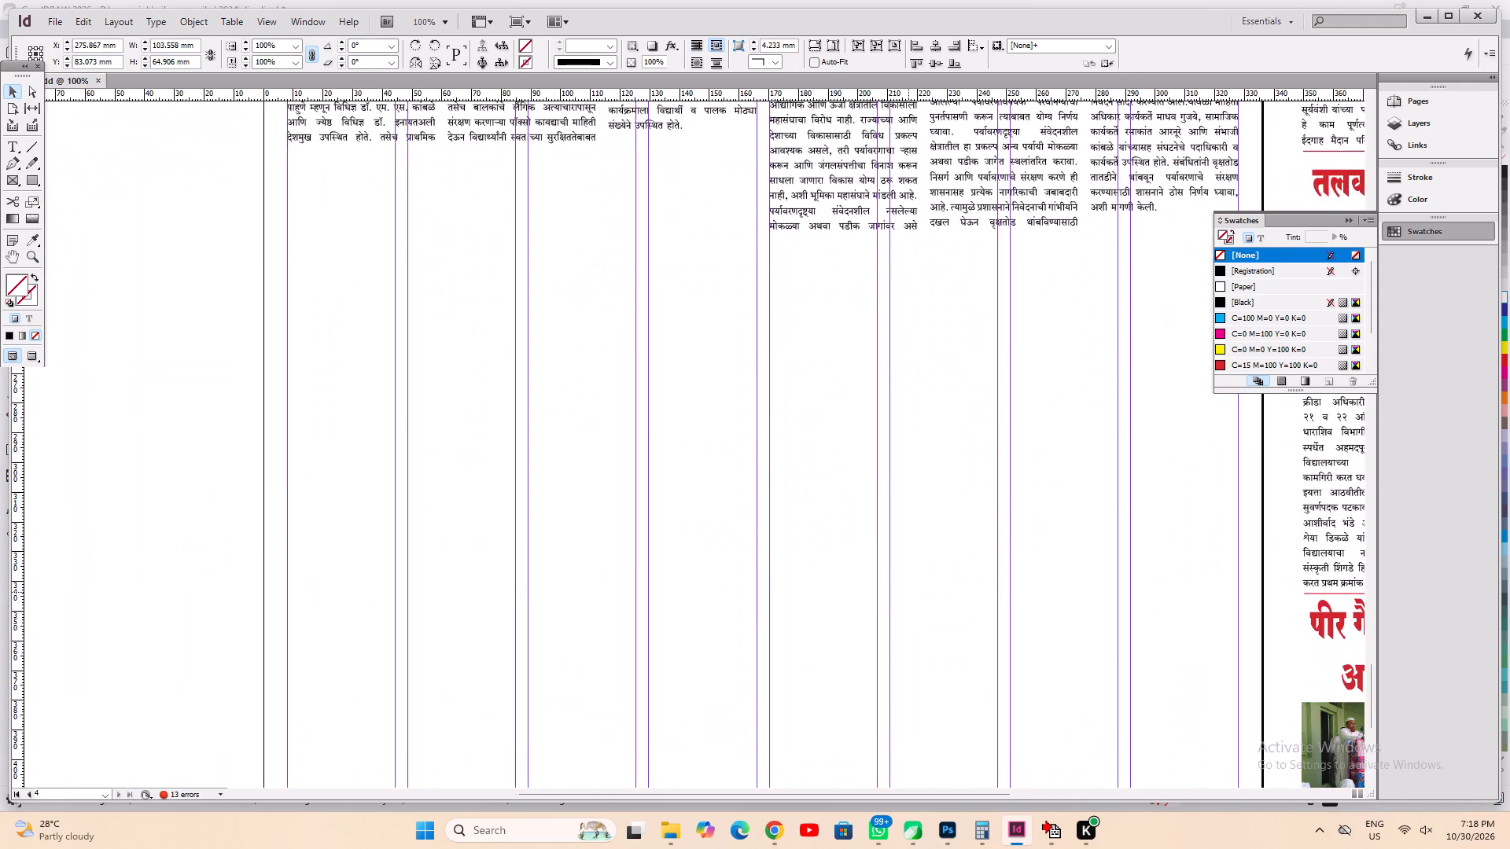
left_click(909, 591)
left_click_drag(577, 480, 1072, 741)
left_click_drag(466, 461, 411, 673)
left_click_drag(411, 660, 337, 262)
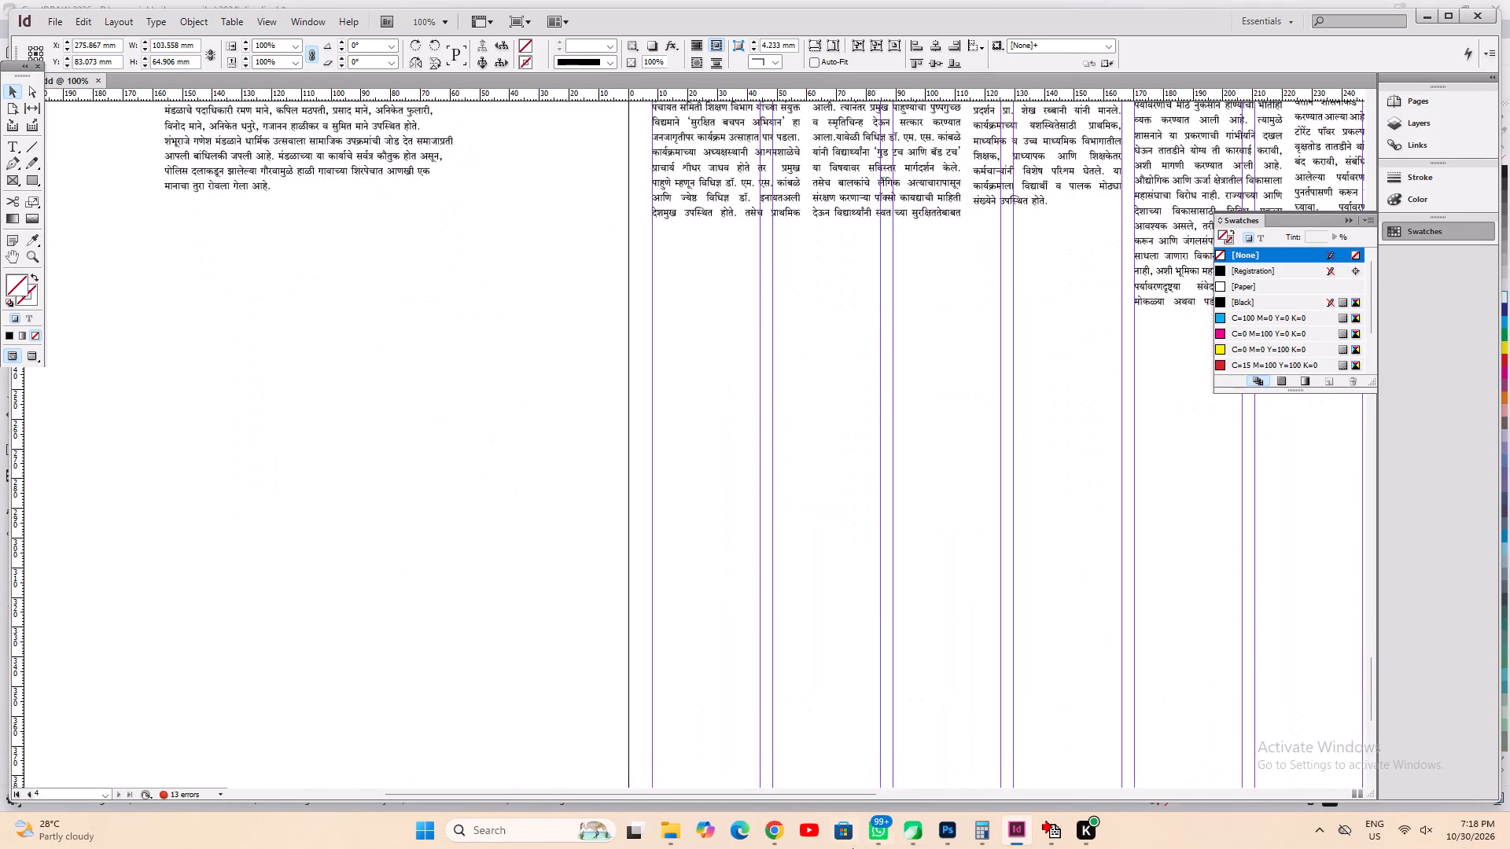
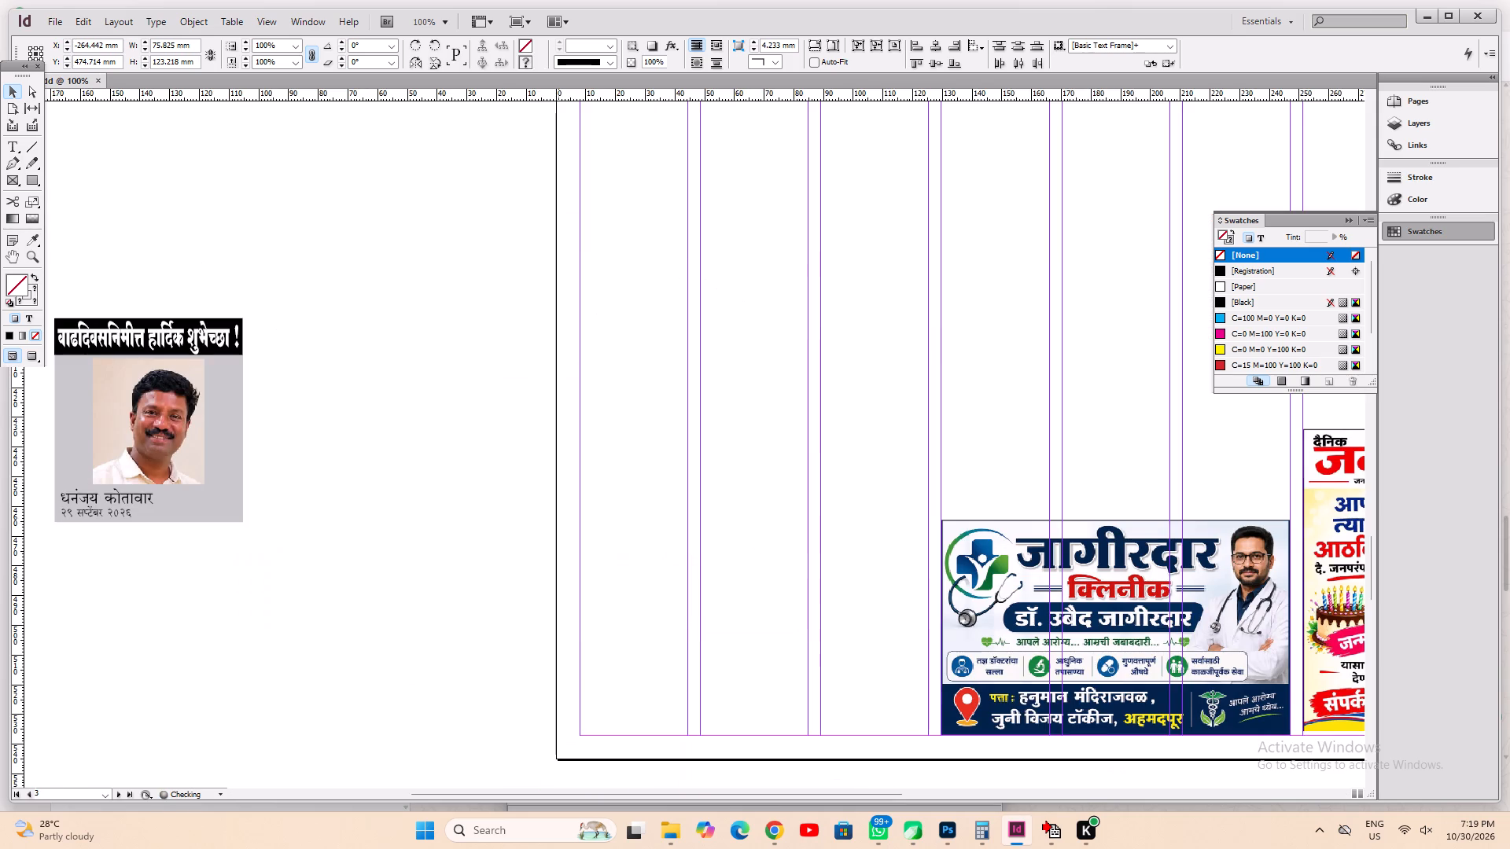
Move the whole public notice, including border and both signature blocks, from the pasteboard to the bottom of page 3's first two columns.
key("ctrl+1")
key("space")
left_click_drag(481, 586, 560, 576)
left_click_drag(618, 565, 652, 558)
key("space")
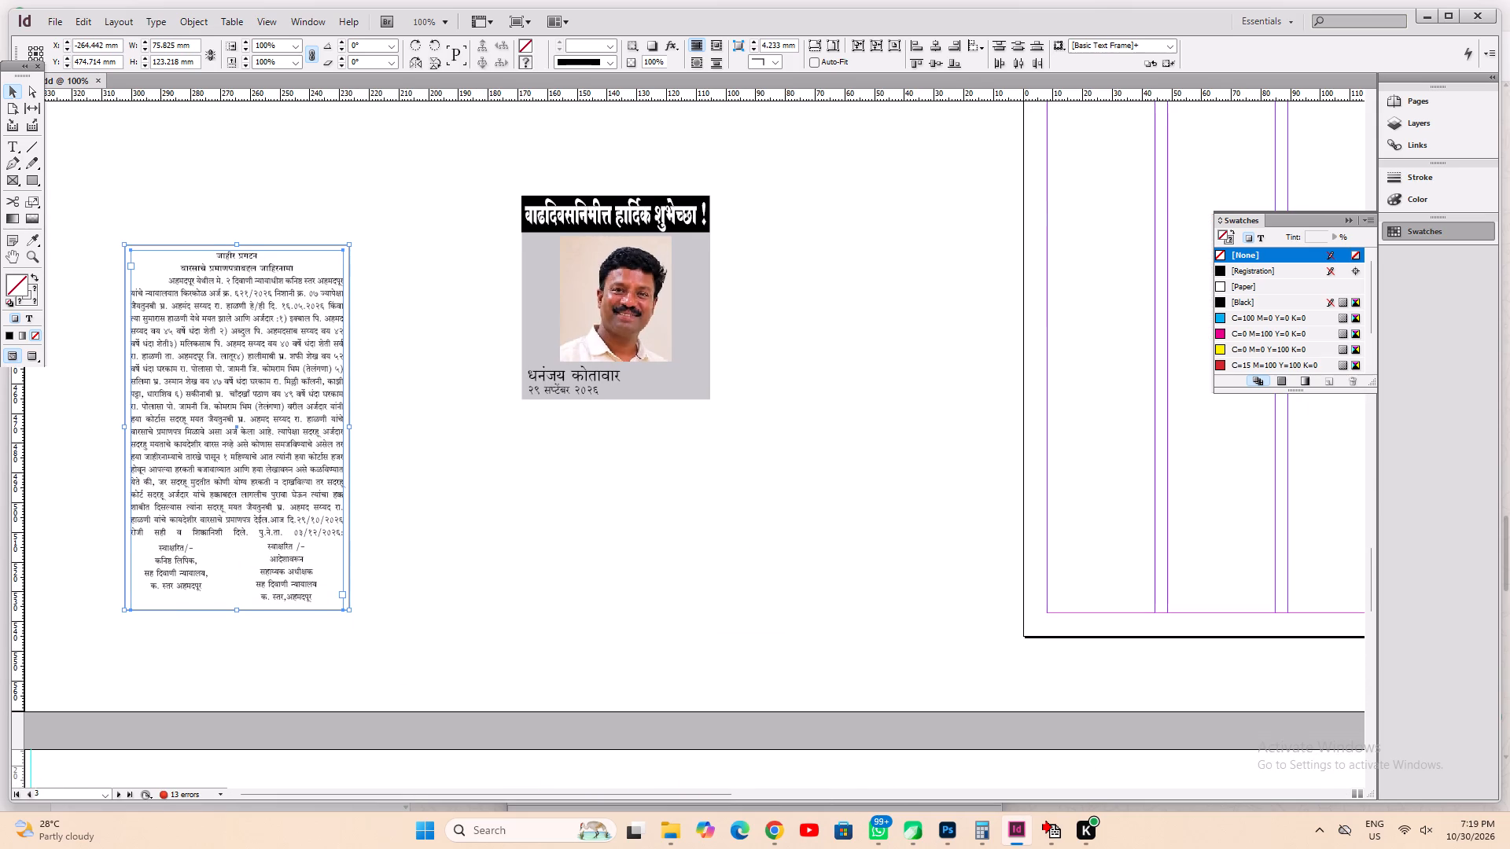
left_click_drag(480, 488, 629, 491)
left_click(360, 215)
left_click_drag(382, 194, 28, 639)
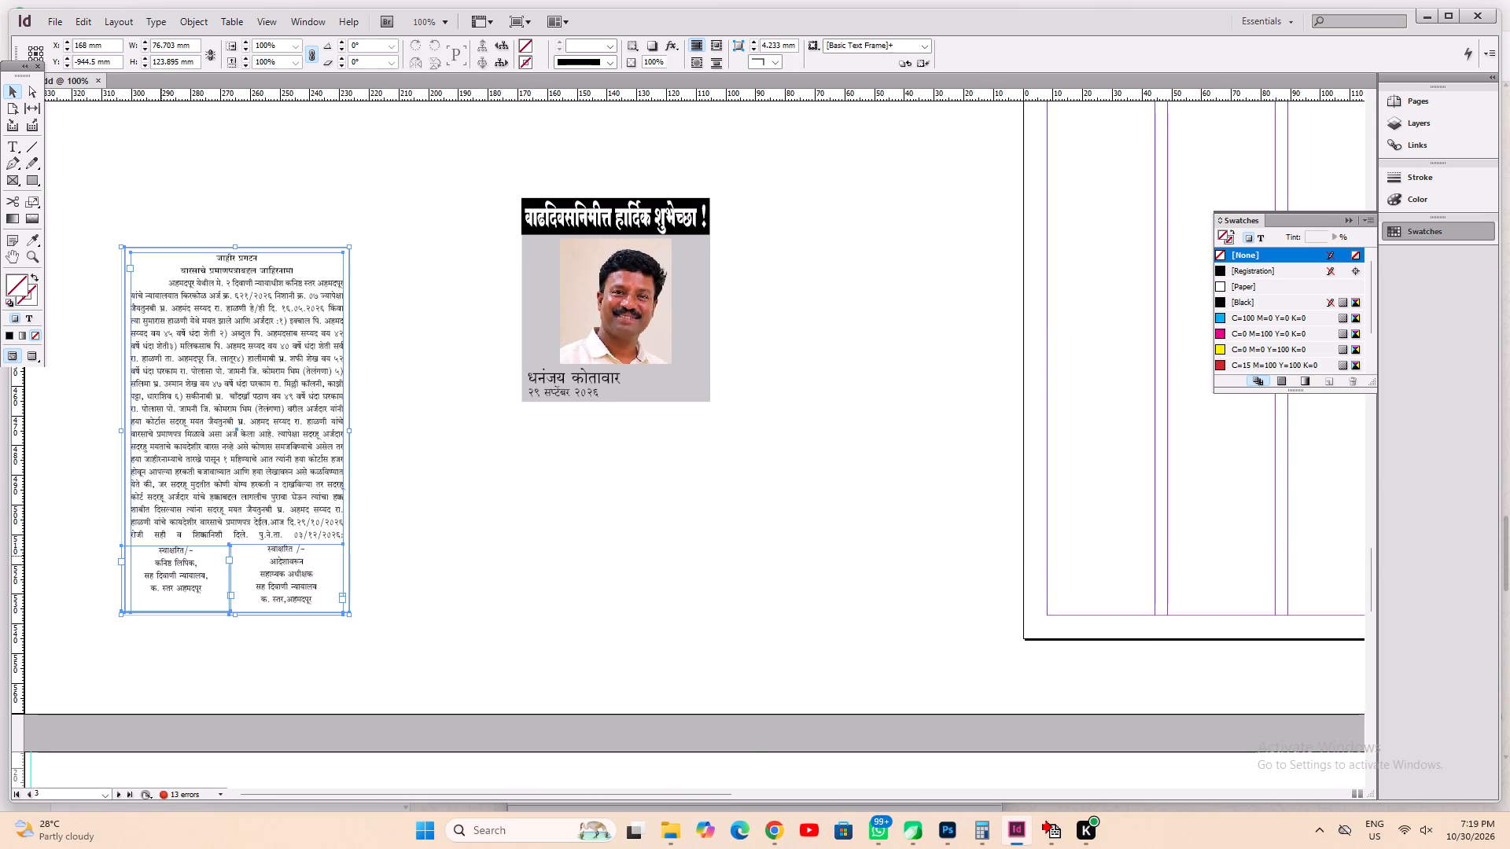
left_click_drag(220, 474, 1147, 482)
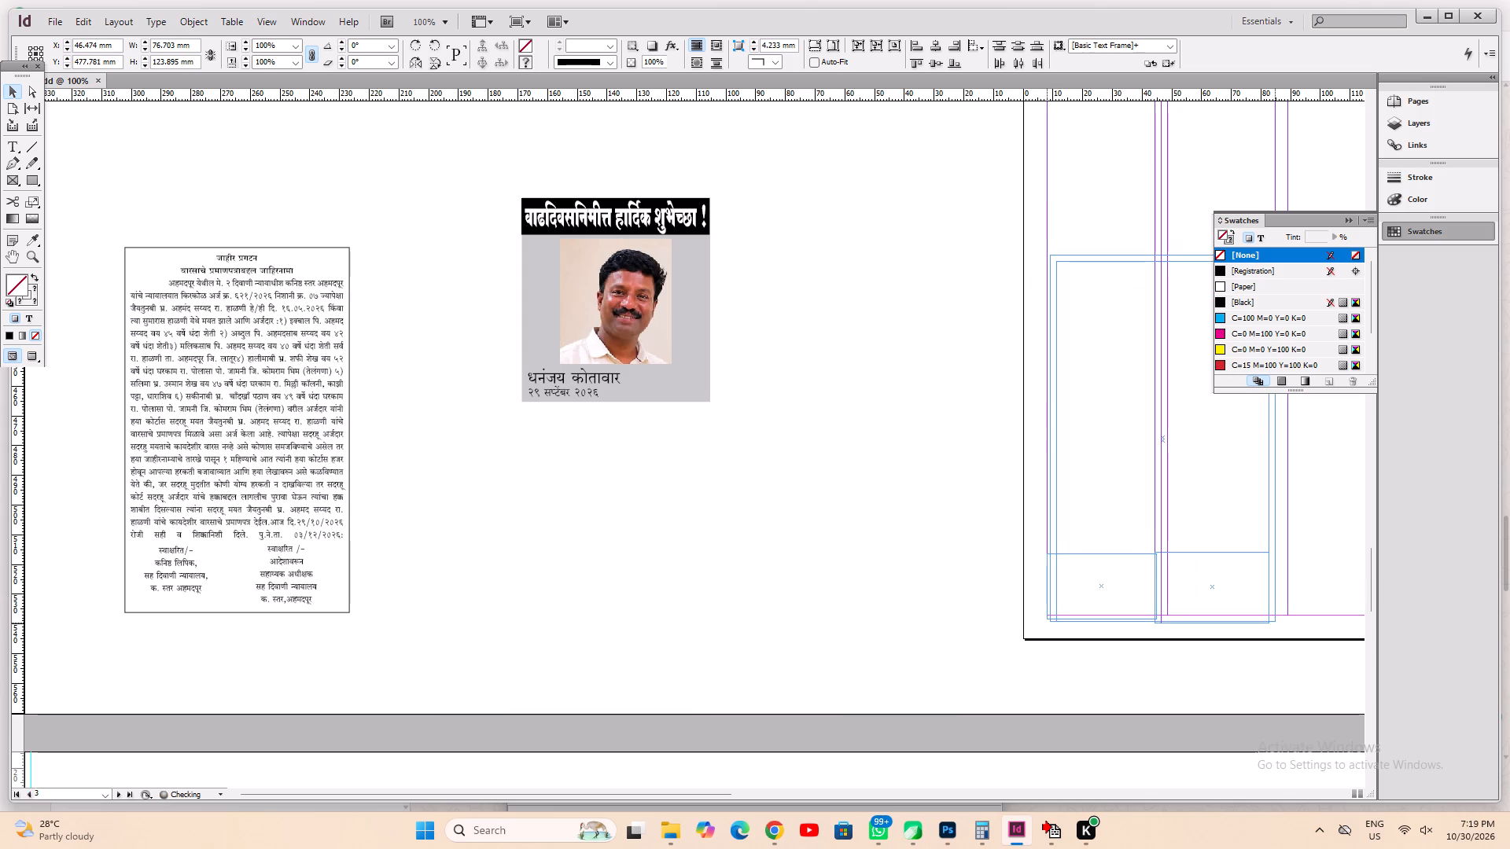
left_click_drag(1147, 482, 1145, 476)
key("ctrl+1")
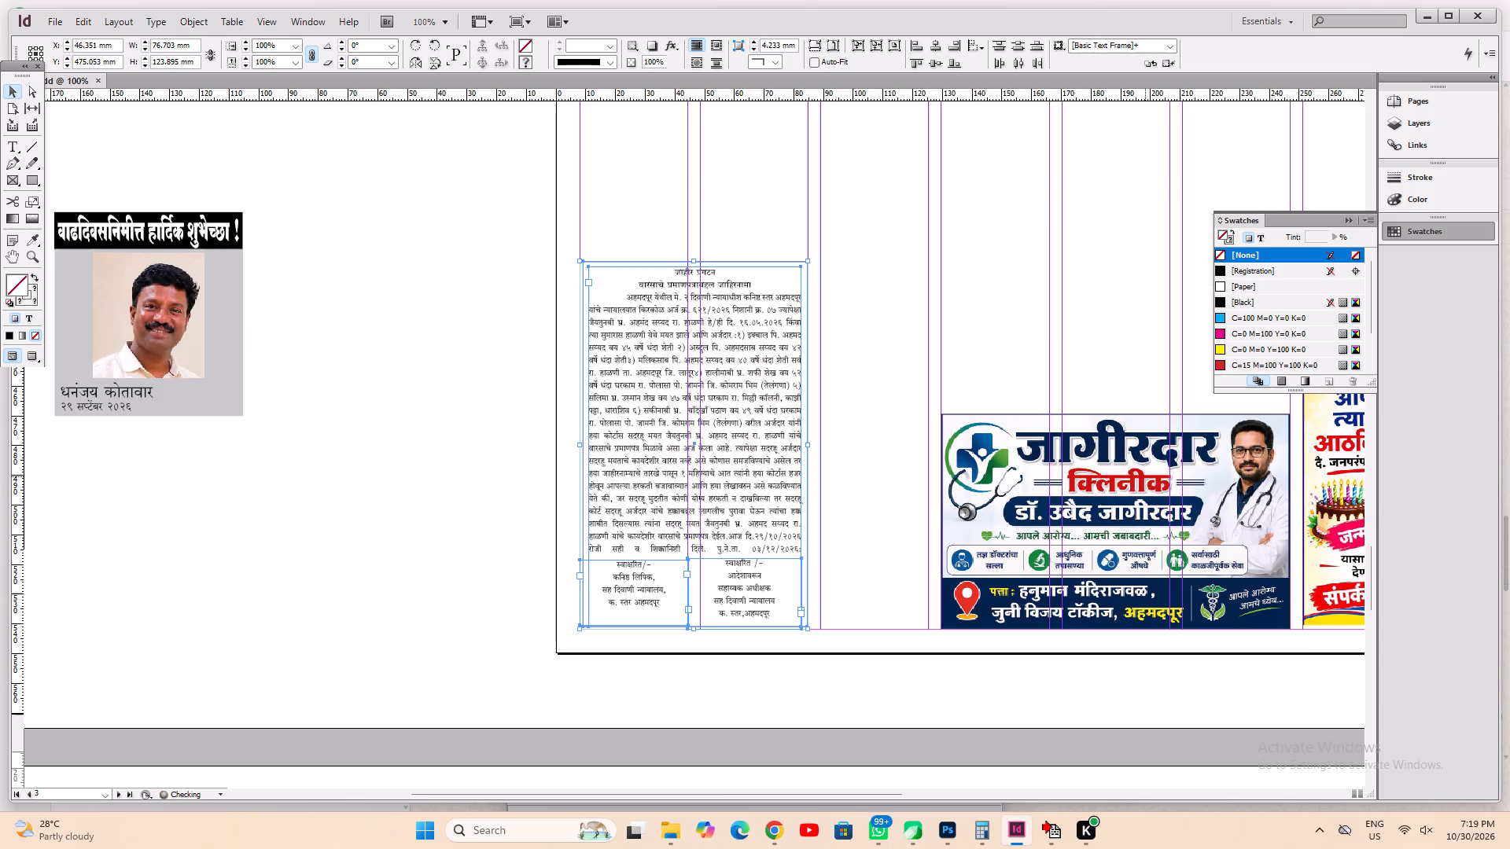
left_click(477, 542)
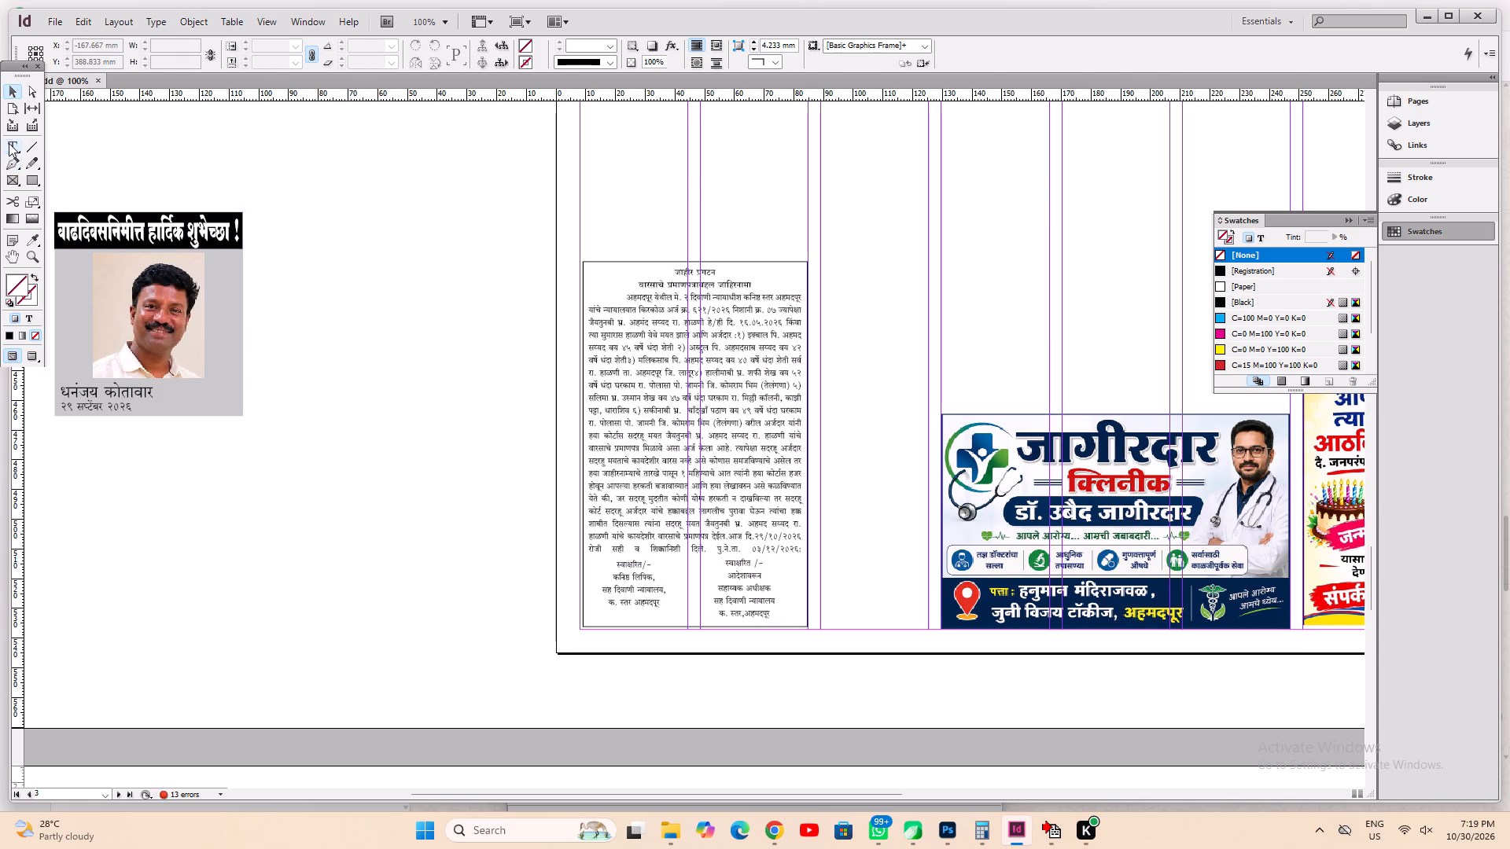
Paste the new court notice text into a new pasteboard text frame and copy the existing public notice's body formatting onto it.
left_click(9, 143)
left_click_drag(367, 237, 525, 571)
key("ctrl+v")
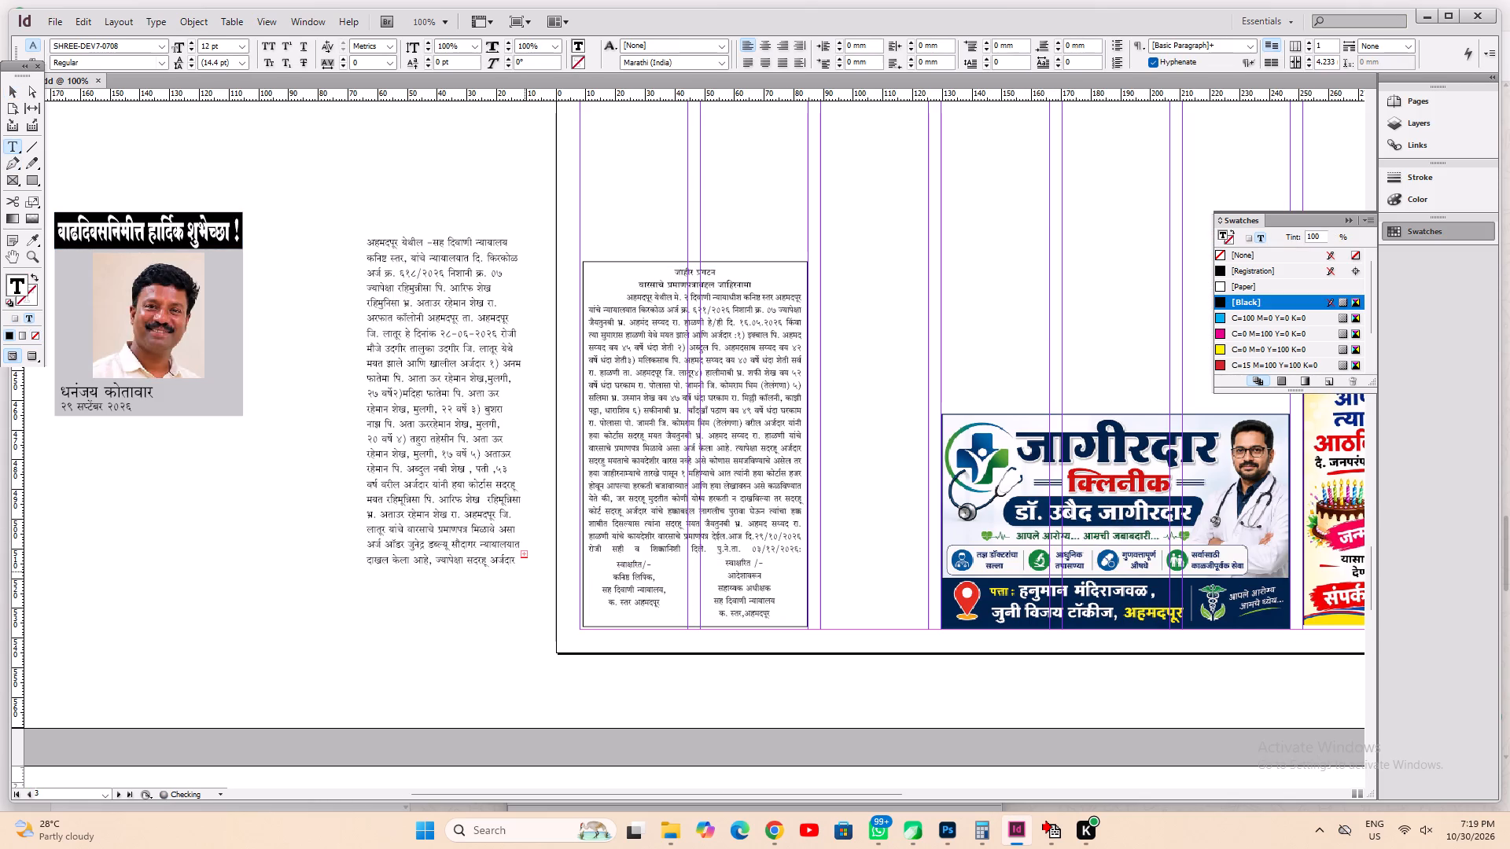
key("ctrl+a")
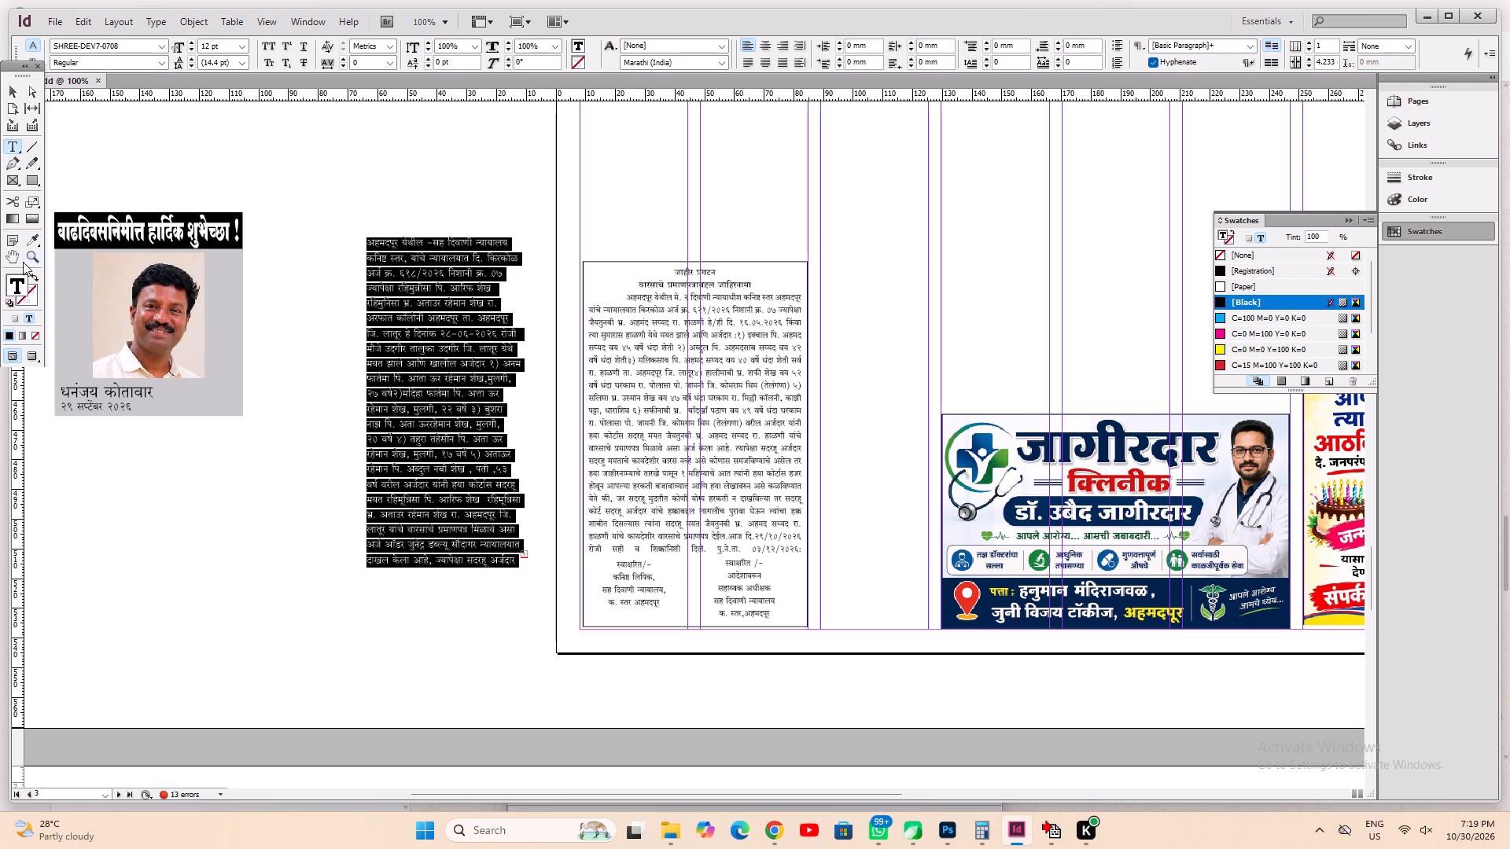
left_click(28, 243)
left_click(615, 412)
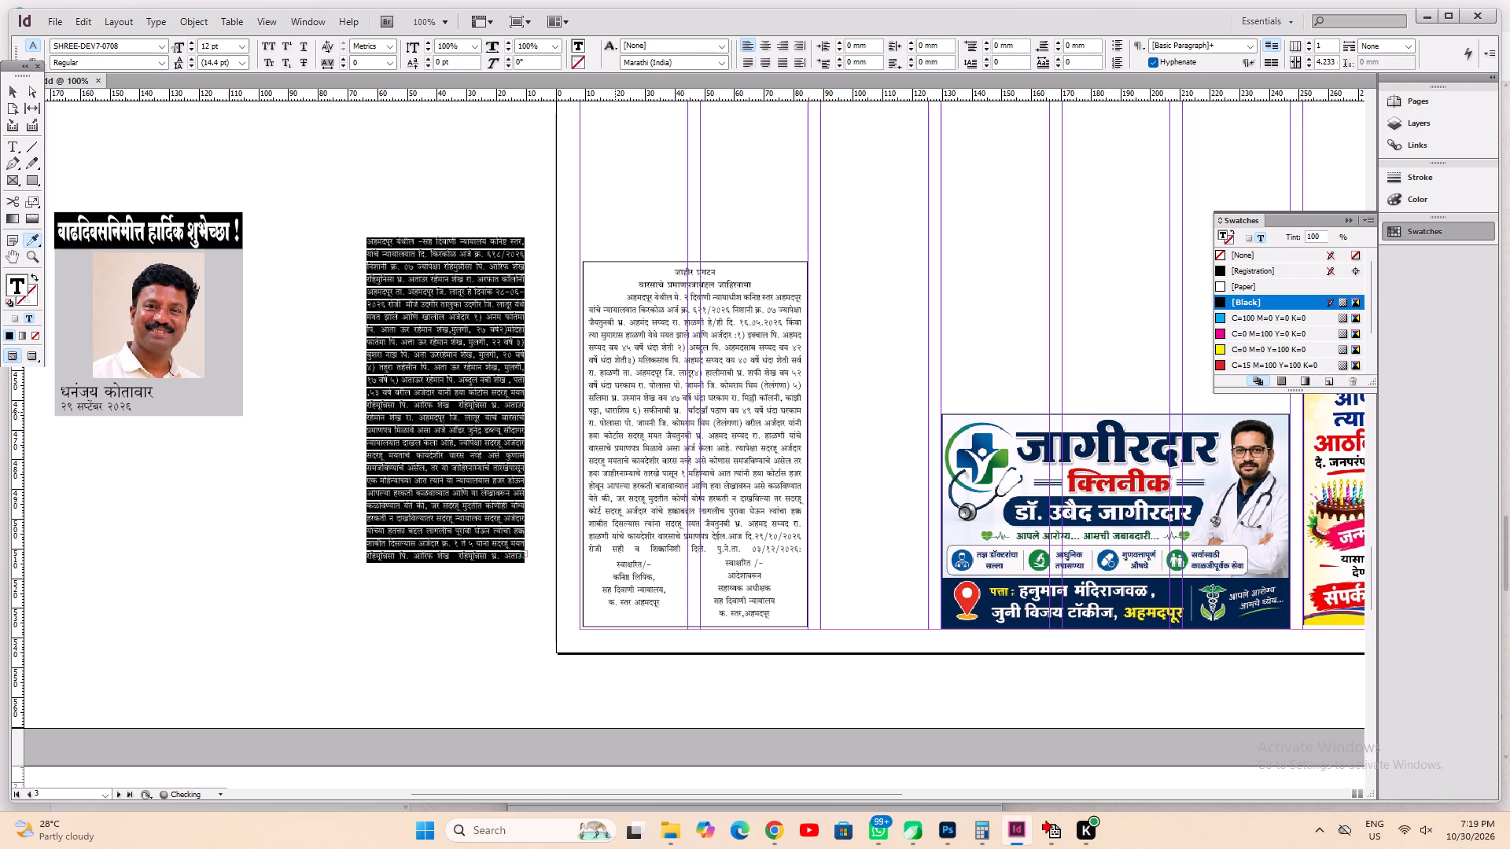
Resize the pasted text's frame on the pasteboard to about 66 mm wide so that all of its text fits.
left_click(5, 90)
left_click(335, 484)
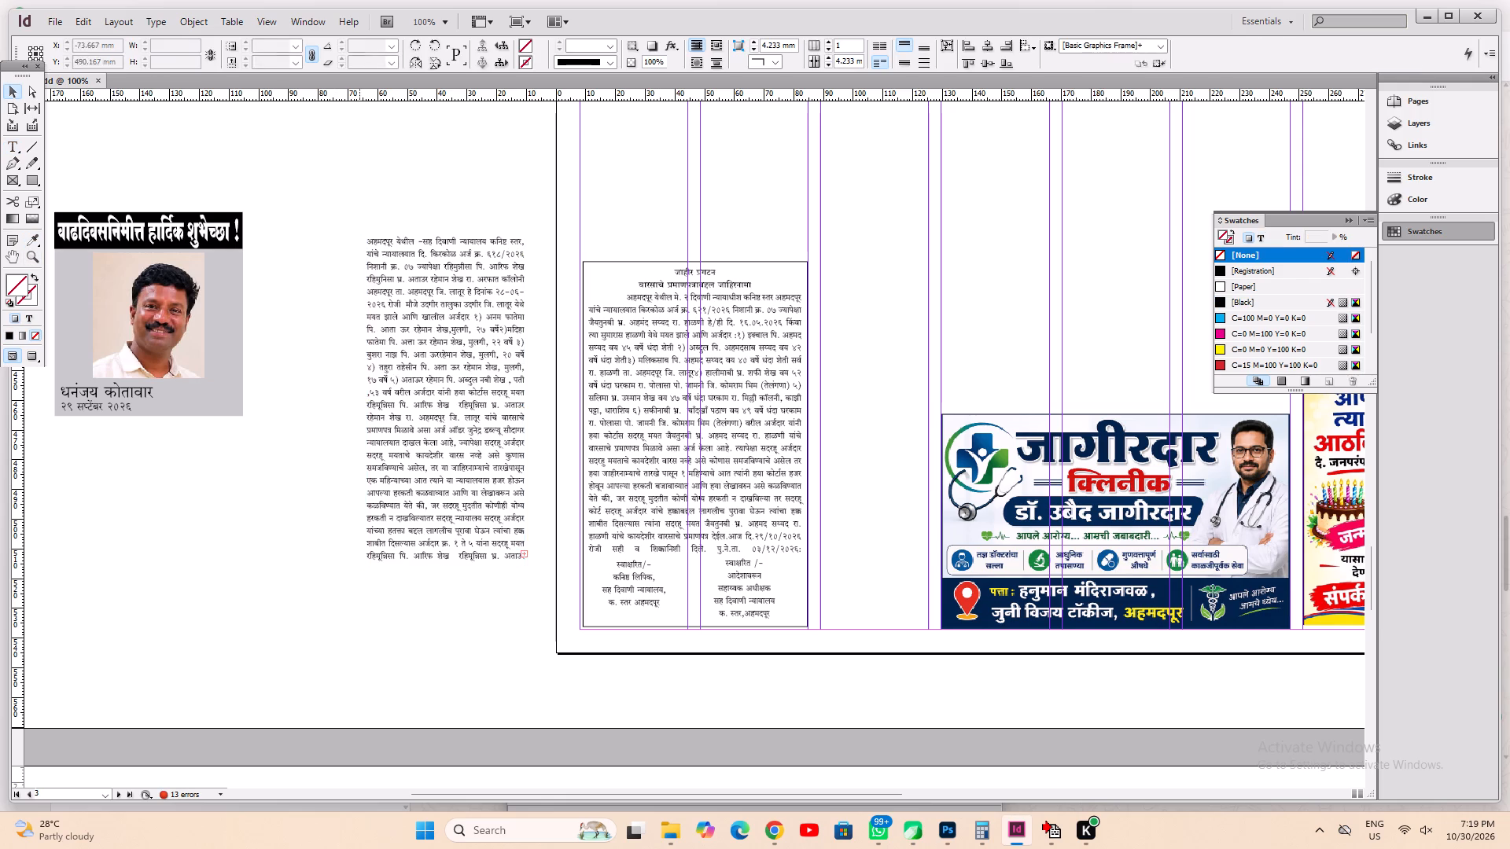
left_click(370, 458)
left_click_drag(365, 403, 238, 463)
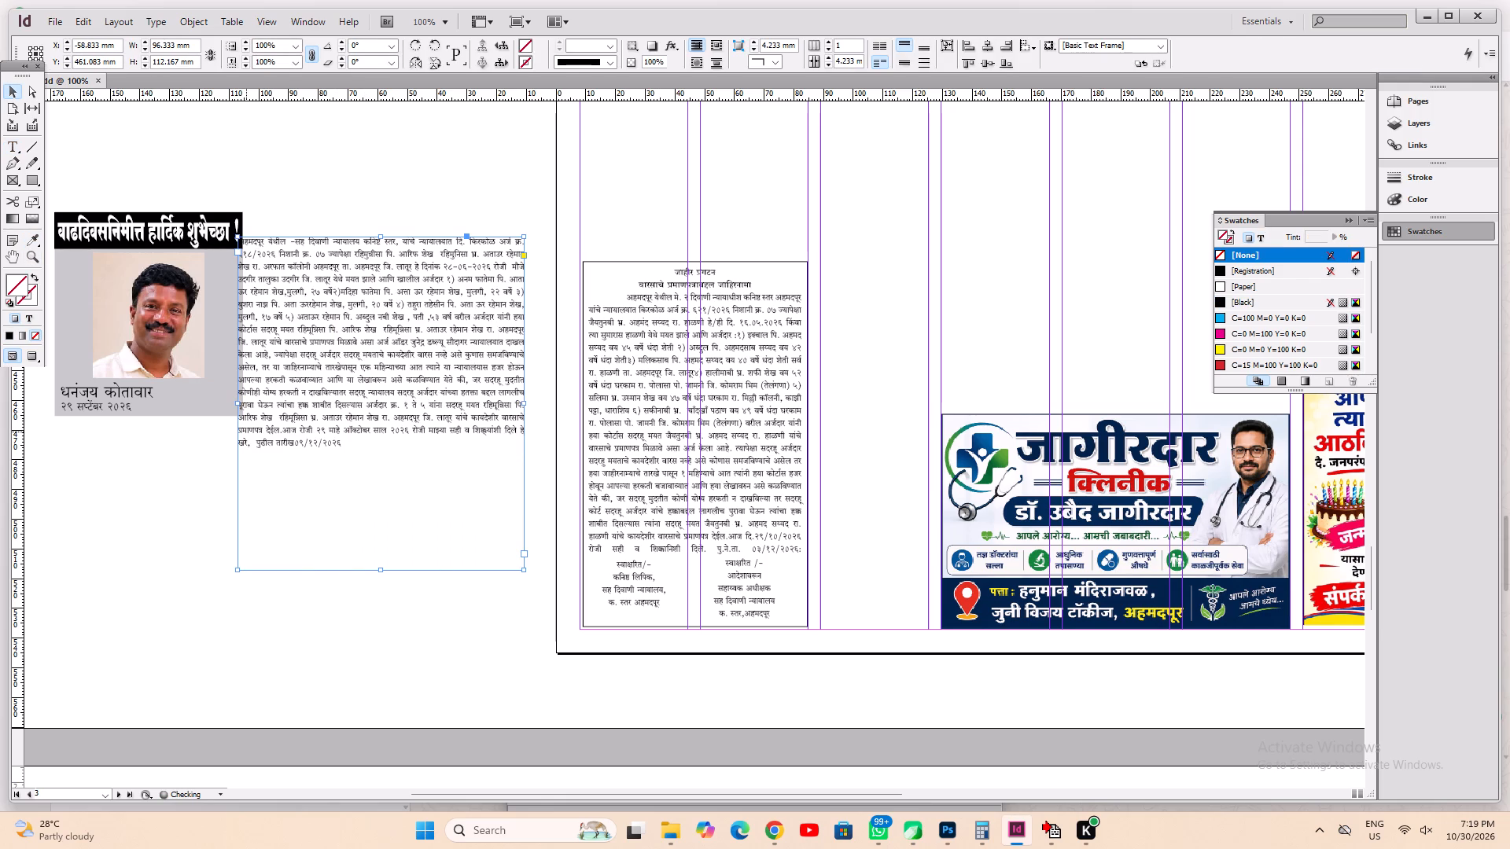
left_click_drag(241, 402, 329, 486)
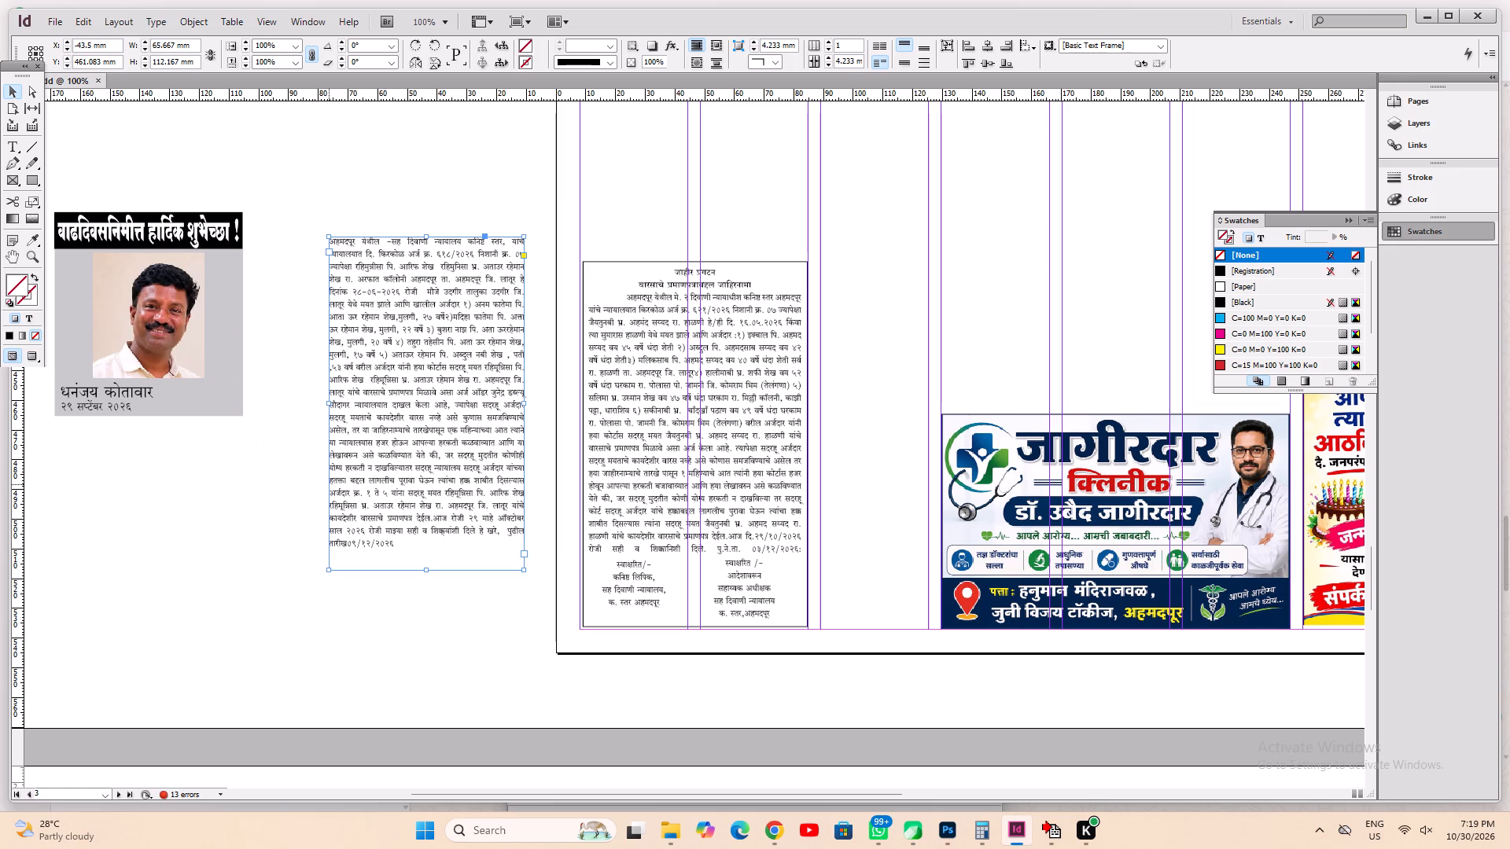
Cut the formatted text from the pasteboard frame and replace the public notice's body with it, keeping the two heading lines and signature blocks.
left_click(11, 151)
left_click_drag(405, 546, 289, 299)
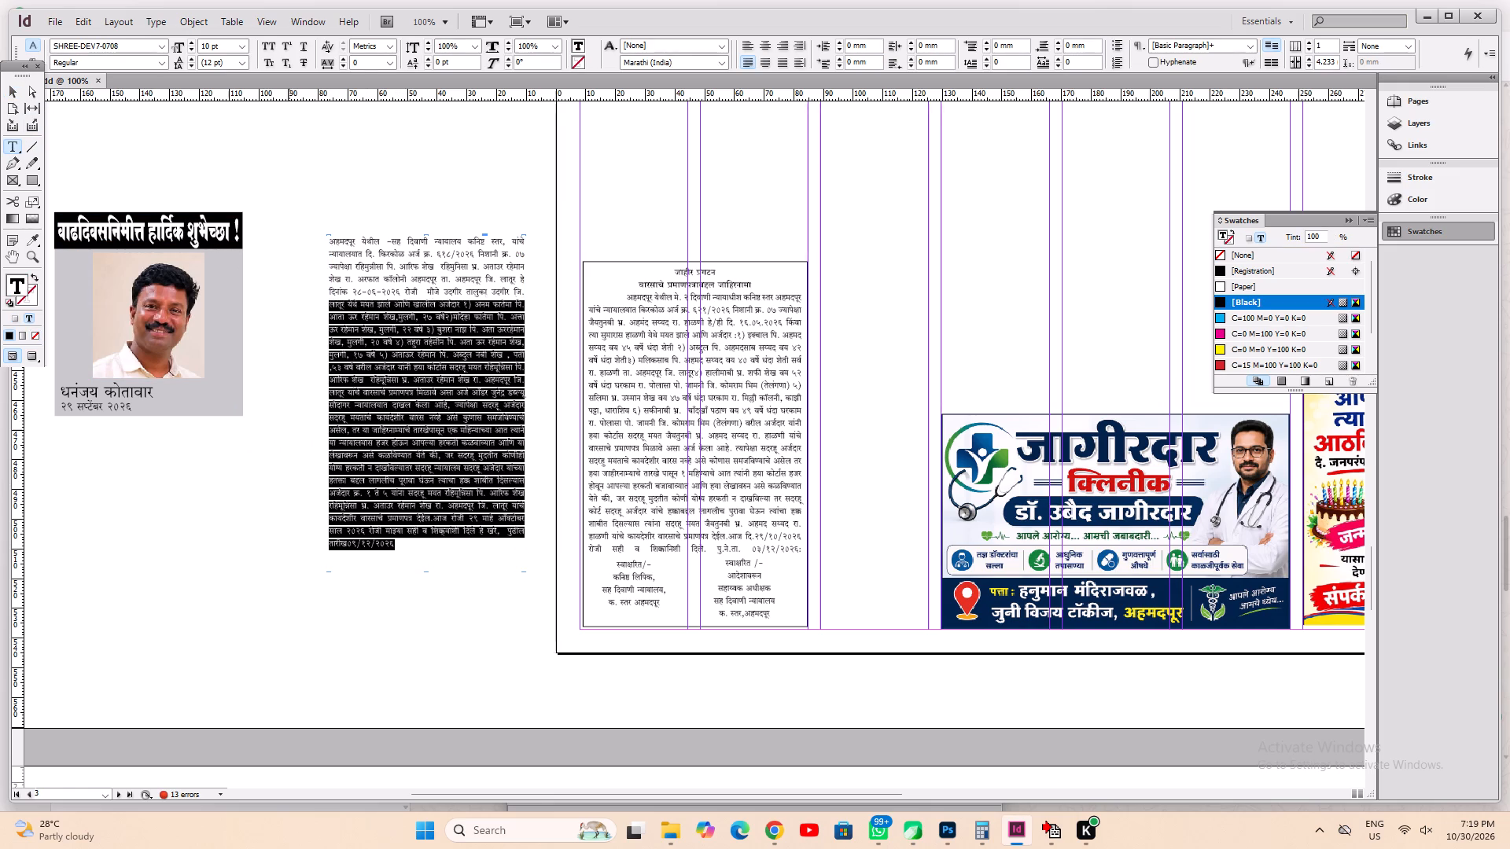
left_click_drag(289, 299, 268, 246)
key("ctrl+x")
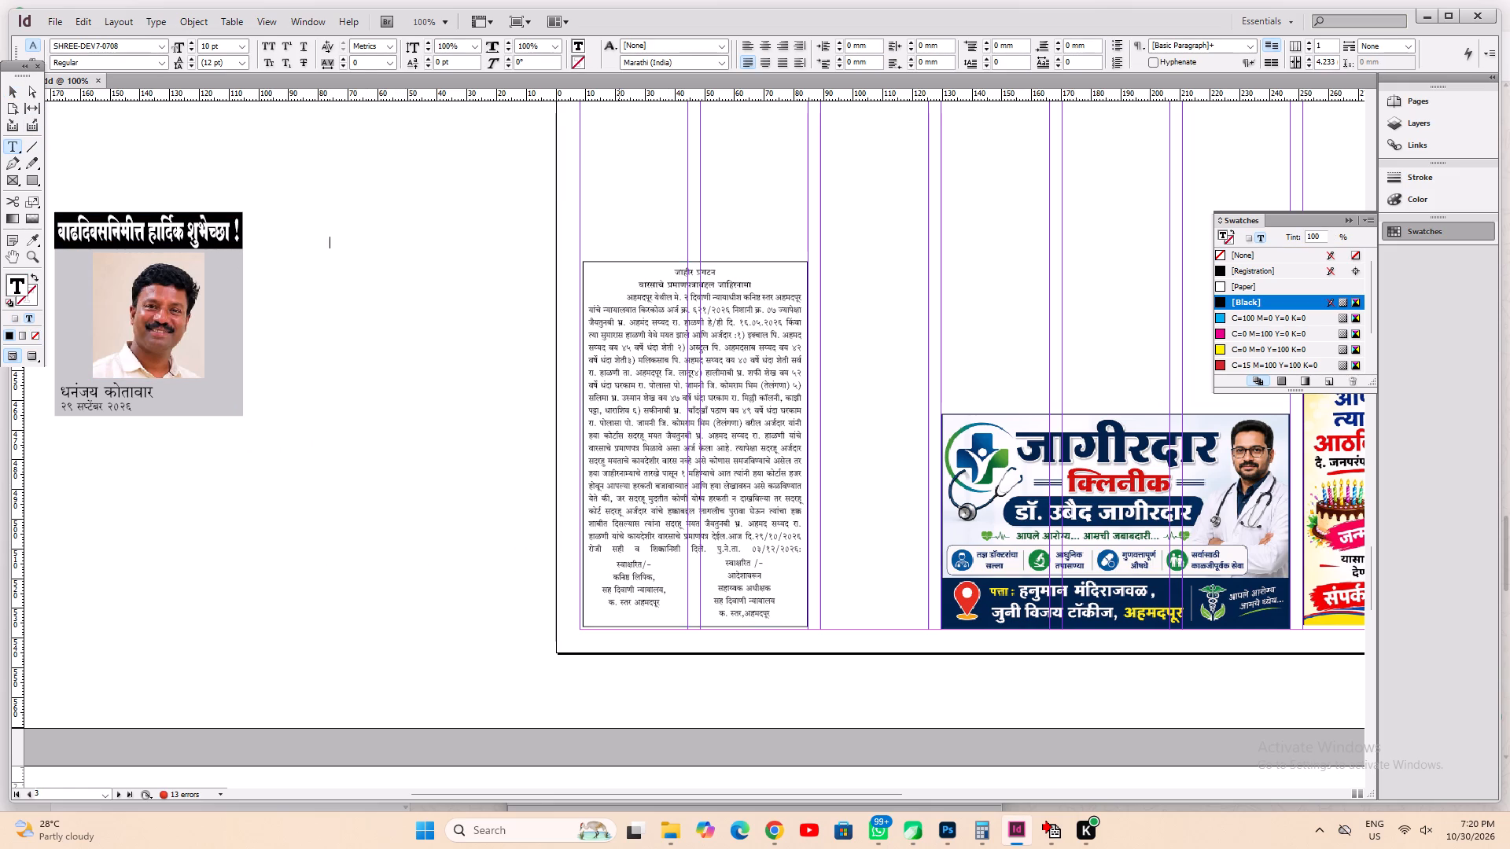
left_click_drag(627, 299, 817, 560)
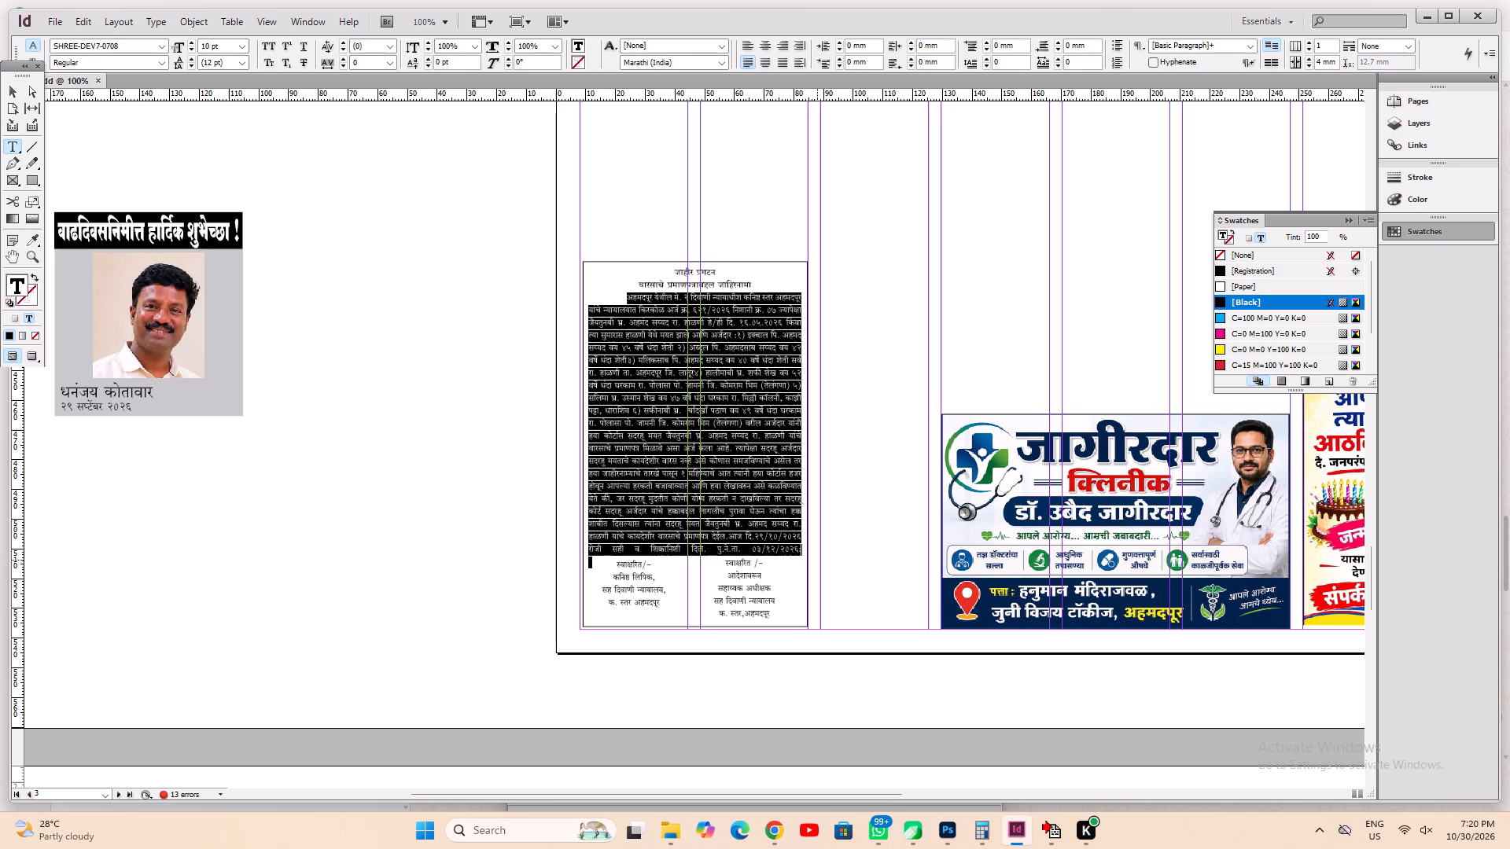
left_click_drag(817, 560, 821, 555)
key("ctrl+v")
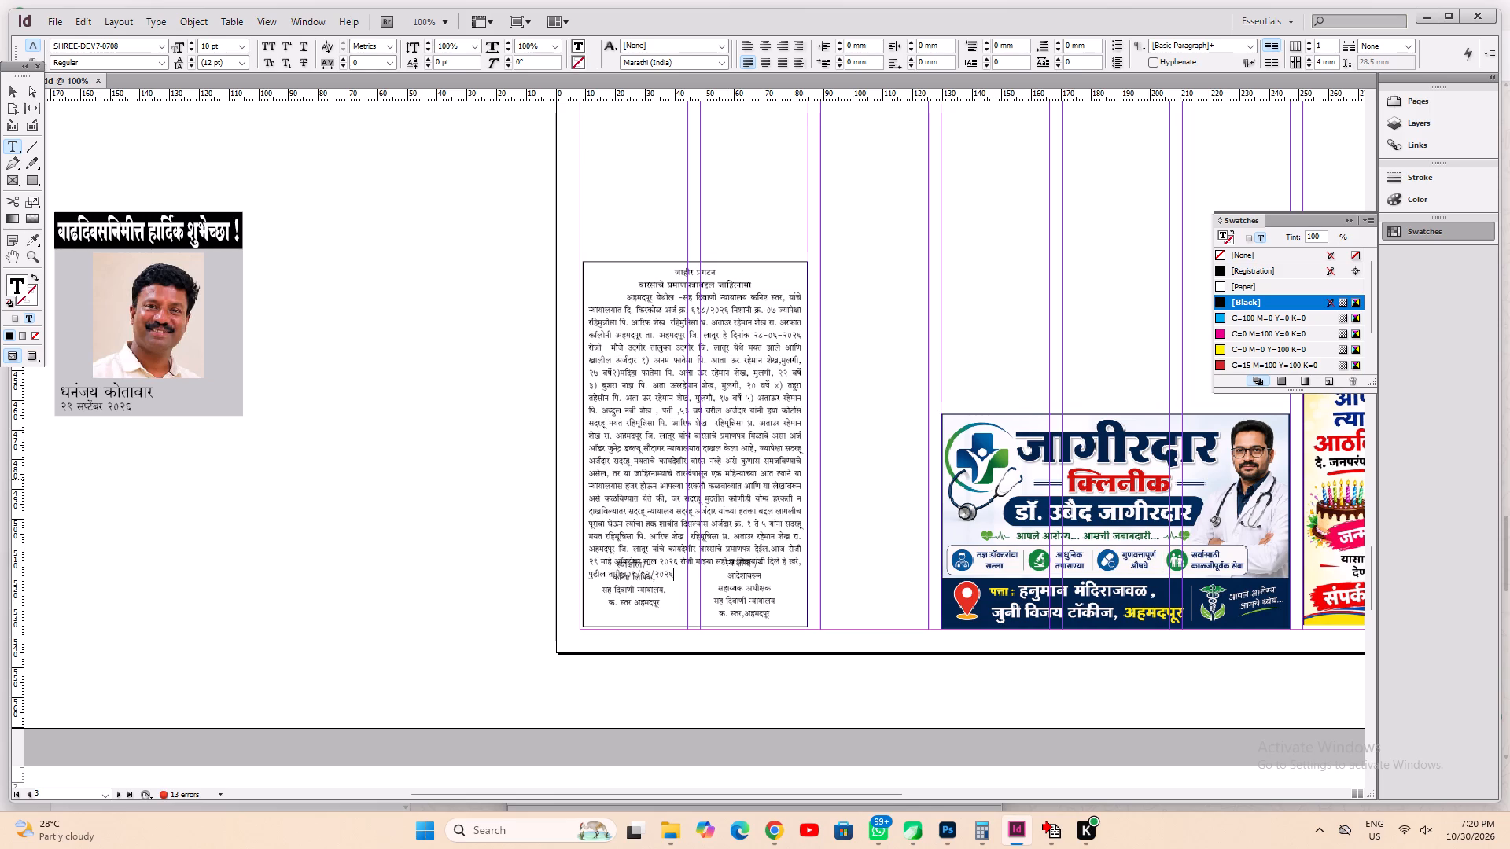
Move the notice's main text frame up about 8 mm so its last line clears the signature blocks.
left_click(17, 94)
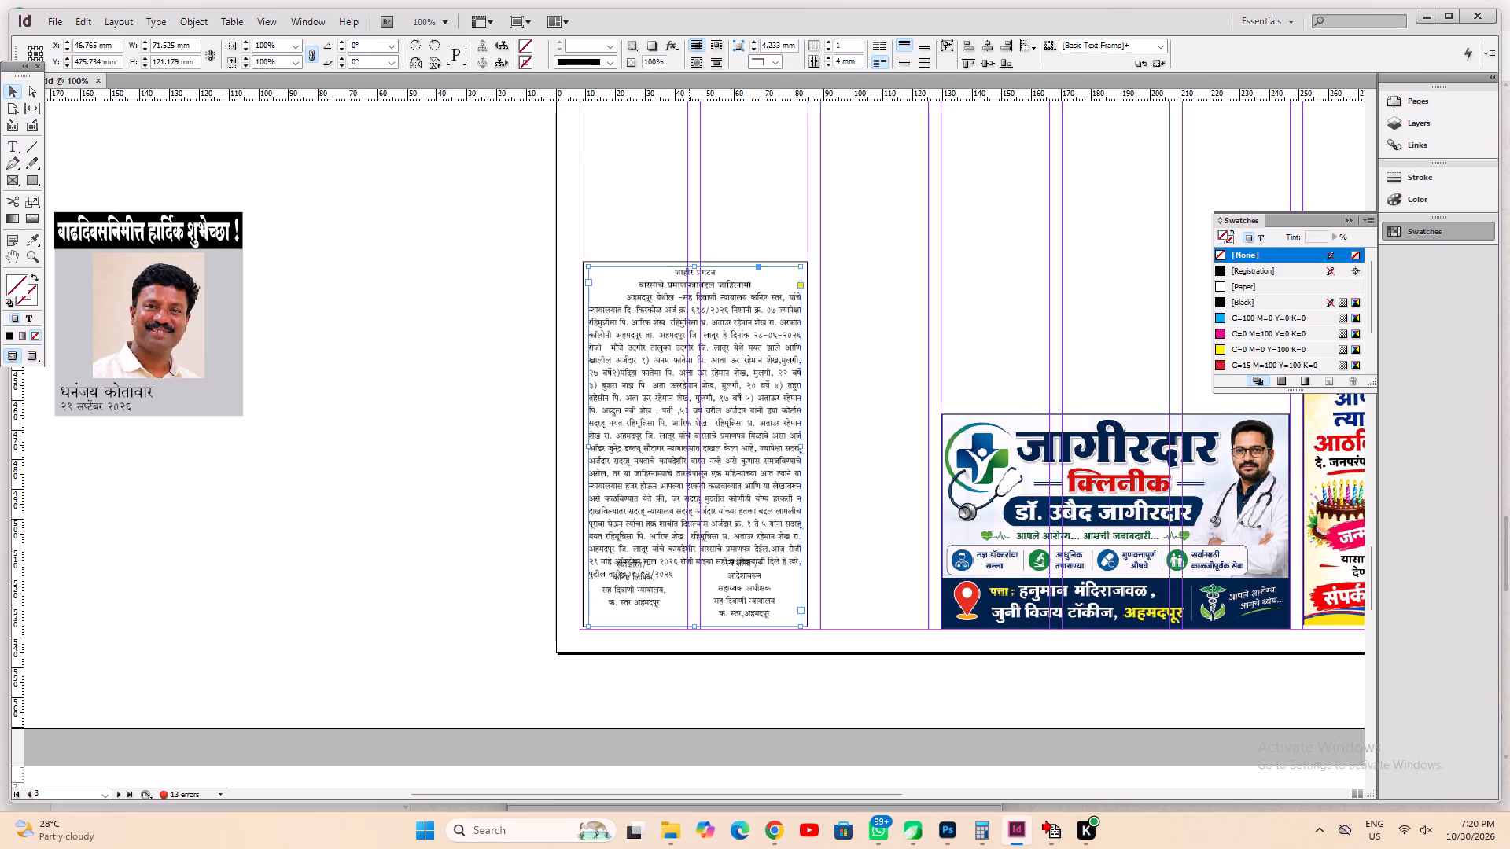
left_click_drag(724, 357, 721, 322, "shift")
key("Down")
key("Down")
key("Down")
key("Down")
key("Down")
key("Down")
key("Down")
key("Down")
key("Down")
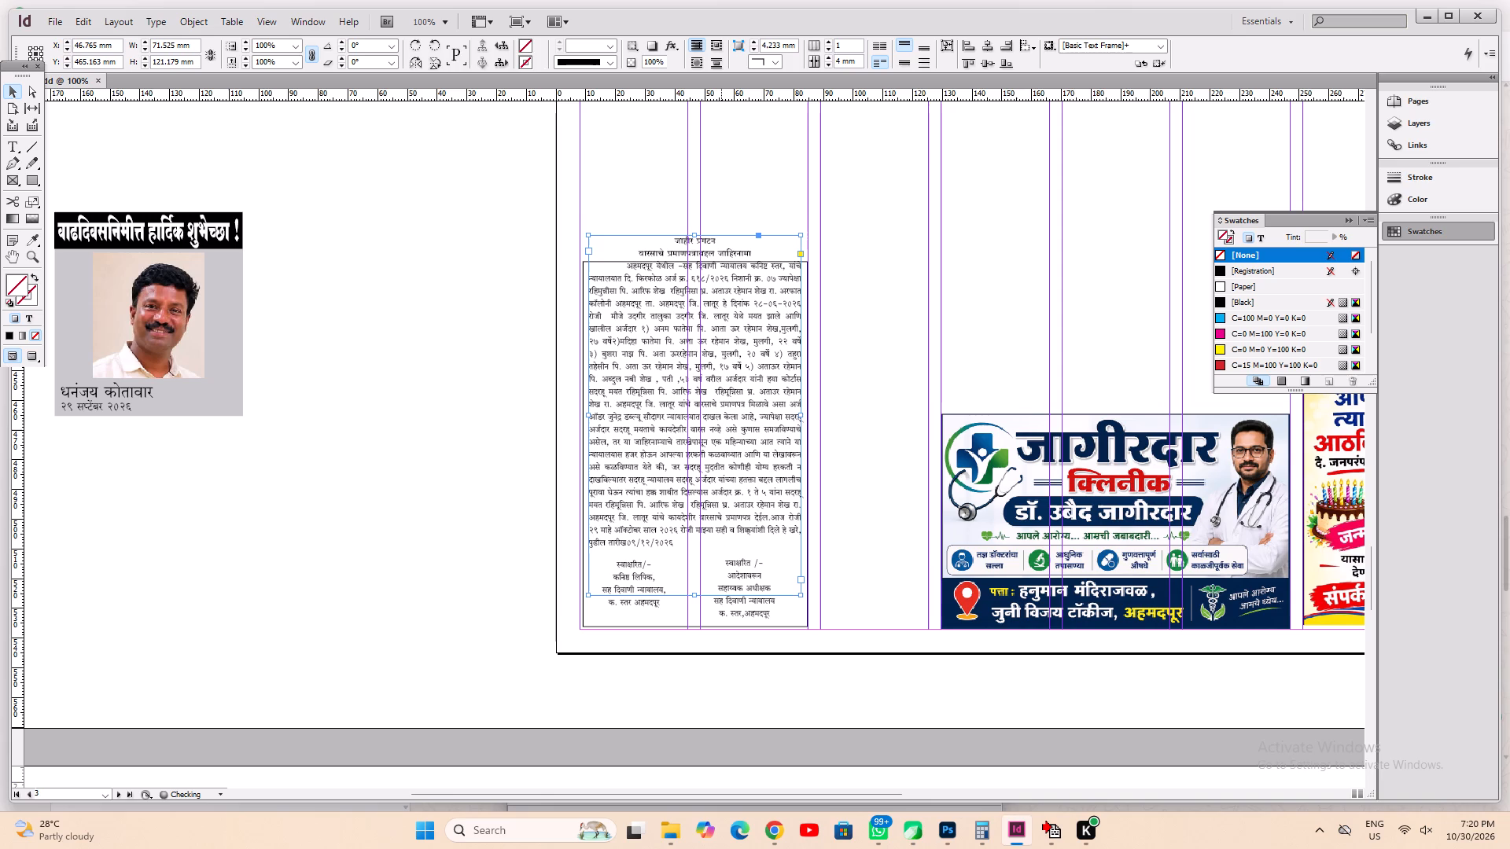
key("Down")
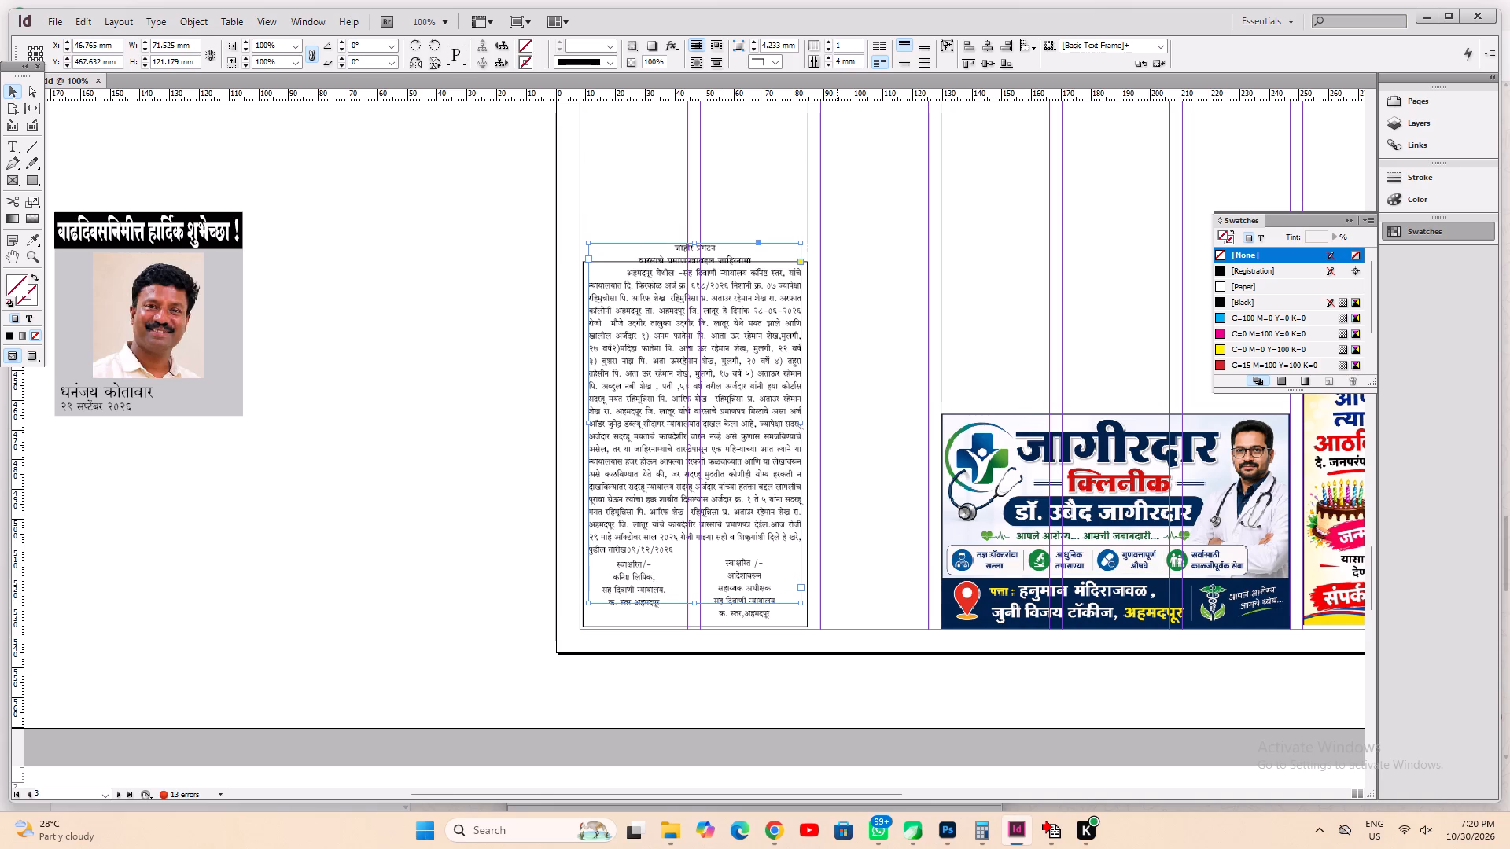
Extend the notice's border upward to enclose the heading and outward to the page's left column guide, to about 77 × 131 mm.
left_click(837, 614)
left_click(807, 612, "ctrl")
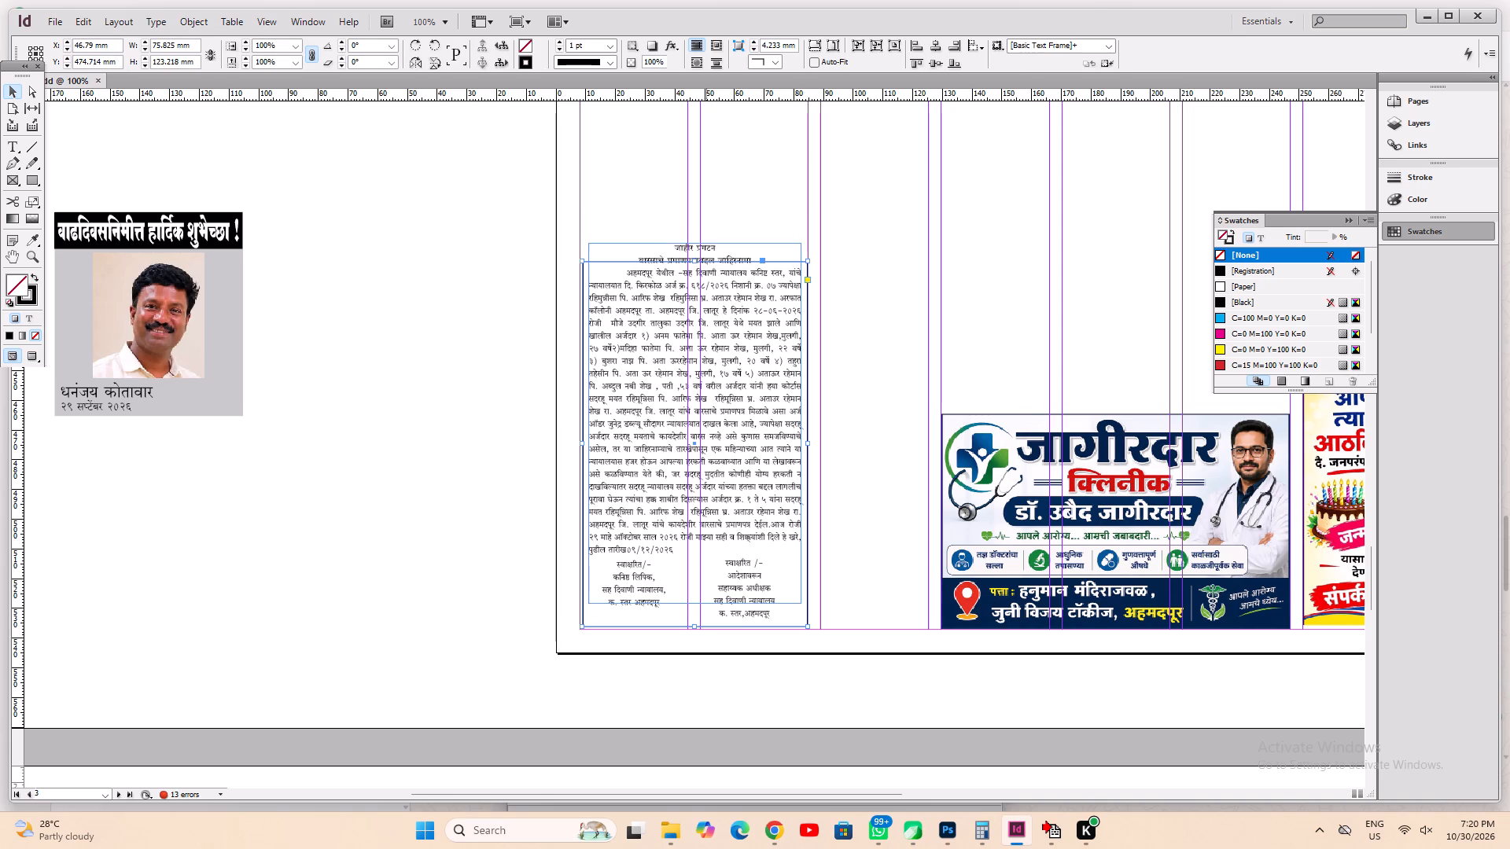
left_click_drag(692, 260, 693, 244)
double_click(693, 243)
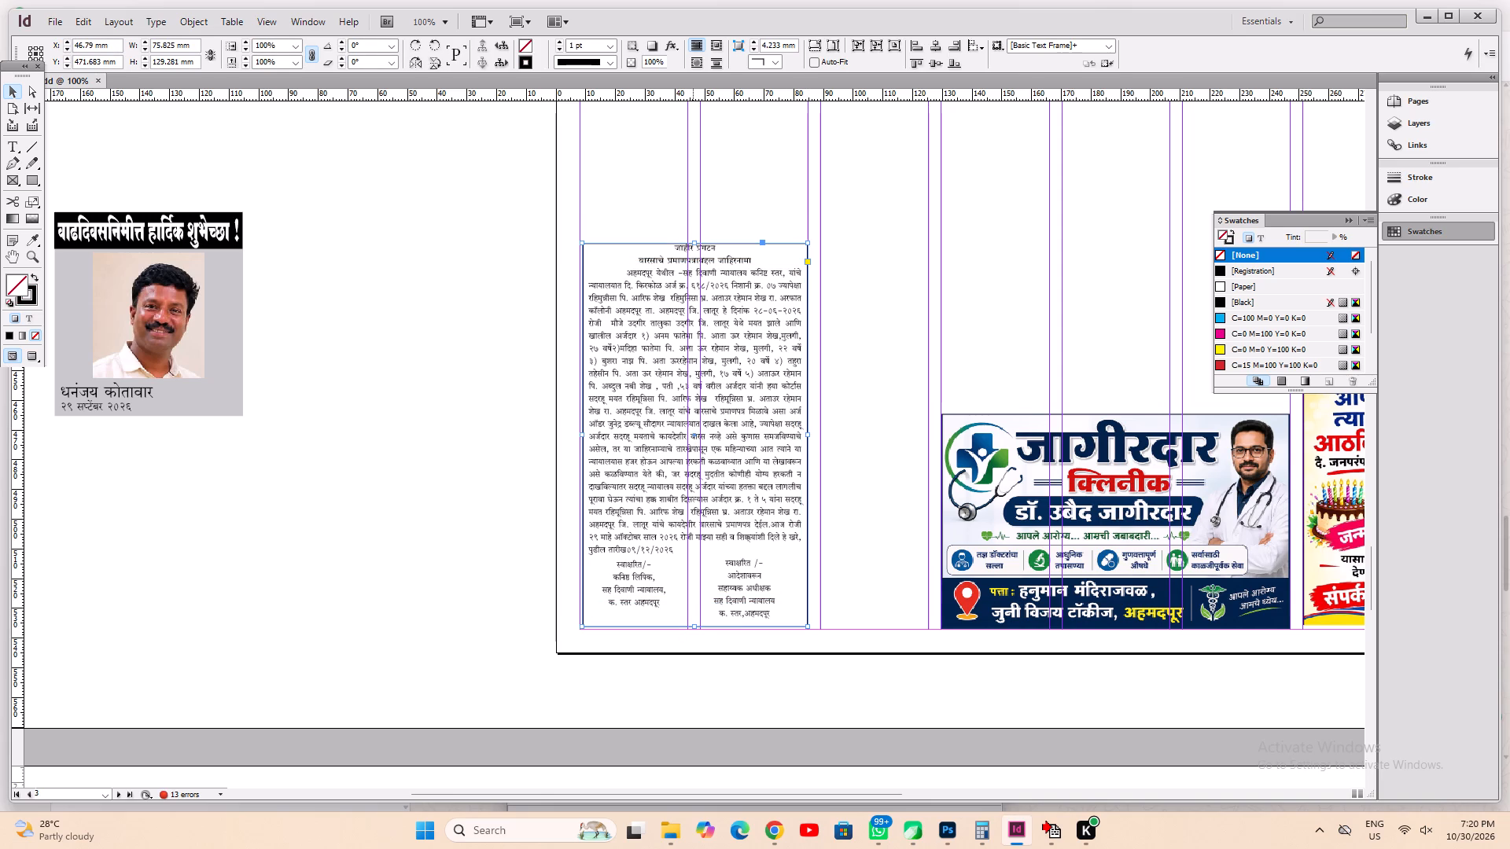
key("ctrl+2")
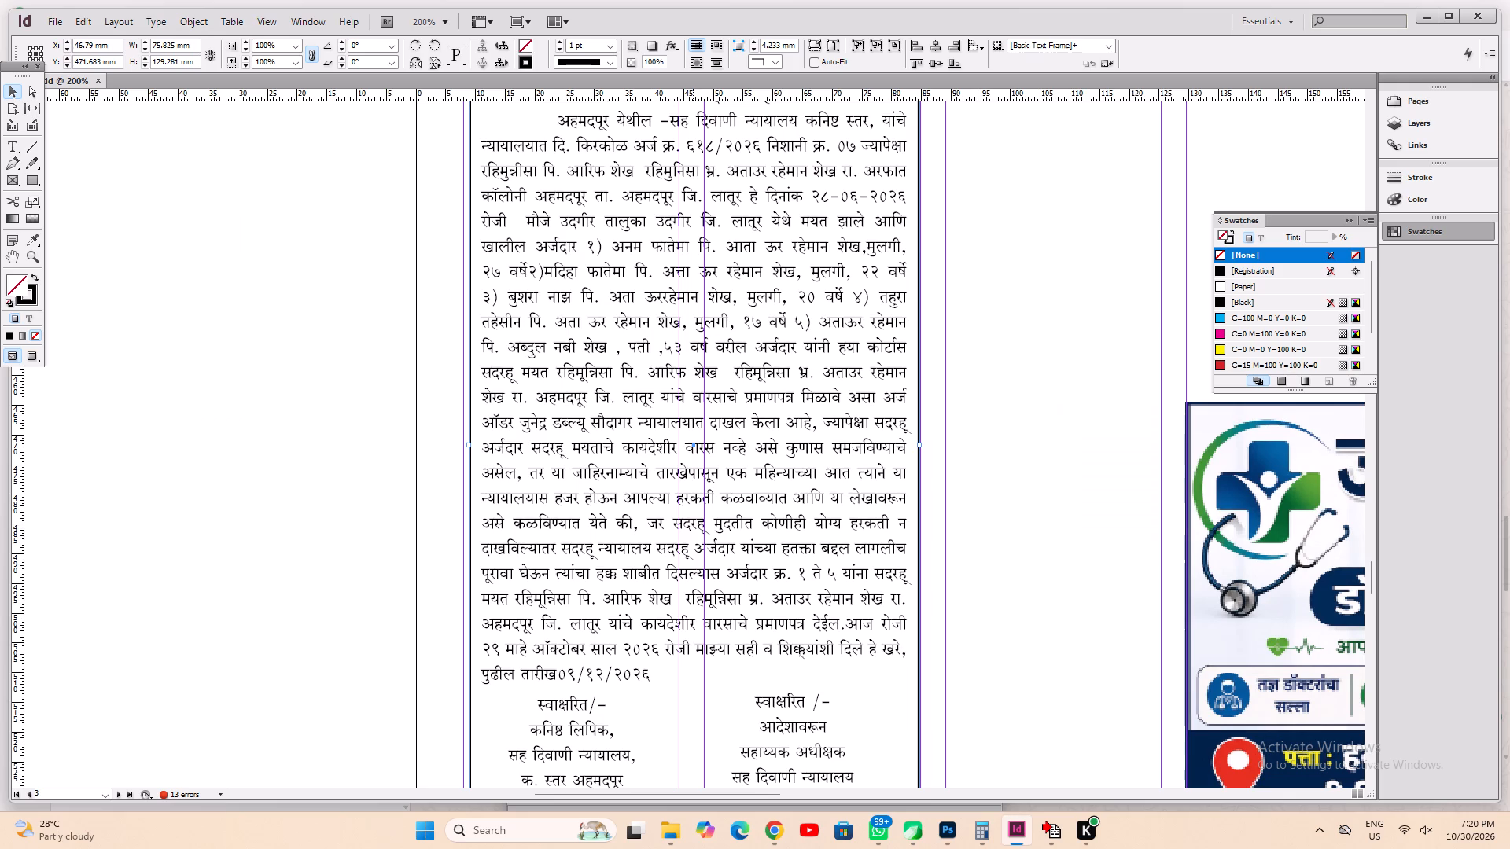
key("space")
key("space")
key("space")
key("space")
key("space")
key("space")
key("space")
key("space")
key("space")
key("space")
left_click_drag(667, 322, 669, 746)
left_click_drag(700, 484, 699, 478)
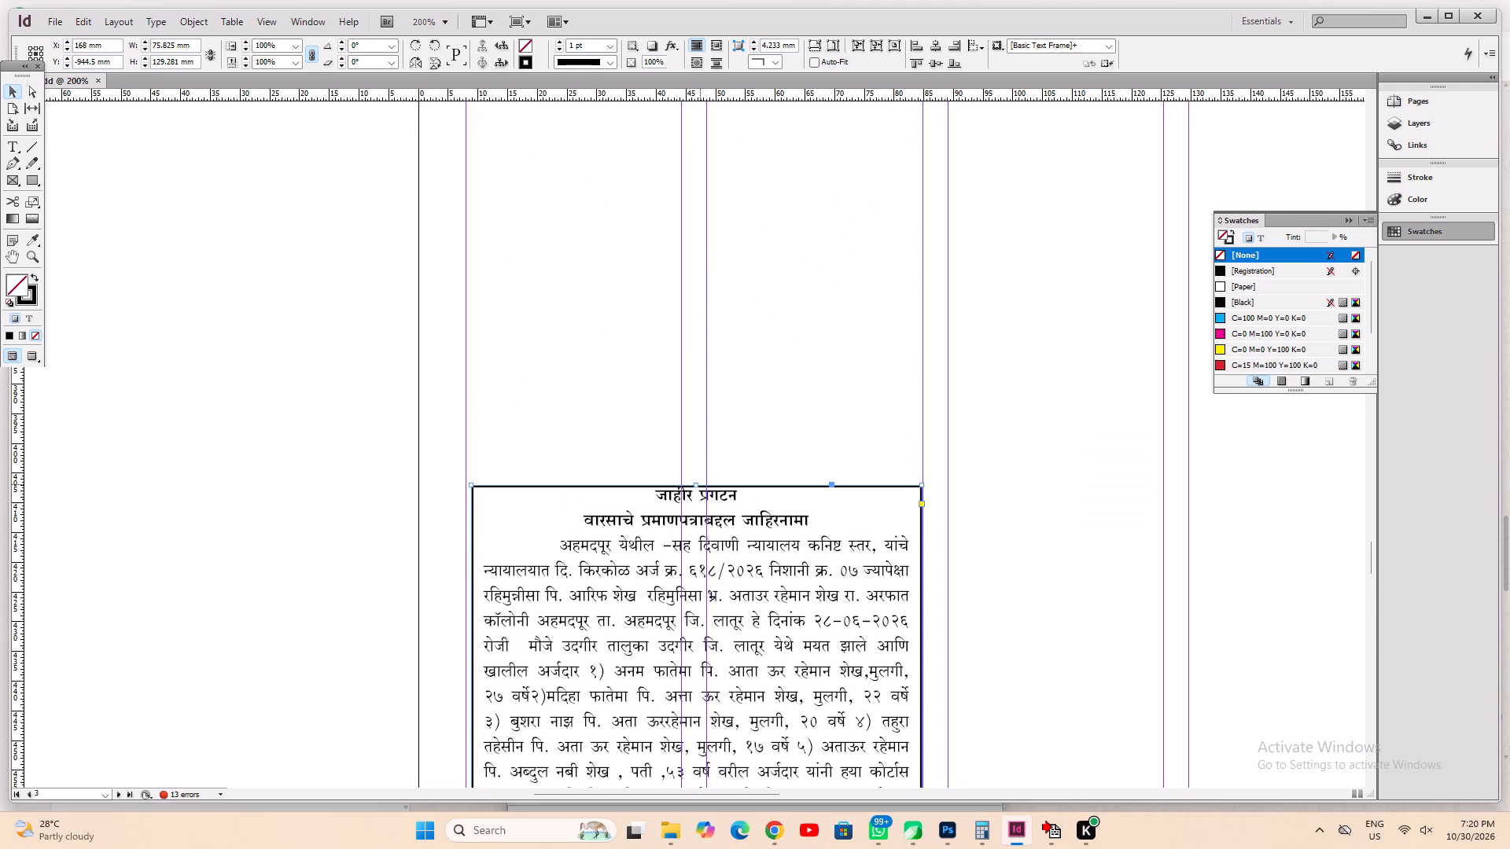
left_click_drag(699, 478, 695, 472)
left_click(695, 472)
scroll(698, 496, "down", 9)
key("ctrl+1")
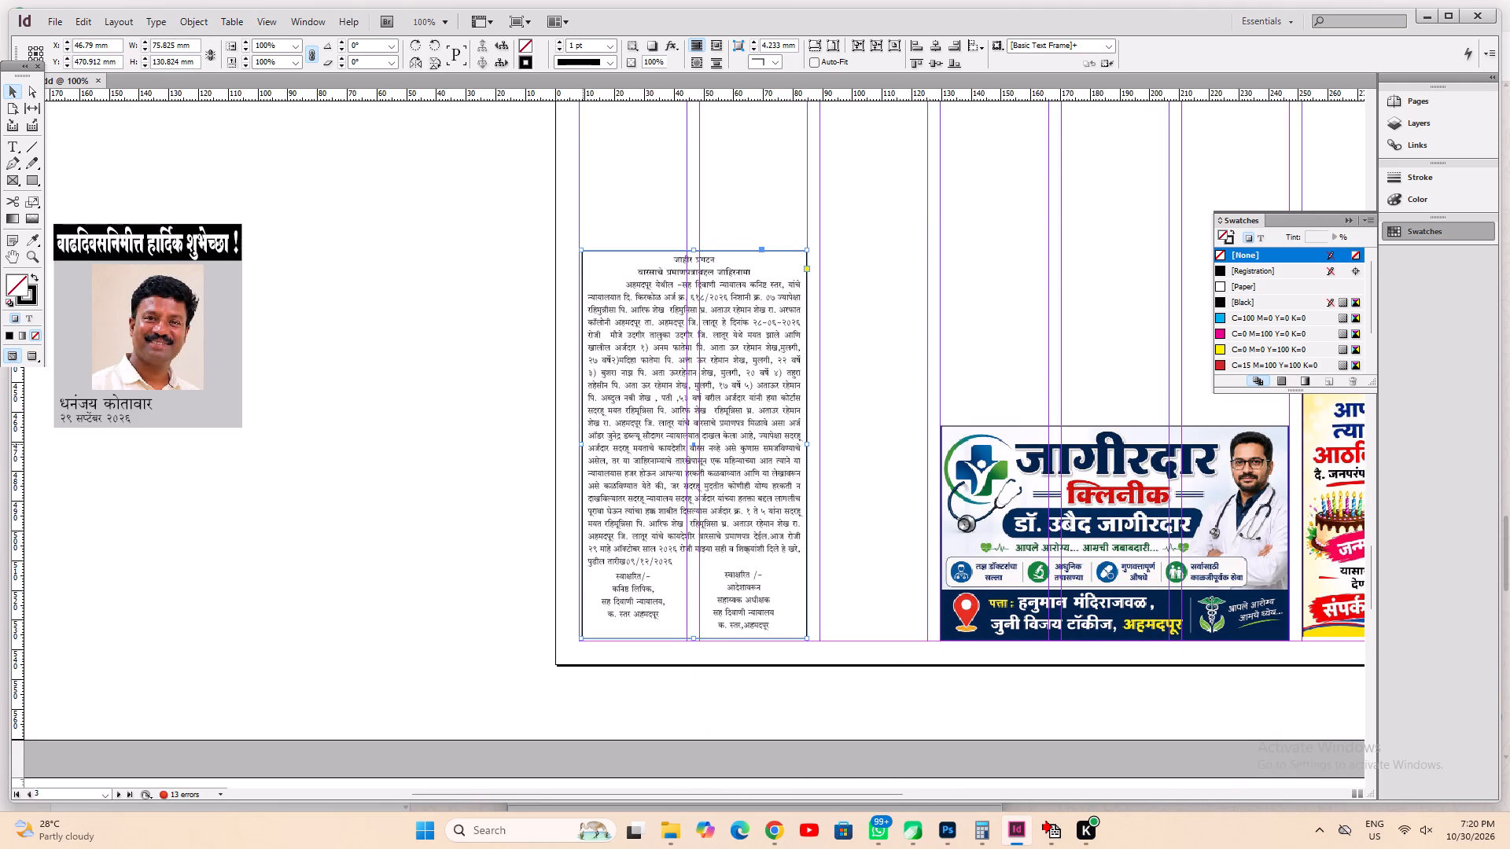
left_click_drag(580, 445, 580, 456)
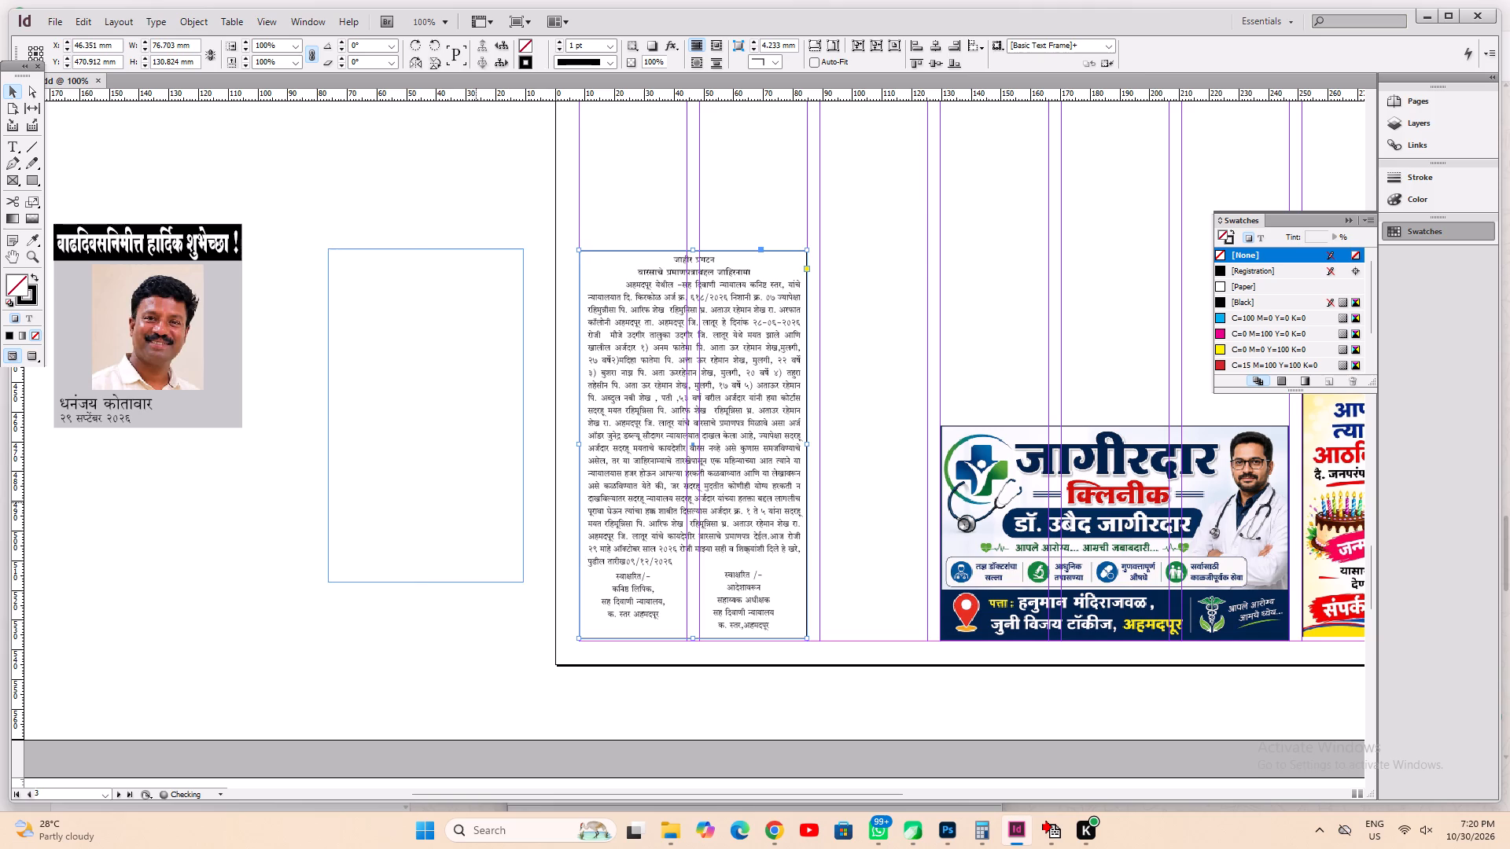
Delete the empty text frame from the pasteboard.
left_click(475, 502)
left_click_drag(459, 211, 439, 409)
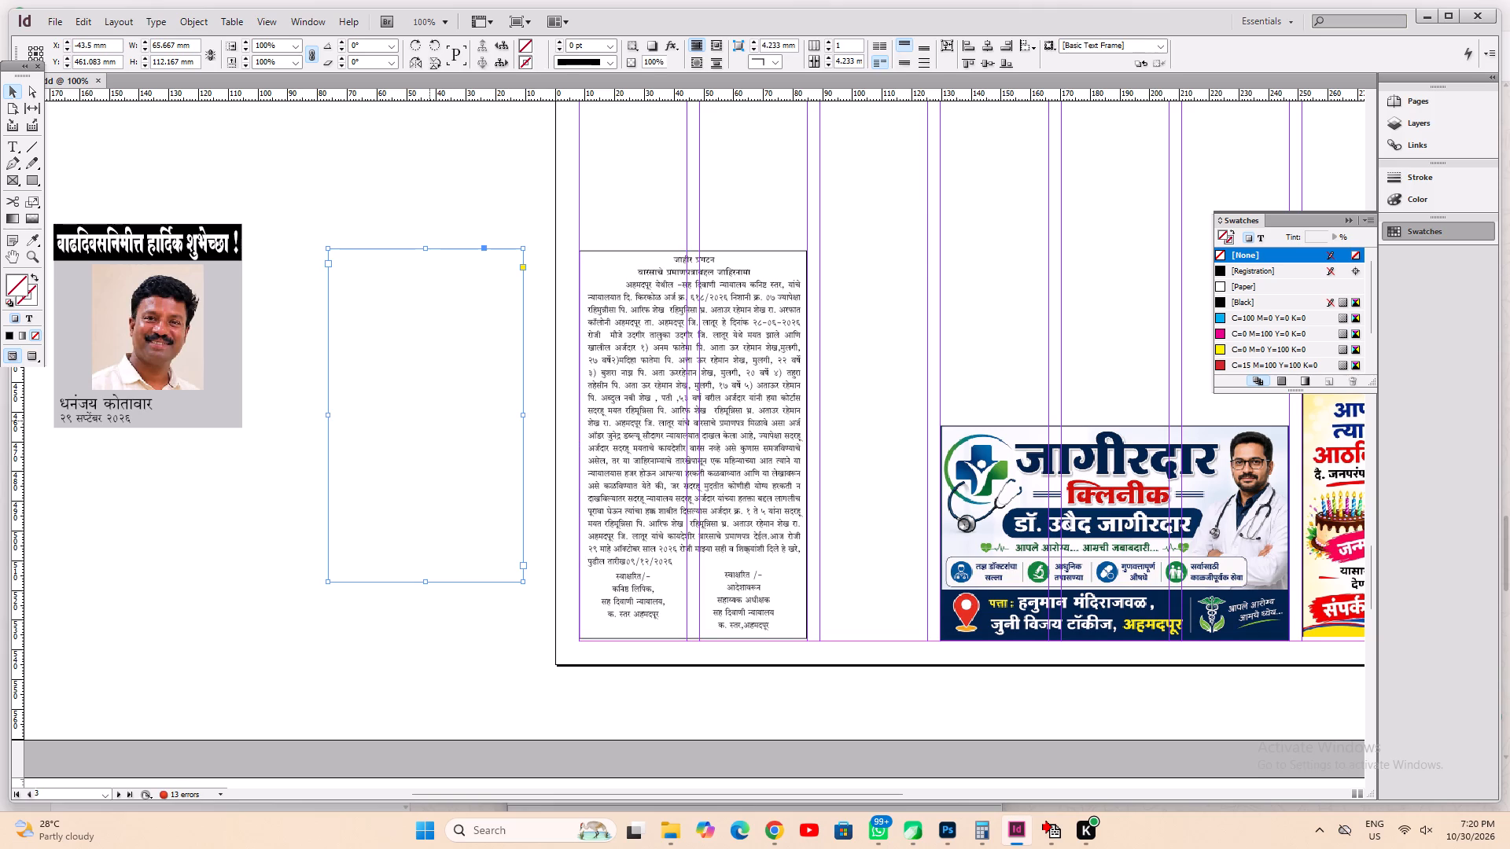
key("Delete")
Select the notice's border, main text frame and both signature blocks together.
left_click_drag(503, 251, 785, 694)
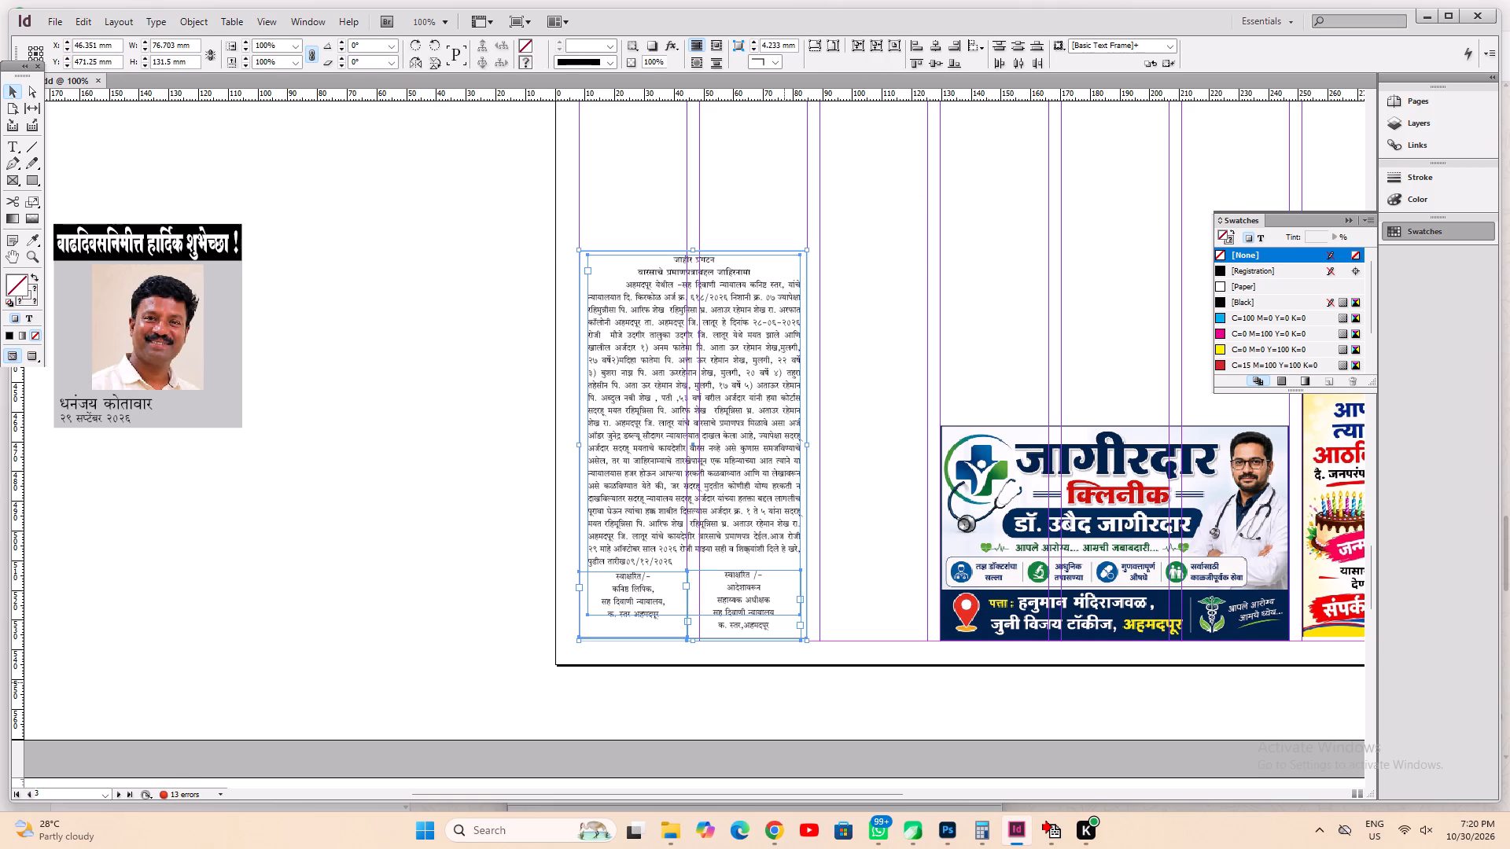
Save the document with the enlarged notice border and clear the selection.
key("ctrl+s")
left_click(441, 430)
Examine the public notice at 200% zoom, from its heading down to the two signature blocks and bottom border.
left_click(736, 409)
key("ctrl+2")
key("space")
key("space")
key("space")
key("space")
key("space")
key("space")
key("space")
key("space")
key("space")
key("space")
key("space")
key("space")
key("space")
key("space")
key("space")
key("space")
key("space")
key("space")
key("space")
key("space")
left_click_drag(713, 280, 649, 443)
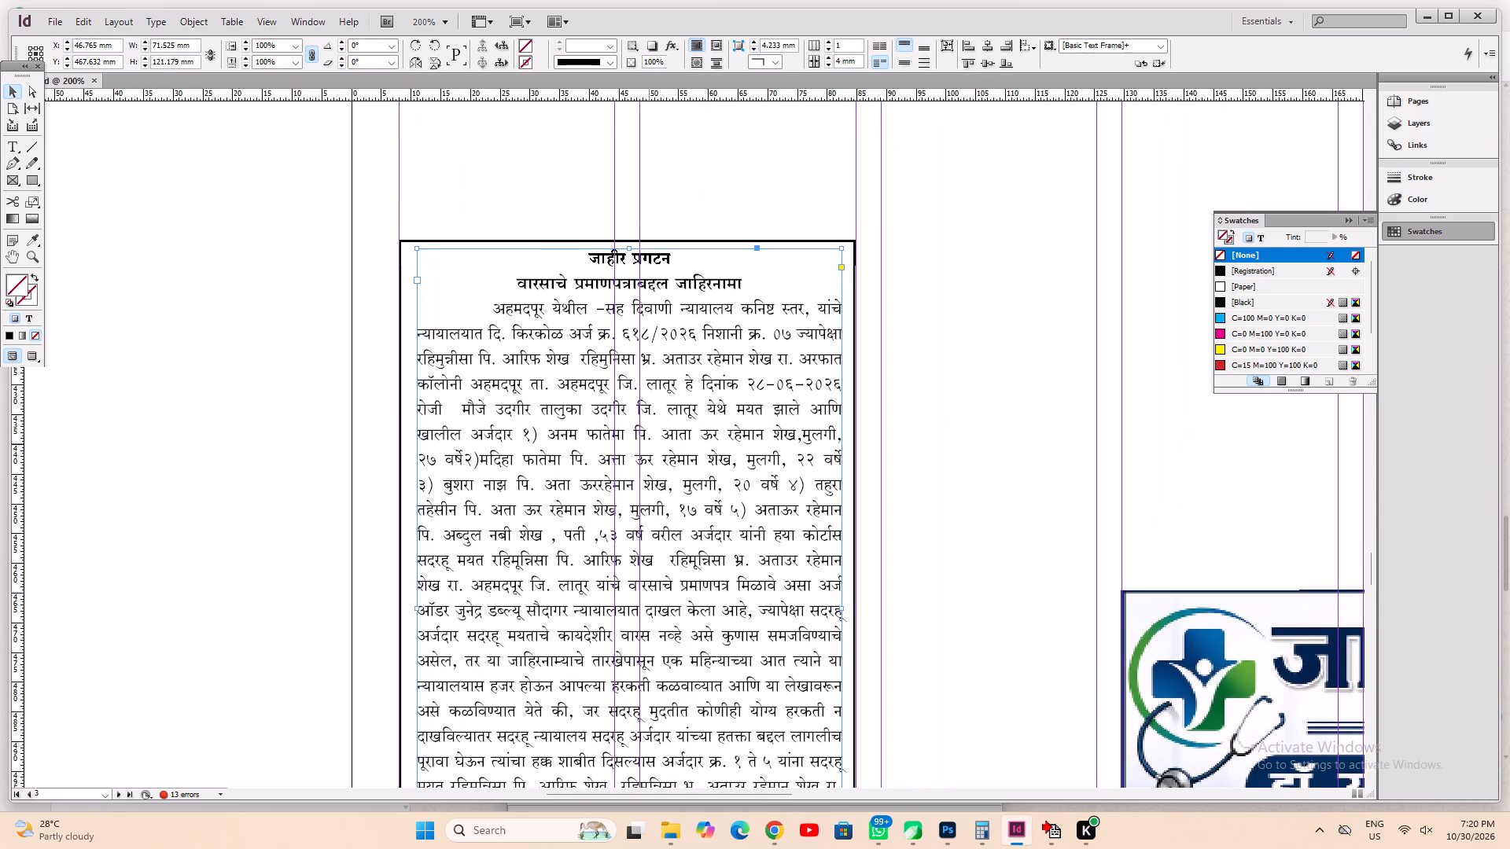
left_click_drag(576, 596, 586, 359)
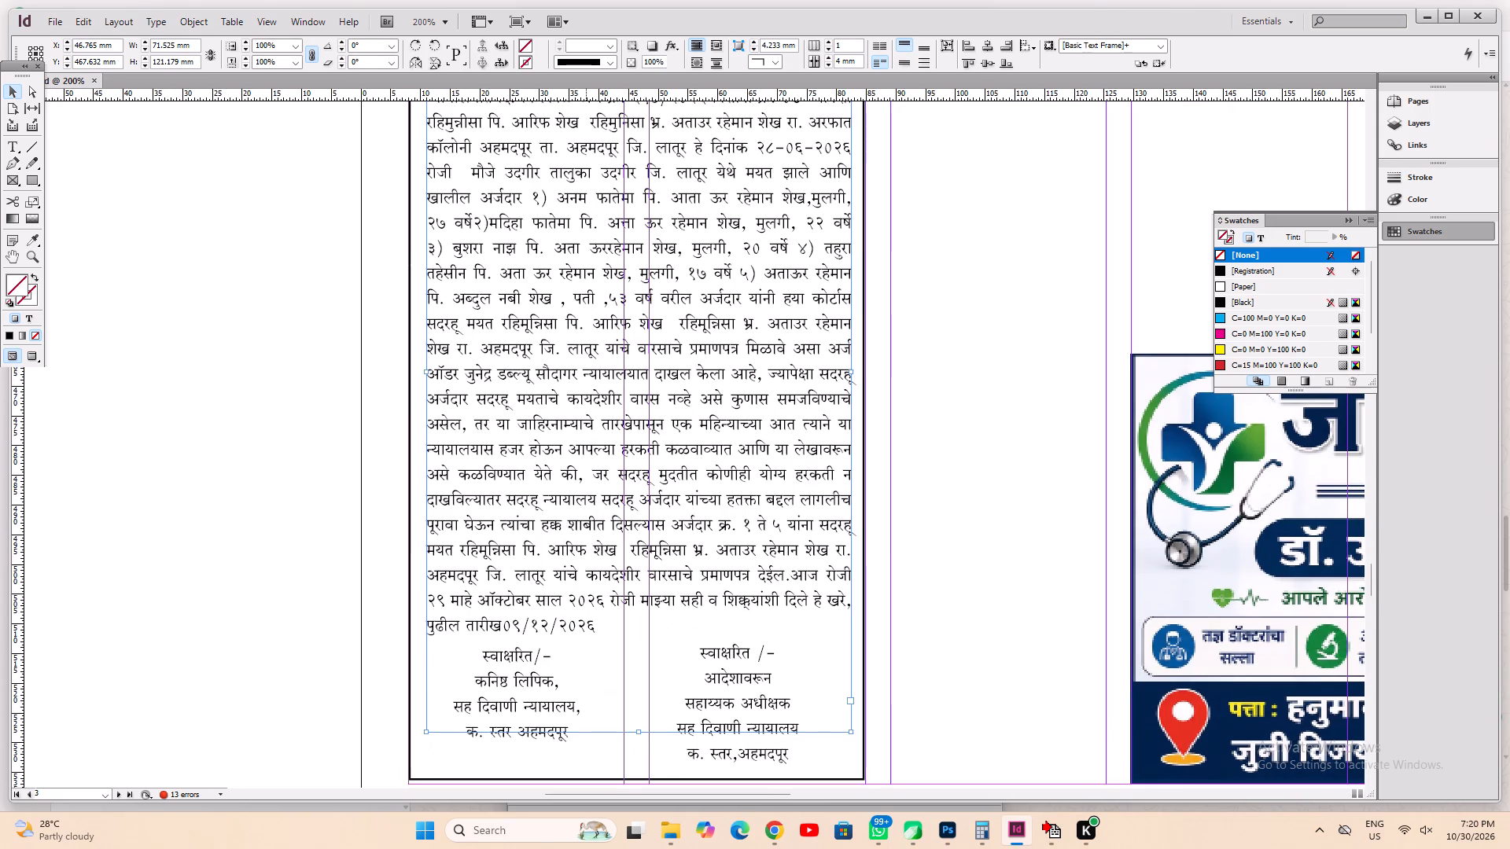
Group the public notice's border, main text frame and both signature blocks into one object, and save the document.
key("ctrl+s")
key("ctrl+0")
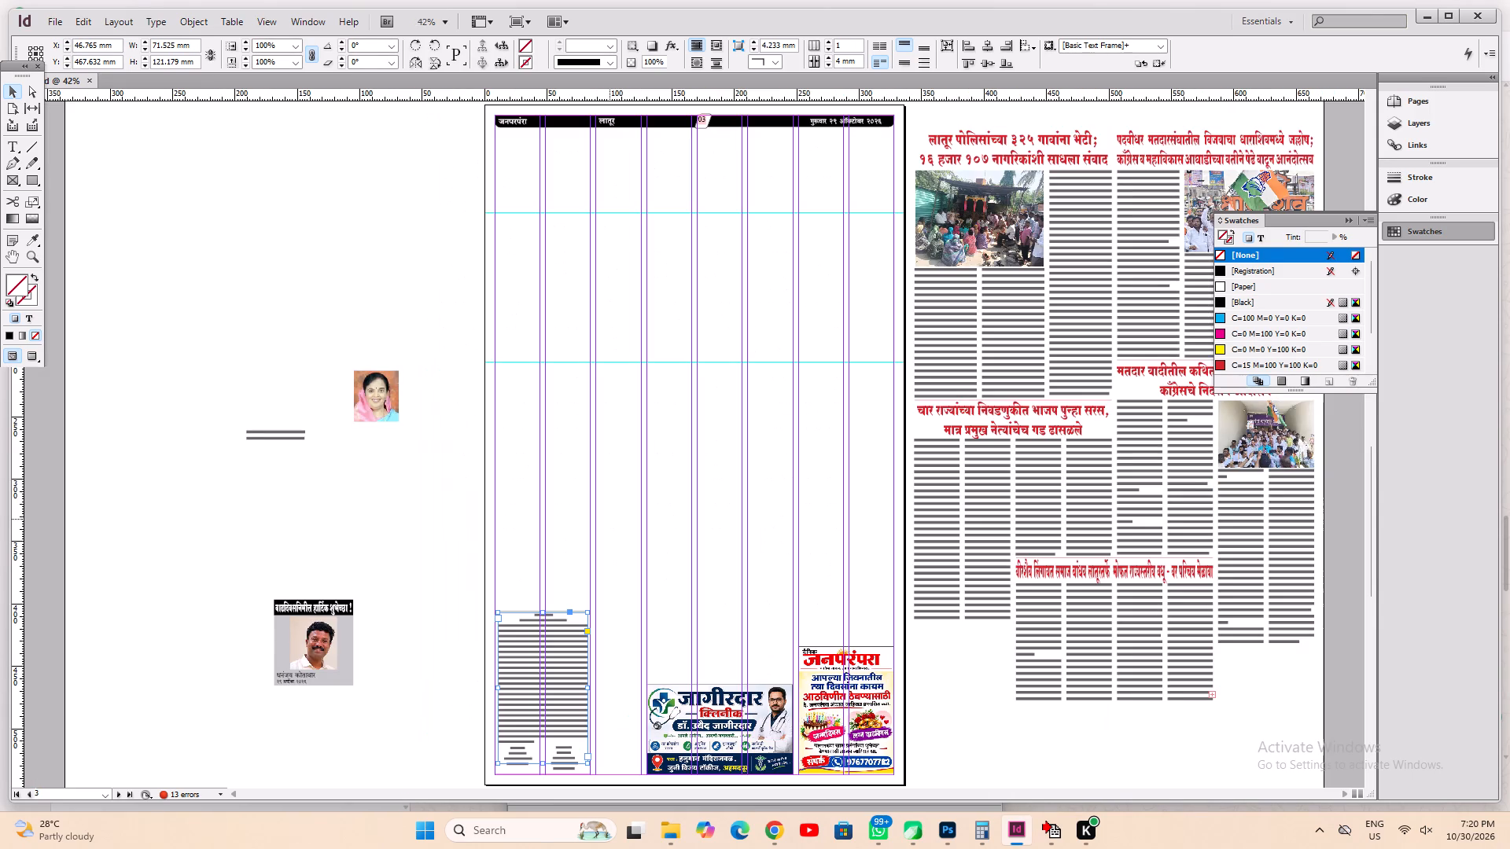
key("ctrl+a")
key("ctrl+s")
left_click(433, 542)
left_click_drag(433, 542, 573, 771)
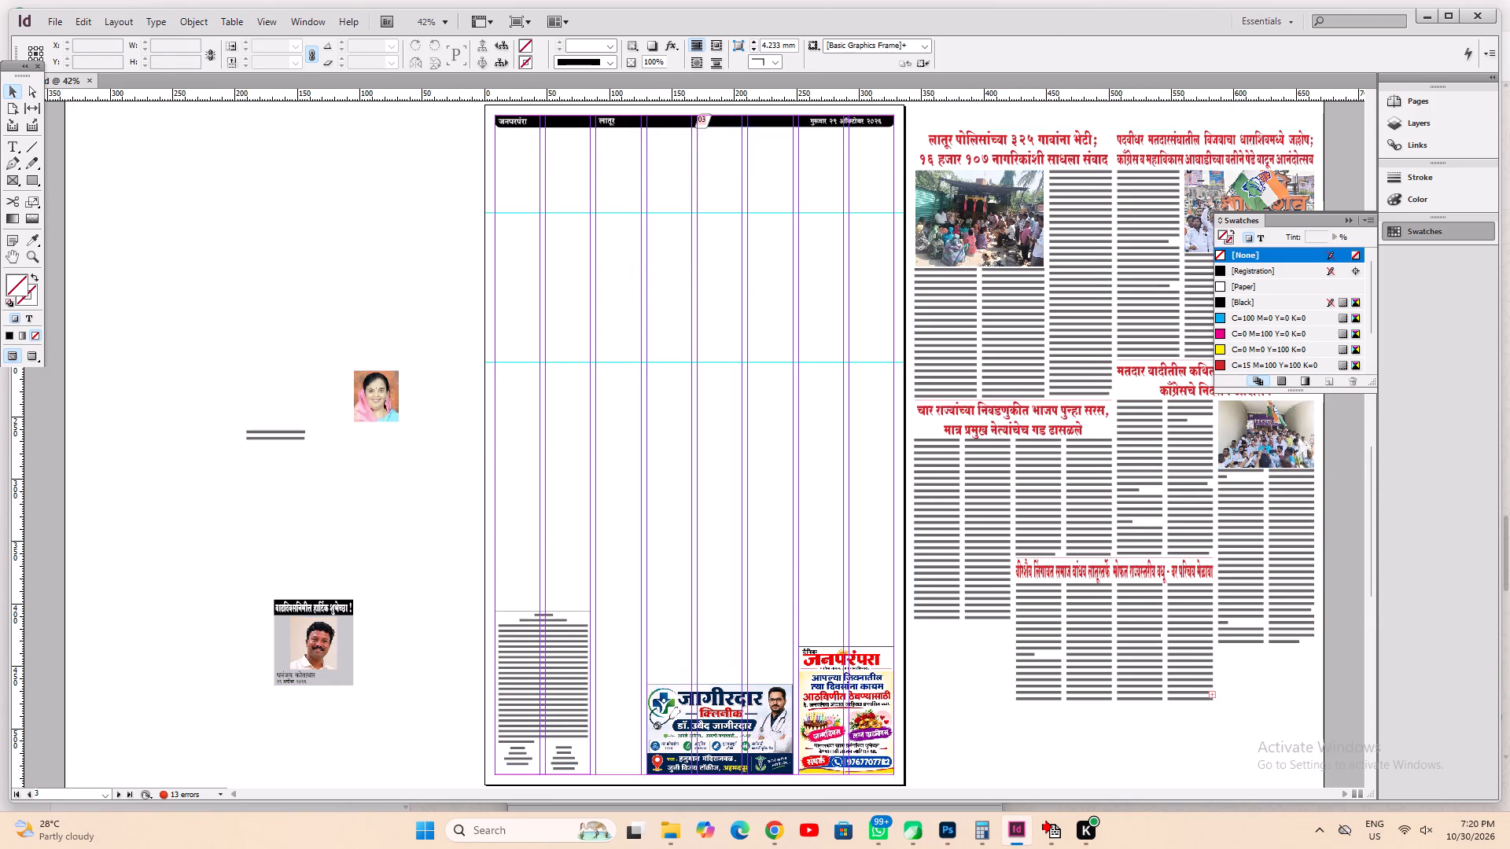
left_click_drag(573, 771, 588, 796)
left_click(521, 405)
left_click_drag(521, 405, 595, 686)
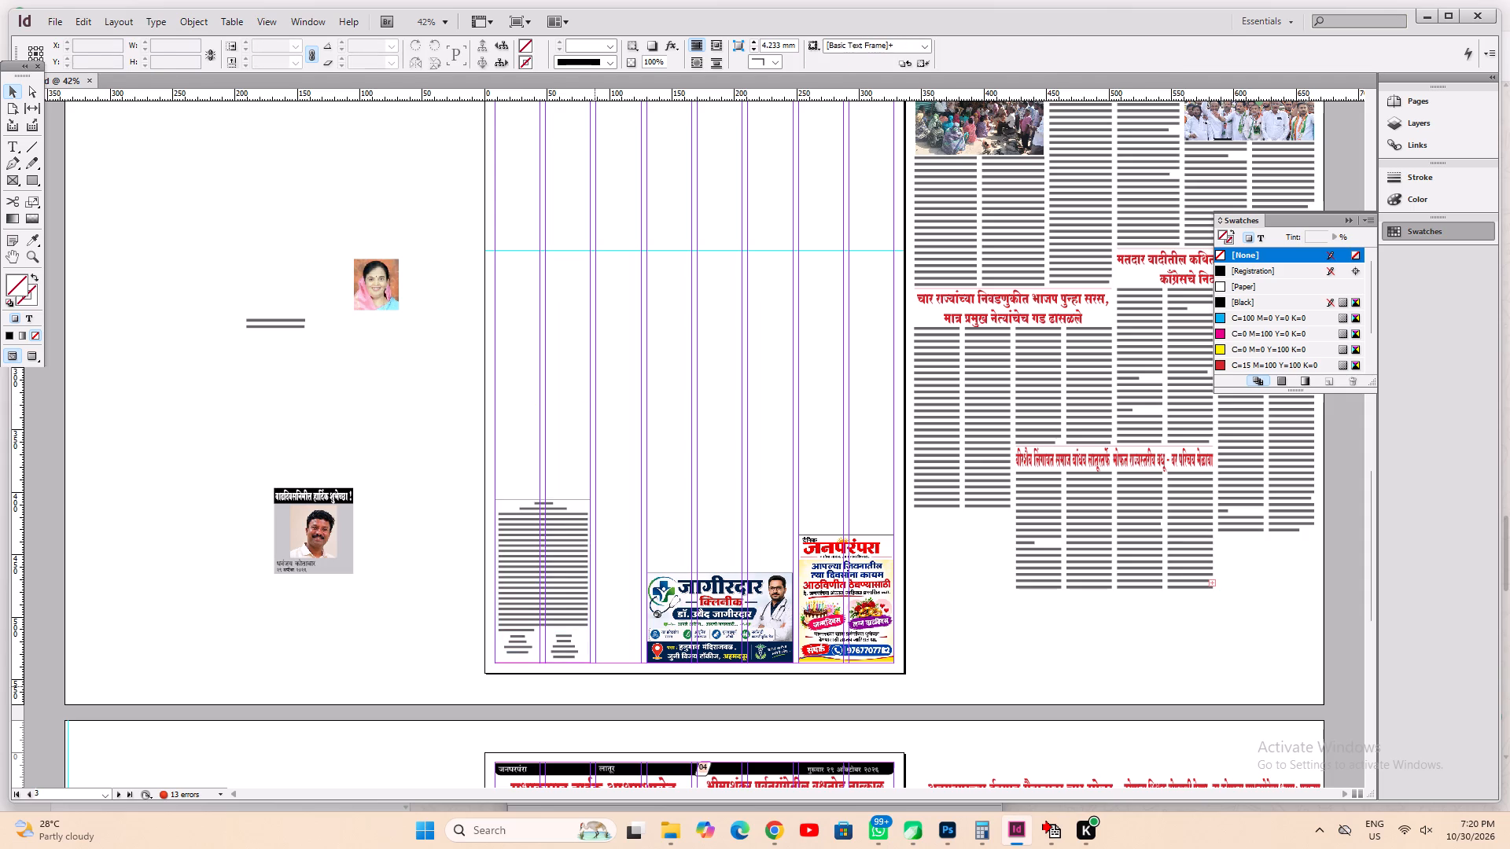
key("ctrl+g")
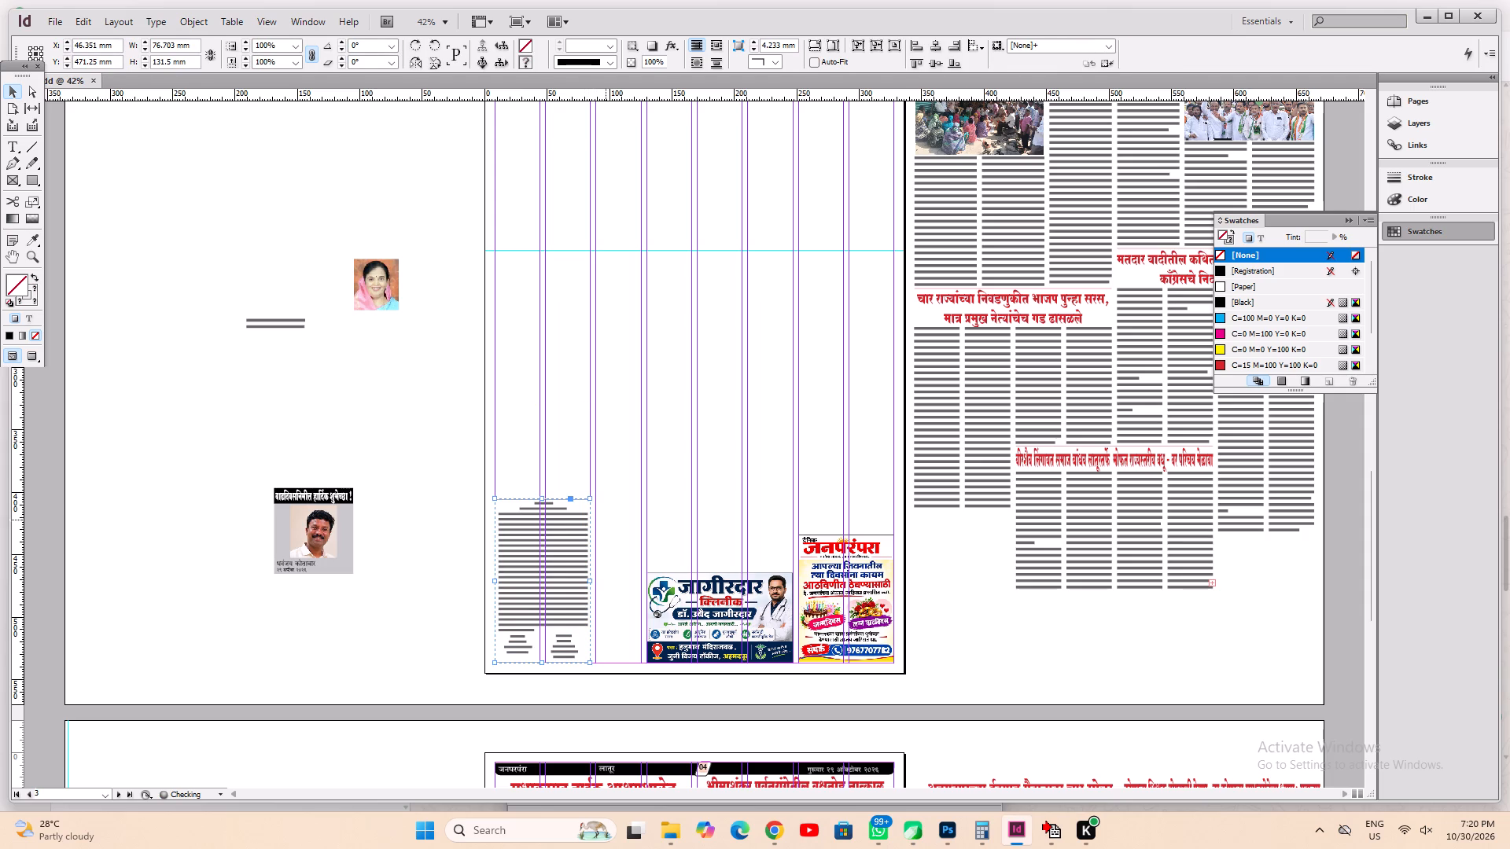
left_click(619, 491)
key("ctrl+s")
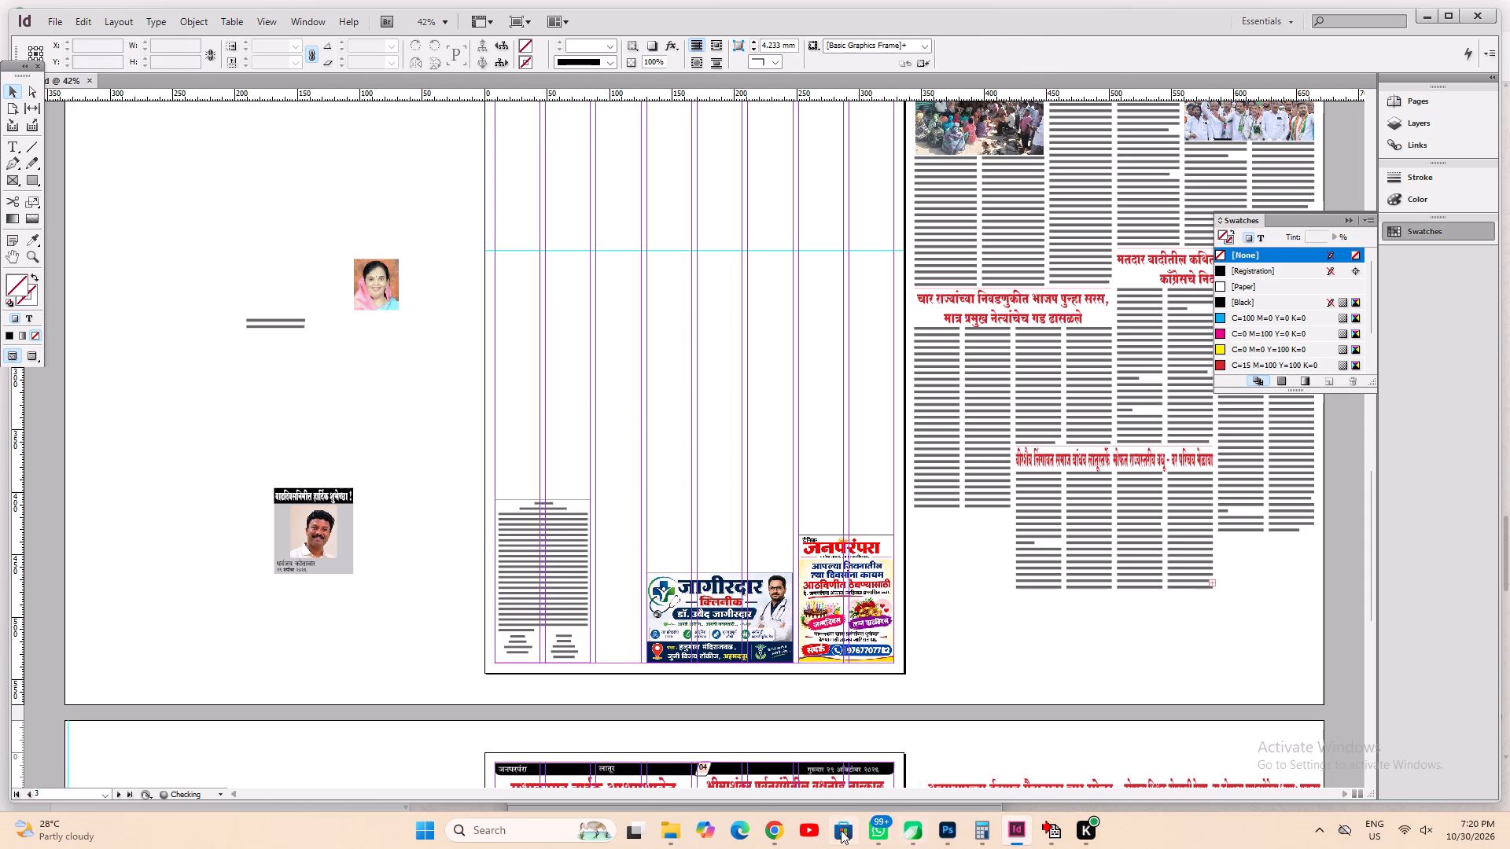
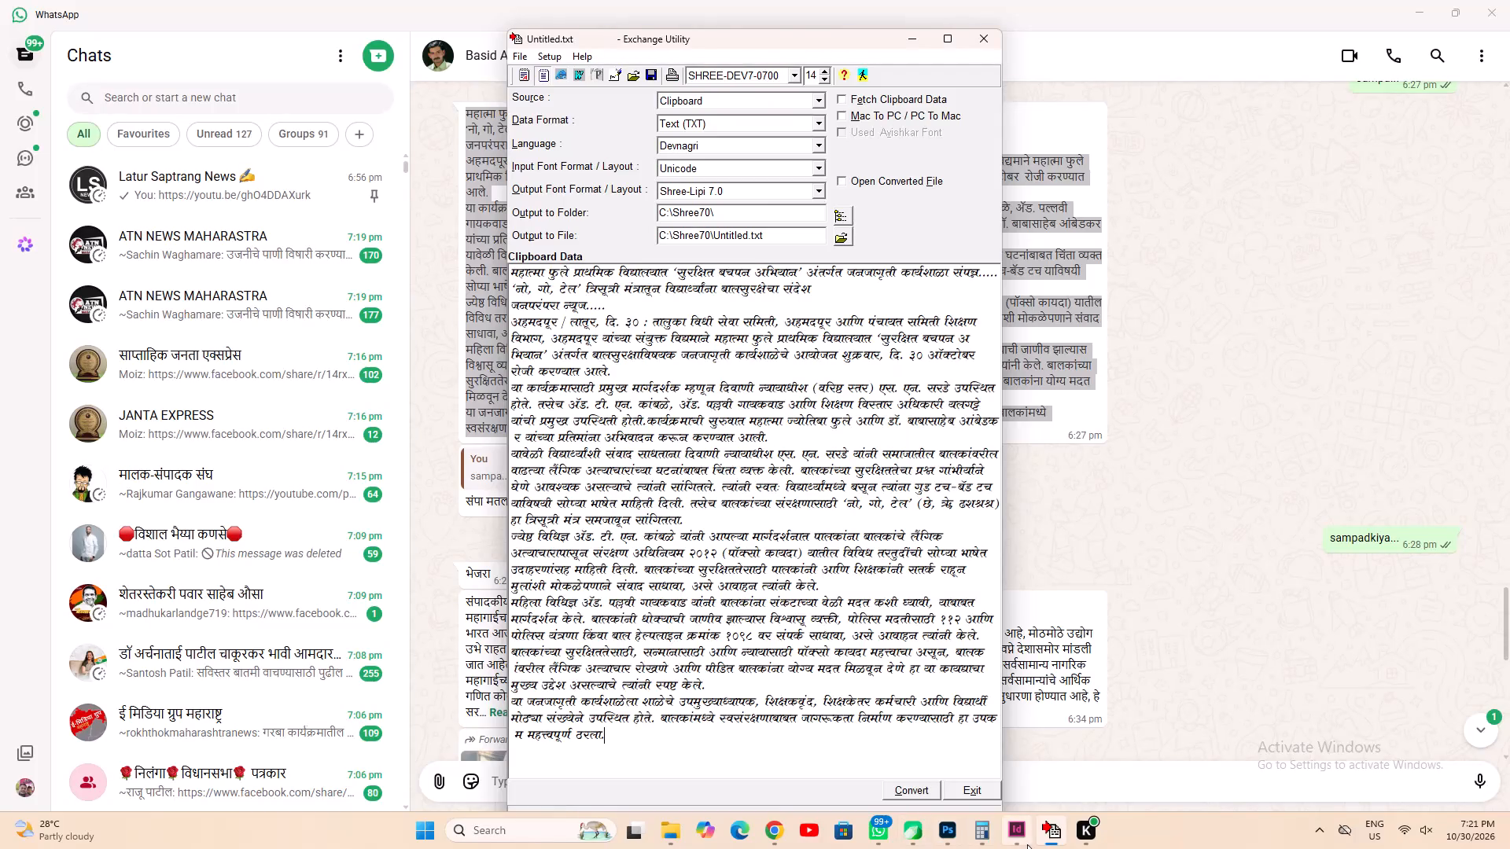
Switch to InDesign and paste the converted school-workshop article into a new text frame, about 156 × 144 mm, below page 4's left article.
left_click(1027, 844)
scroll(676, 494, "up", 13)
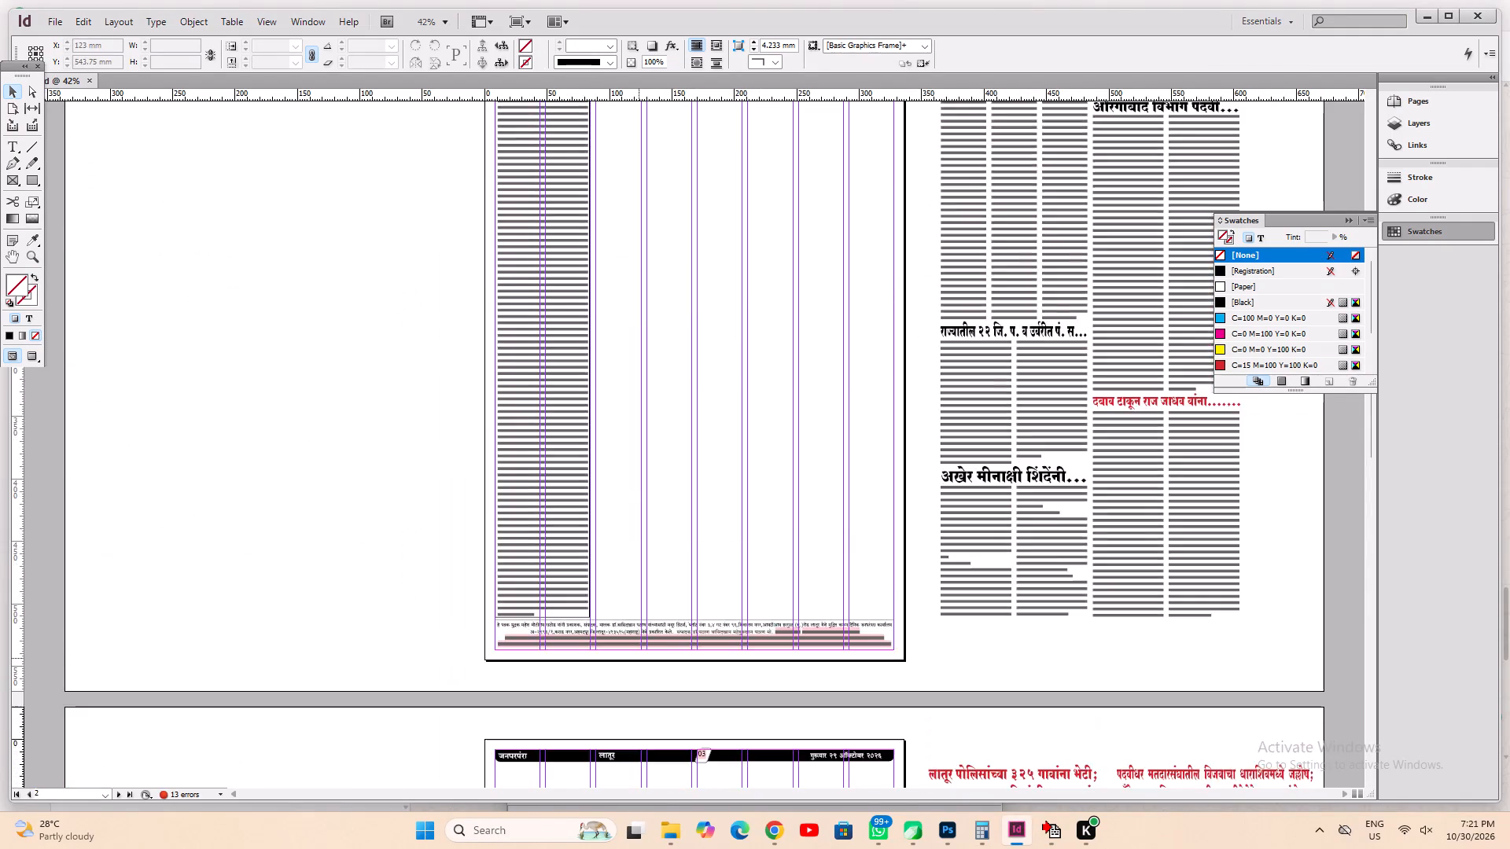
scroll(639, 652, "down", 20)
scroll(639, 652, "down", 15)
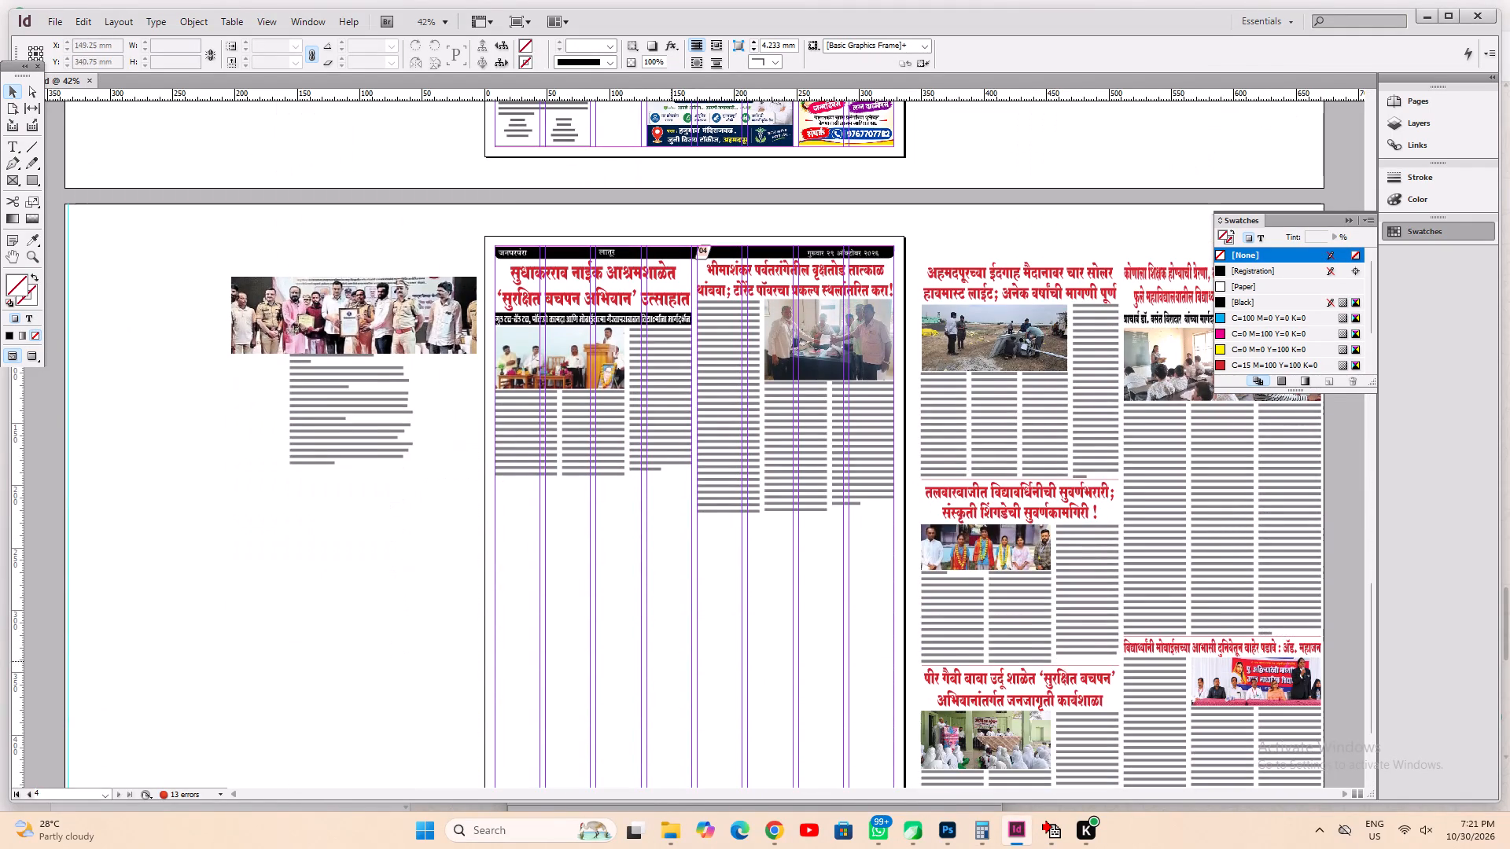
left_click(681, 656)
left_click(499, 572)
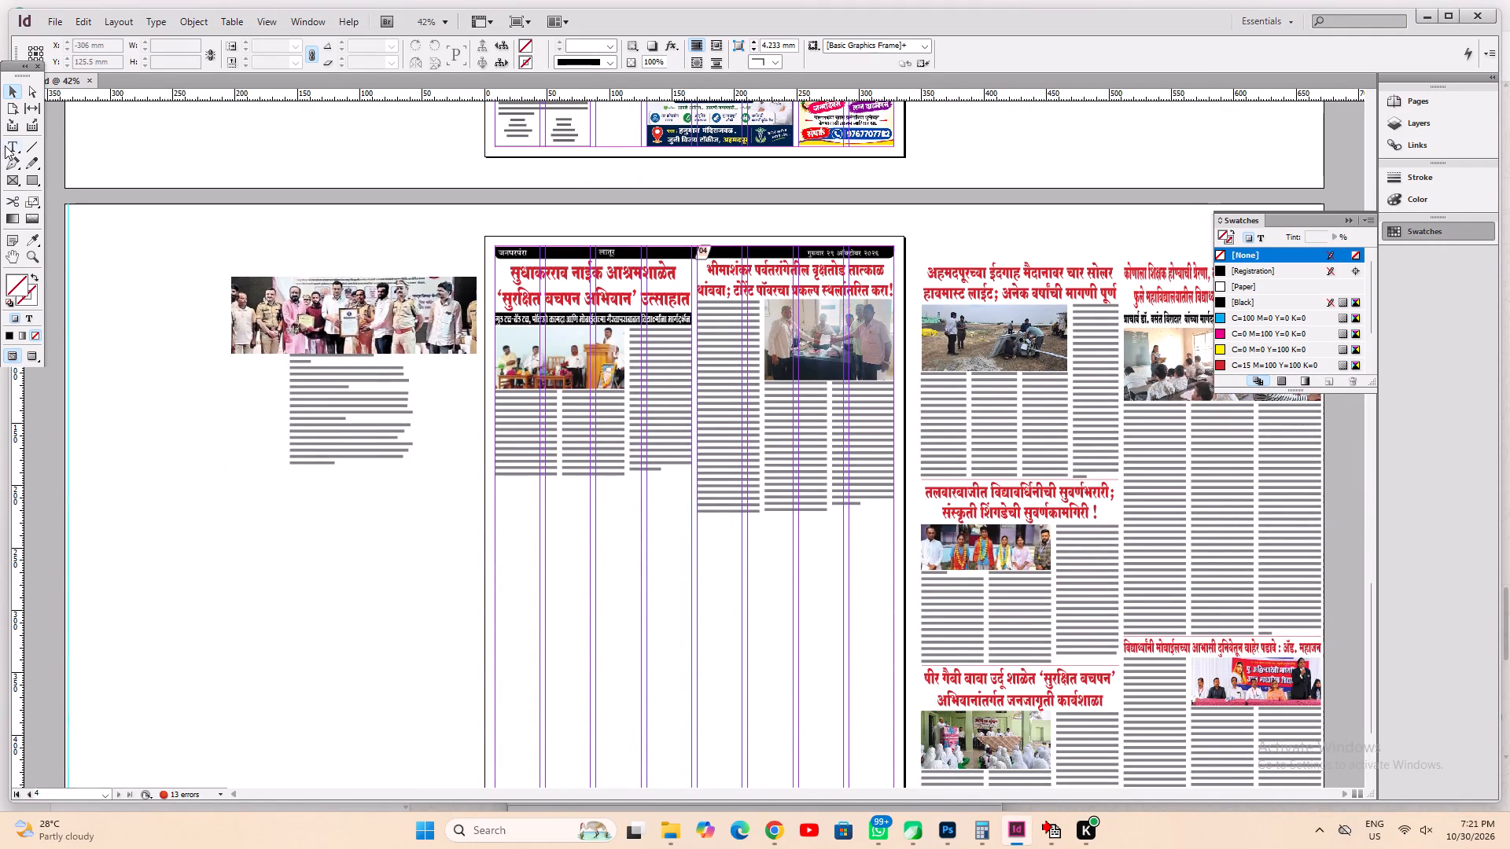
left_click(11, 147)
left_click_drag(496, 523, 526, 546)
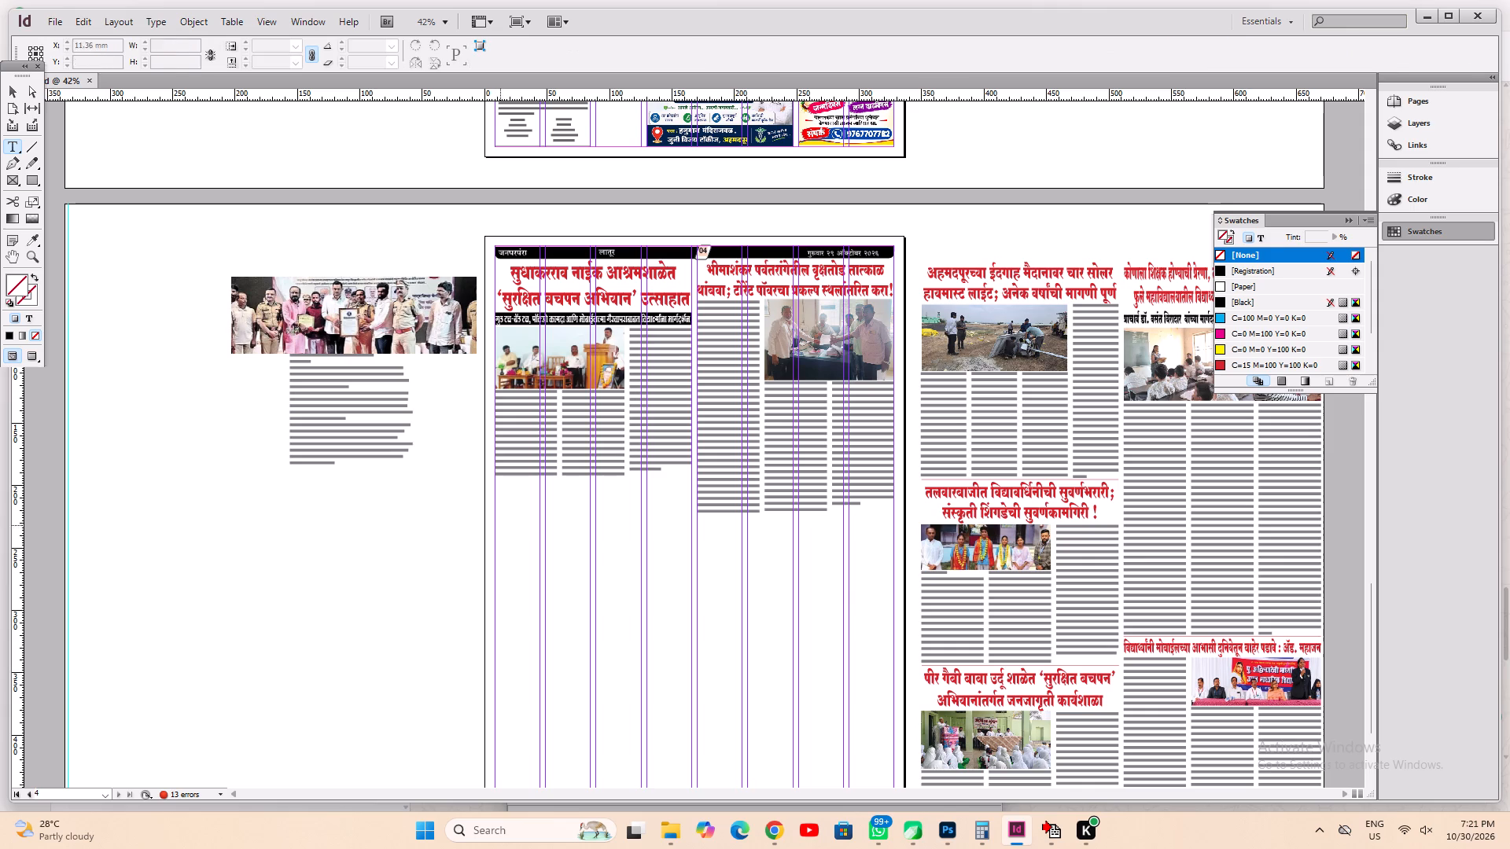
left_click_drag(526, 546, 690, 702)
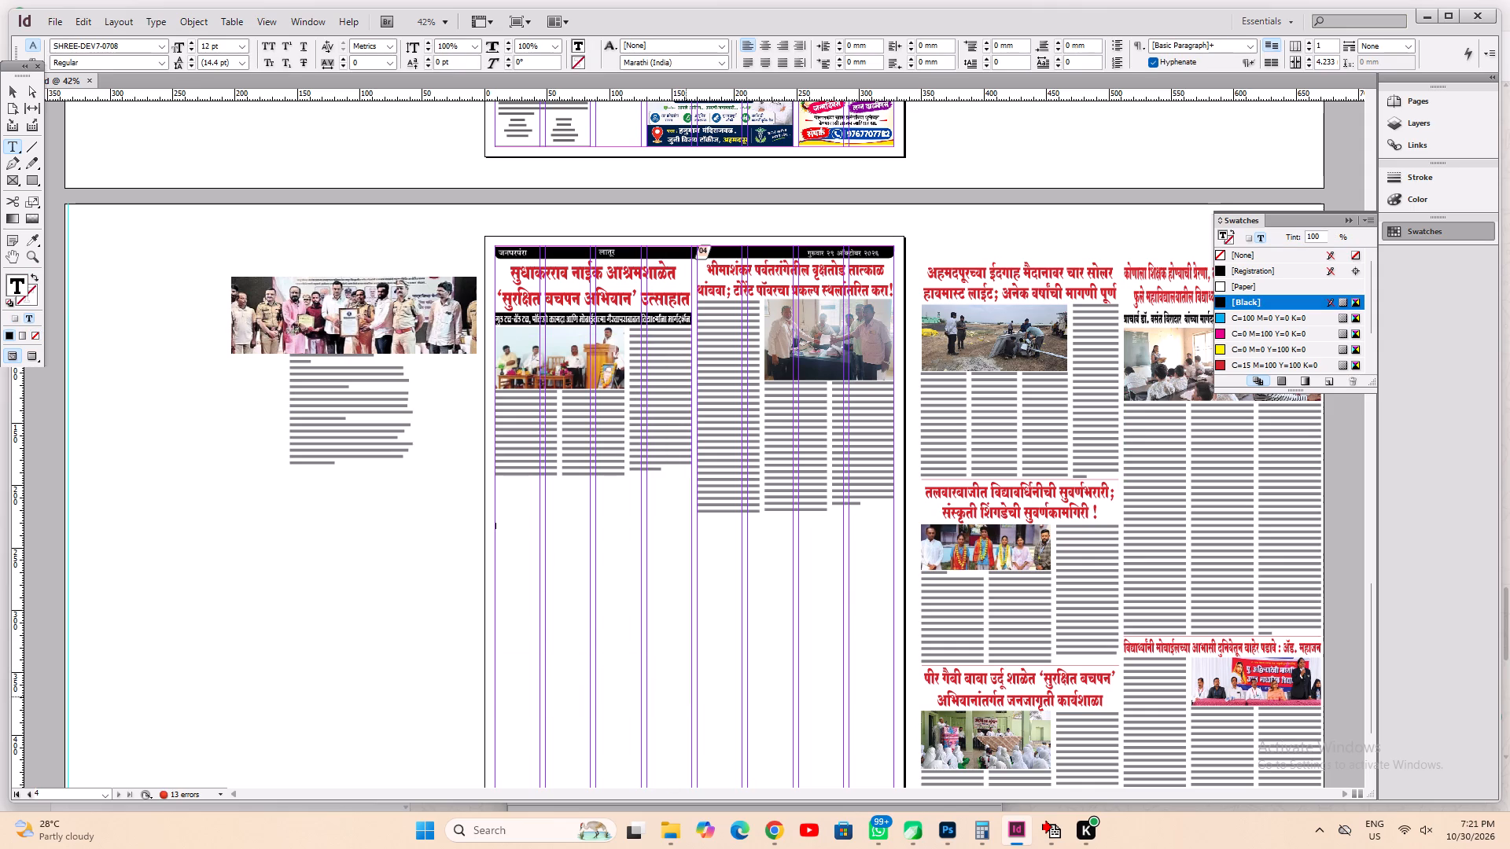
key("ctrl+v")
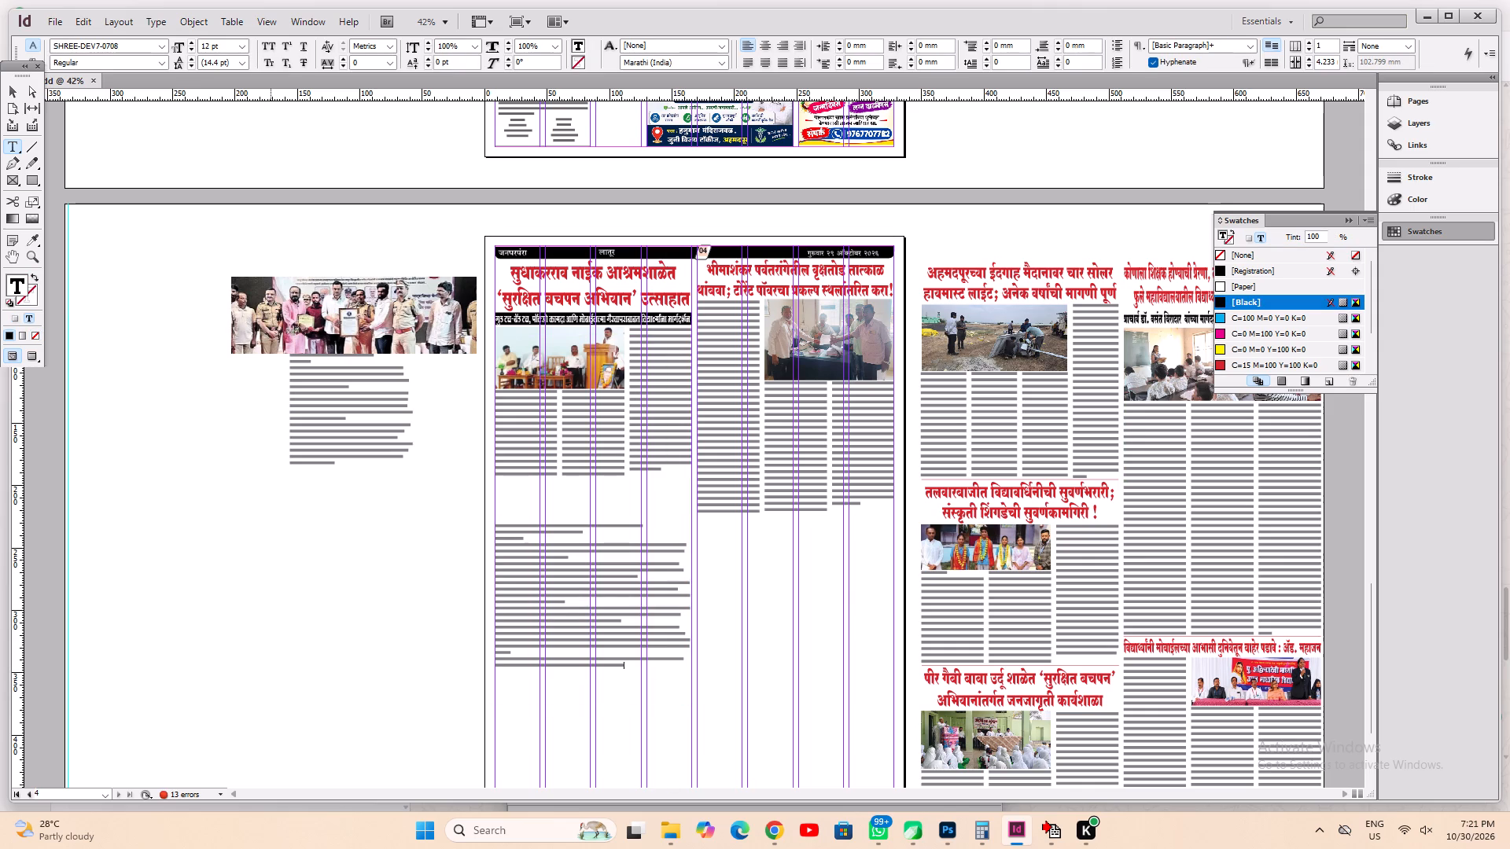
Move the pasted article's text frame down to leave room for a headline above it.
left_click(14, 94)
left_click_drag(574, 586, 574, 627)
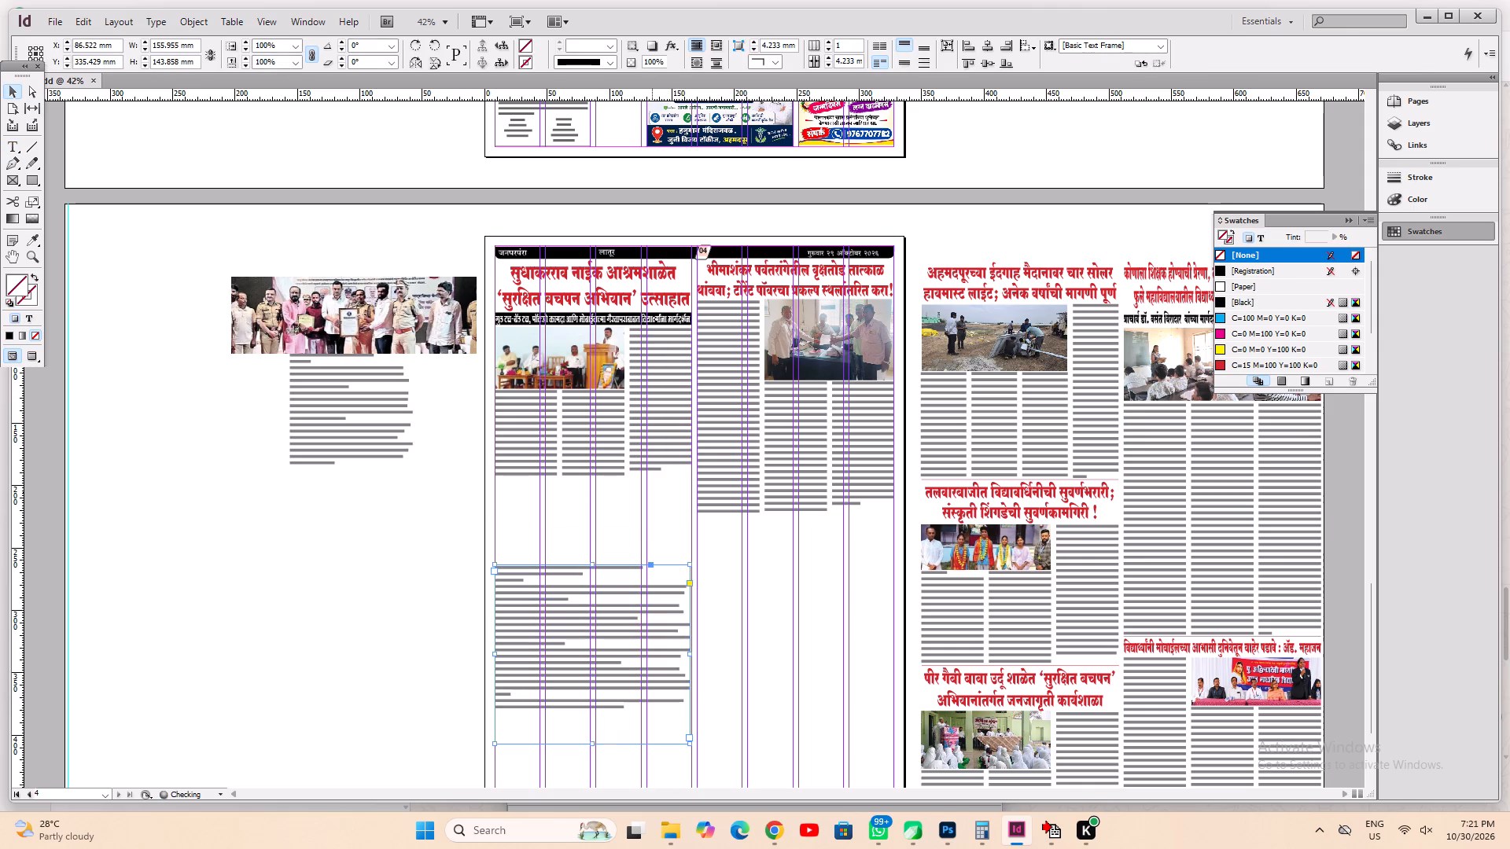
Duplicate the red two-line headline of the neighbouring Bhimashankar article into the gap above the pasted text and nudge it down slightly.
left_click(784, 274)
left_click_drag(784, 274, 576, 498, "ctrl+alt")
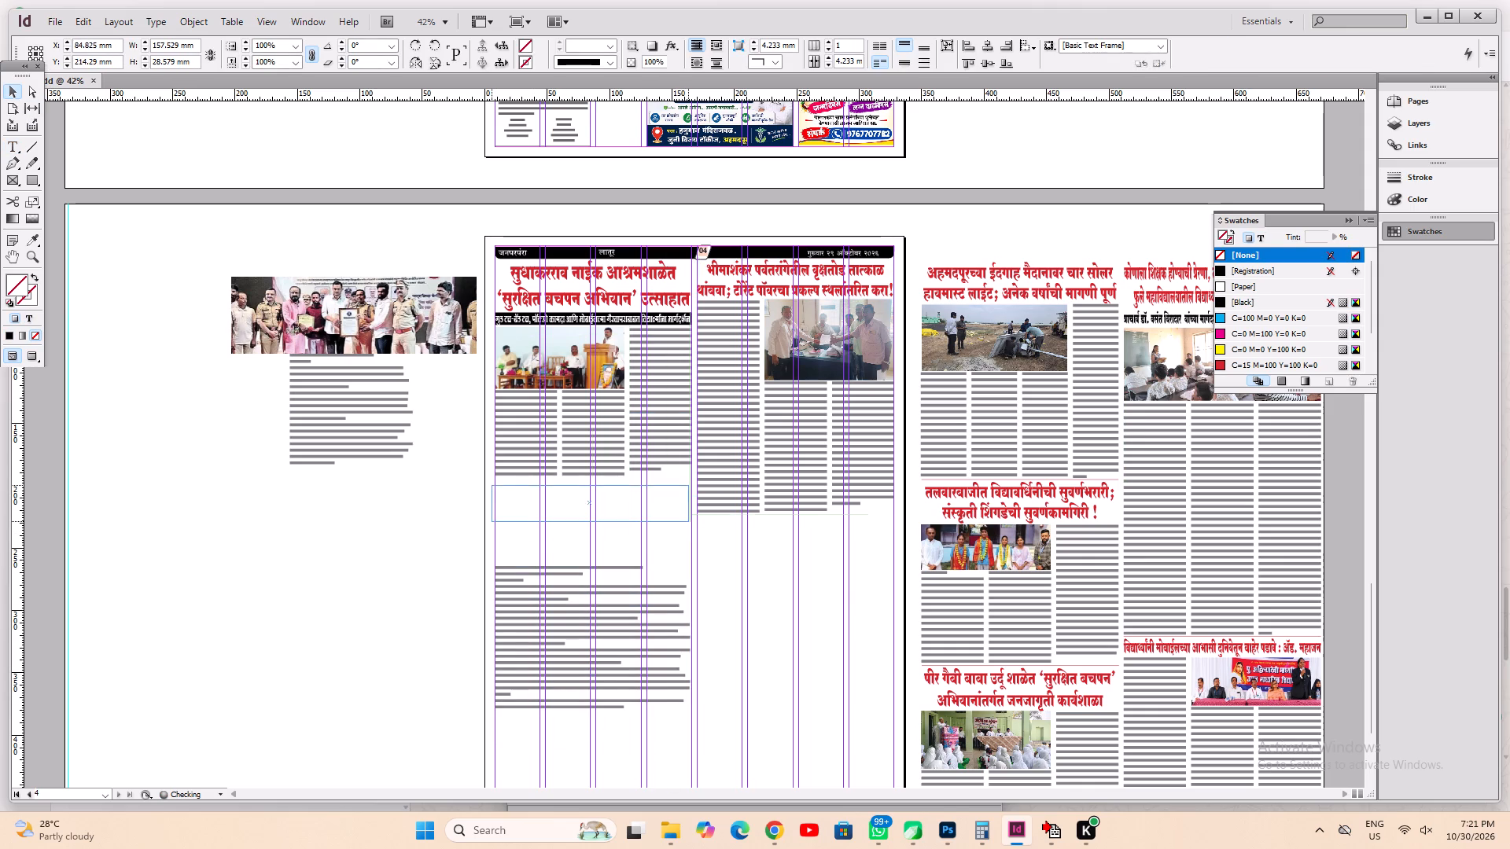
left_click_drag(576, 498, 581, 497, "ctrl+alt")
left_click(598, 643)
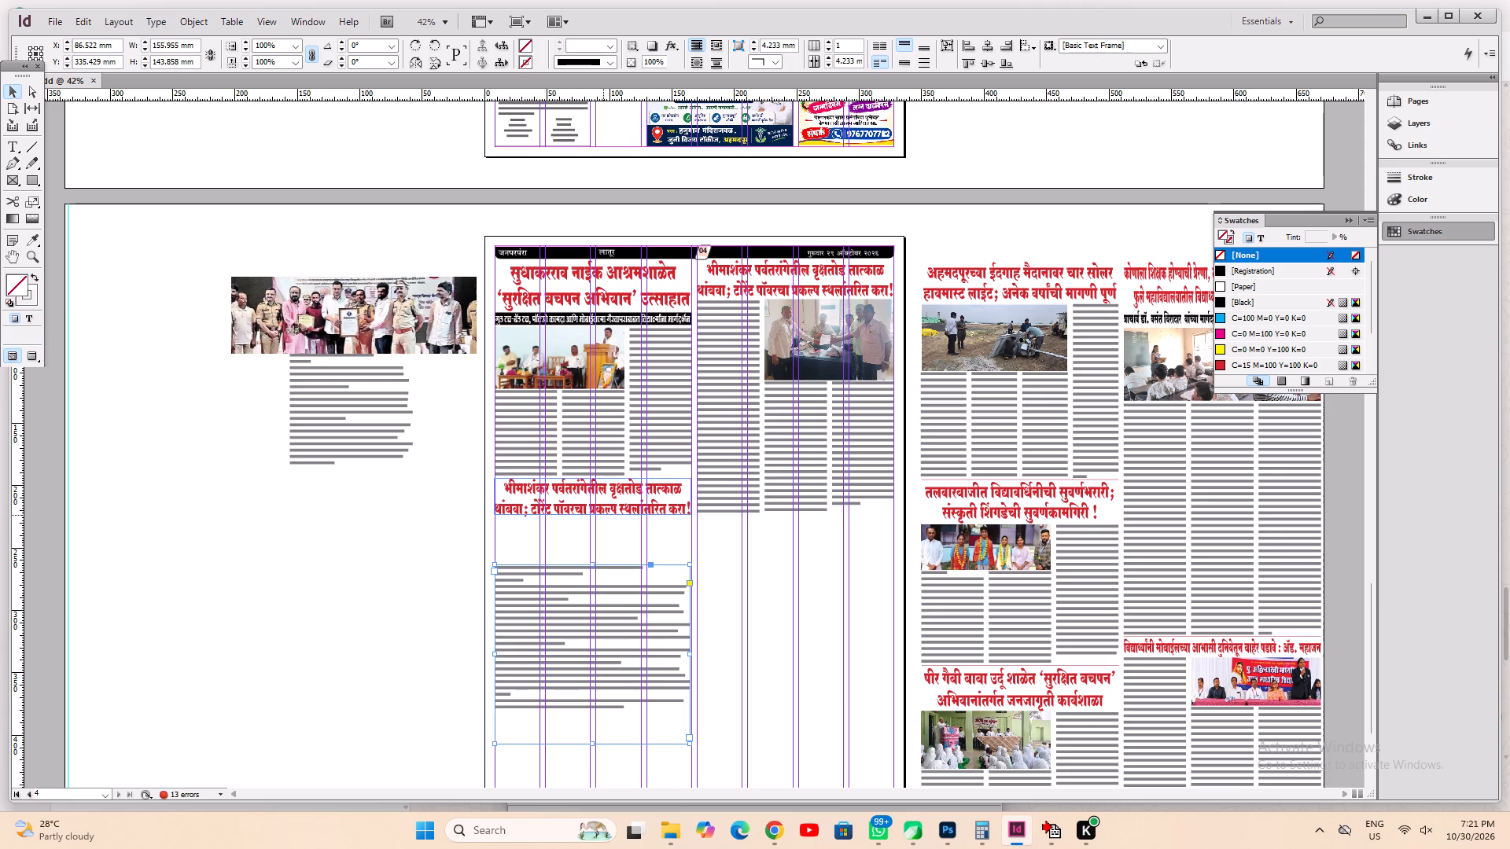
left_click(603, 515)
key("ctrl+1")
key("Down")
key("Down")
key("Down")
key("Down")
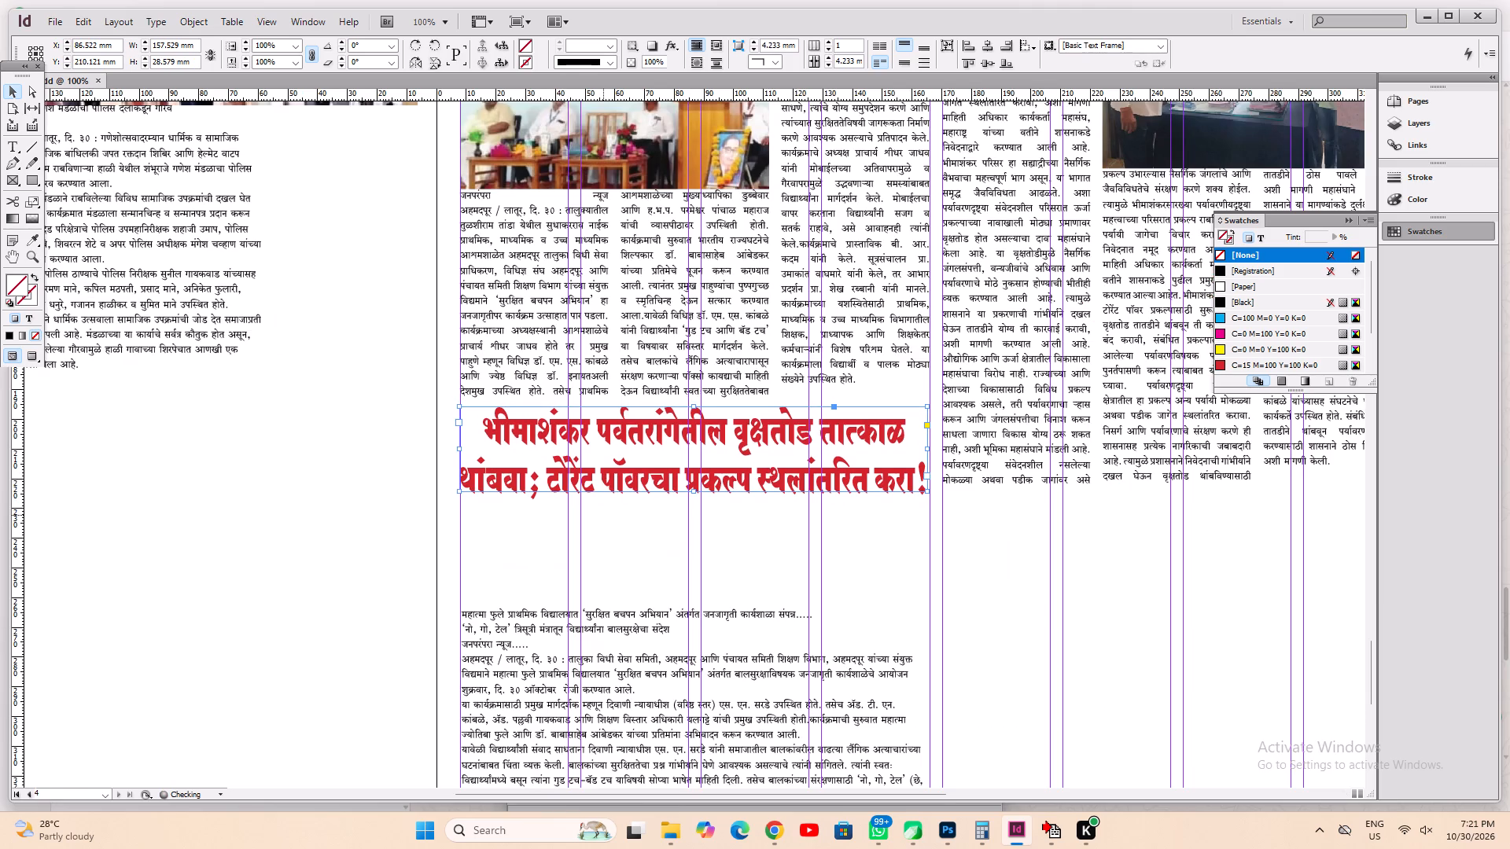
Draw a 1 pt horizontal rule about 158 mm long above the duplicated headline and nudge it up about 1 mm.
double_click(941, 597)
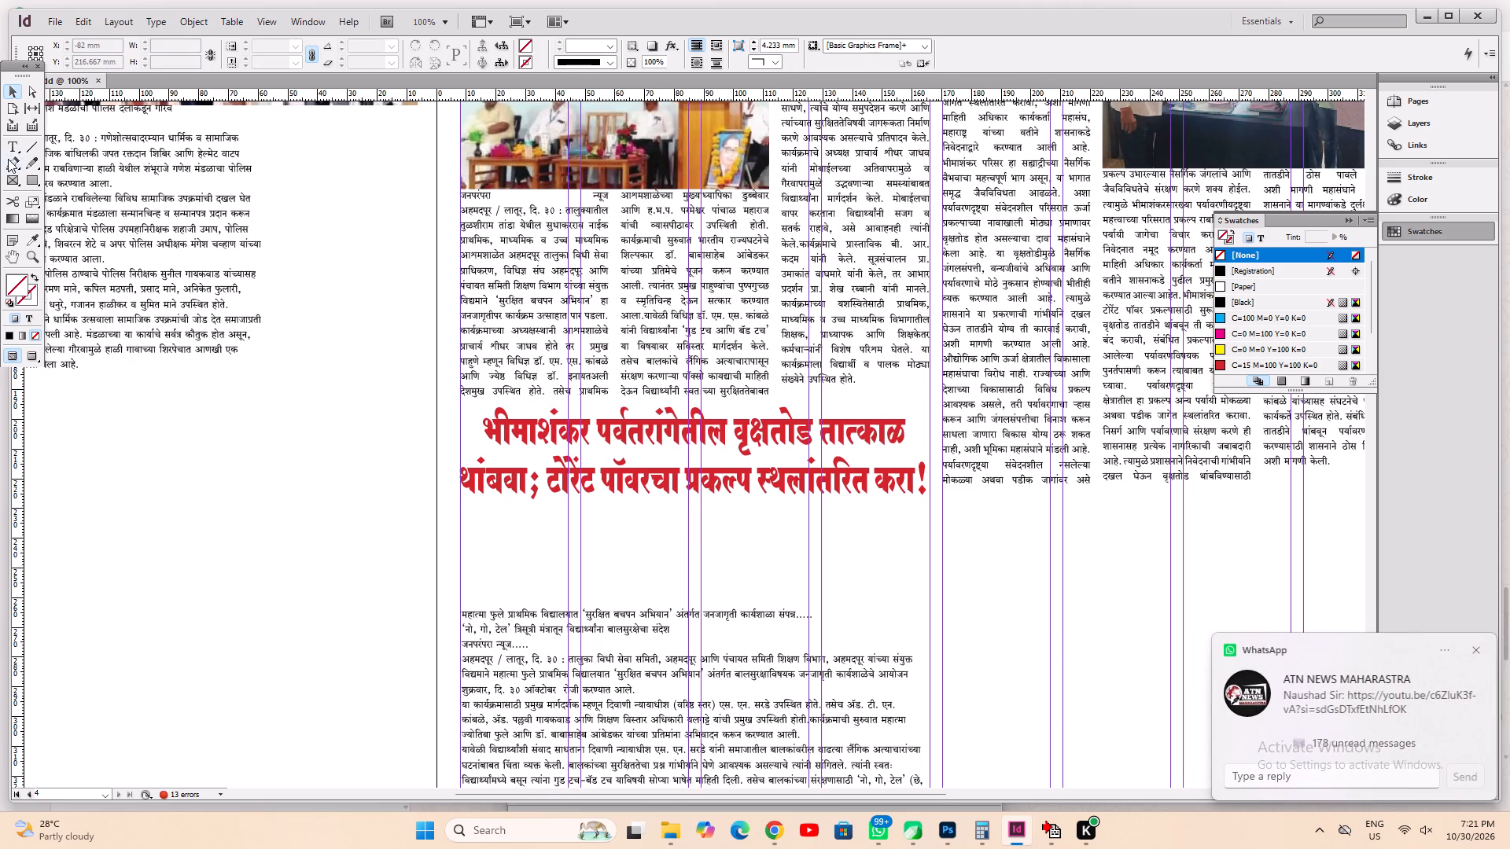
left_click(29, 150)
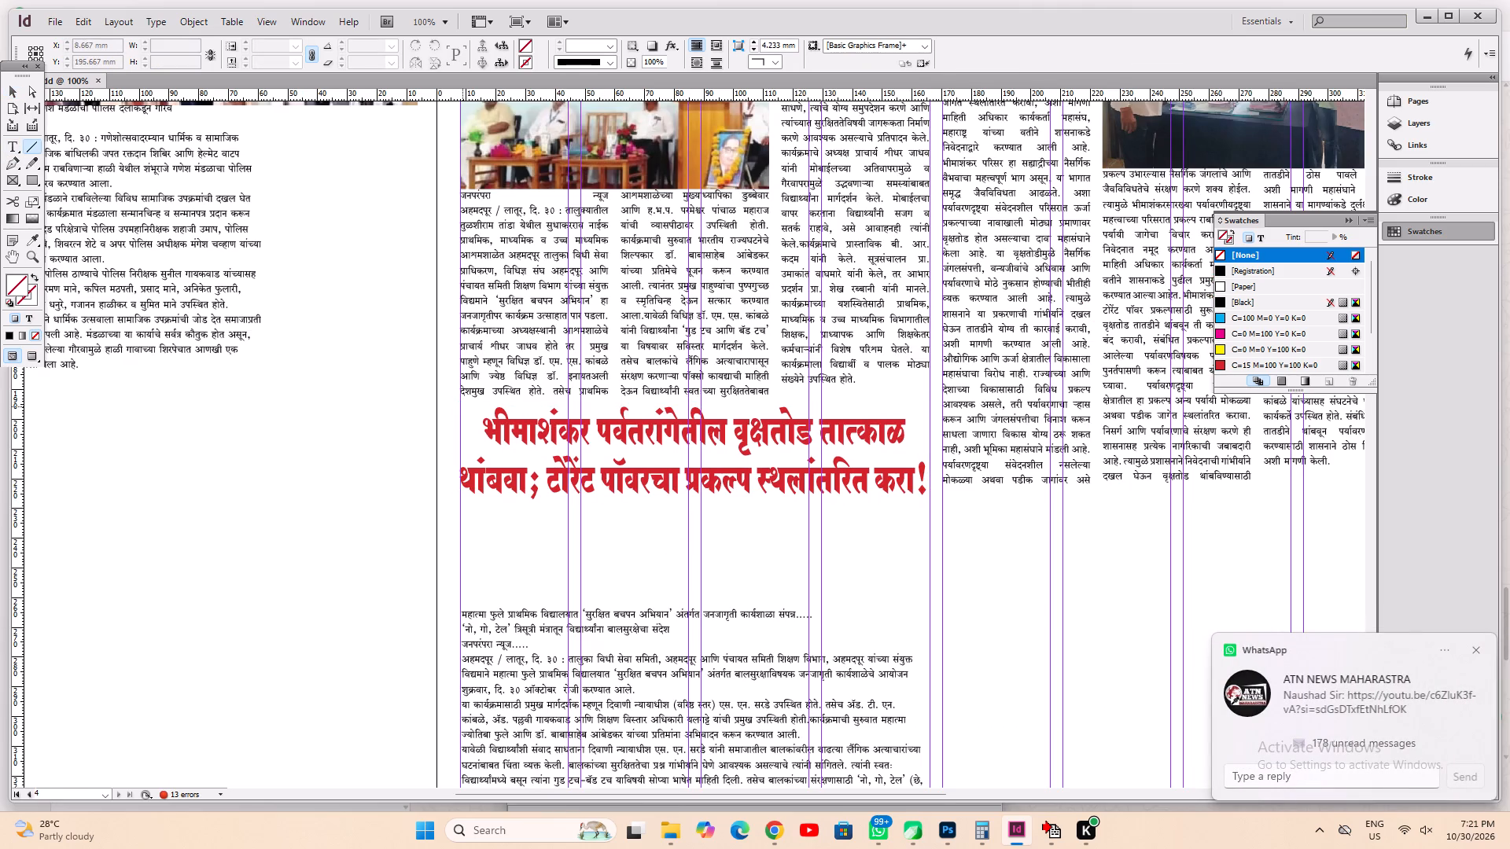
left_click_drag(459, 406, 926, 480, "shift")
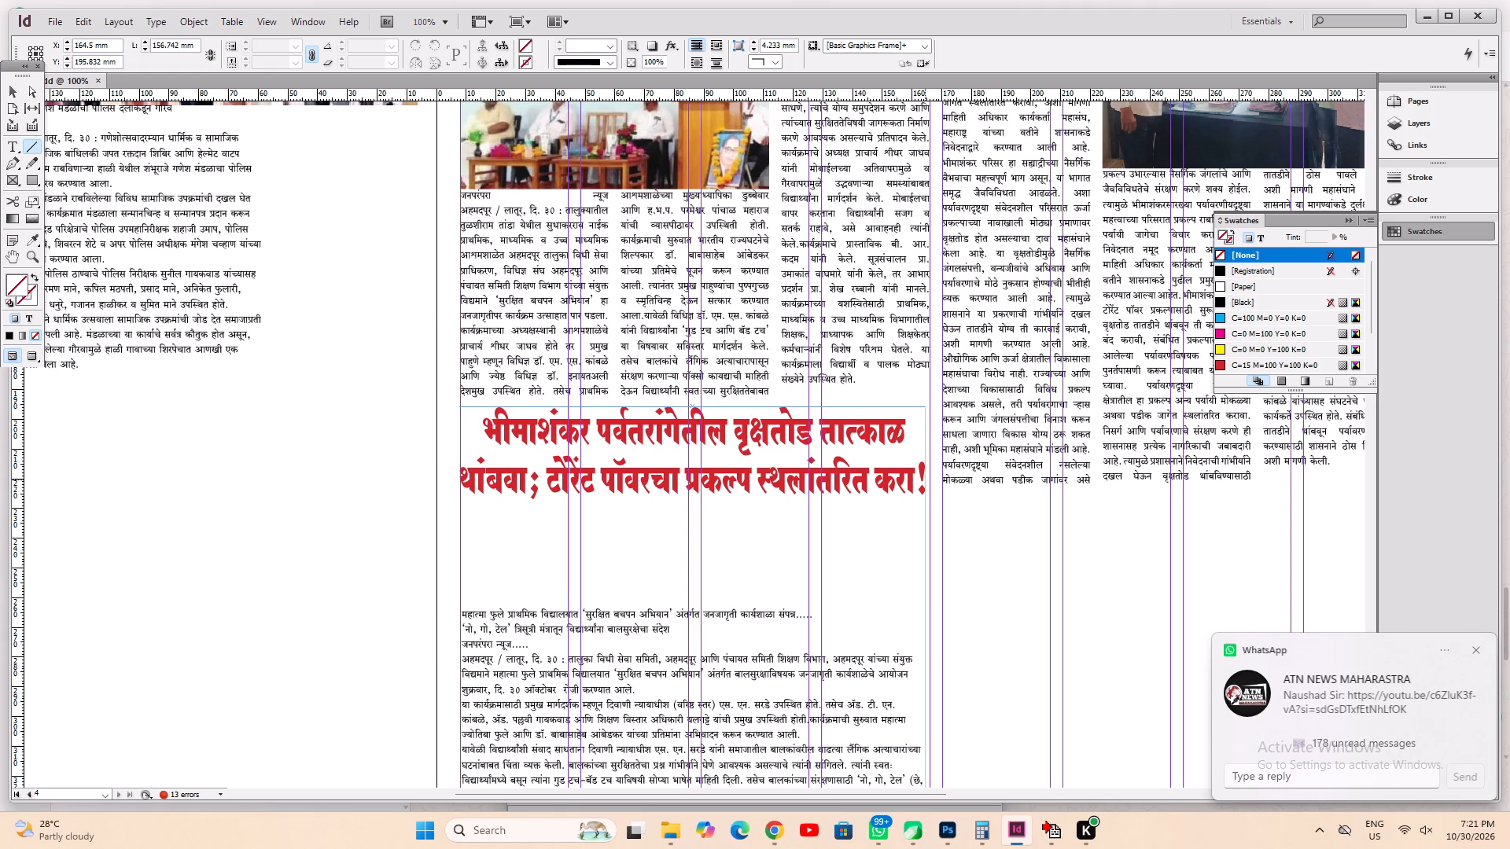
left_click_drag(926, 480, 932, 489, "shift")
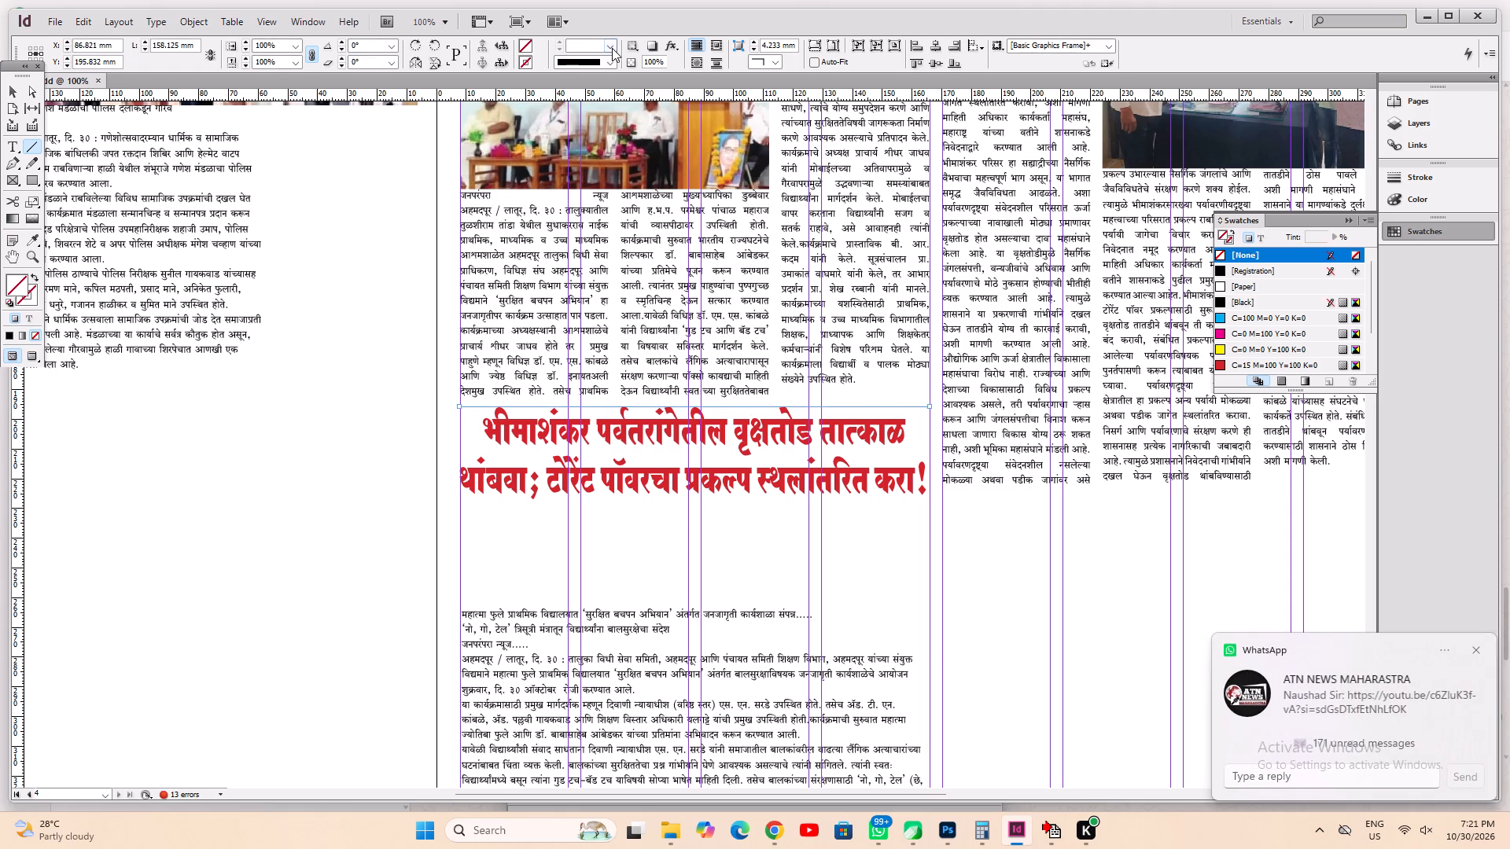
left_click(613, 48)
left_click(597, 96)
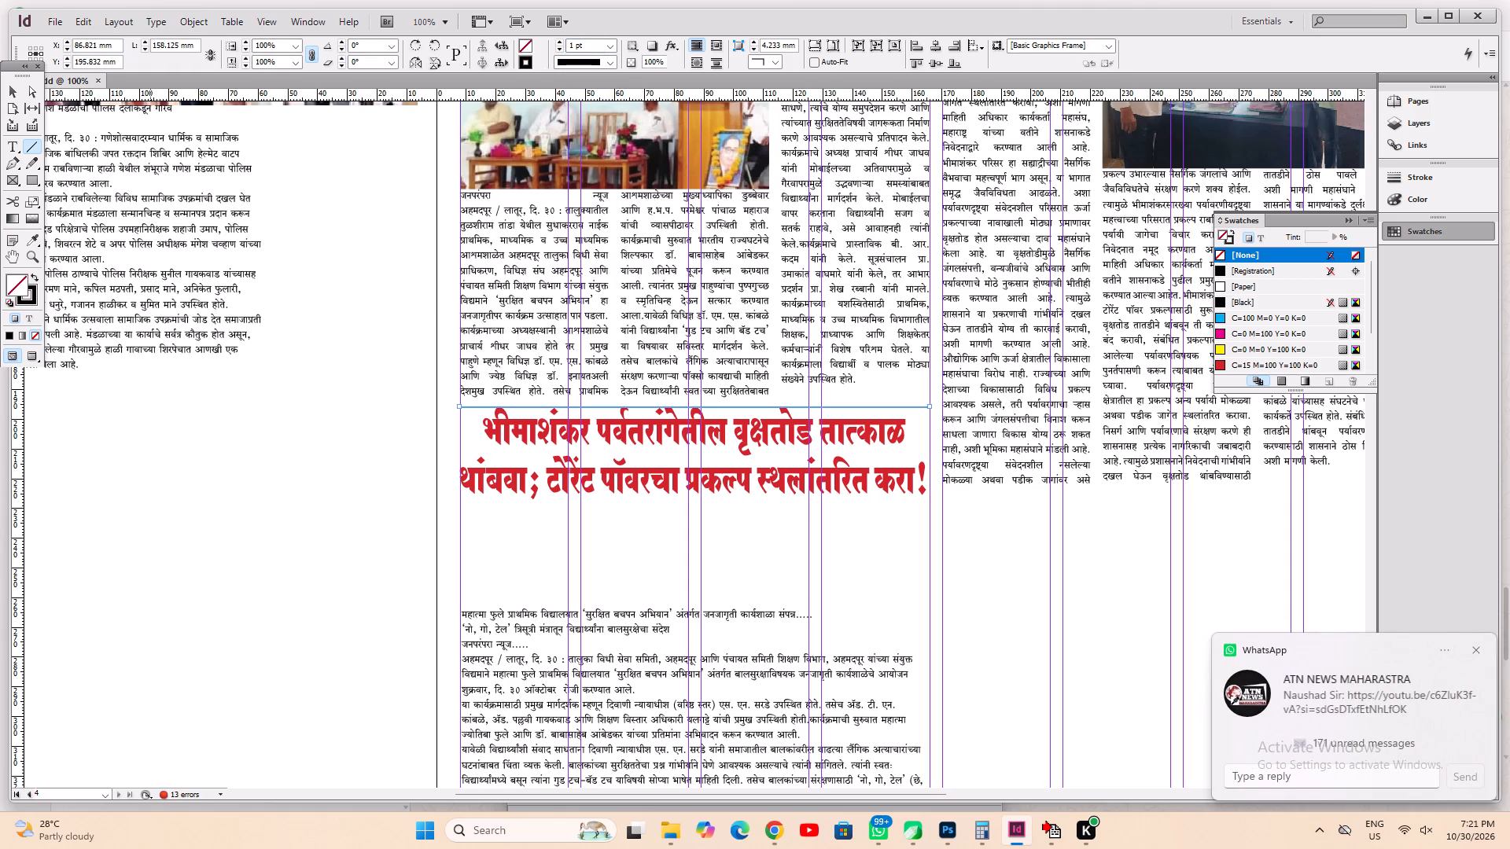
key("Up")
key("Up")
key("Up")
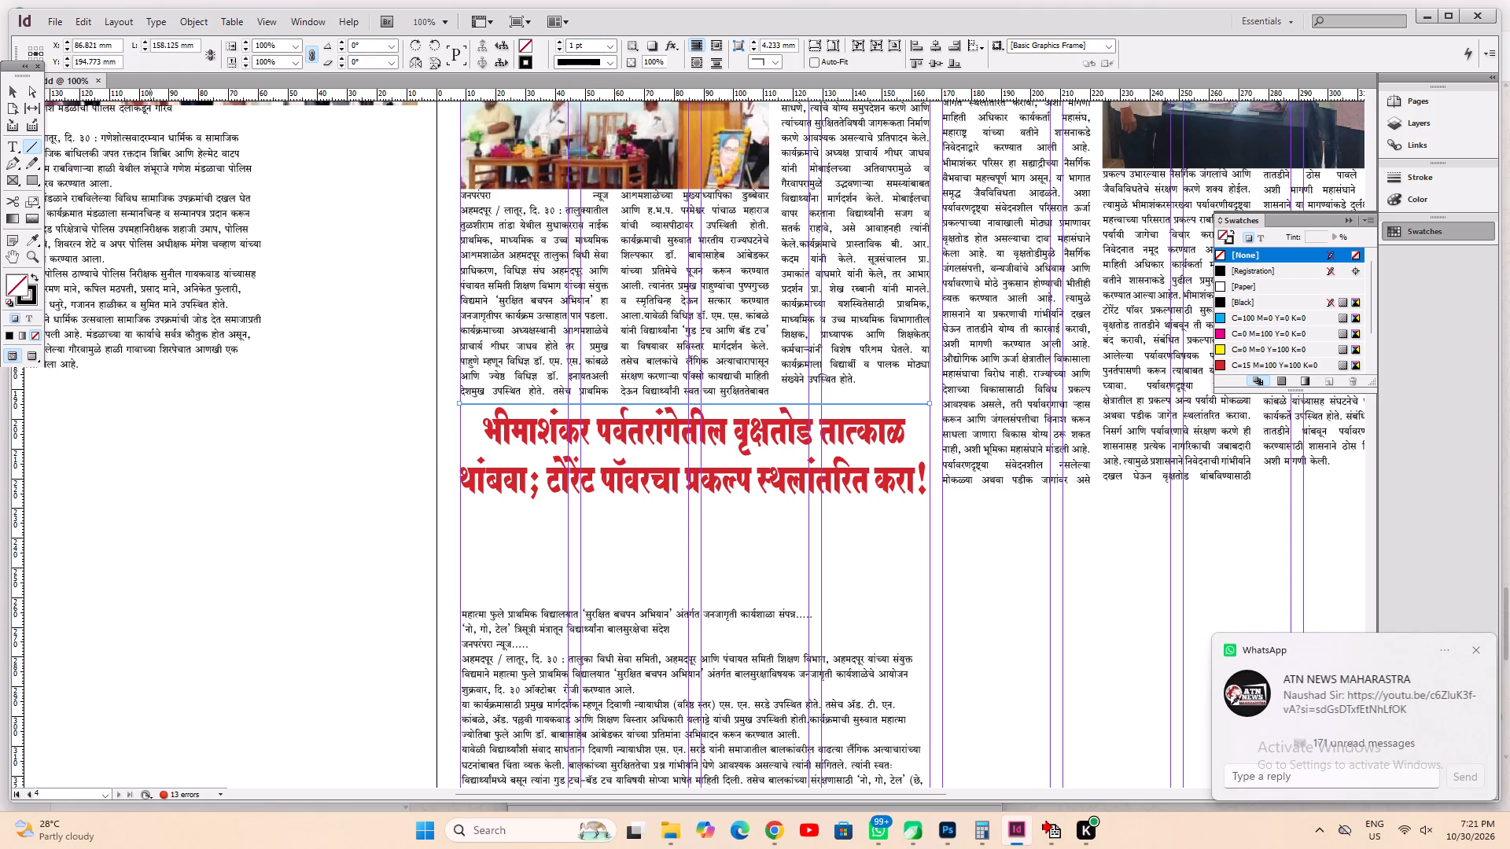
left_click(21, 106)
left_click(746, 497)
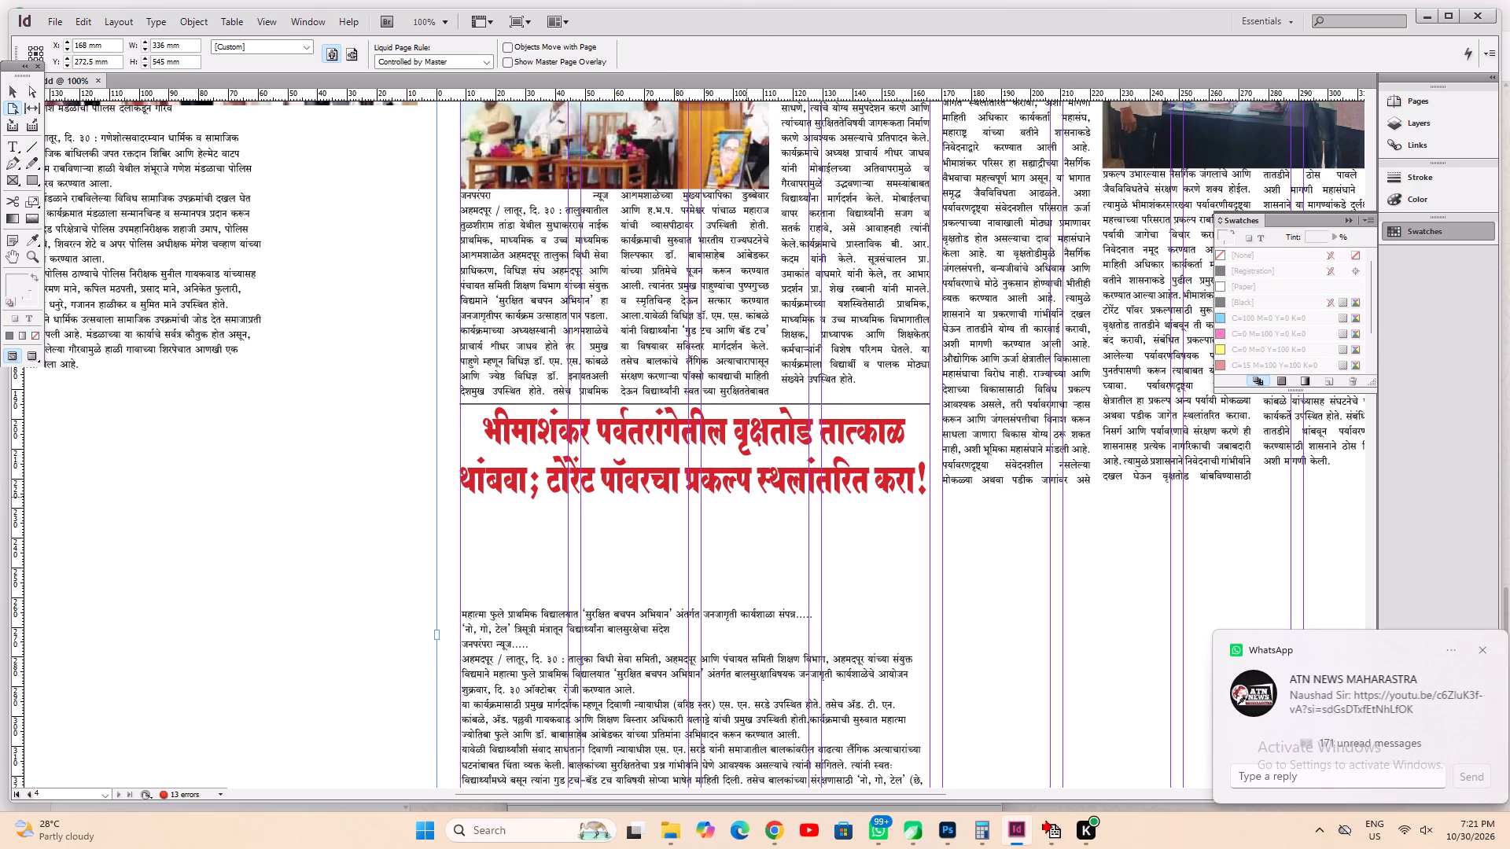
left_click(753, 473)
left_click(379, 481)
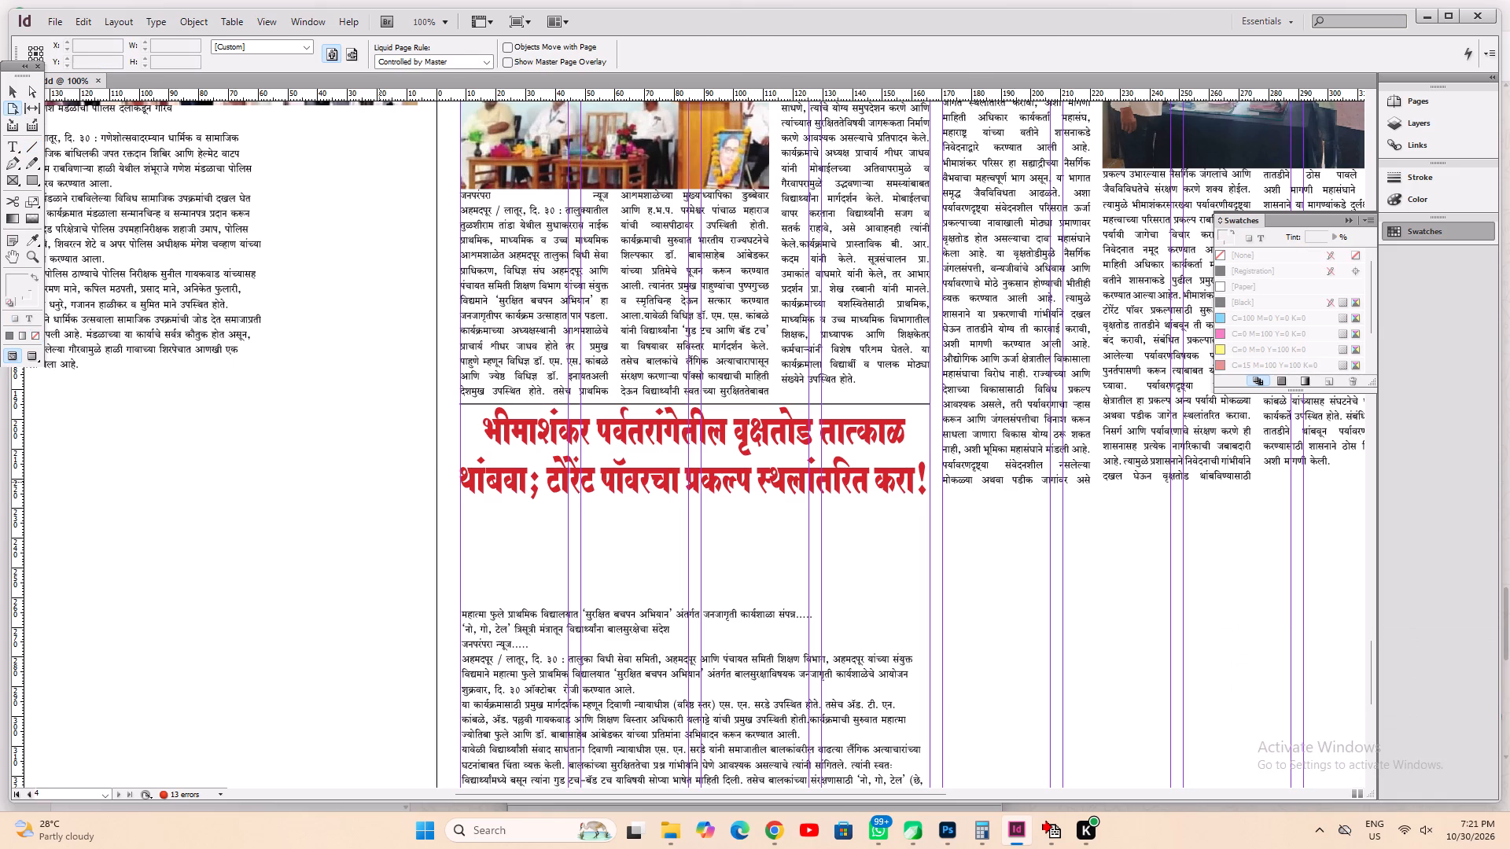
Nudge the duplicated headline frame down about 0.7 mm, away from the rule above it.
left_click_drag(10, 91, 12, 105)
left_click(664, 493)
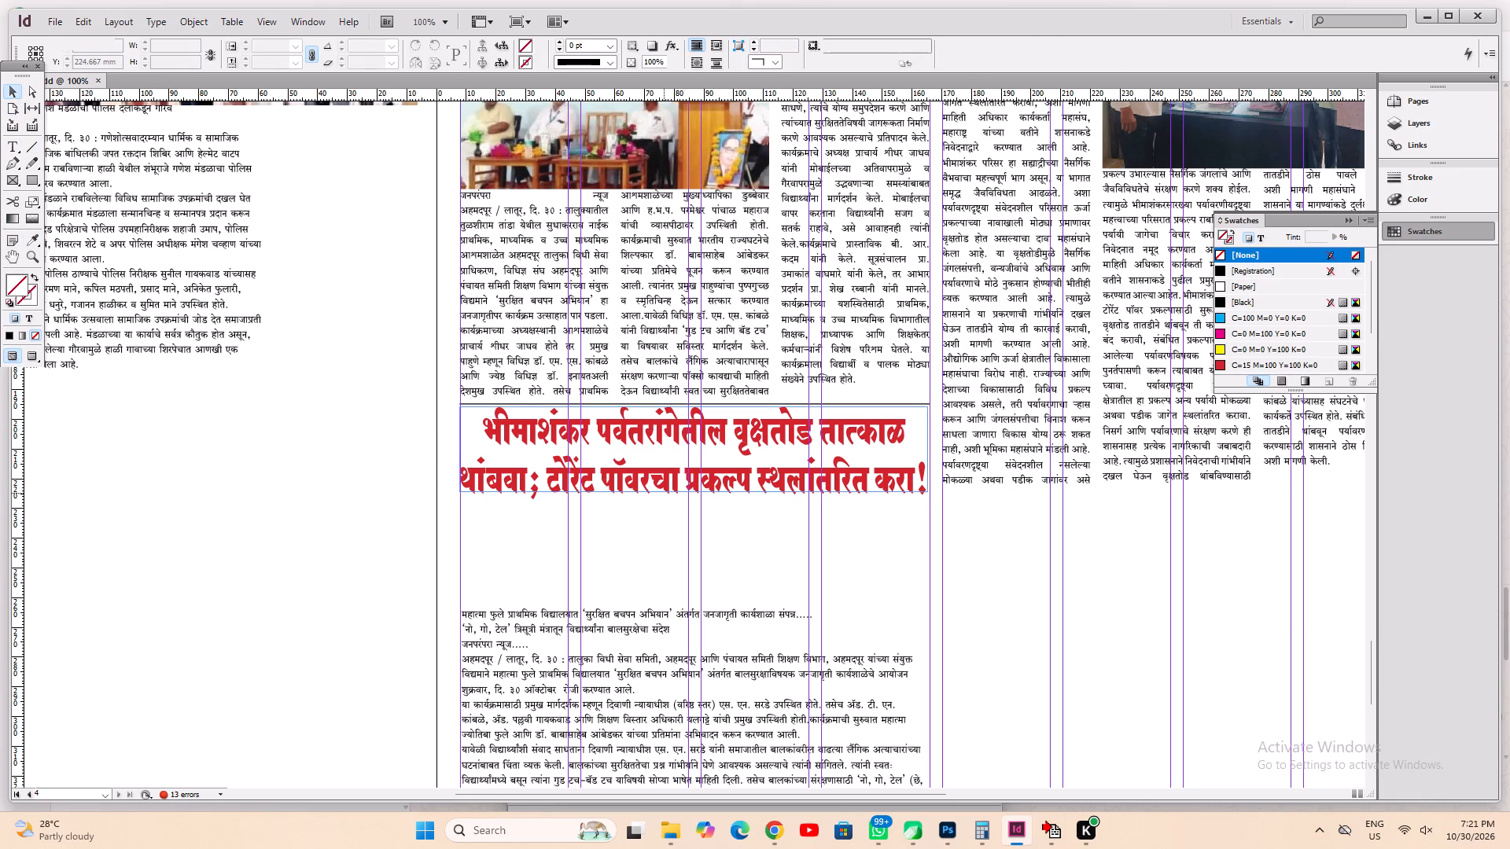
key("Down")
key("Down")
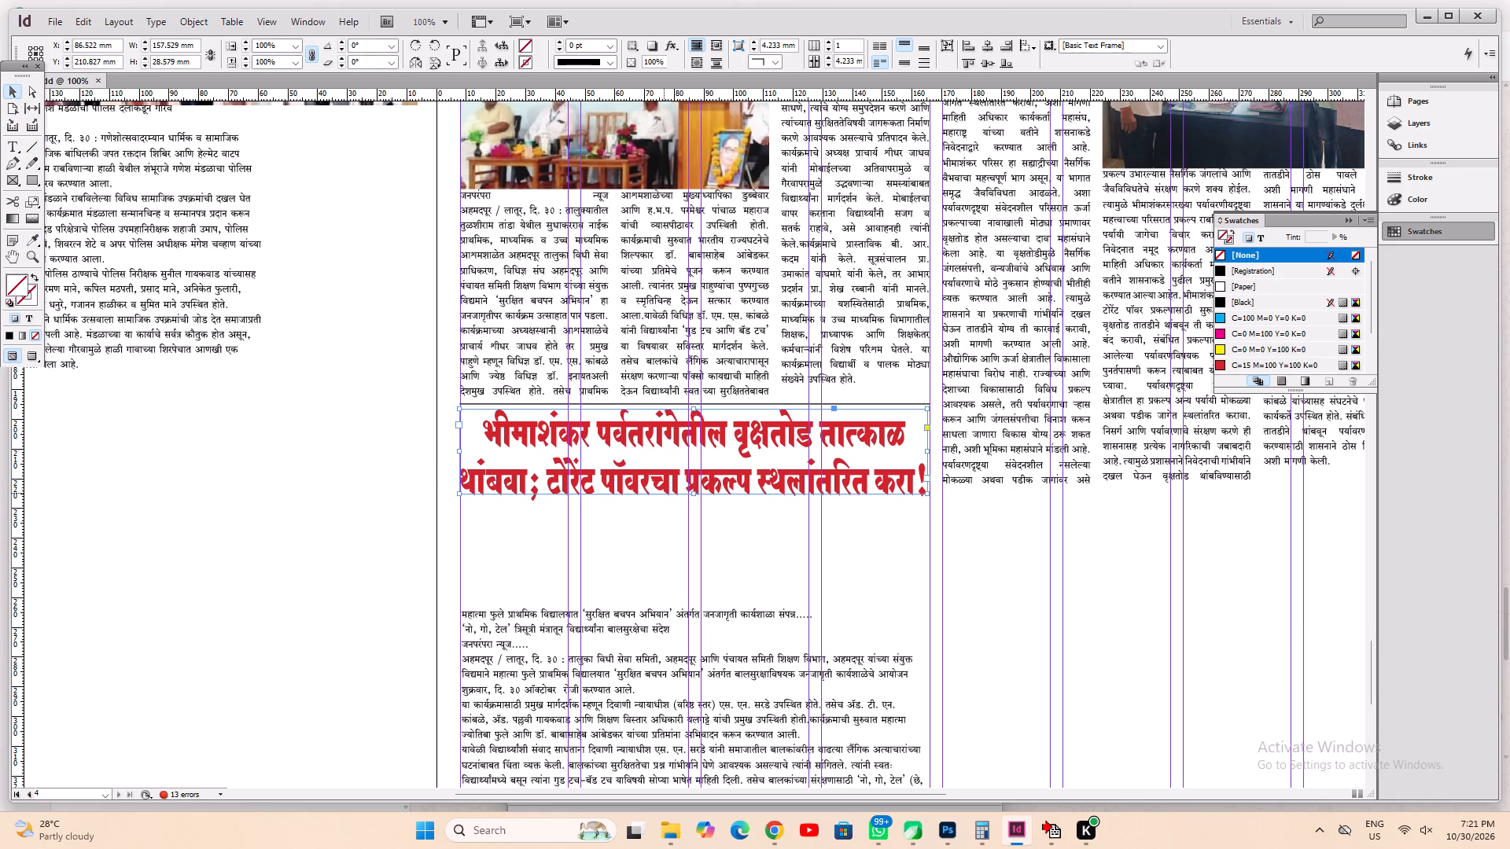
Remove the trailing dots from the first line of the child-safety workshop article's body text.
left_click(716, 726)
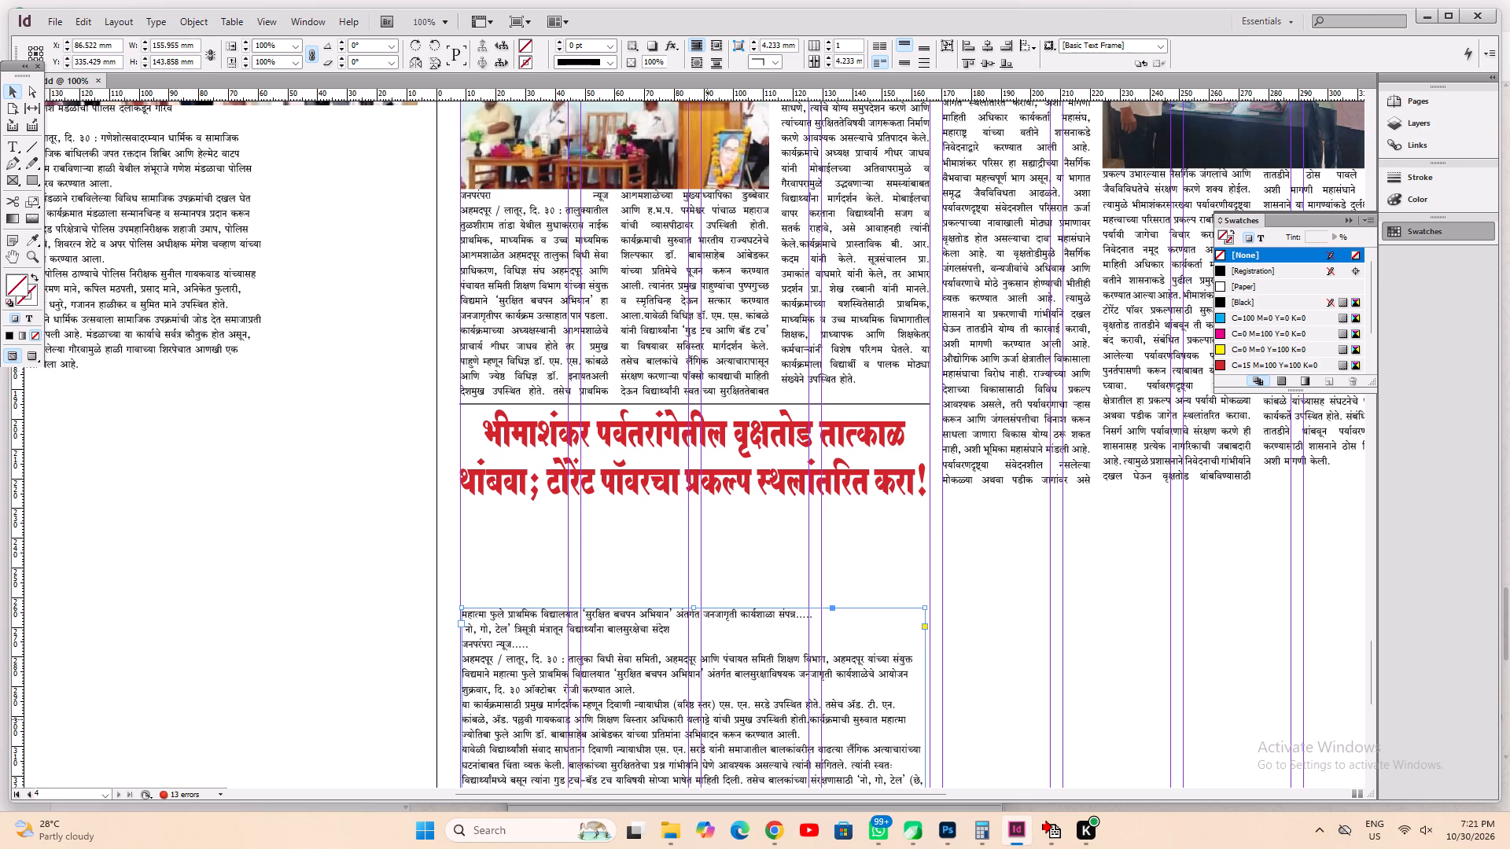
key("ctrl+2")
key("space")
key("space")
key("space")
key("space")
key("space")
key("space")
key("space")
key("space")
key("space")
key("space")
key("space")
key("space")
key("space")
key("space")
key("space")
key("space")
key("space")
key("space")
key("space")
key("space")
left_click_drag(519, 337, 531, 776)
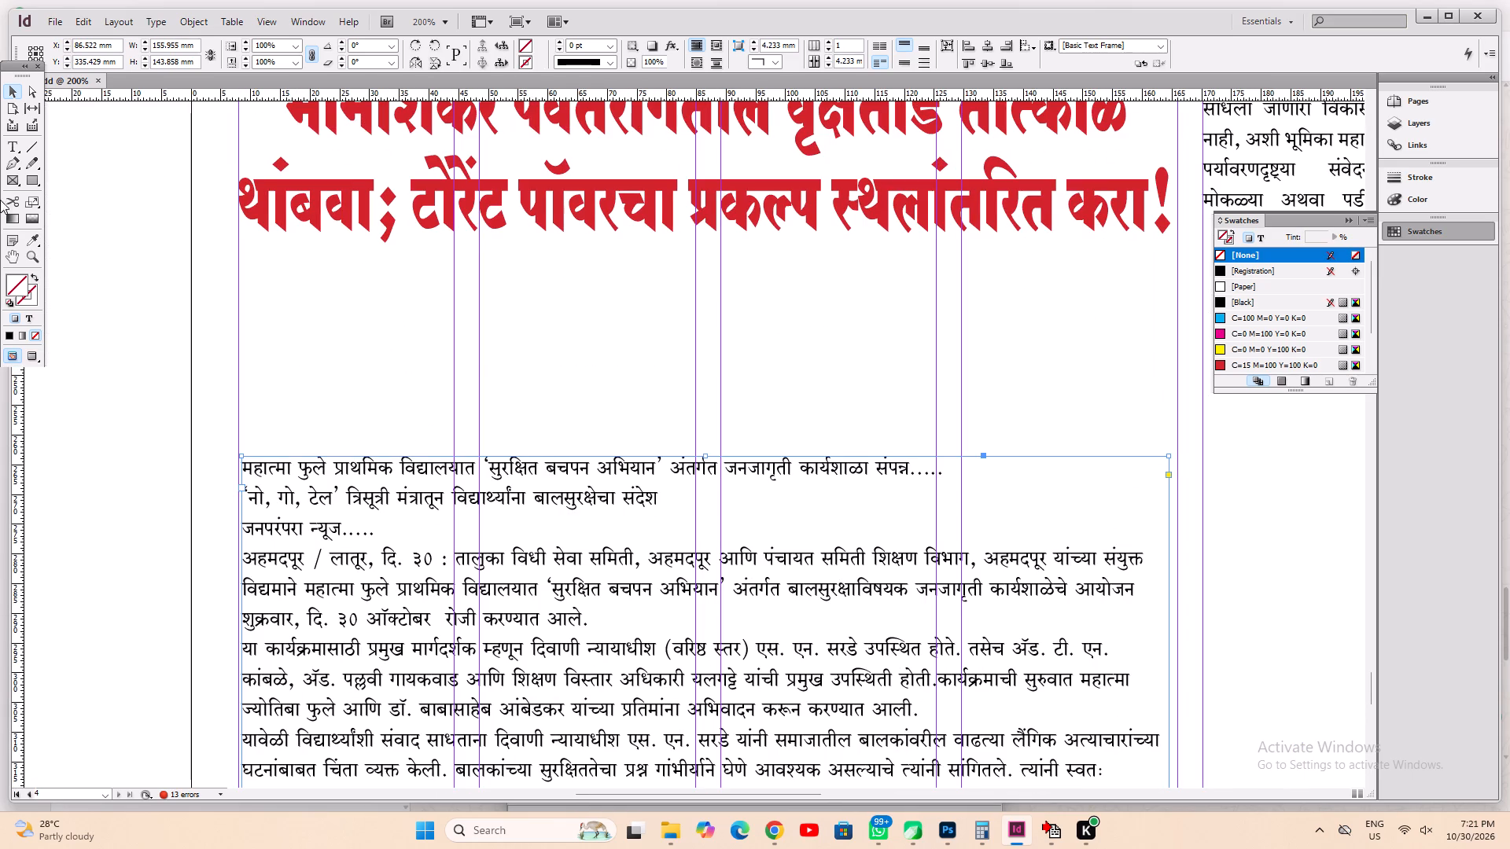
left_click(7, 144)
left_click(981, 468)
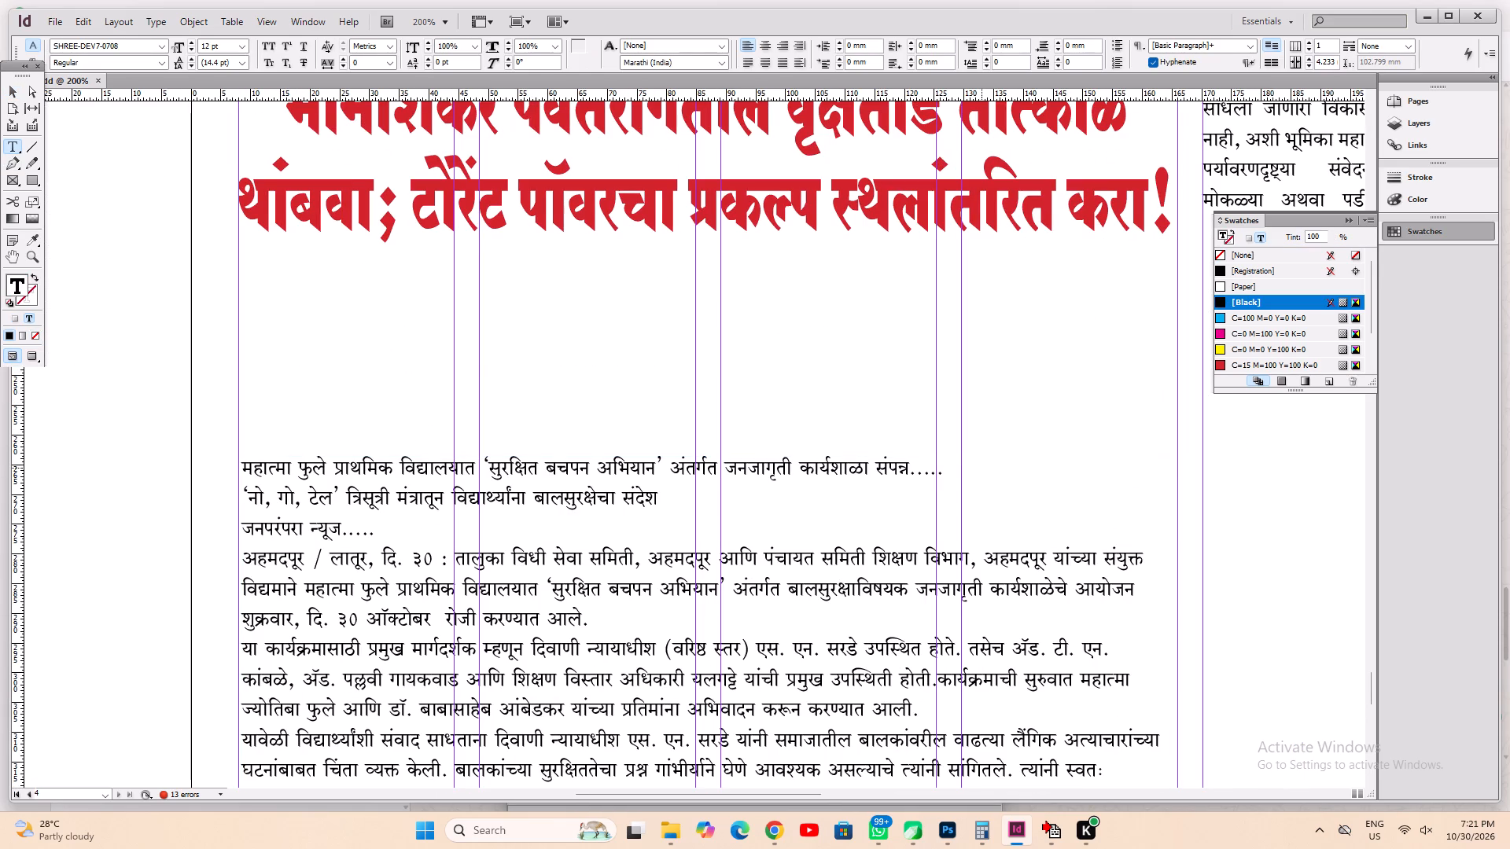
key("BackSpace")
key("BackSpace")
key("BackSpace")
key("BackSpace")
key("BackSpace")
Cut the article's first line and paste it over the red headline above, without its formatting so the headline style is kept.
key("shift+Up")
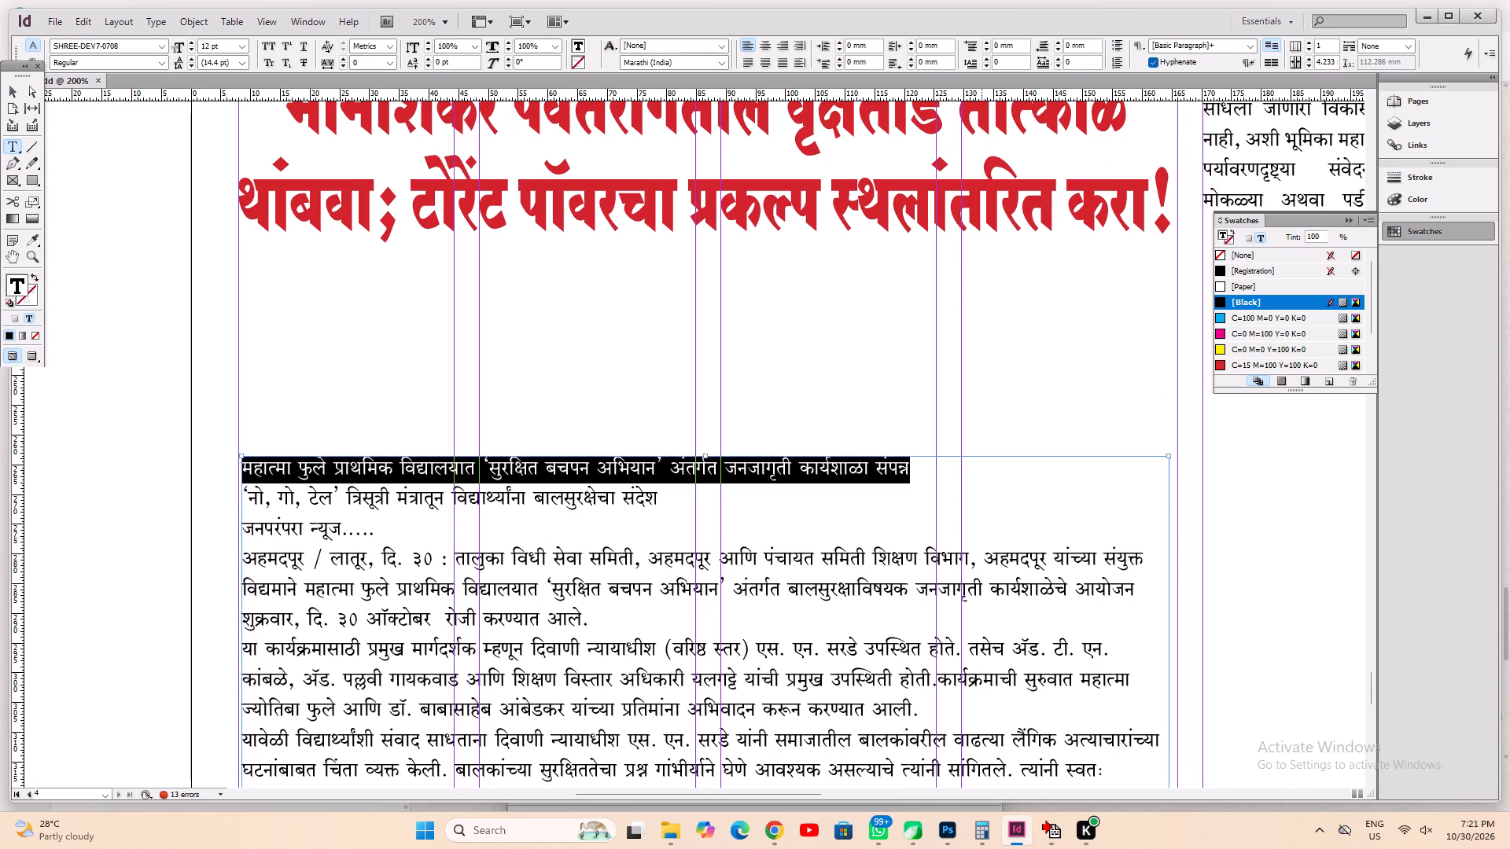
key("ctrl+x")
left_click_drag(907, 380, 834, 702, "alt")
left_click(682, 439)
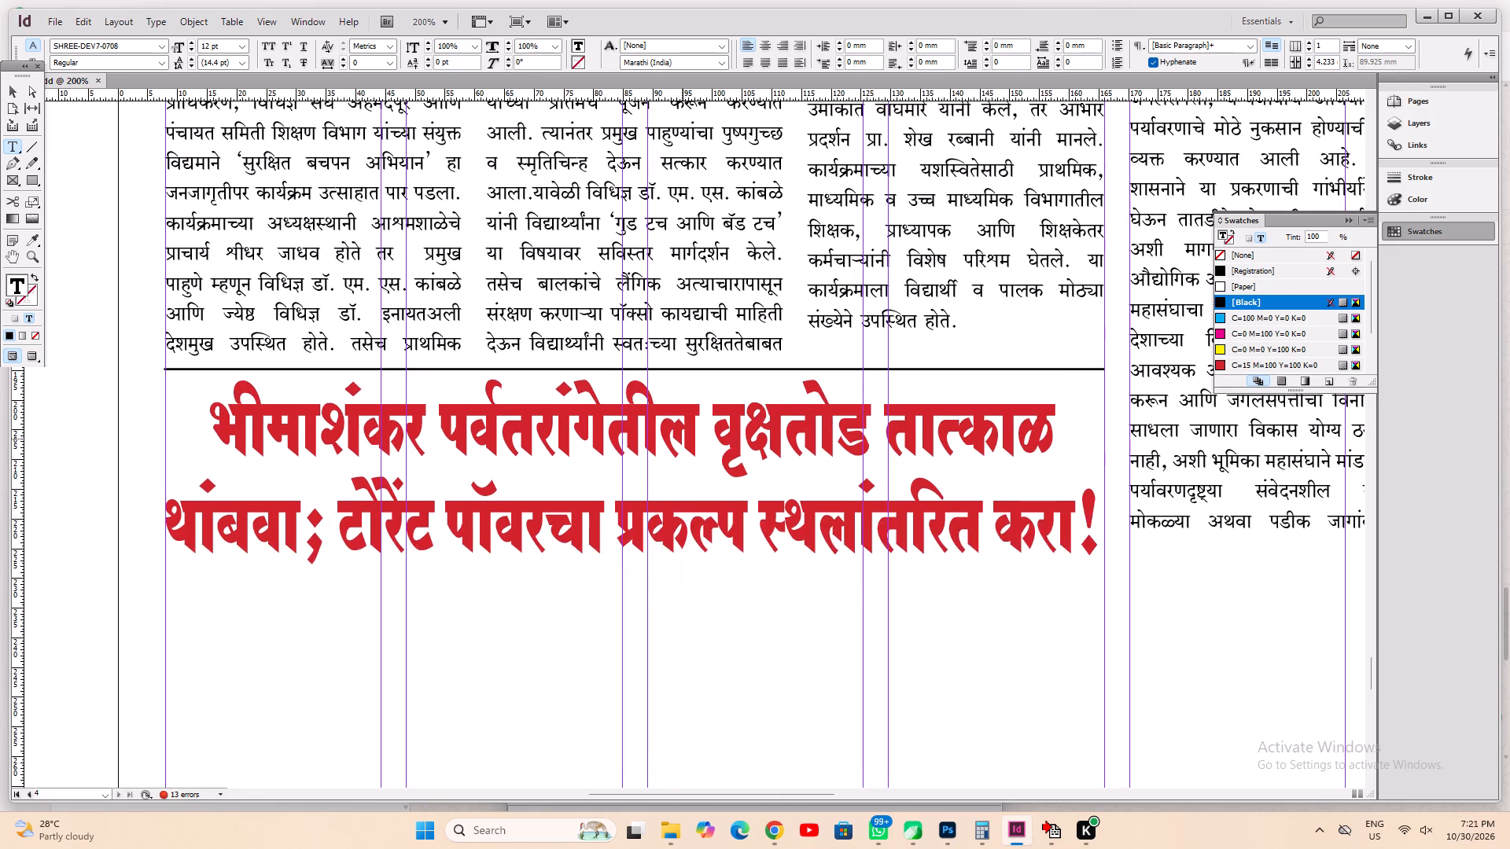
key("ctrl+a")
left_click(61, 23)
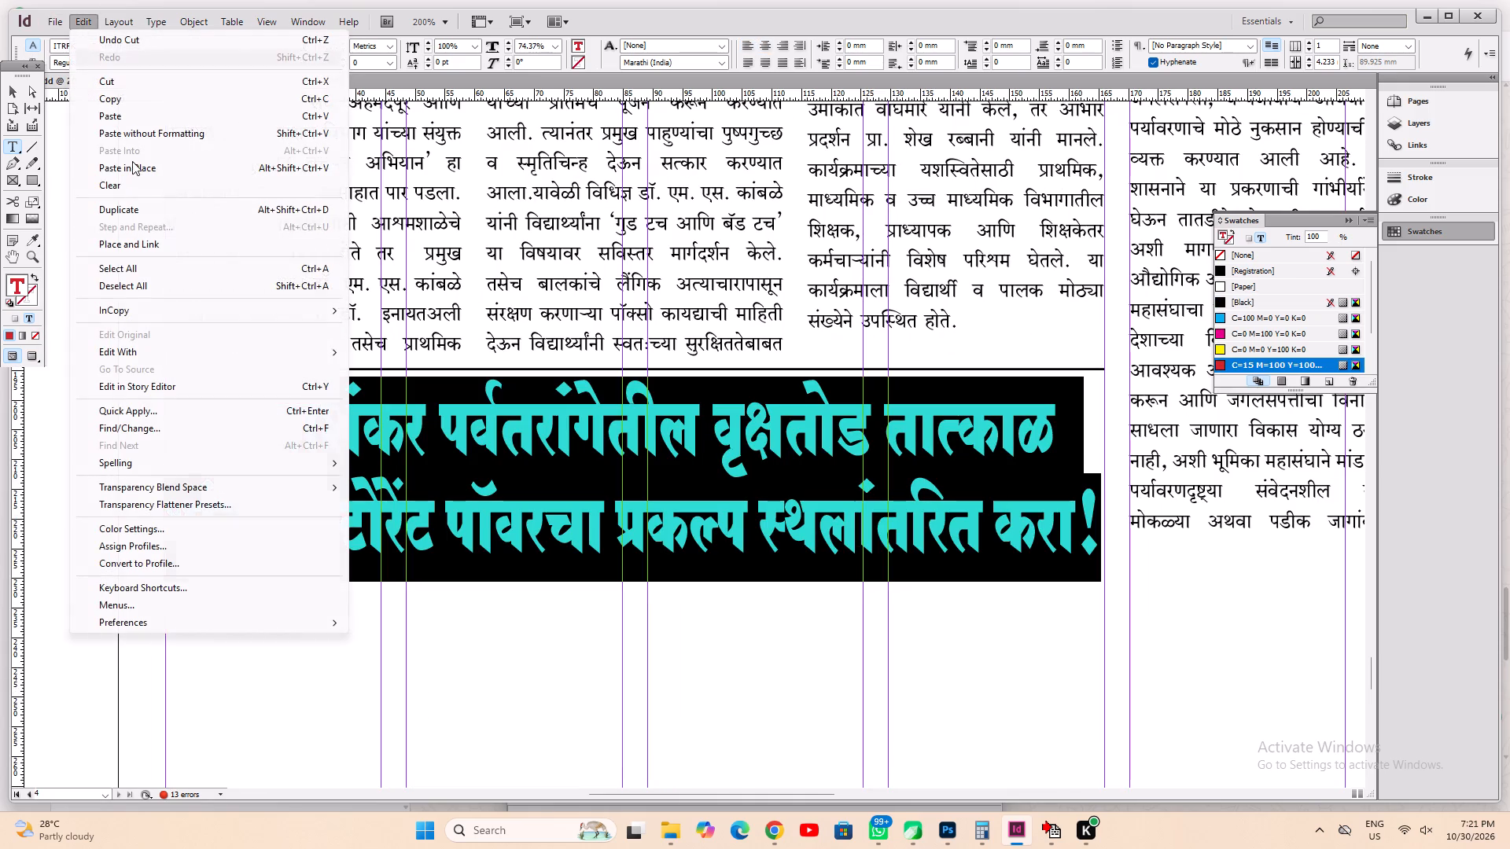
left_click(171, 140)
Fit the headline frame to its text and reduce the headline's font size to 42.365 pt.
key("ctrl+a")
key("ctrl+alt+c")
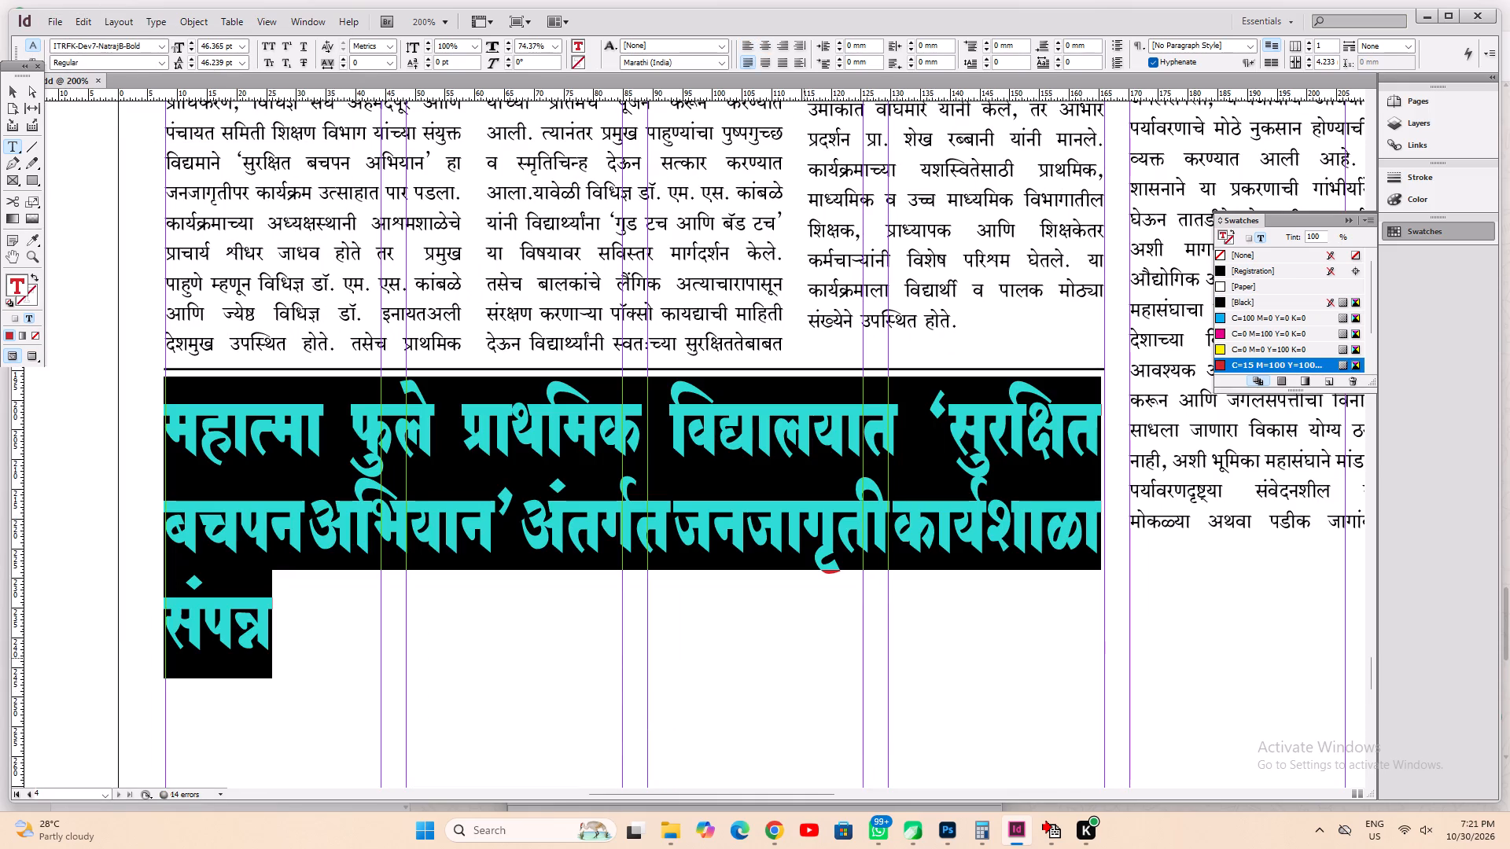
key("ctrl+shift+comma")
key("ctrl+shift+comma")
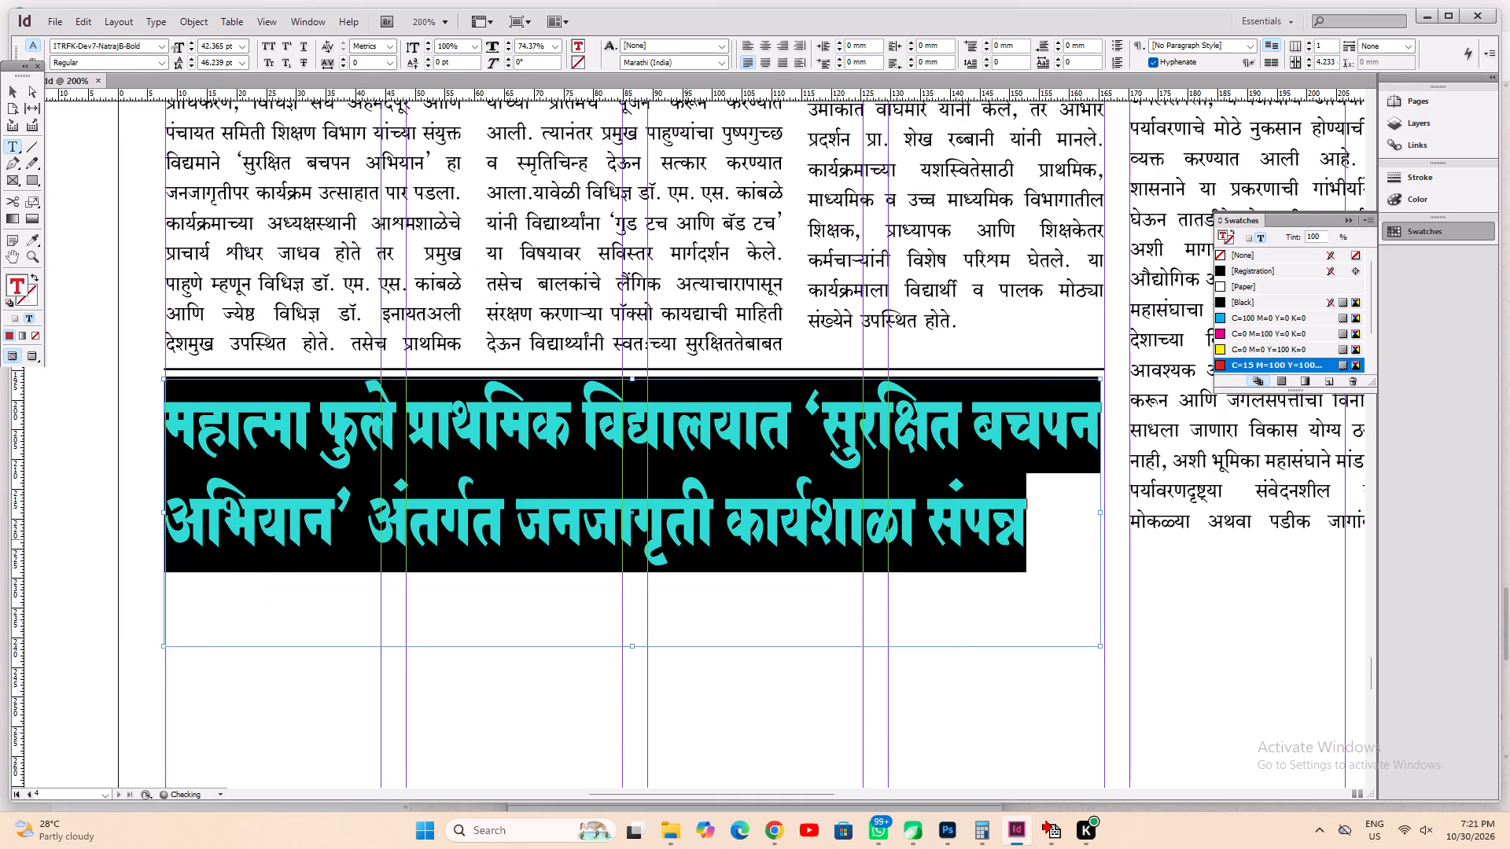
Break the headline after “बचपन”, centre both lines and save the document.
key("Left")
key("Right")
key("End")
key("Return")
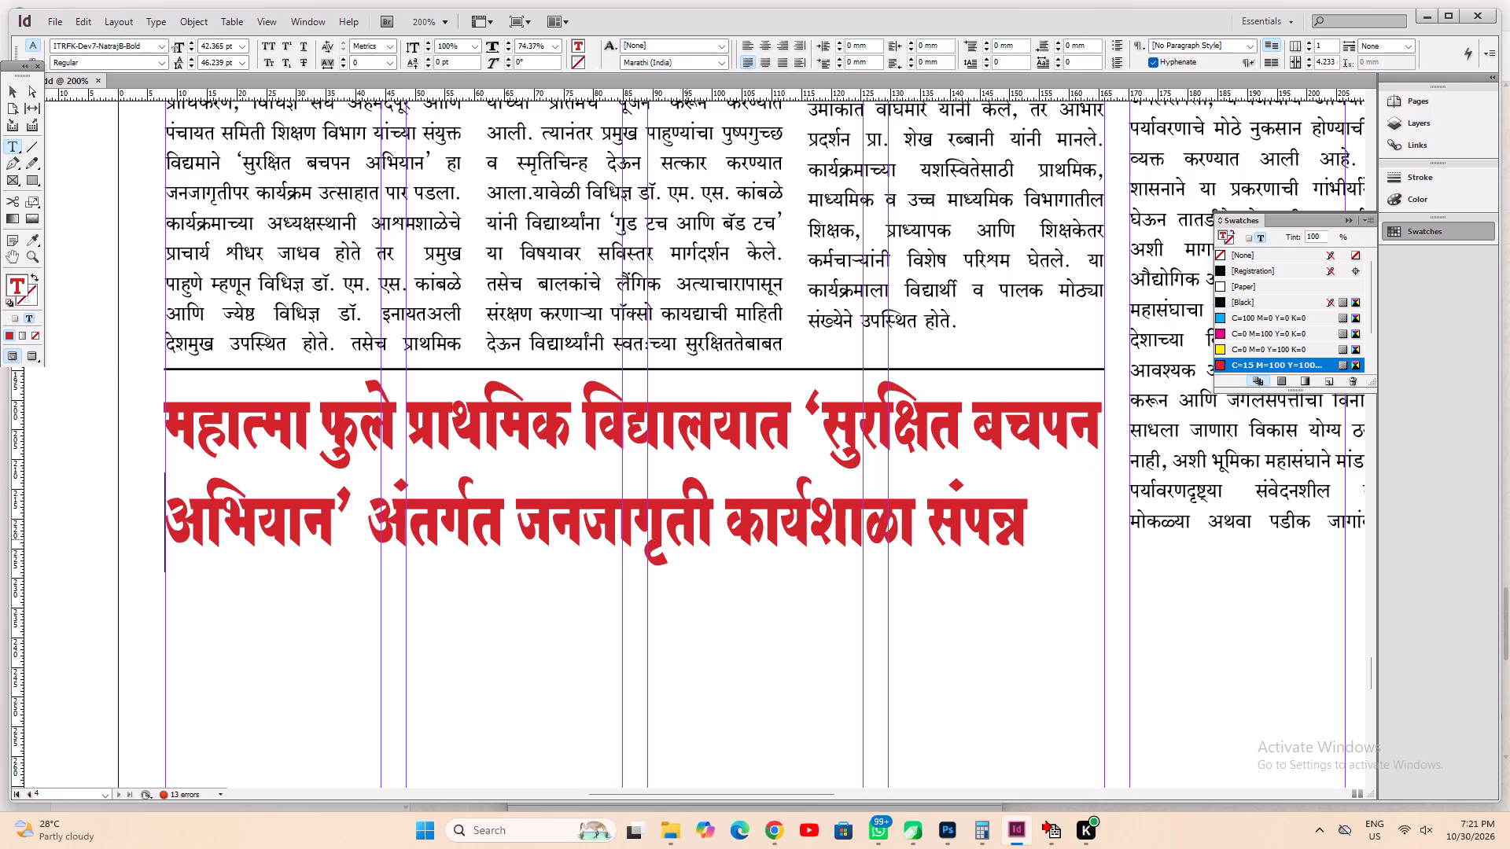
key("ctrl+shift+c")
key("ctrl+a")
key("ctrl+s")
key("ctrl+s")
key("Down")
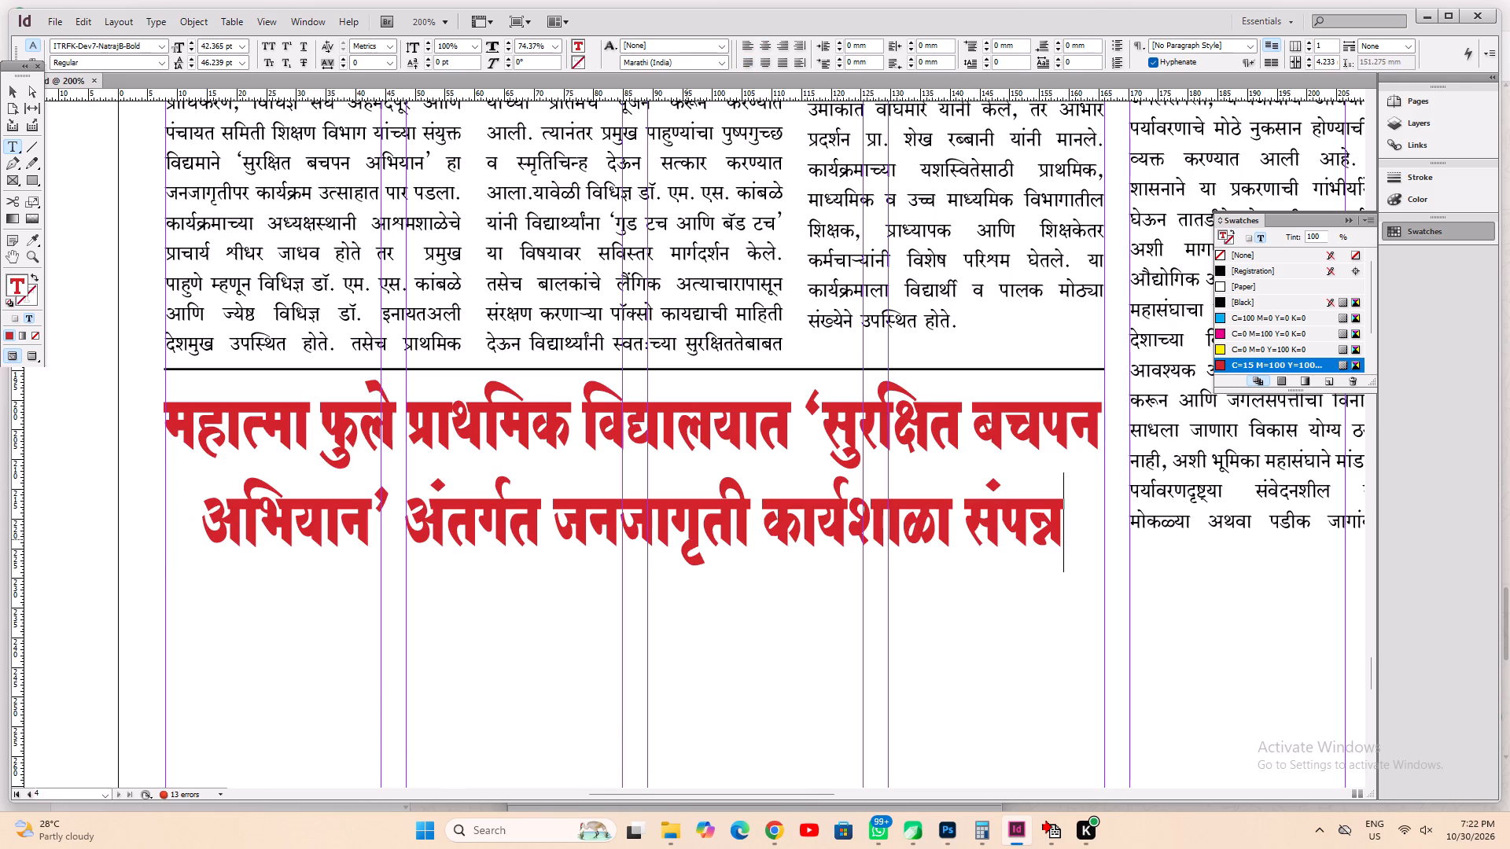
key("ctrl+s")
Cut the “नो, गो, टेल” line from the article body and paste it into a new headline-wide text frame beneath the headline.
left_click_drag(439, 557, 656, 300, "alt")
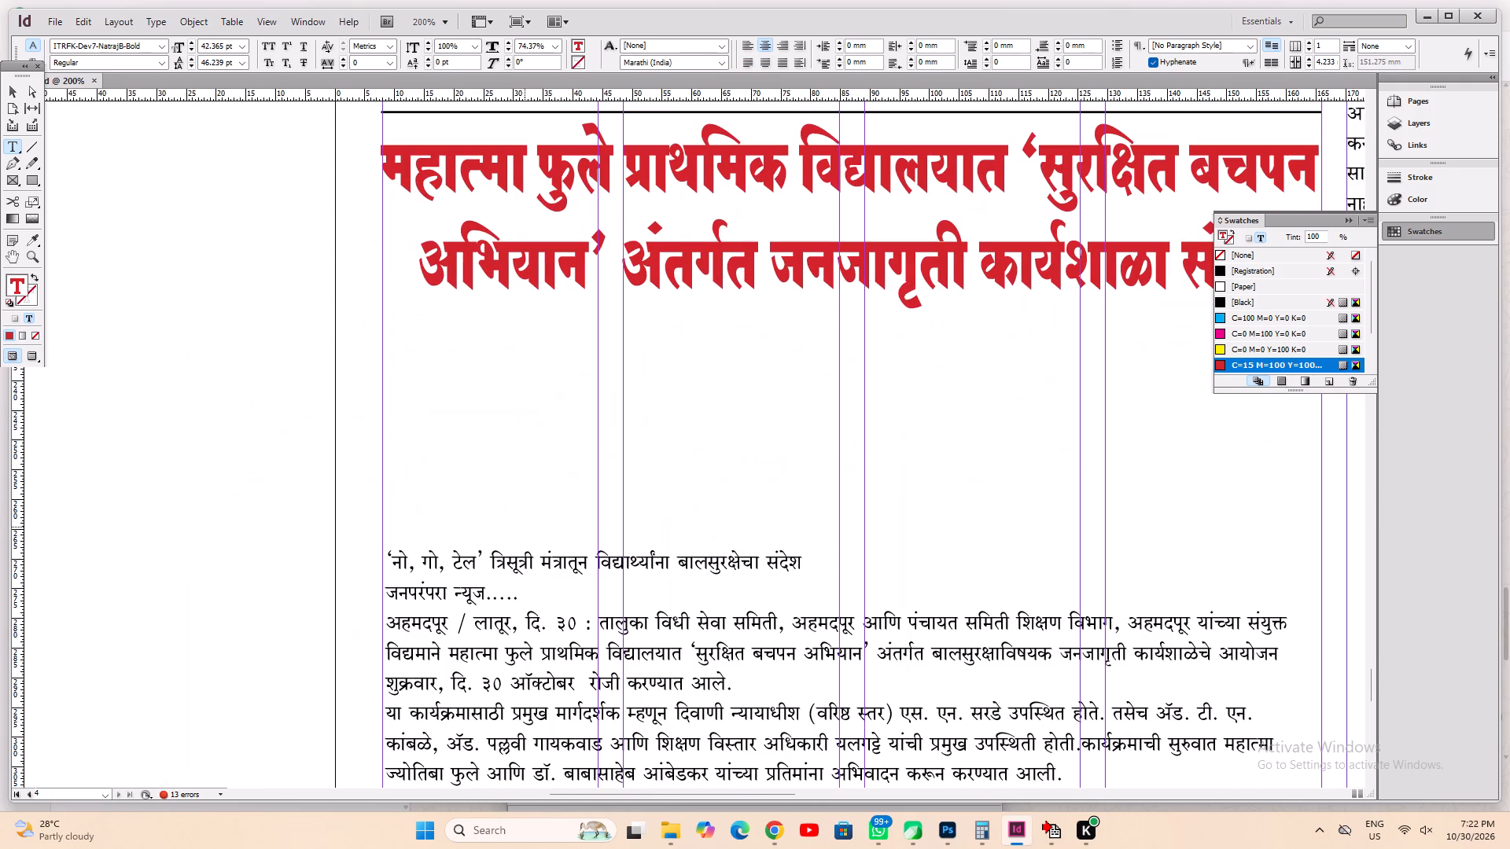
left_click(531, 589)
left_click_drag(824, 567, 234, 563)
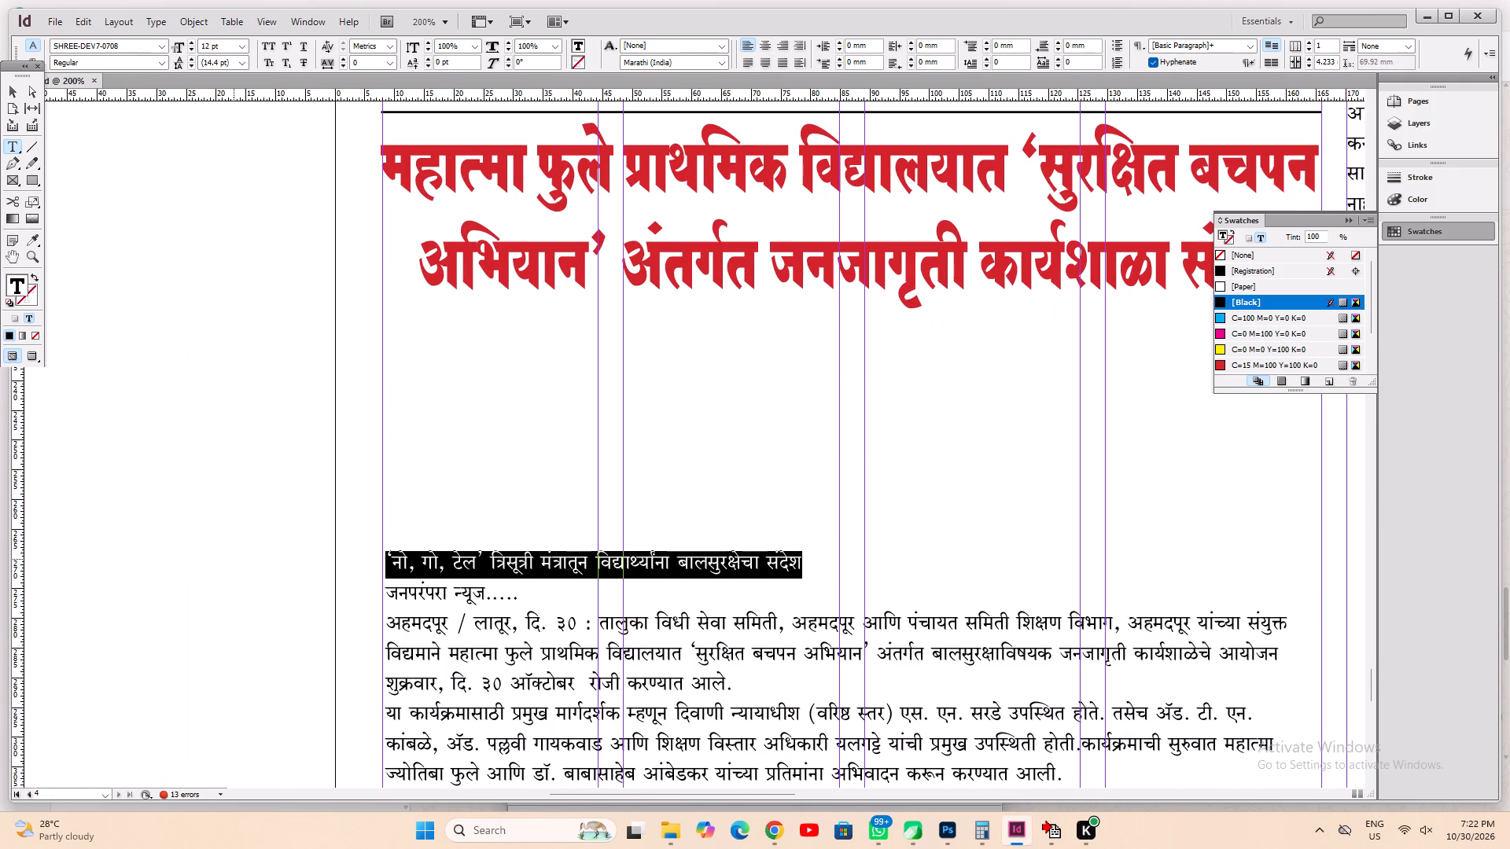
key("ctrl+x")
left_click_drag(517, 538, 300, 584, "alt")
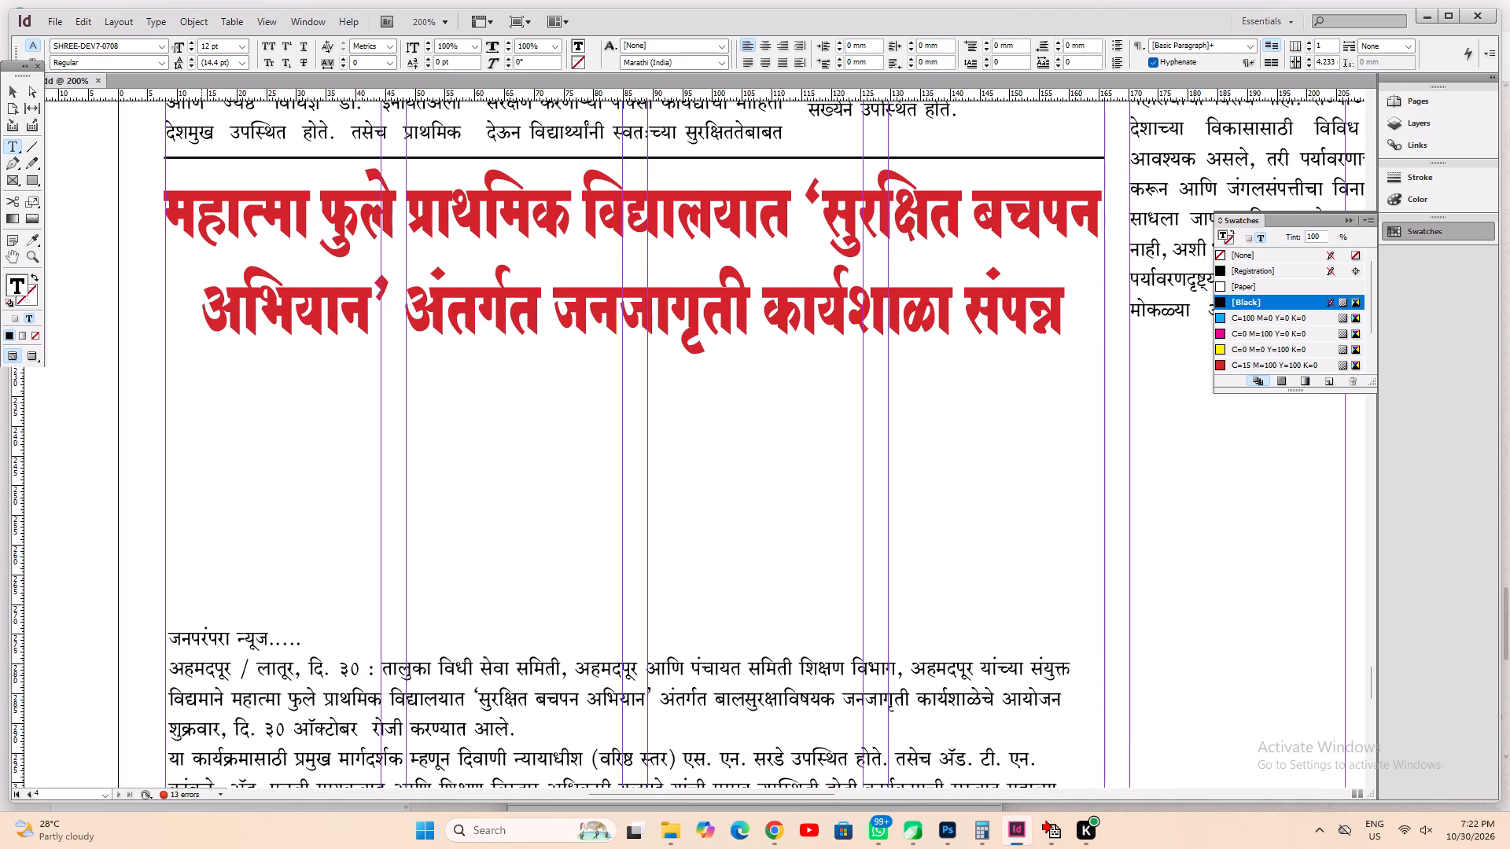
left_click_drag(163, 368, 1107, 508)
key("ctrl+v")
Copy the formatting of the “गुड टच-बॅड टच” subheading above onto the pasted line and colour it with the Registration swatch.
key("ctrl+a")
left_click_drag(768, 347, 643, 848, "alt")
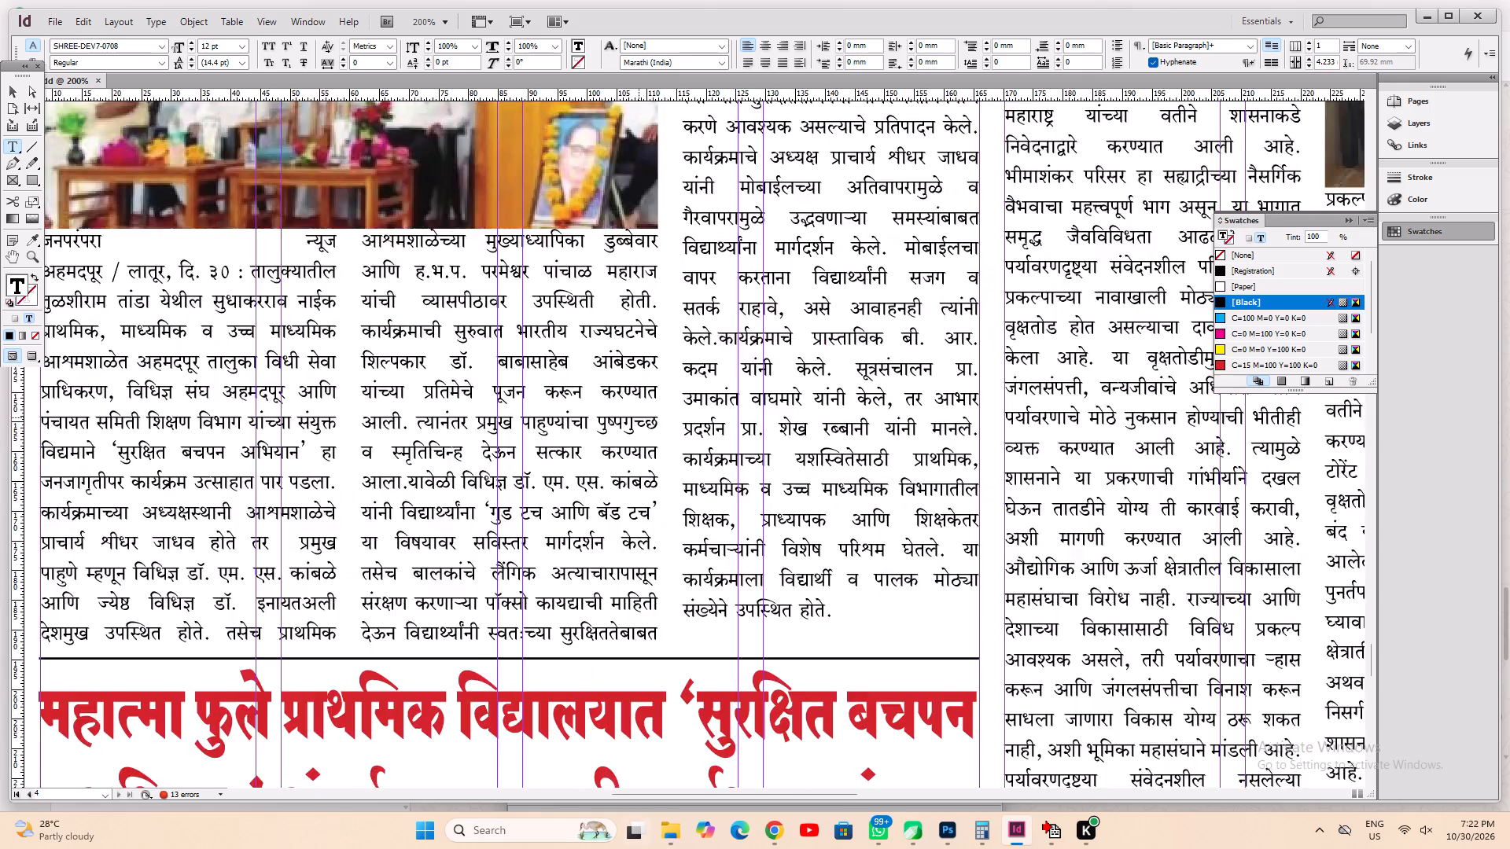
left_click_drag(633, 403, 598, 848, "alt")
left_click_drag(680, 470, 636, 637, "alt")
left_click_drag(636, 631, 669, 509, "alt")
left_click_drag(945, 524, 487, 592, "alt")
left_click_drag(509, 583, 694, 349, "alt")
left_click_drag(679, 560, 809, 266, "alt")
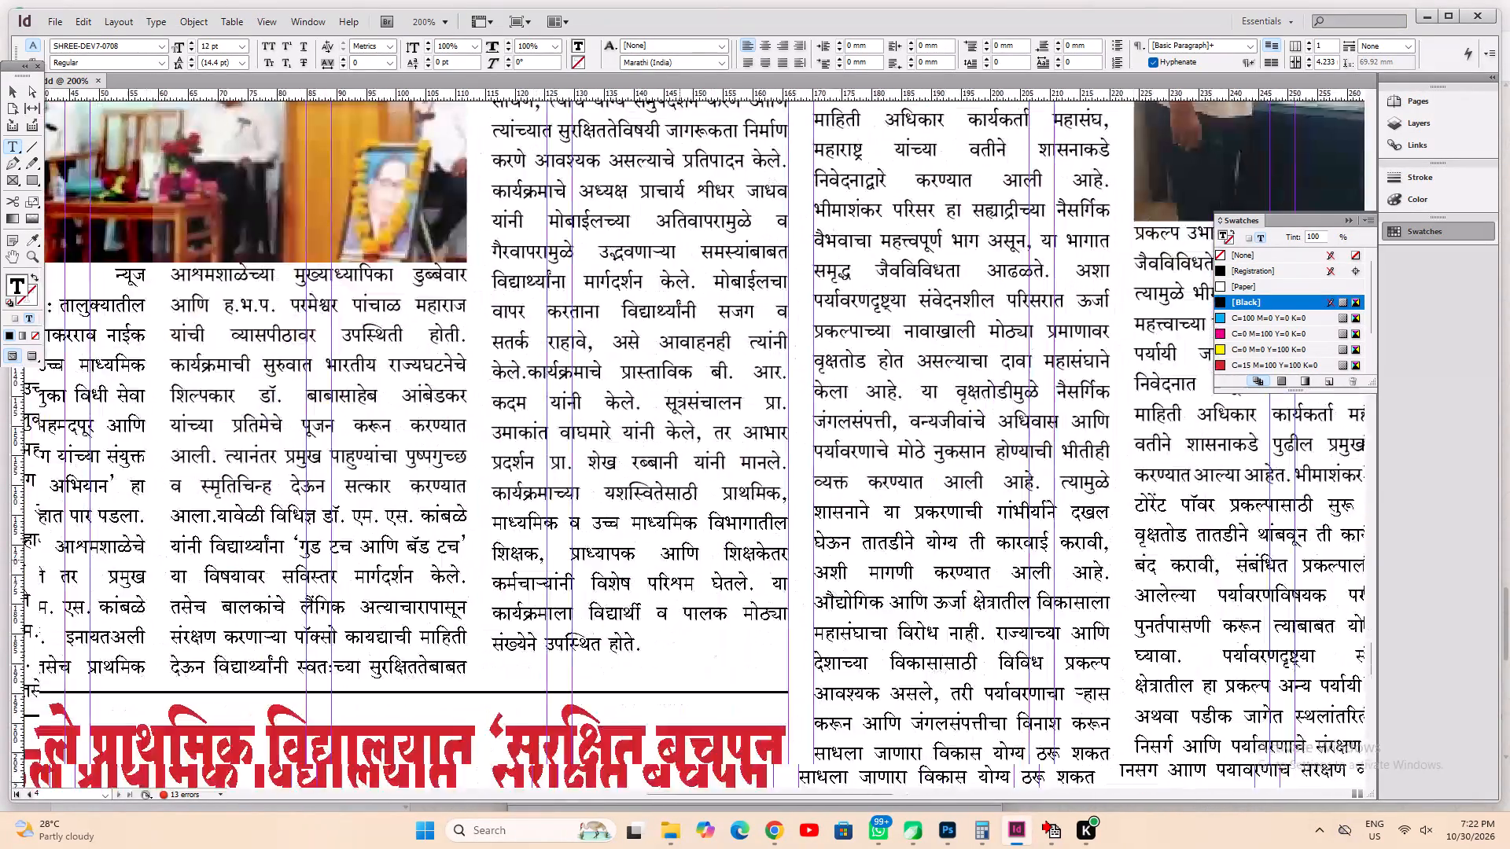
left_click_drag(686, 527, 760, 231, "alt")
left_click_drag(794, 363, 1192, 605, "alt")
left_click_drag(790, 381, 782, 738, "alt")
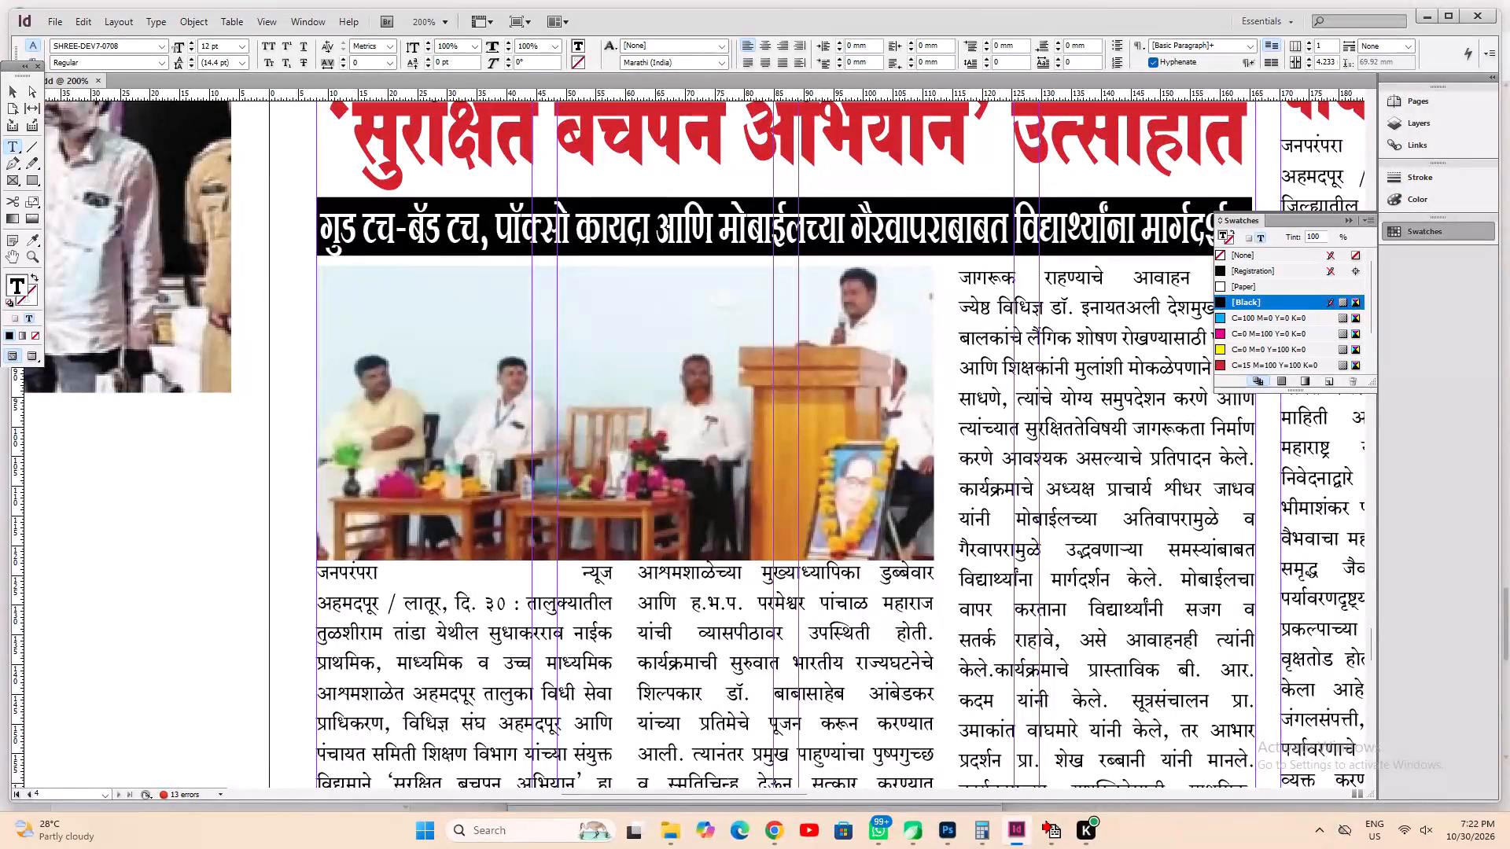
left_click(23, 241)
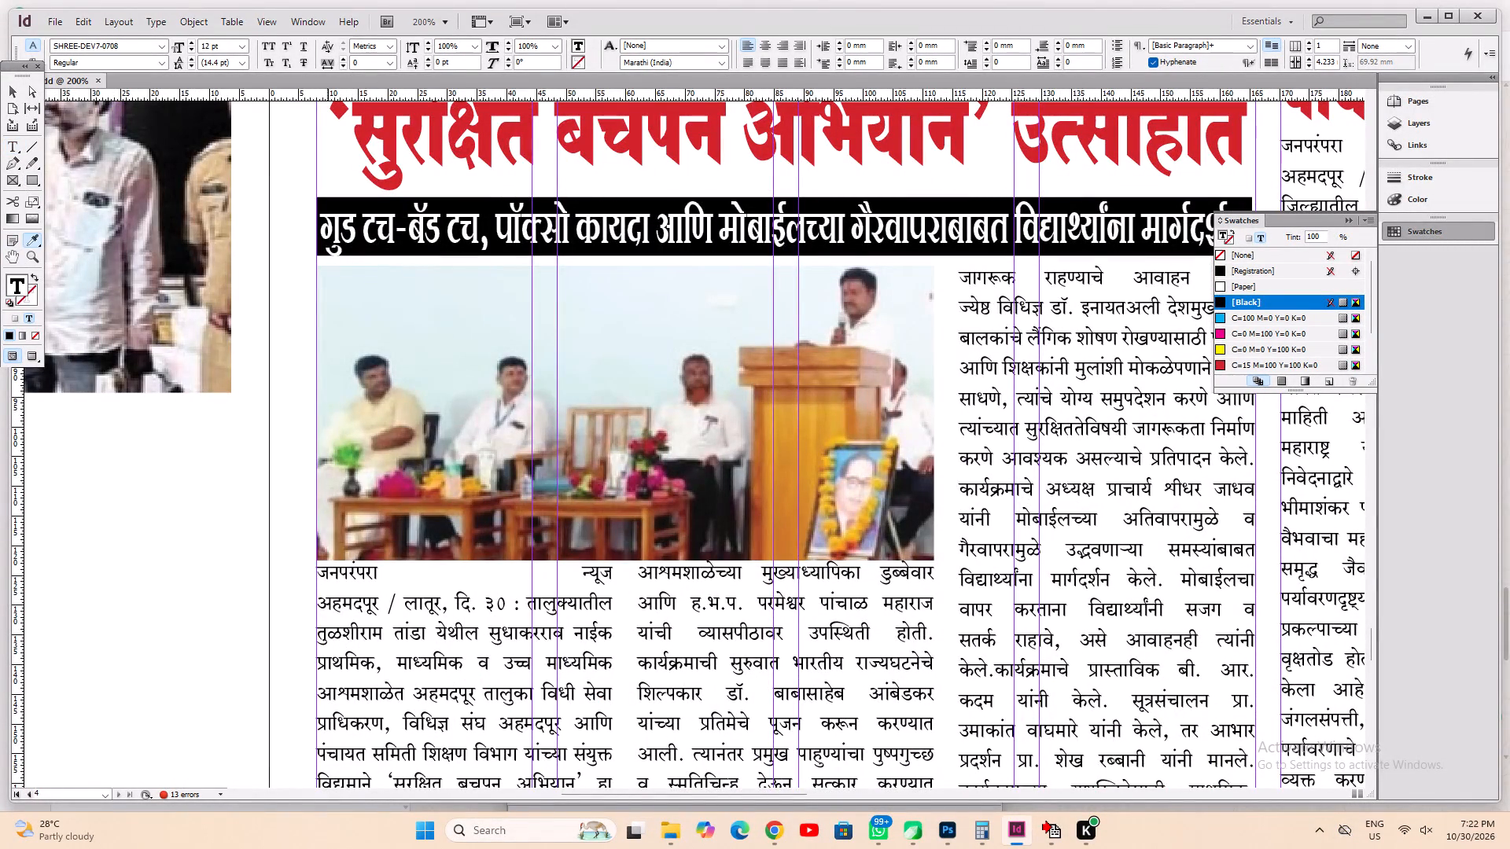
left_click(333, 215)
key("ctrl+1")
scroll(411, 443, "down", 3)
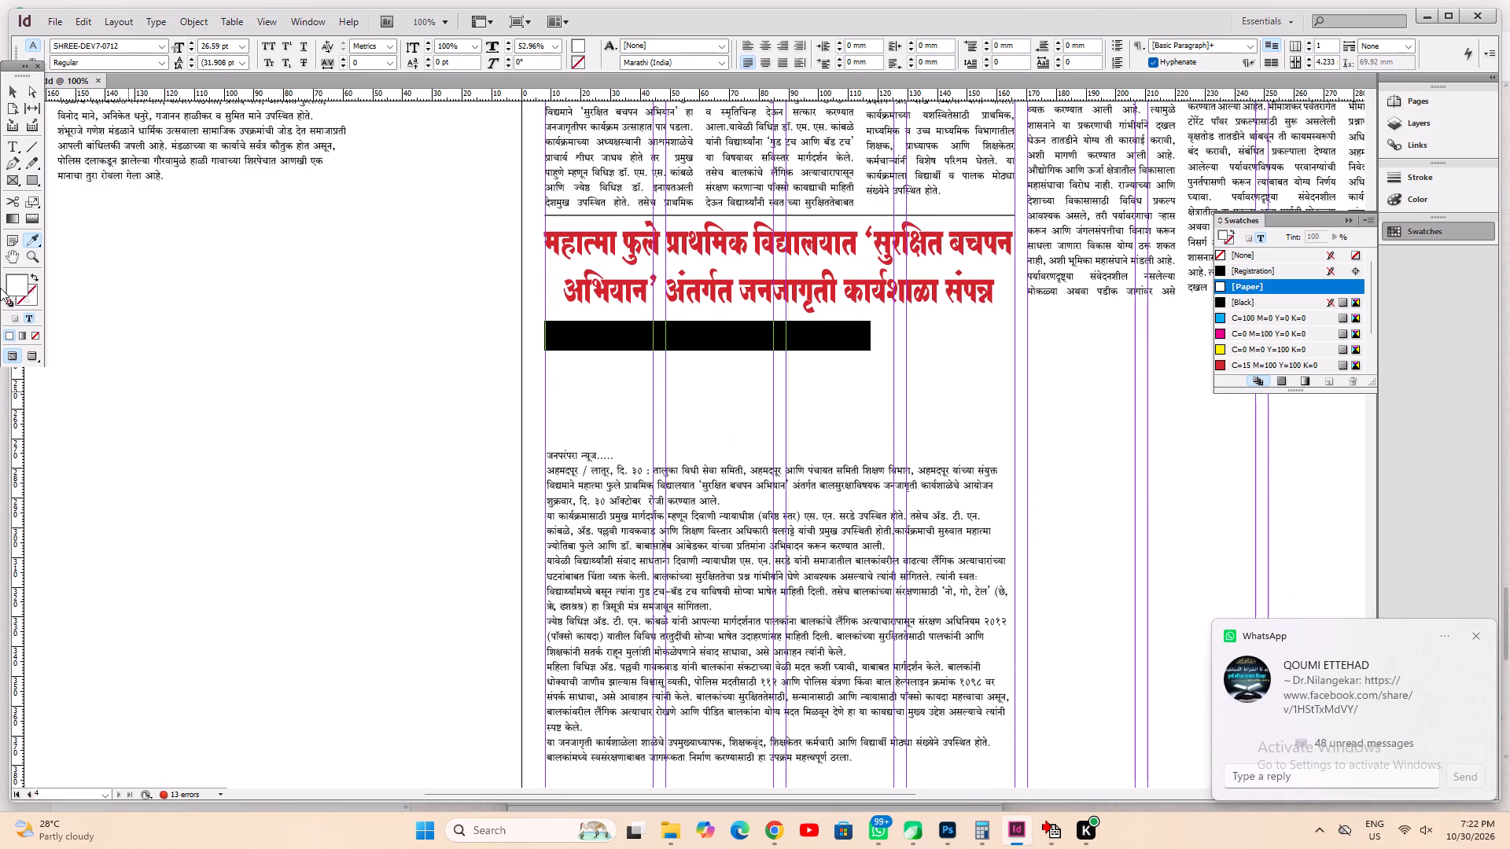
left_click(1267, 269)
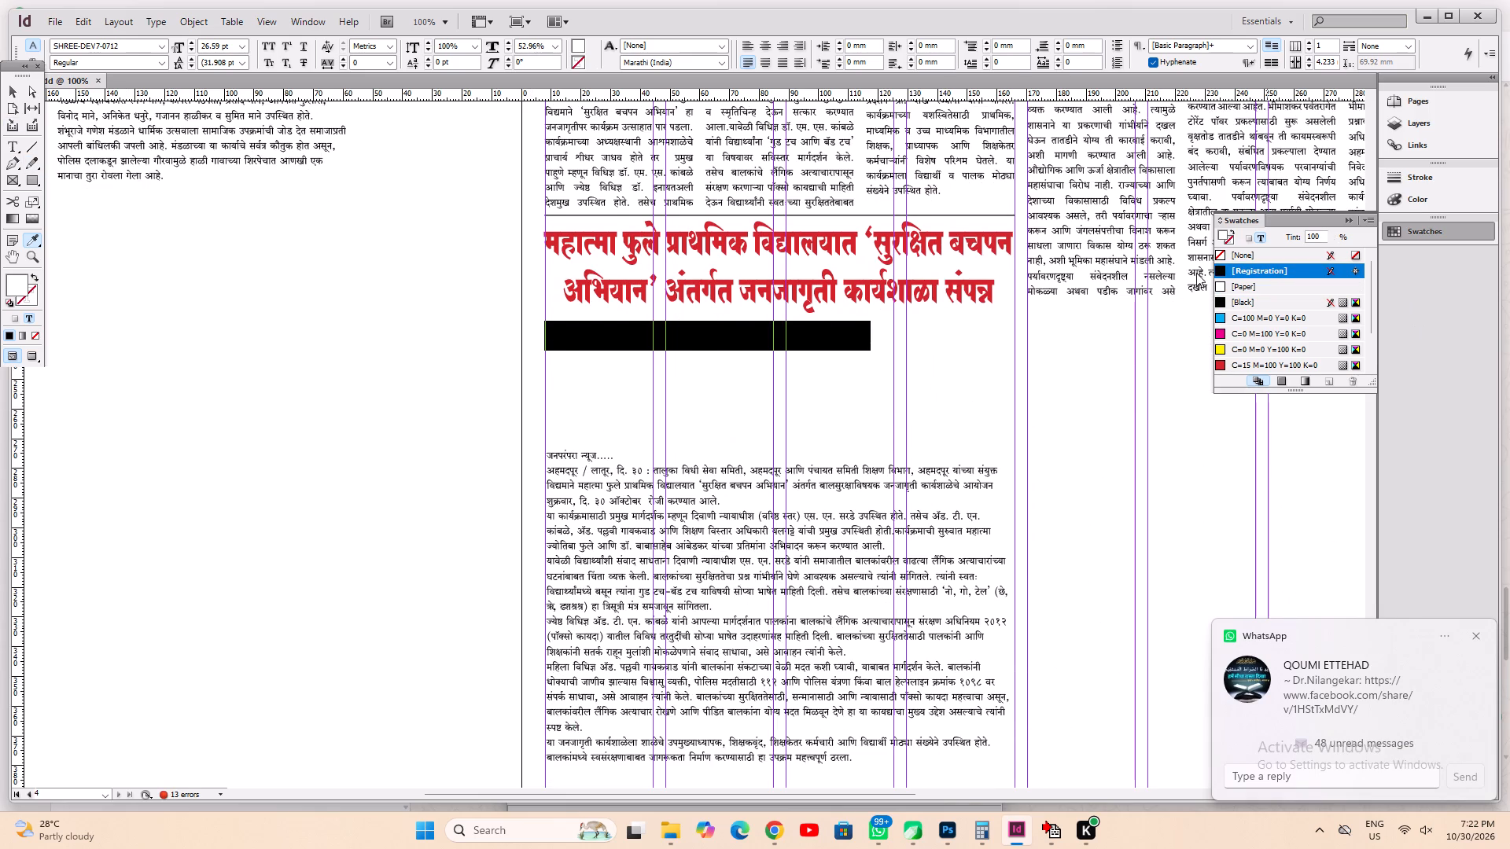
Centre the “नो, गो, टेल” subheading, enlarge it to 32.59 pt, save, and fit its frame to the text.
left_click(721, 344)
key("ctrl+a")
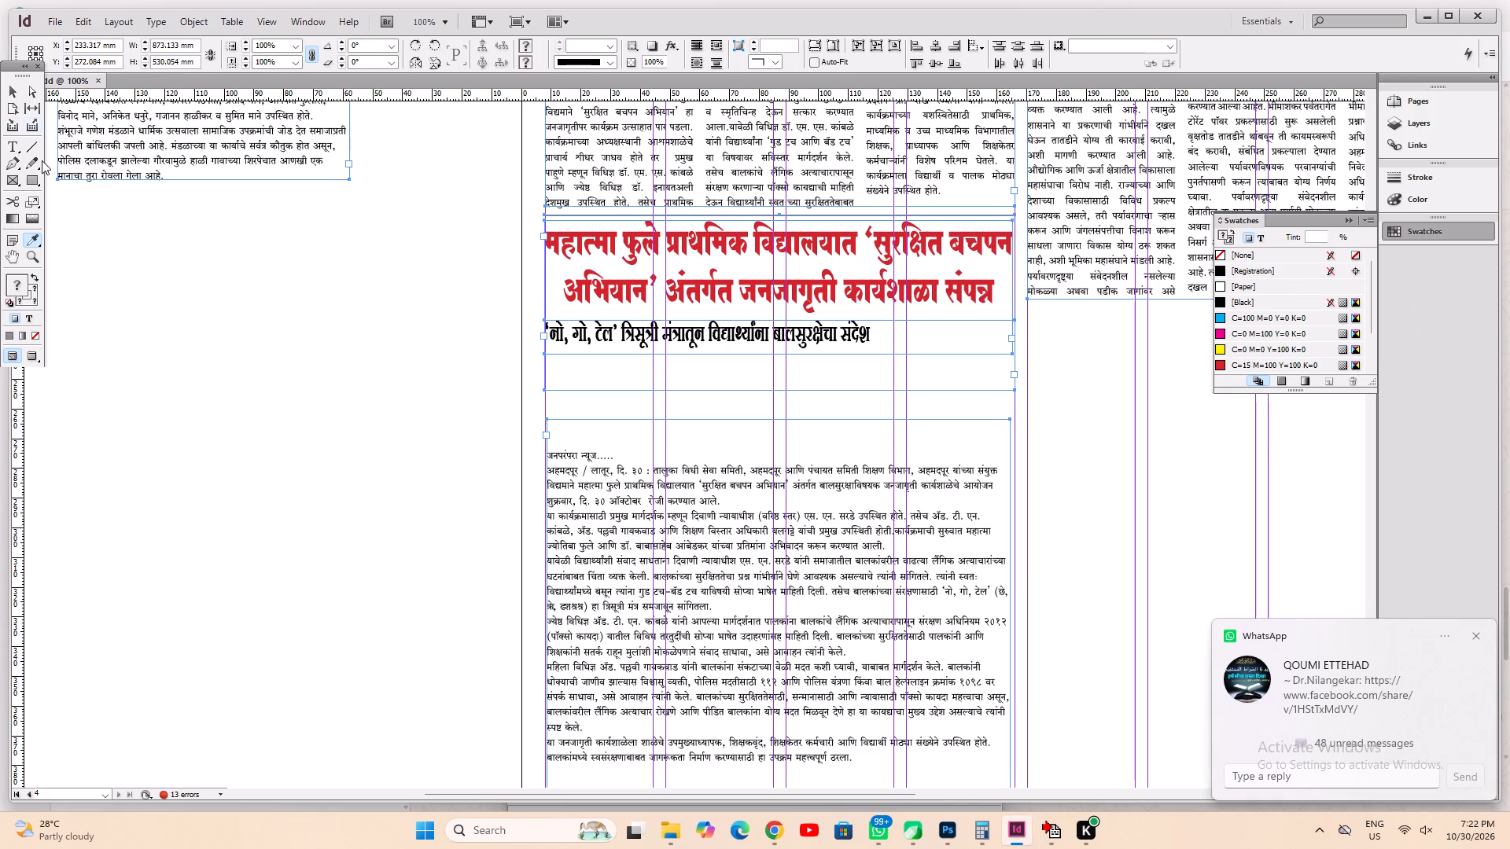
left_click(12, 148)
left_click(668, 333)
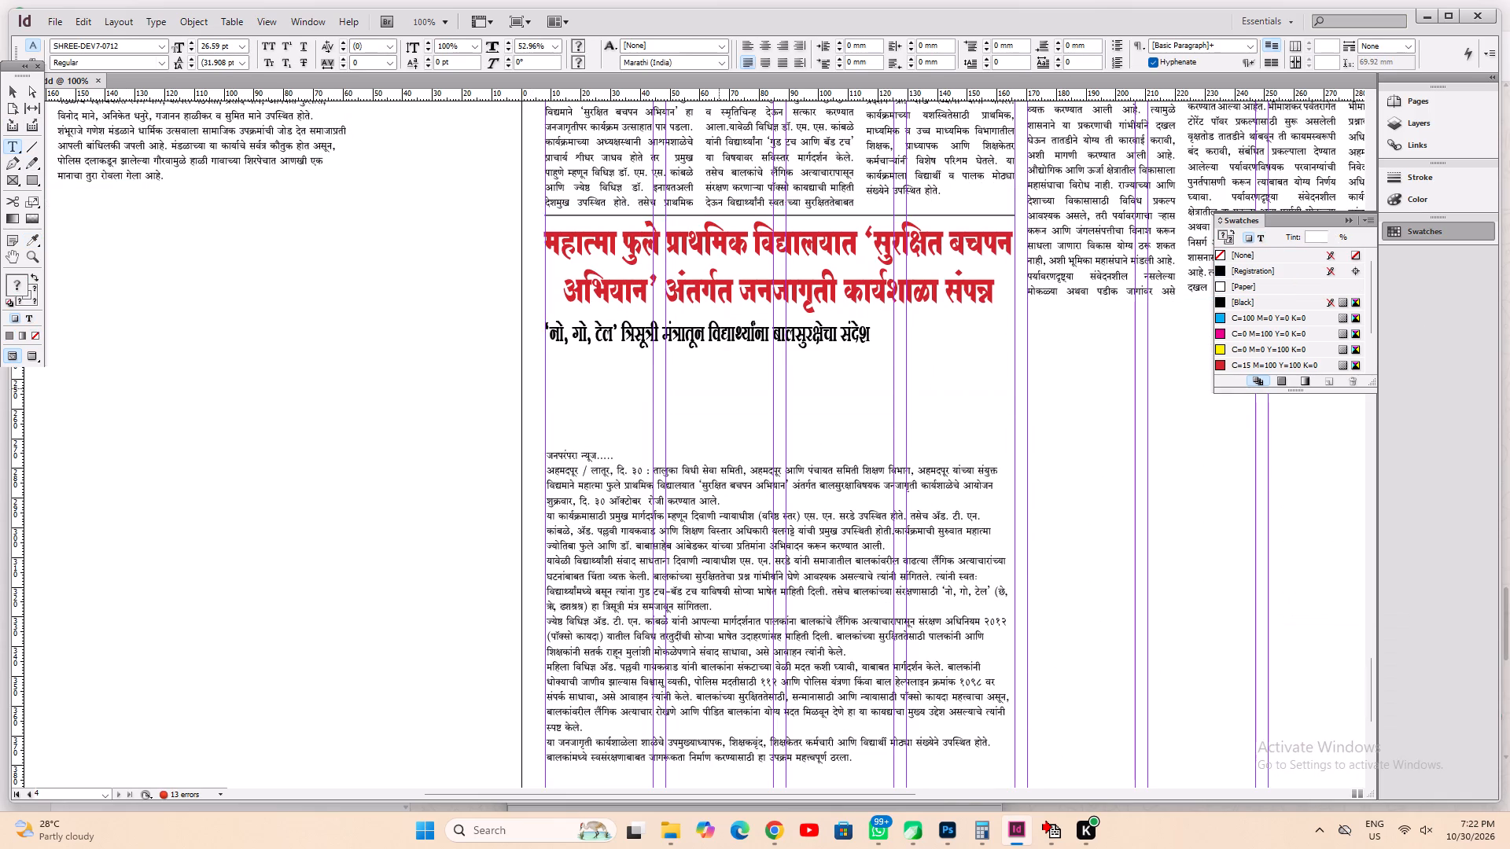
left_click(719, 329)
key("ctrl+a")
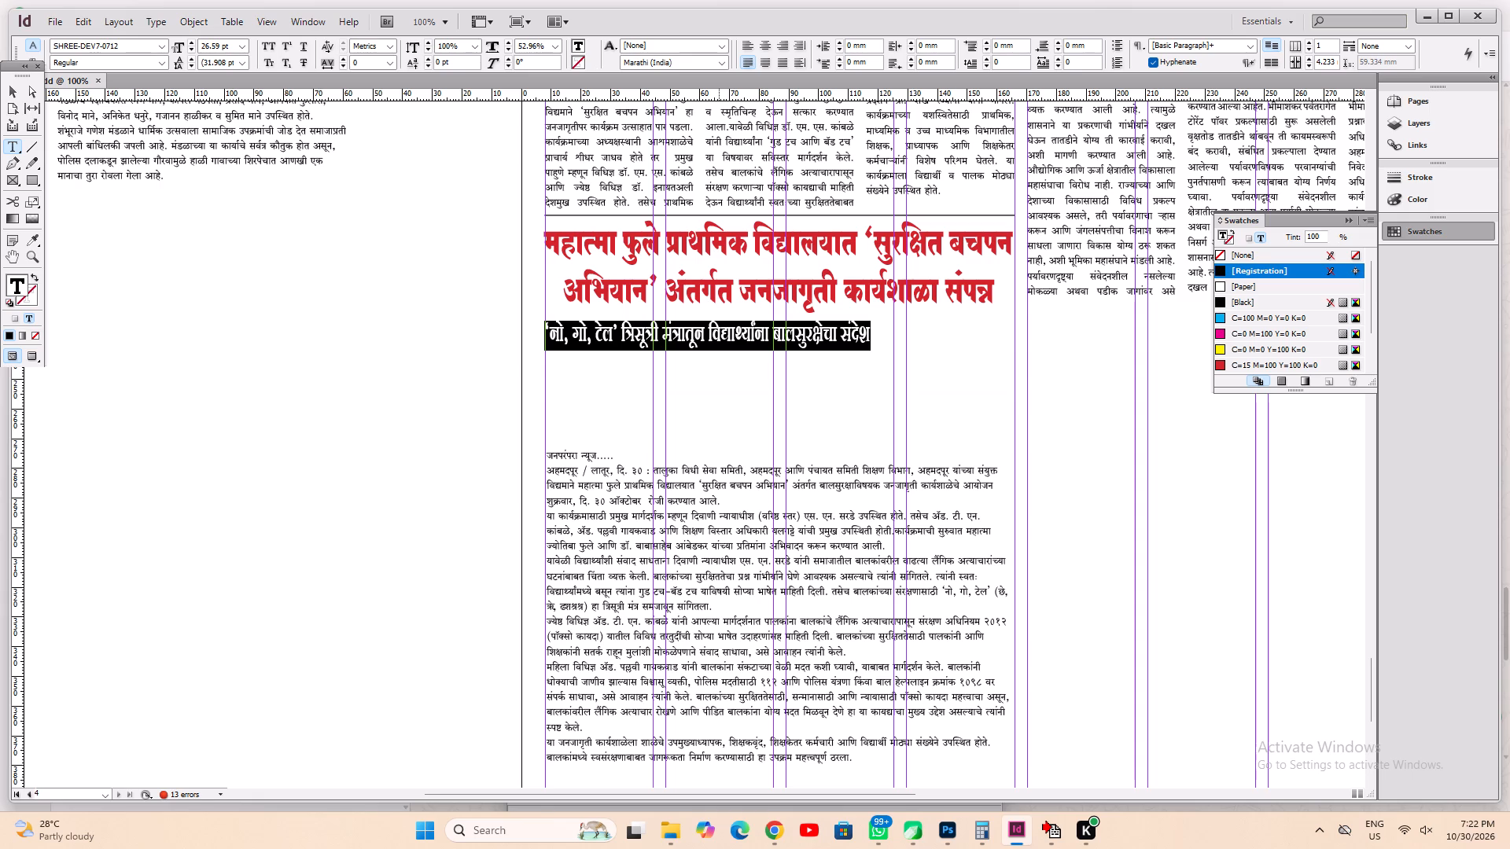
key("ctrl+shift+c")
key("ctrl+shift+period")
key("ctrl+shift+period")
key("ctrl+shift+period")
key("ctrl+shift+period")
key("ctrl+shift+period")
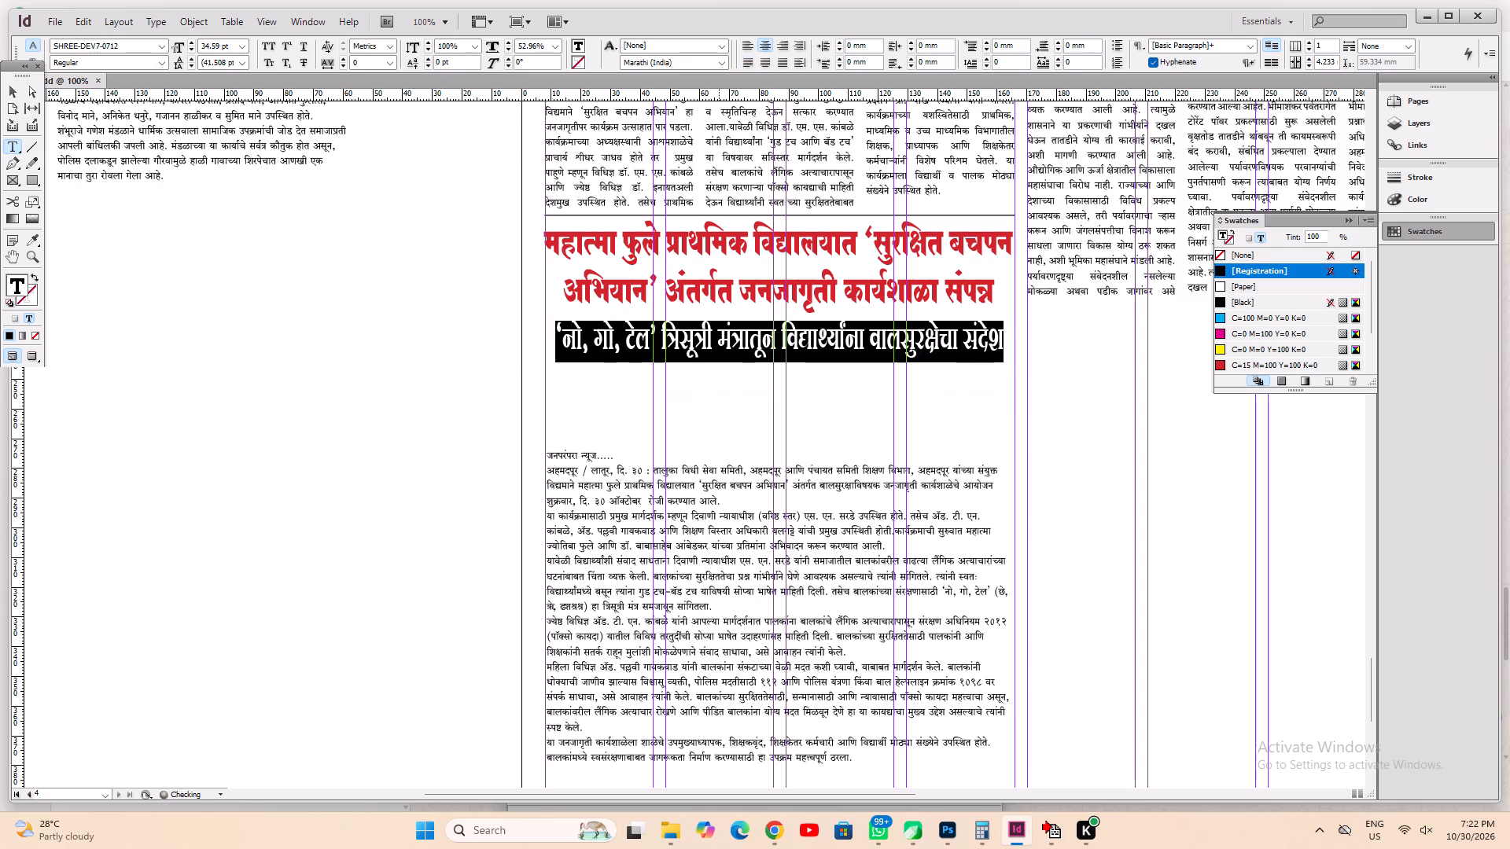
key("ctrl+shift+period")
key("ctrl+shift+comma")
key("ctrl+shift+comma")
key("ctrl+shift+comma")
key("ctrl+shift+comma")
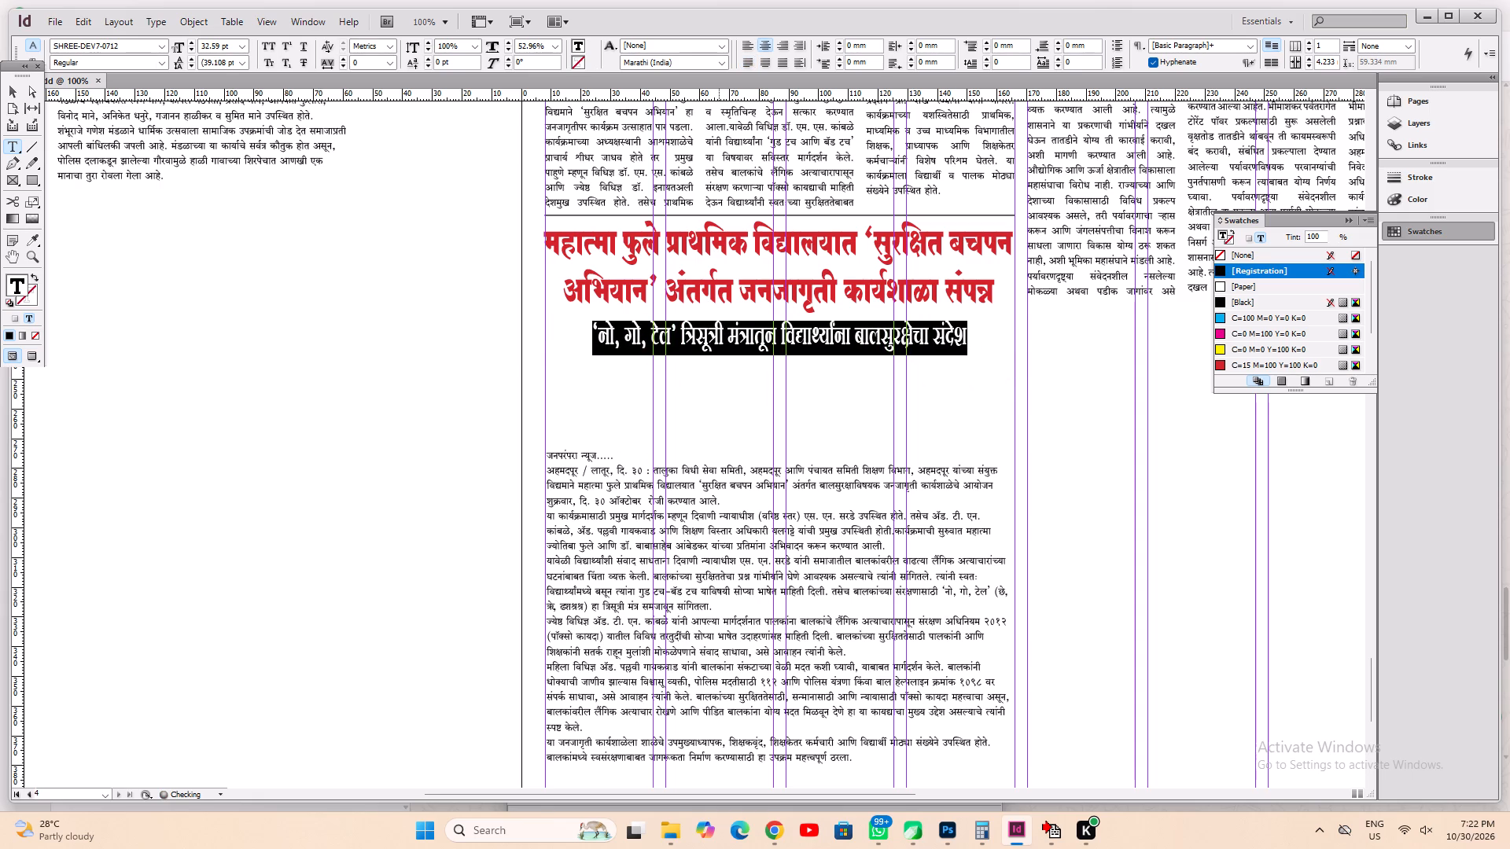
key("ctrl+shift+period")
key("ctrl+s")
key("ctrl+alt+c")
Move the subheading's frame down about 7 mm, away from the headline.
left_click(657, 263)
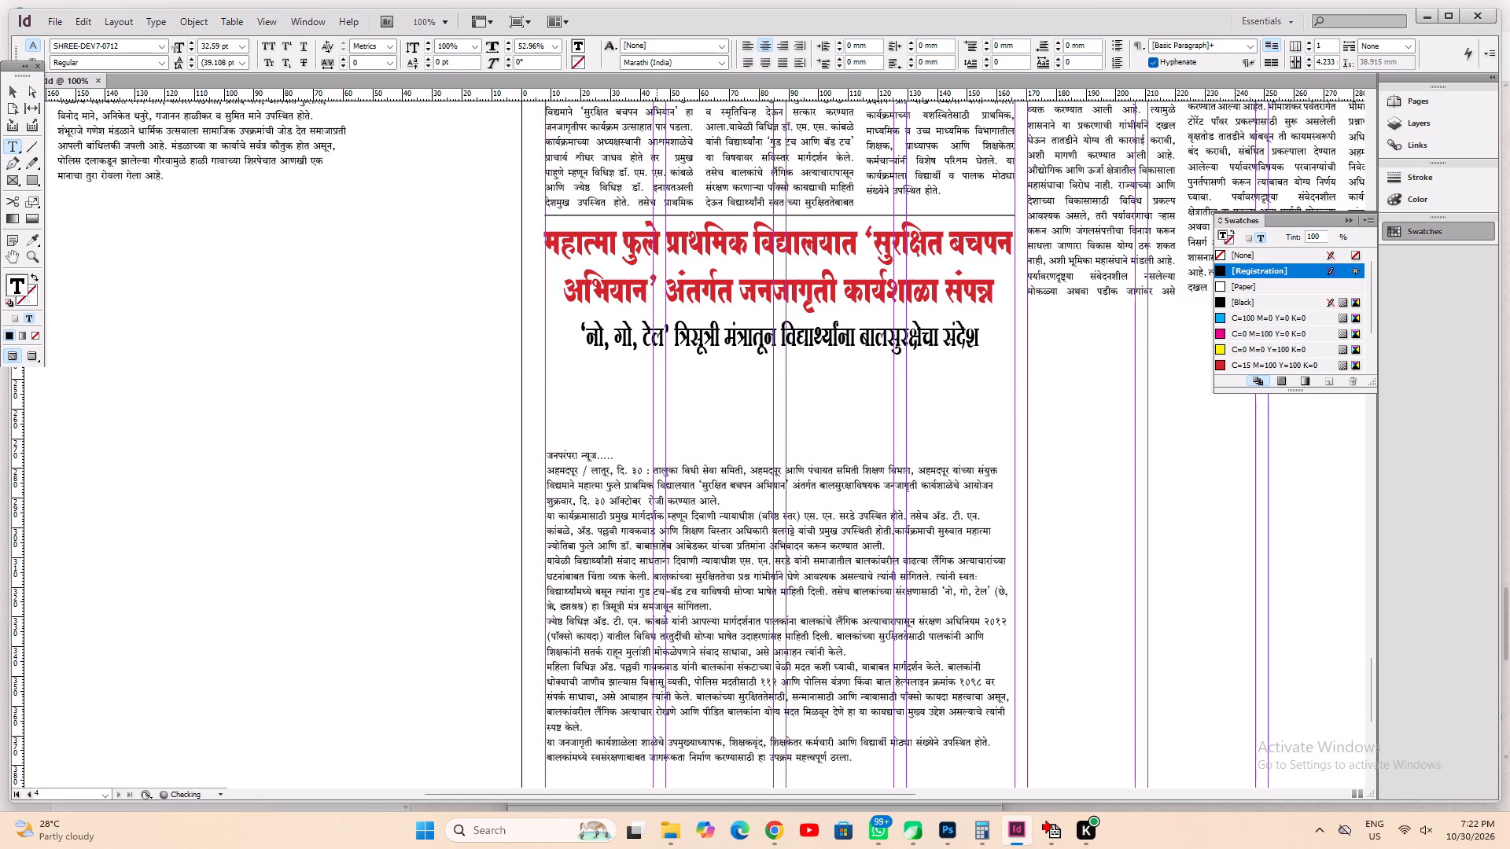
key("ctrl+a")
key("ctrl+2")
key("ctrl+1")
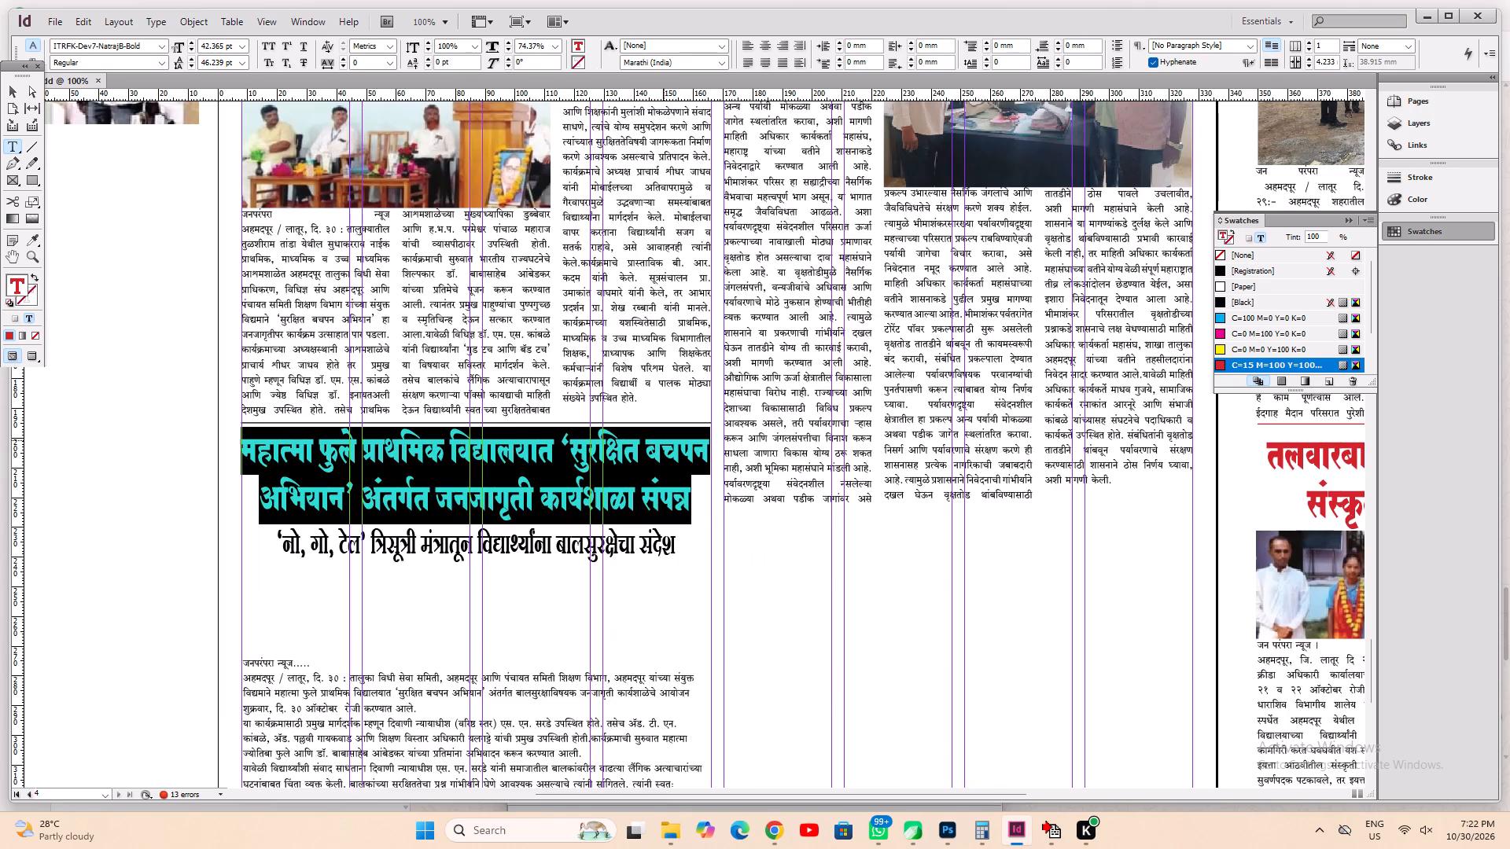
left_click(18, 97)
left_click(359, 513)
left_click(379, 546)
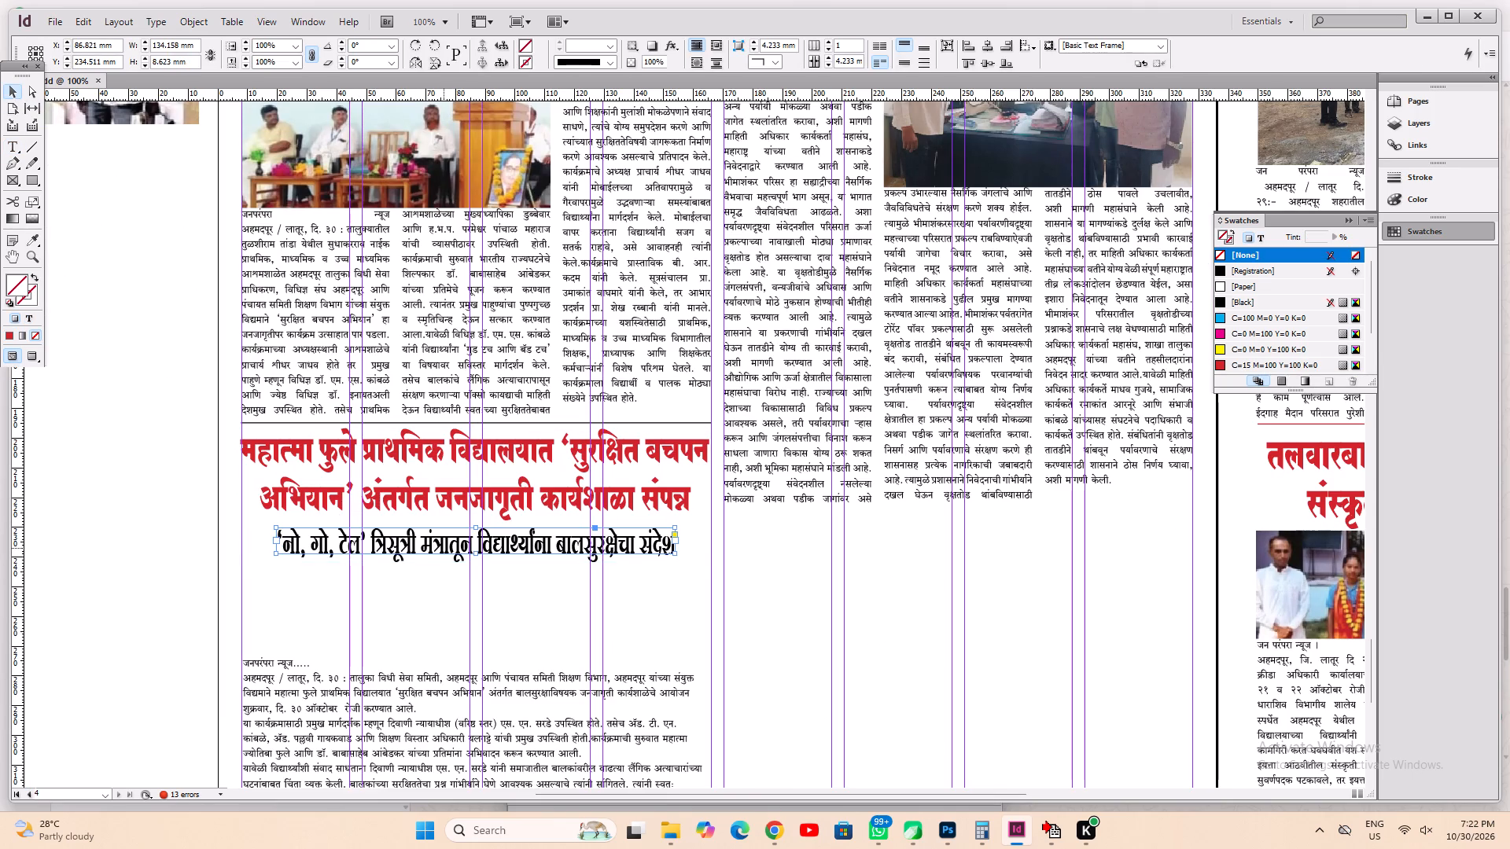
left_click_drag(444, 546, 444, 568)
Fit the headline frame to its text, then extend it downward to about 35 mm high to spread its two lines.
left_click(473, 502)
key("ctrl+alt+c")
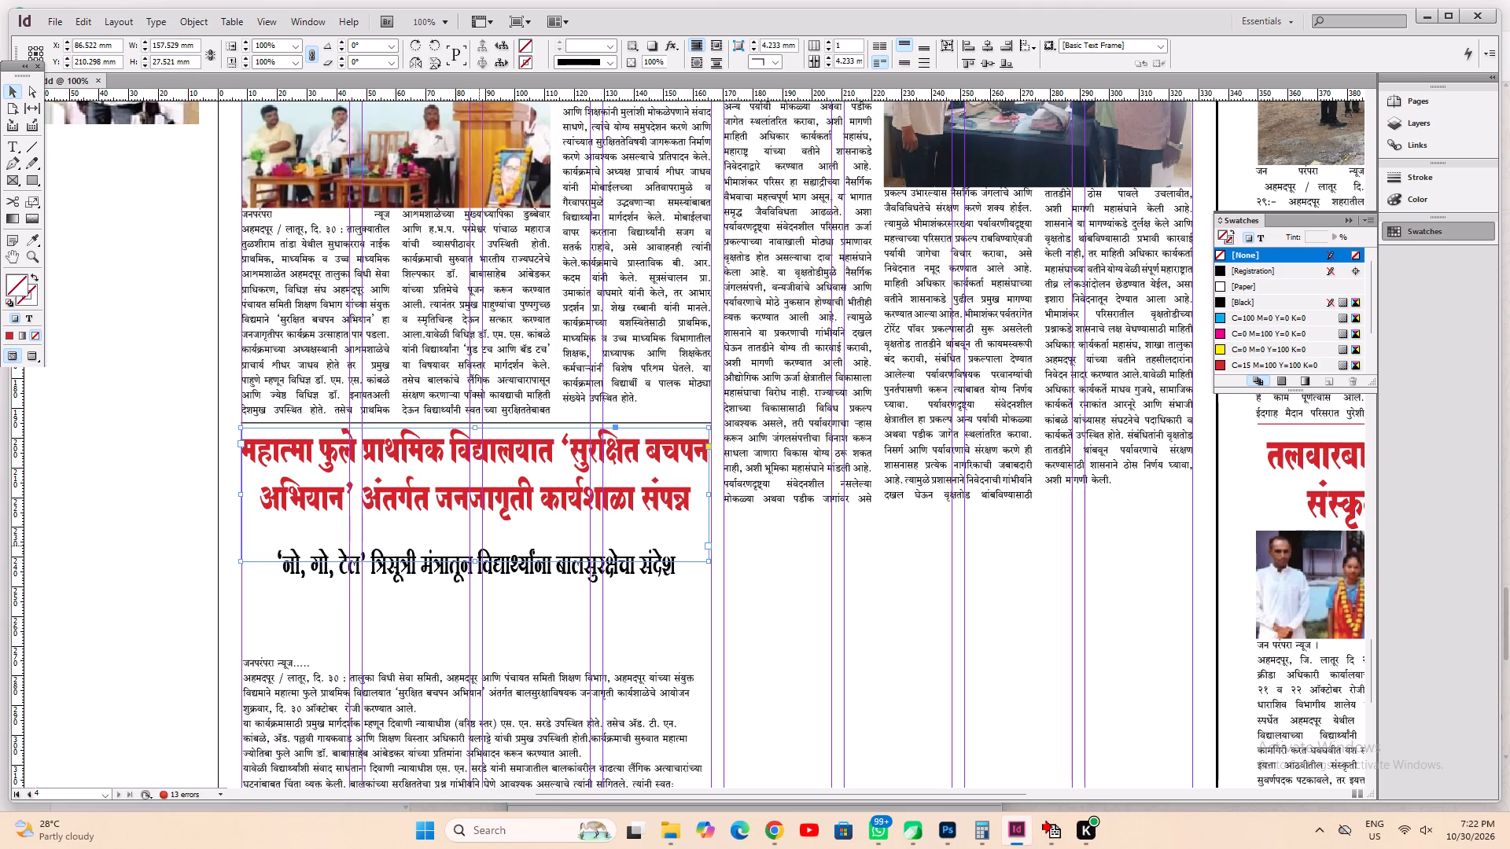
left_click_drag(478, 511, 478, 521)
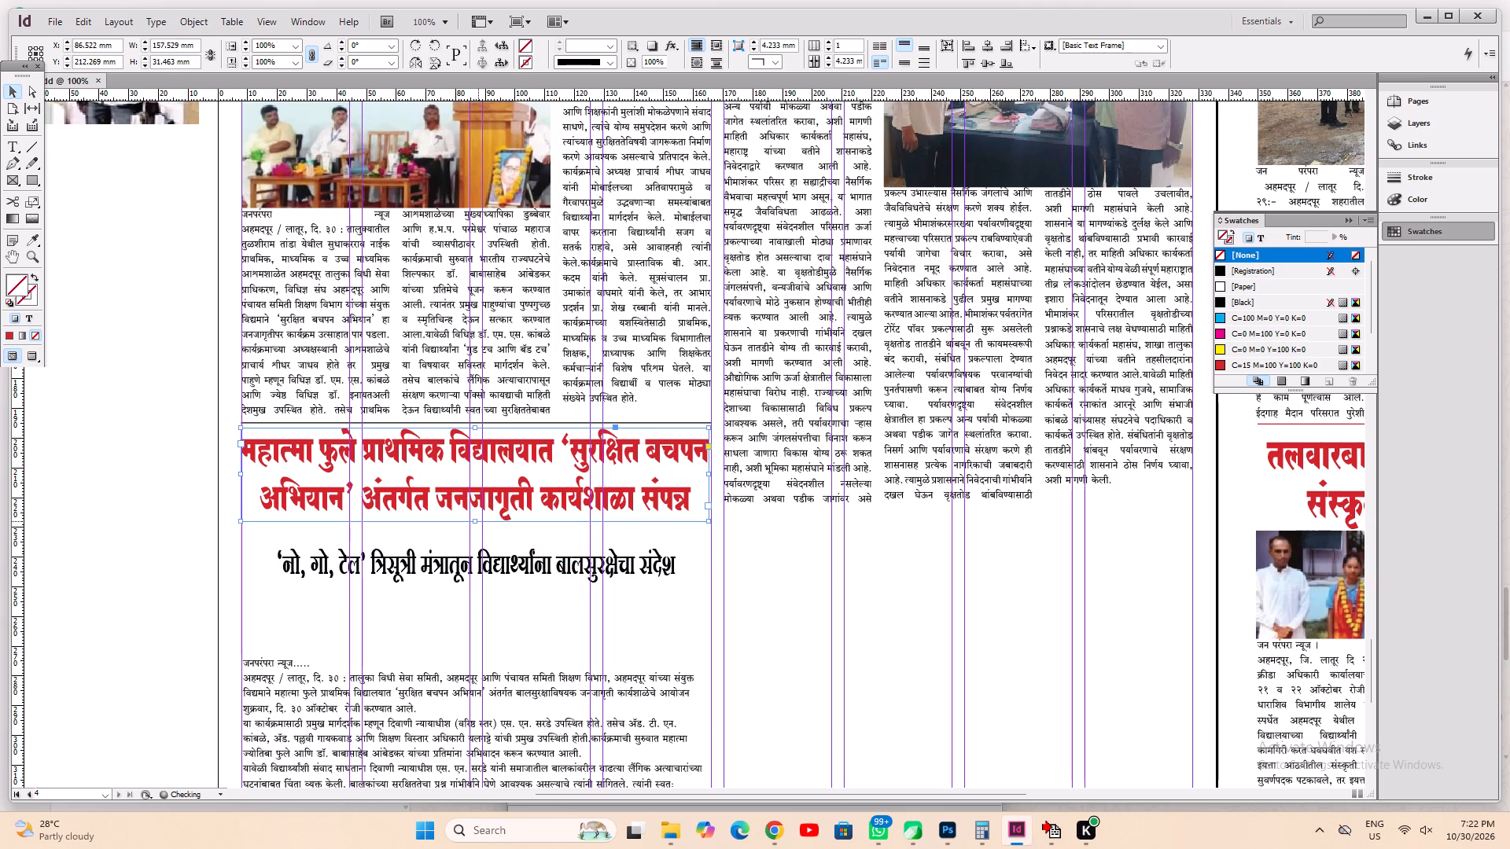
left_click_drag(477, 521, 477, 531, "ctrl")
Move the subheading up about 5 mm towards the headline's second line.
left_click(463, 571)
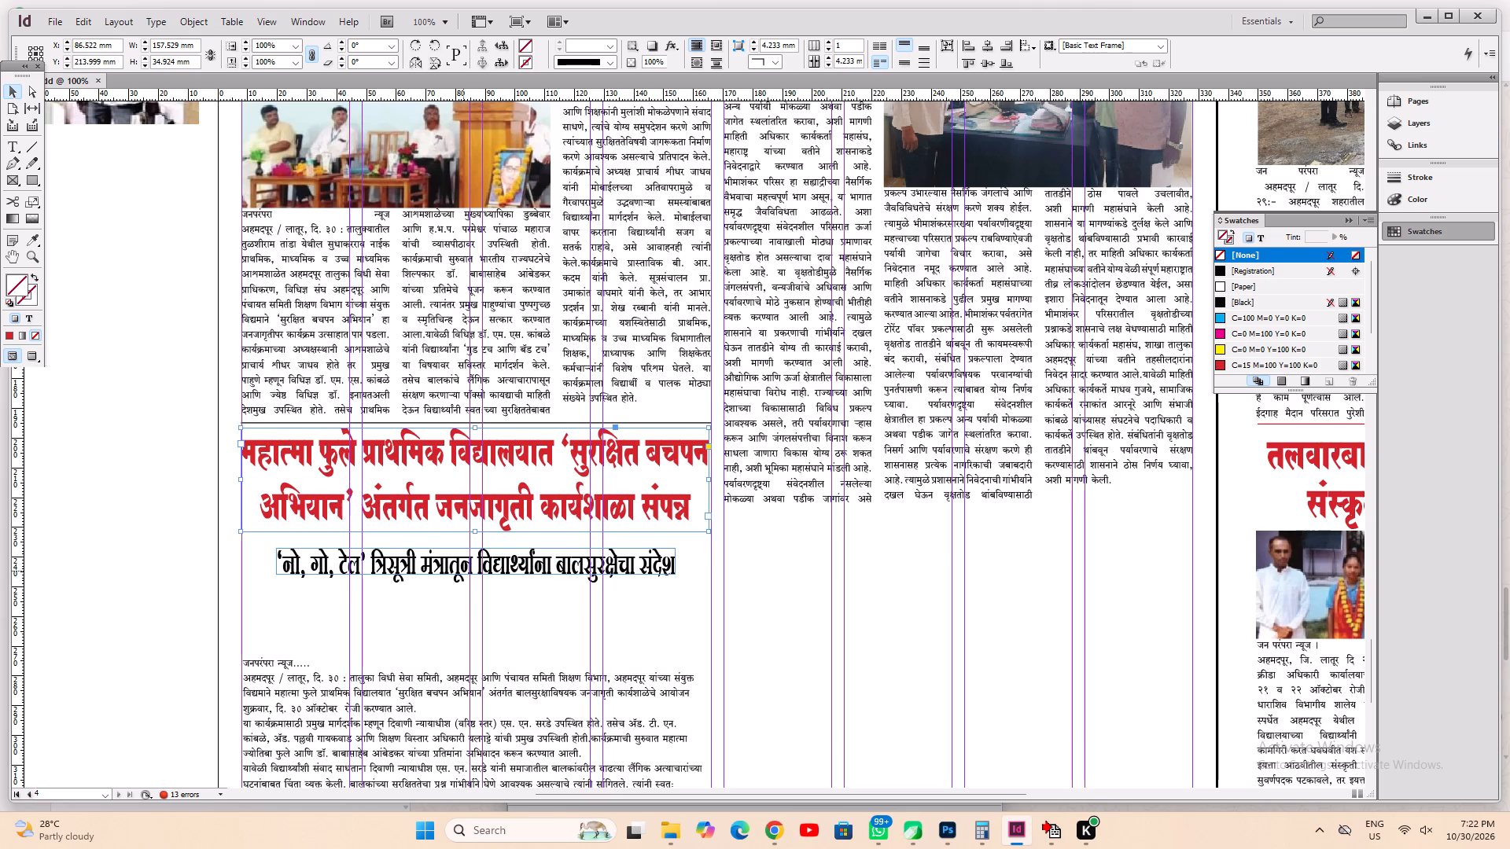
key("Up")
key("Up")
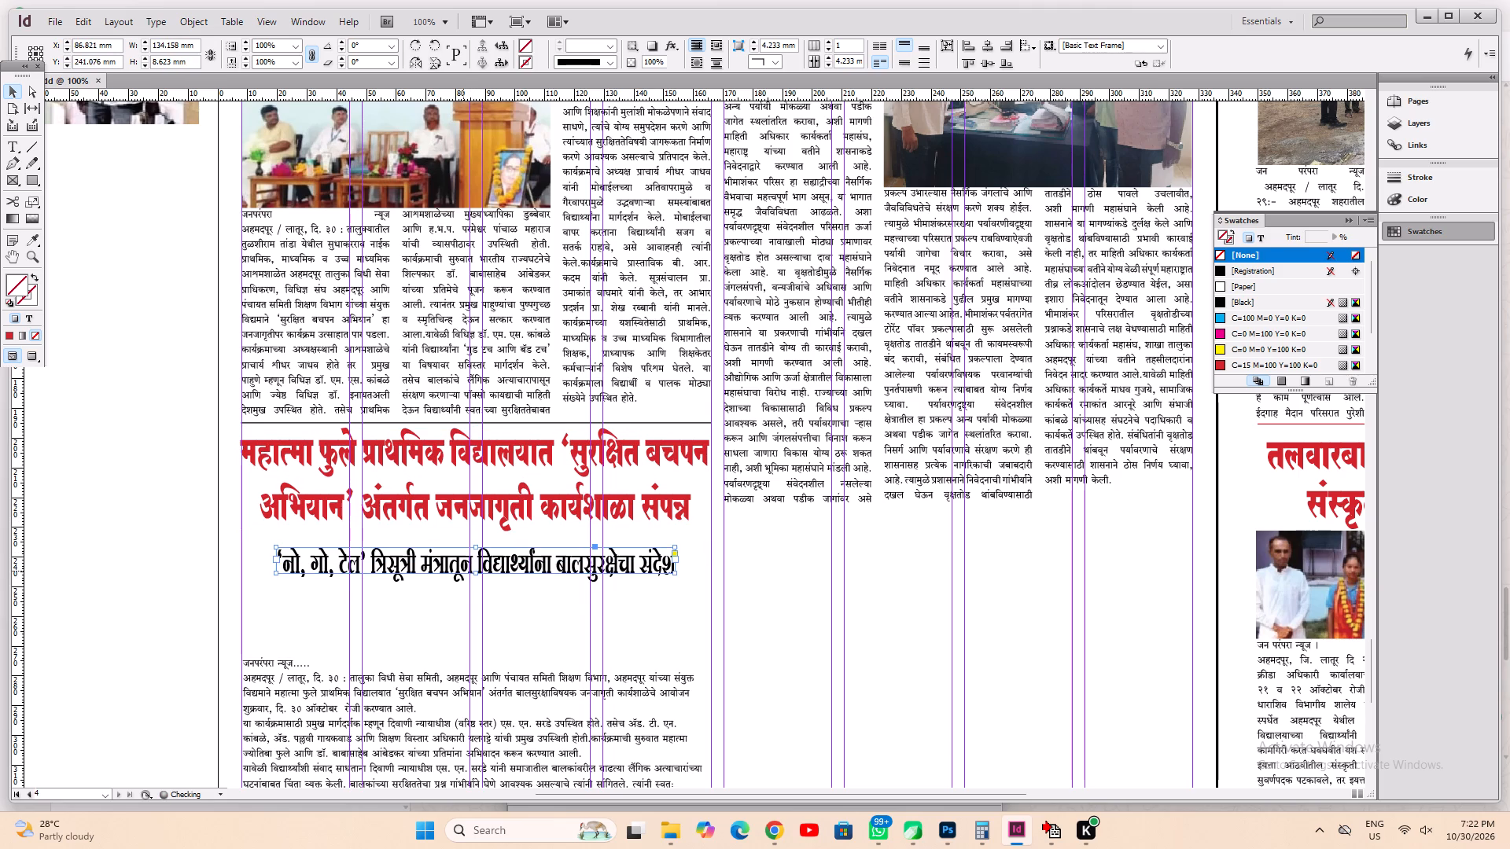
key("Up")
key("Up")
key("Up")
key("Up")
key("Up")
key("Up")
key("Up")
key("Up")
key("Up")
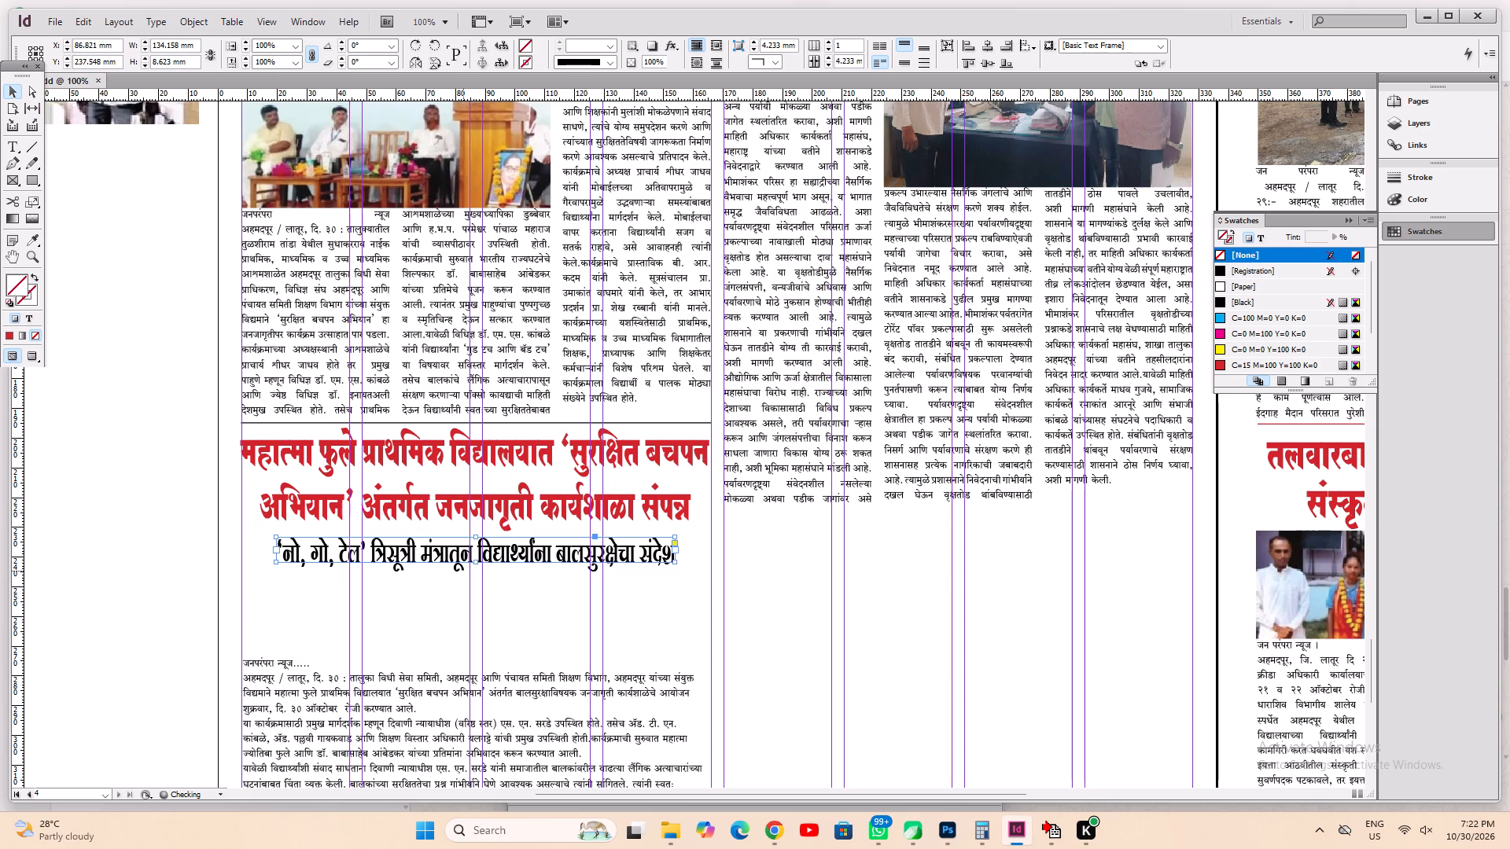
key("Up")
key("Up")
key("Up")
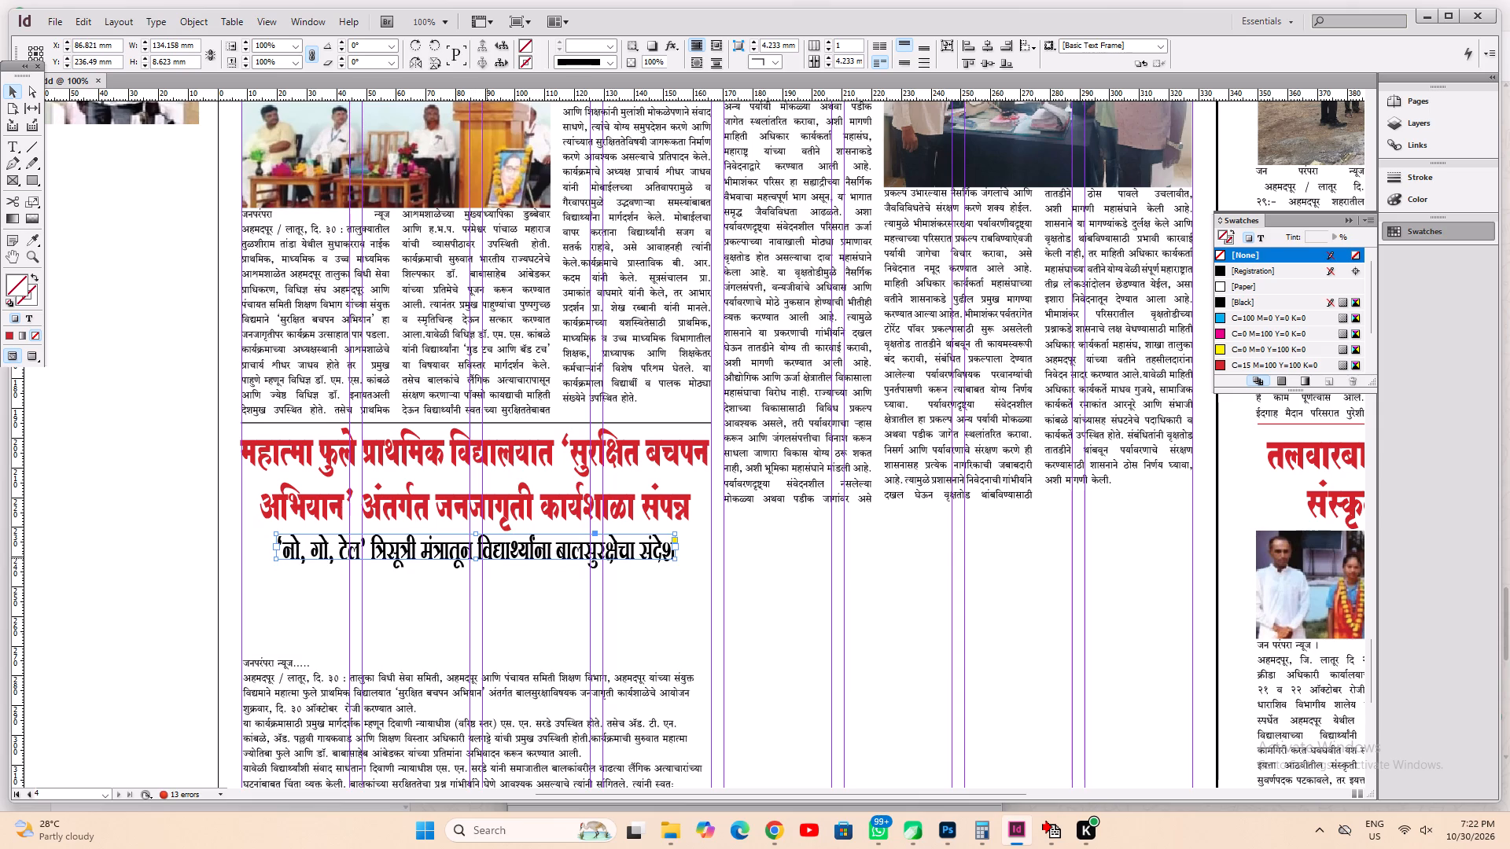
Undo the shortening of the subheading's frame and bring the subheading slightly closer to the headline.
left_click(473, 560)
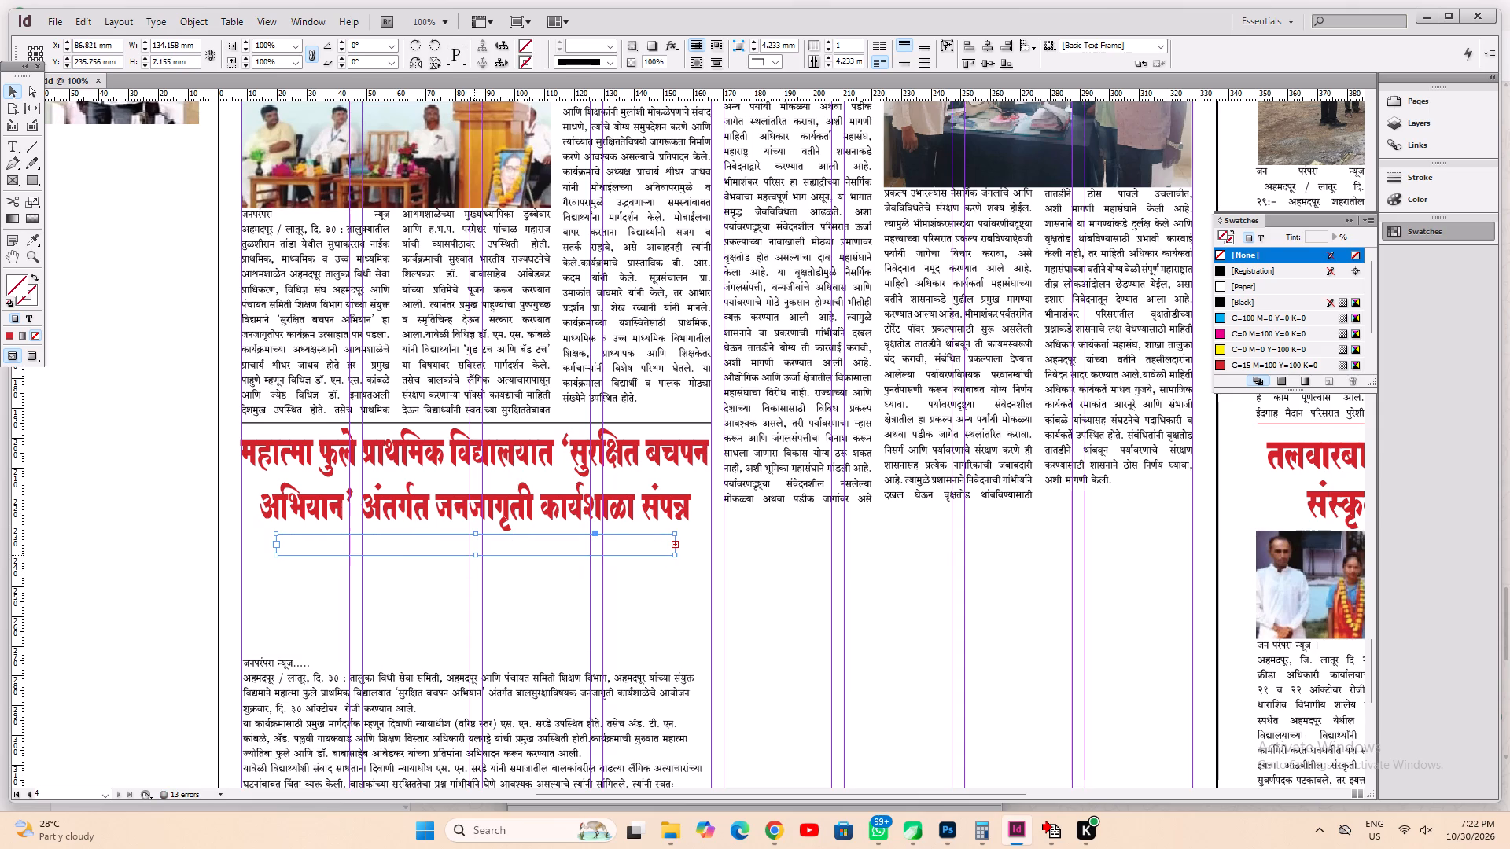
key("ctrl+z")
left_click_drag(474, 561, 474, 553, "ctrl")
double_click(451, 612)
Delete the blank lines above the opening line of the child-safety workshop article's body text.
left_click(411, 677)
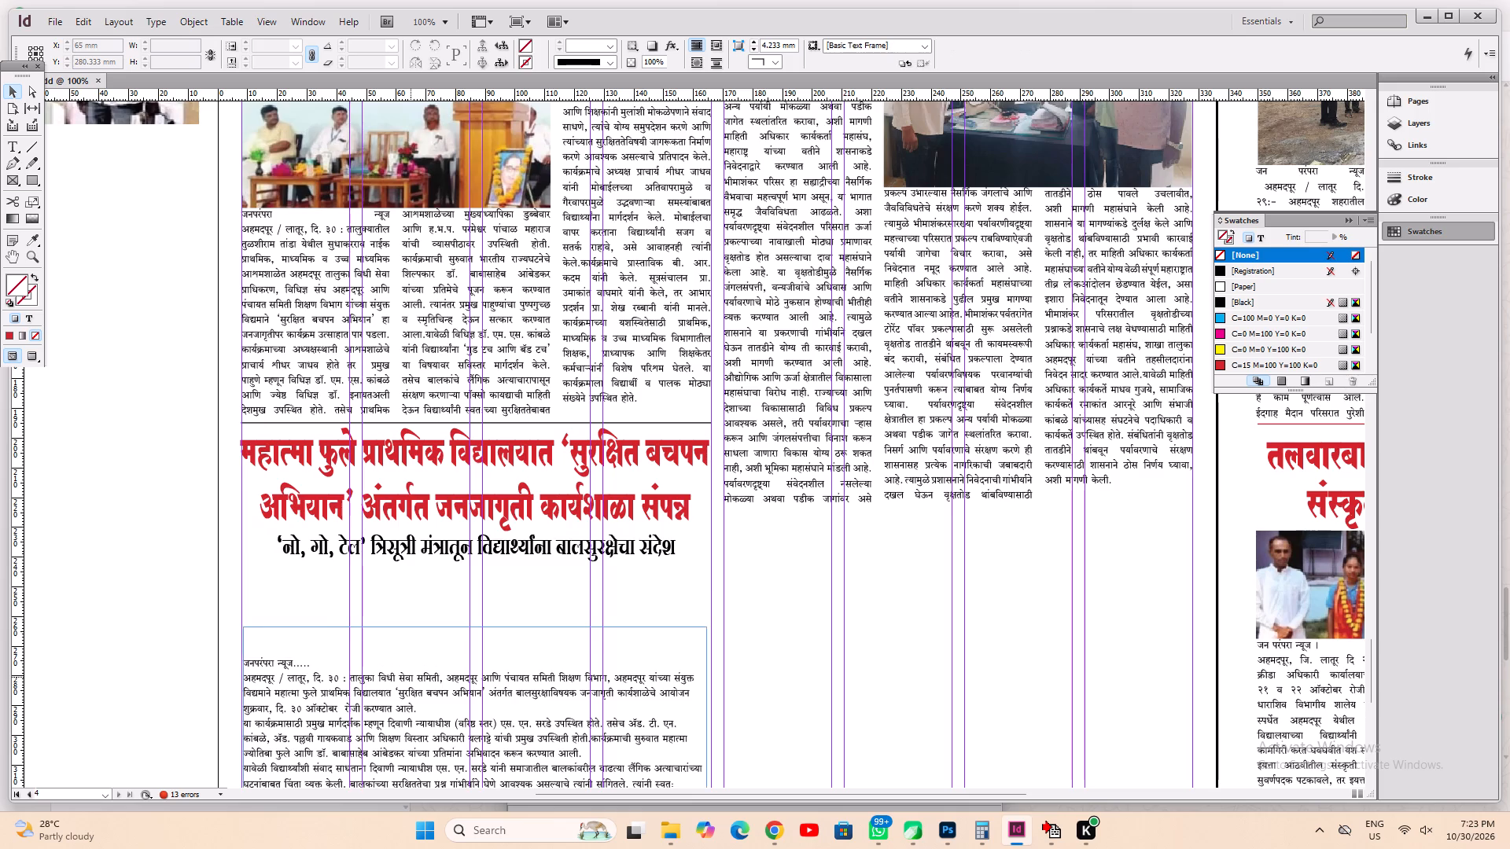
scroll(411, 675, "down", 5)
left_click(13, 138)
left_click(13, 156)
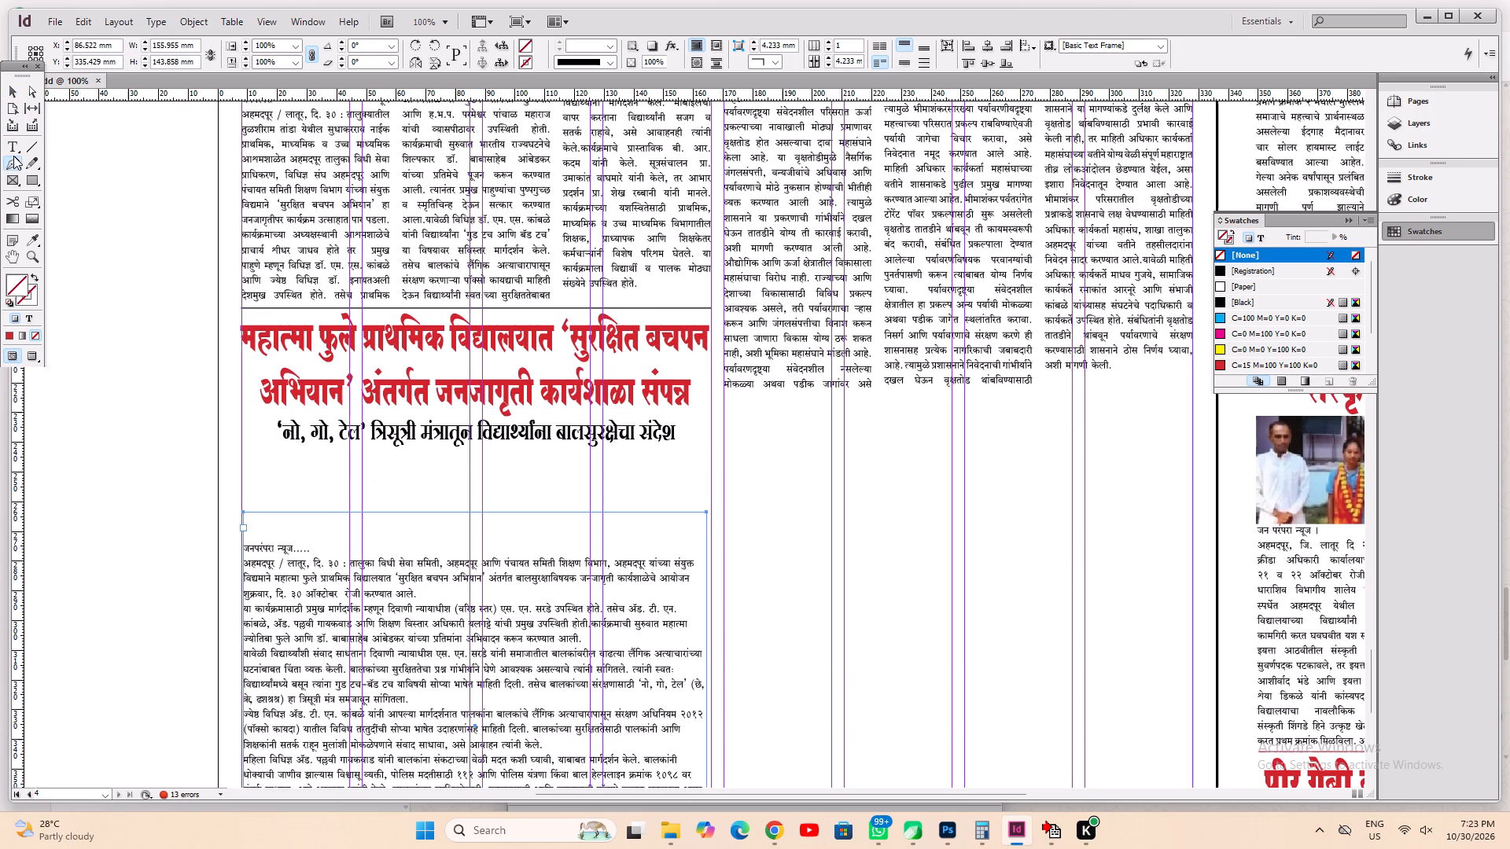
left_click(14, 153)
left_click(278, 550)
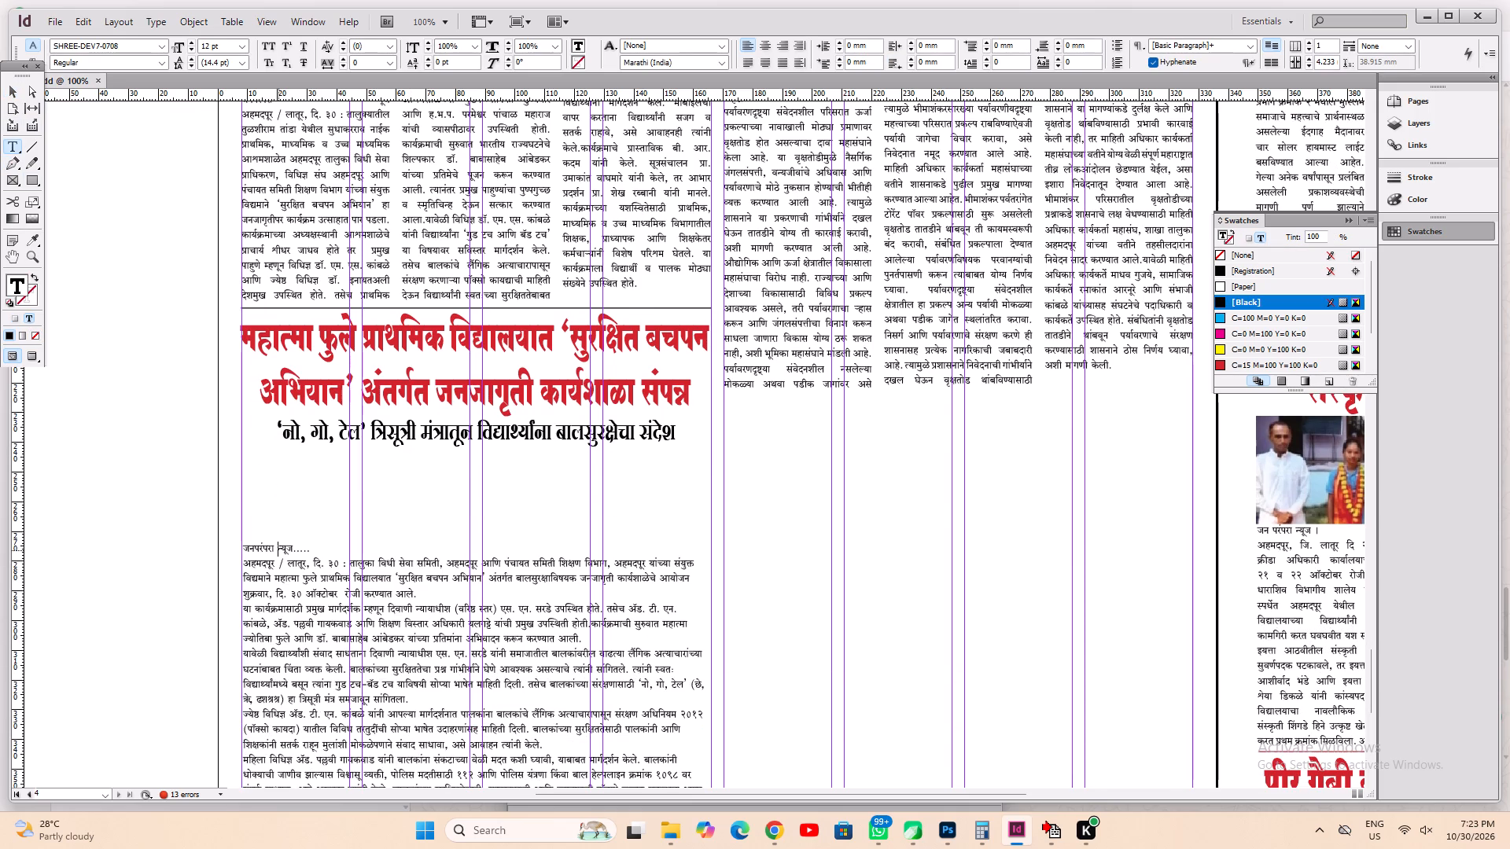
key("Home")
key("shift+Up")
key("shift+Up")
key("shift+Up")
key("shift+Up")
key("shift+Up")
key("shift+Up")
key("shift+Up")
key("shift+Up")
key("shift+Up")
key("shift+Up")
key("BackSpace")
Justify all lines of the workshop article's body text and fit its frame to the text.
key("ctrl+a")
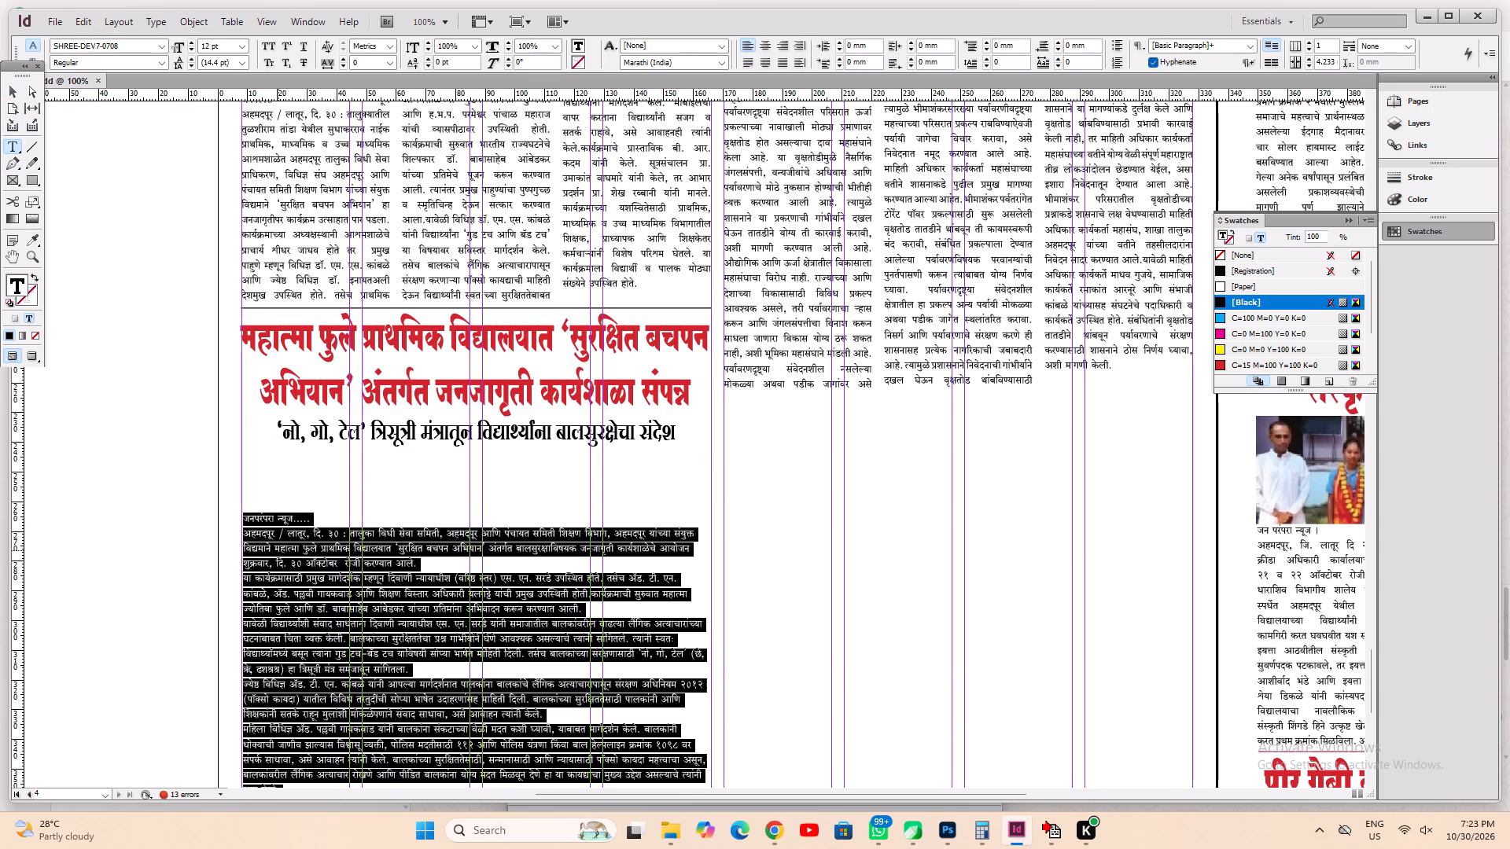
key("ctrl+shift+j")
key("ctrl+s")
key("ctrl+alt+c")
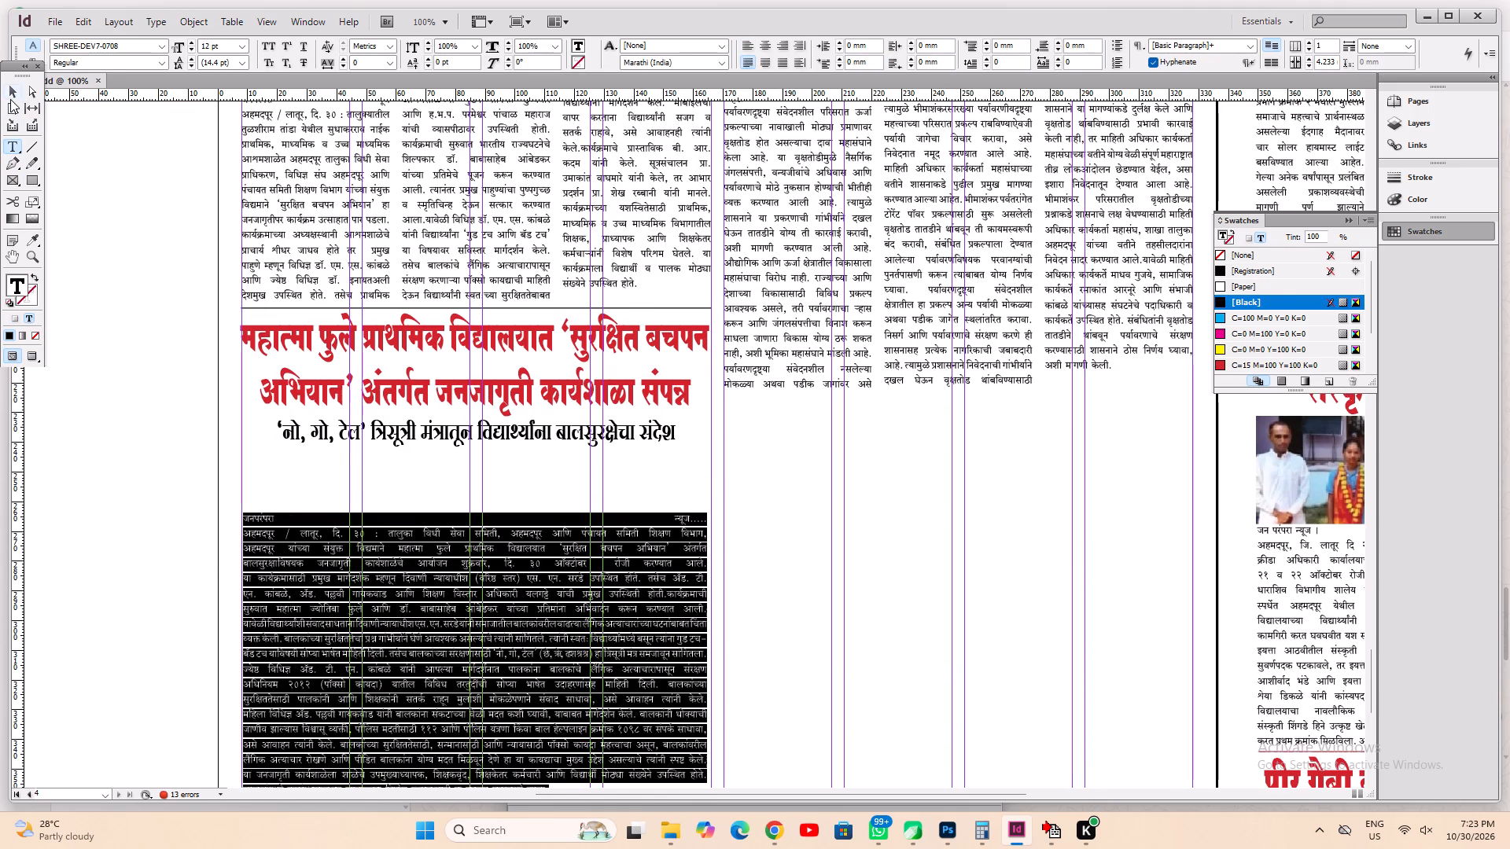
Move the fitted body text frame up about 21 mm to just beneath the subheading and nudge it slightly left.
left_click(10, 99)
left_click_drag(471, 667, 470, 603)
scroll(470, 603, "down", 3)
key("Left")
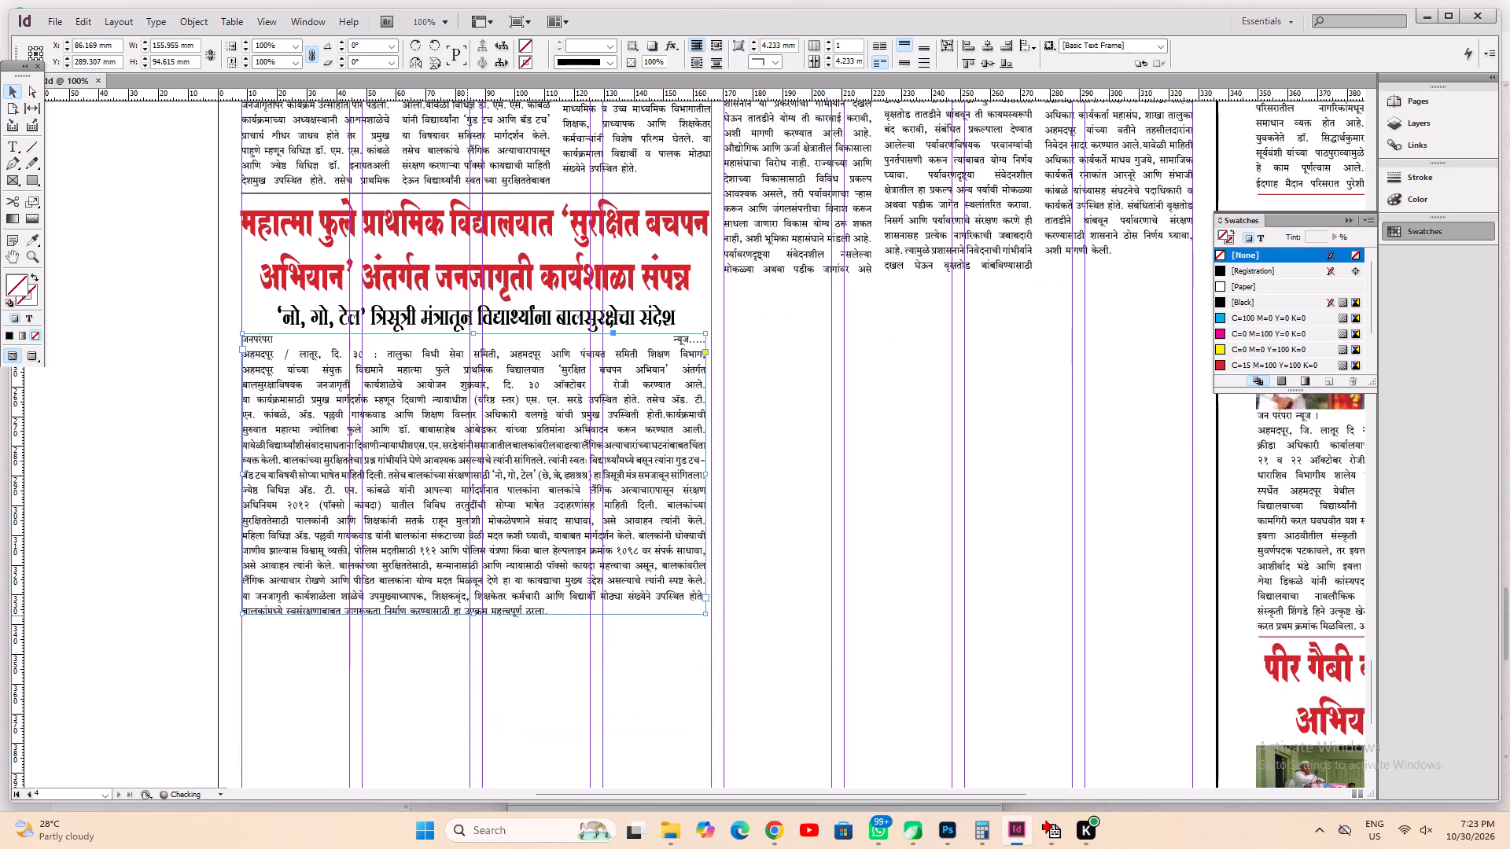
key("ctrl+alt+c")
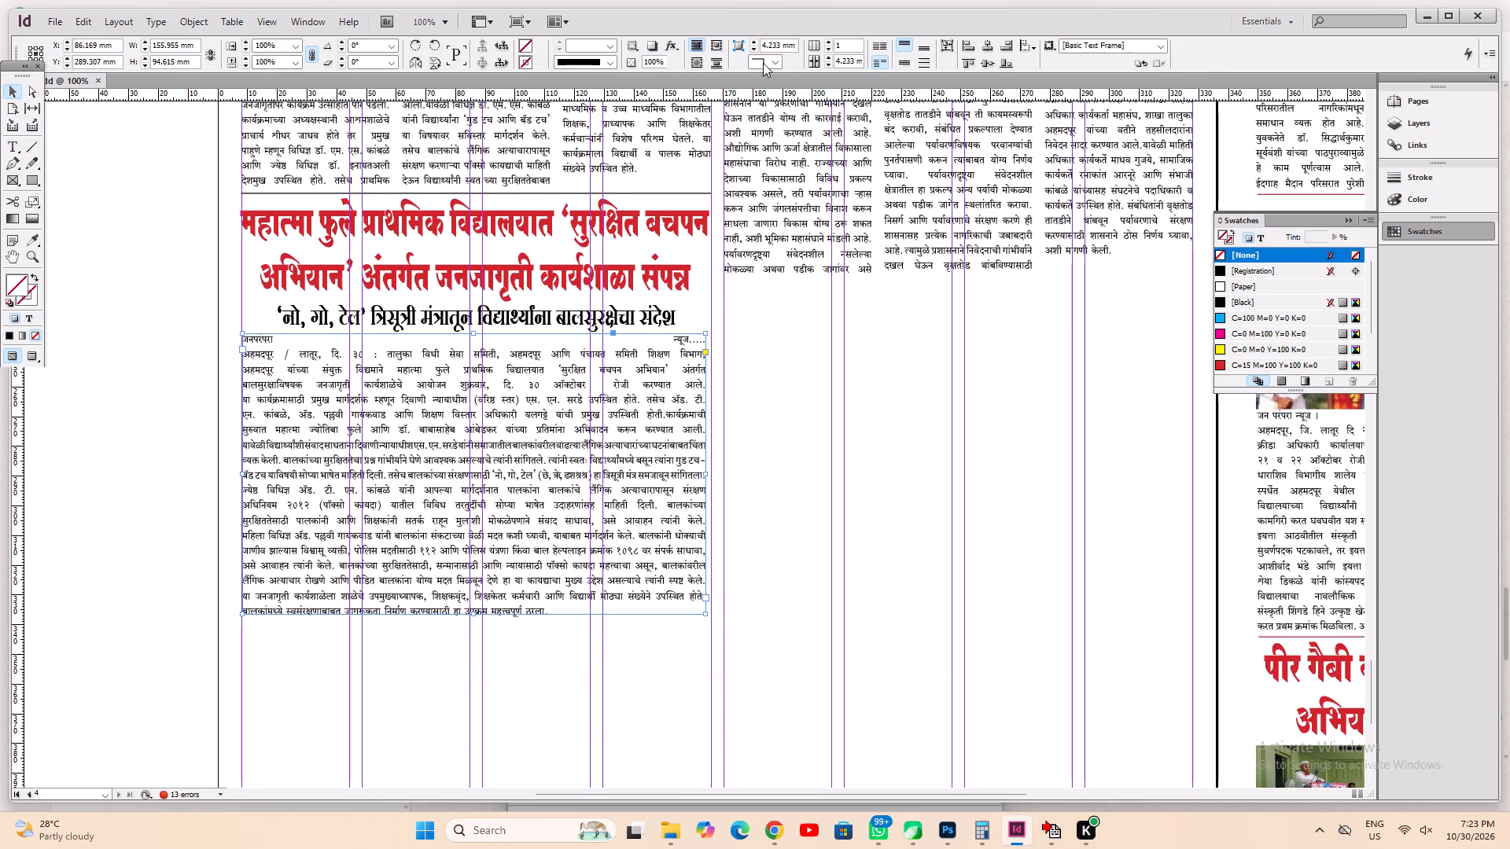
Divide the workshop article's body frame into 3 columns and save the document.
double_click(831, 44)
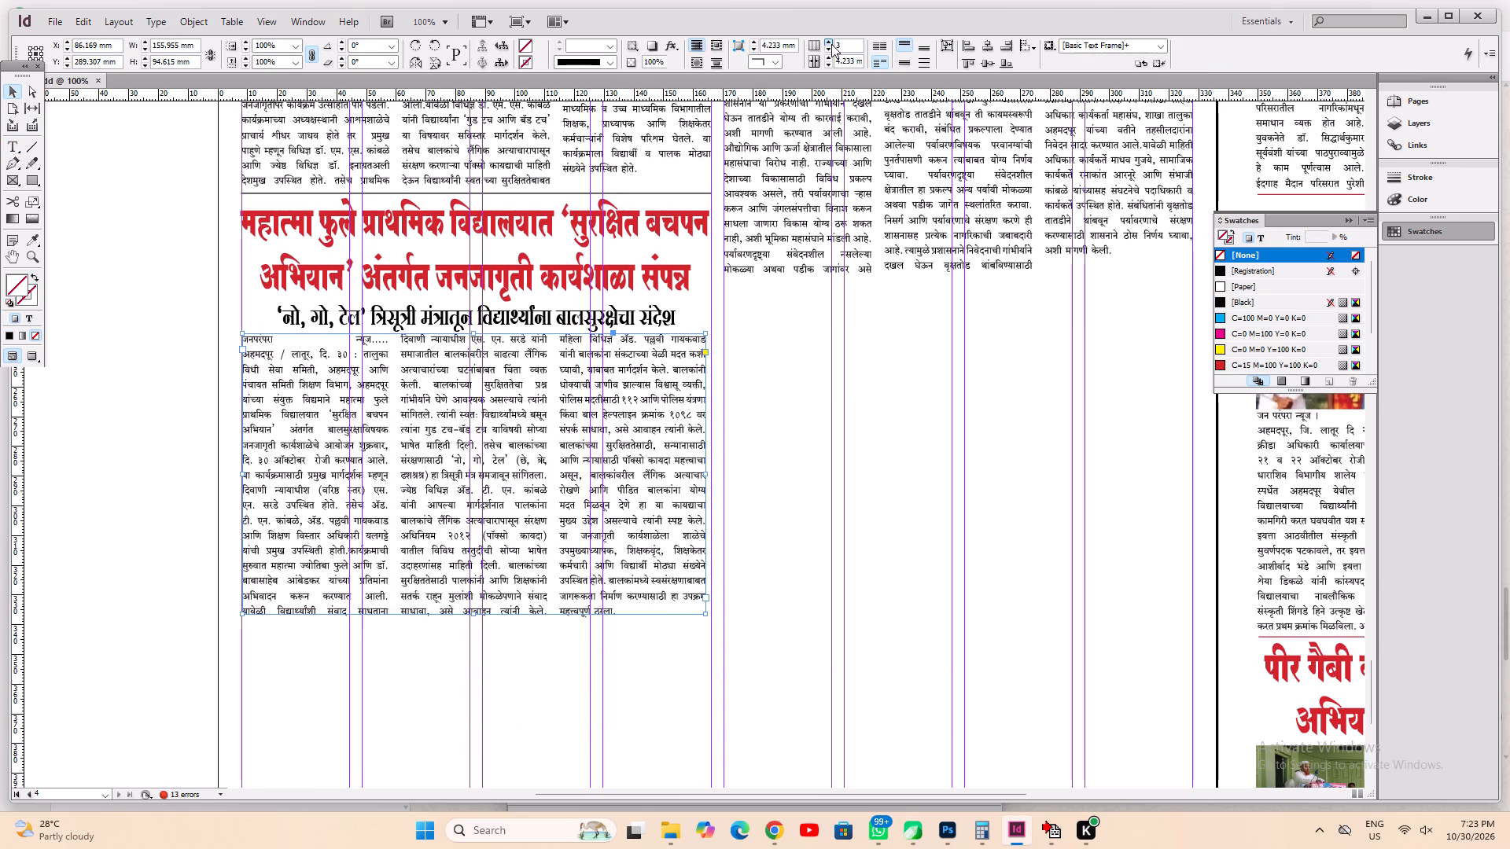
left_click(833, 616)
key("ctrl+s")
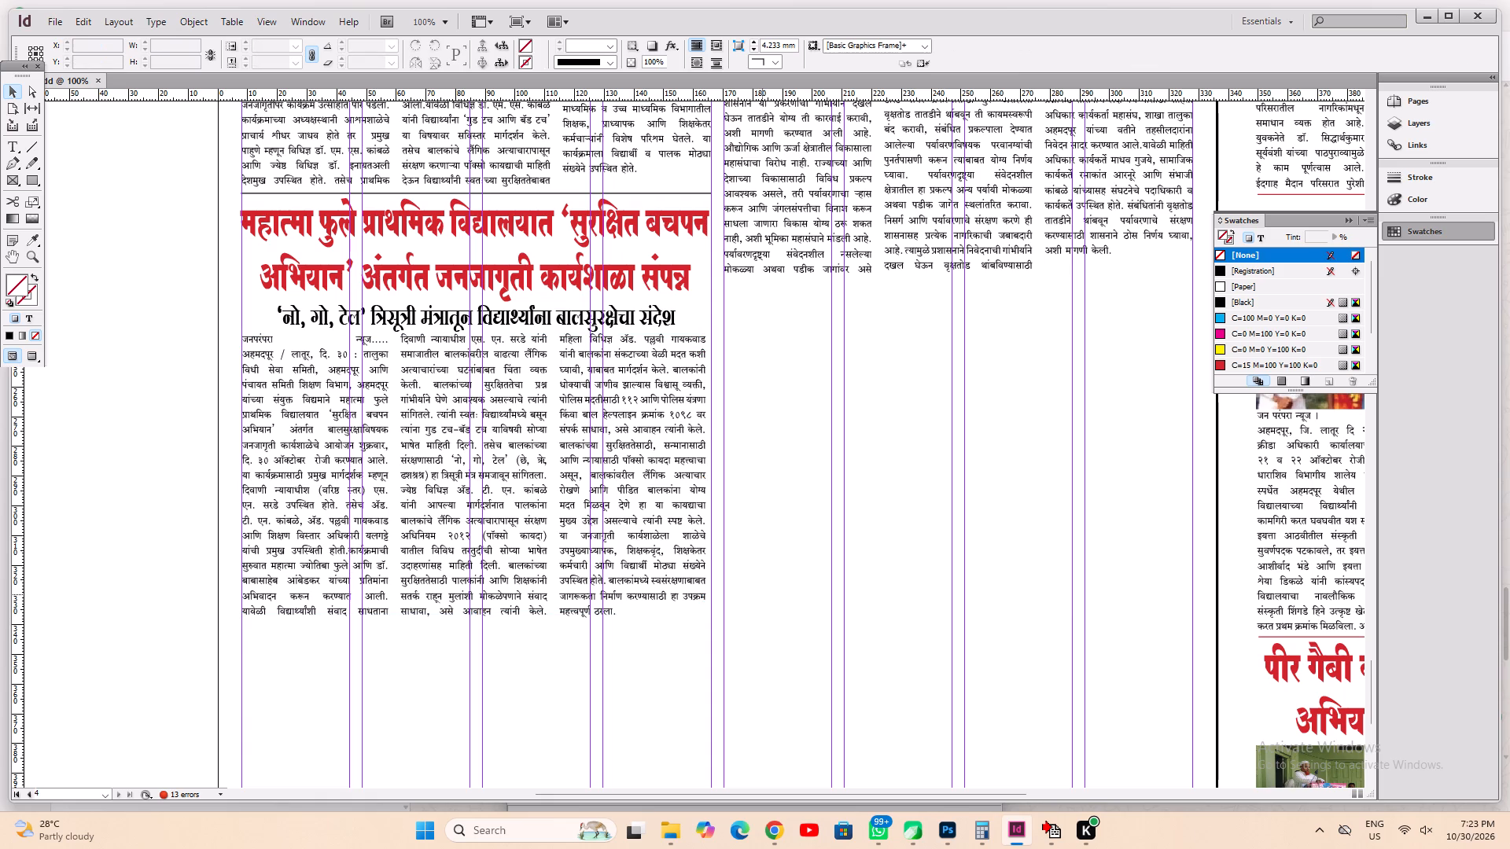
key("ctrl+s")
key("ctrl+0")
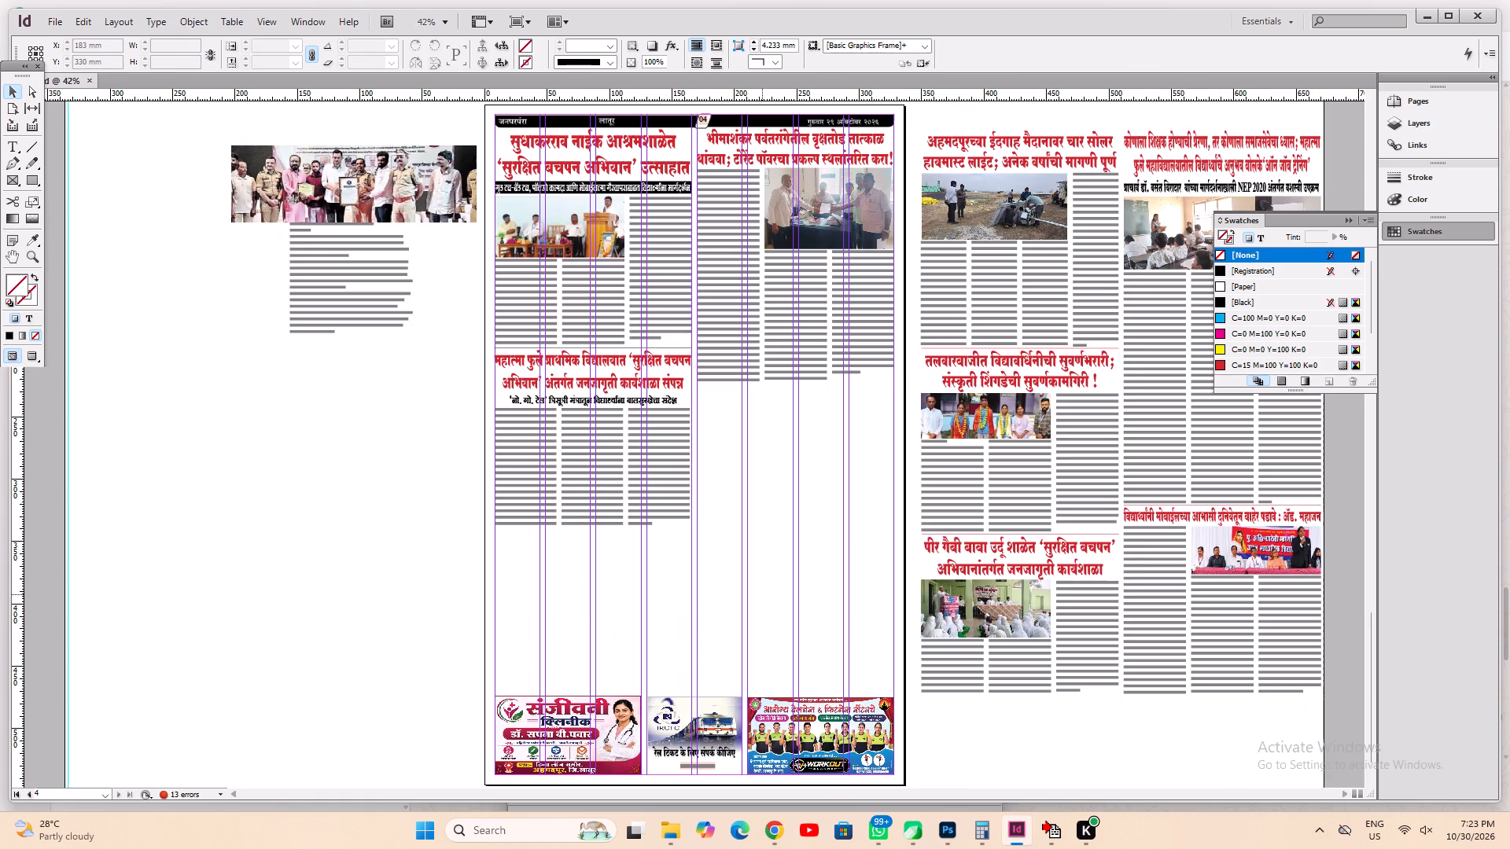
key("ctrl+a")
key("ctrl+s")
left_click(759, 572, "ctrl")
left_click(400, 351)
left_click(381, 599)
key("ctrl+s")
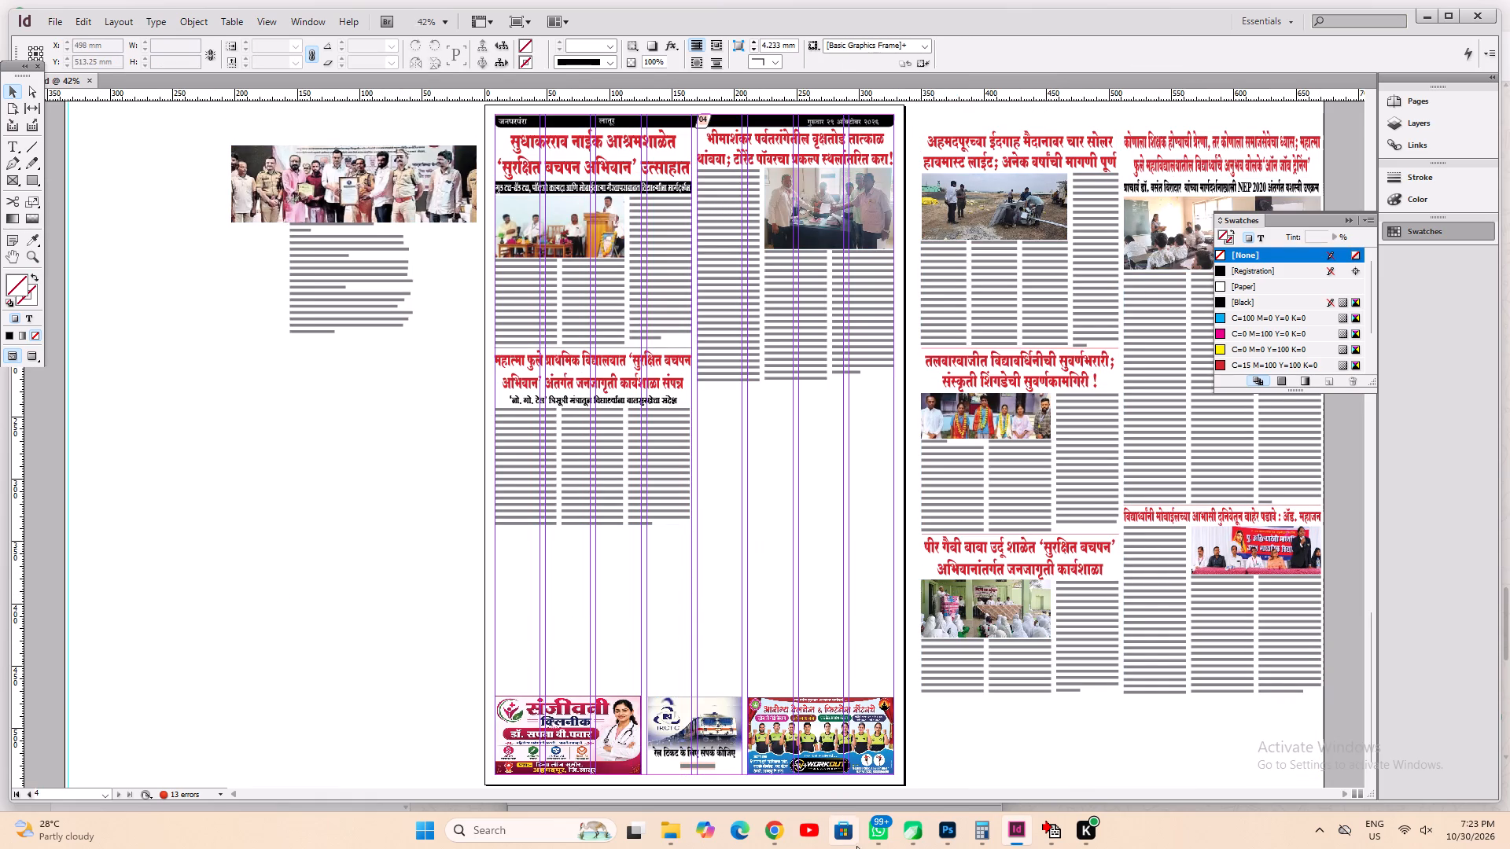
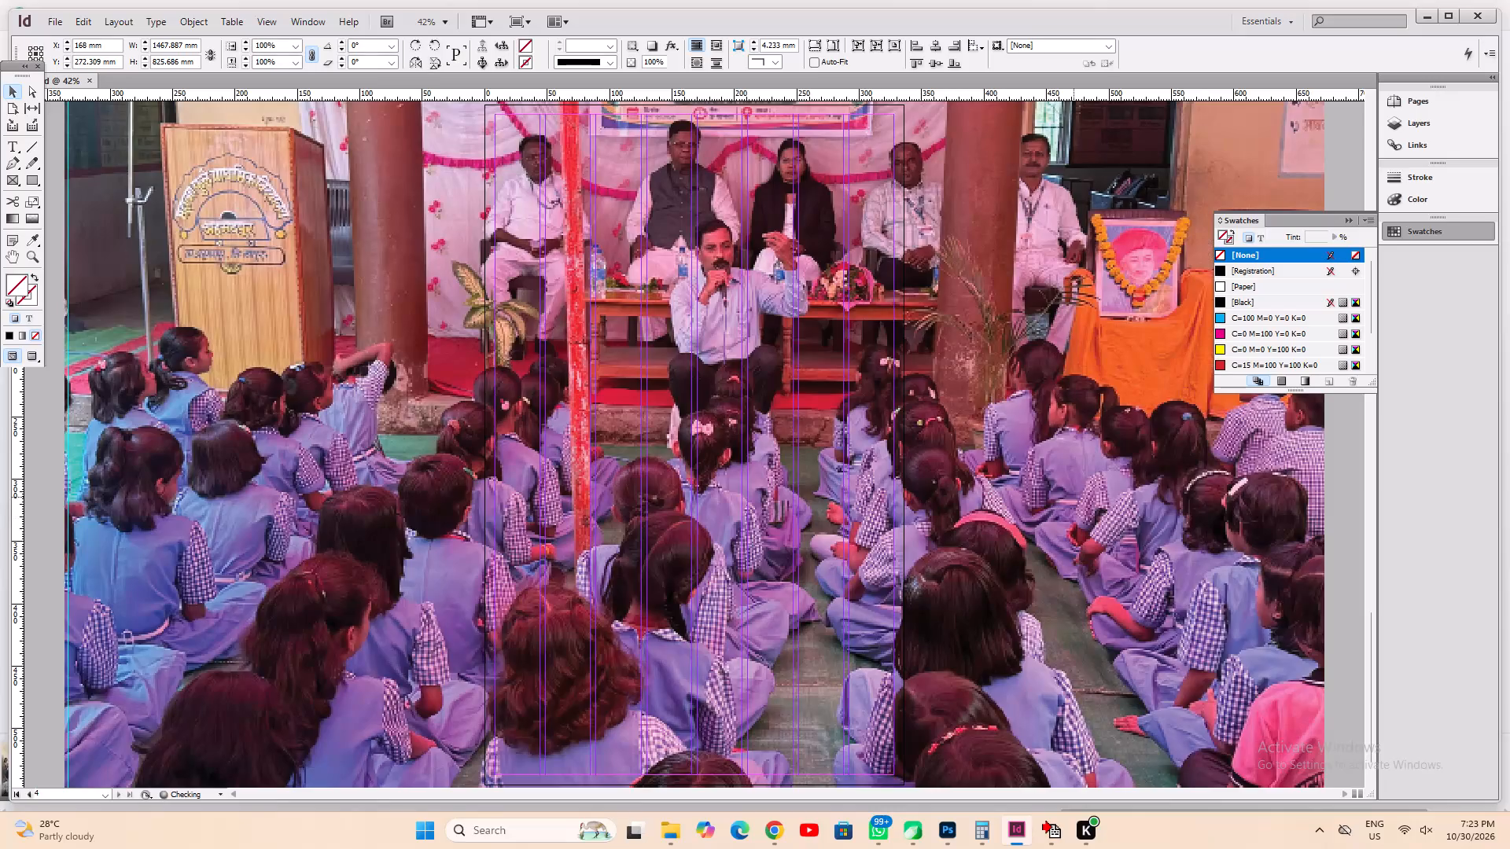
Scale the oversized workshop photo down to about 221 mm wide and place it just beneath the child-safety article's subheading.
left_click_drag(234, 444, 410, 447)
left_click_drag(178, 448, 387, 454)
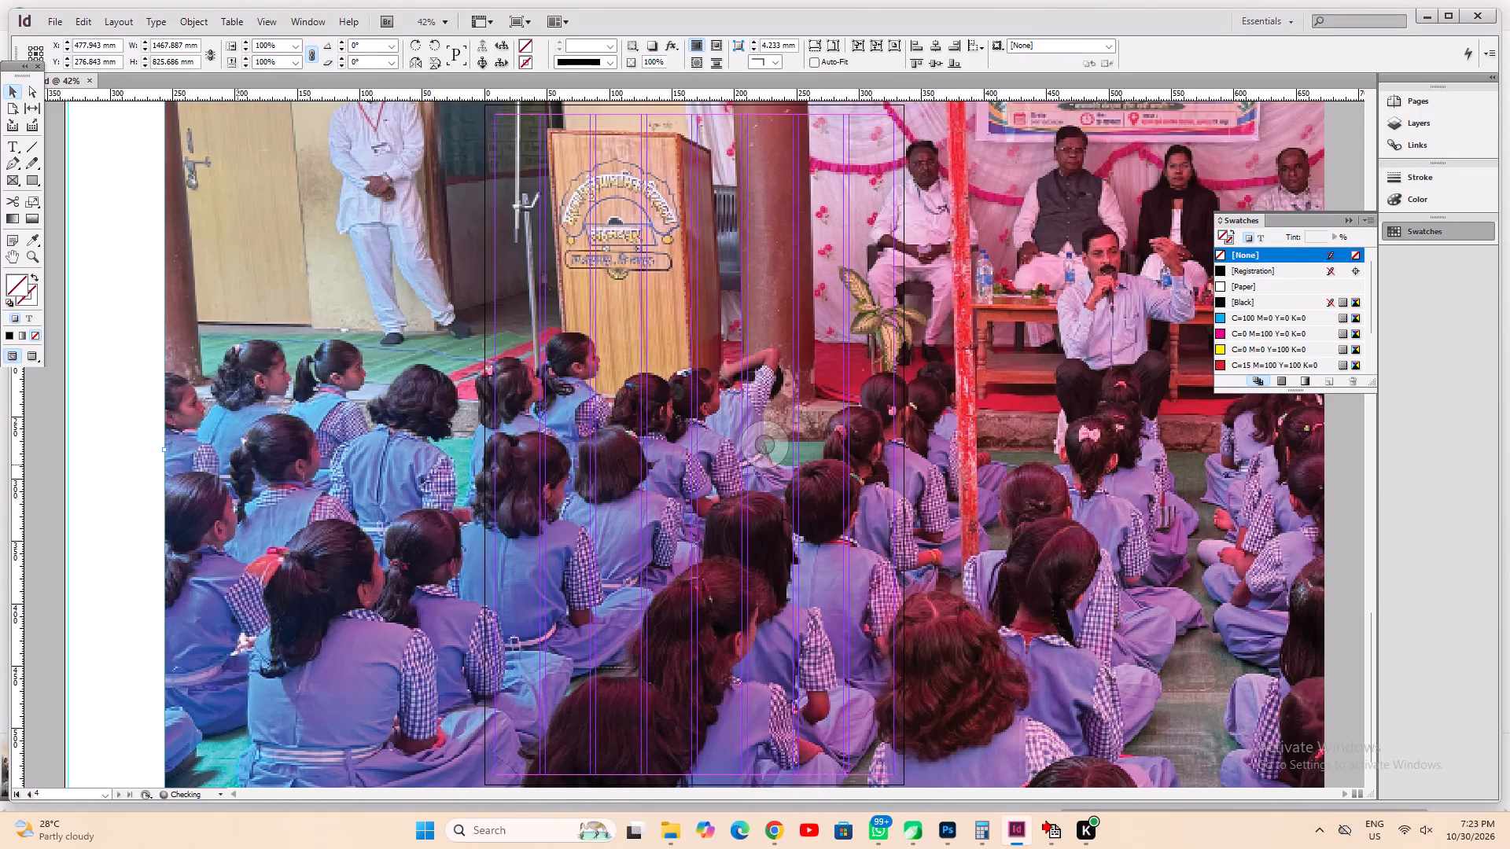
left_click_drag(165, 450, 1103, 627, "ctrl+shift")
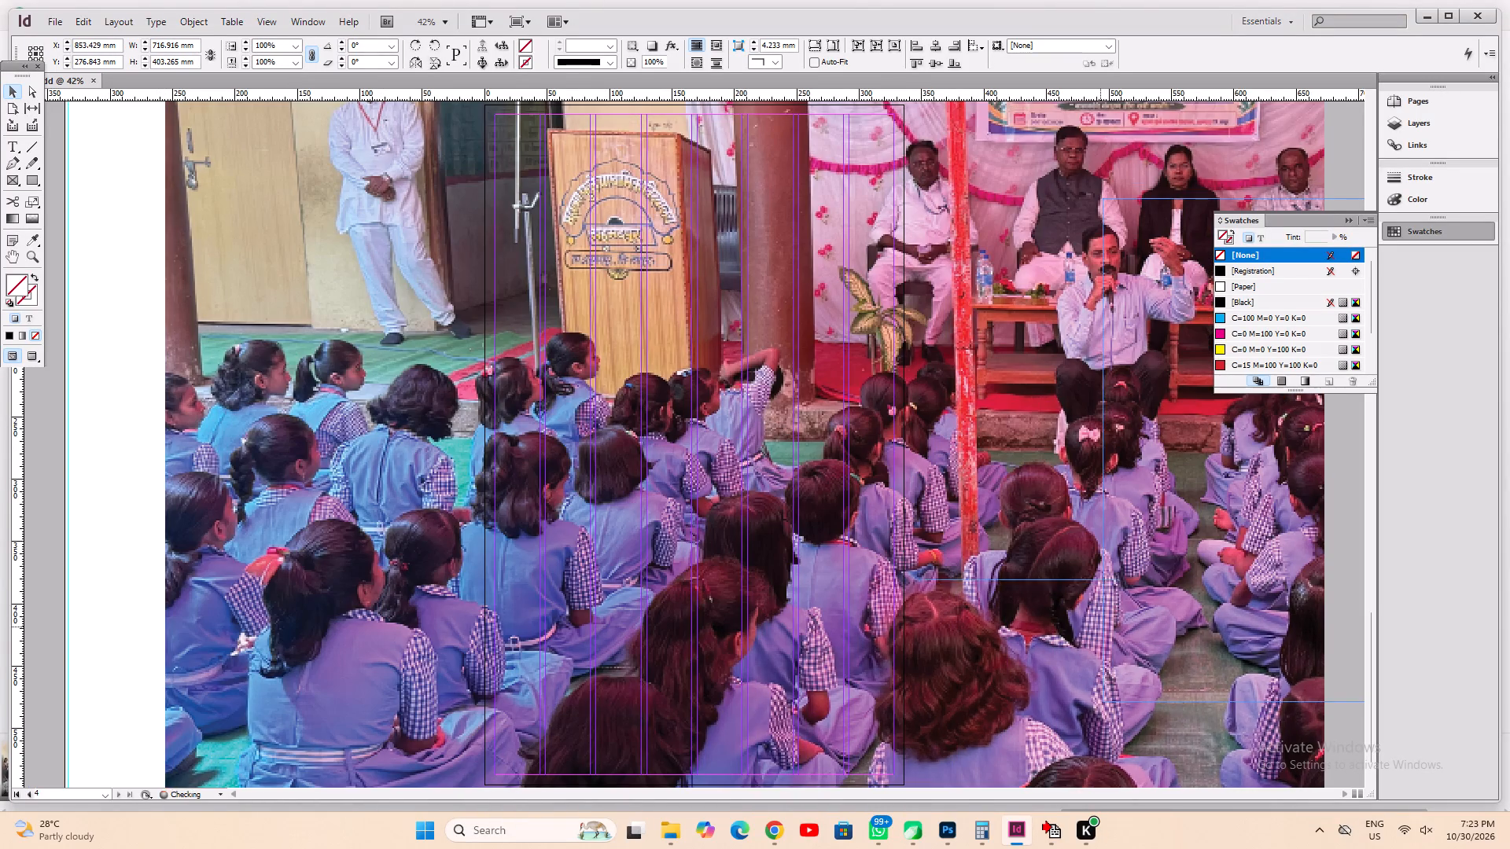
left_click_drag(1184, 618, 333, 588)
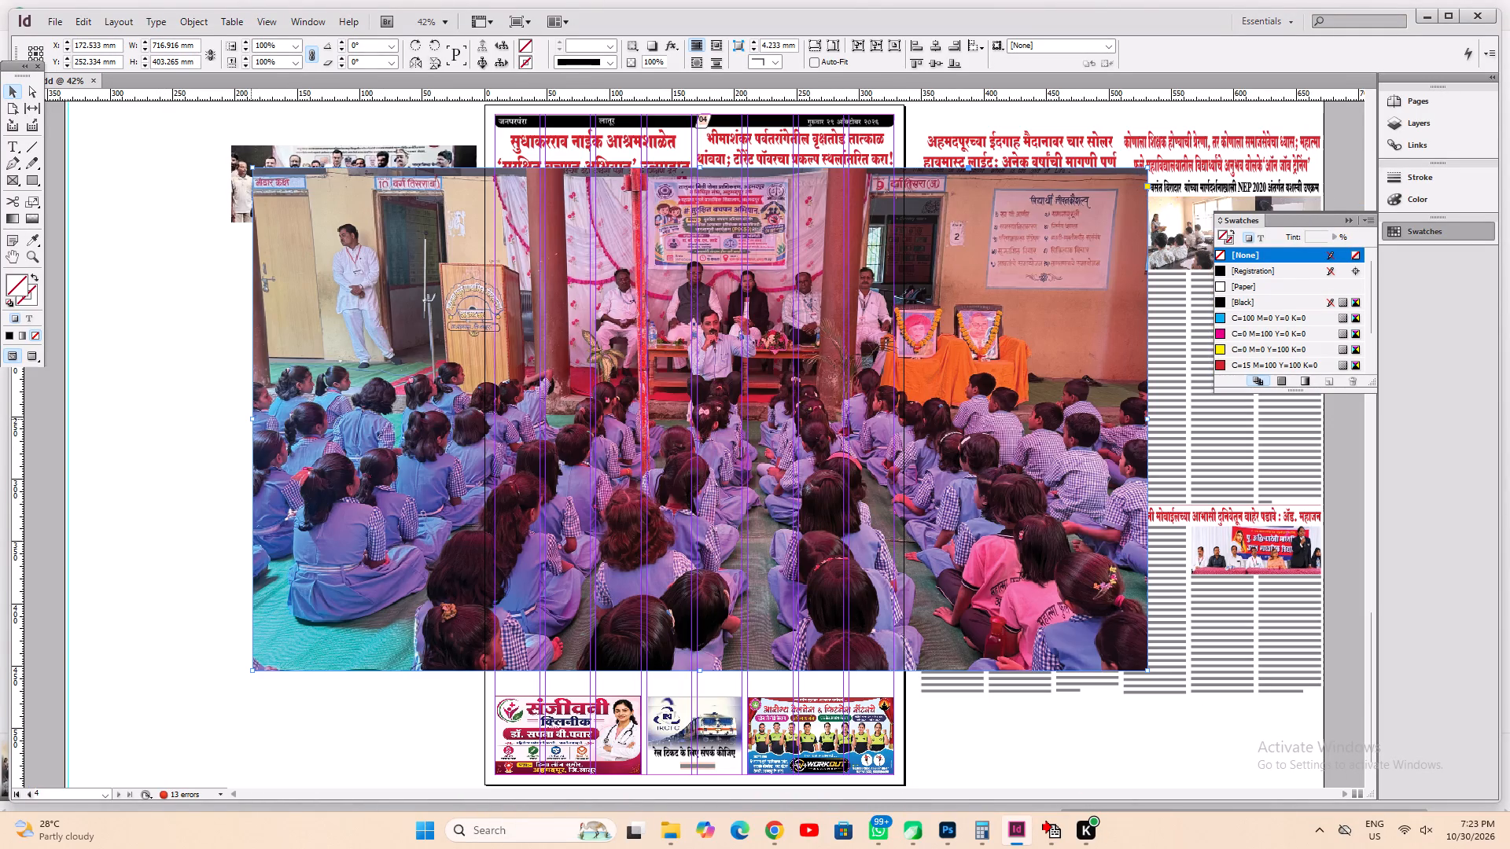
left_click_drag(252, 419, 874, 537, "ctrl+shift")
left_click_drag(1066, 469, 672, 573)
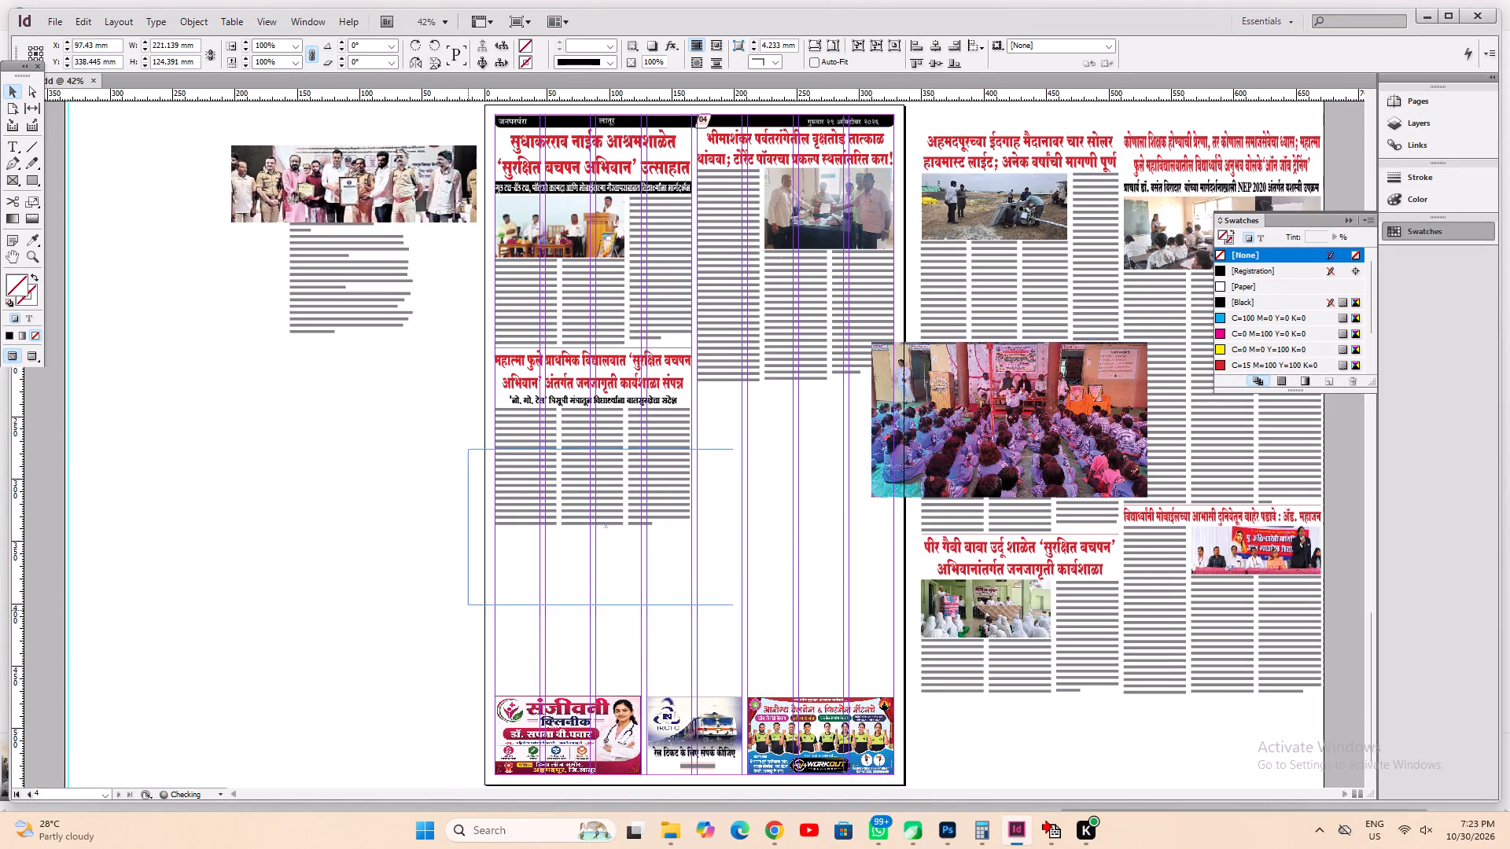
left_click_drag(672, 573, 687, 536)
Scale the workshop photo down to about 103.5 mm wide so it spans the first two text columns.
key("ctrl+1")
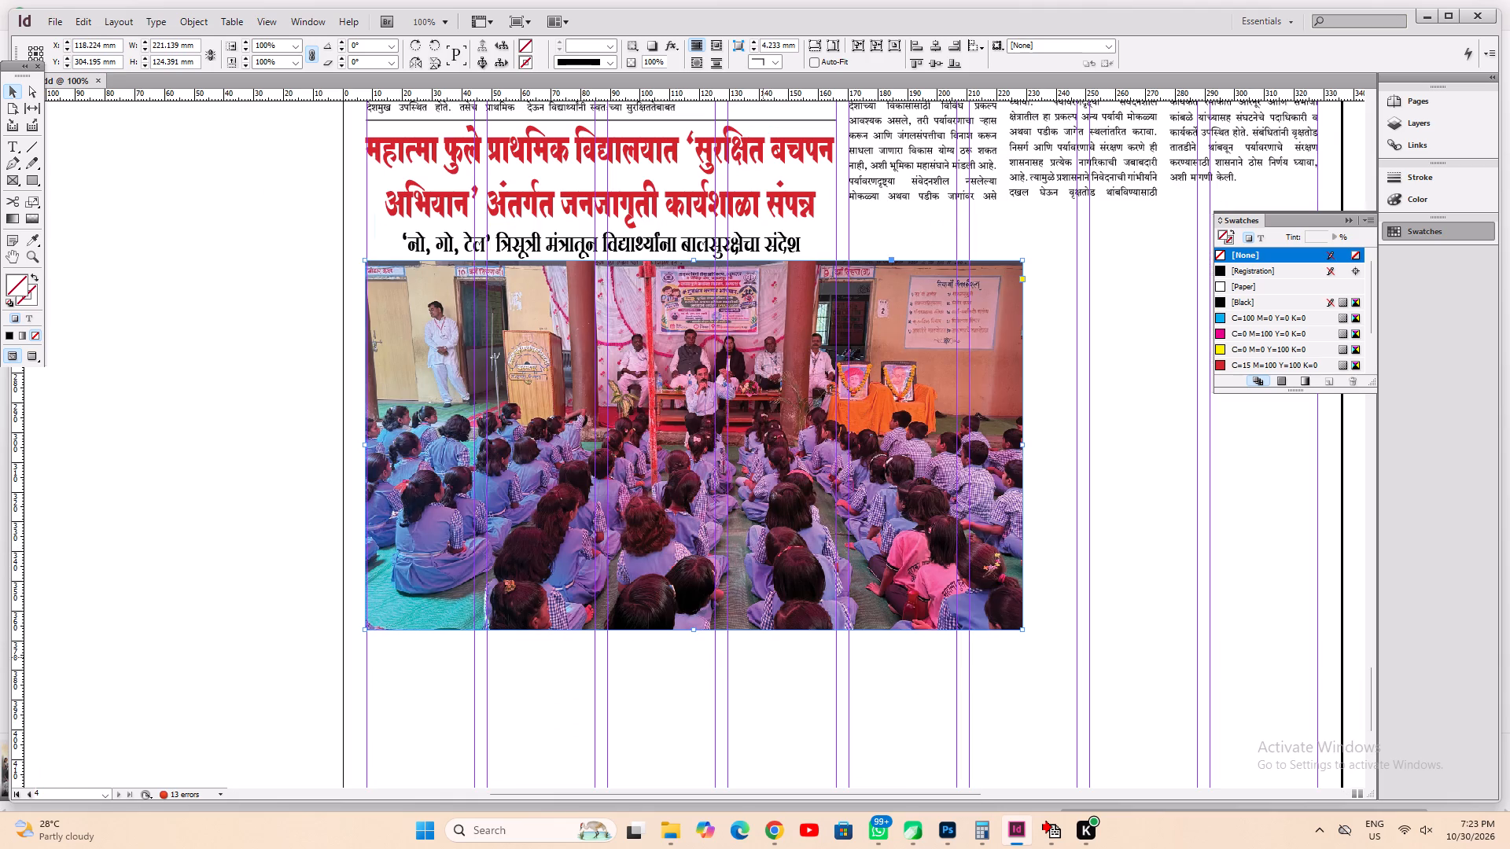
left_click_drag(1024, 630, 775, 450, "ctrl+shift")
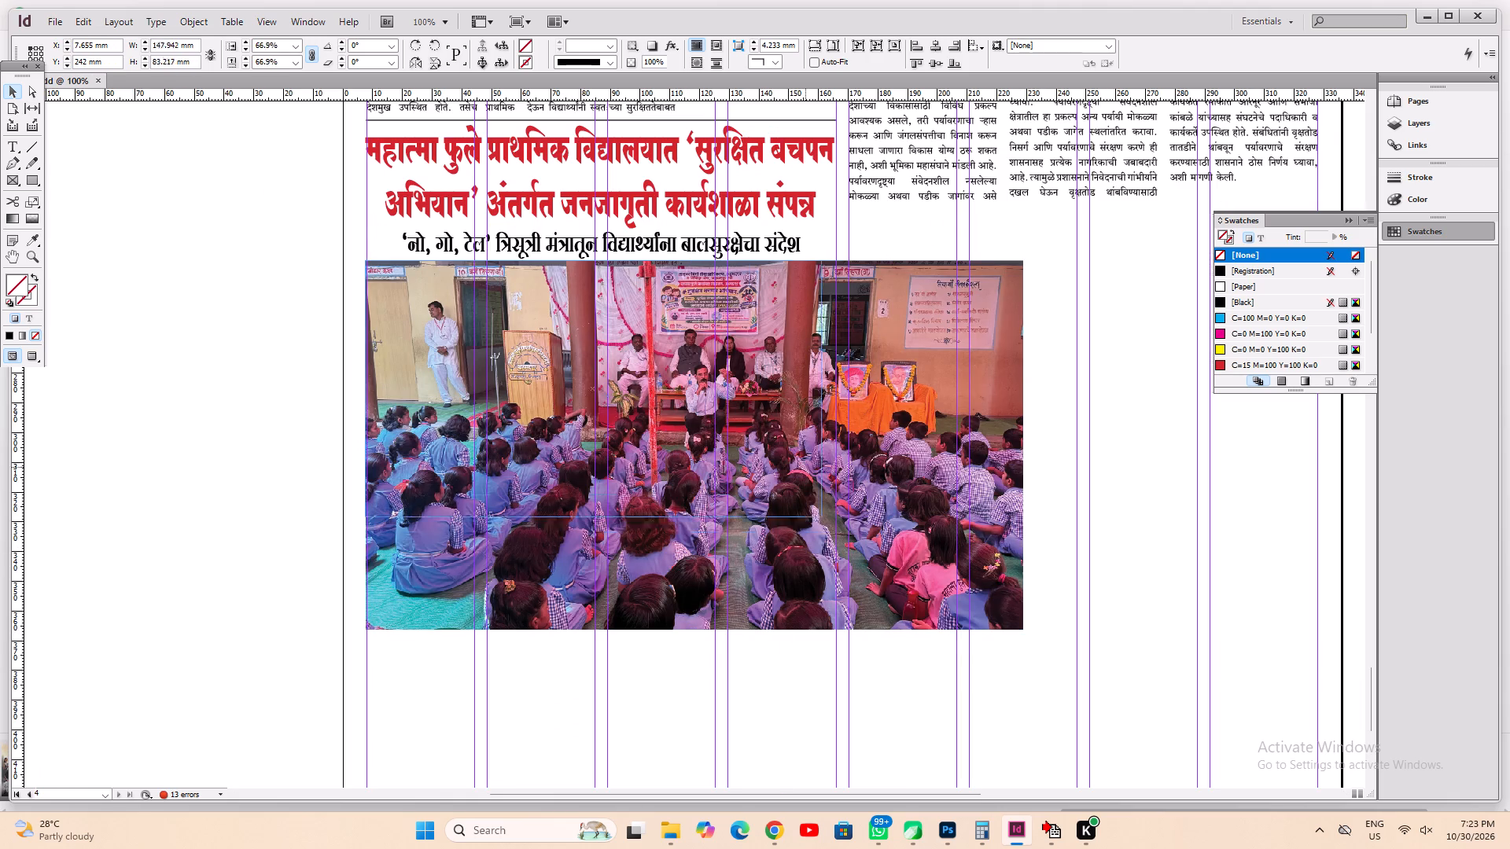
left_click_drag(775, 450, 686, 378, "ctrl+shift")
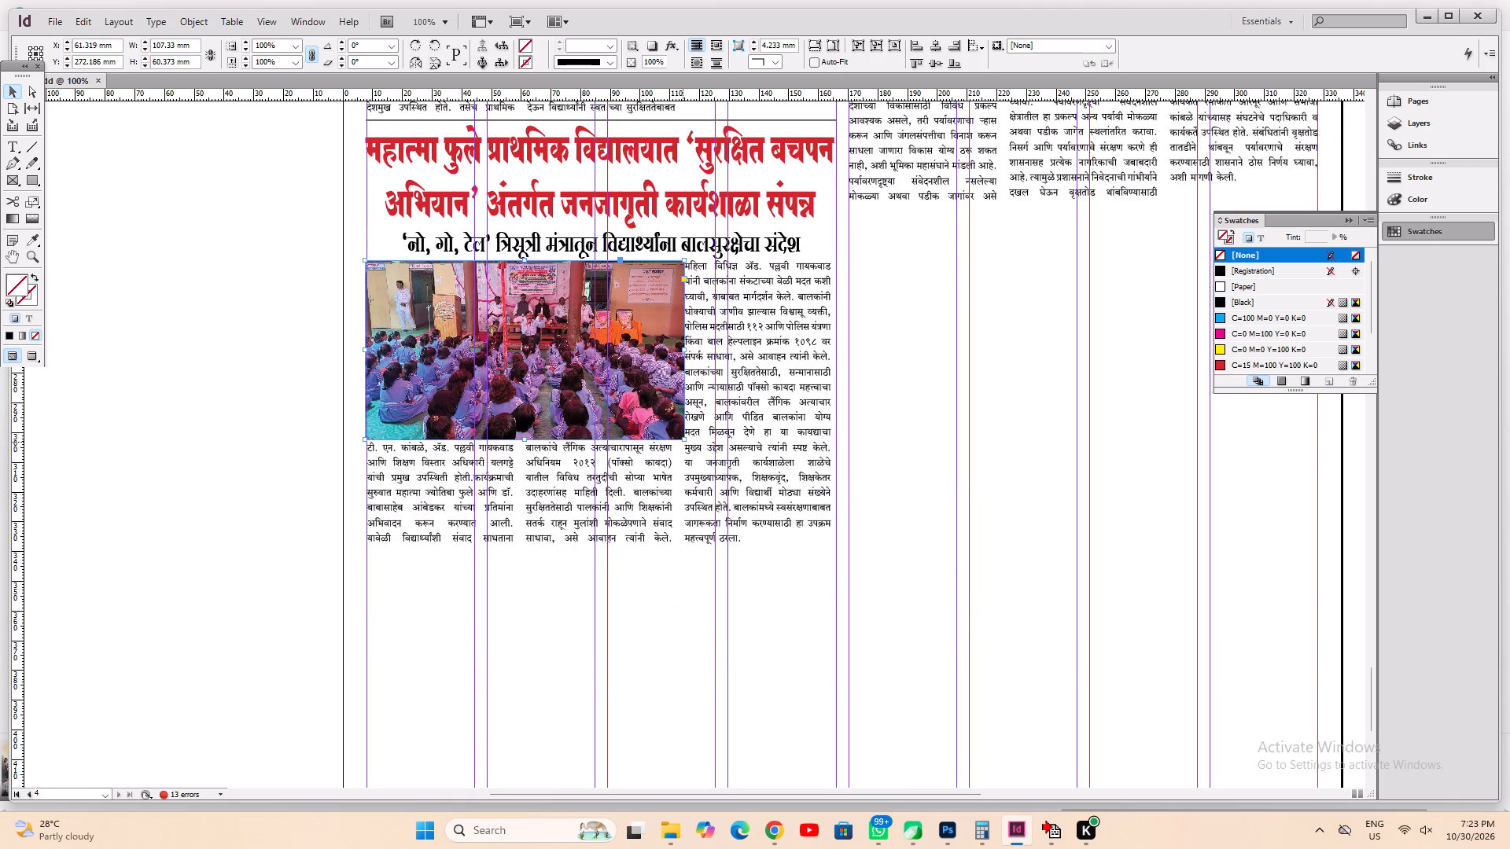
left_click_drag(684, 443, 668, 398, "ctrl+shift")
key("ctrl+2")
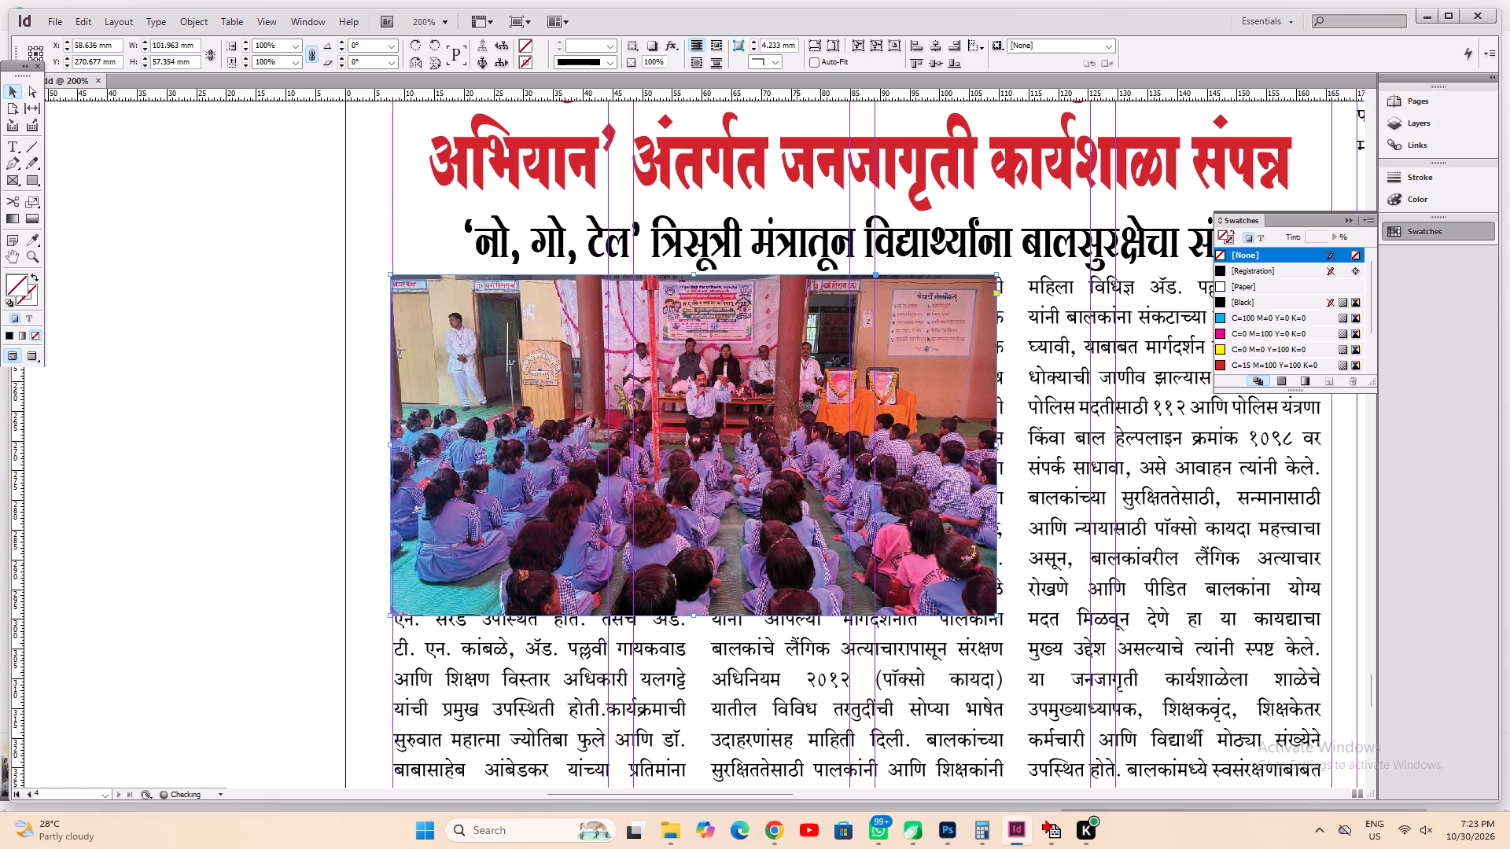
left_click(999, 616, "ctrl+shift")
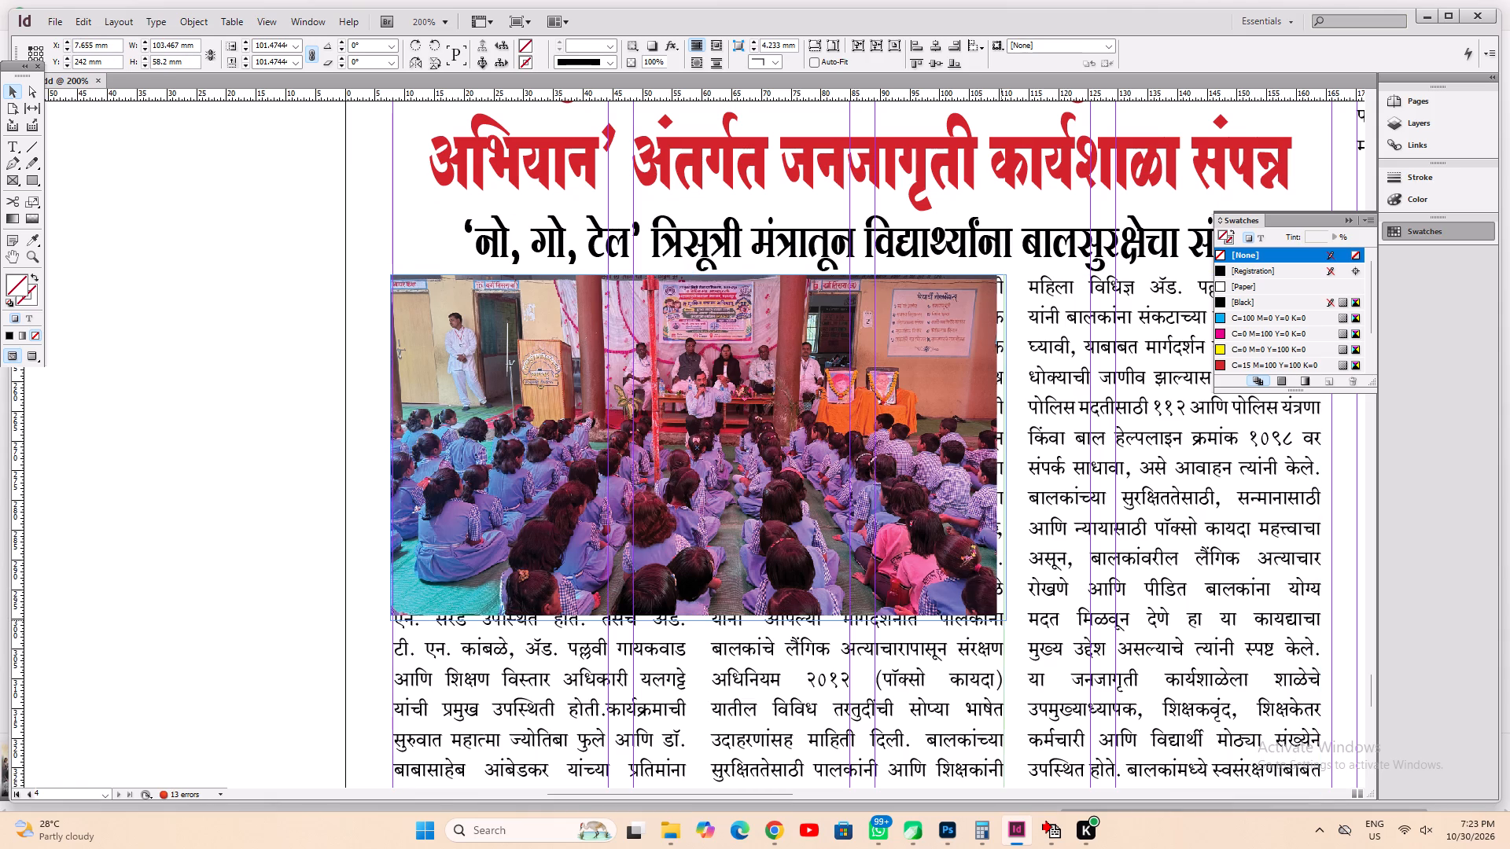
Trim the photo frame's top edge slightly, nudge the frame up, and extend its bottom edge for a height of about 59 mm.
left_click(698, 277)
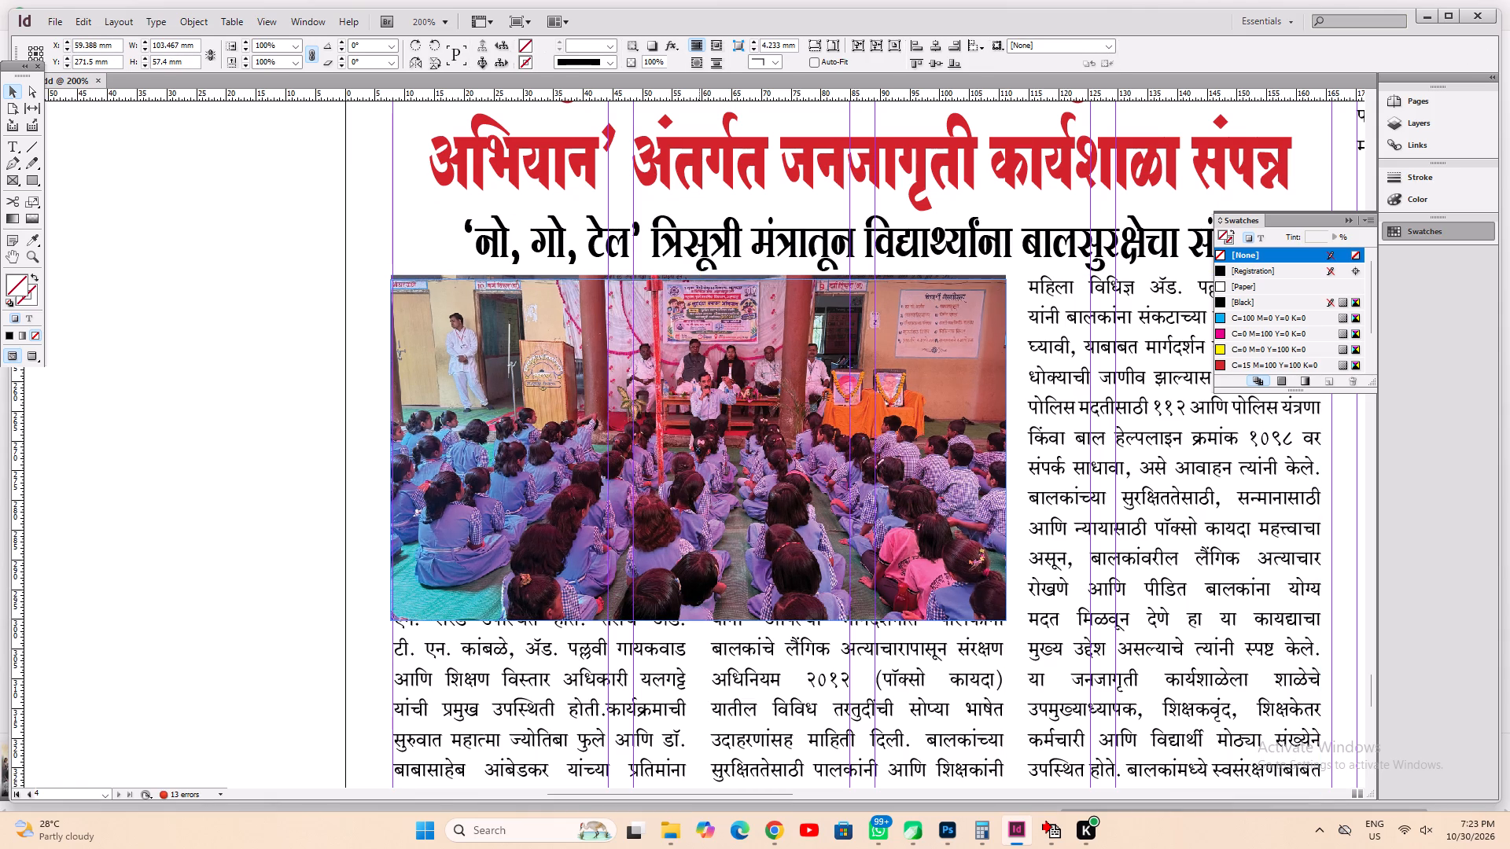
left_click(694, 442, "shift")
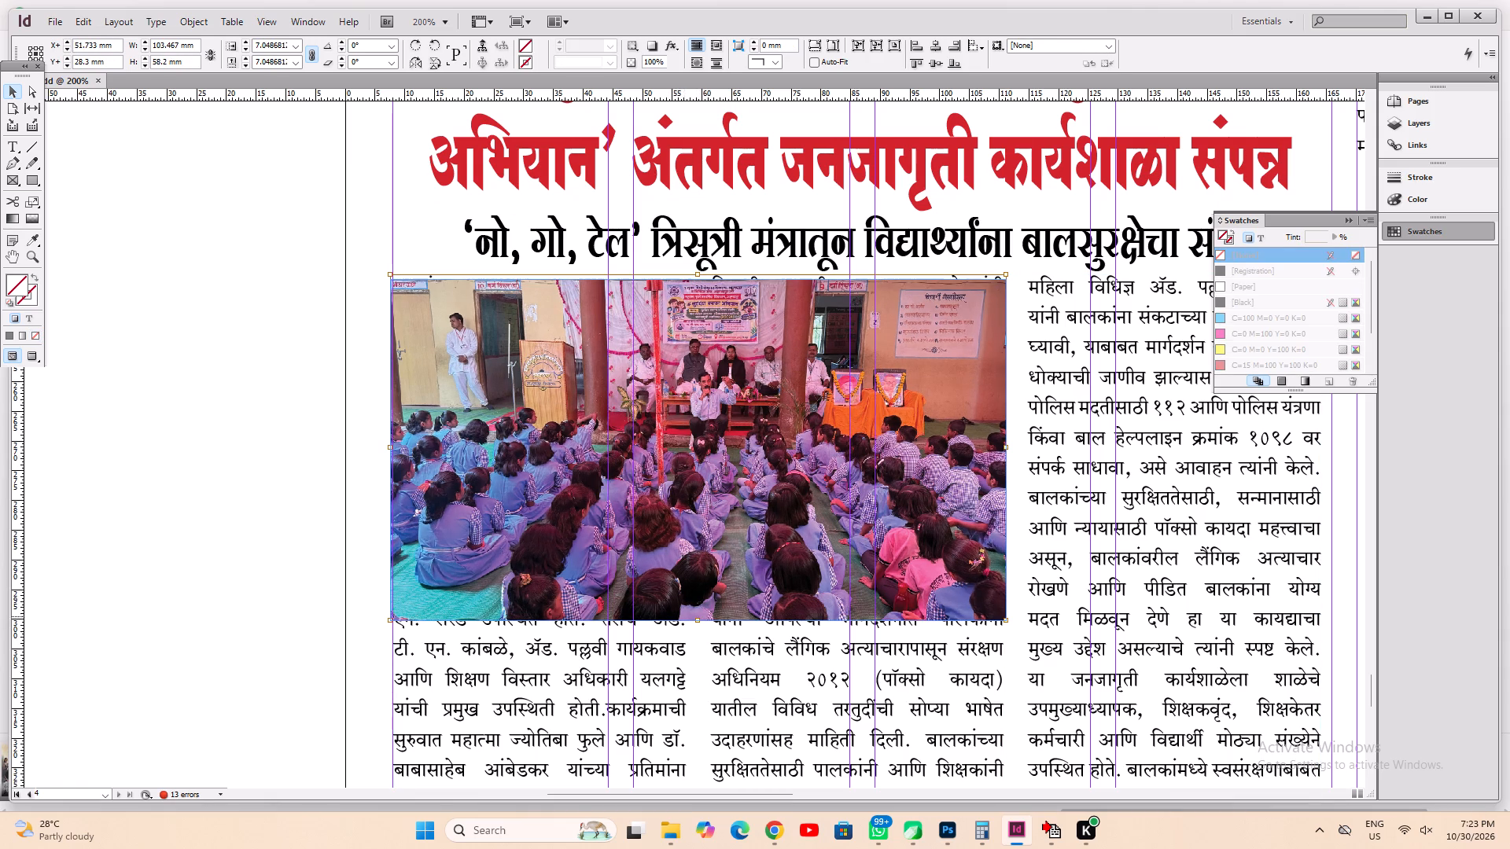
left_click(249, 543)
left_click(652, 543)
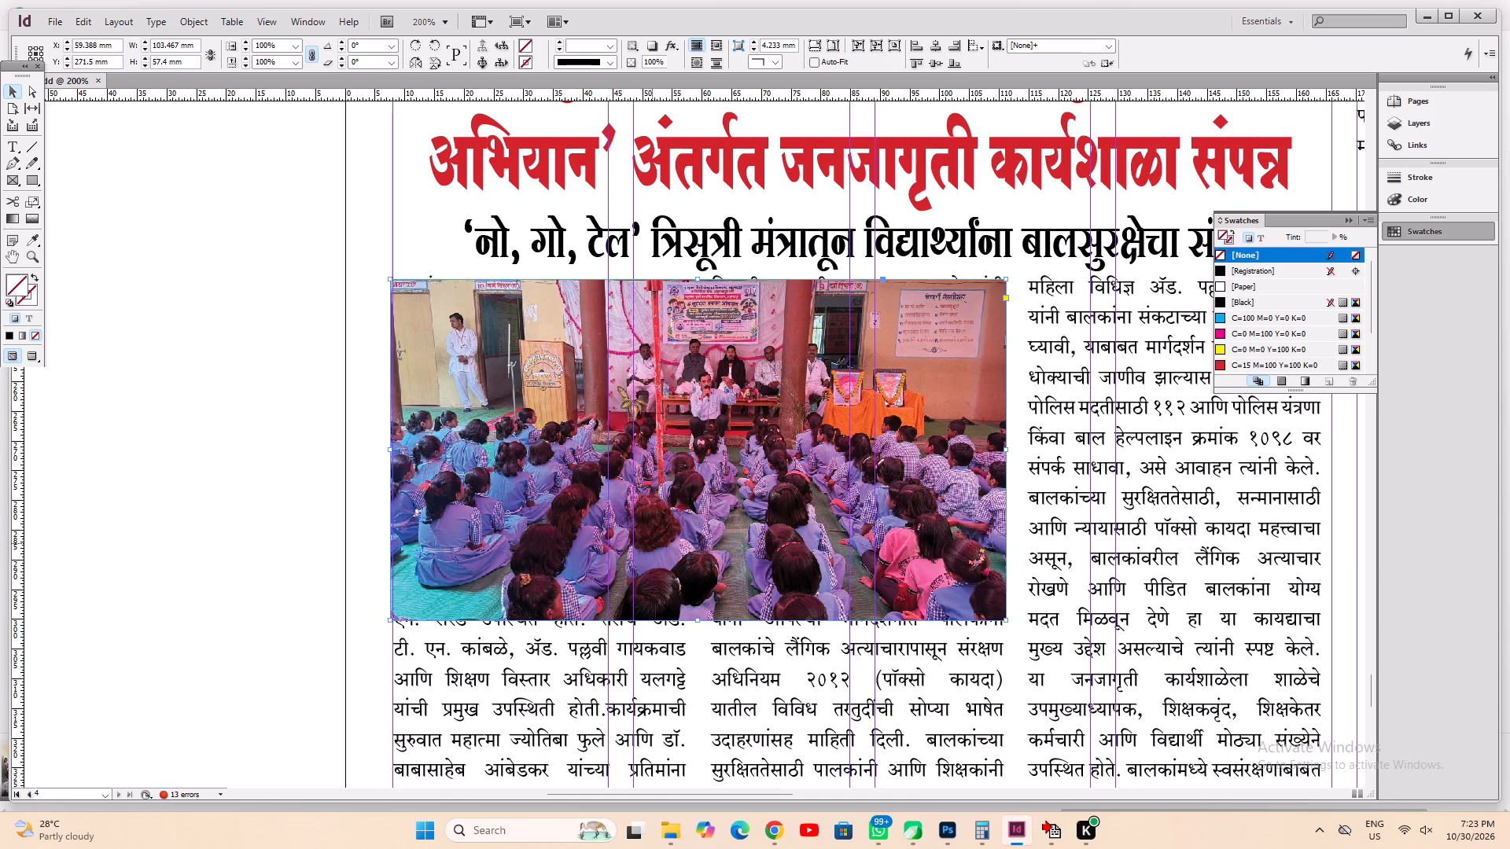
key("Up")
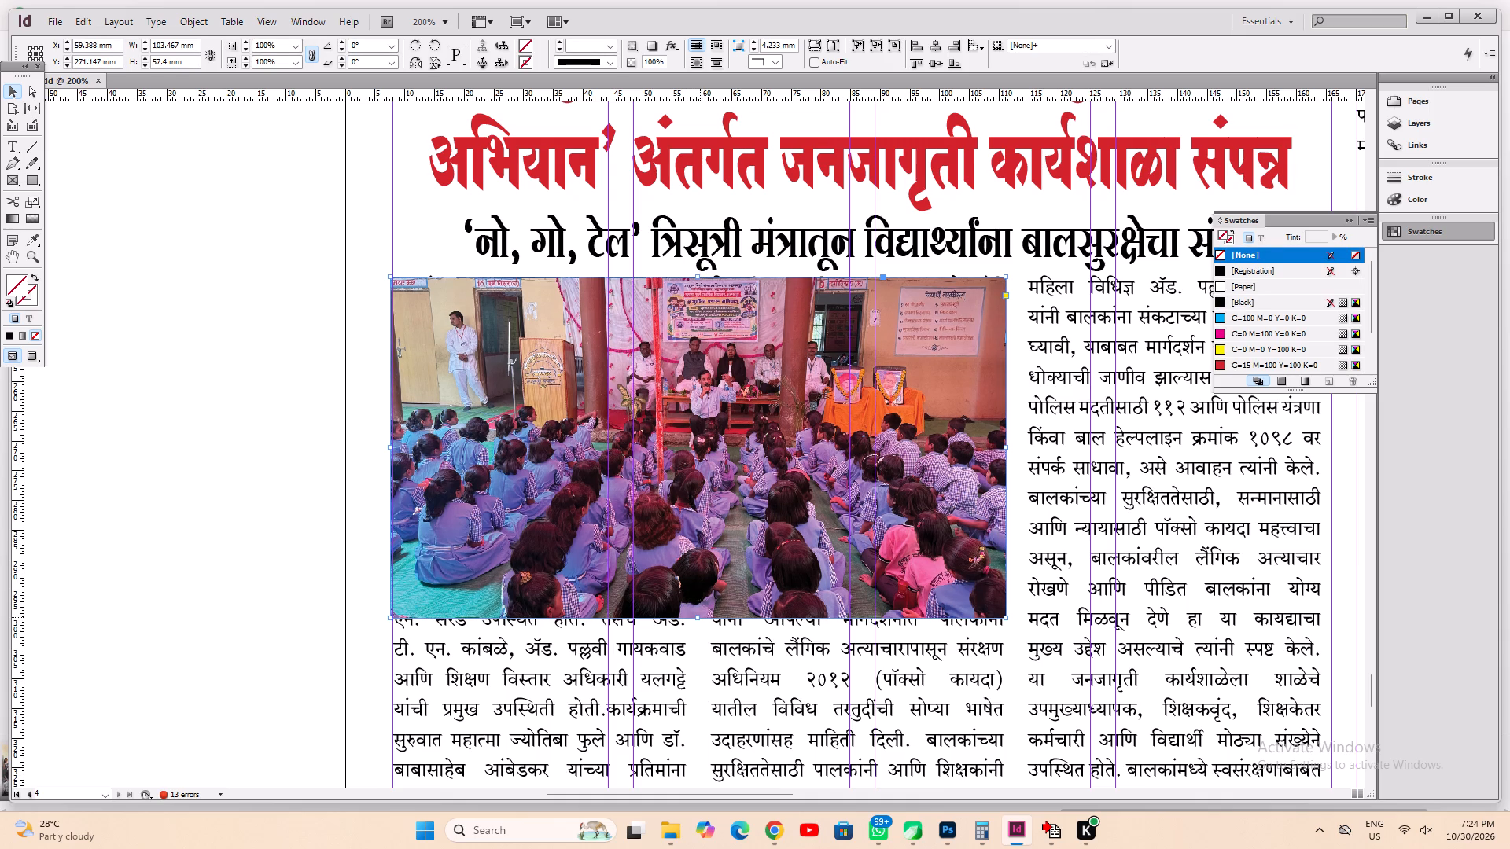
left_click_drag(699, 617, 702, 629, "ctrl")
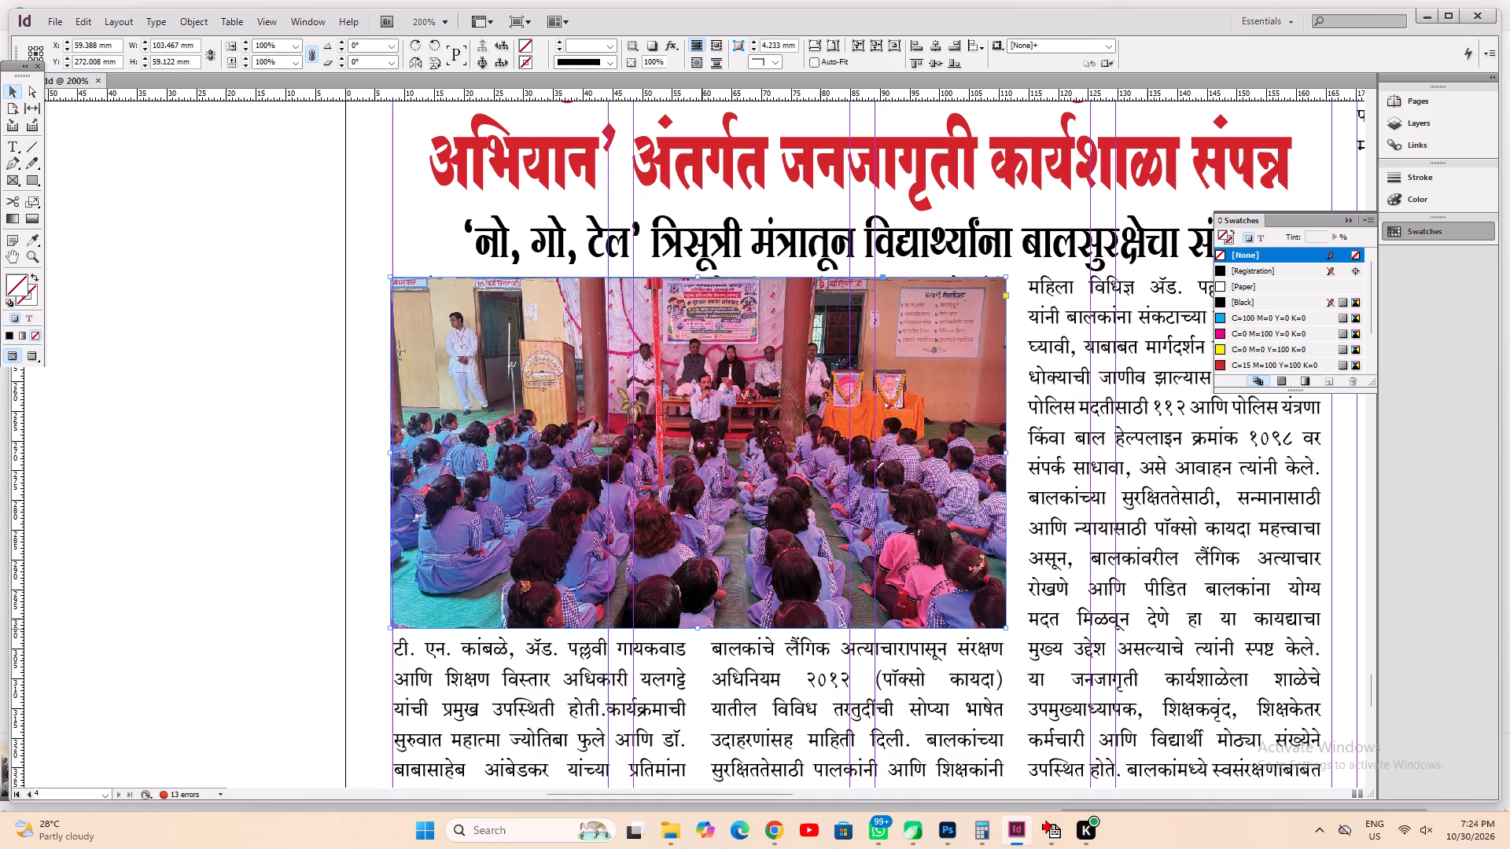
Wrap the article's body text around the workshop photo's bounding box.
key("ctrl+alt+w")
left_click(792, 365)
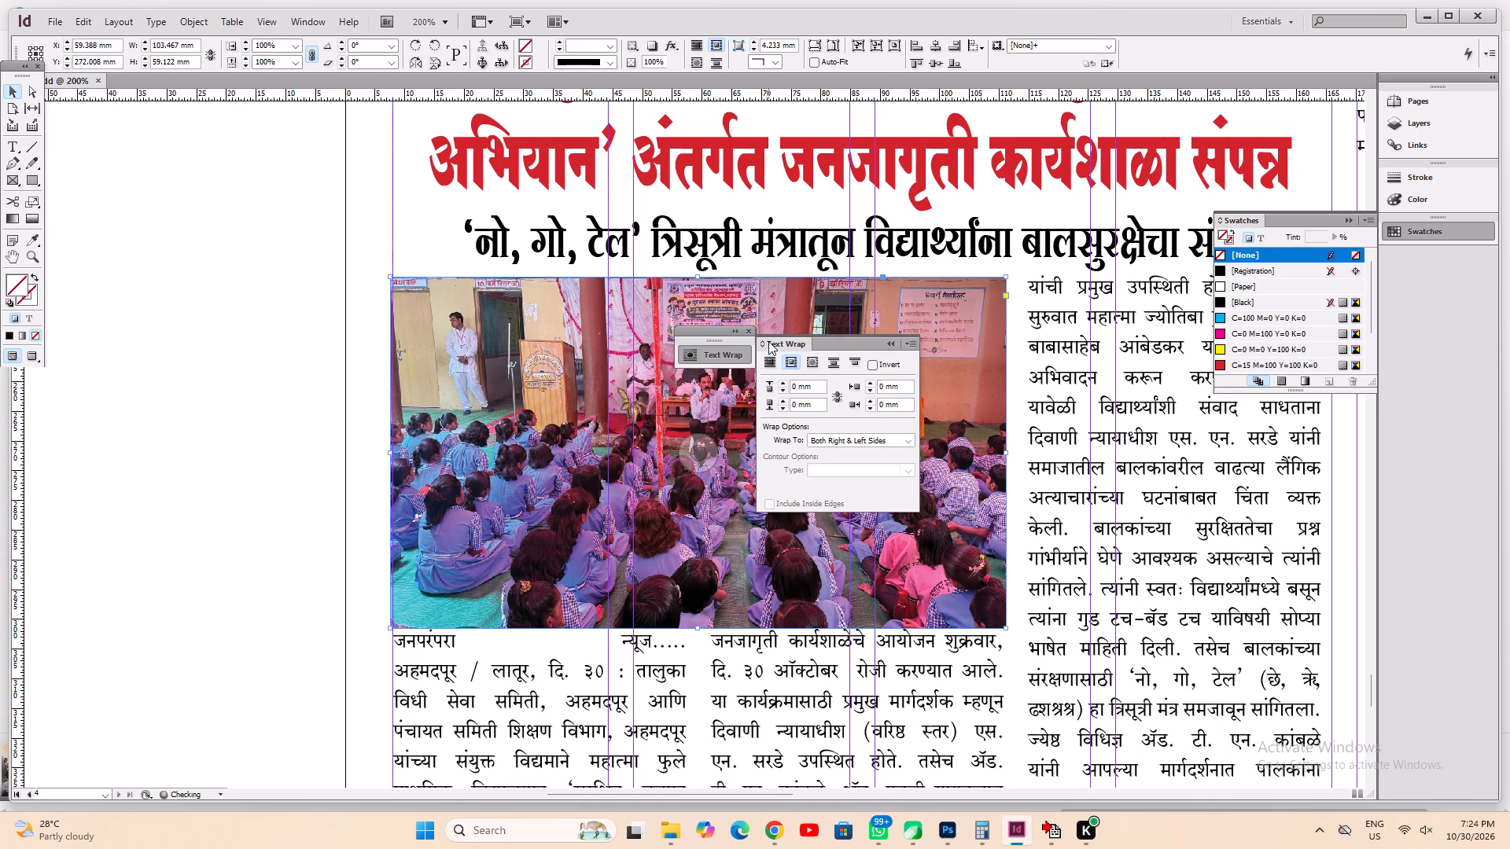
left_click(751, 331)
Fit the three-column body frame to its full text and widen it to about 157.7 mm, reaching the column guide.
key("ctrl+1")
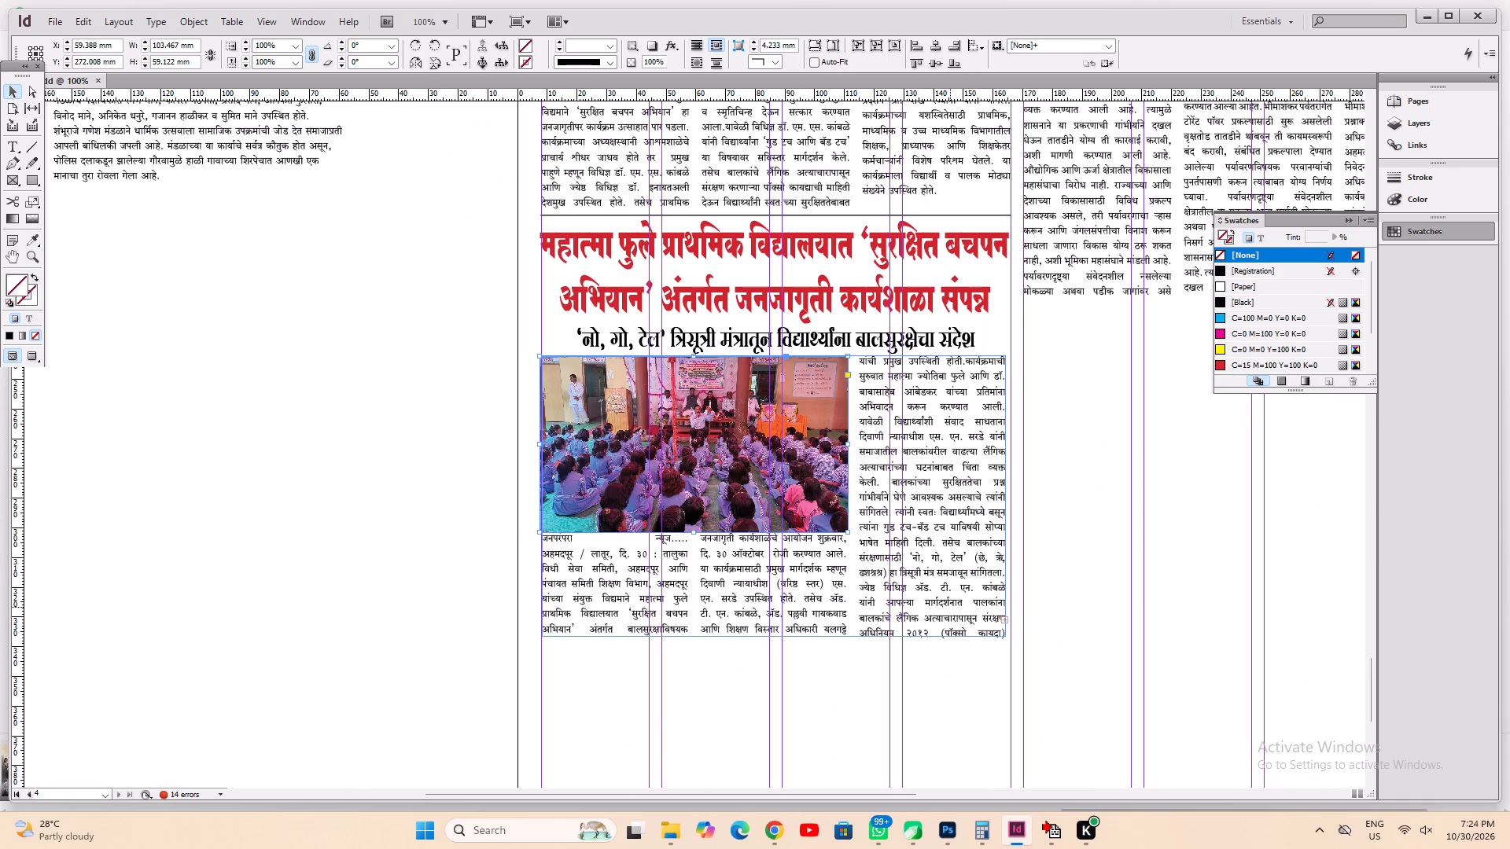
left_click(952, 615)
key("ctrl+alt+c")
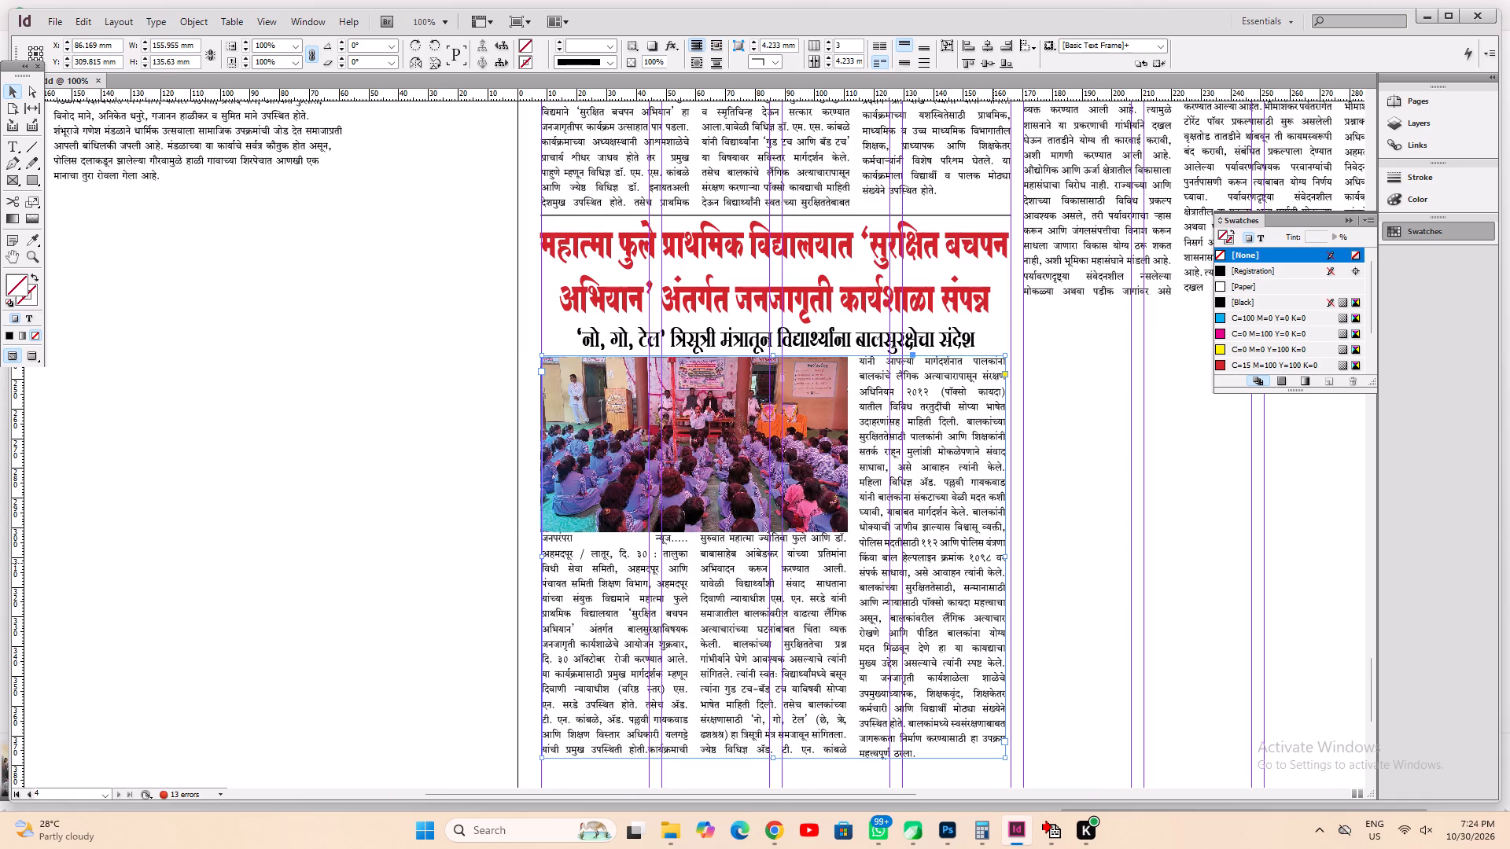
left_click_drag(1005, 556, 1007, 565)
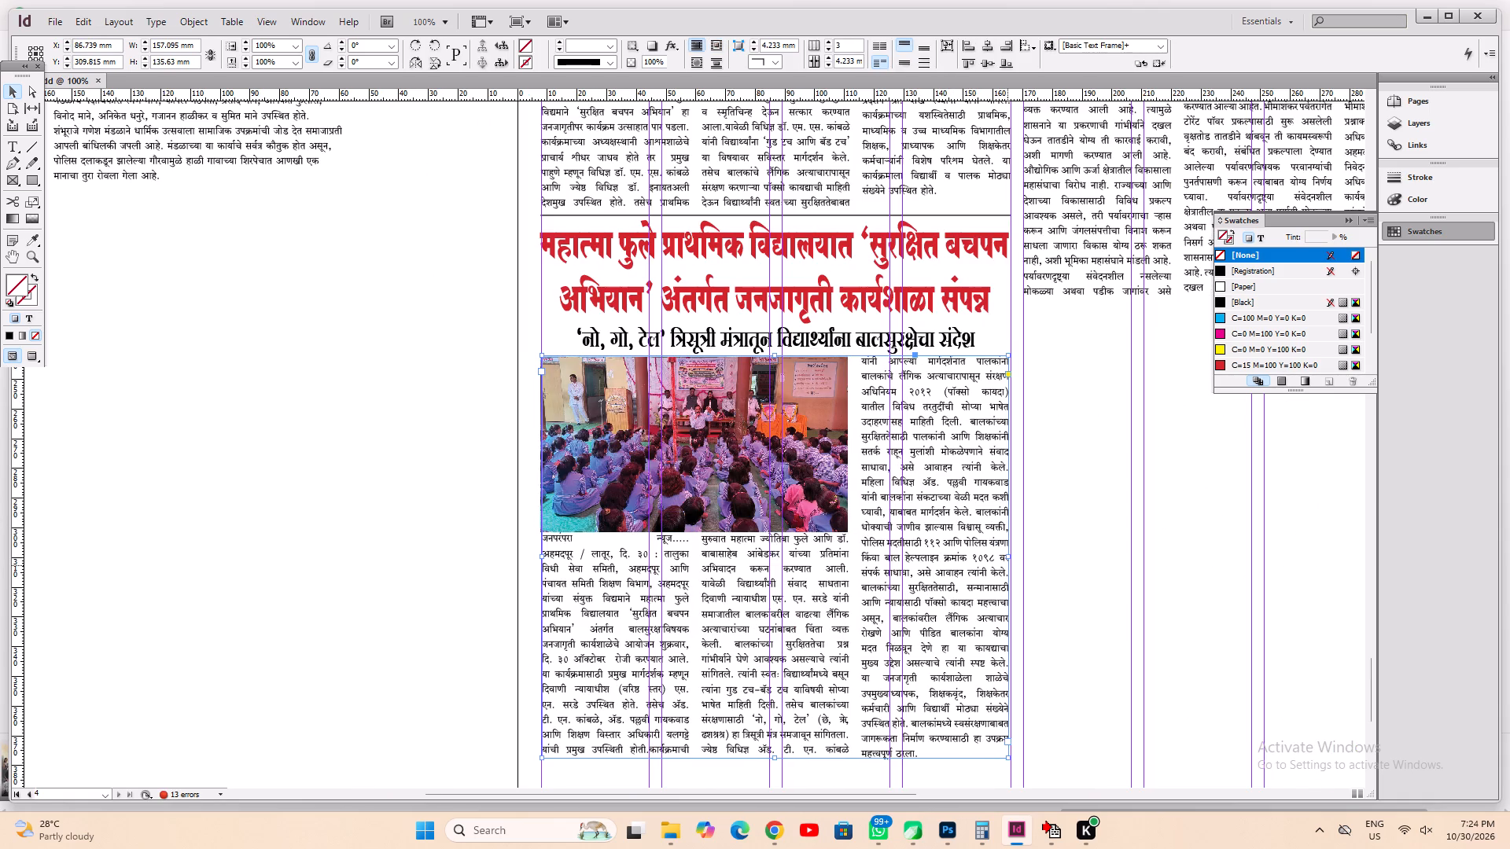
left_click_drag(1012, 559, 1010, 567)
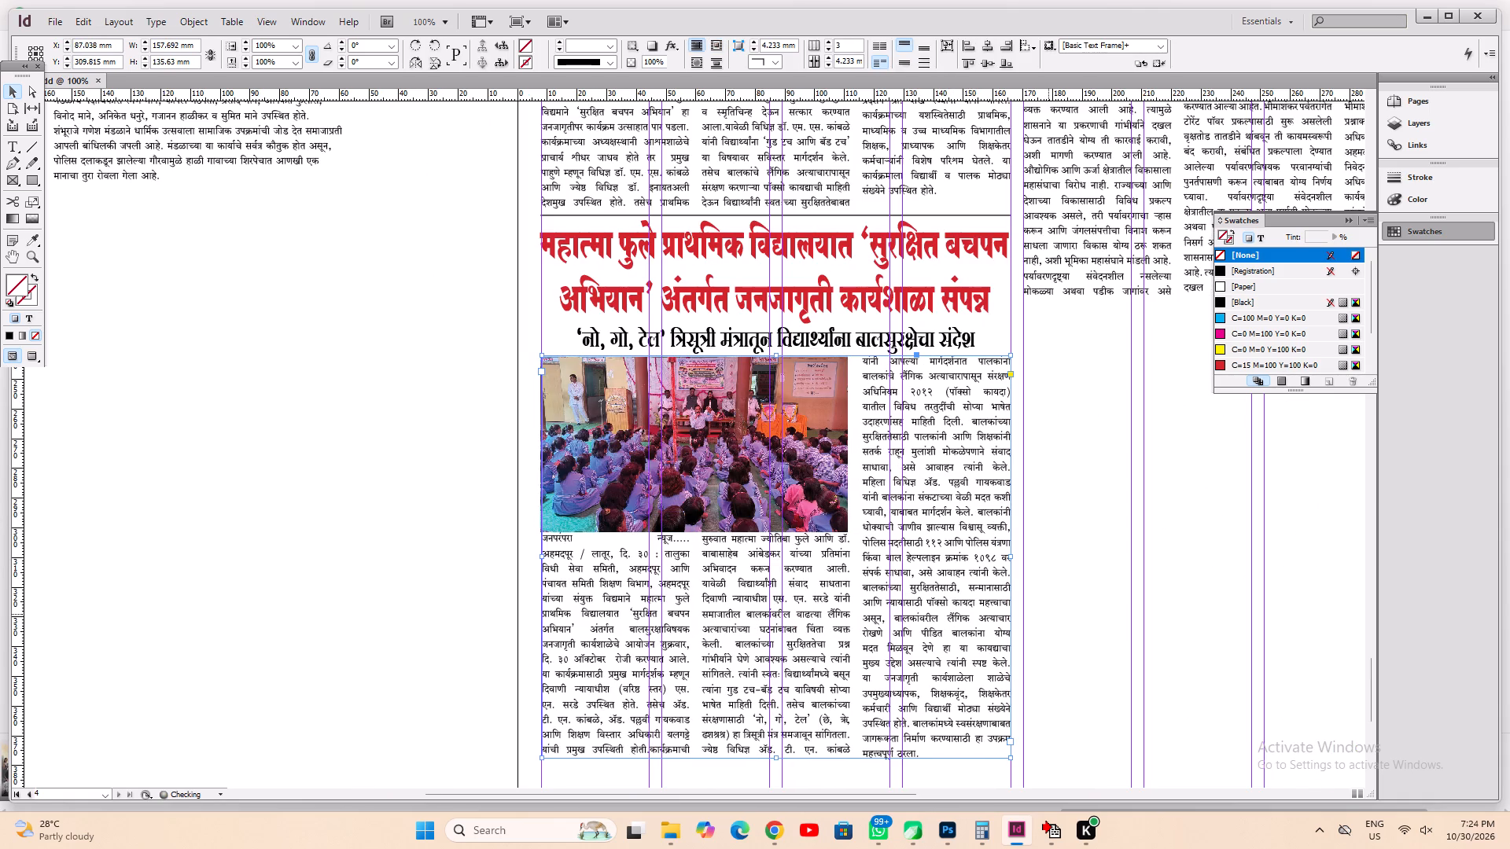
Nudge the workshop article's body frame up about 1 mm toward the subheading.
left_click(1048, 614)
left_click(831, 324)
left_click(1112, 665)
scroll(1091, 652, "down", 3)
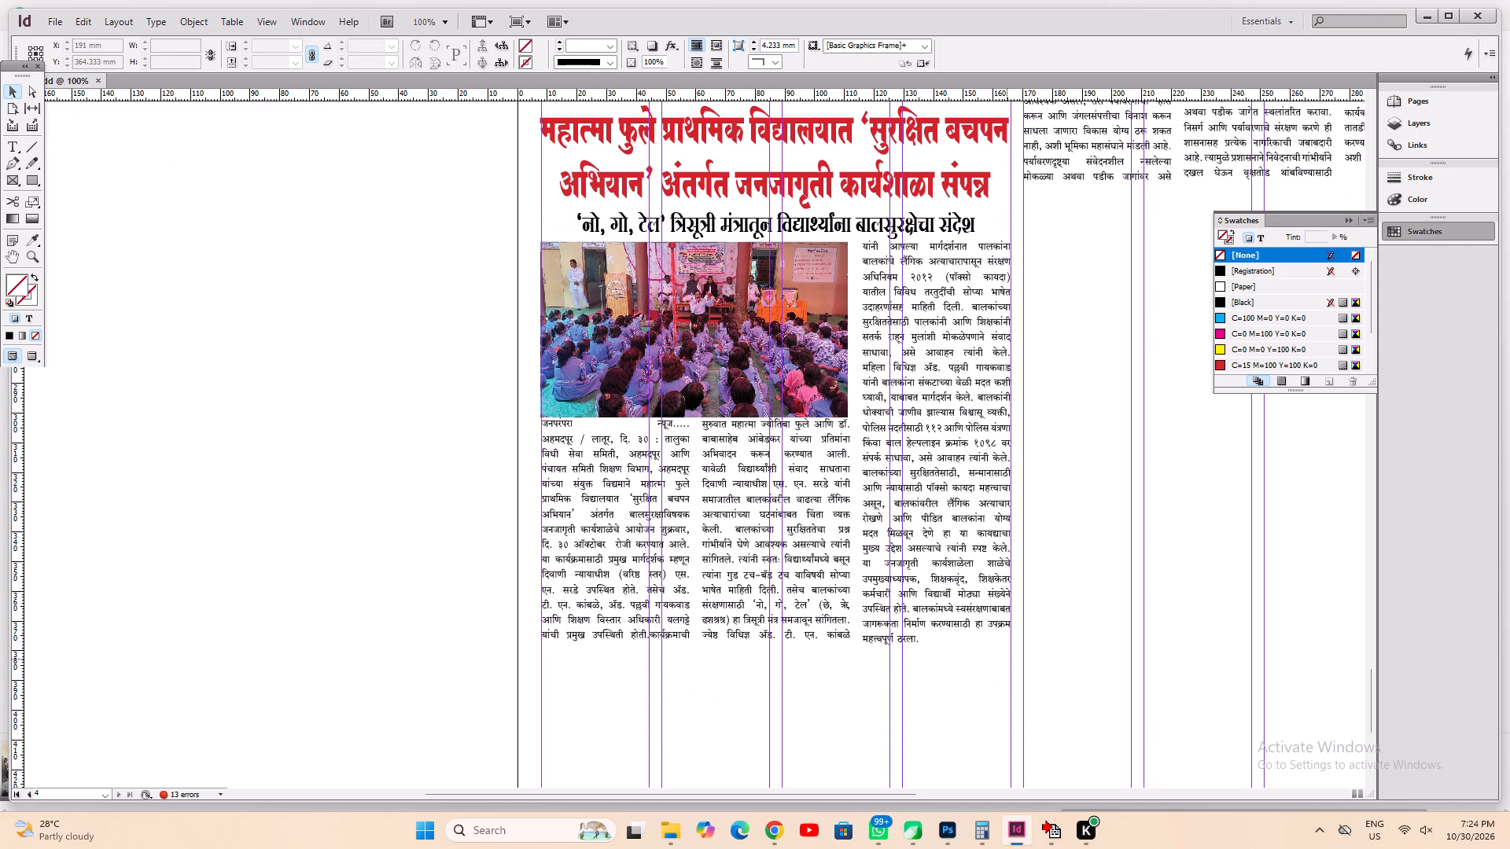
left_click(941, 531)
key("Up")
key("Up")
key("Up")
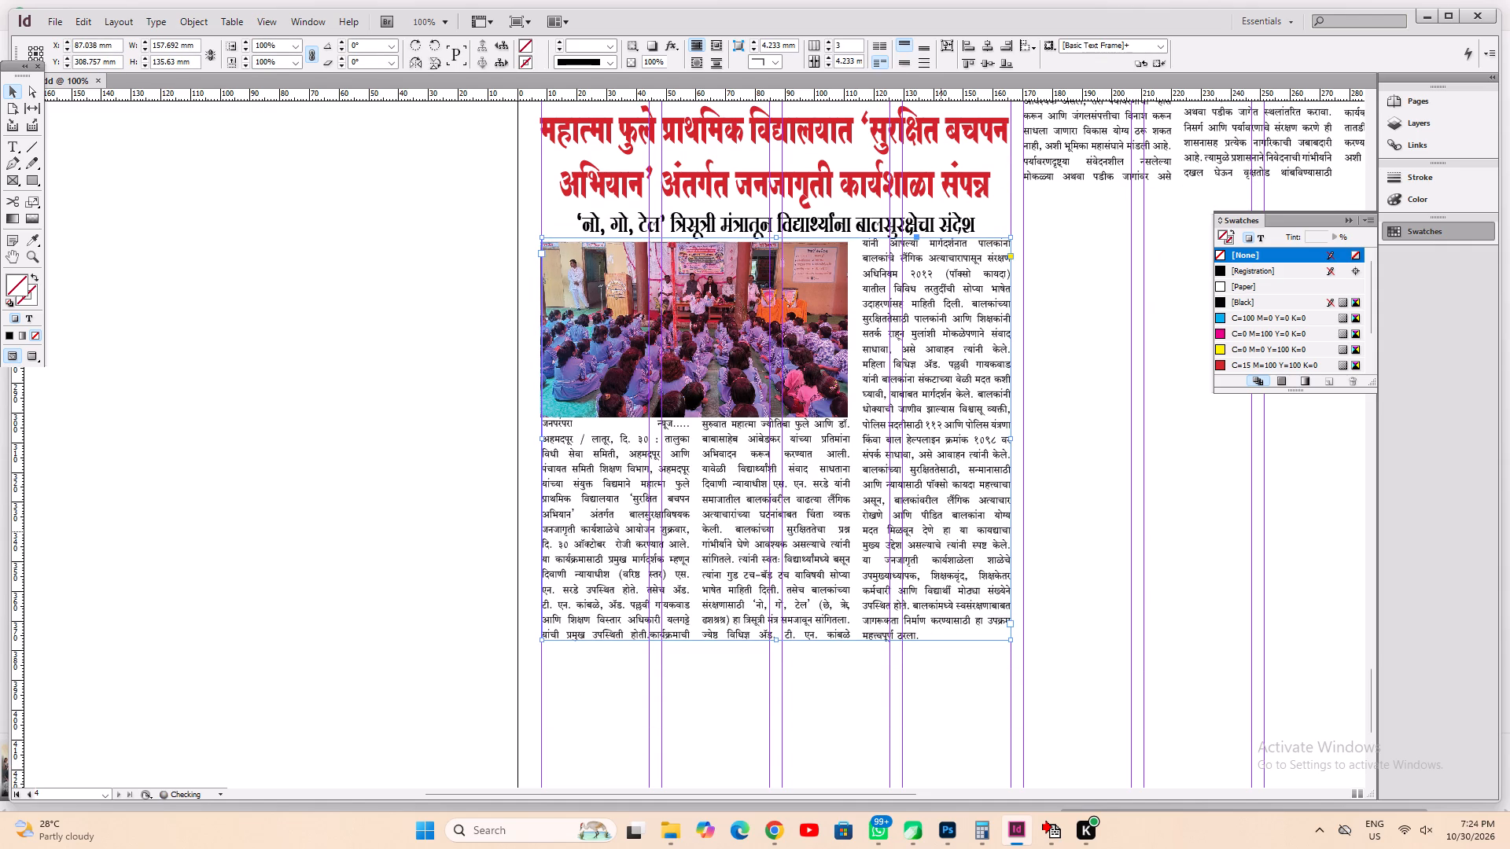
Save the document with the whole page spread in view and leave nothing selected.
key("ctrl+s")
key("ctrl+0")
key("ctrl+a")
key("ctrl+s")
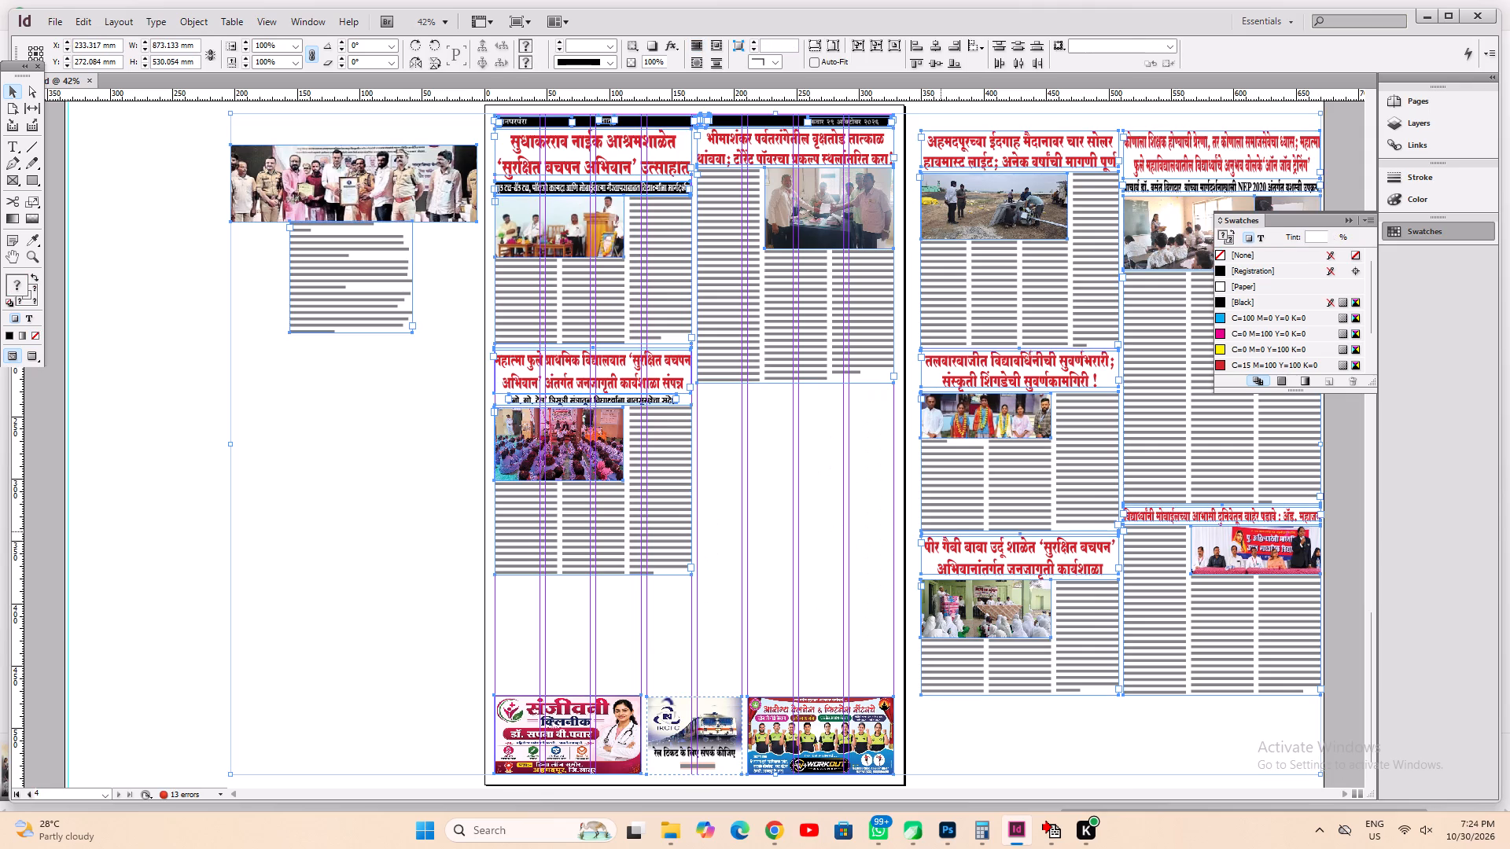
left_click(773, 536)
key("ctrl+a")
key("ctrl+s")
left_click(773, 536)
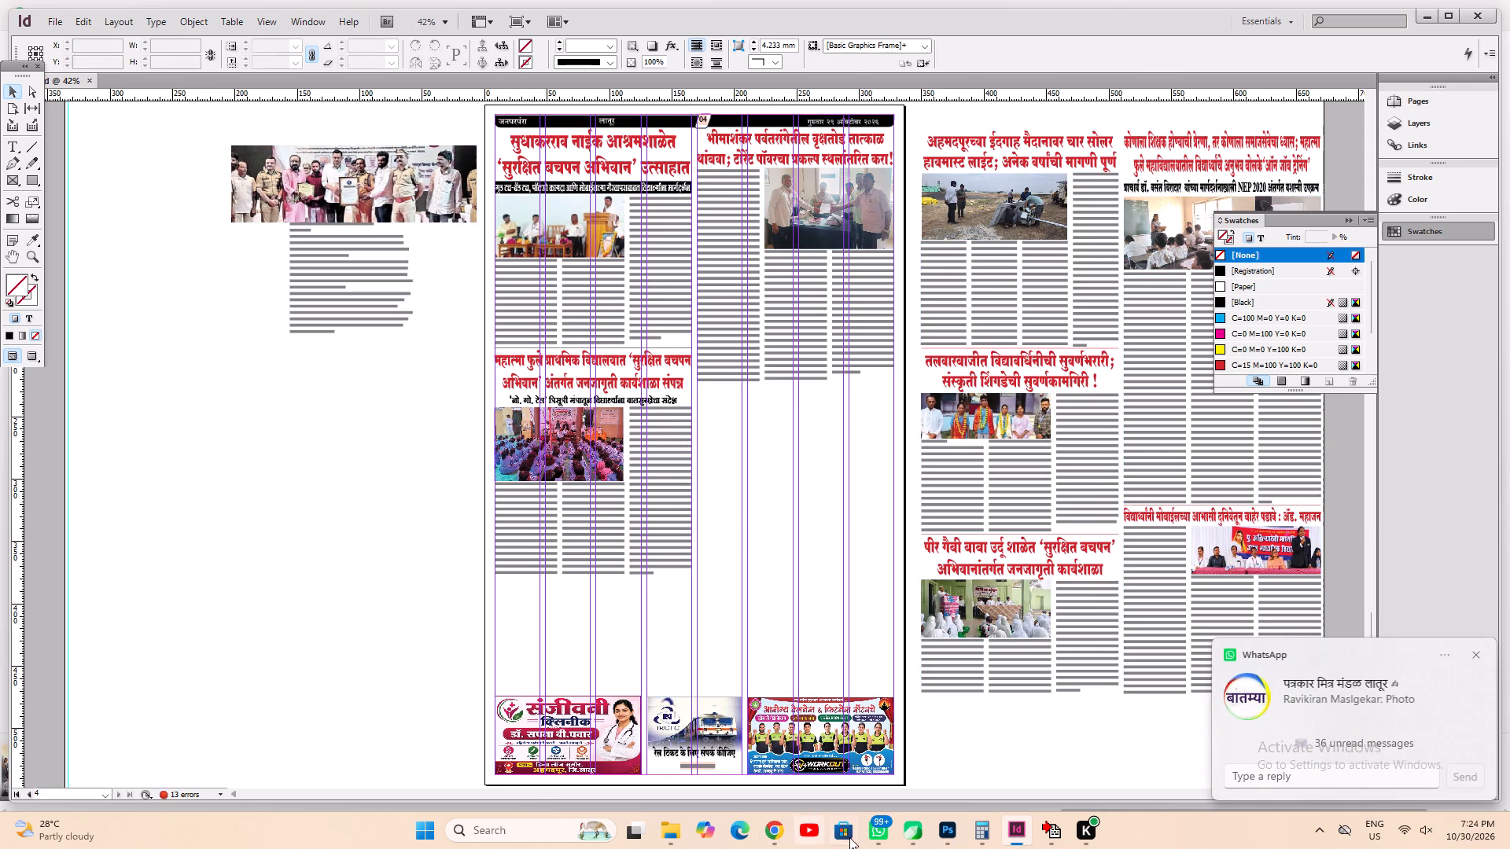
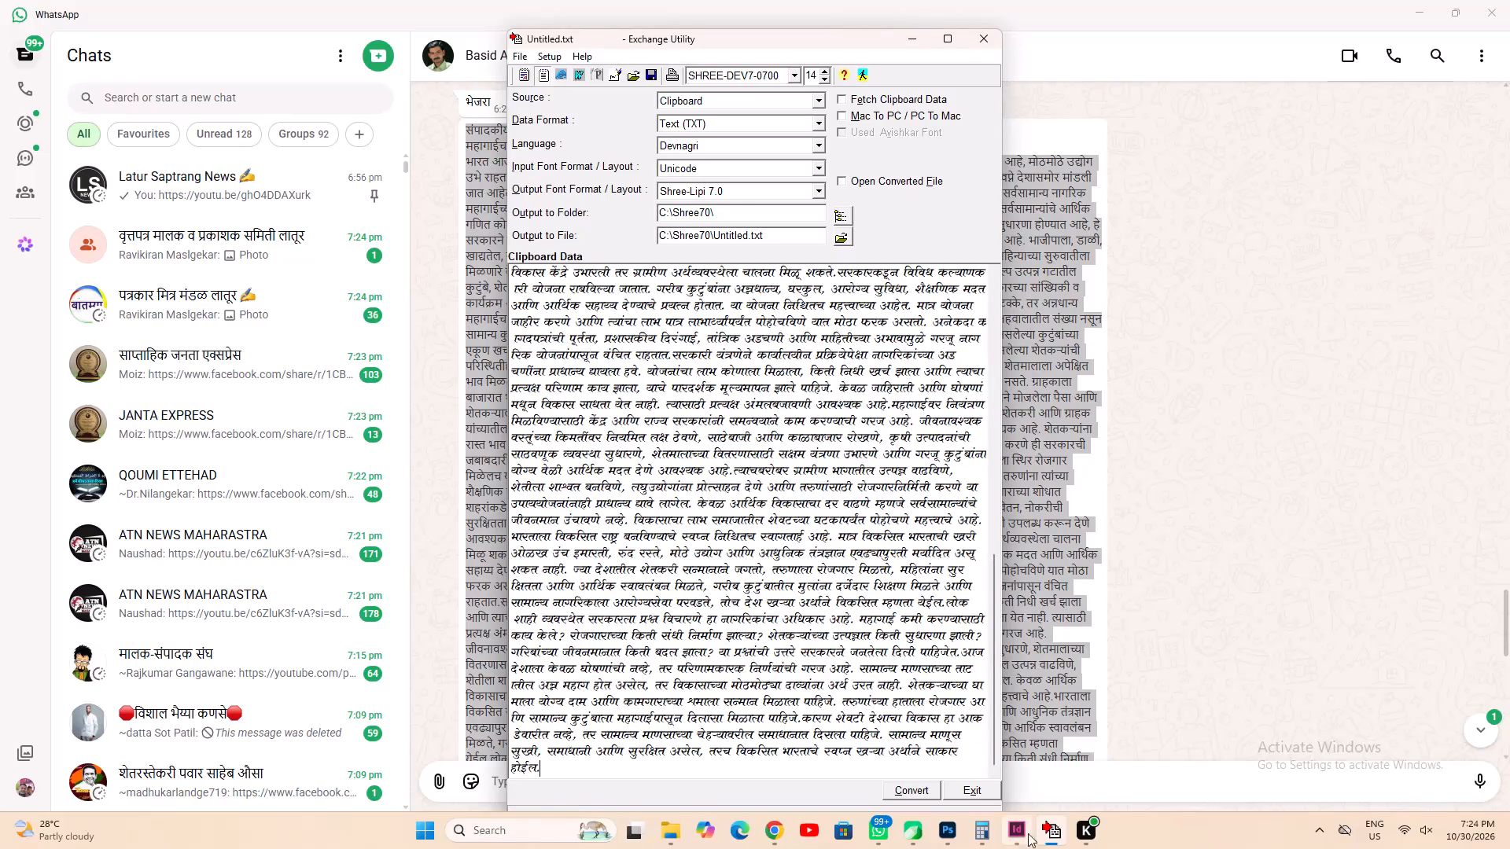
Switch to InDesign and paste the converted editorial into a new text frame about 144 × 264.75 mm on the pasteboard beside page 2.
left_click(1018, 839)
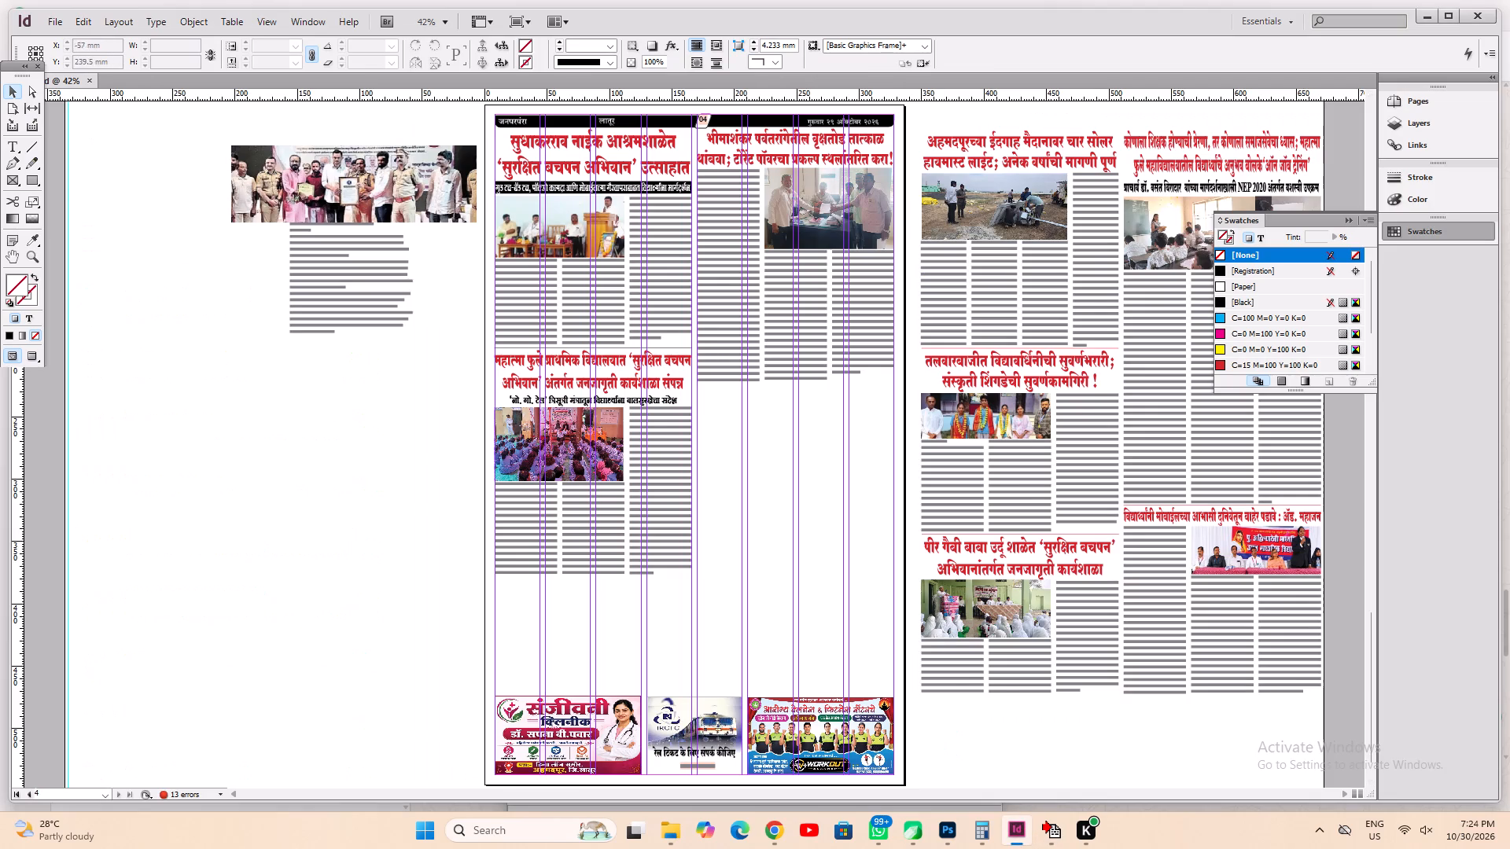
scroll(610, 516, "up", 20)
scroll(610, 516, "up", 20)
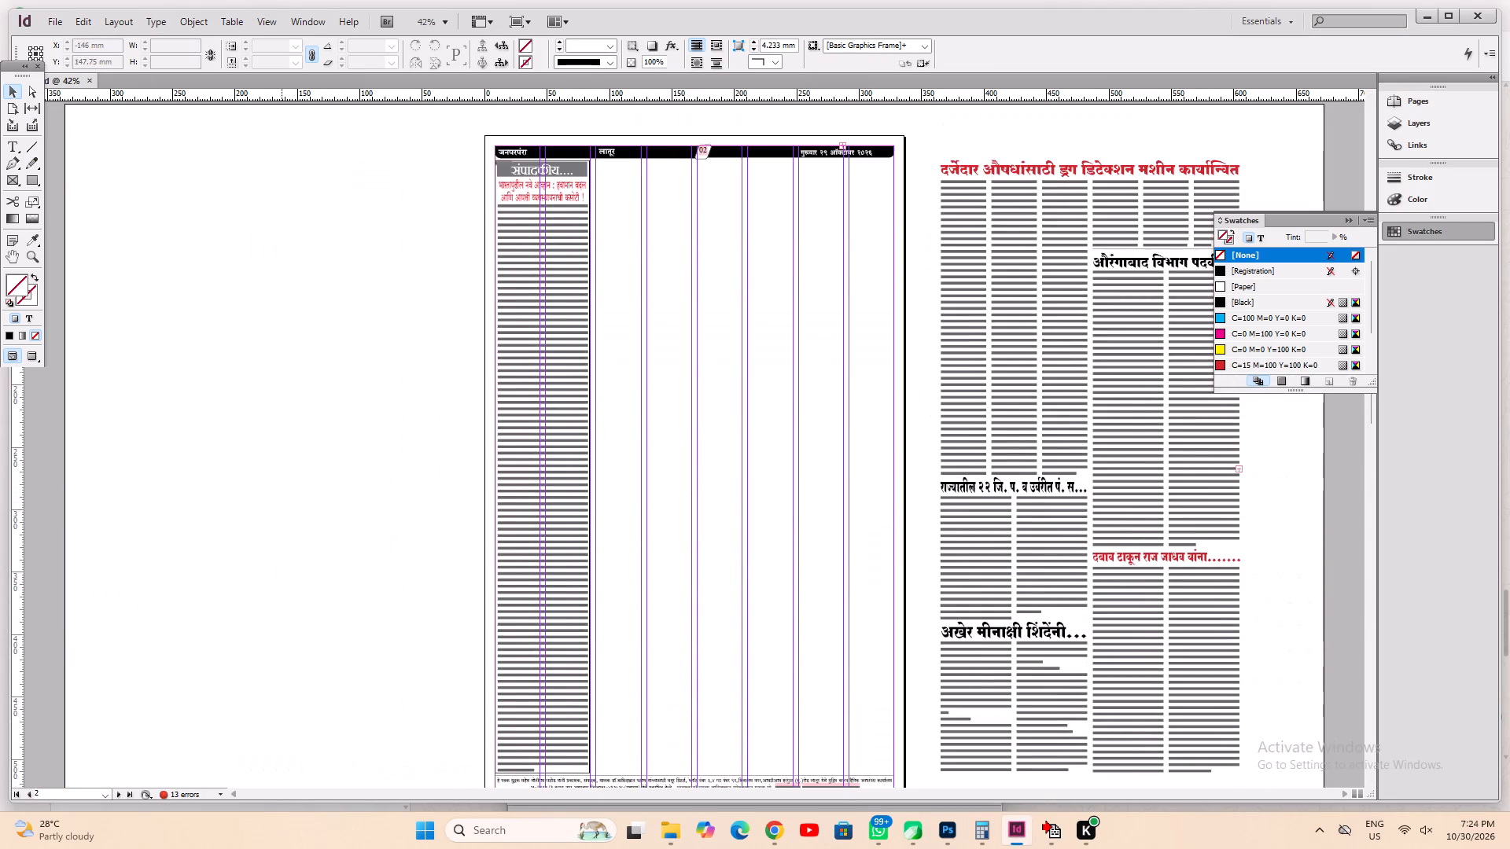
left_click(9, 149)
left_click_drag(261, 186, 440, 628)
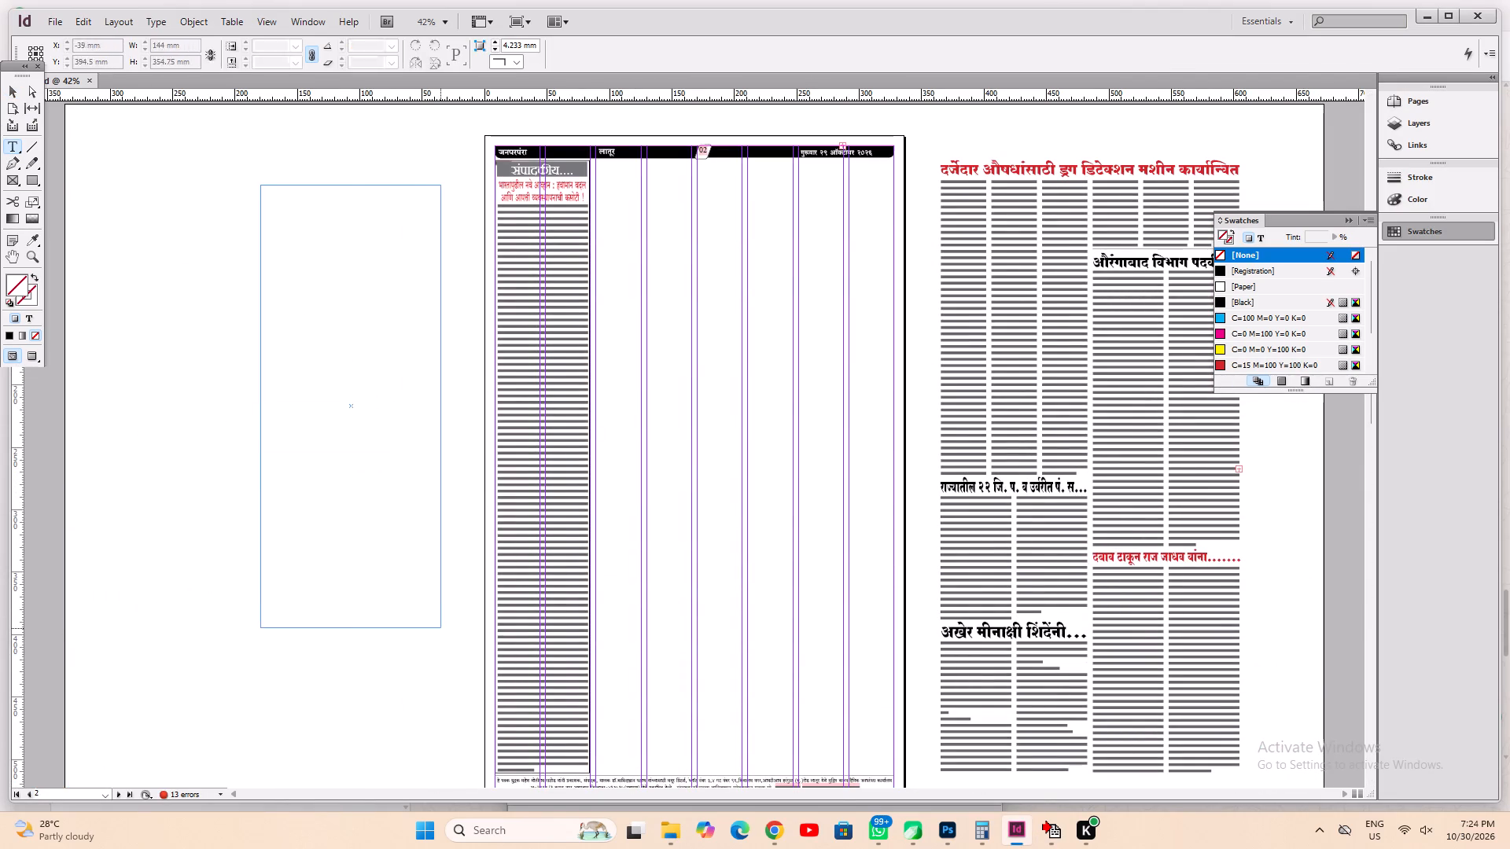
key("ctrl+v")
key("ctrl+1")
Delete the "संपादकीय...!" label and the blank line it leaves above the pasted editorial.
left_click_drag(726, 302, 623, 803, "alt")
left_click_drag(616, 411, 636, 768, "alt")
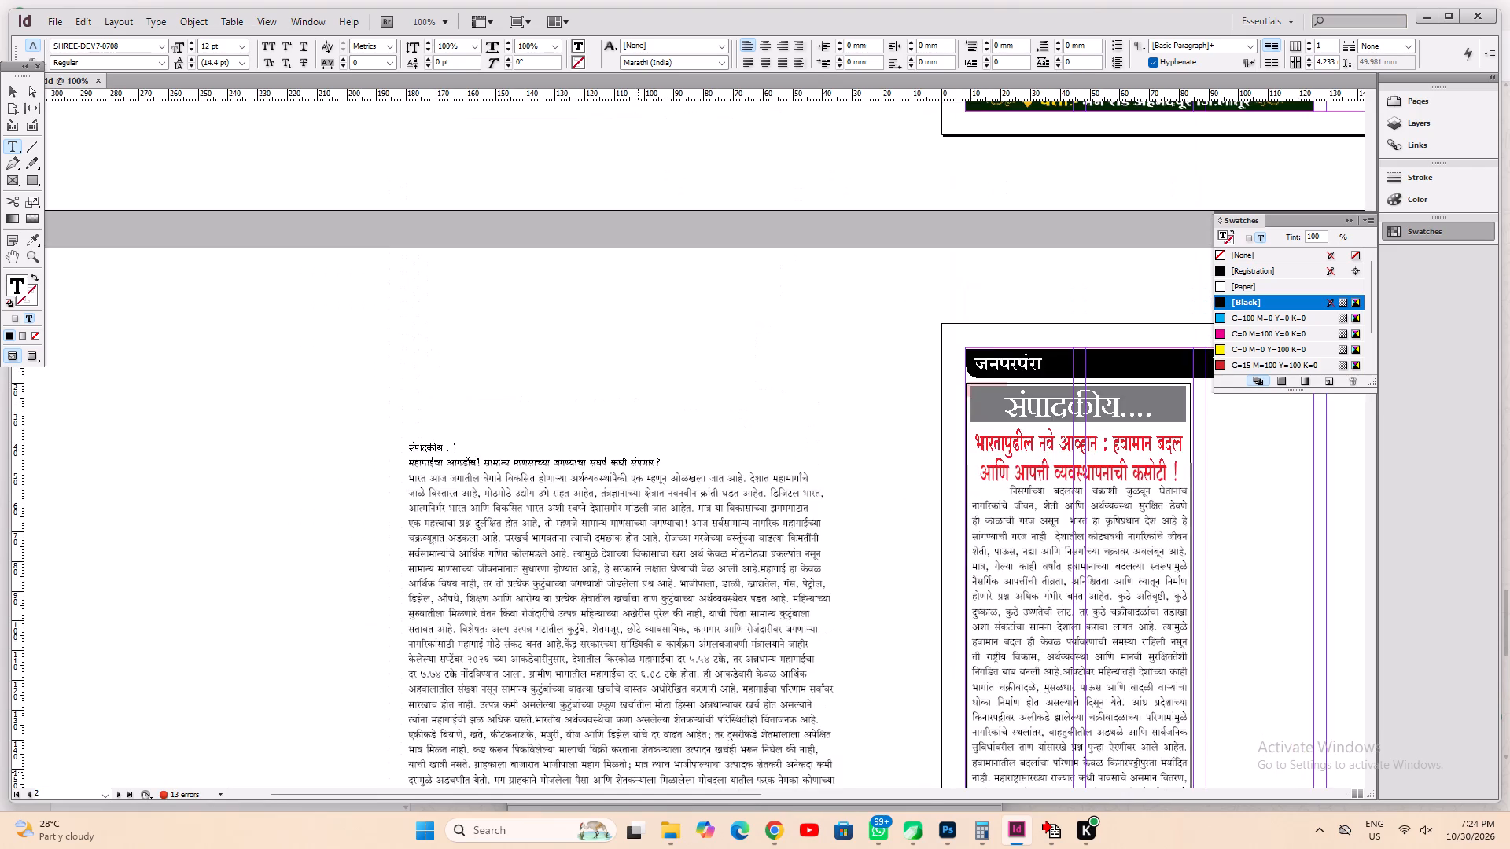
left_click_drag(636, 768, 638, 772, "alt")
left_click_drag(503, 443, 73, 355)
key("BackSpace")
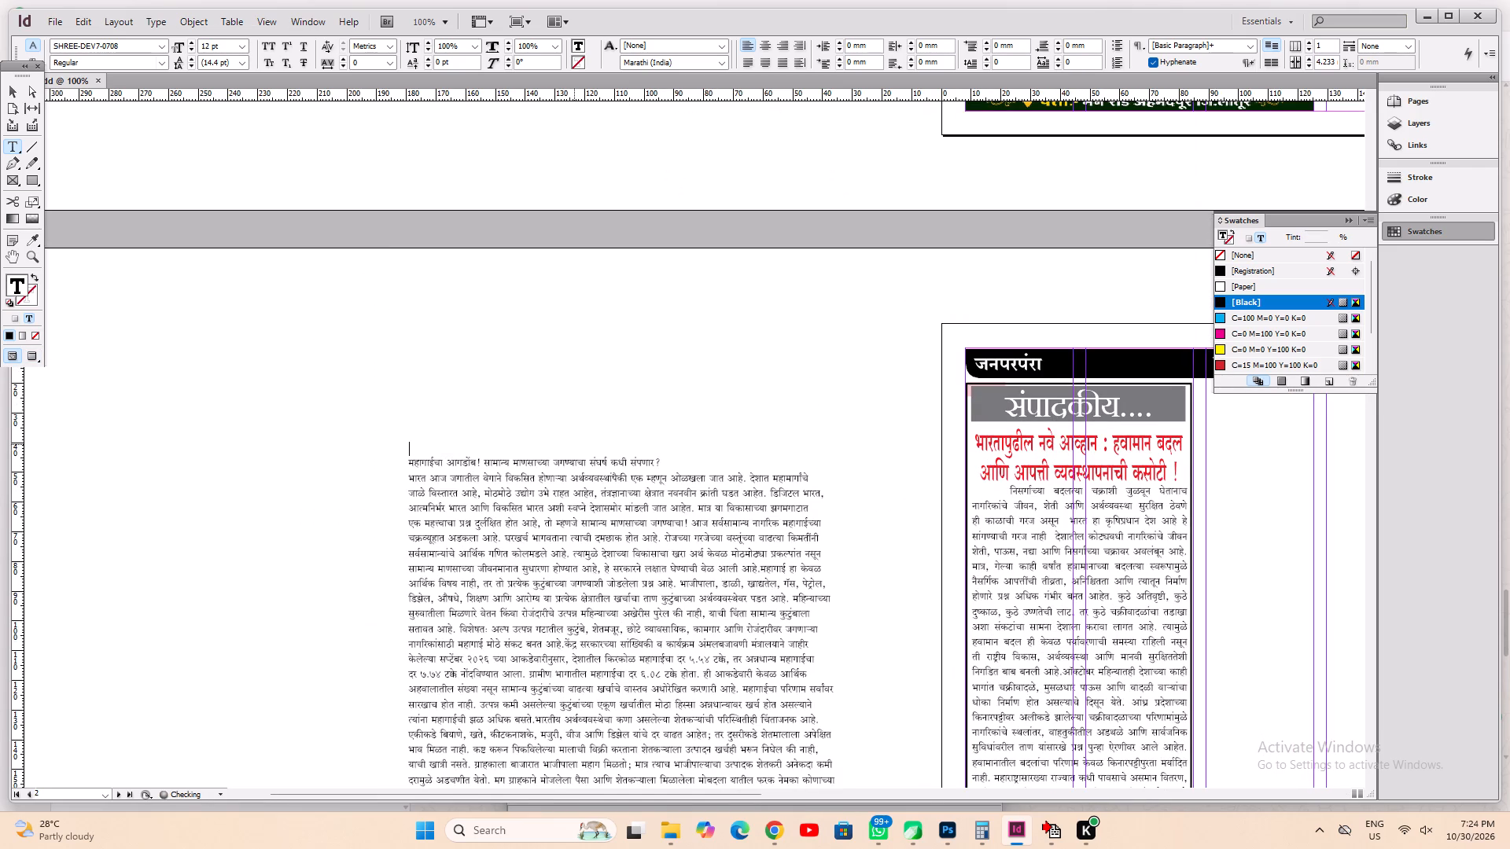
left_click(449, 463)
key("Home")
key("shift+Up")
key("BackSpace")
Move the pasted editorial's headline into page 2's red editorial headline, replacing its text without bringing formatting, and fit the frame to content.
key("shift+Down")
key("ctrl+x")
key("ctrl+1")
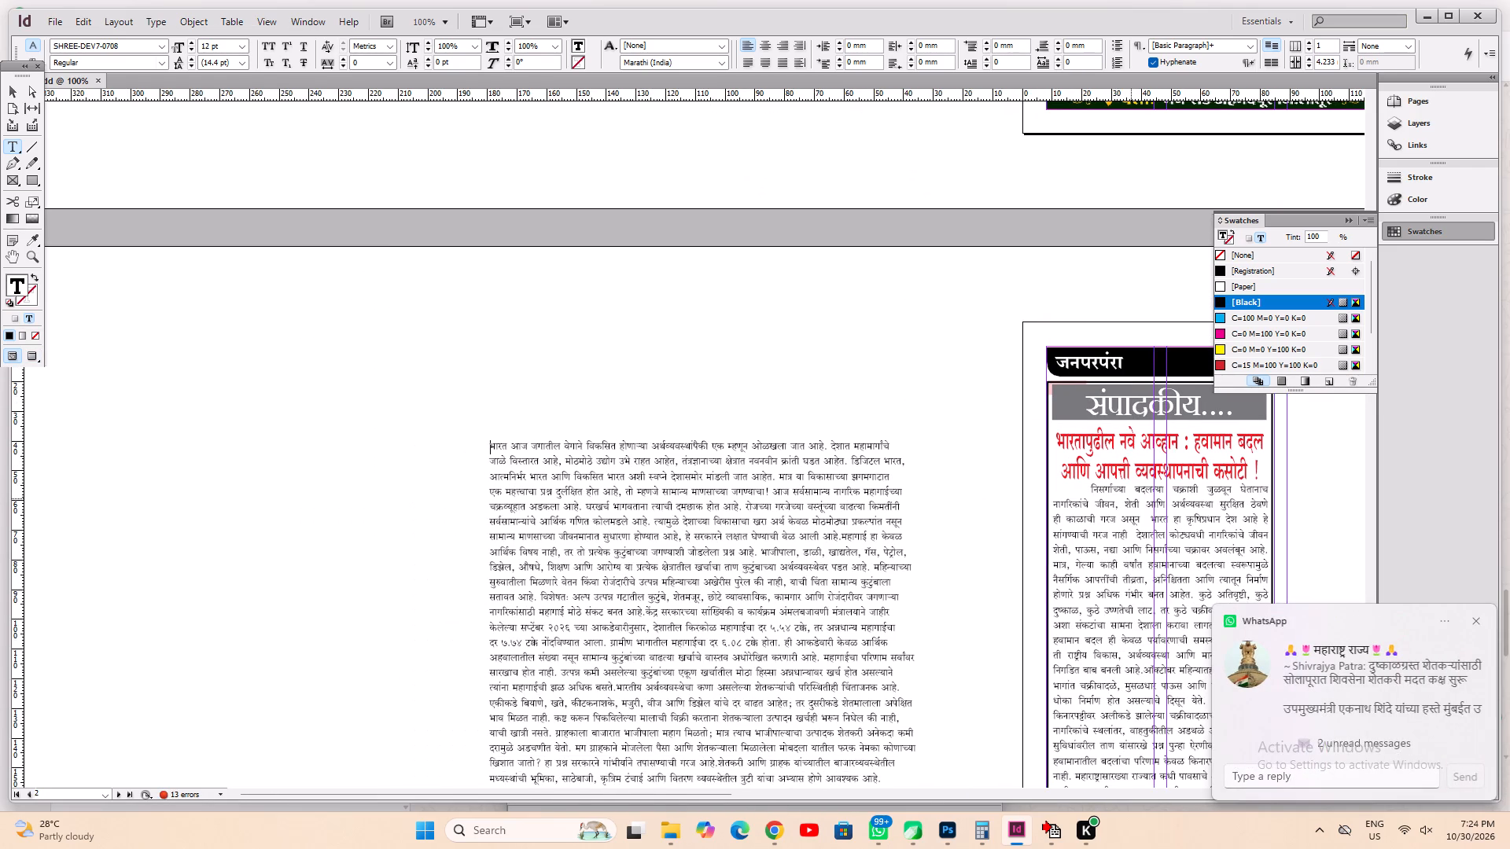
left_click(1129, 464)
key("ctrl+a")
left_click(86, 18)
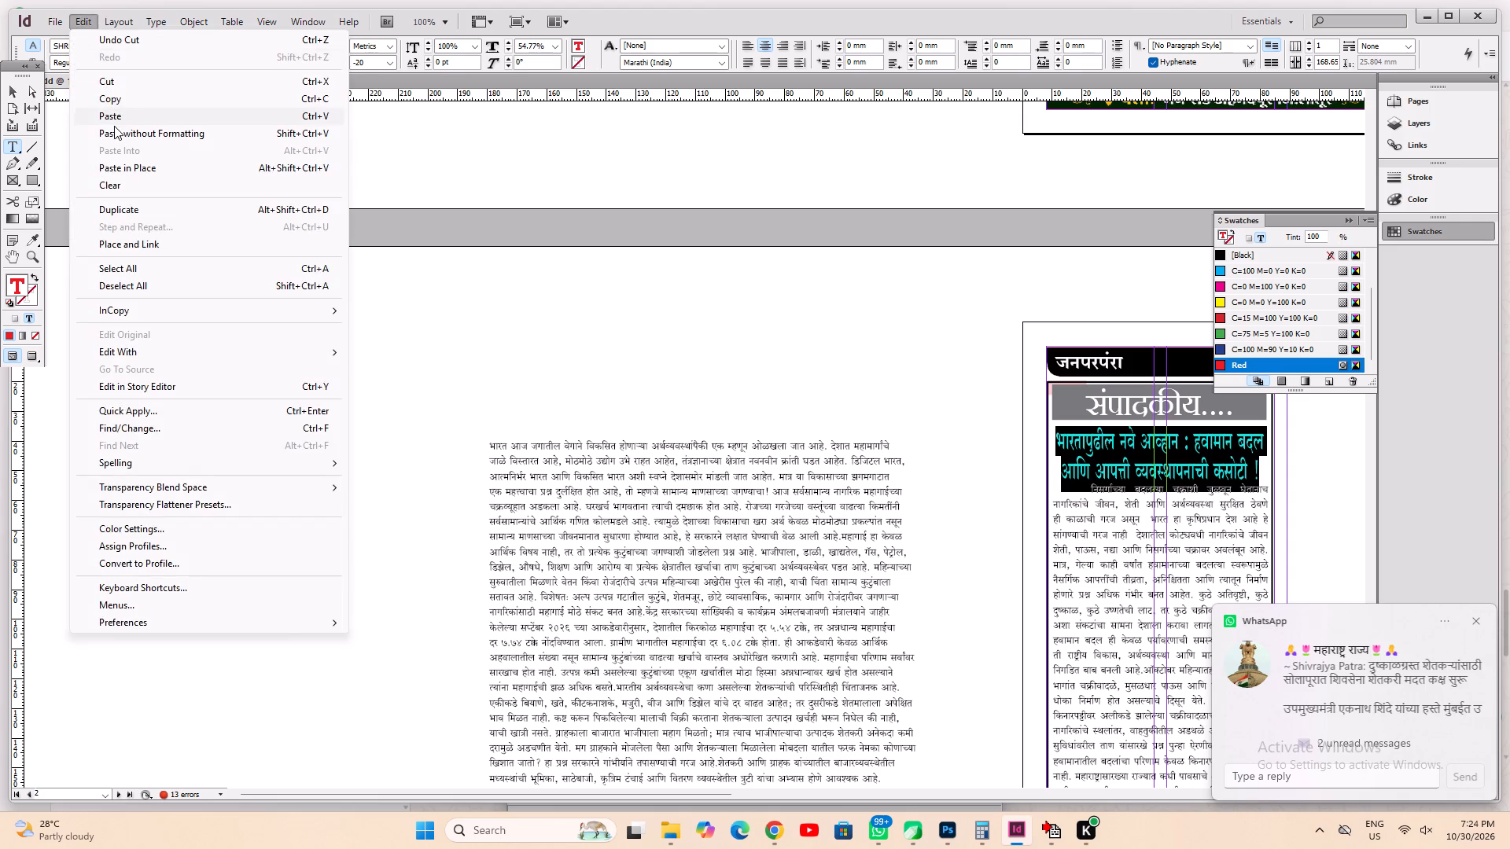
left_click(114, 128)
key("ctrl+alt+c")
Move the remaining pasted editorial text into page 2's editorial column, replacing all of the old body text.
left_click(661, 585)
key("ctrl+a")
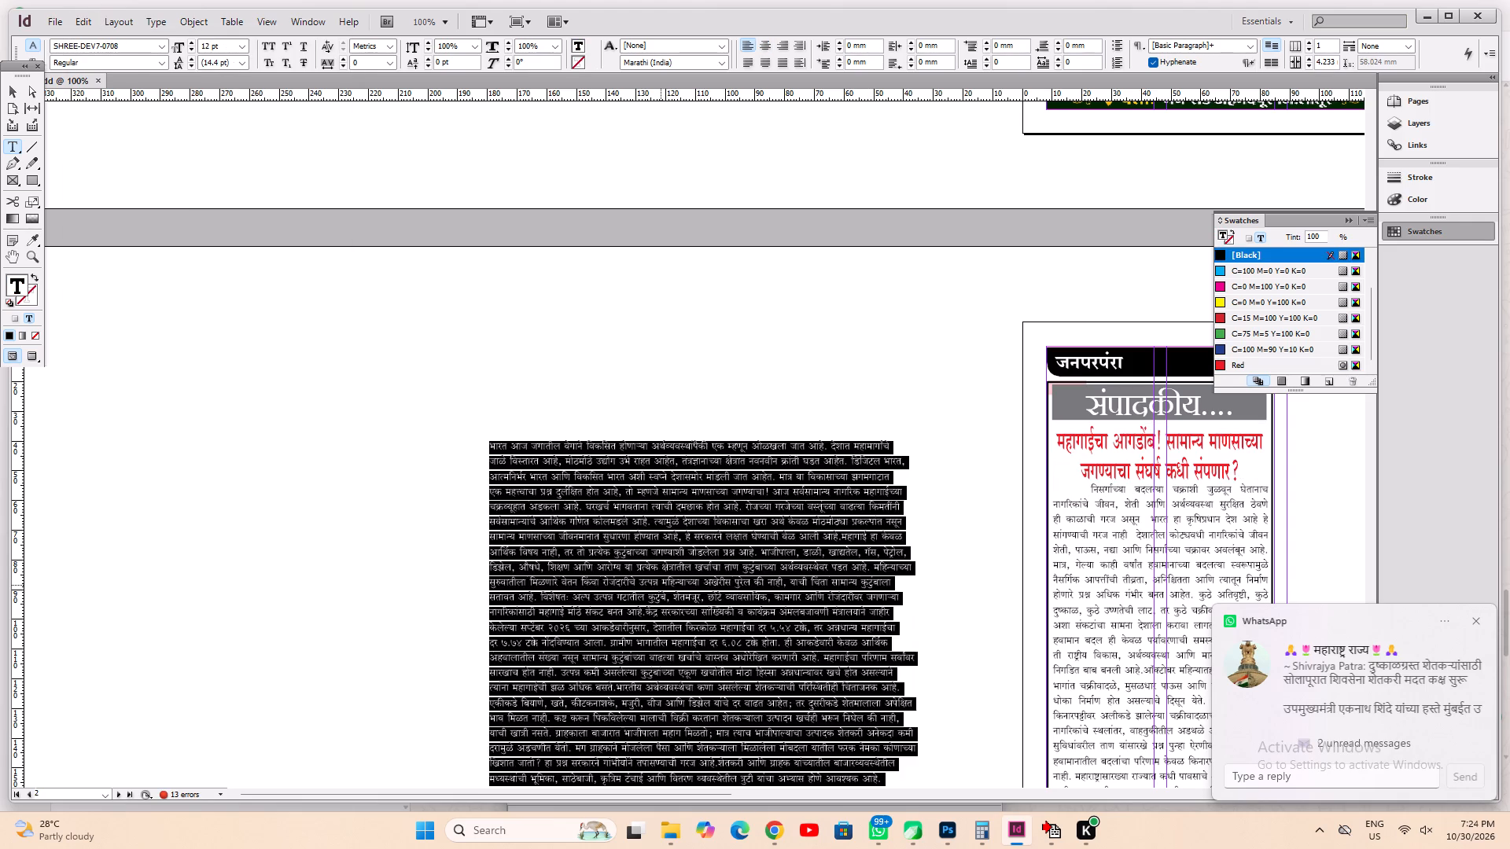
key("ctrl+x")
left_click_drag(746, 547, 197, 248, "alt")
left_click(571, 327)
key("ctrl+a")
key("ctrl+v")
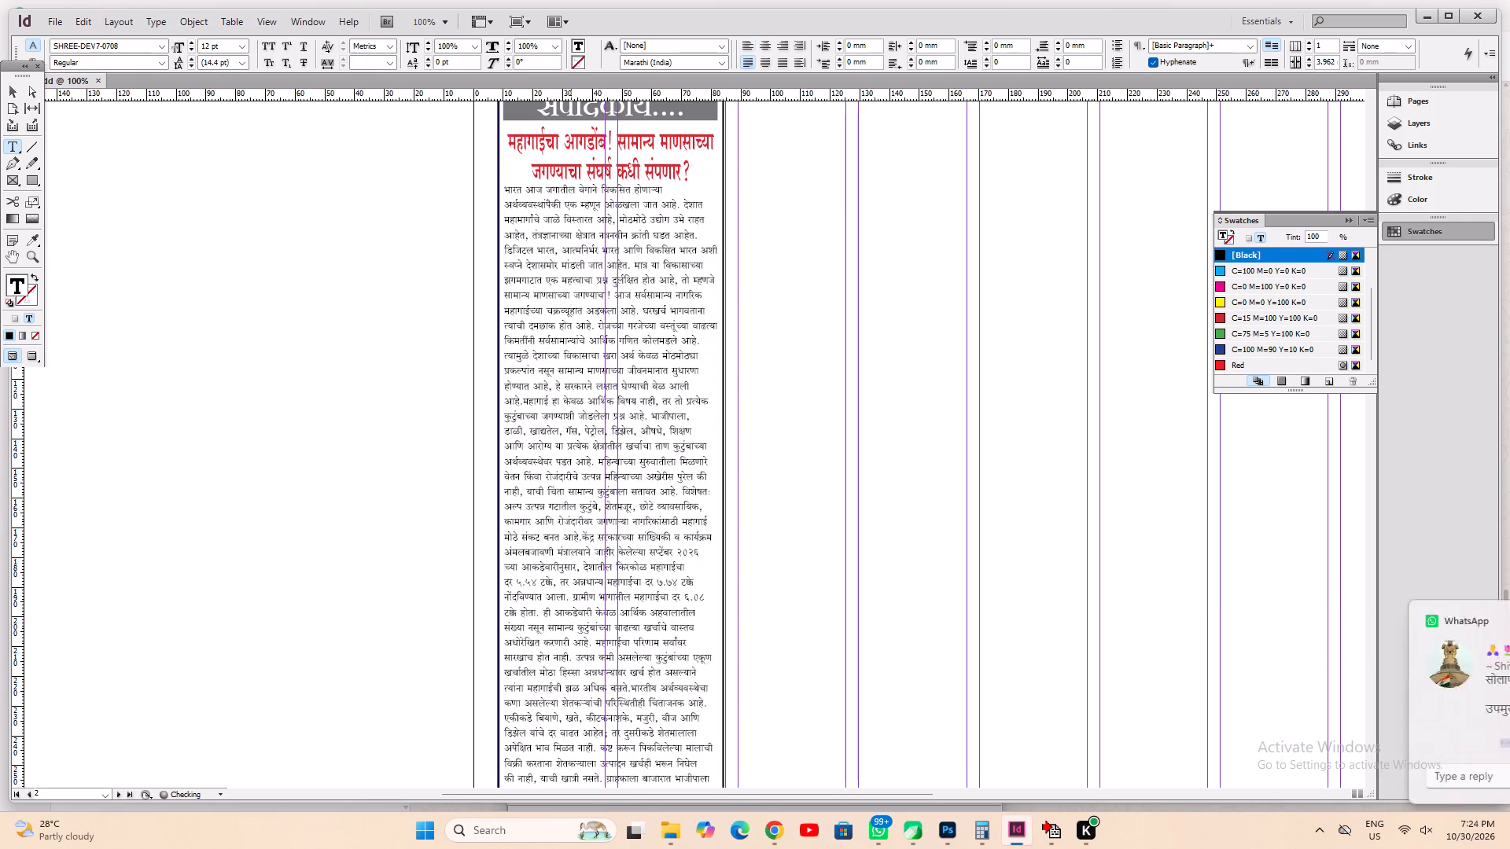
Justify the entire editorial body with its last line aligned left, and fit its frame to the content.
key("ctrl+a")
key("ctrl+shift+j")
key("ctrl+alt+c")
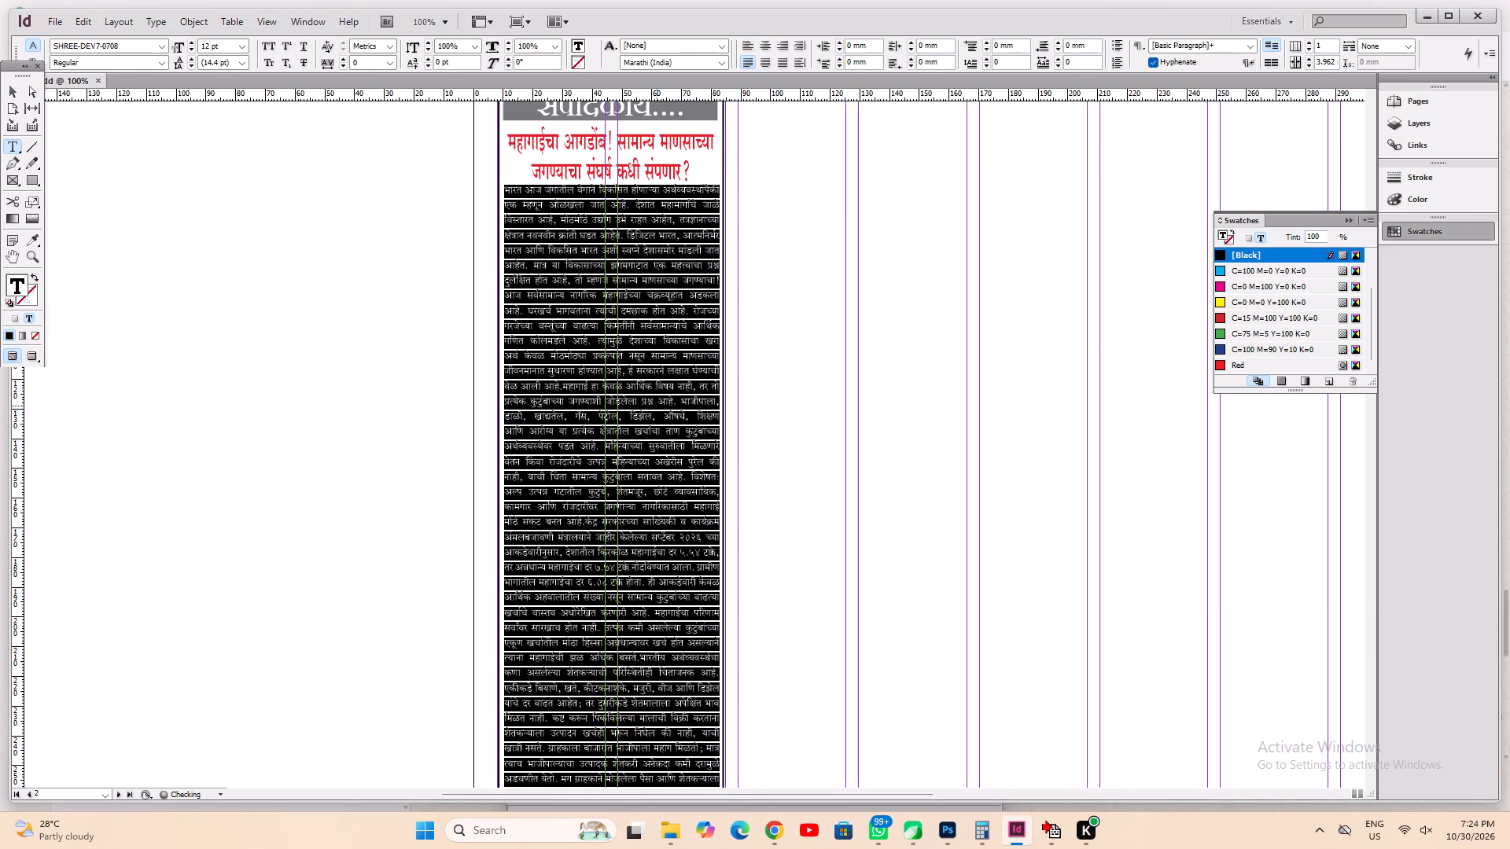
Set the leading of the entire editorial body text to 13 pt.
scroll(604, 409, "down", 8)
scroll(629, 496, "down", 7)
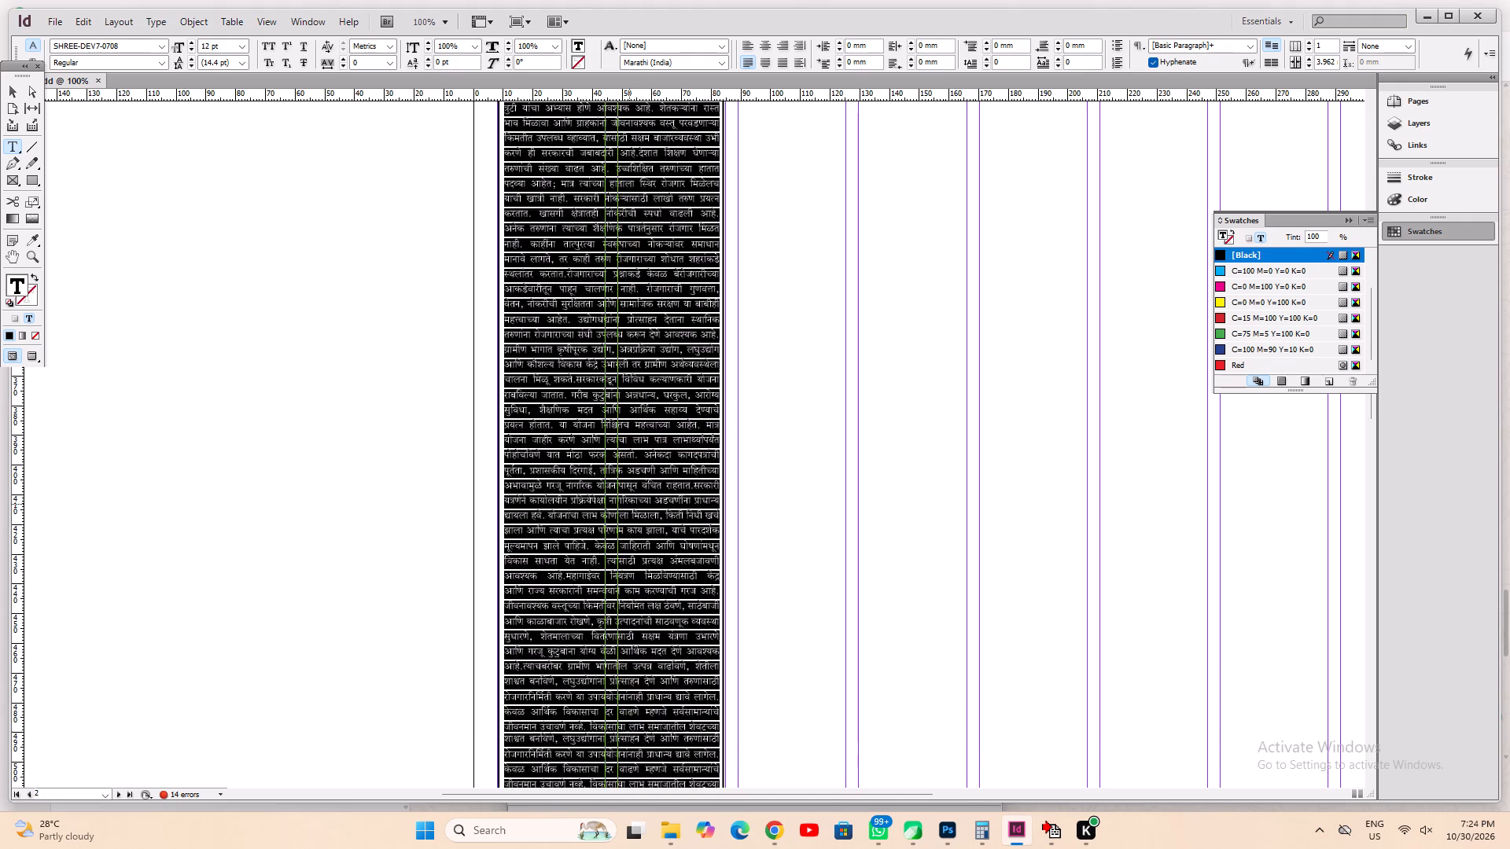
scroll(628, 504, "down", 4)
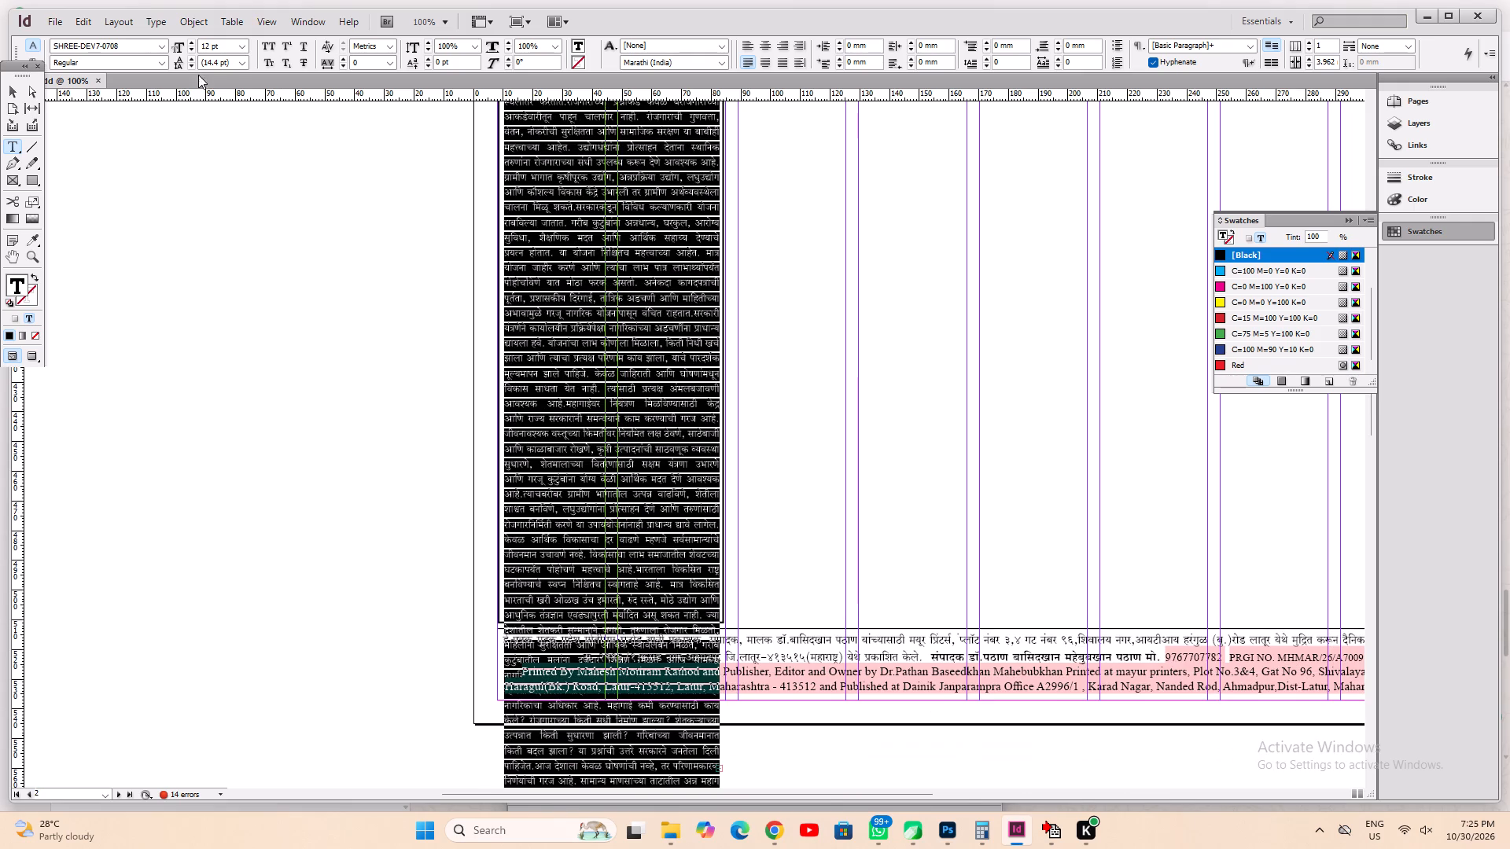
left_click_drag(234, 65, 0, 31)
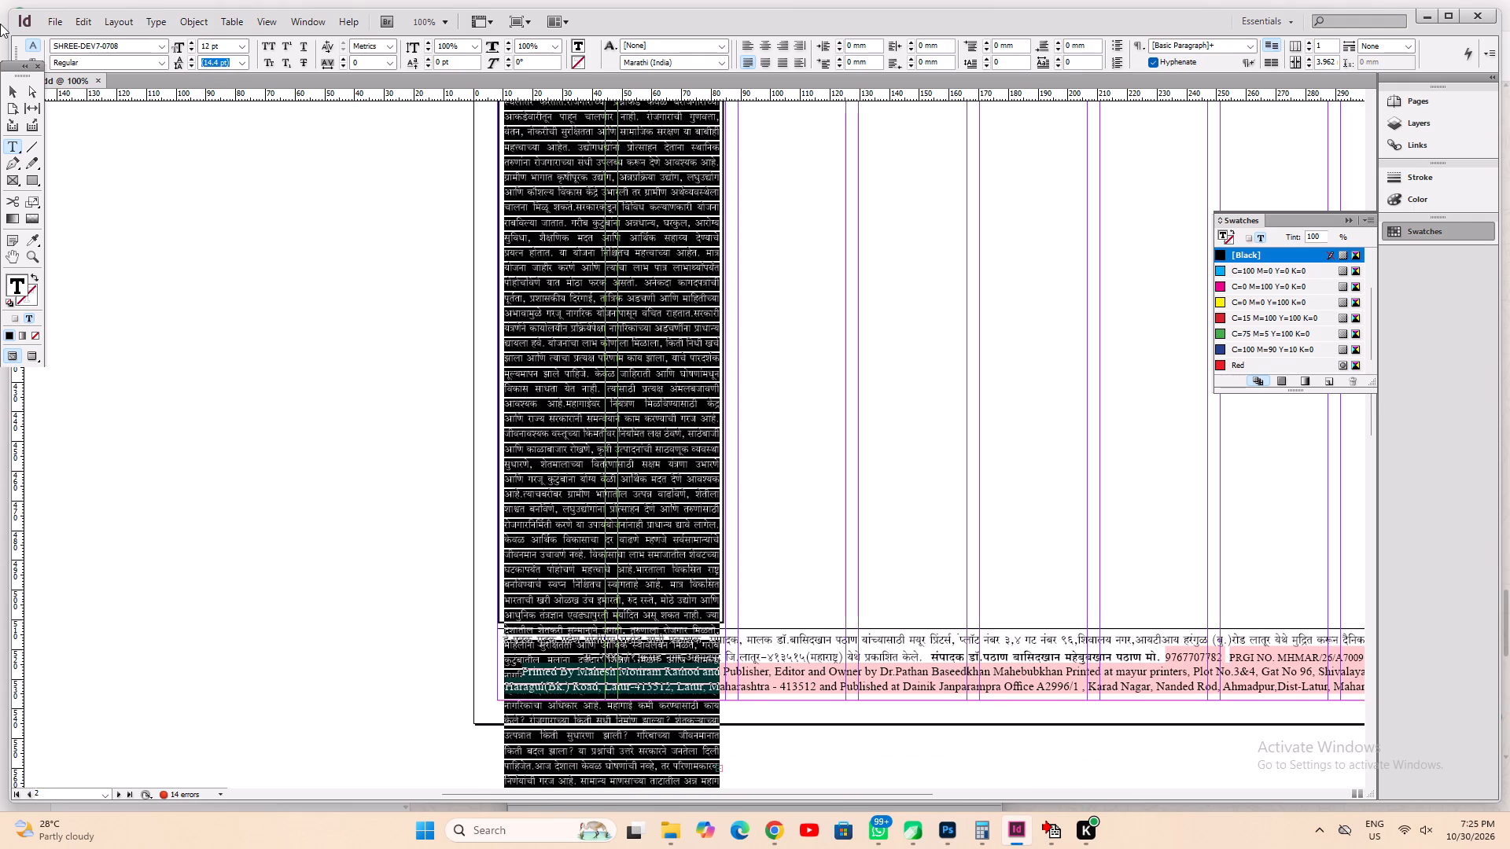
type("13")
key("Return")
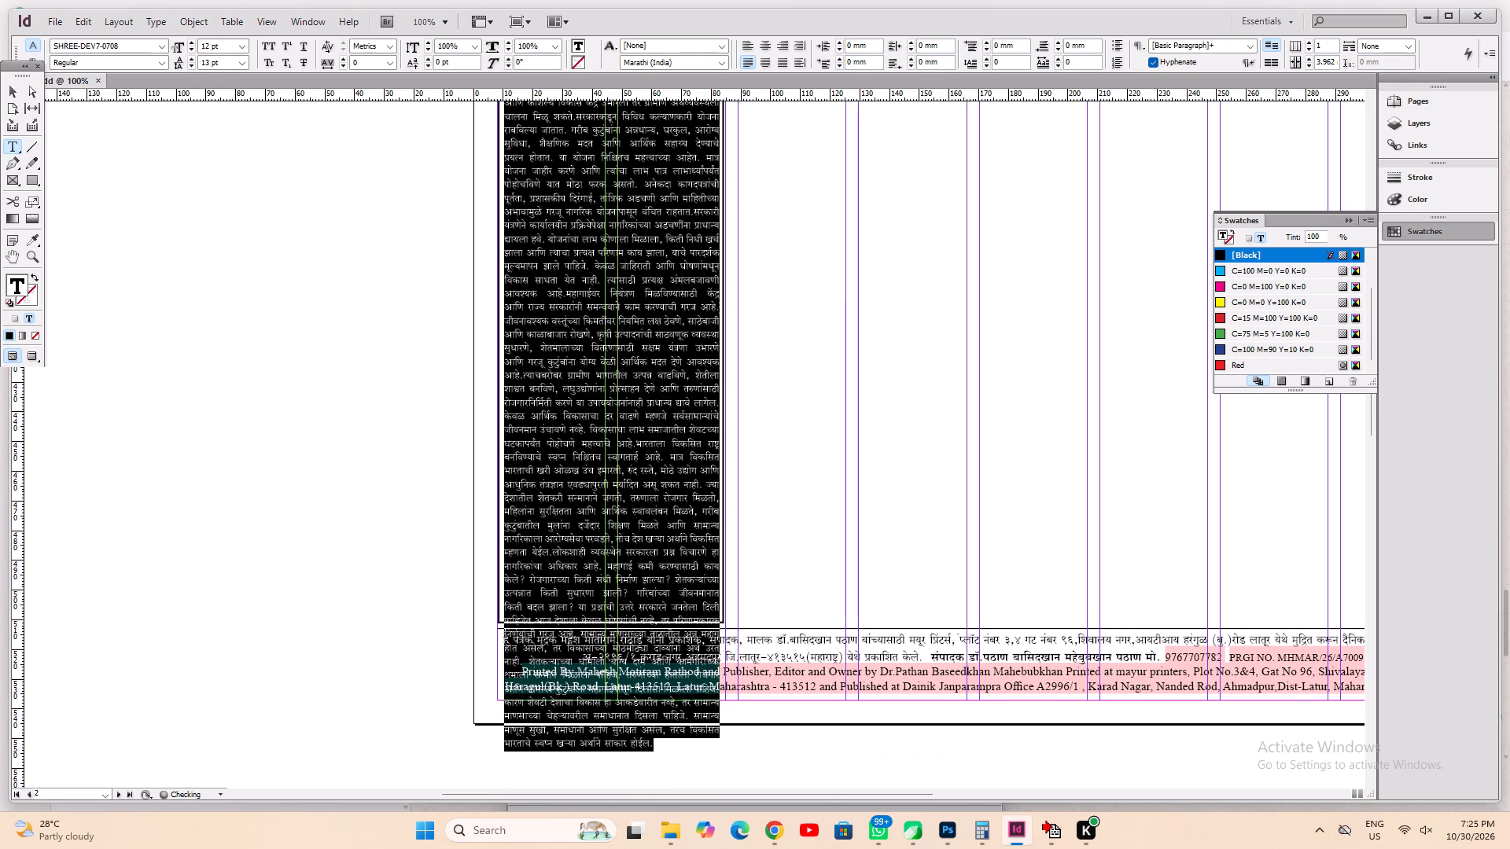
Delete the end of the editorial column's text, everything after the question "बदल झाला?", including the trailing space.
left_click(683, 590)
left_click(595, 605)
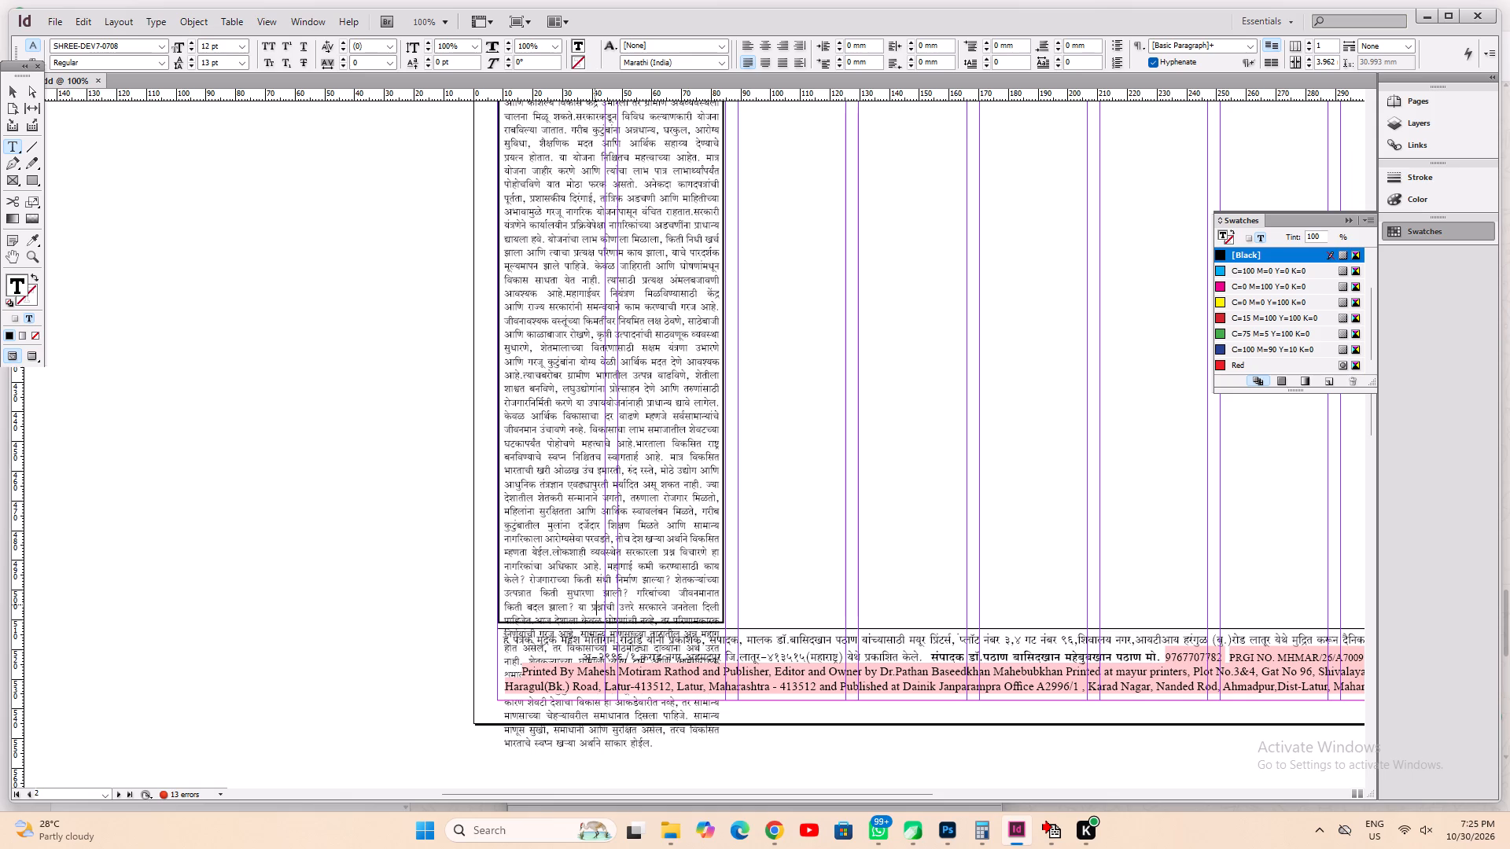
key("End")
key("Left")
key("Left")
key("Left")
key("Left")
key("Left")
key("Left")
key("Left")
key("Left")
key("Left")
key("Left")
key("Left")
key("Left")
key("Left")
key("Left")
key("Left")
key("Left")
key("Left")
key("Left")
key("Left")
key("Left")
key("Left")
key("Right")
key("Right")
key("shift+Down")
key("shift+Down")
key("shift+Down")
key("shift+Down")
key("shift+Down")
key("shift+Down")
key("shift+Down")
key("shift+Down")
key("shift+Down")
key("shift+Down")
key("shift+Down")
key("shift+Down")
key("shift+Down")
key("shift+Down")
key("shift+Down")
key("shift+Down")
key("shift+Down")
key("shift+Down")
key("shift+Down")
key("shift+Down")
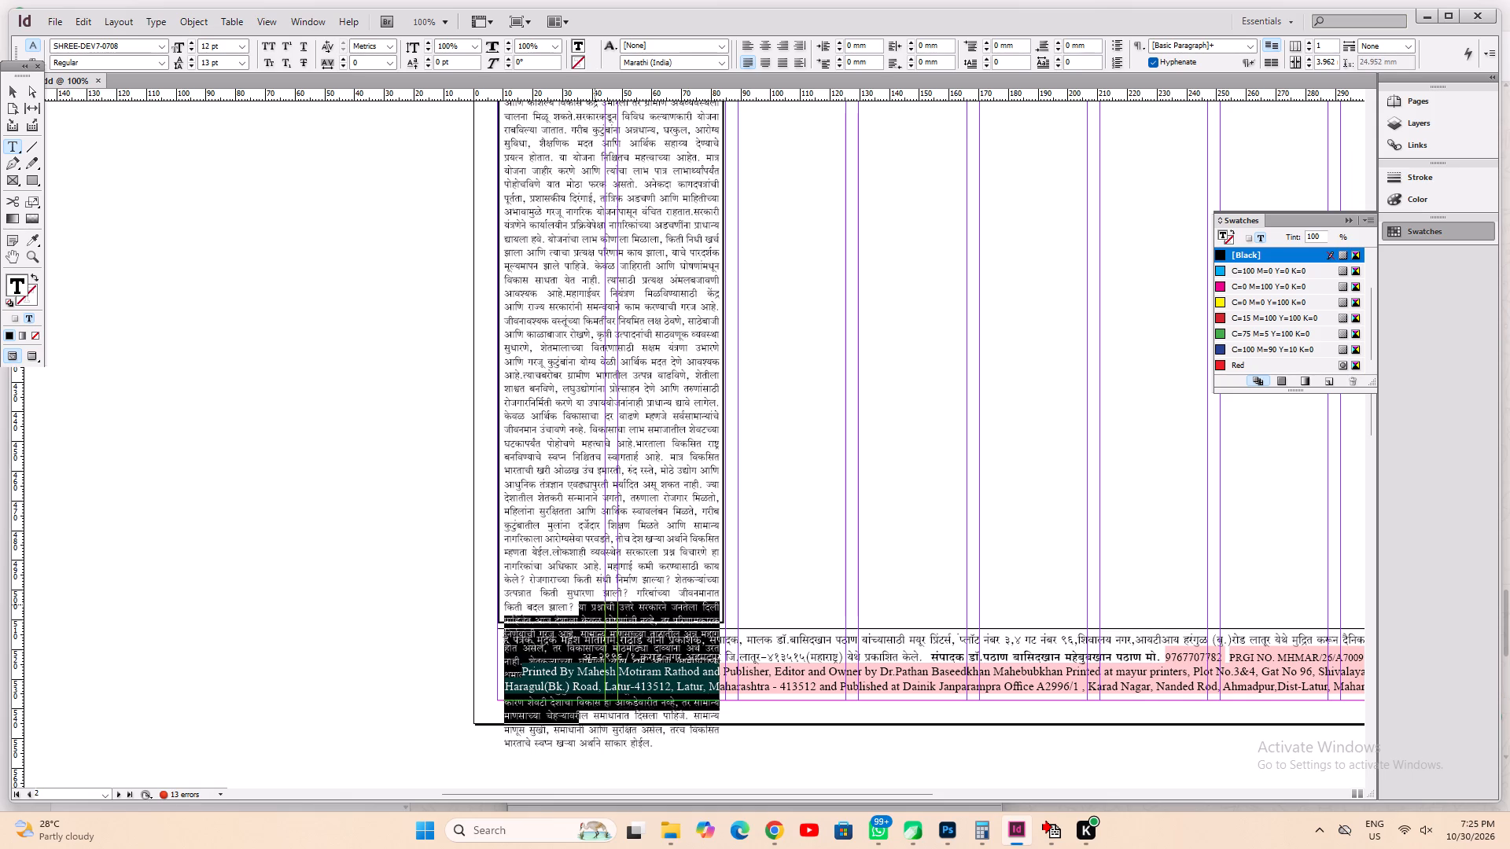
key("BackSpace")
key("ctrl+s")
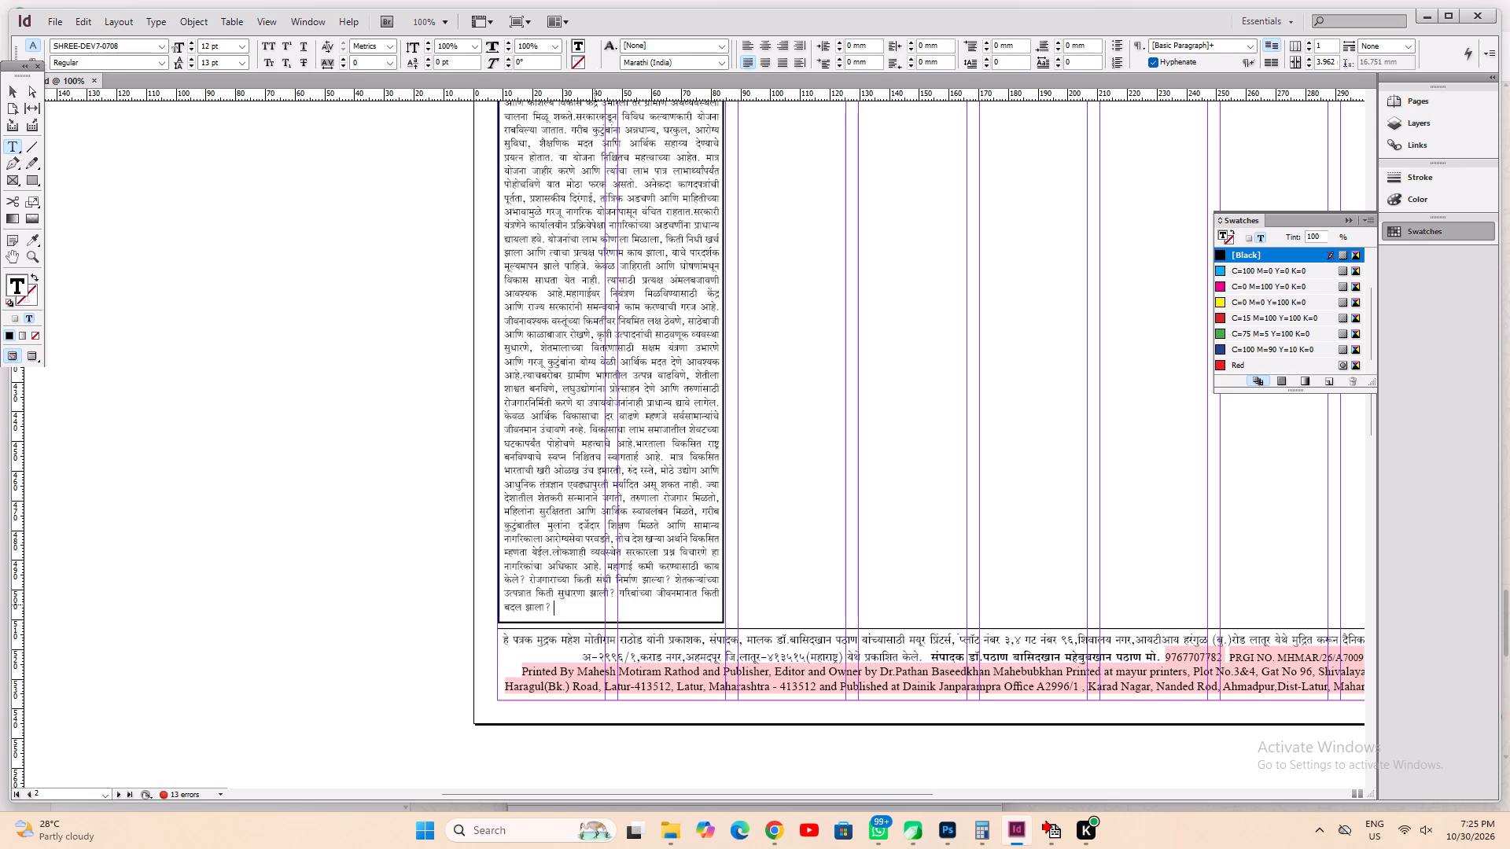
key("BackSpace")
Fit the editorial's text frame to its shortened text and save the document with the whole page in view.
key("ctrl+0")
key("ctrl+s")
key("ctrl+s")
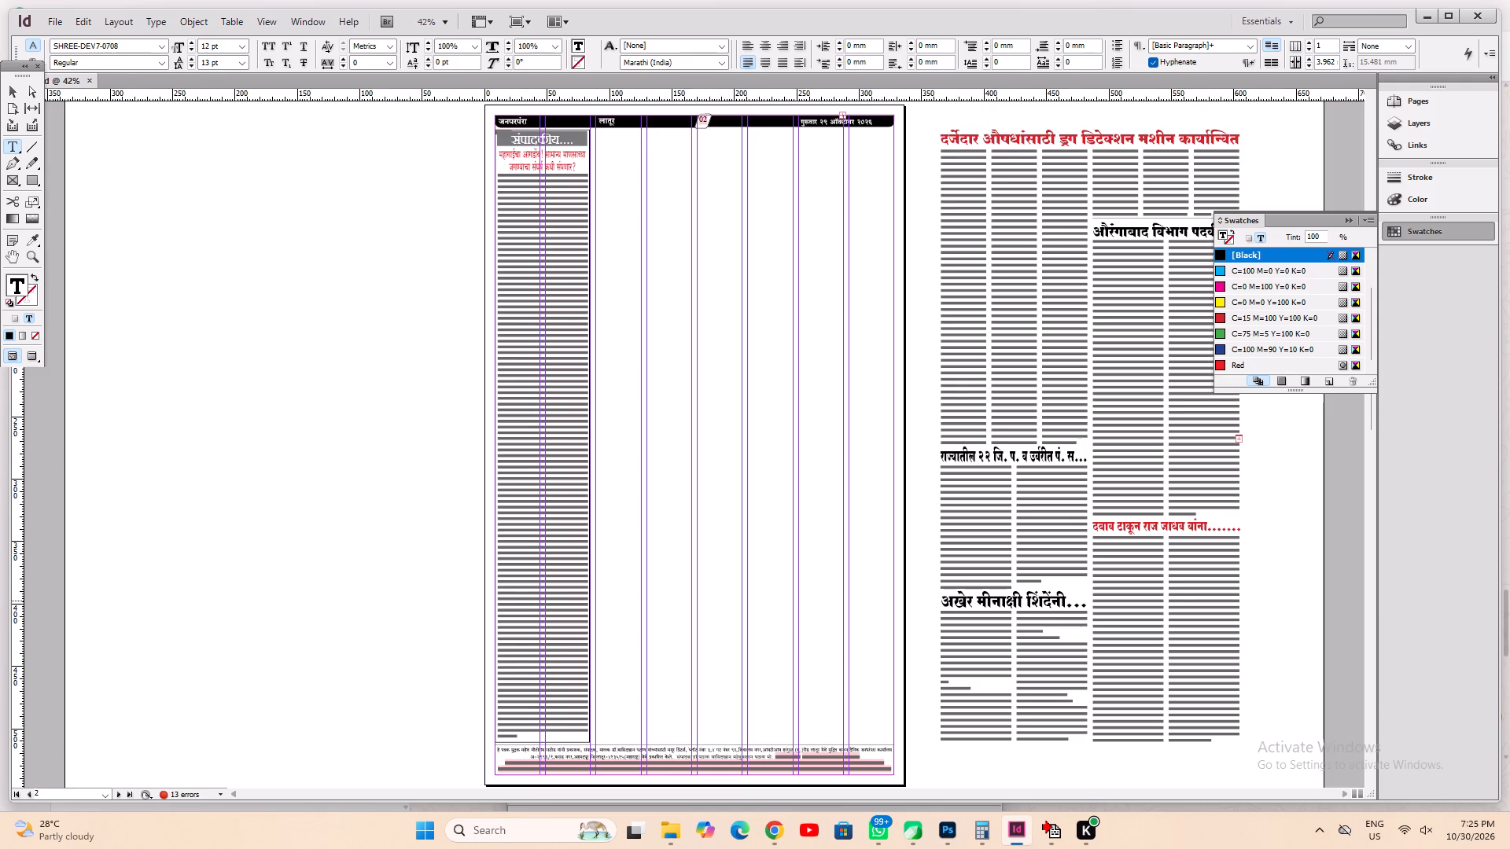
key("ctrl+alt+c")
left_click(8, 87)
Save the document and delete the large empty frame on the pasteboard beside the editorial page.
key("ctrl+a")
key("ctrl+s")
left_click(409, 532)
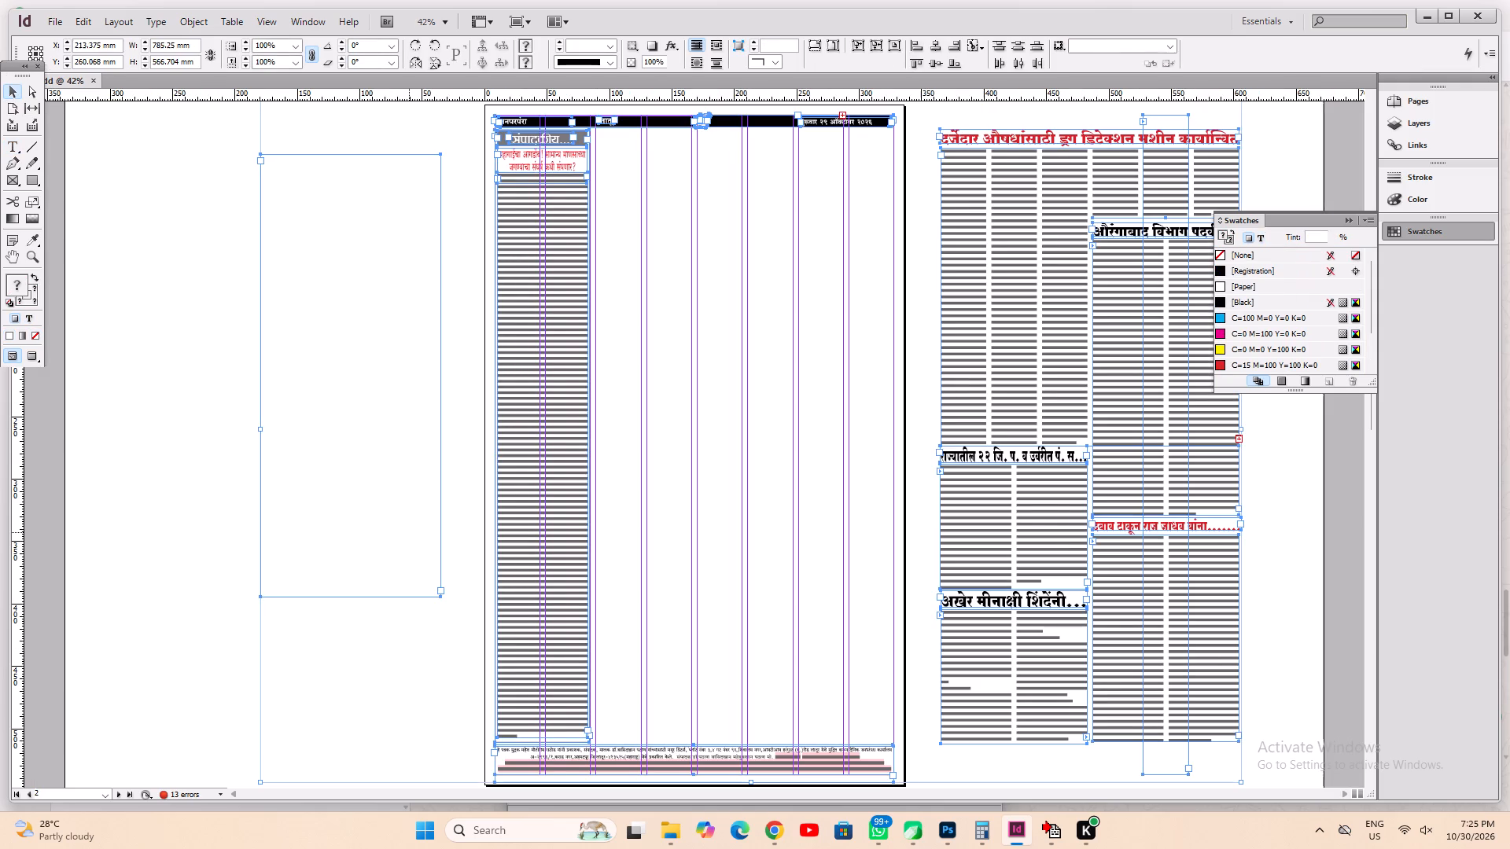
left_click(213, 369)
left_click_drag(199, 307, 417, 639)
key("Delete")
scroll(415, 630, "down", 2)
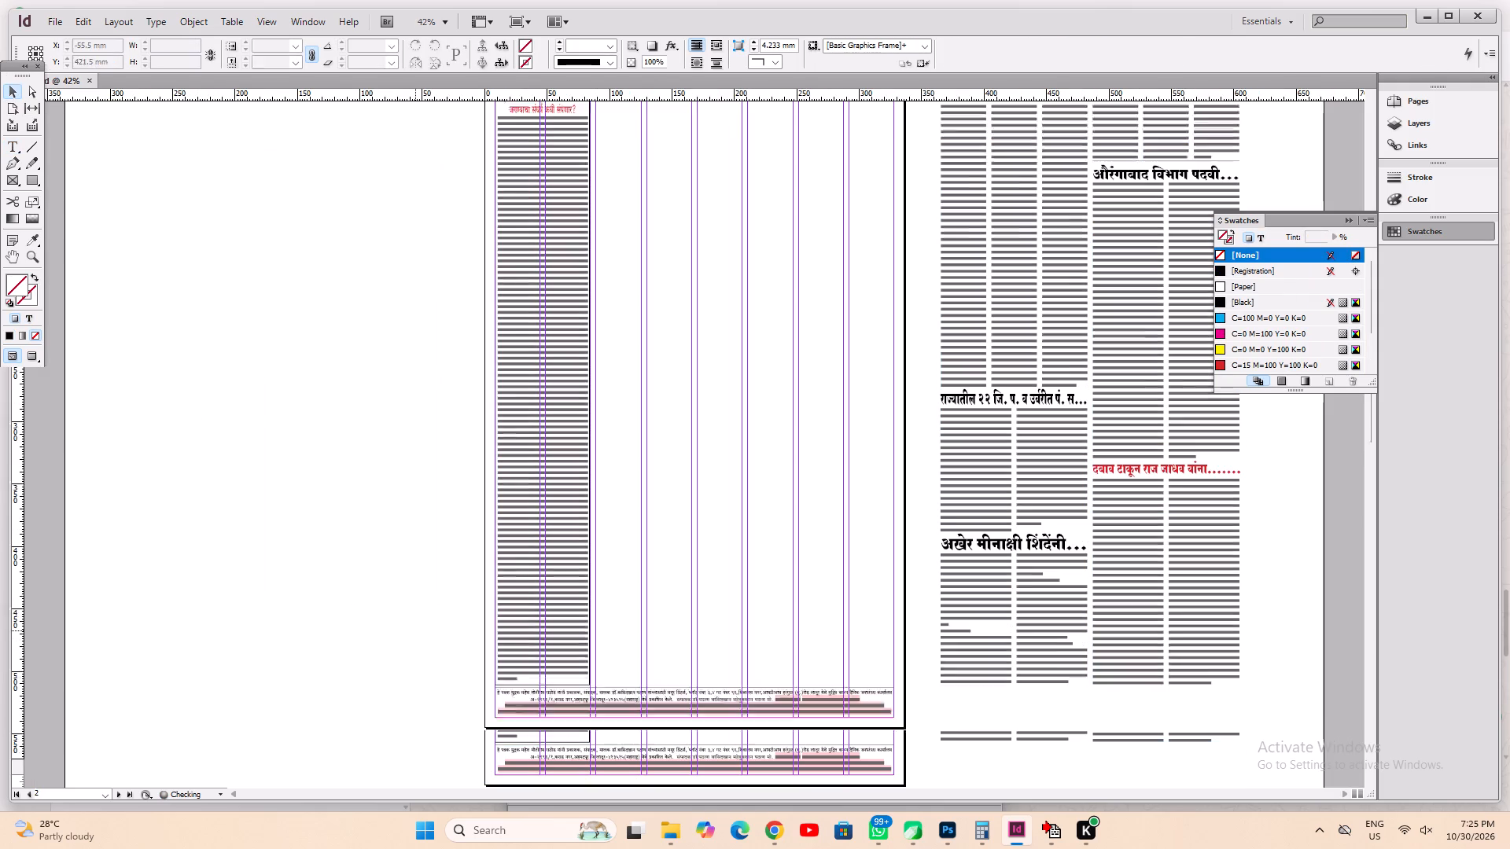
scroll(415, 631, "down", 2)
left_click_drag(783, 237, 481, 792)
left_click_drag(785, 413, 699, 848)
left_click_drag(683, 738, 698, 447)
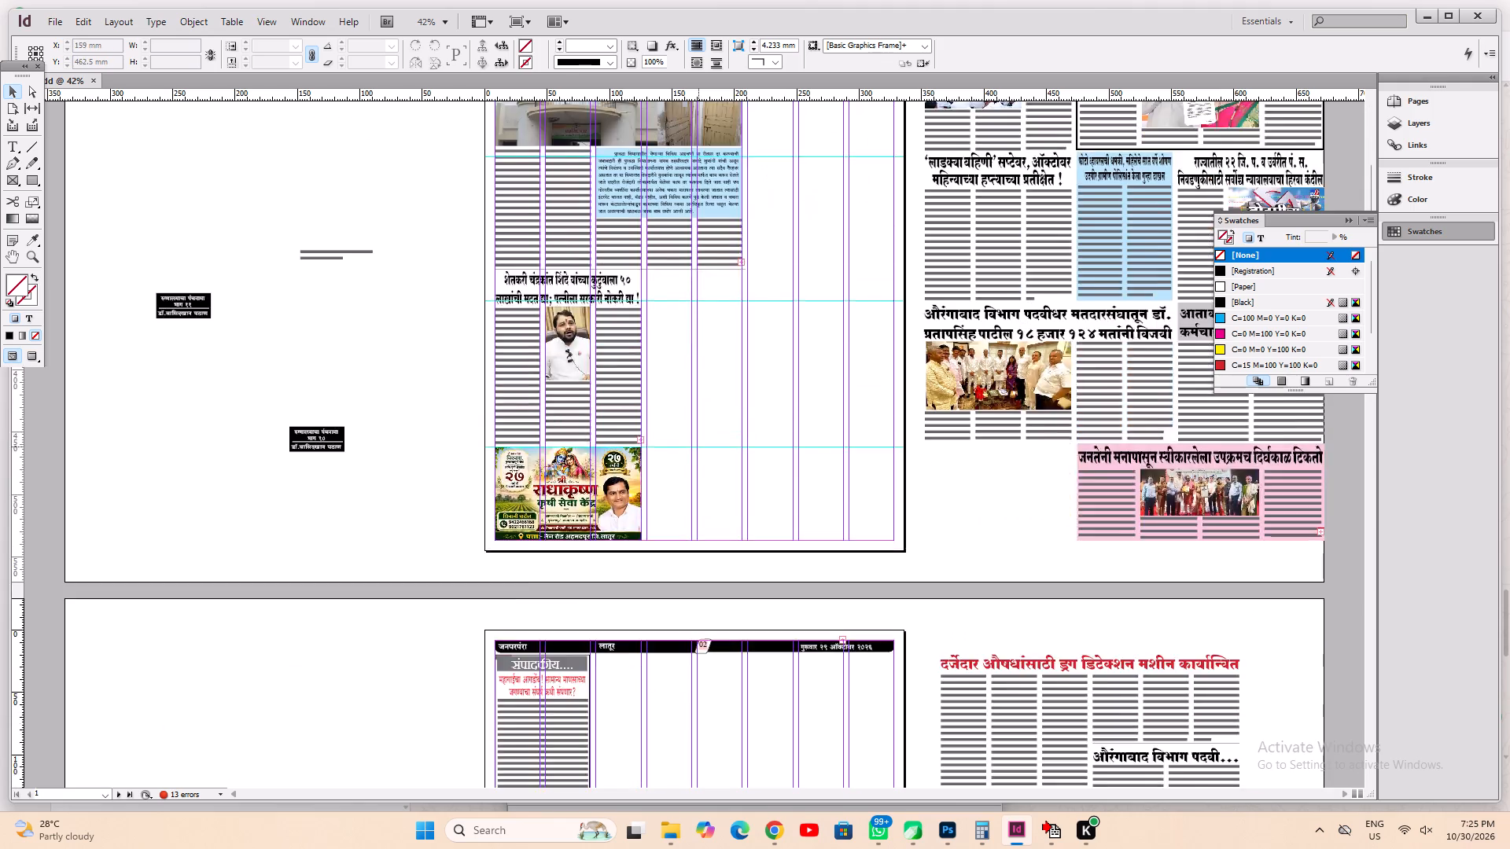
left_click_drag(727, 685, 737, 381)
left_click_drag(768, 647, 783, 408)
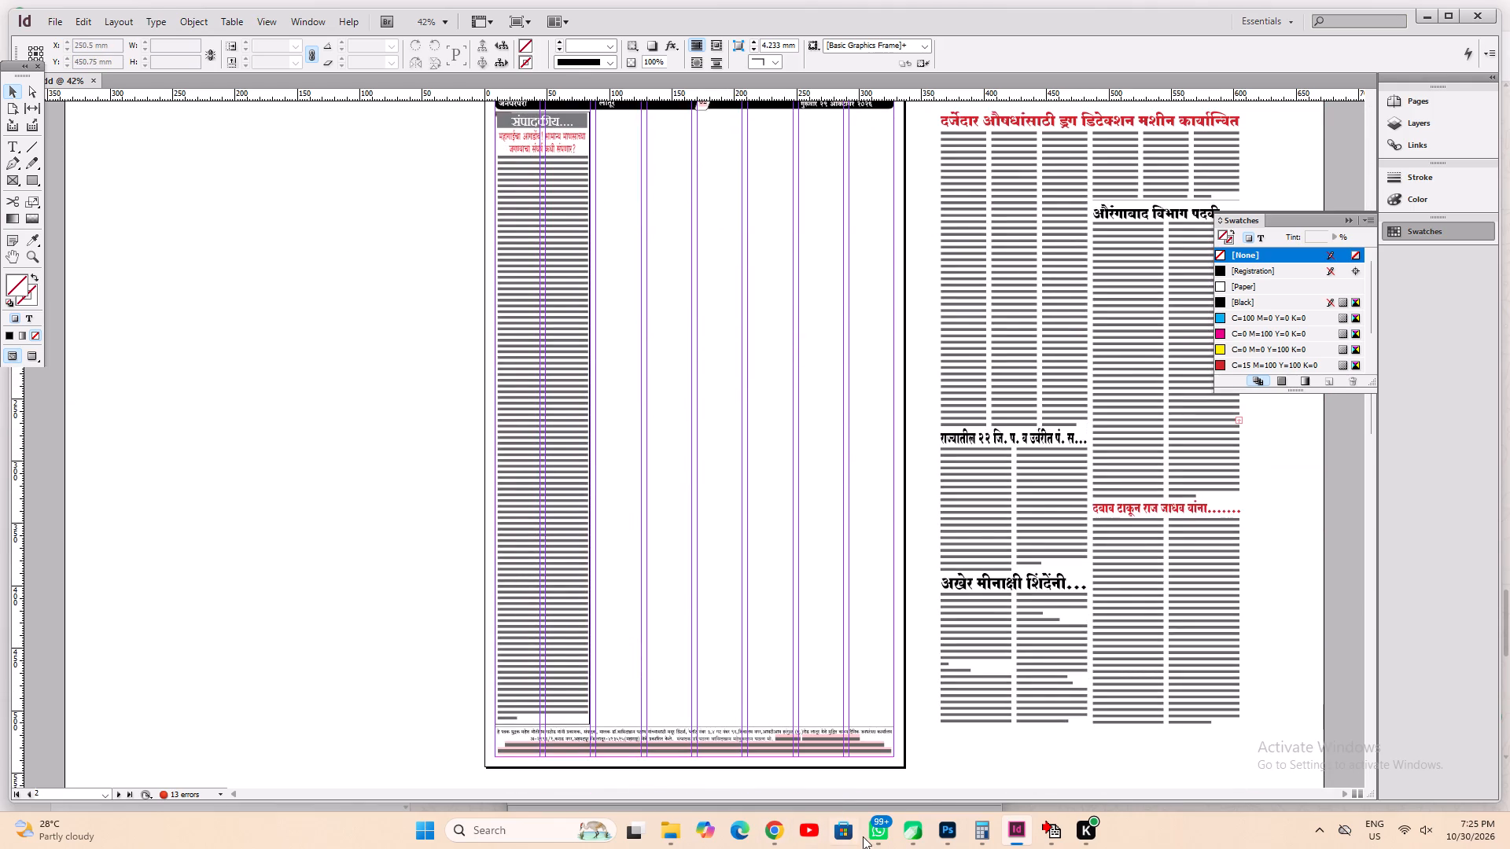
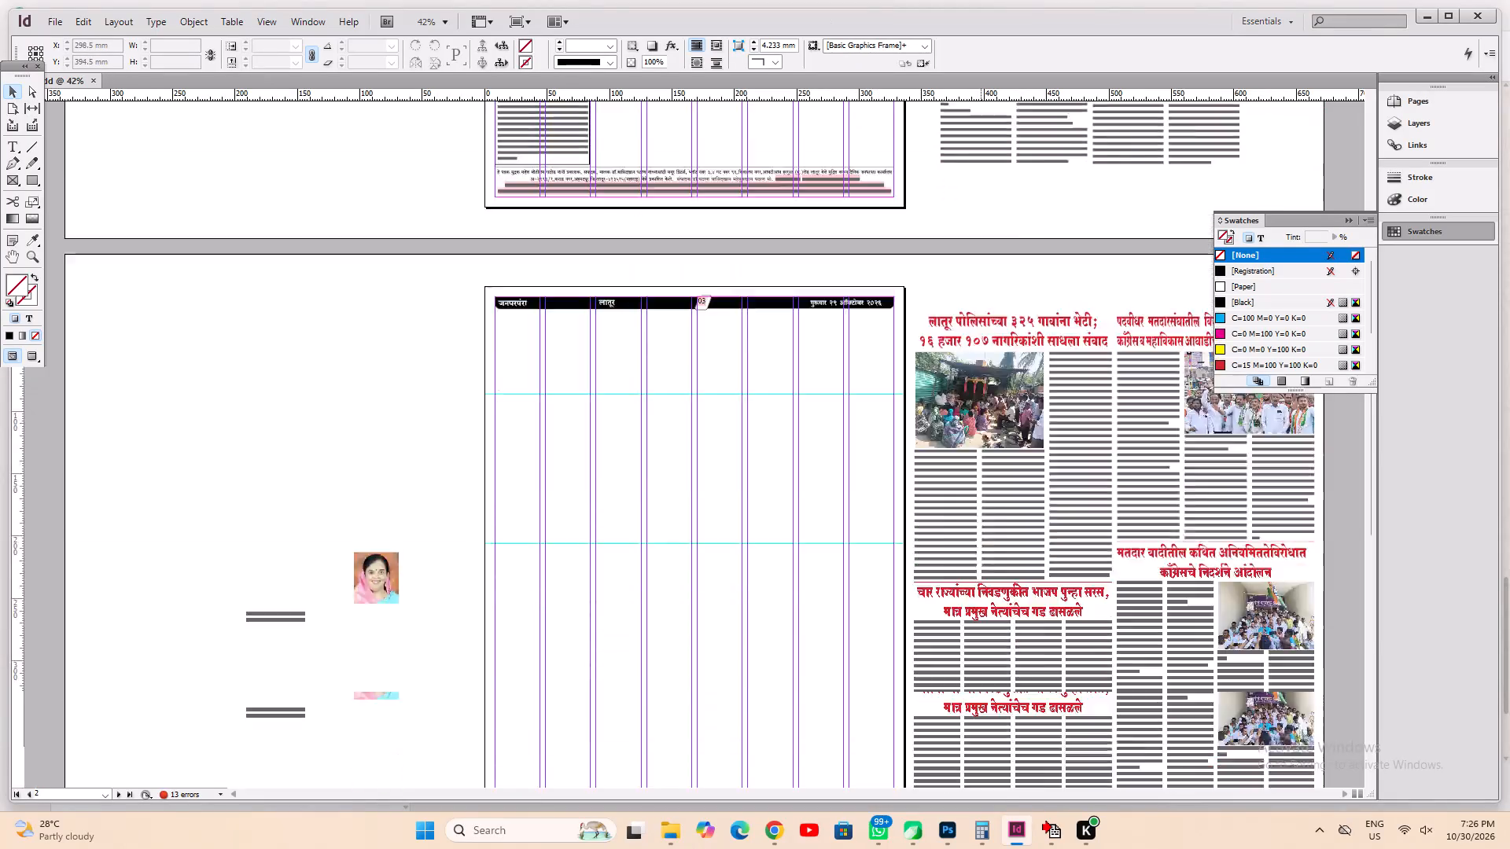
Look over pages 3 and 4, then return to pages 1 and 2 to examine the empty columns and the stories parked beside them.
left_click_drag(959, 442, 927, 160)
left_click_drag(934, 486, 874, 141)
left_click_drag(871, 465, 834, 235)
left_click_drag(823, 273, 790, 443)
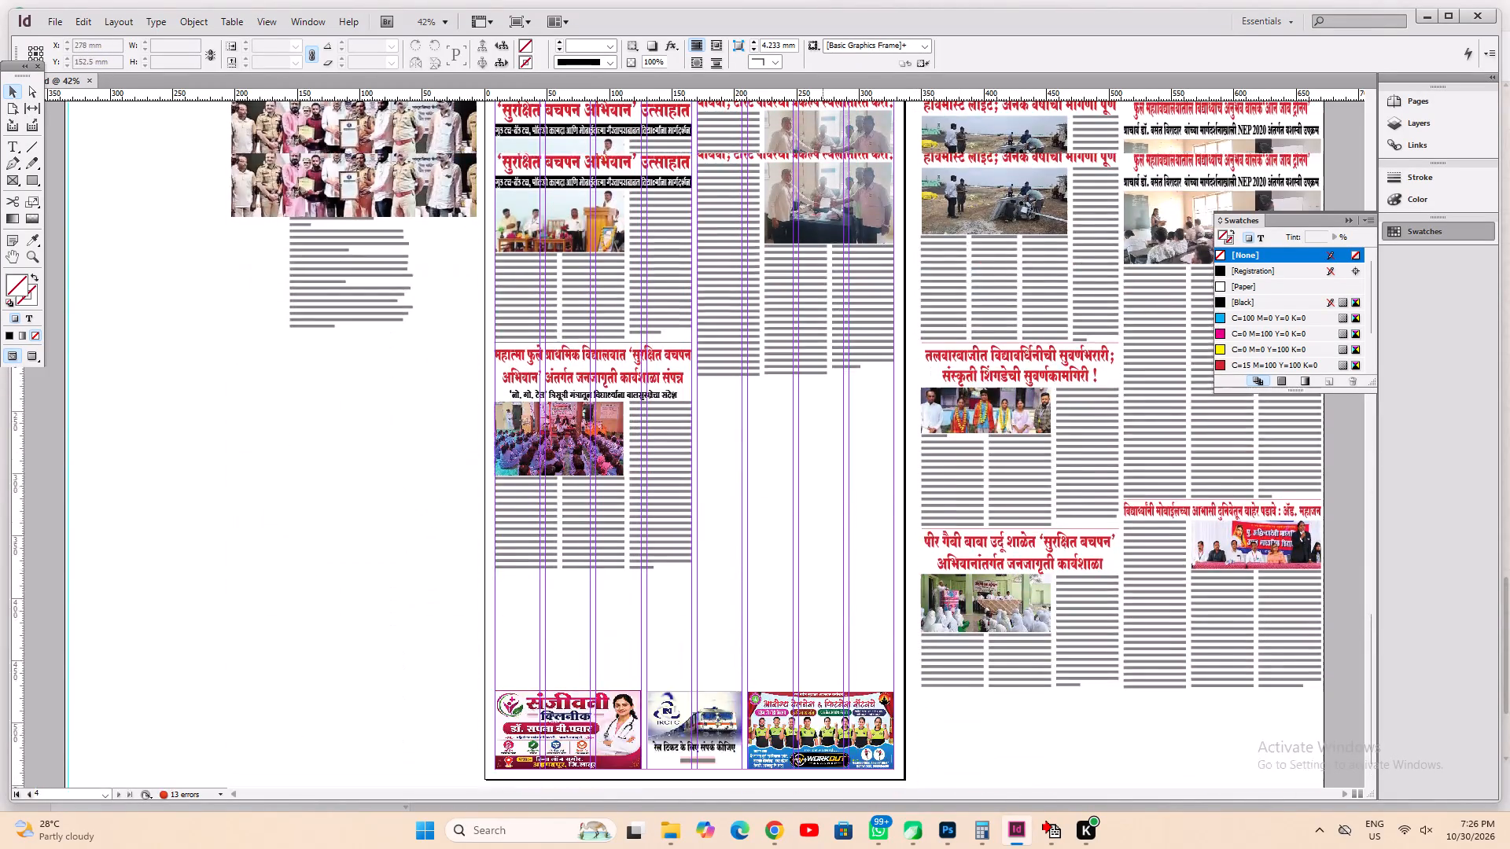
left_click_drag(790, 443, 766, 719)
left_click_drag(753, 324, 744, 848)
left_click_drag(797, 478, 756, 848)
left_click_drag(738, 375, 694, 847)
left_click_drag(702, 413, 700, 613)
left_click_drag(694, 742, 691, 789)
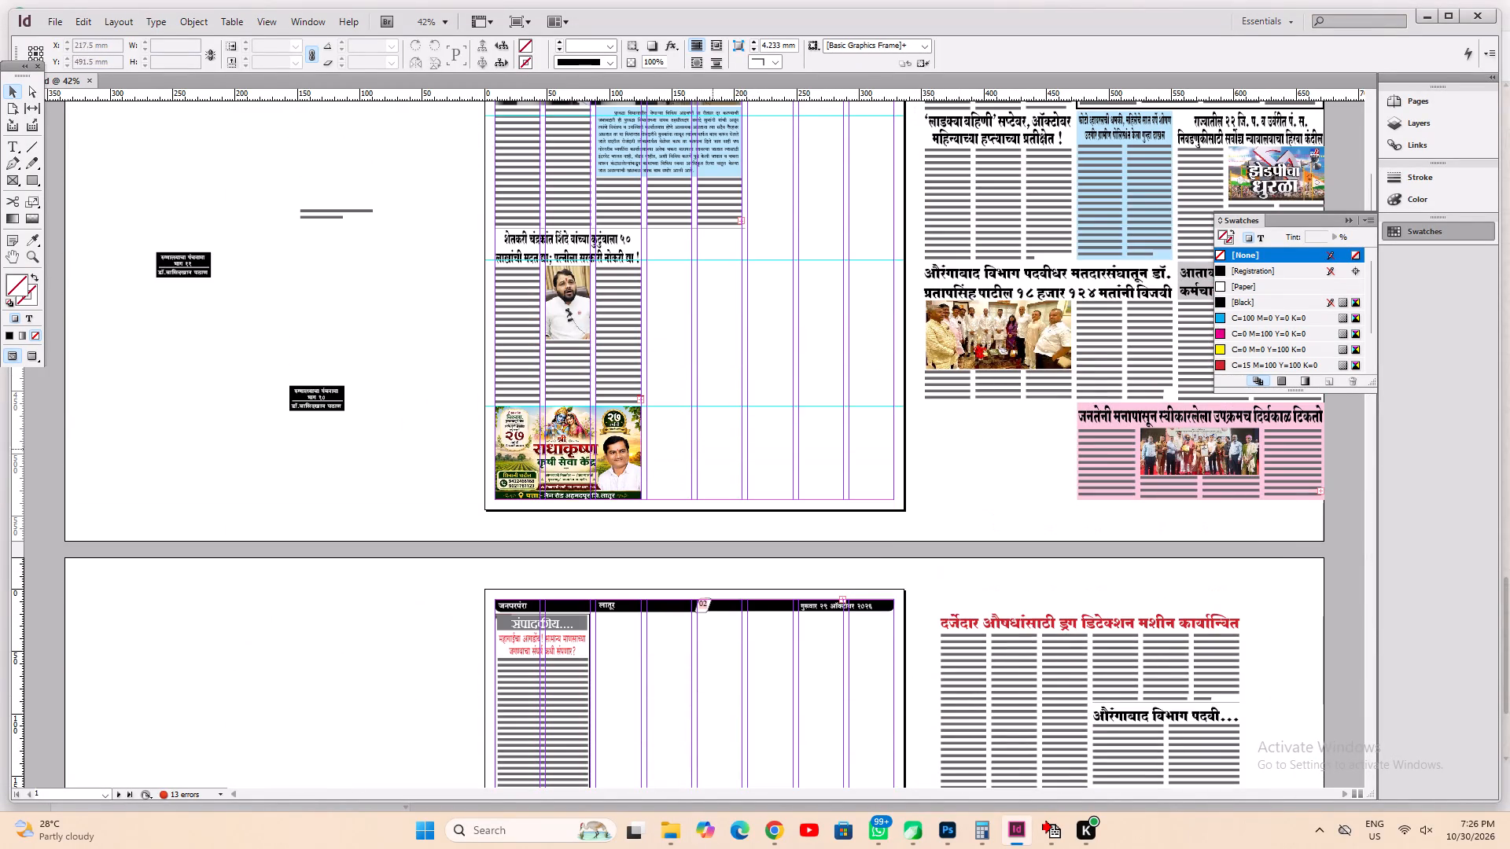
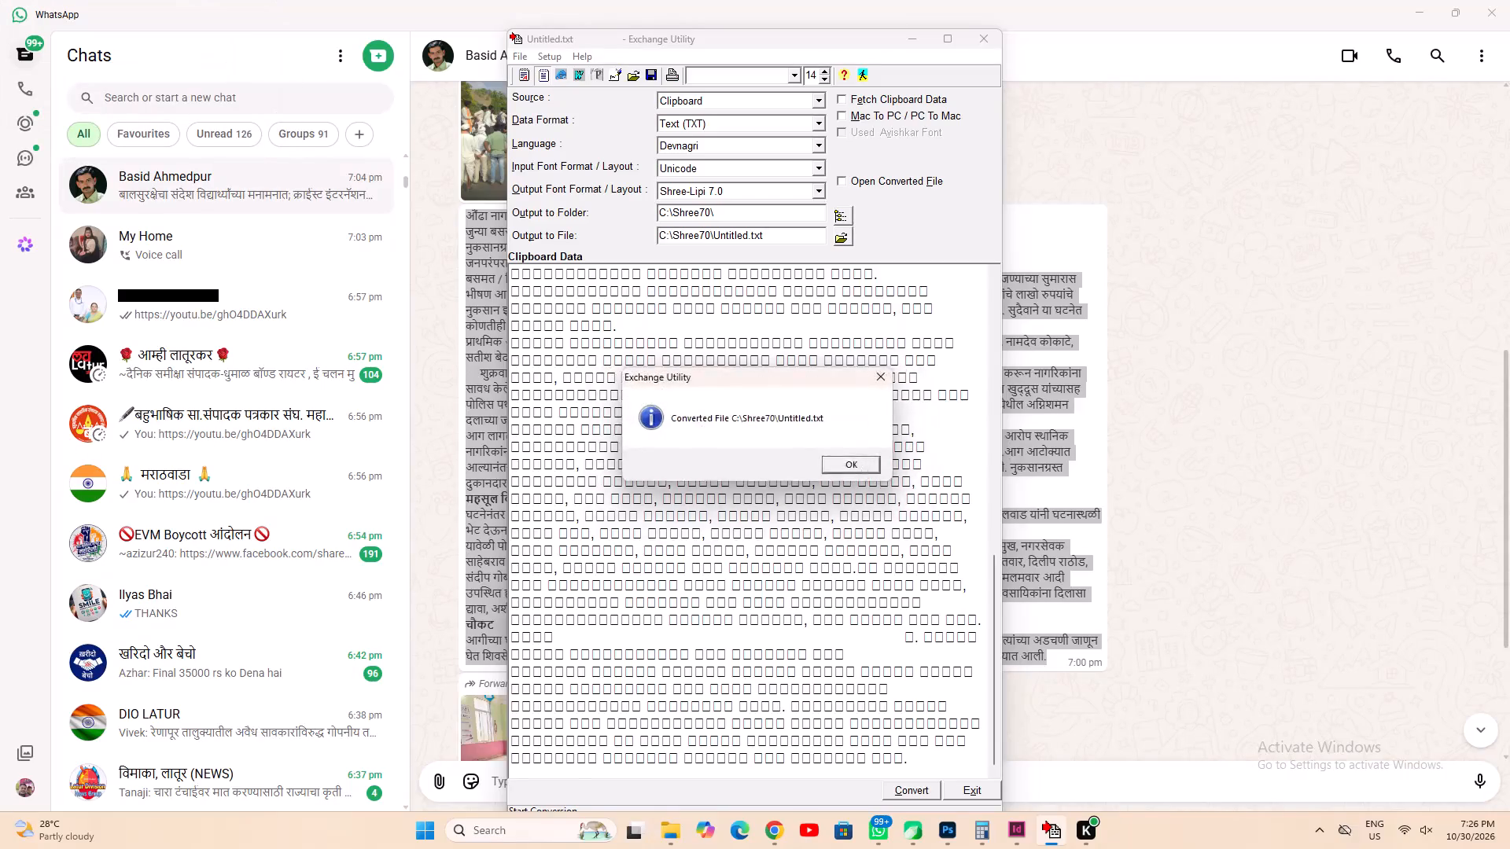
In InDesign, duplicate page 1's two-line farmer-aid headline into the empty columns beside the bottom advertisement, widen it to the page margin and raise it.
left_click(1013, 828)
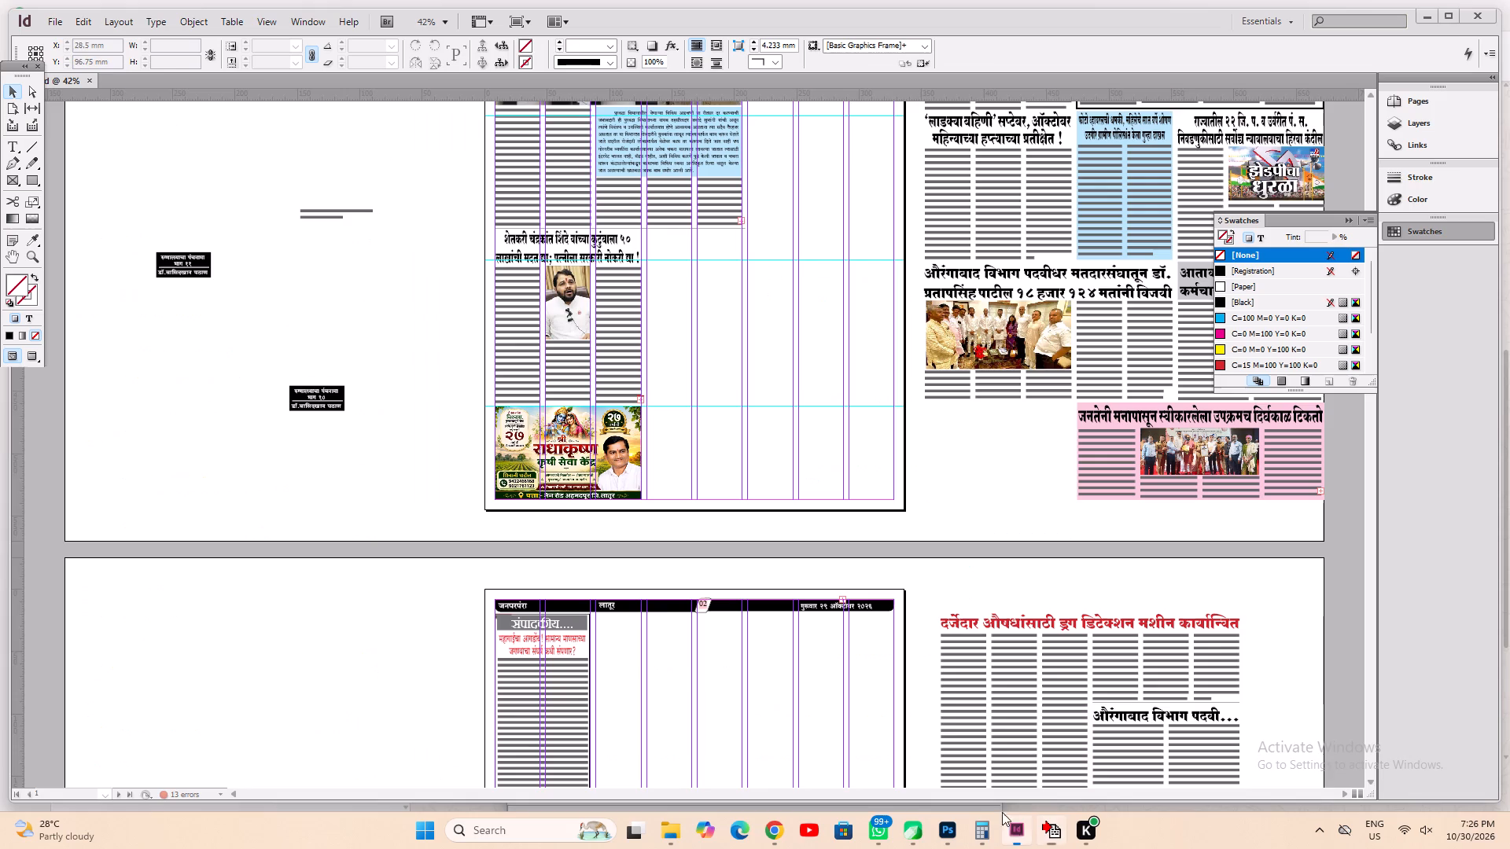
left_click(729, 372)
left_click(705, 387)
left_click_drag(4, 94, 12, 99)
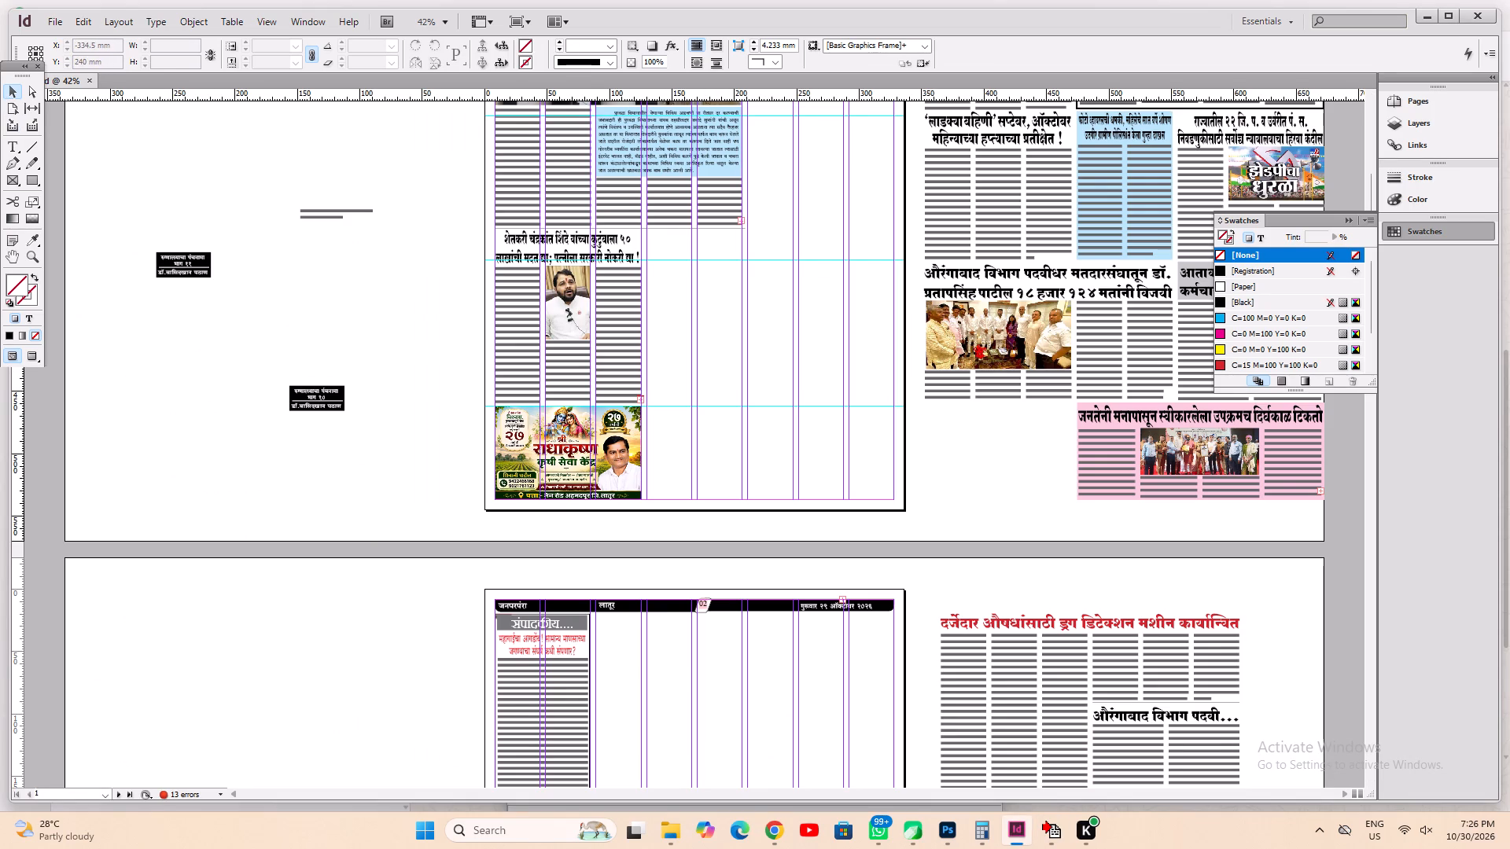
left_click(612, 252)
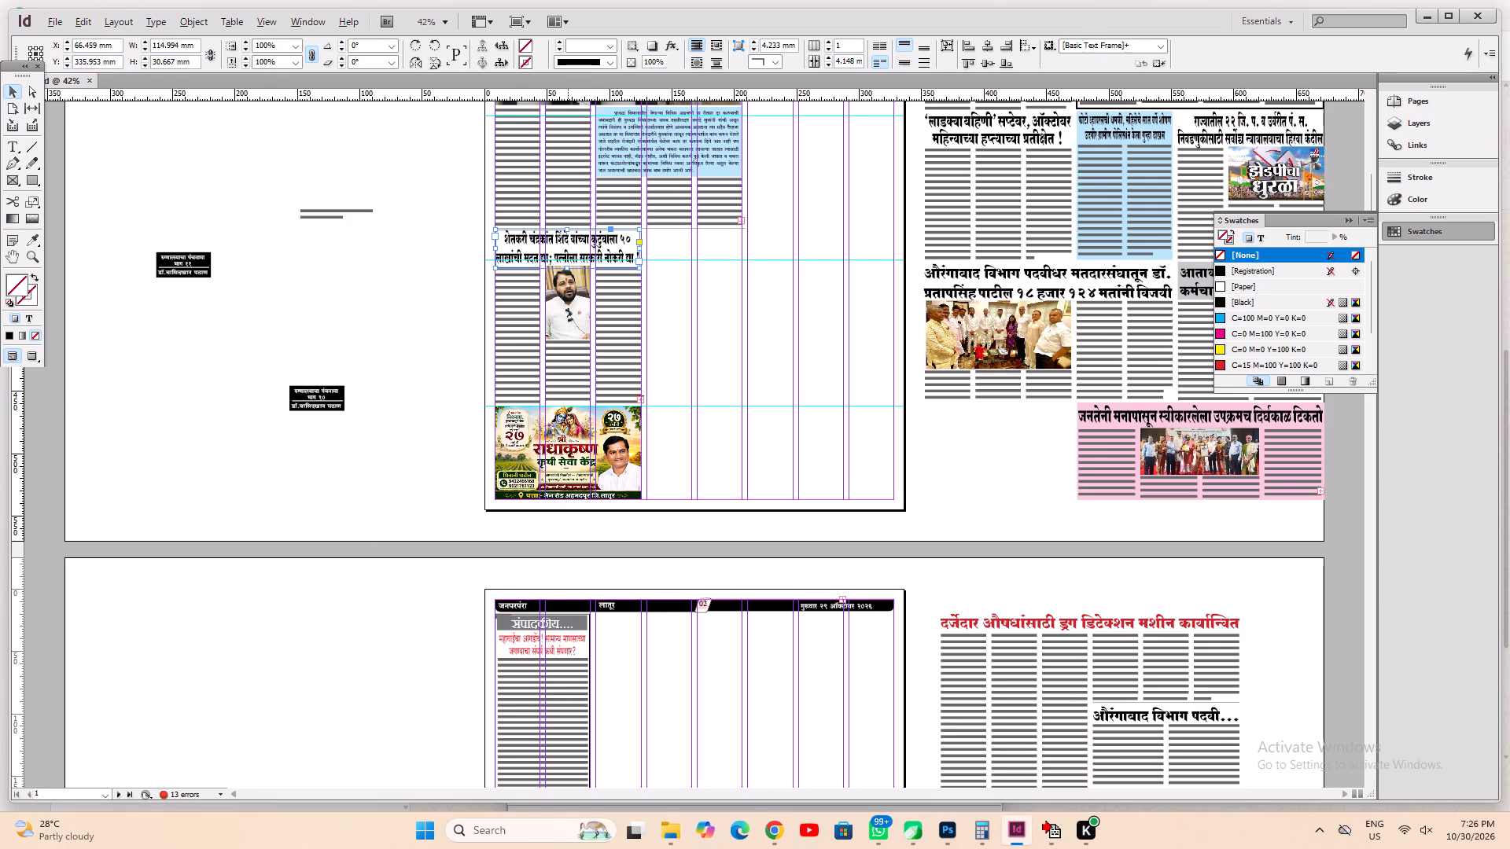
left_click_drag(567, 241, 717, 421, "alt")
left_click(717, 421, "alt")
key("ctrl+1")
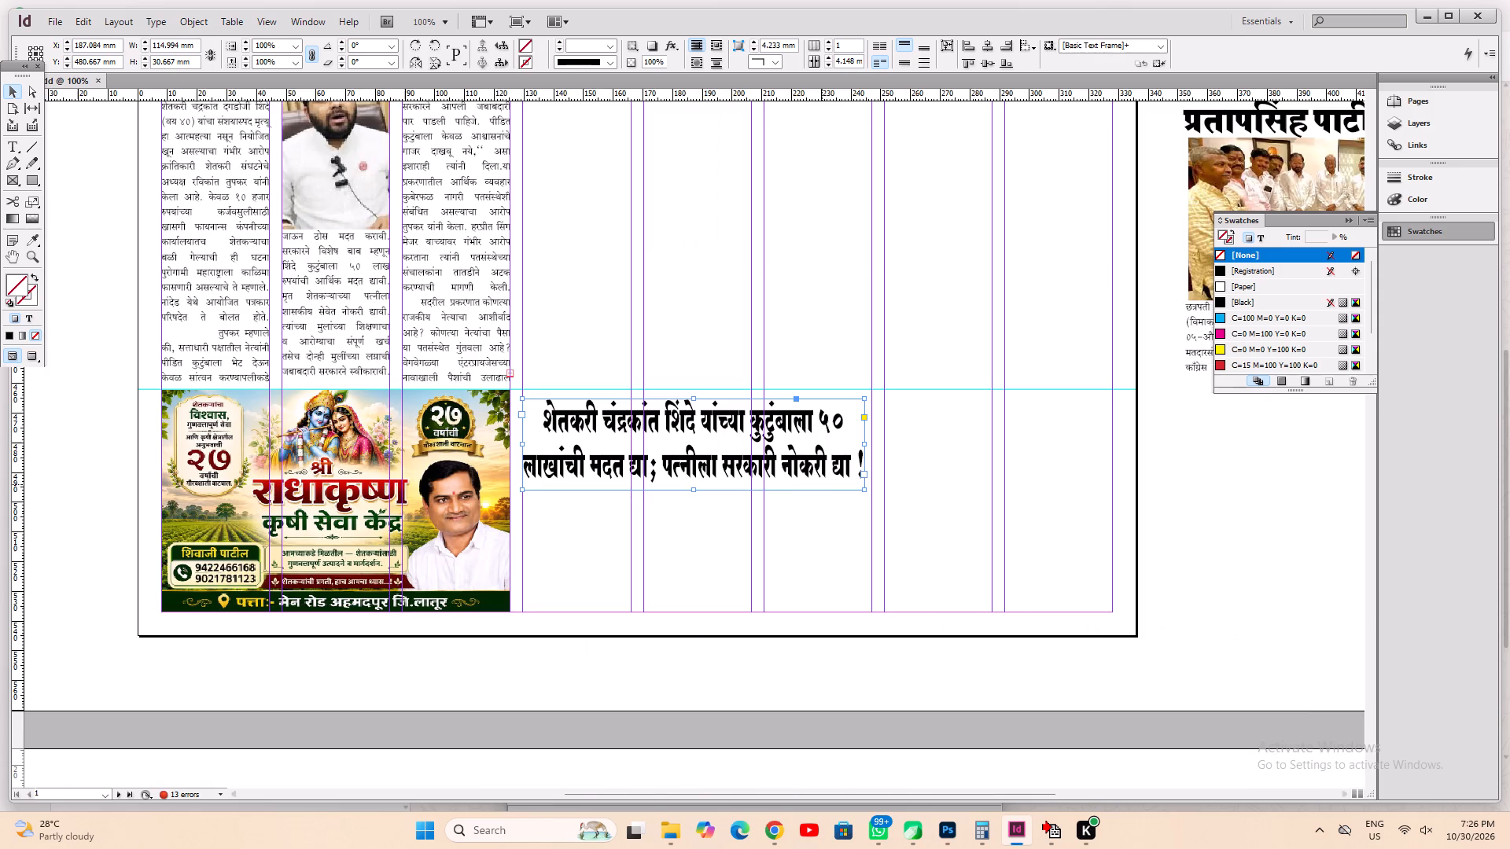
key("space")
left_click_drag(1012, 564, 761, 566)
left_click_drag(615, 492, 837, 526)
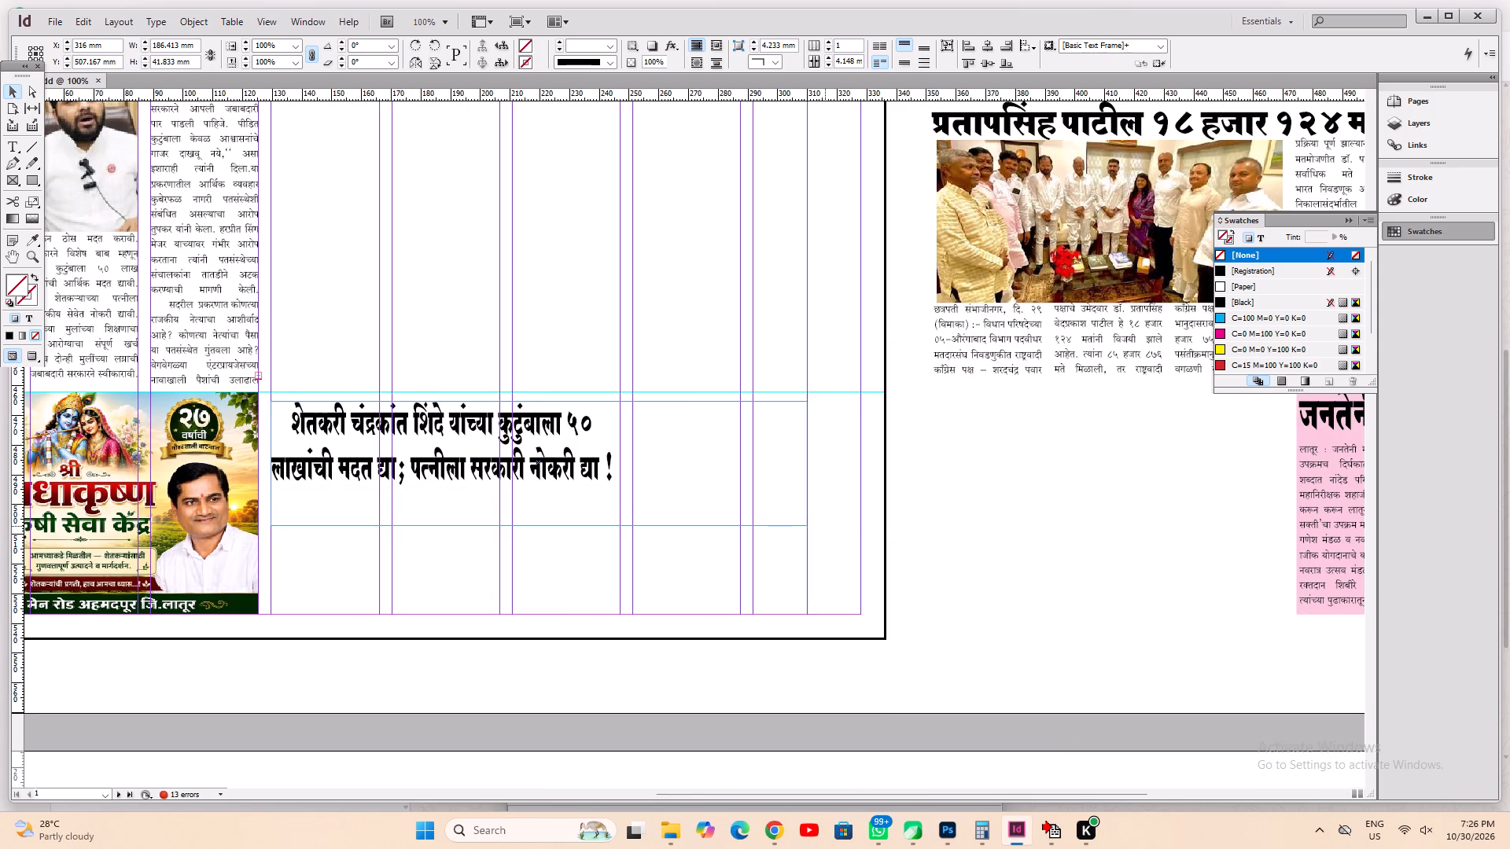
left_click_drag(837, 526, 860, 527)
left_click_drag(619, 445, 609, 365)
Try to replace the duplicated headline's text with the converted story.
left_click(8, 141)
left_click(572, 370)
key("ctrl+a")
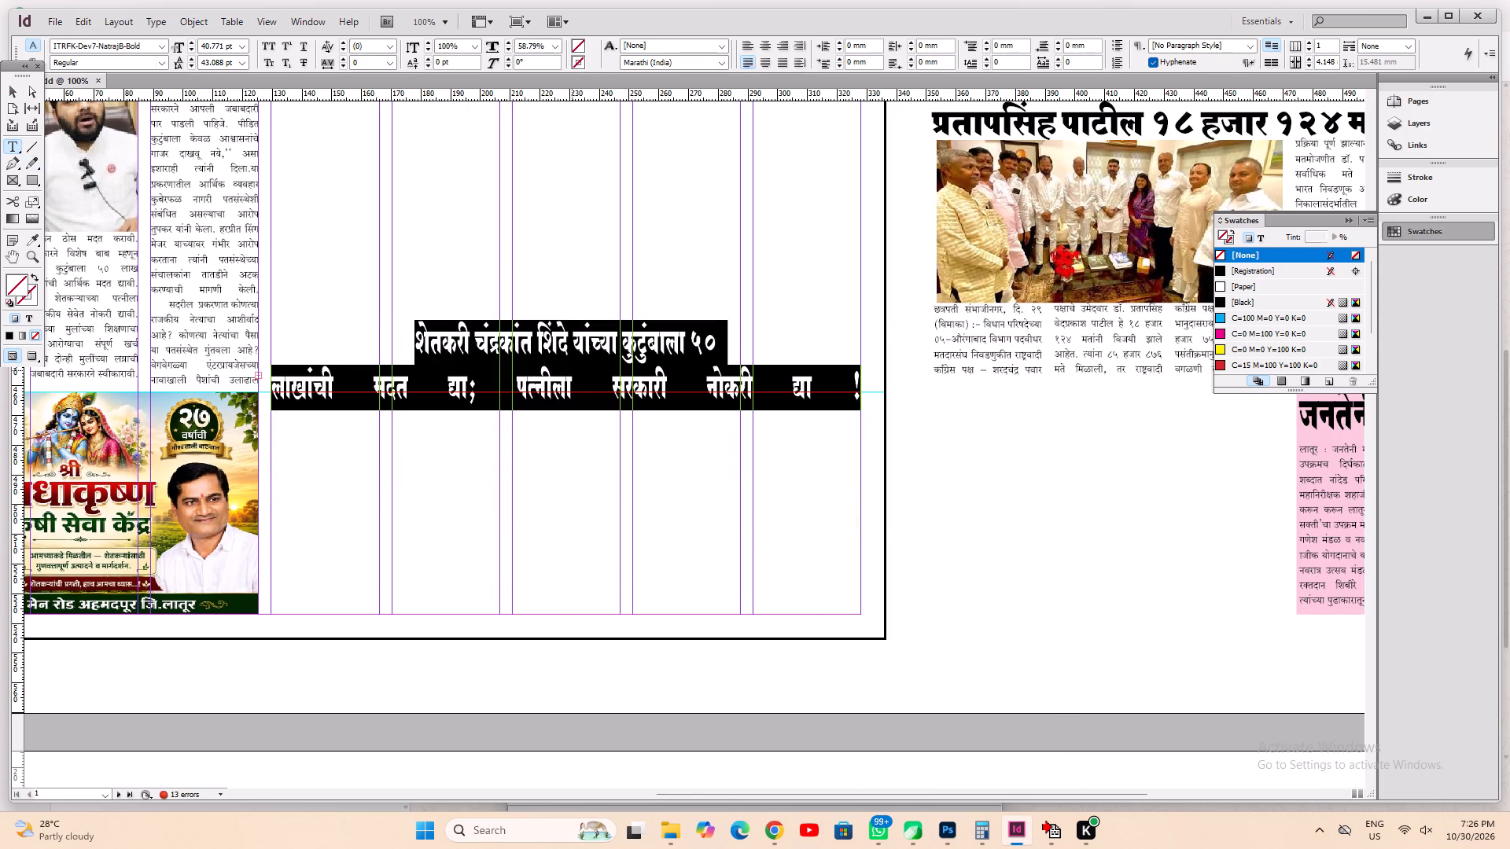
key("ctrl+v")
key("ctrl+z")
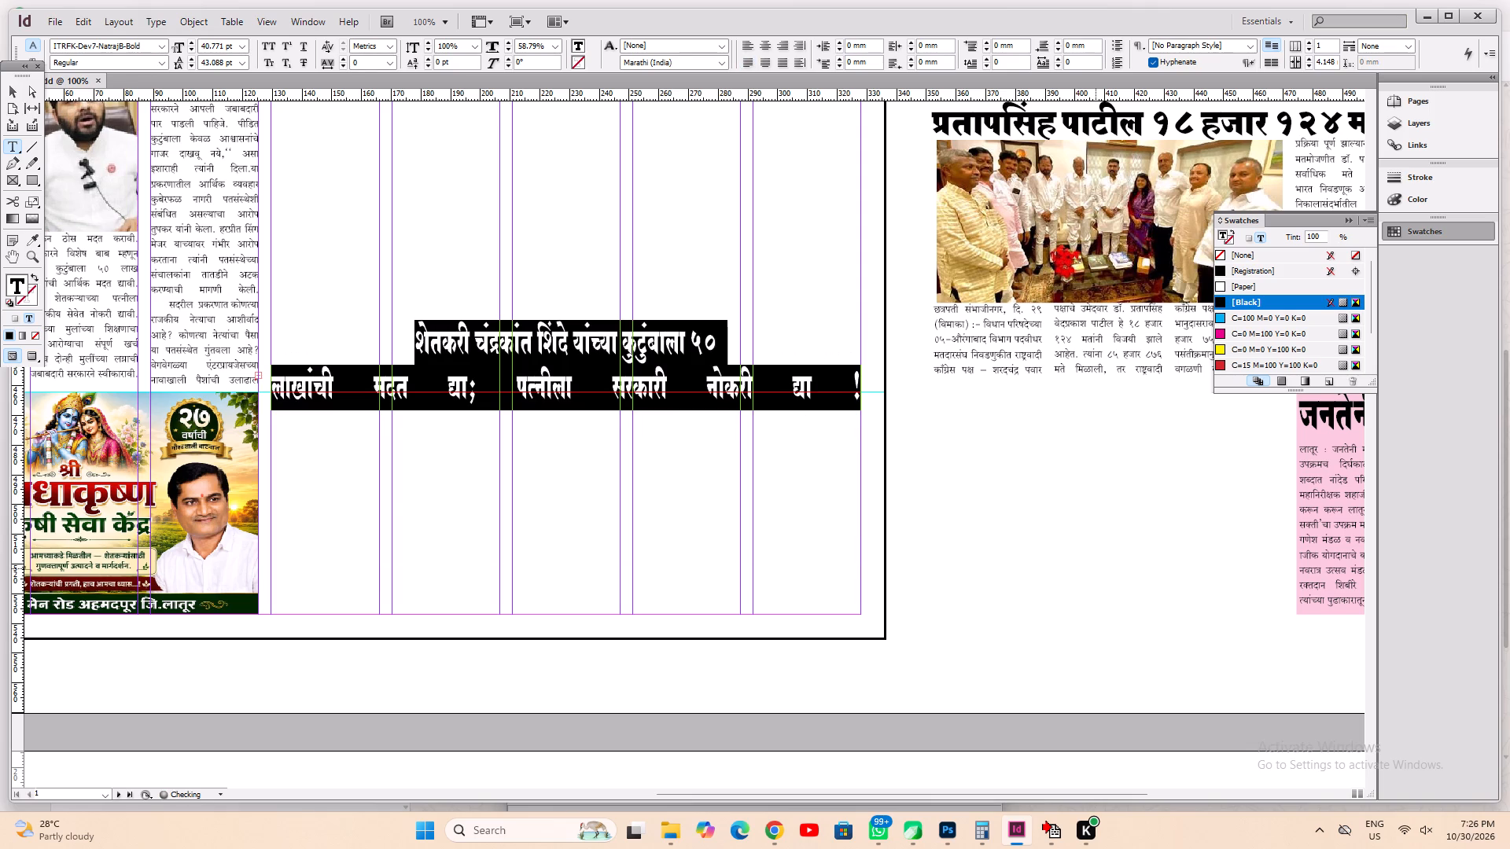
Draw a text frame below the duplicated headline, overlapping the page edge, and paste the converted fire story into it.
left_click_drag(1110, 649, 610, 479)
key("ctrl+v")
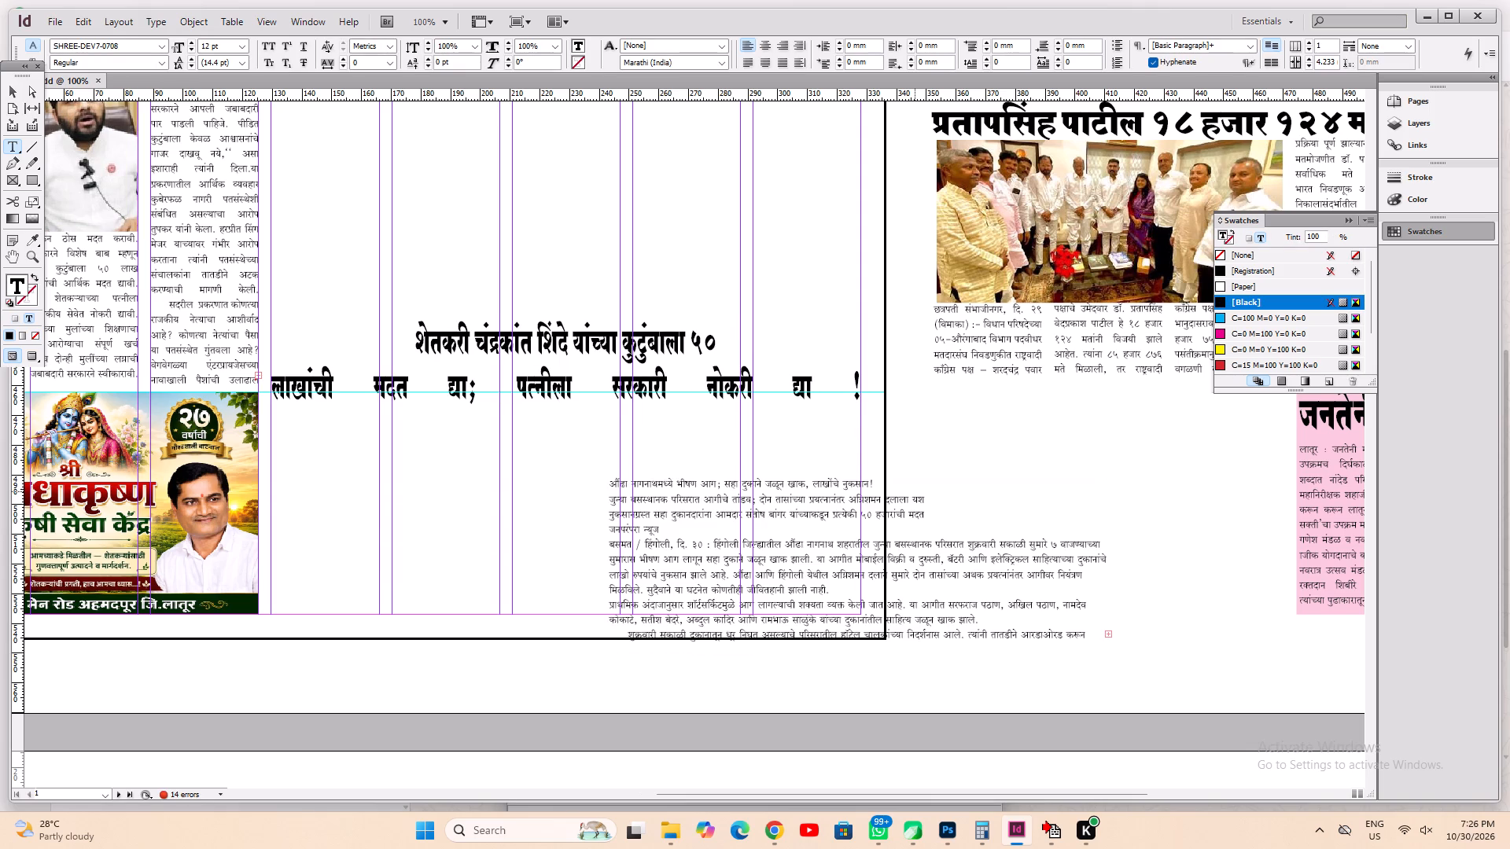
Move the fire story's first line into the duplicated headline, replacing its text while keeping the headline formatting.
left_click_drag(904, 487, 548, 418)
key("ctrl+x")
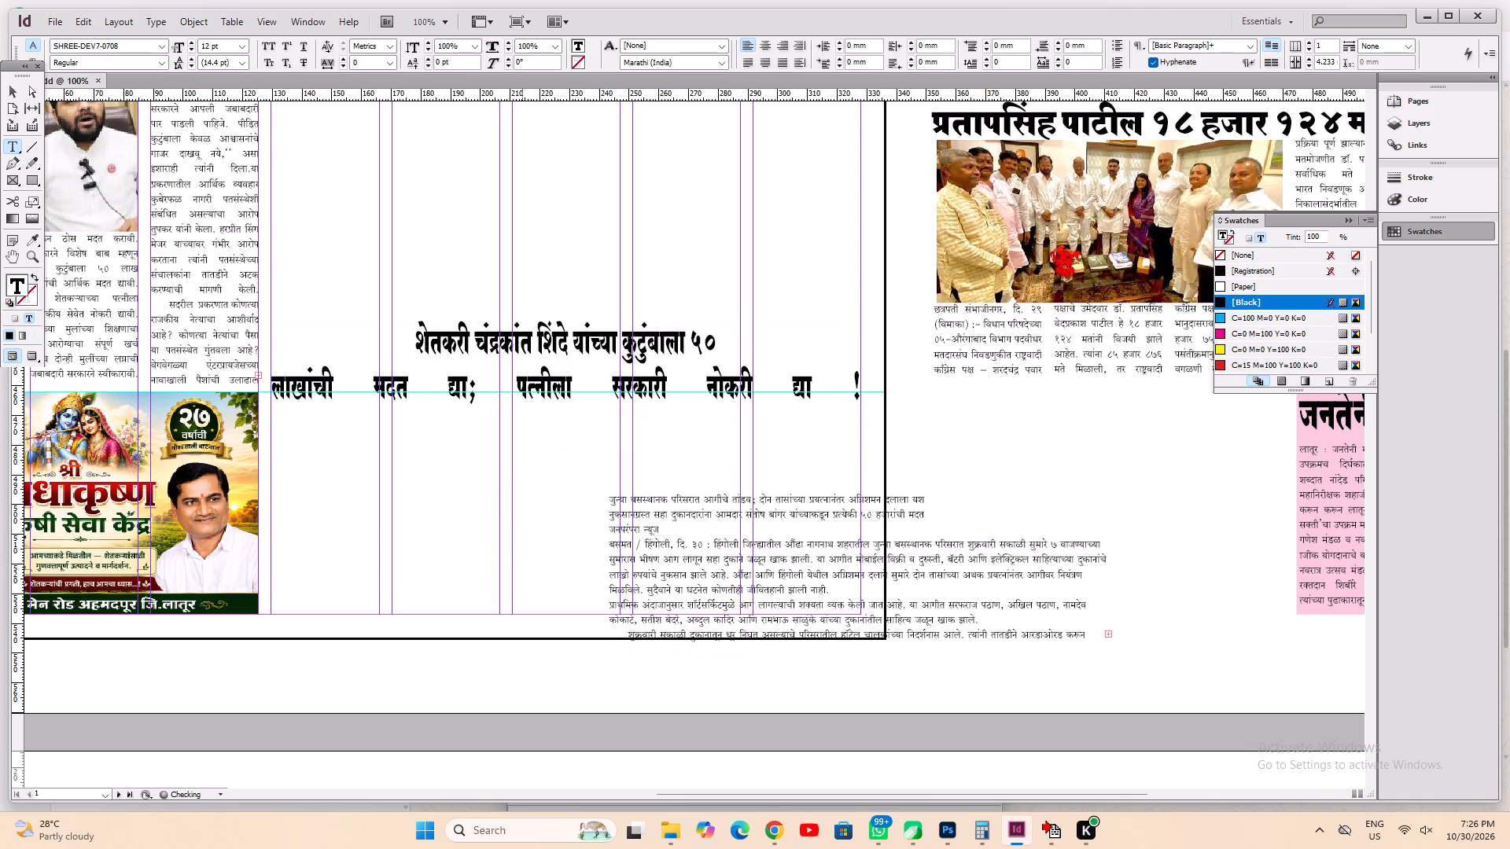
left_click(522, 343)
key("ctrl+a")
left_click(74, 17)
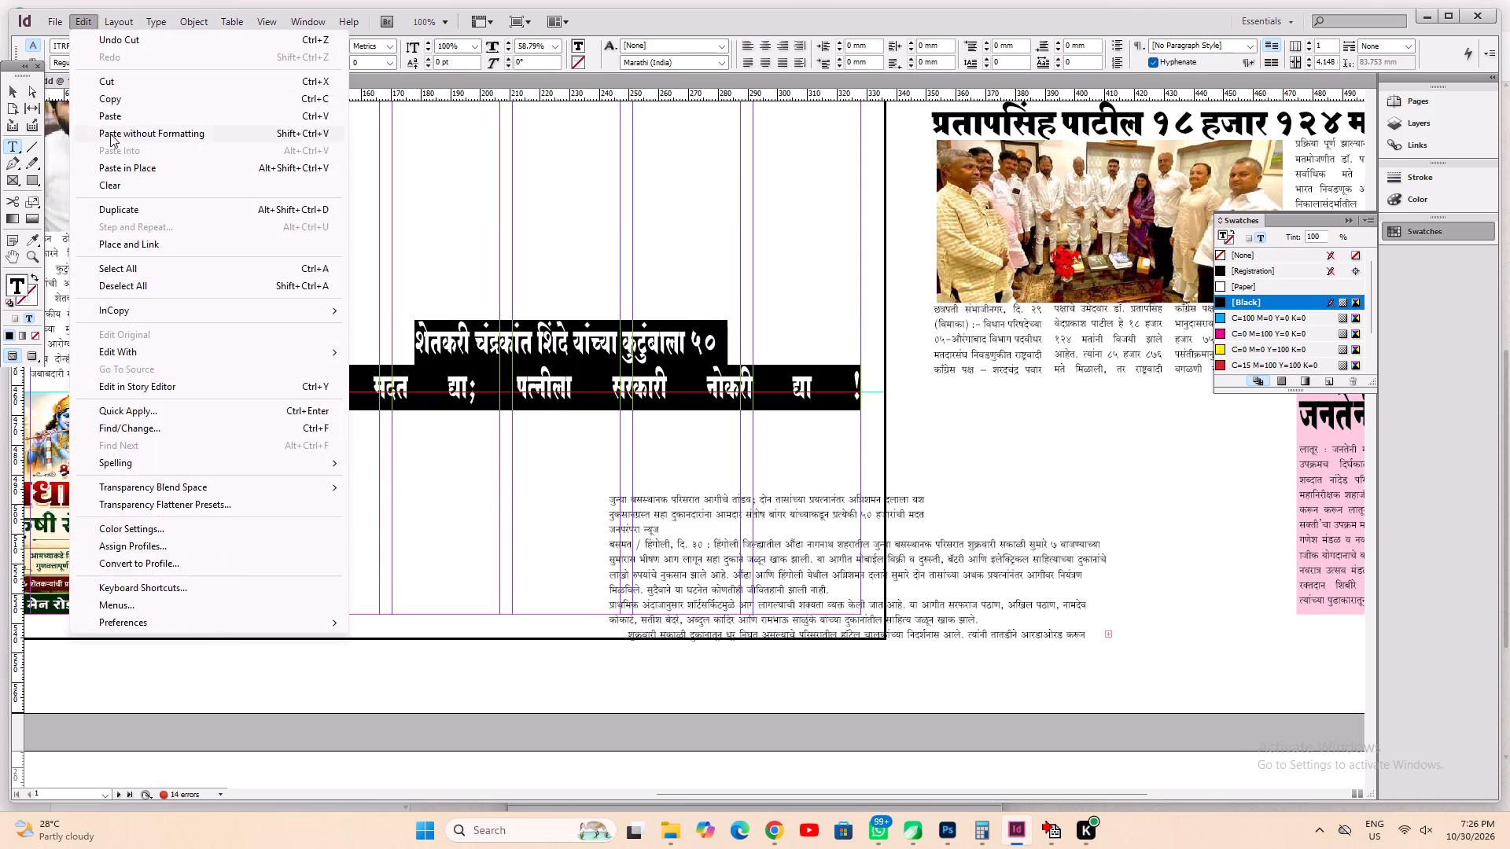
left_click(110, 136)
Enlarge the fire headline to about 44.77 pt so it spans the column width, save, and fit its frame to the text.
key("ctrl+a")
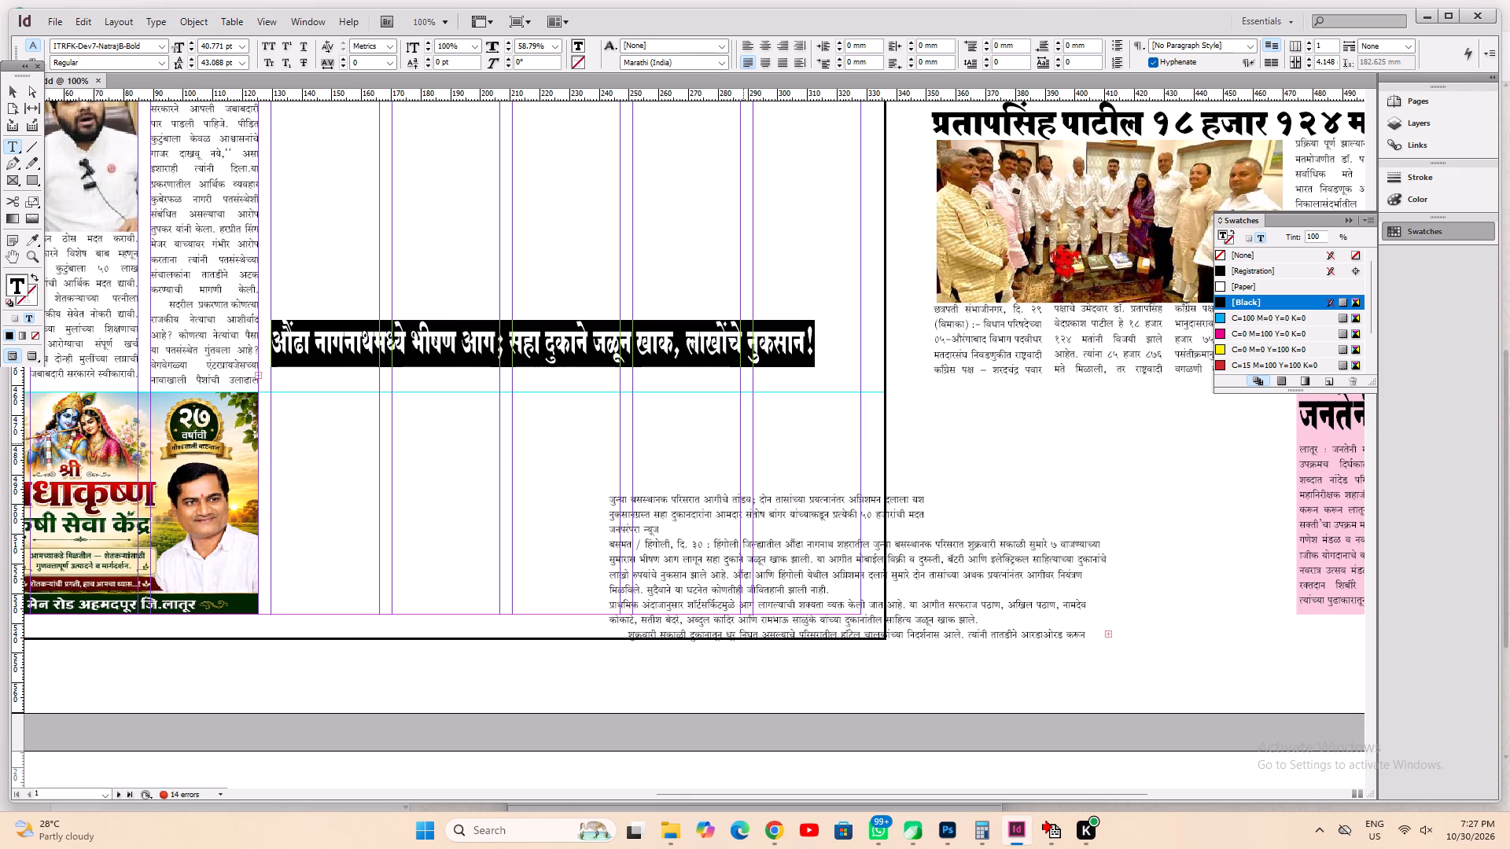
key("ctrl+shift+period")
key("ctrl+shift+period")
key("ctrl+shift+period")
key("ctrl+shift+comma")
key("ctrl+s")
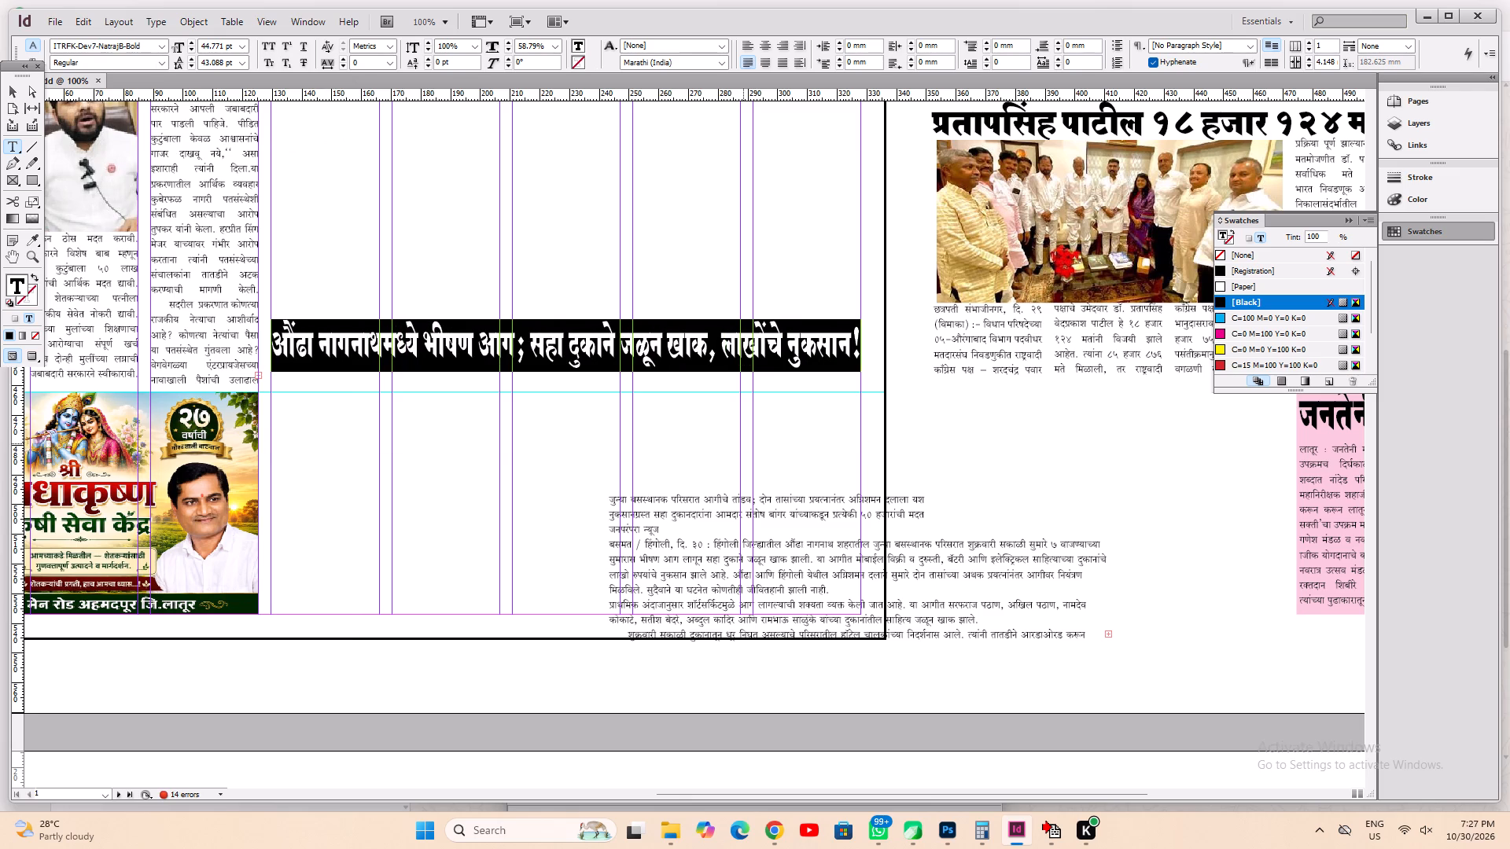
key("ctrl+alt+c")
Move the story's two subheading lines into a new text frame, about 113 by 29 mm, outside page 1 under the parked group-photo story.
left_click(798, 517)
key("ctrl+1")
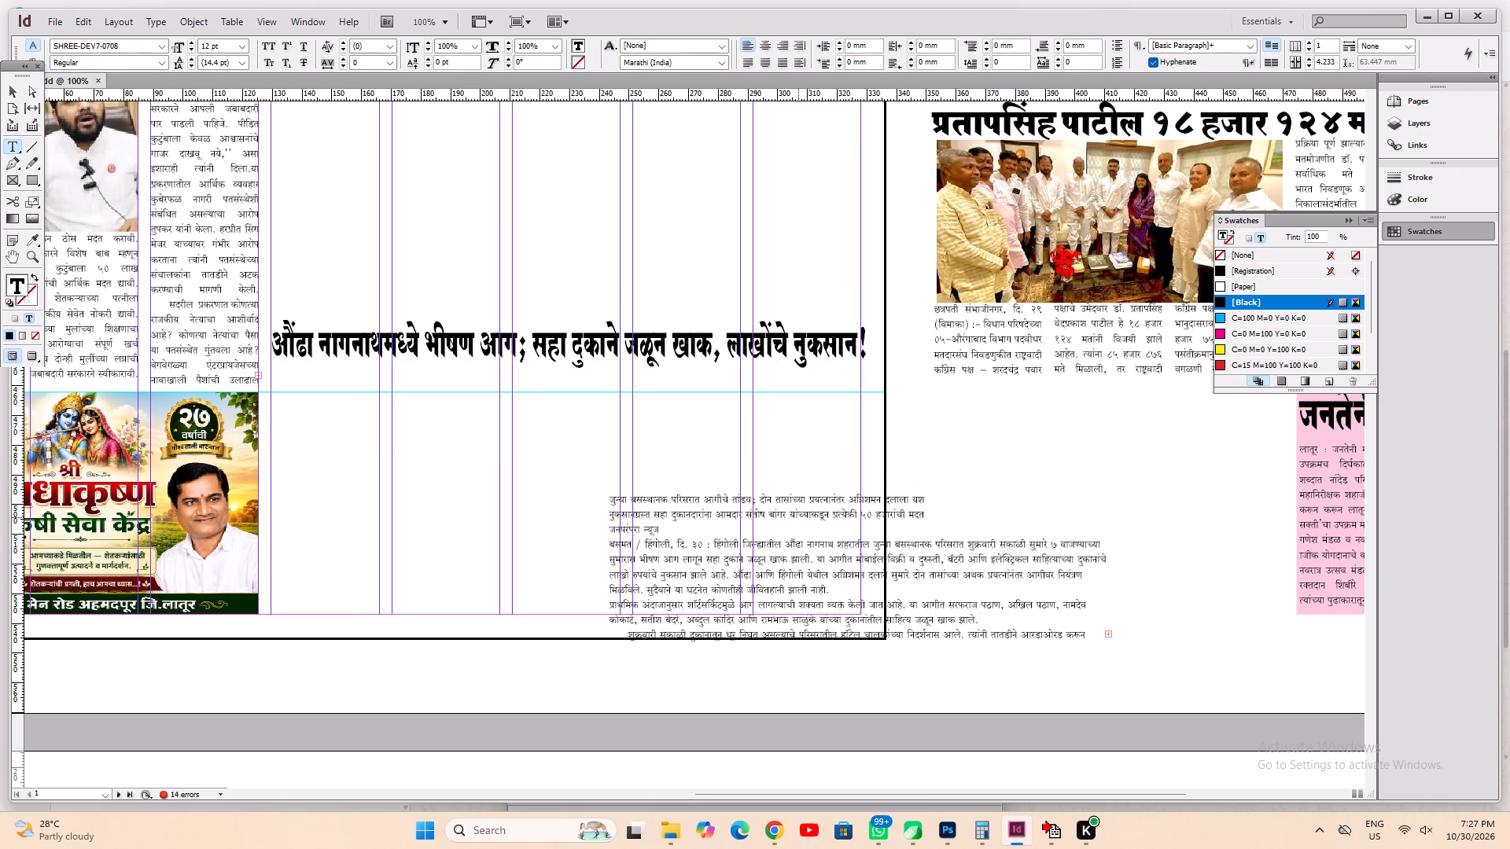
left_click_drag(840, 450, 458, 366)
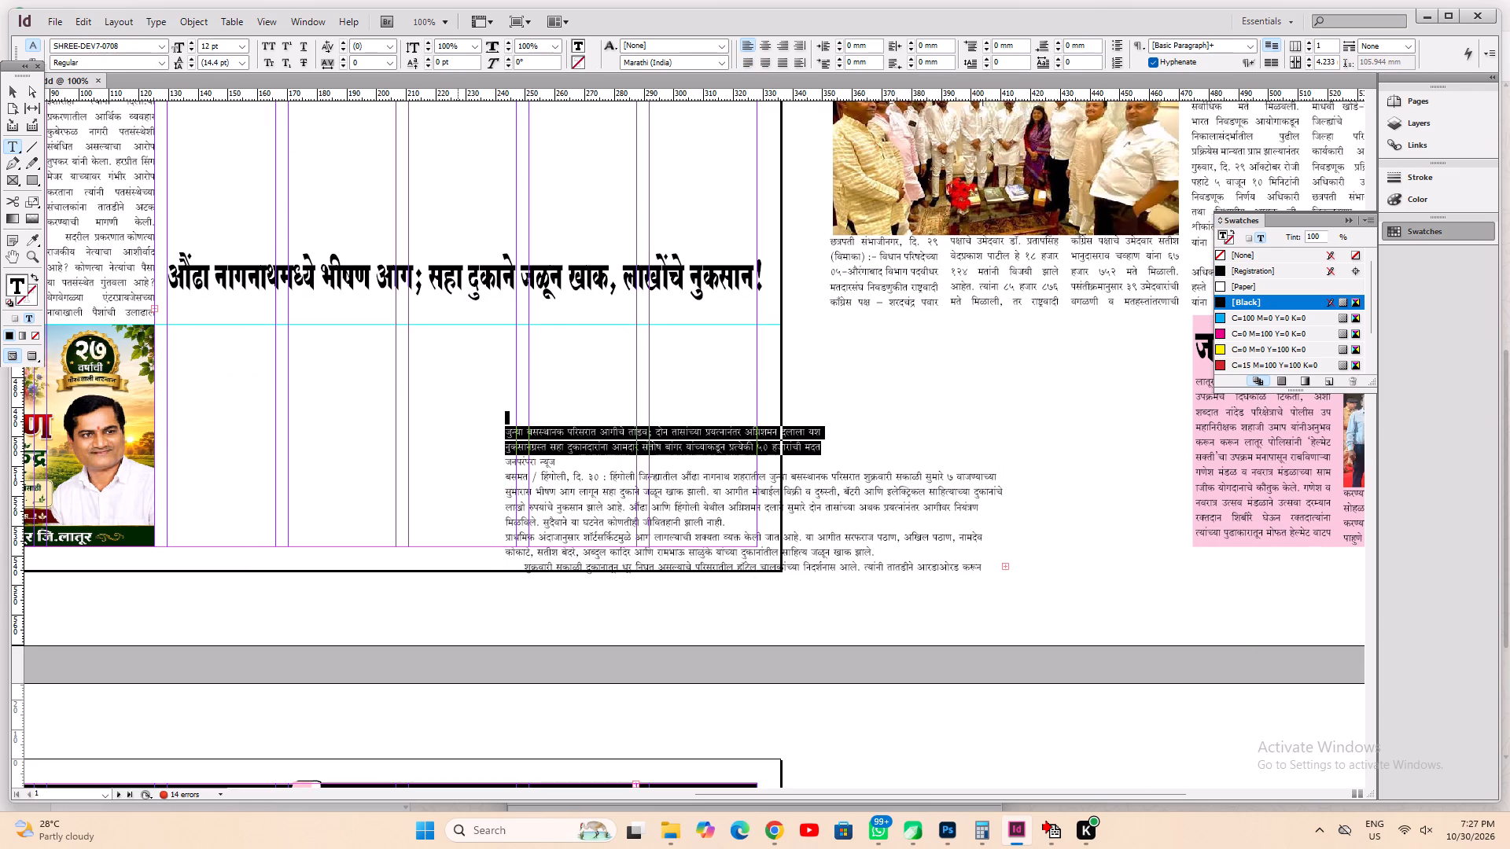
key("ctrl+x")
left_click_drag(827, 317, 1162, 404)
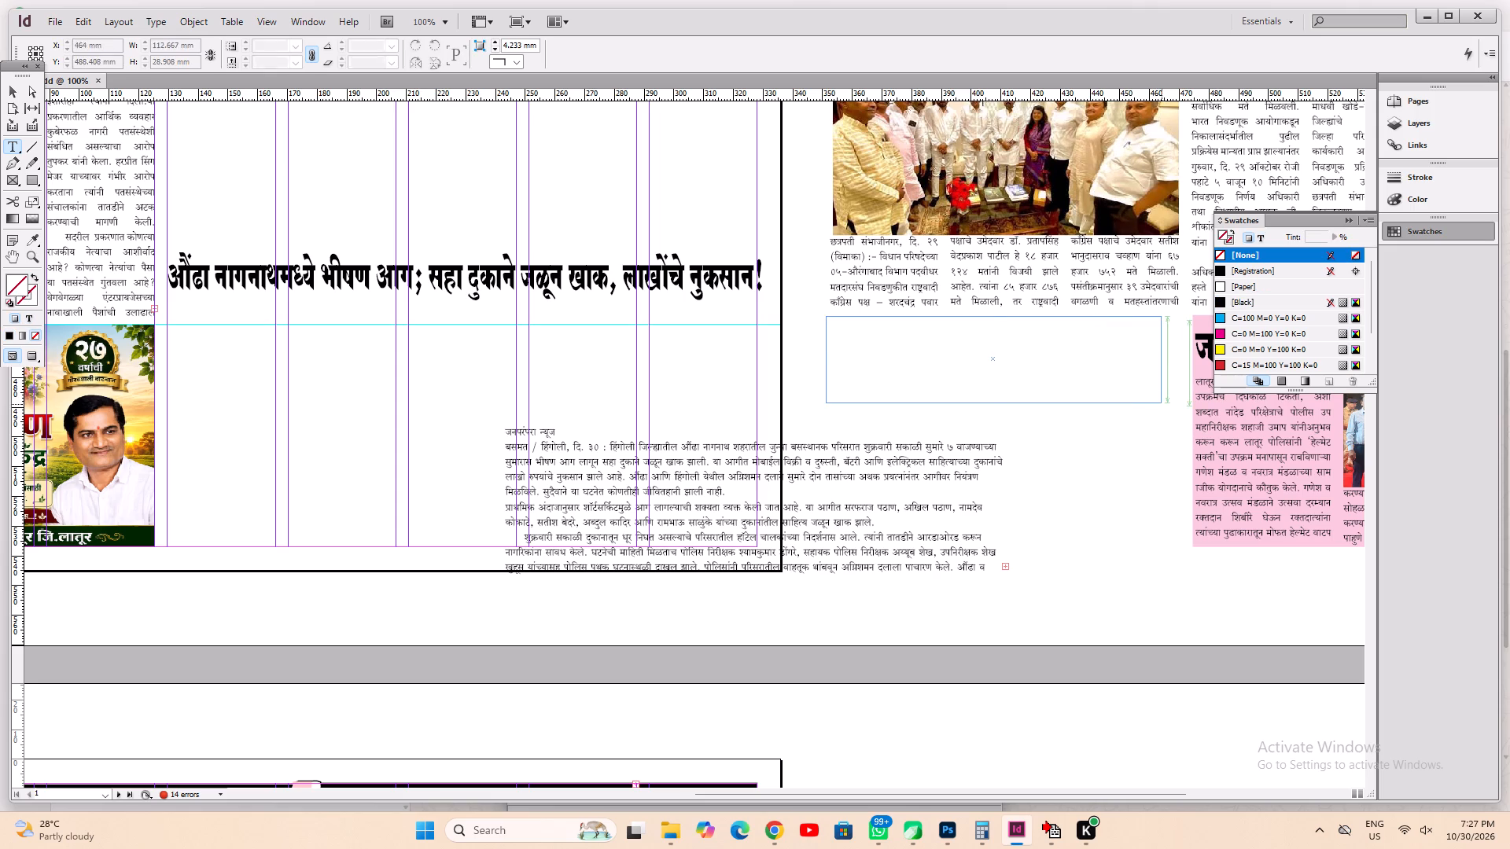
key("ctrl+v")
Fully justify the fire story's body text, fit its frame to the content and save the document.
left_click(645, 463)
key("ctrl+a")
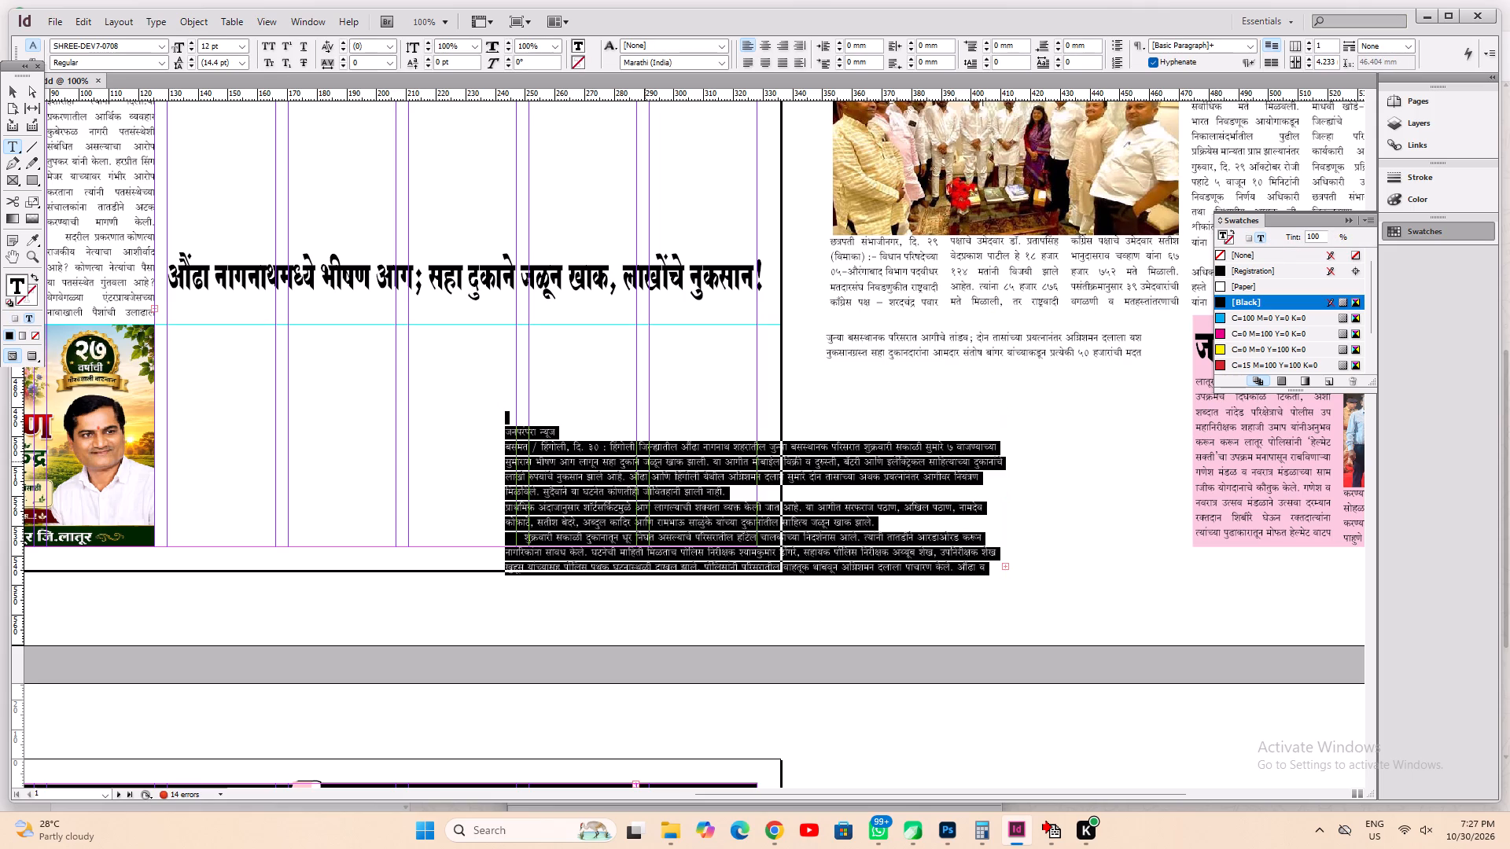
key("ctrl+shift+j")
key("ctrl+alt+c")
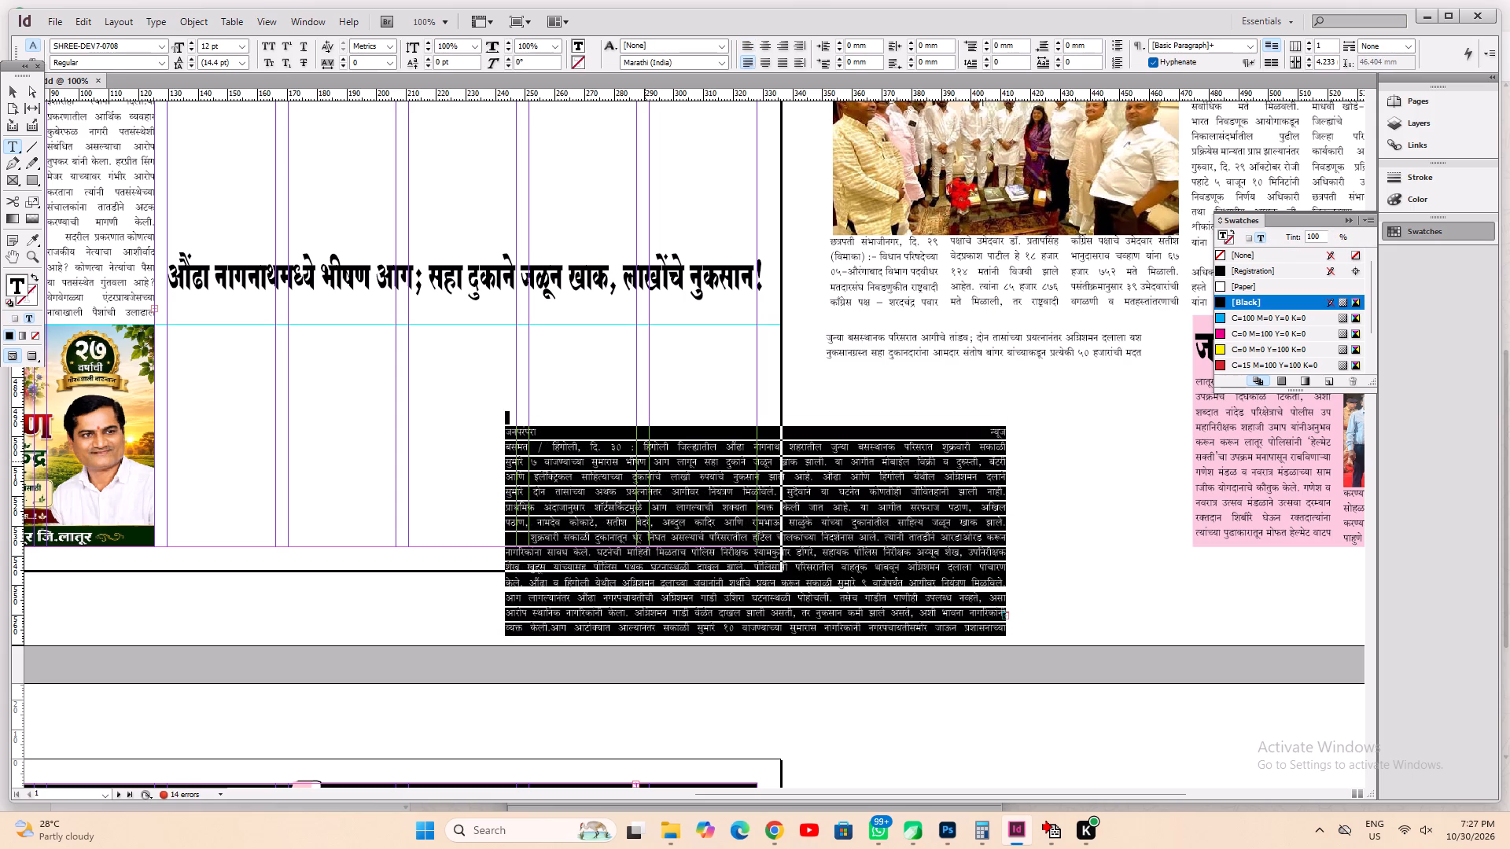
key("ctrl+s")
key("ctrl+alt+c")
Delete the blank line before the fire story's opening byline and refit the frame to its text.
left_click(550, 435)
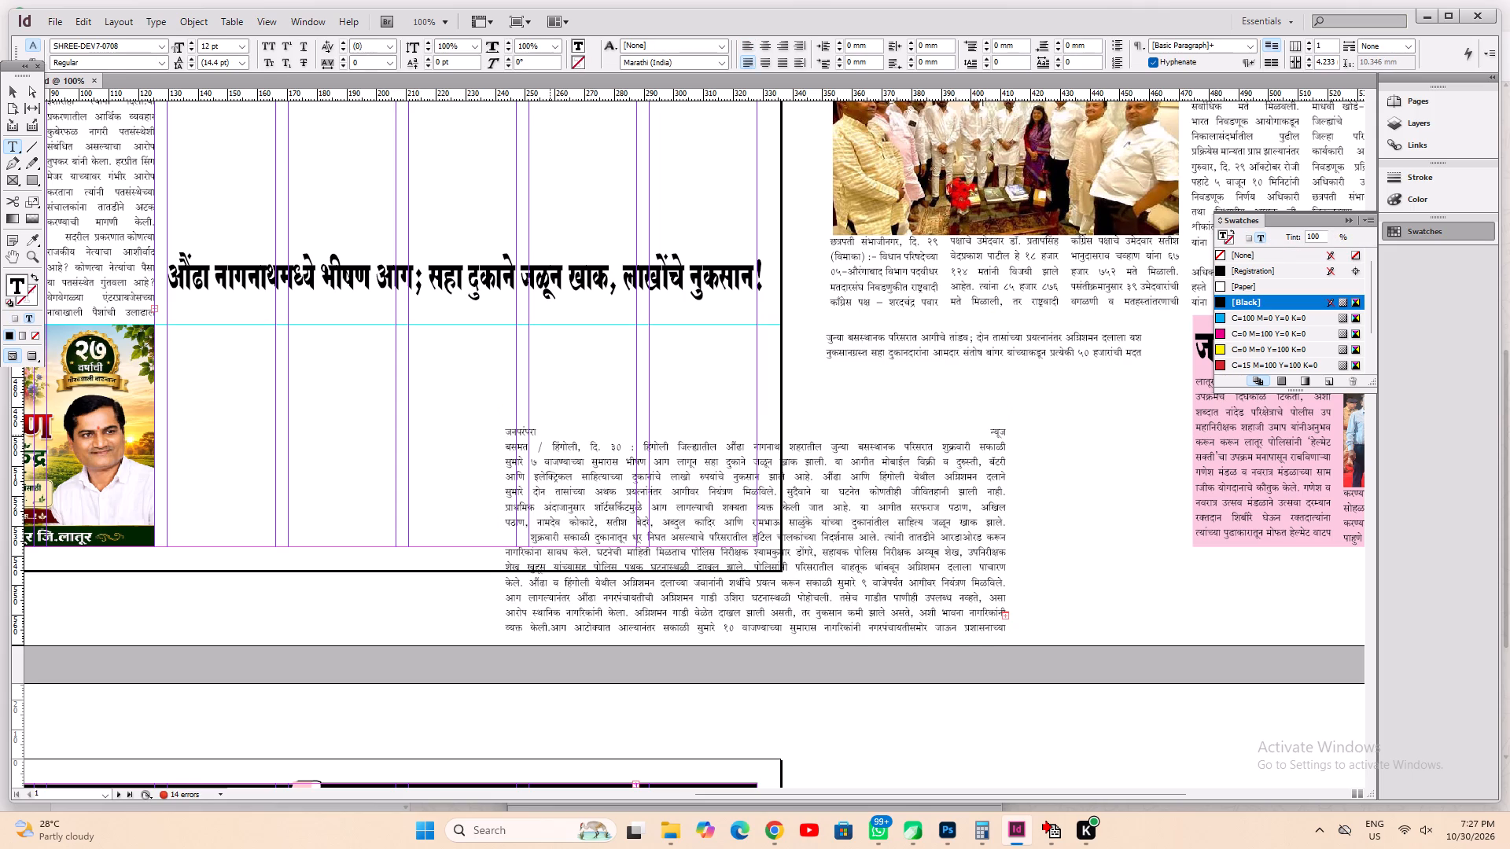
key("Left")
key("Home")
key("BackSpace")
key("BackSpace")
key("BackSpace")
key("BackSpace")
key("BackSpace")
key("BackSpace")
key("BackSpace")
key("BackSpace")
key("BackSpace")
key("BackSpace")
key("BackSpace")
key("BackSpace")
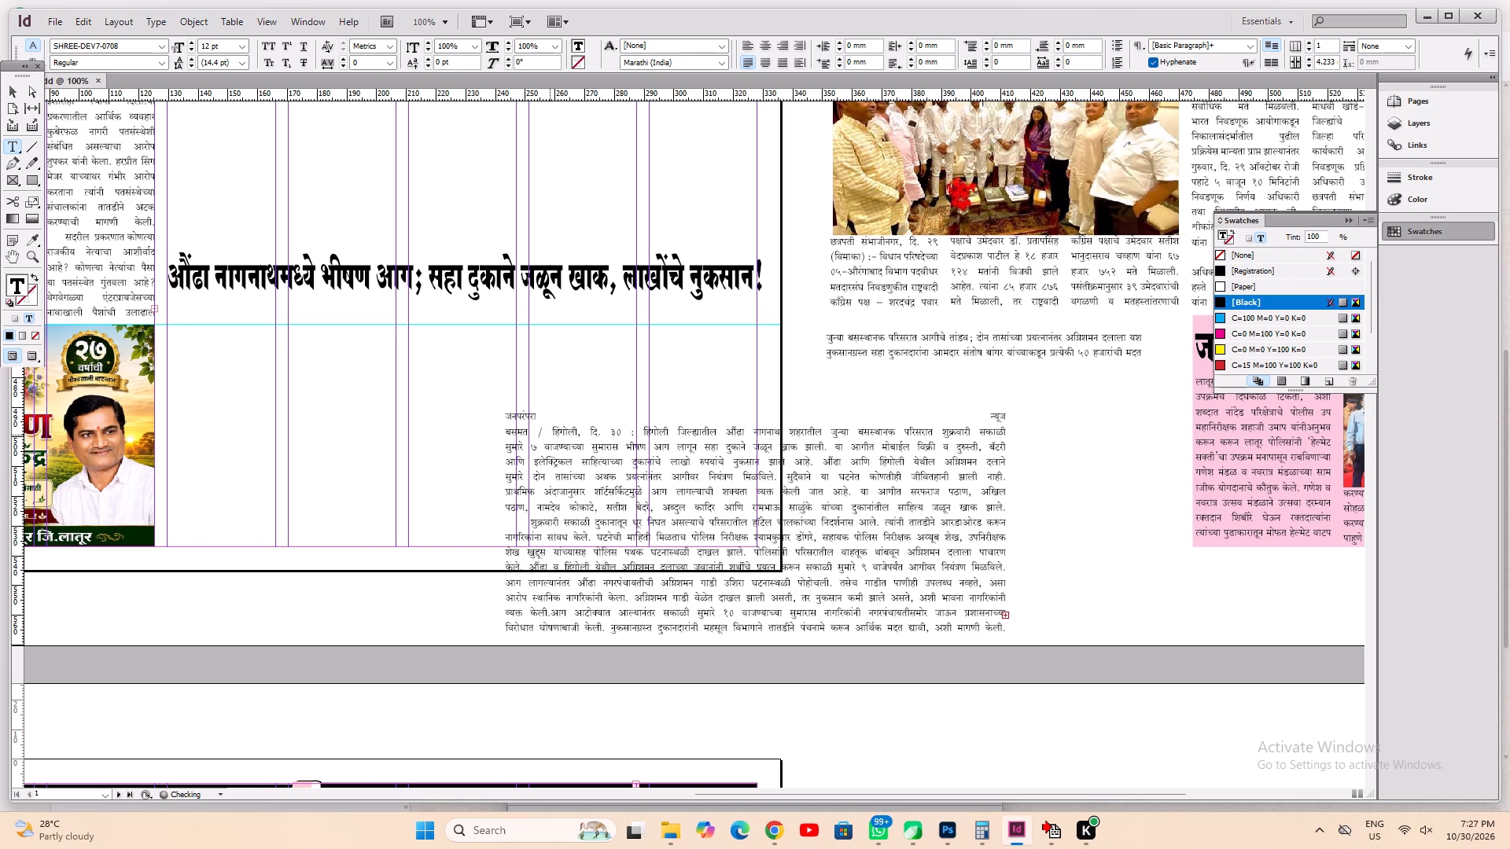
key("ctrl+a")
key("ctrl+alt+c")
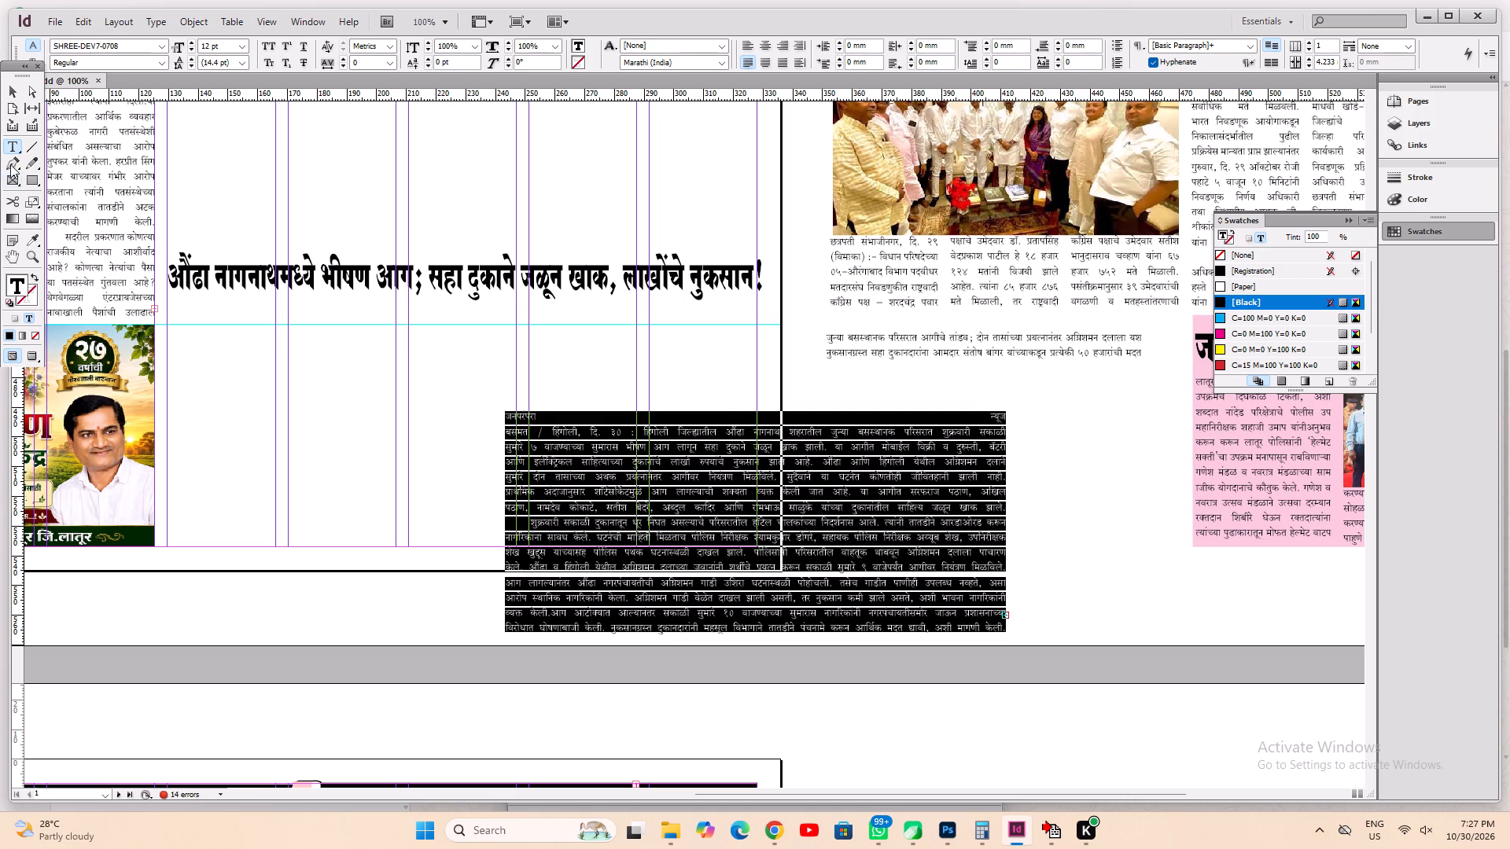
Place the fire story's body directly under its headline, resize it to about 198 by 89 mm and set it in four columns.
left_click(2, 93)
left_click_drag(569, 467, 238, 361)
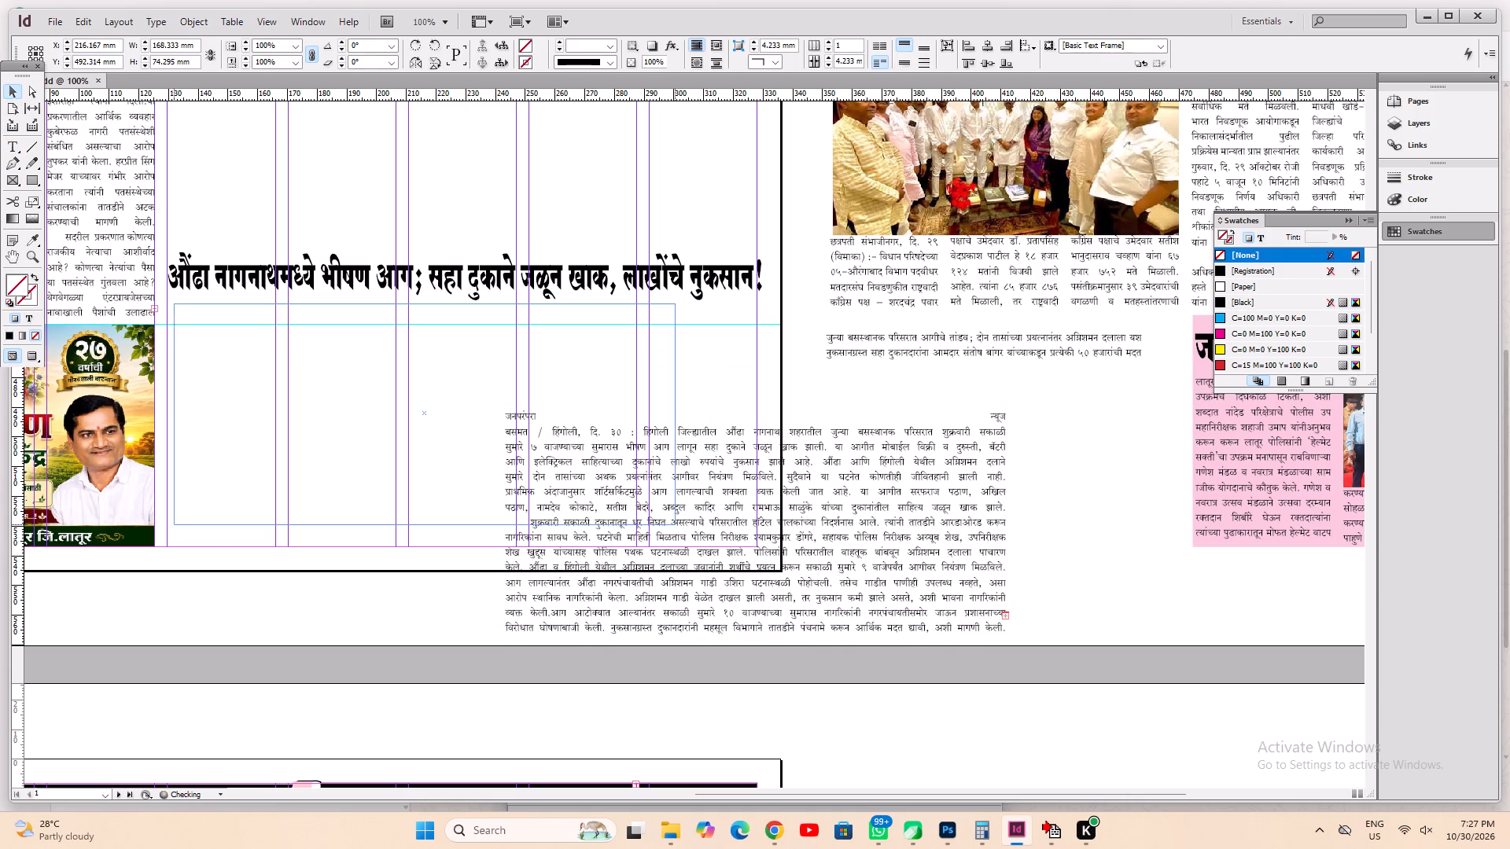
left_click_drag(238, 361, 234, 355)
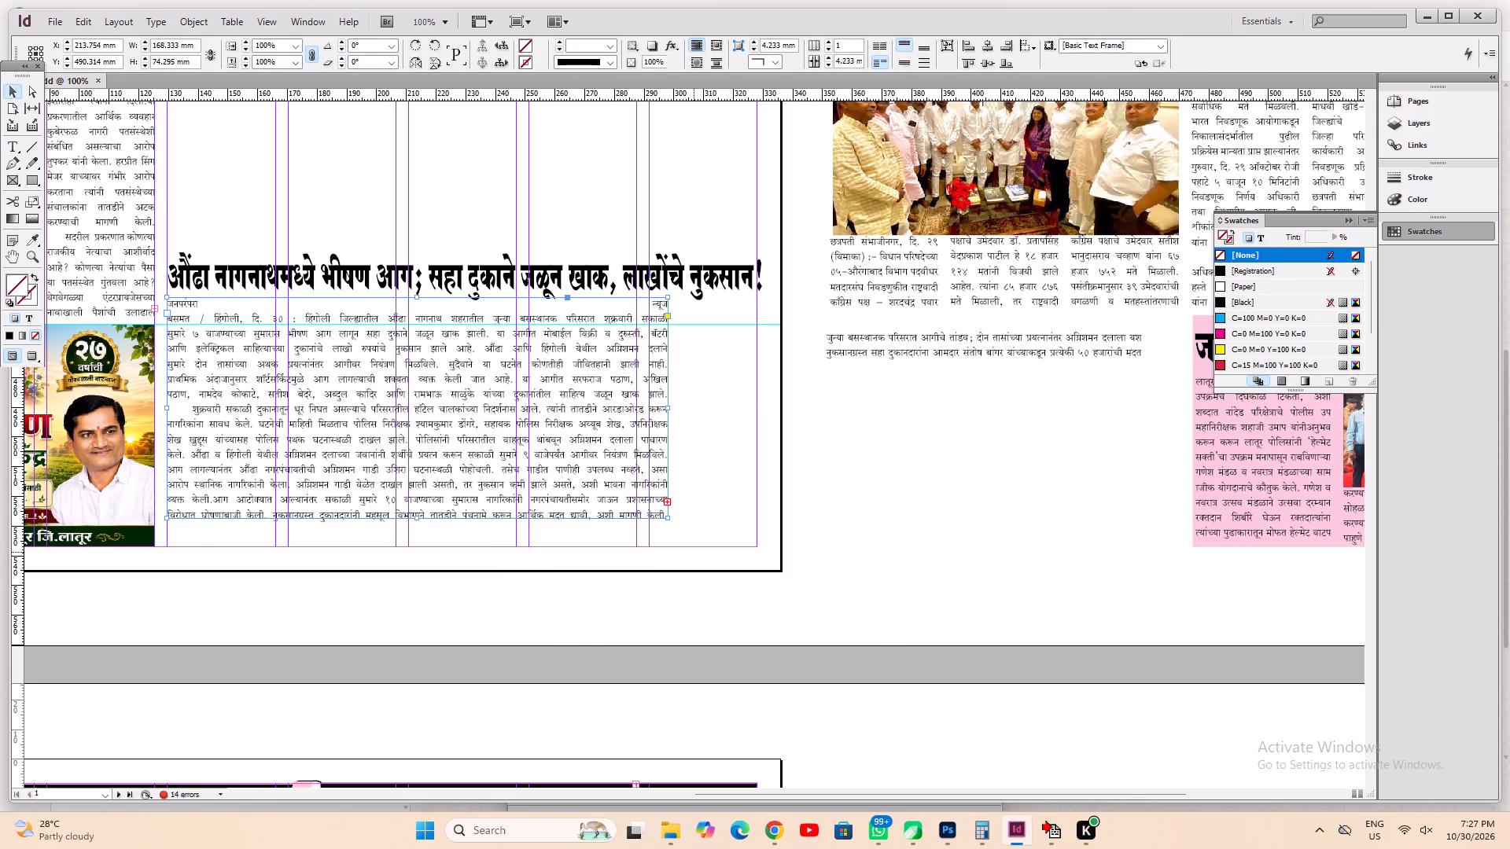
left_click_drag(669, 521, 758, 561)
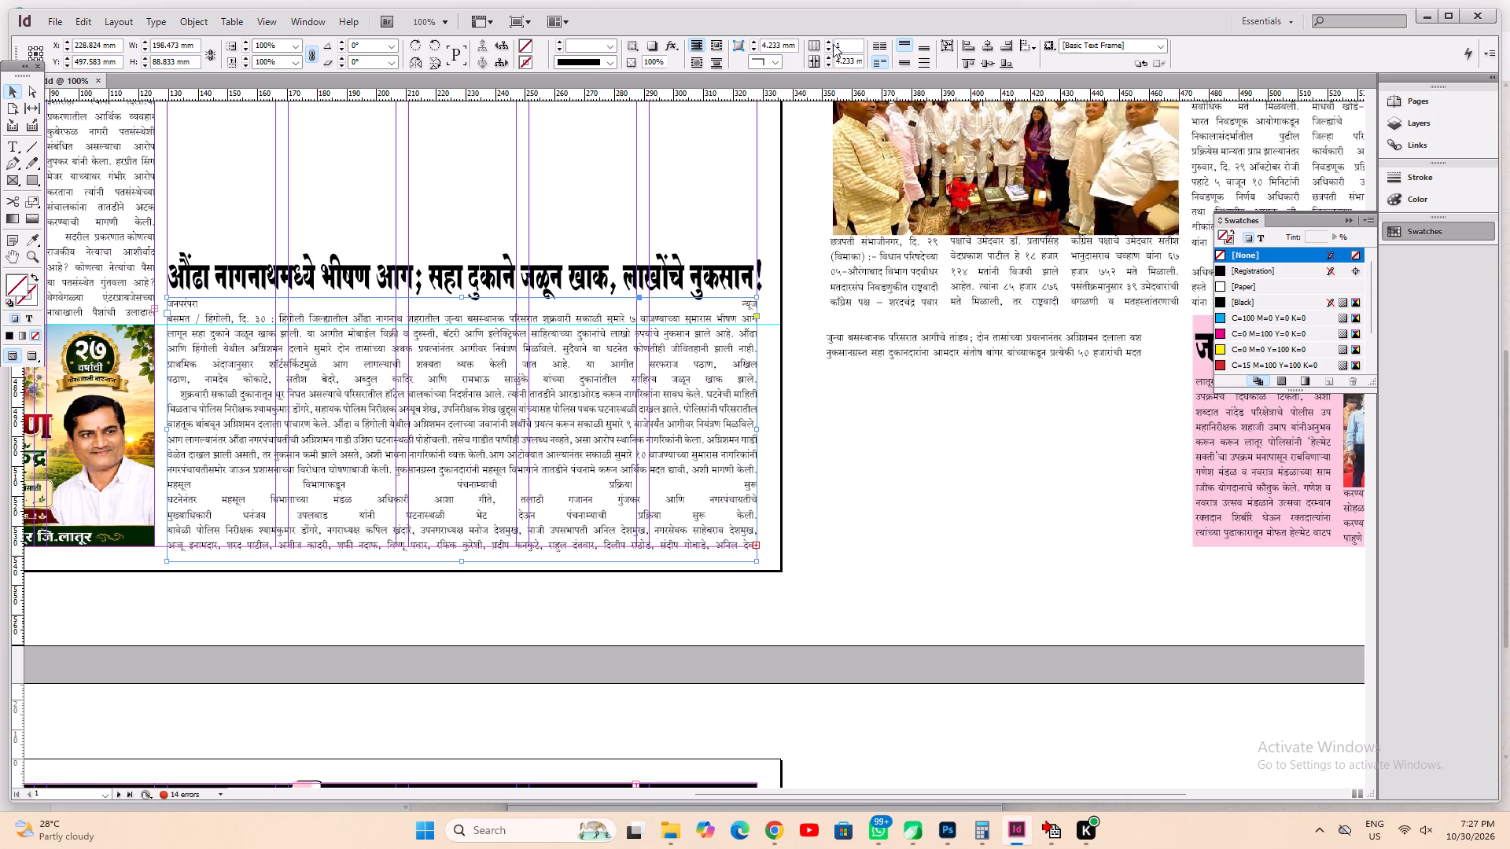
double_click(832, 43)
left_click(832, 43)
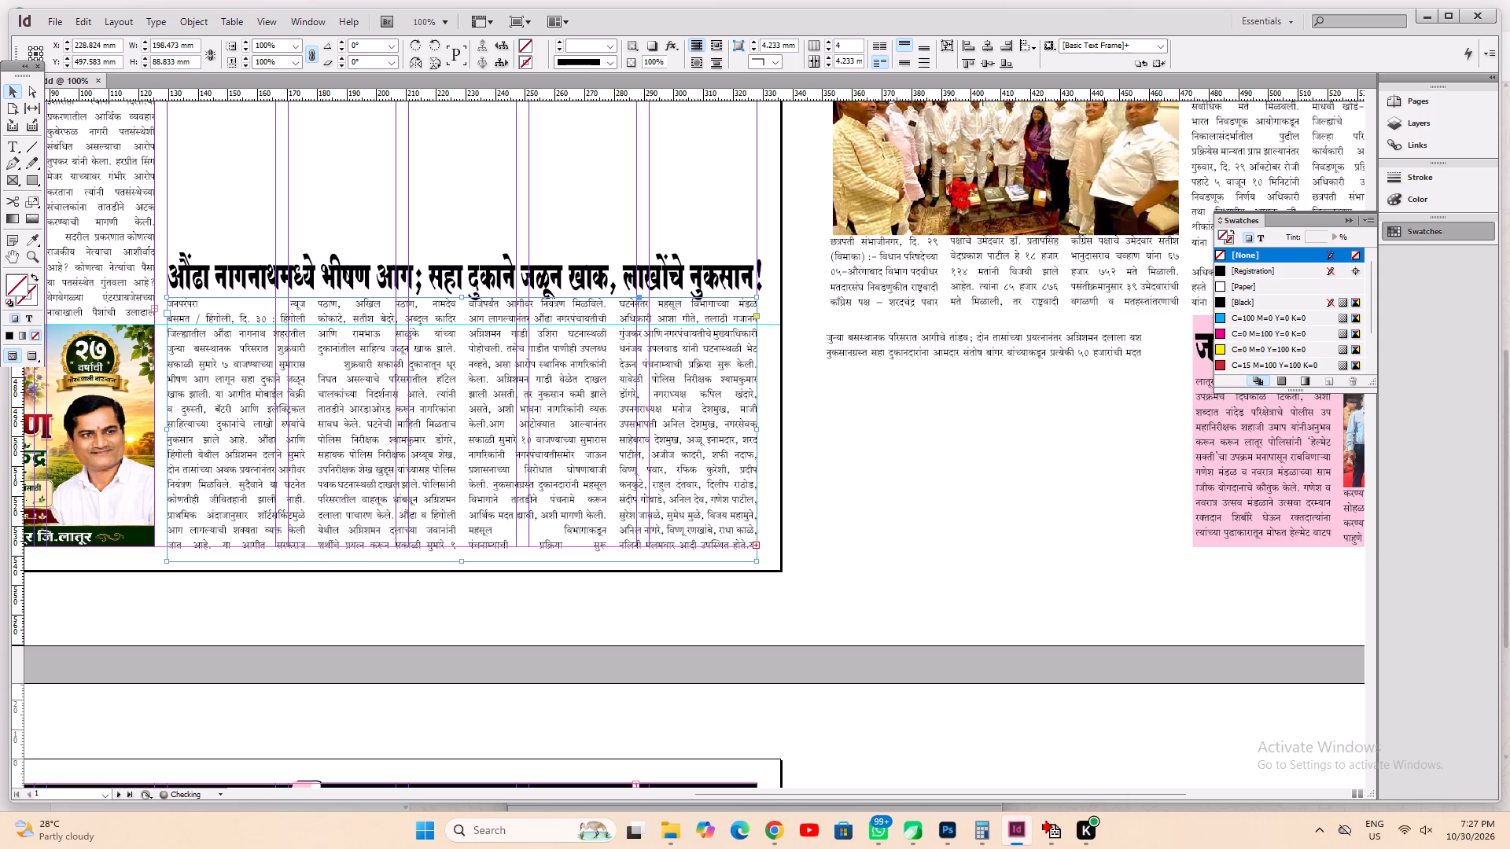
Shorten the fire story's body frame to page 1's bottom margin, about 84 mm tall, nudge it down slightly and save the document.
left_click(878, 507)
left_click(462, 506)
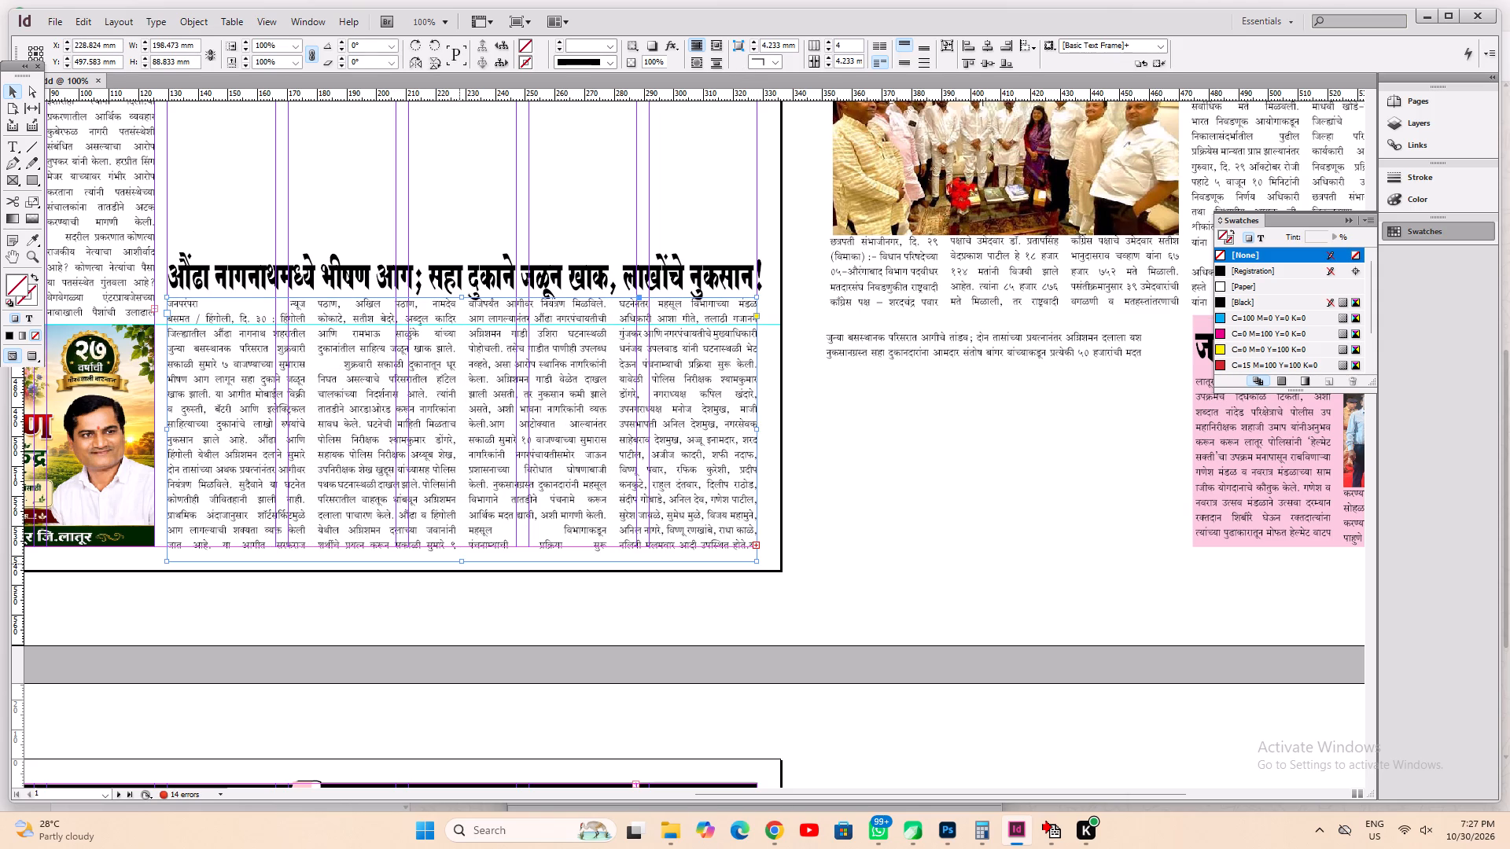
left_click(458, 563)
left_click(459, 544)
key("ctrl+z")
left_click_drag(462, 558, 459, 542)
key("Down")
key("Down")
key("Down")
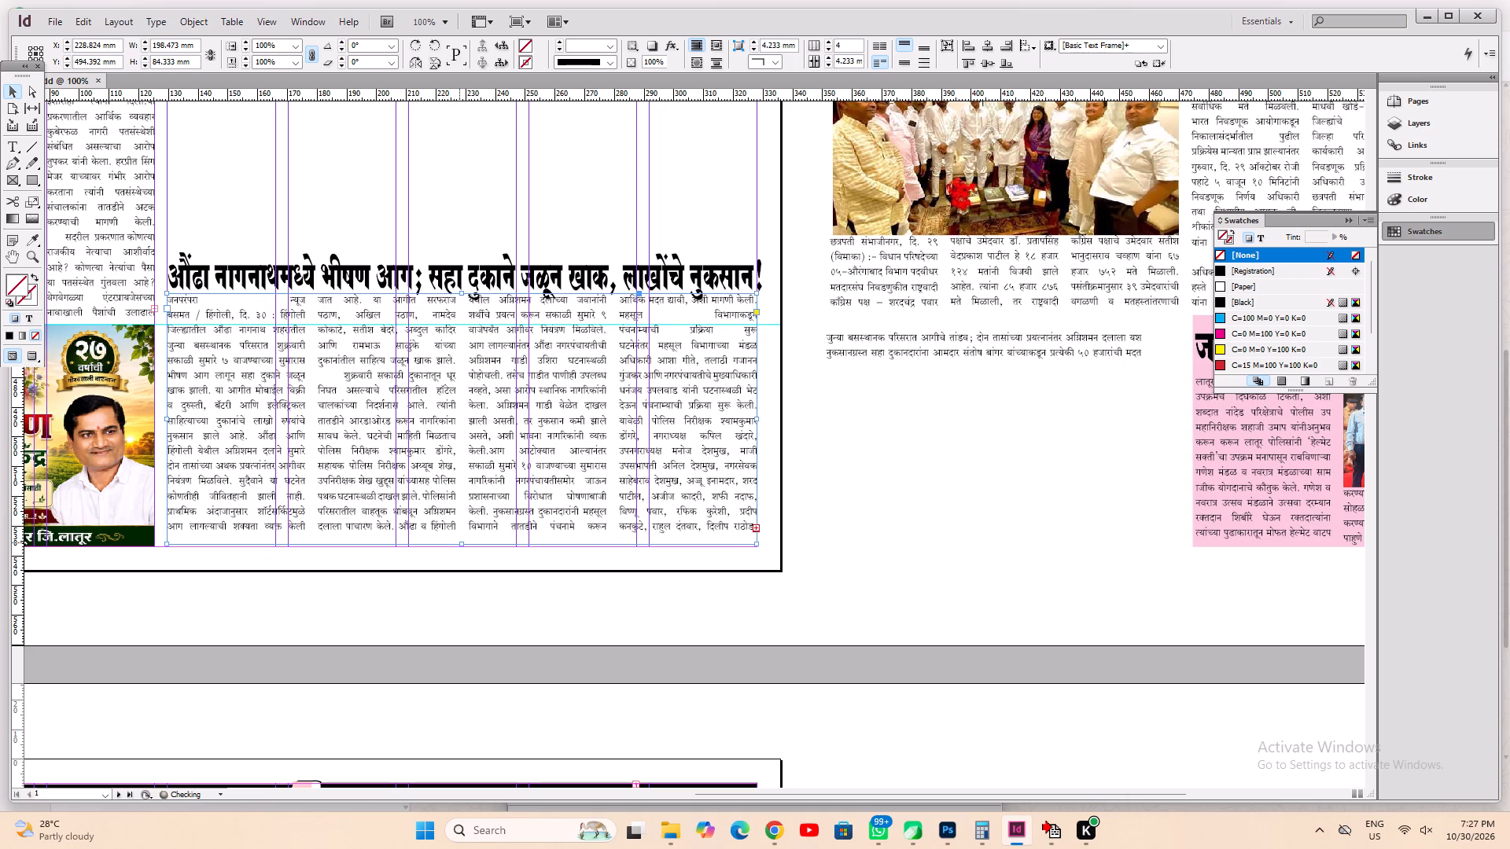
key("Down")
key("ctrl+s")
key("ctrl+0")
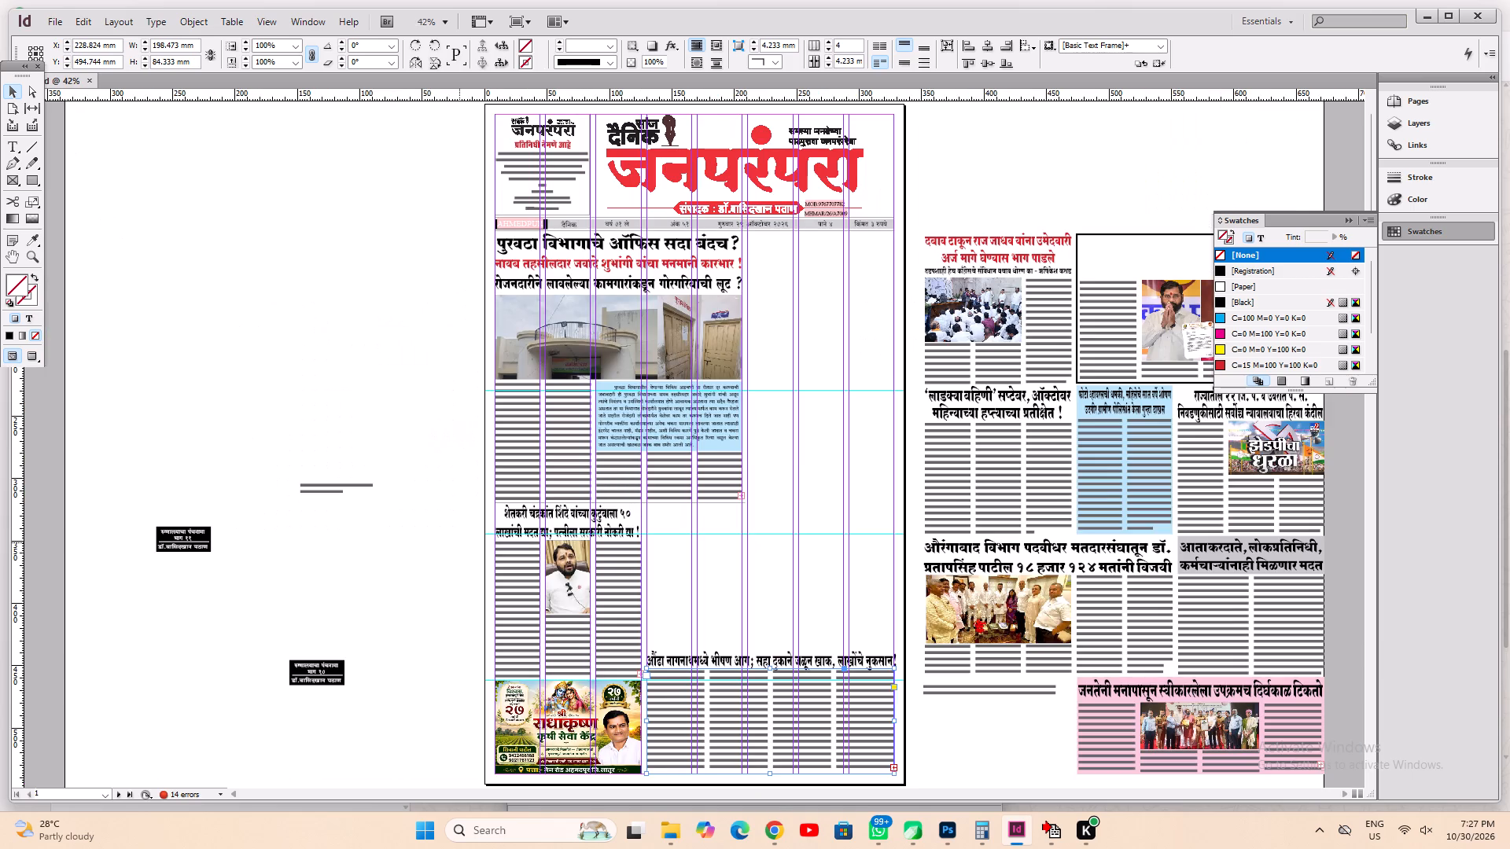
key("ctrl+a")
key("ctrl+s")
left_click(843, 605)
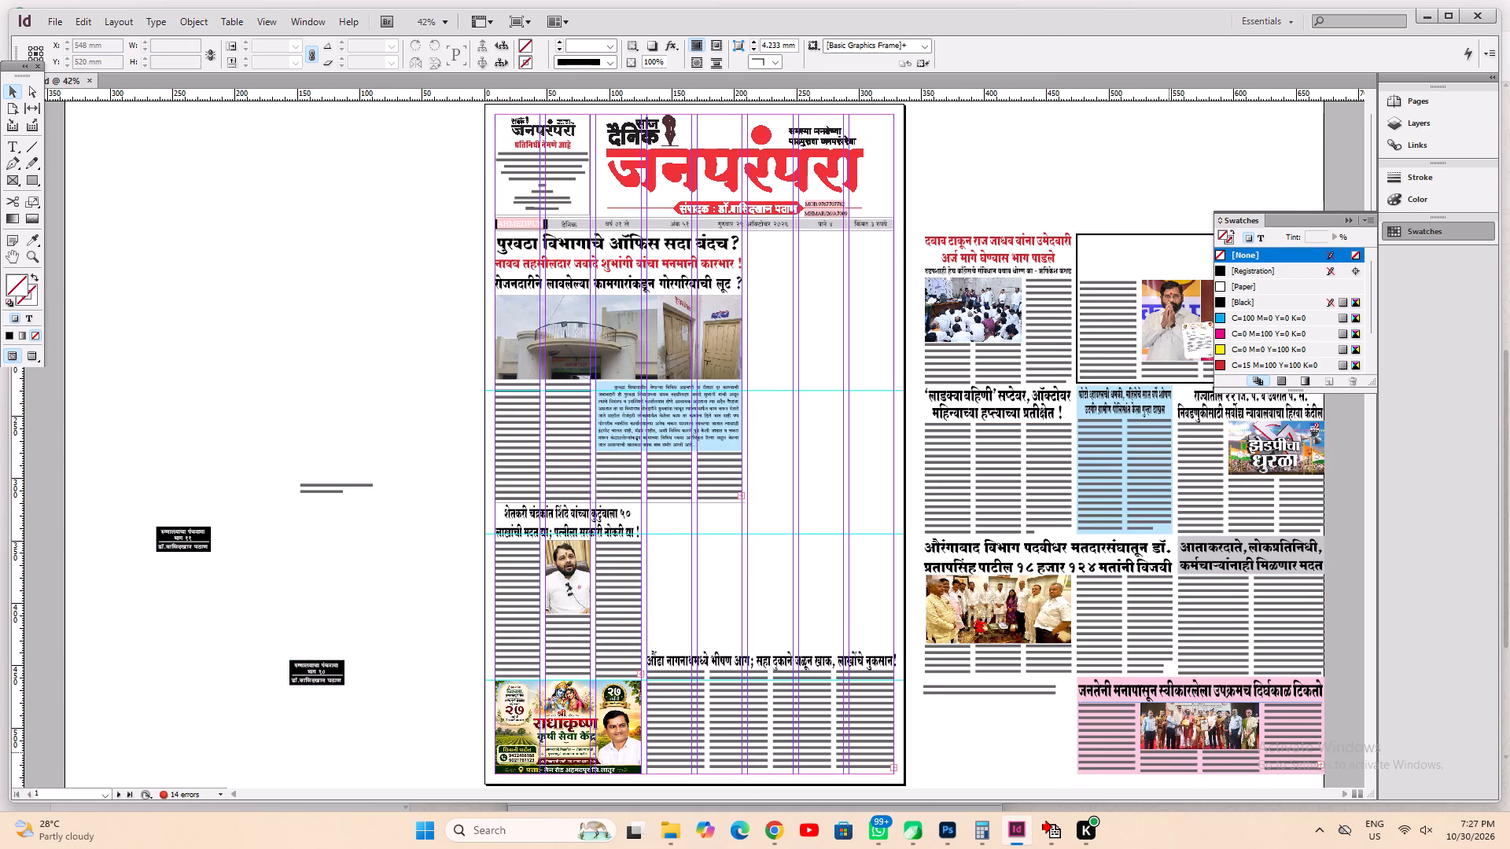
key("ctrl+s")
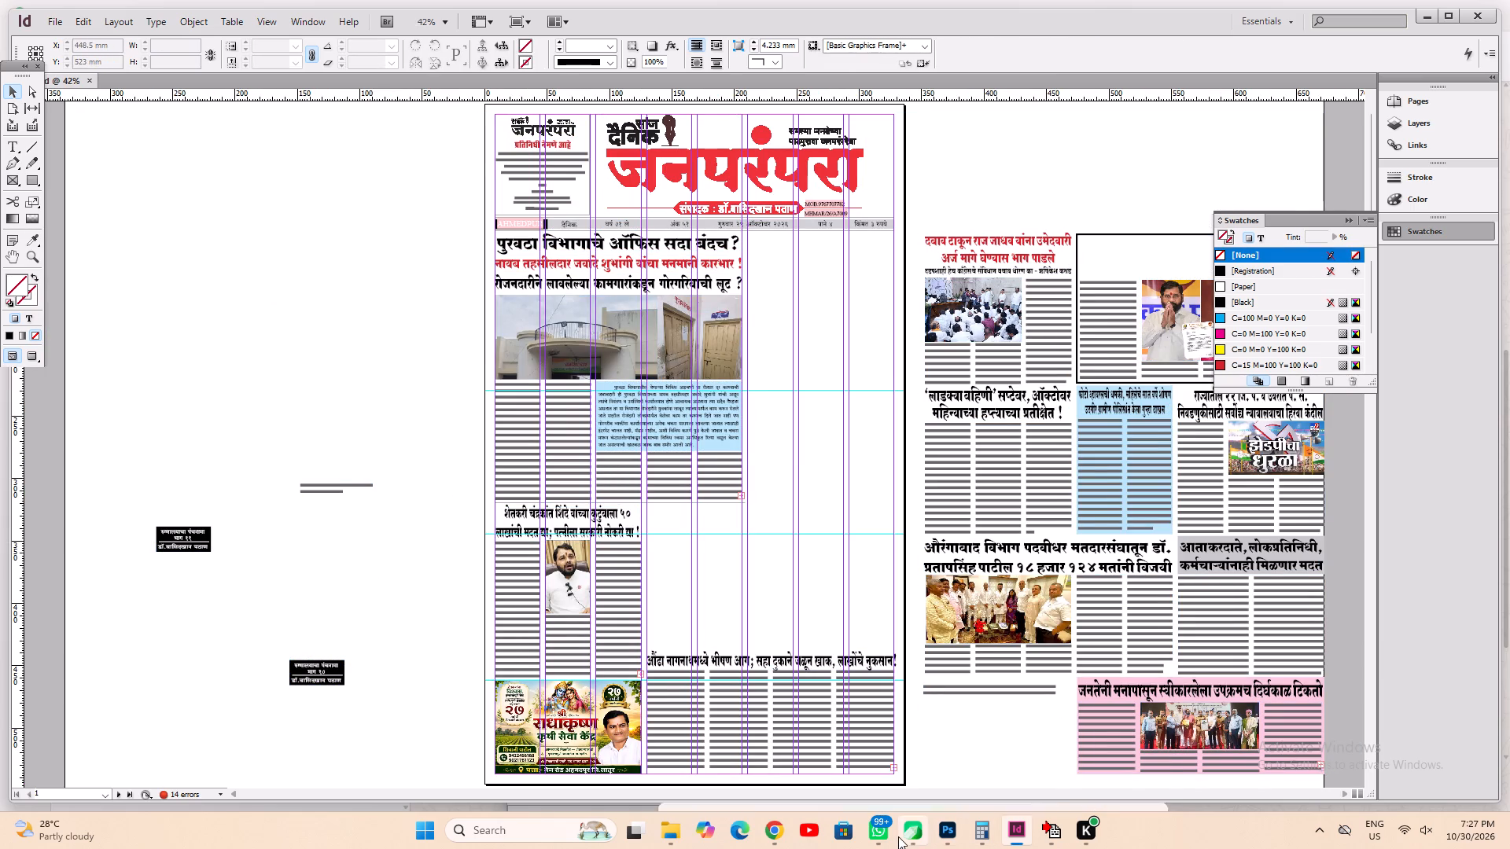
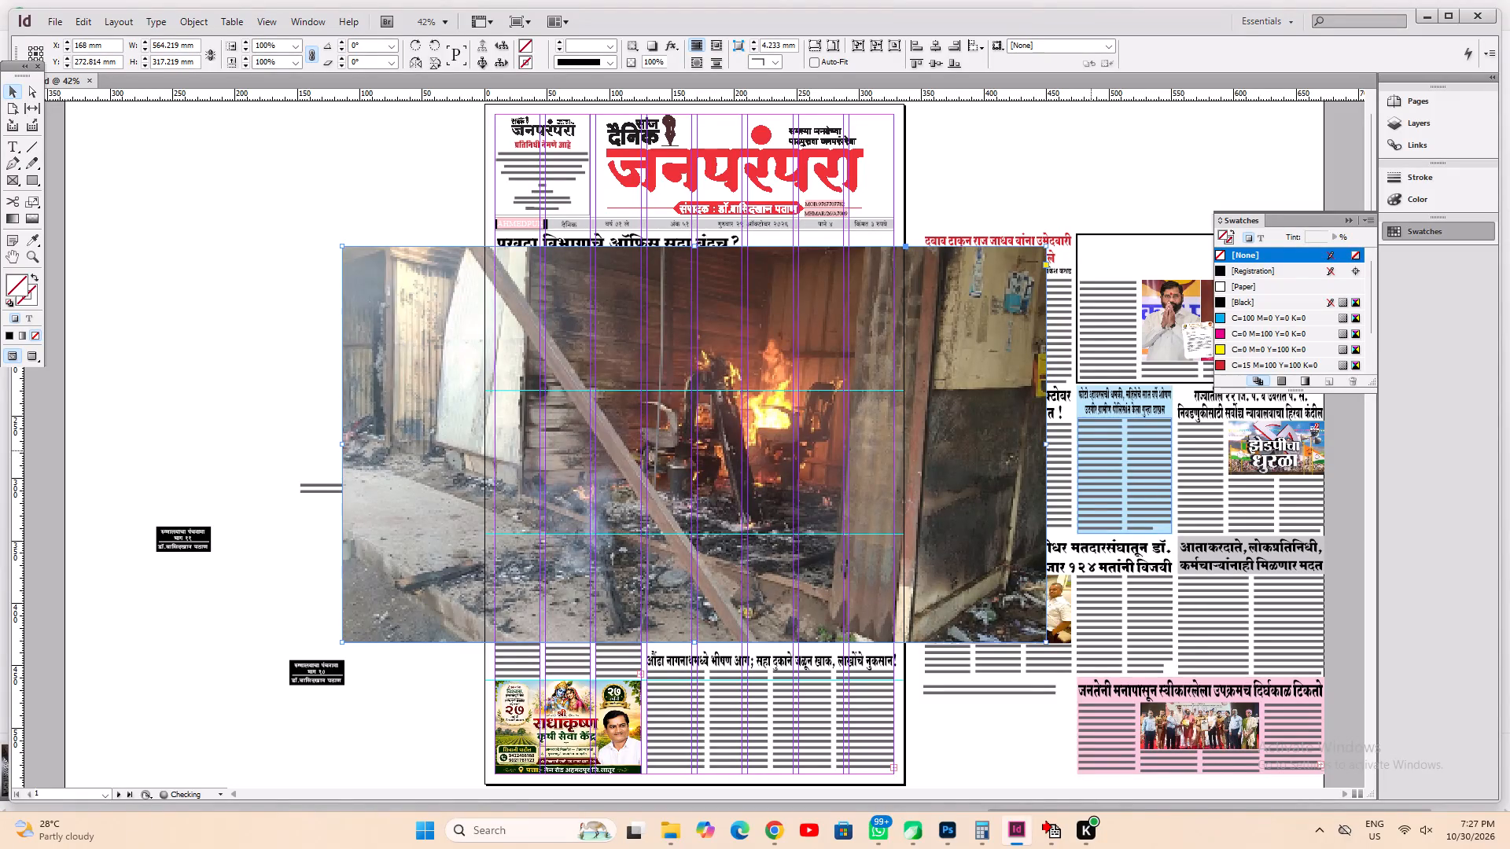
Scale the fire photo down to about 161 by 91 mm, park it on the pasteboard beside page 1 and save the document.
left_click_drag(1048, 447, 543, 456, "ctrl+shift")
left_click_drag(523, 456, 499, 456, "ctrl+shift")
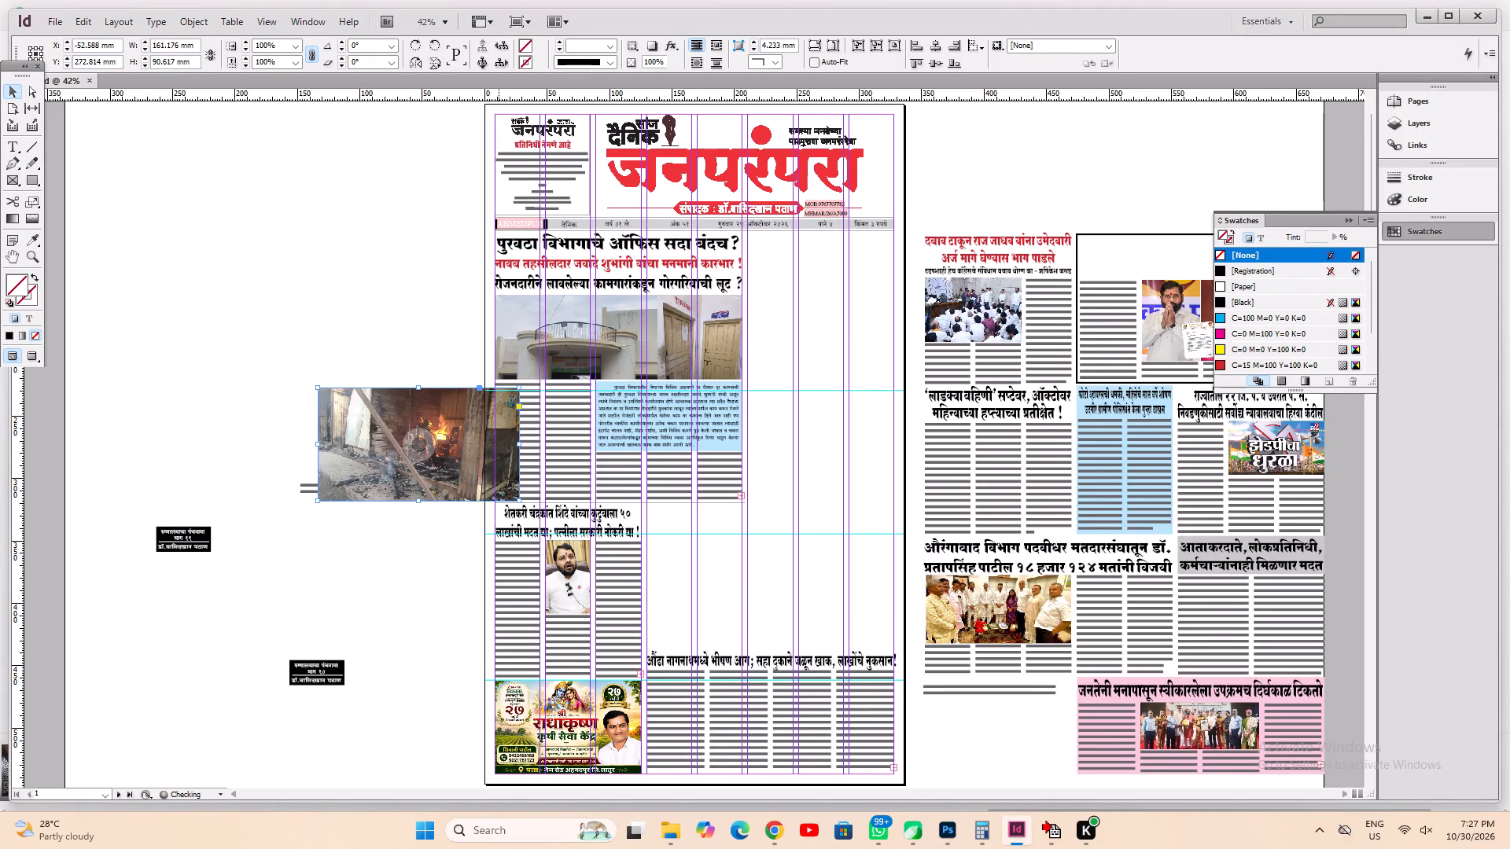
left_click_drag(495, 478, 242, 384)
left_click_drag(243, 378, 255, 382)
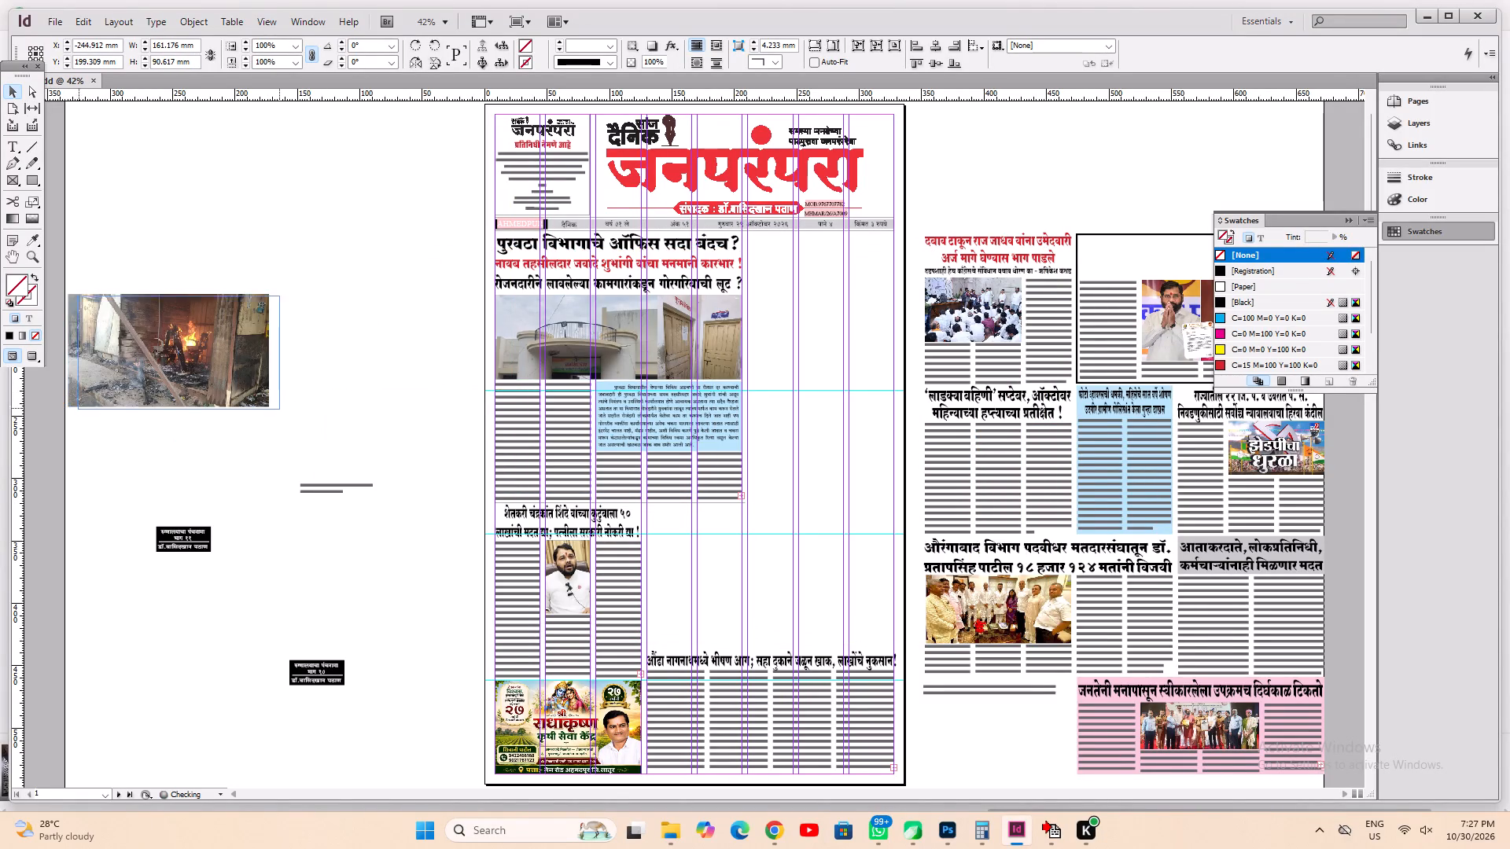
left_click_drag(255, 382, 256, 383)
key("ctrl+s")
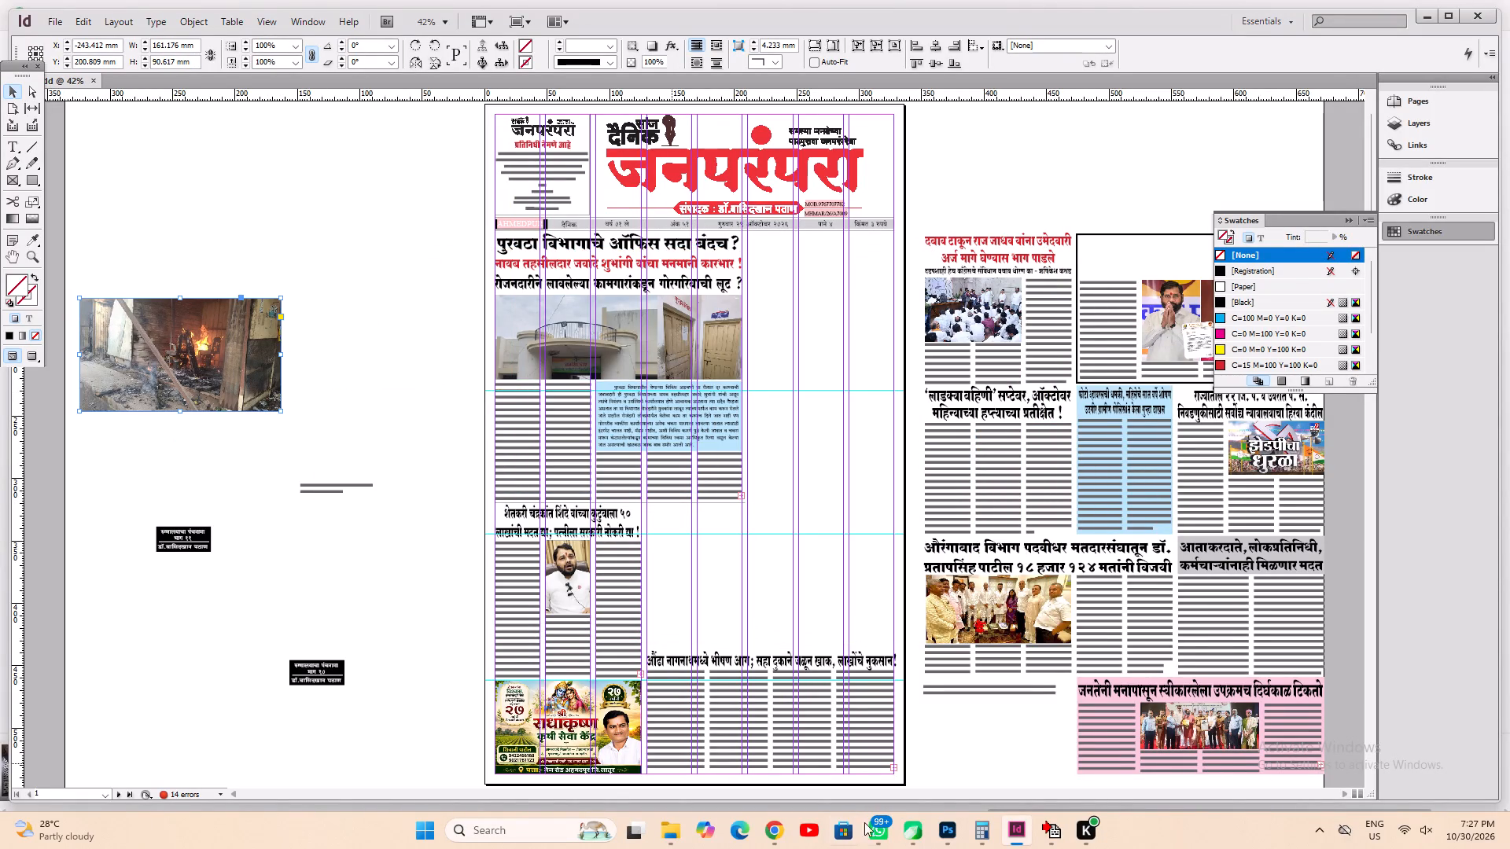
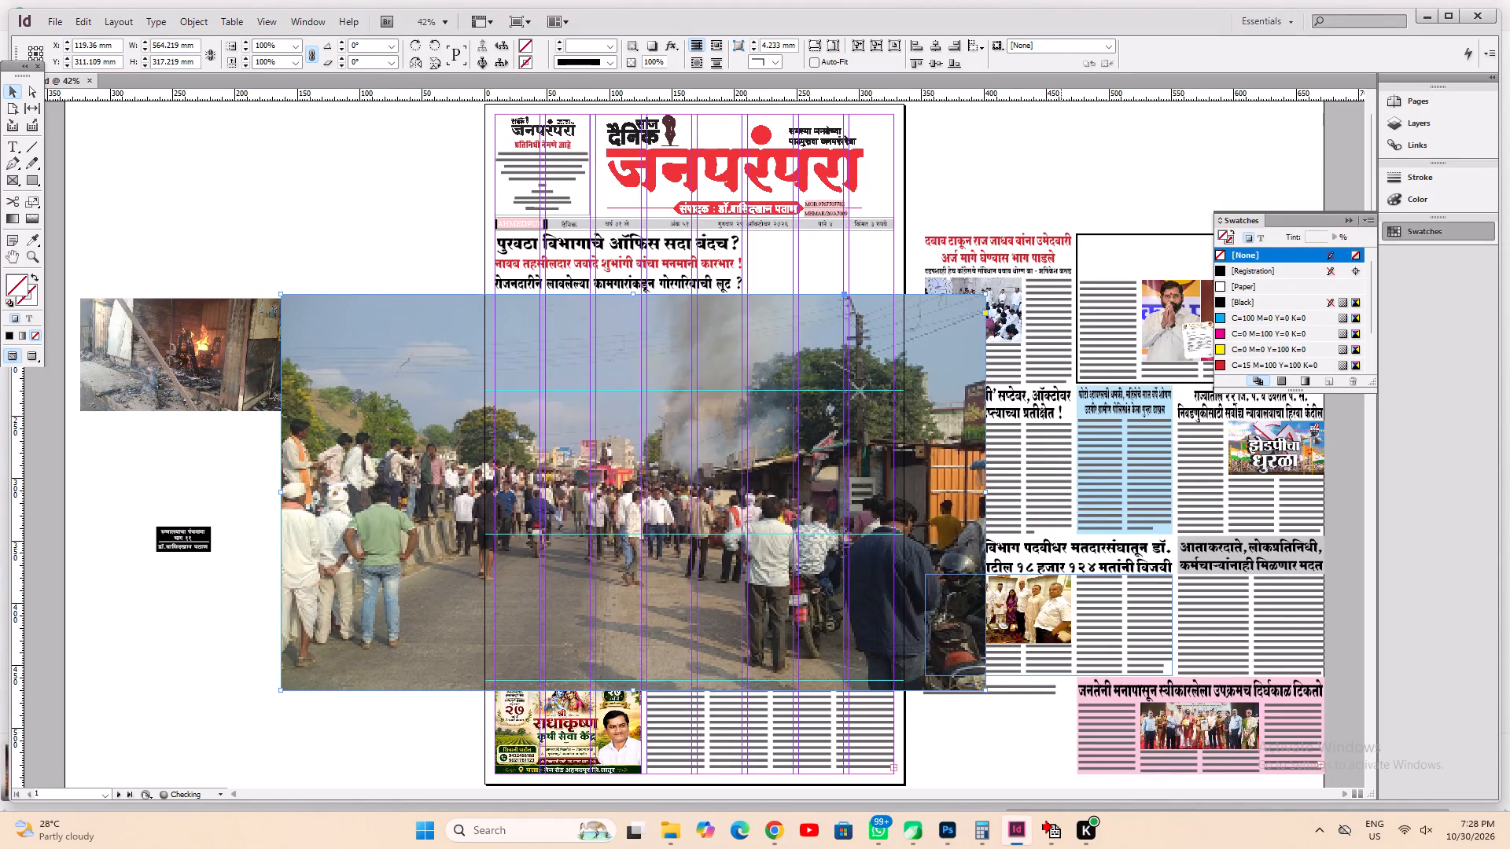
Scale the crowd-and-smoke photo down to about 161 by 91 mm and set it flush beside the fire photo, matching its height.
left_click_drag(987, 691, 528, 410, "ctrl+shift")
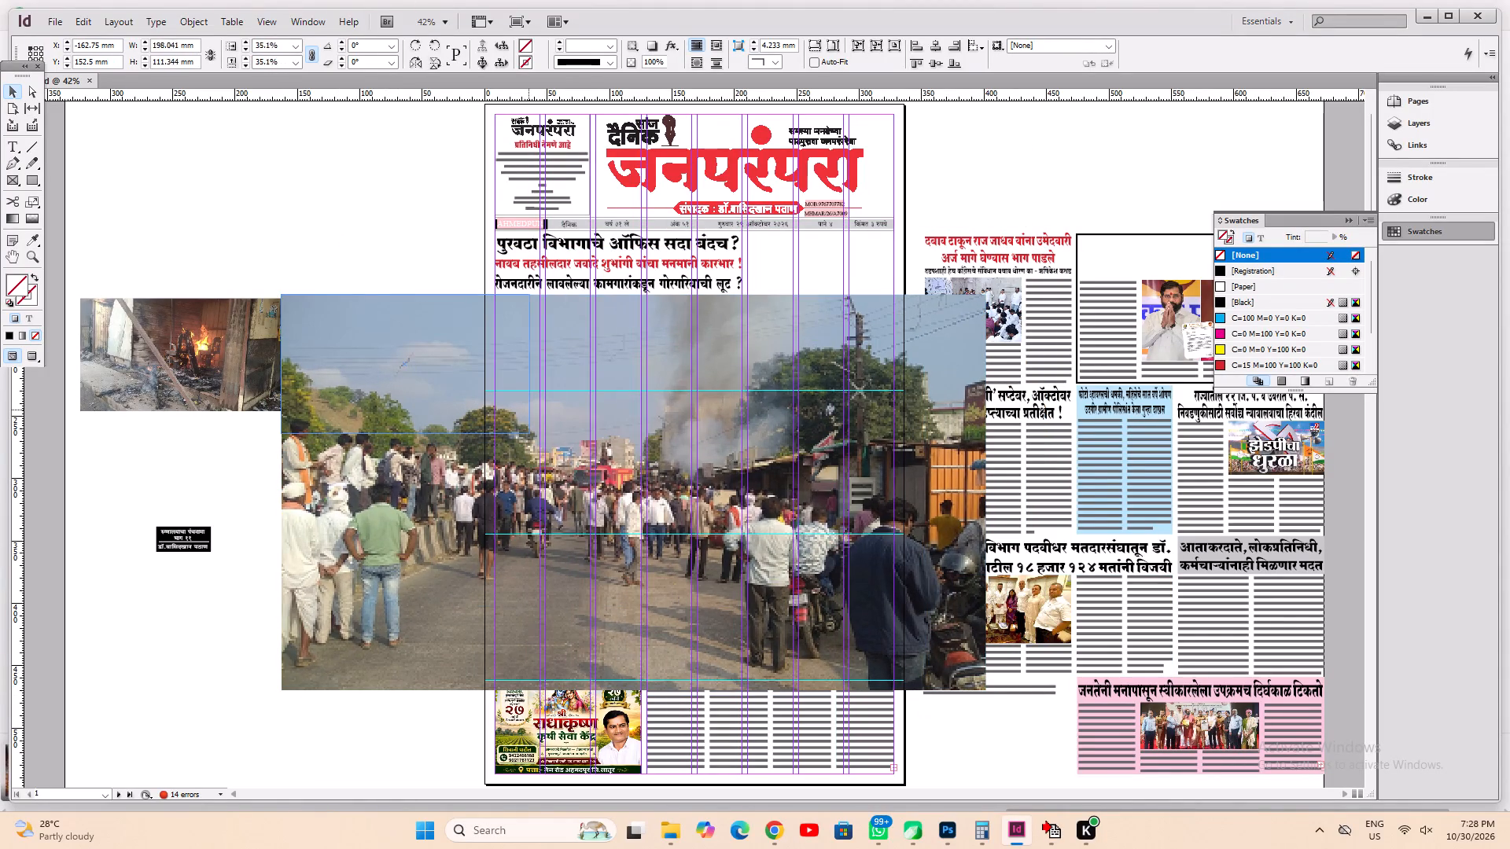
left_click_drag(528, 410, 505, 384, "ctrl+shift")
key("ctrl+1")
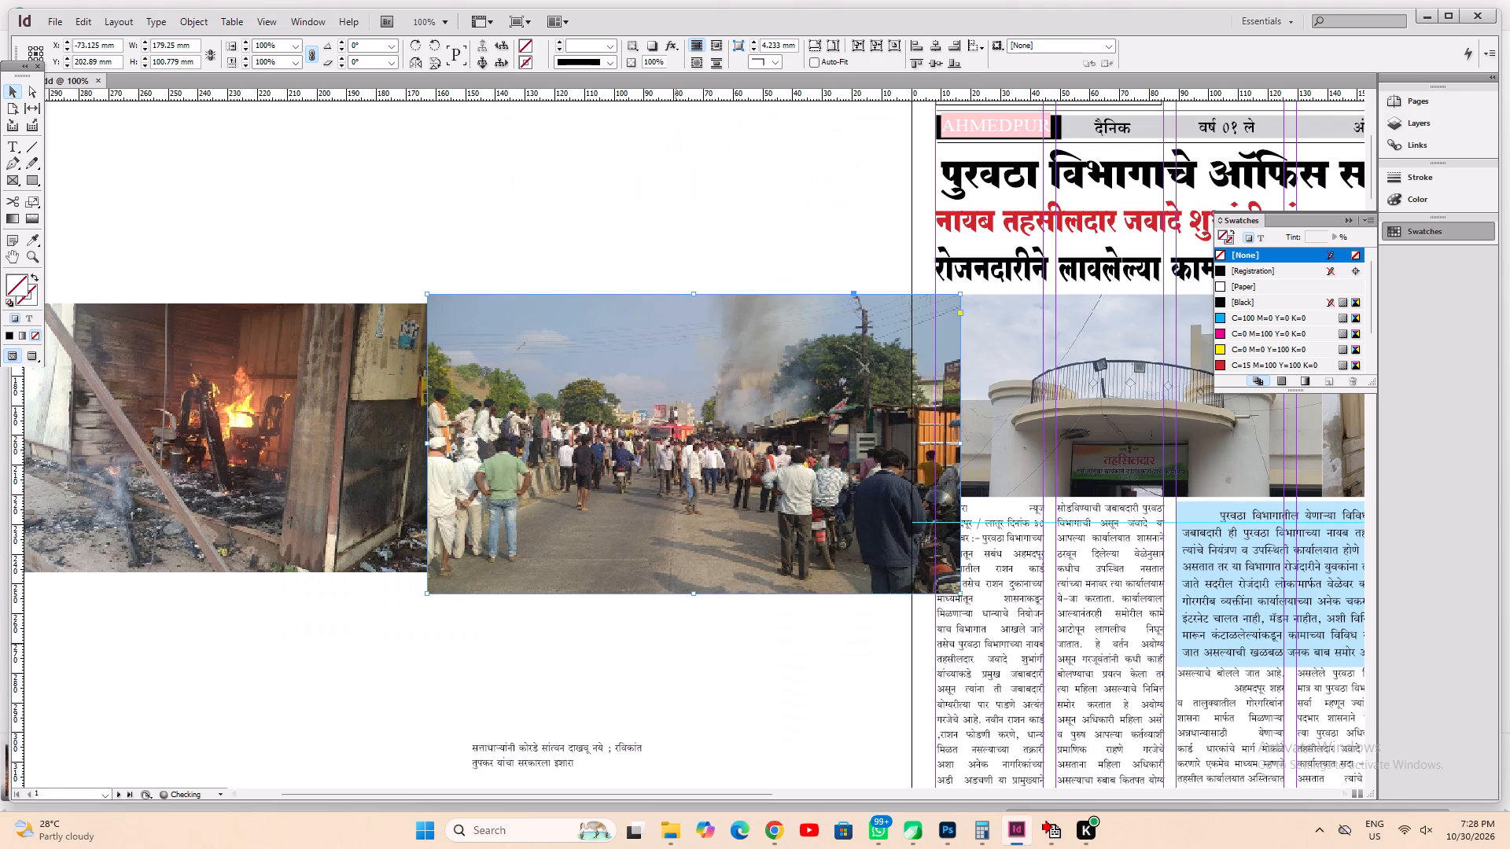
key("ctrl+2")
left_click_drag(428, 391, 483, 428)
left_click_drag(422, 413, 408, 422)
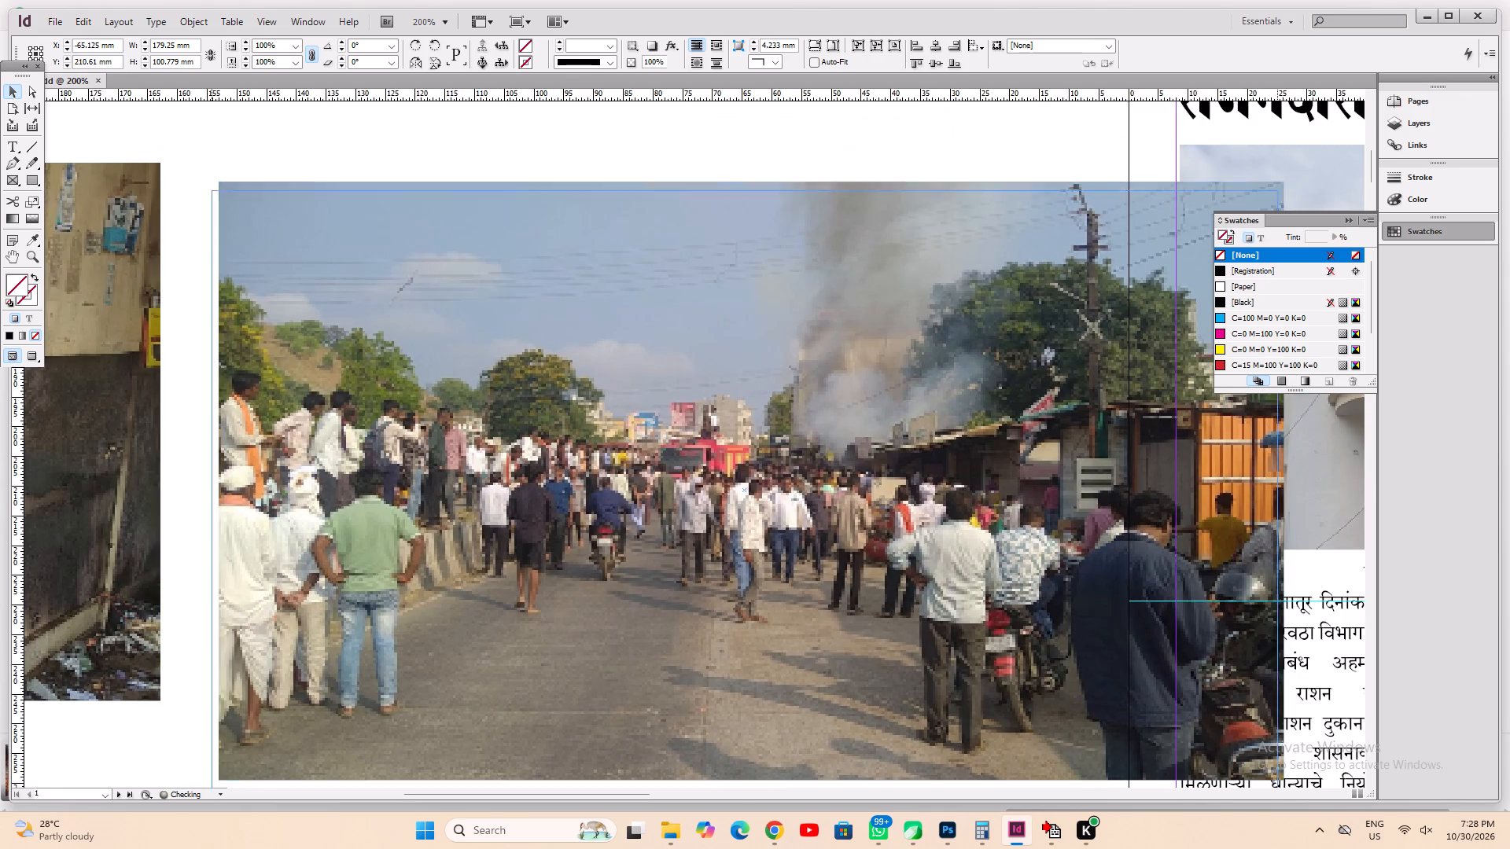
left_click_drag(408, 422, 363, 395)
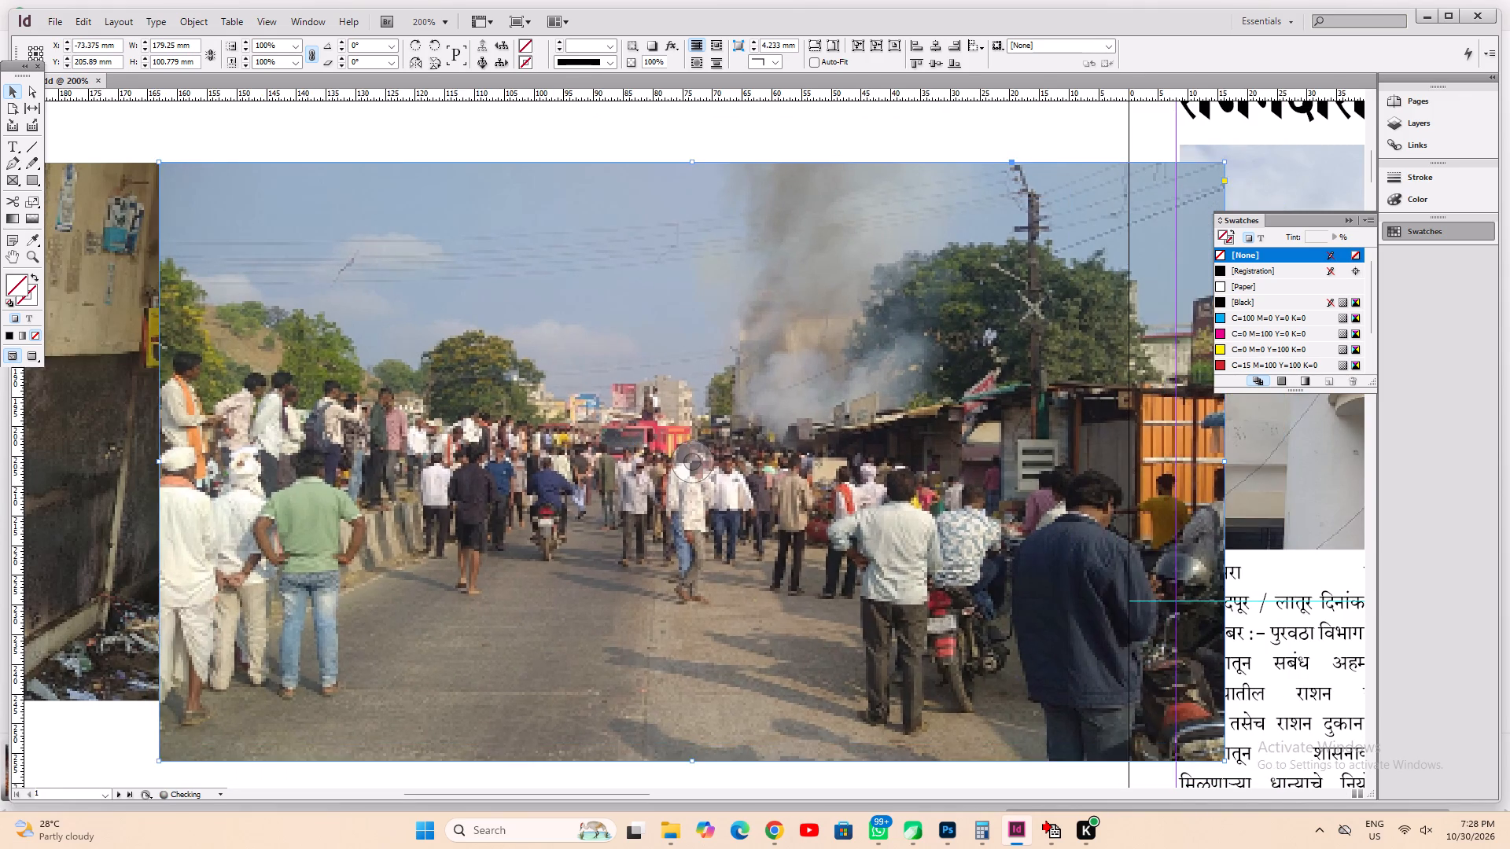
key("ctrl+1")
left_click_drag(962, 594, 919, 578, "ctrl+shift")
left_click_drag(919, 578, 893, 577, "ctrl+shift")
left_click_drag(925, 573, 921, 572, "ctrl+shift")
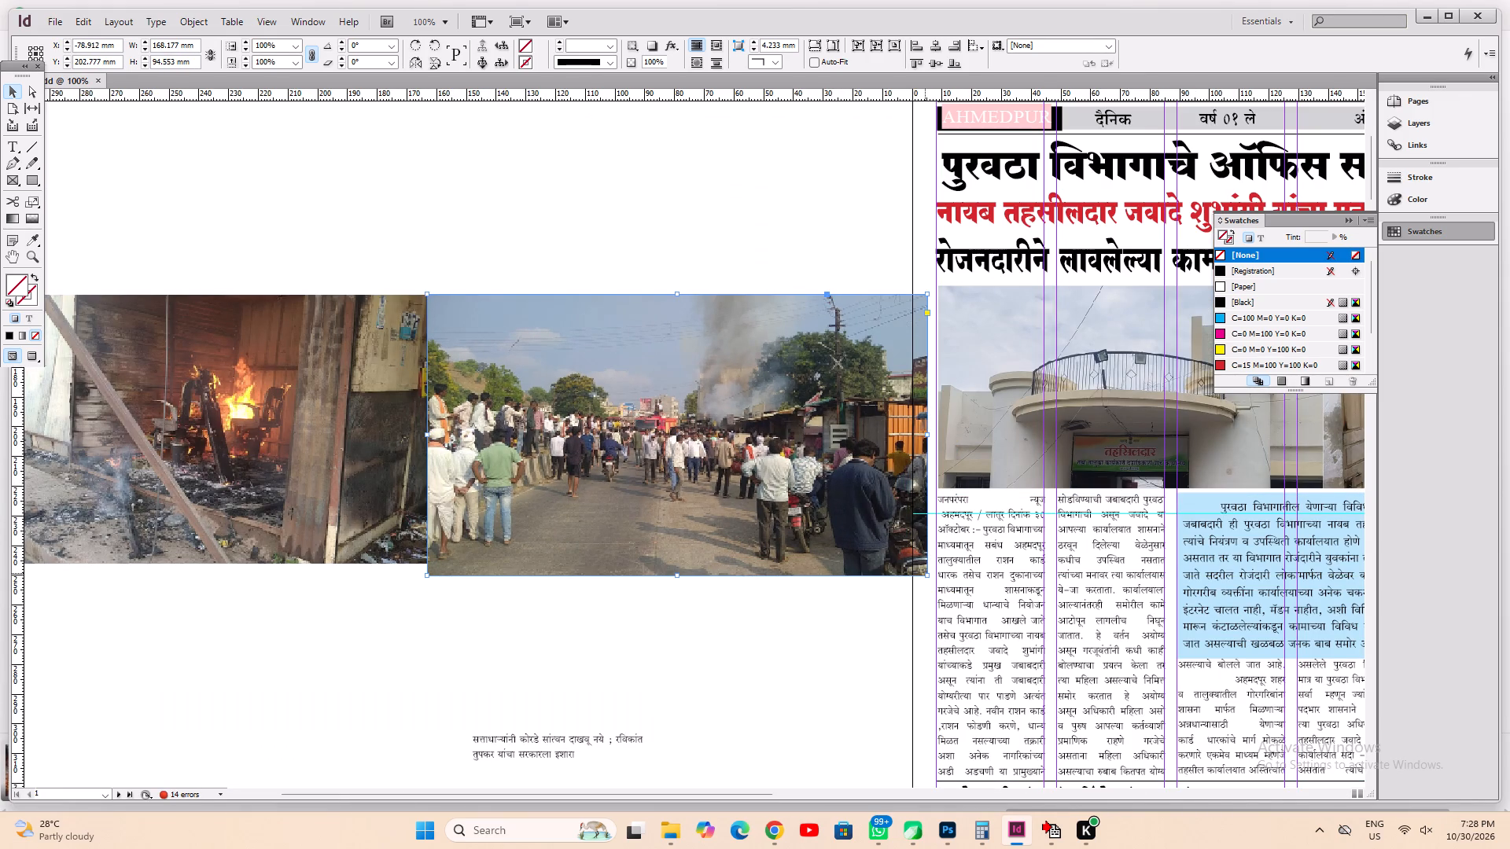
left_click_drag(921, 572, 875, 564, "ctrl+shift")
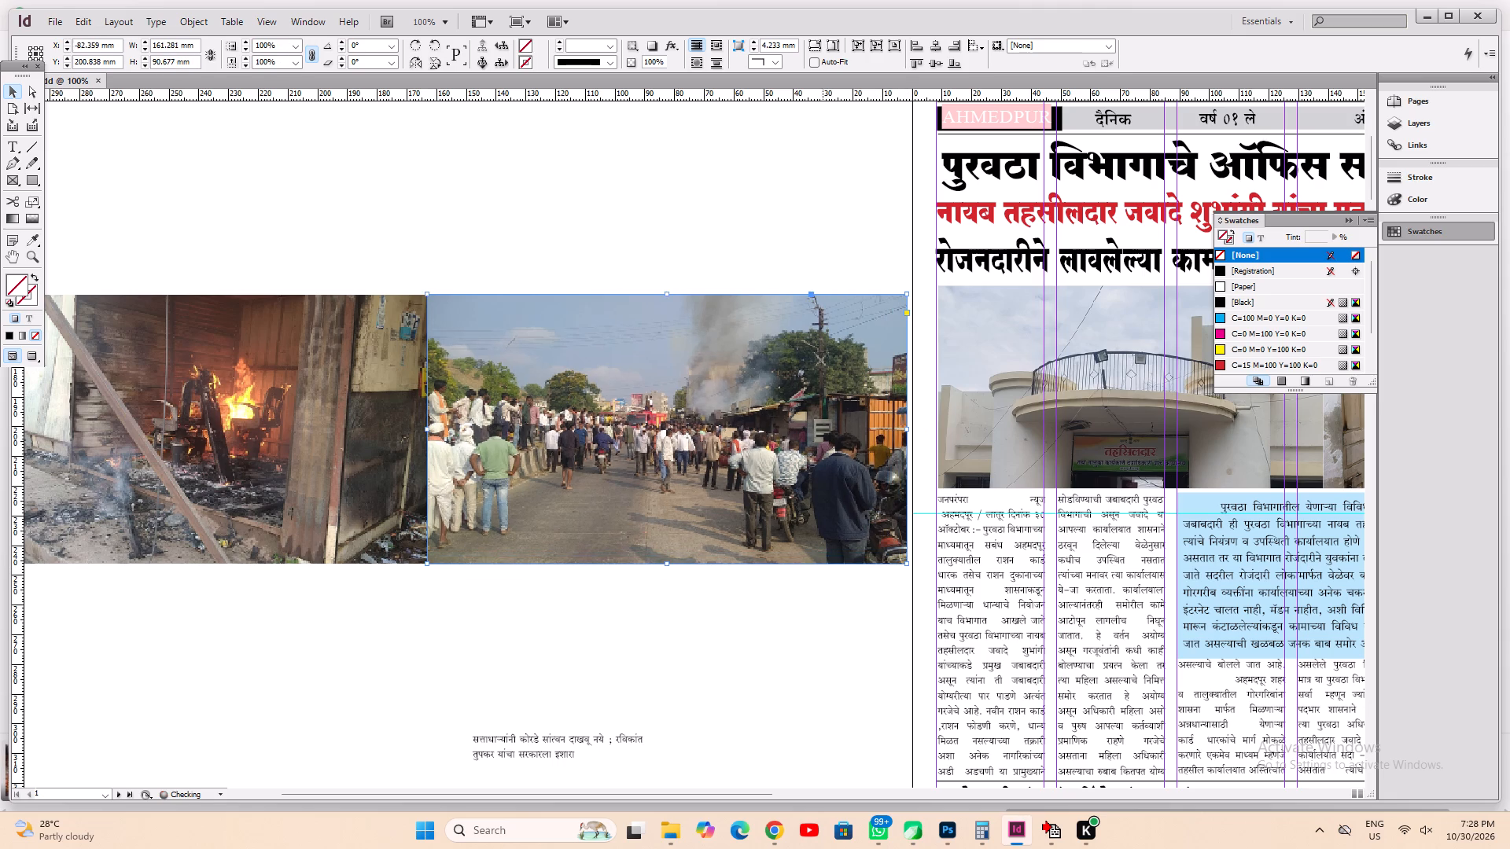
Move both fire photos together onto page 1 above the fire story's headline and scale the pair to about 197 by 56 mm.
left_click_drag(358, 671, 483, 468)
key("ctrl+0")
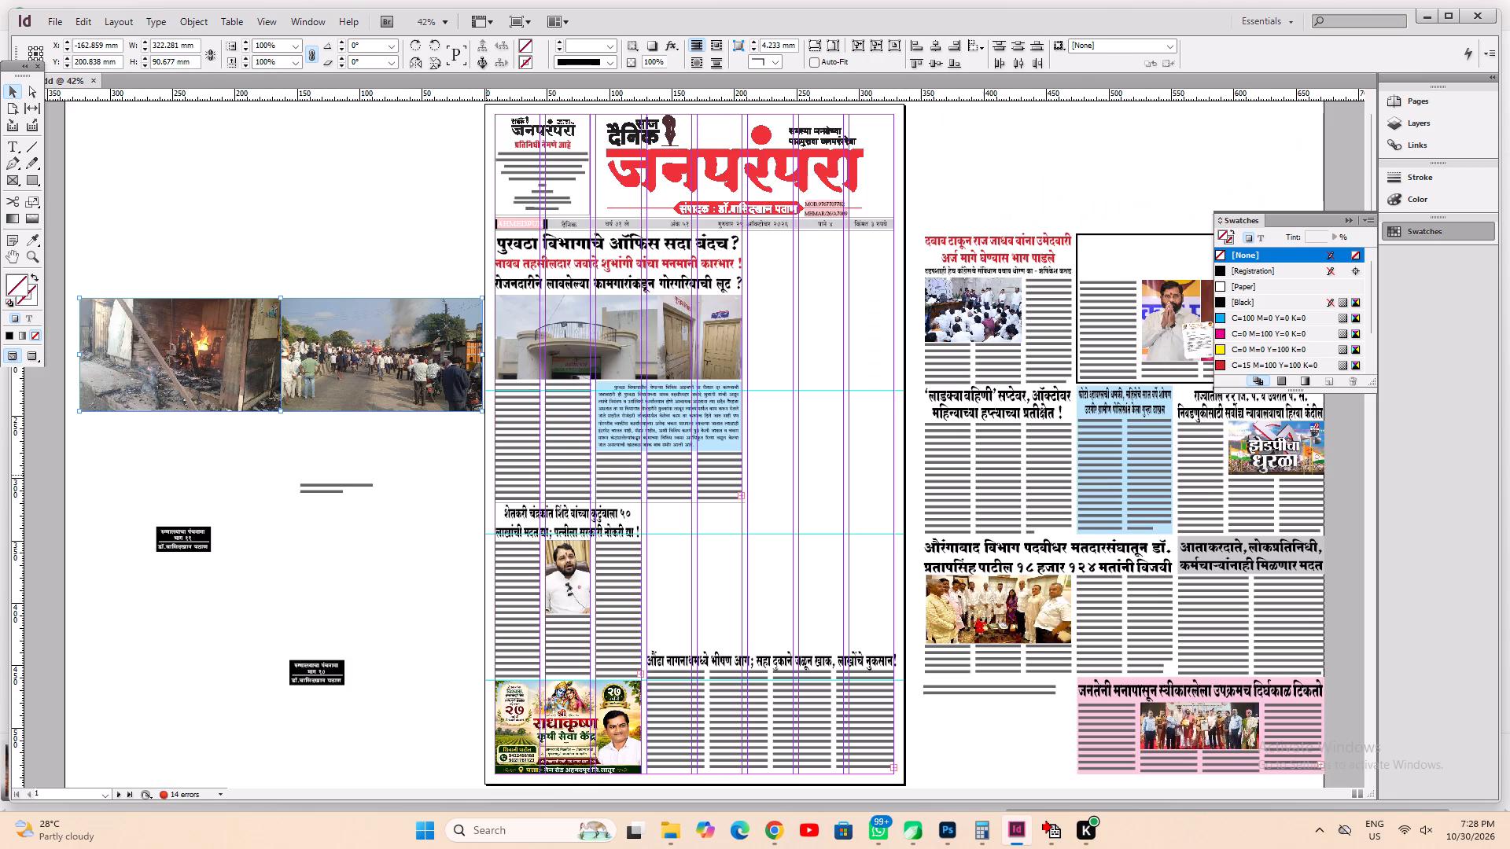
left_click_drag(259, 385, 841, 562)
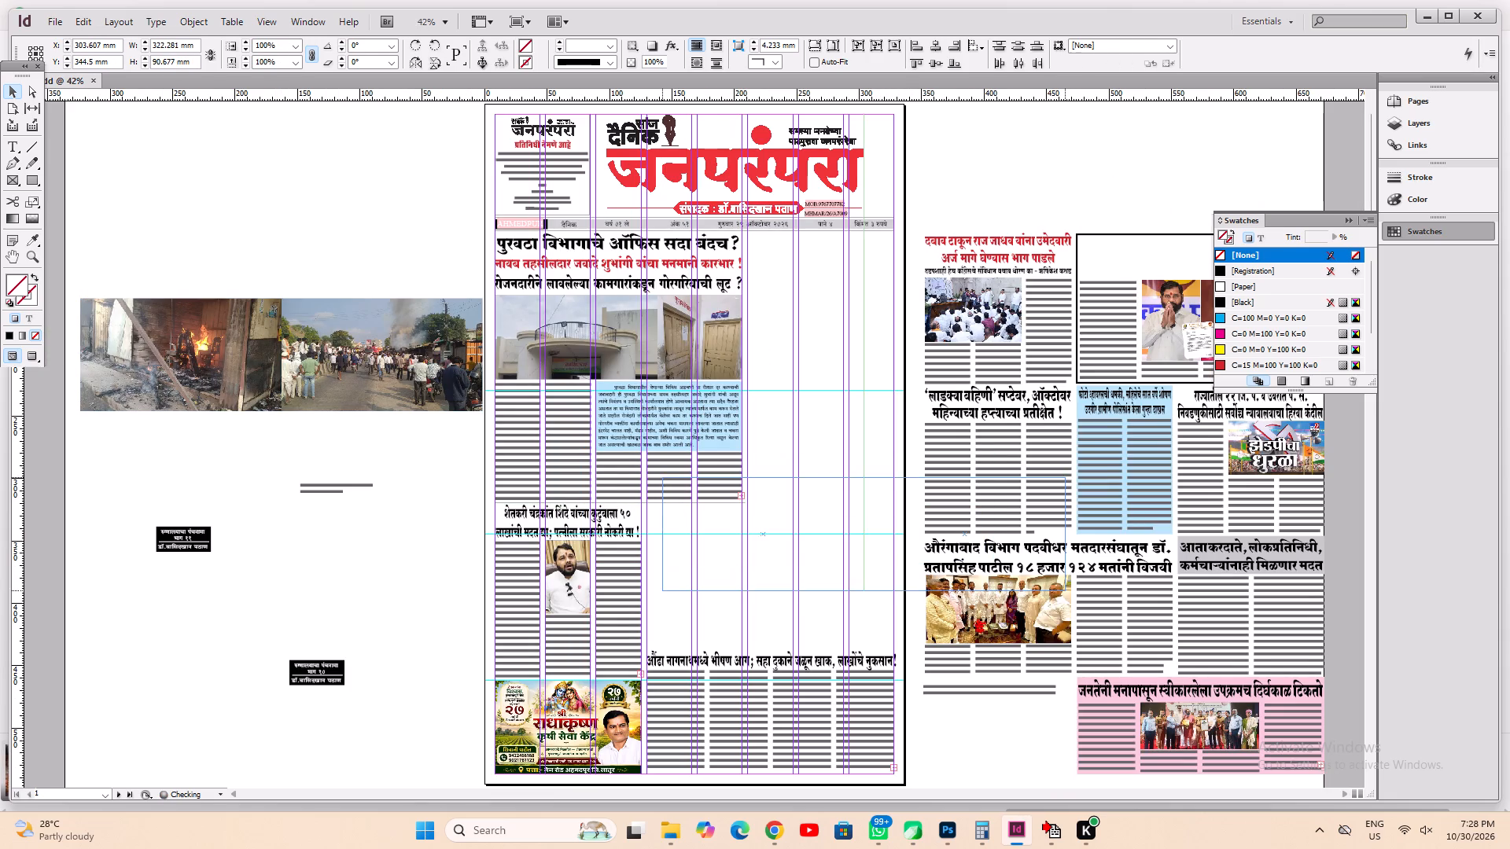
left_click_drag(841, 562, 827, 605)
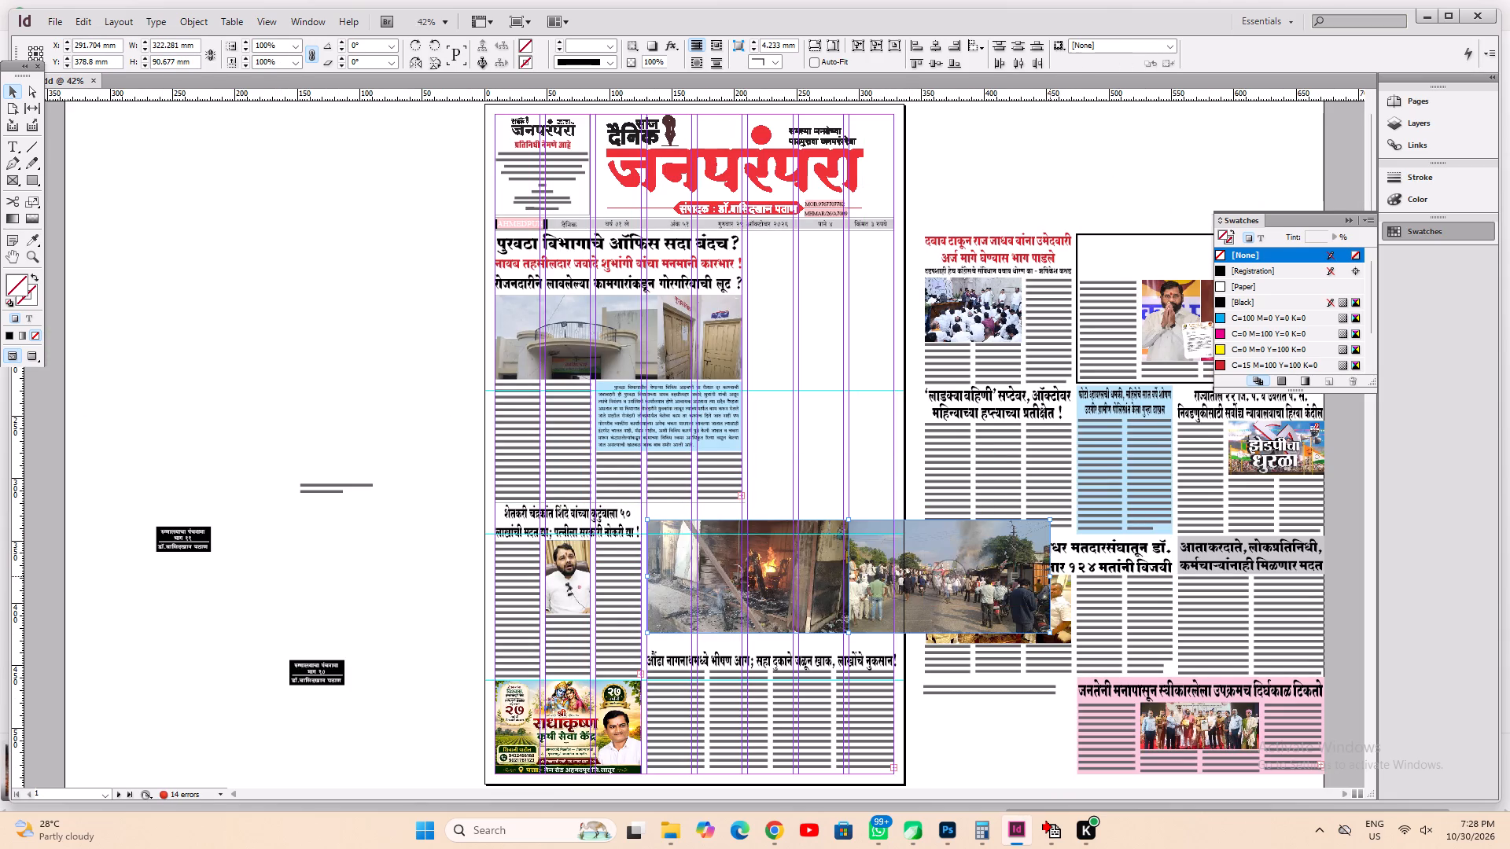
left_click_drag(1051, 577, 890, 601, "ctrl+shift")
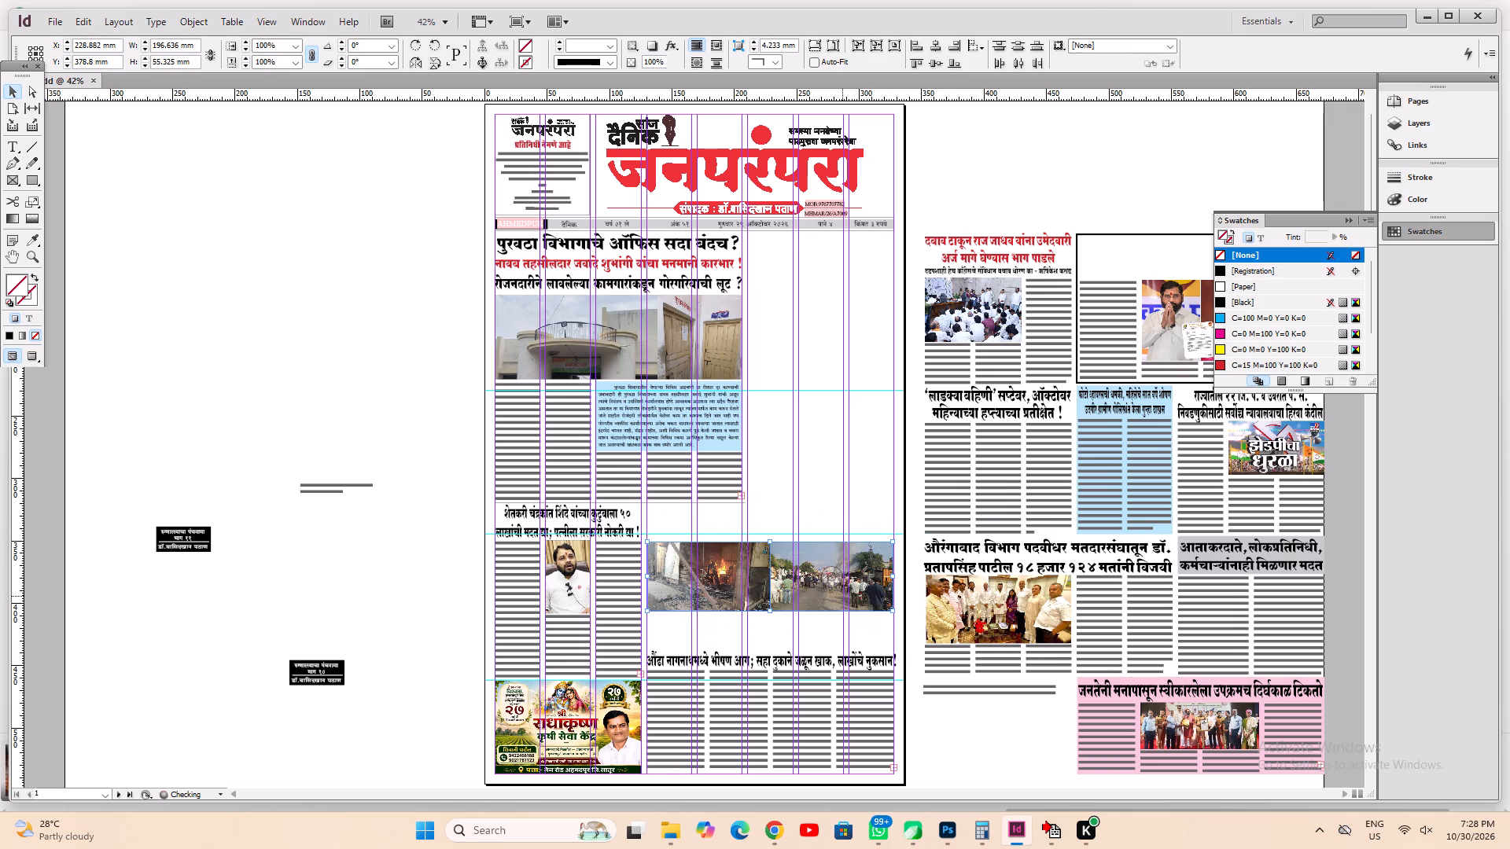
key("ctrl+1")
scroll(841, 593, "down", 2)
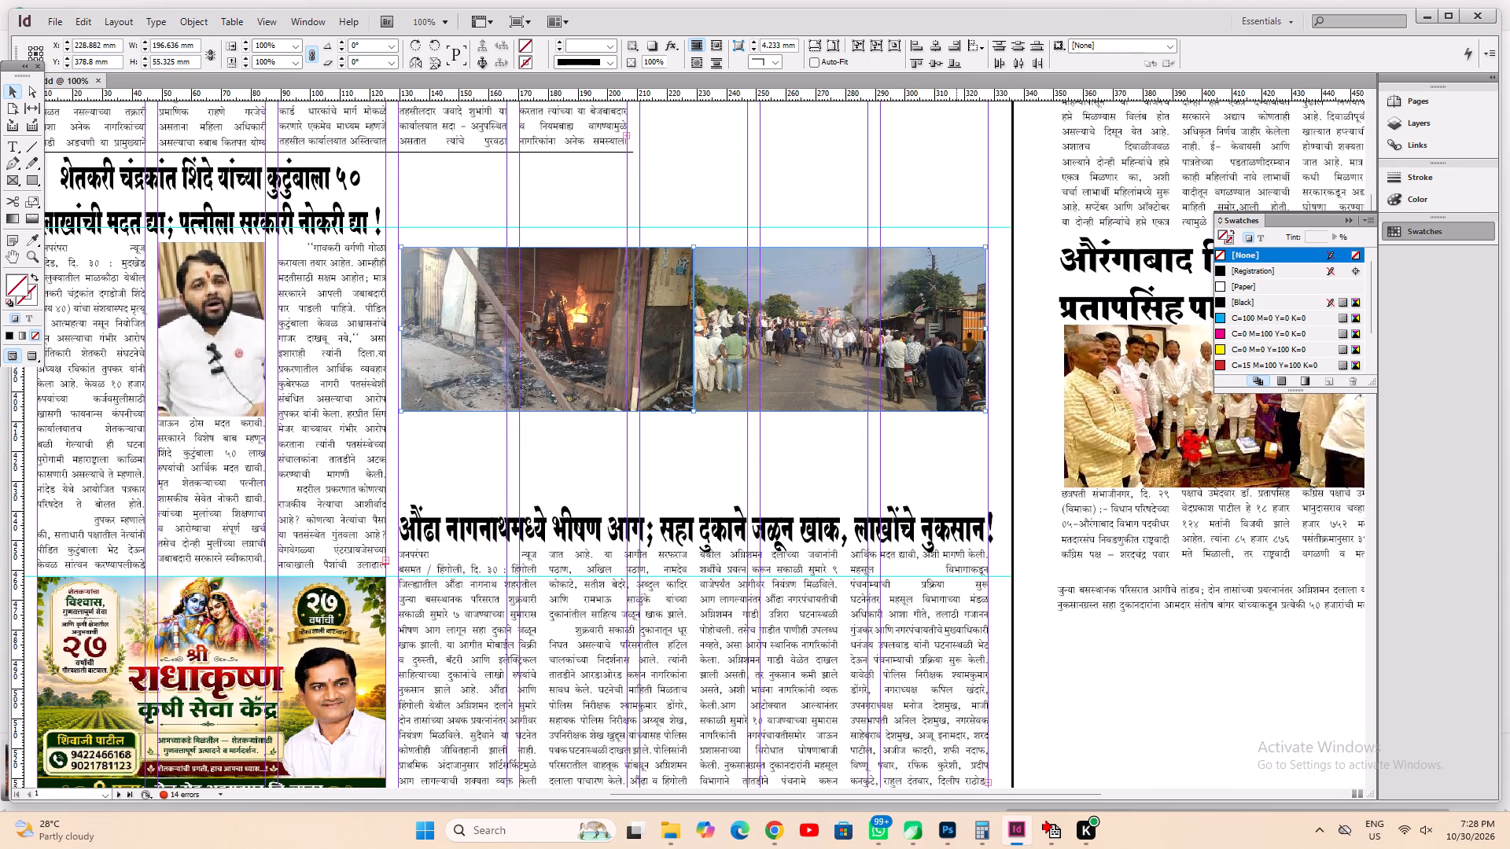
left_click(986, 331, "ctrl+shift")
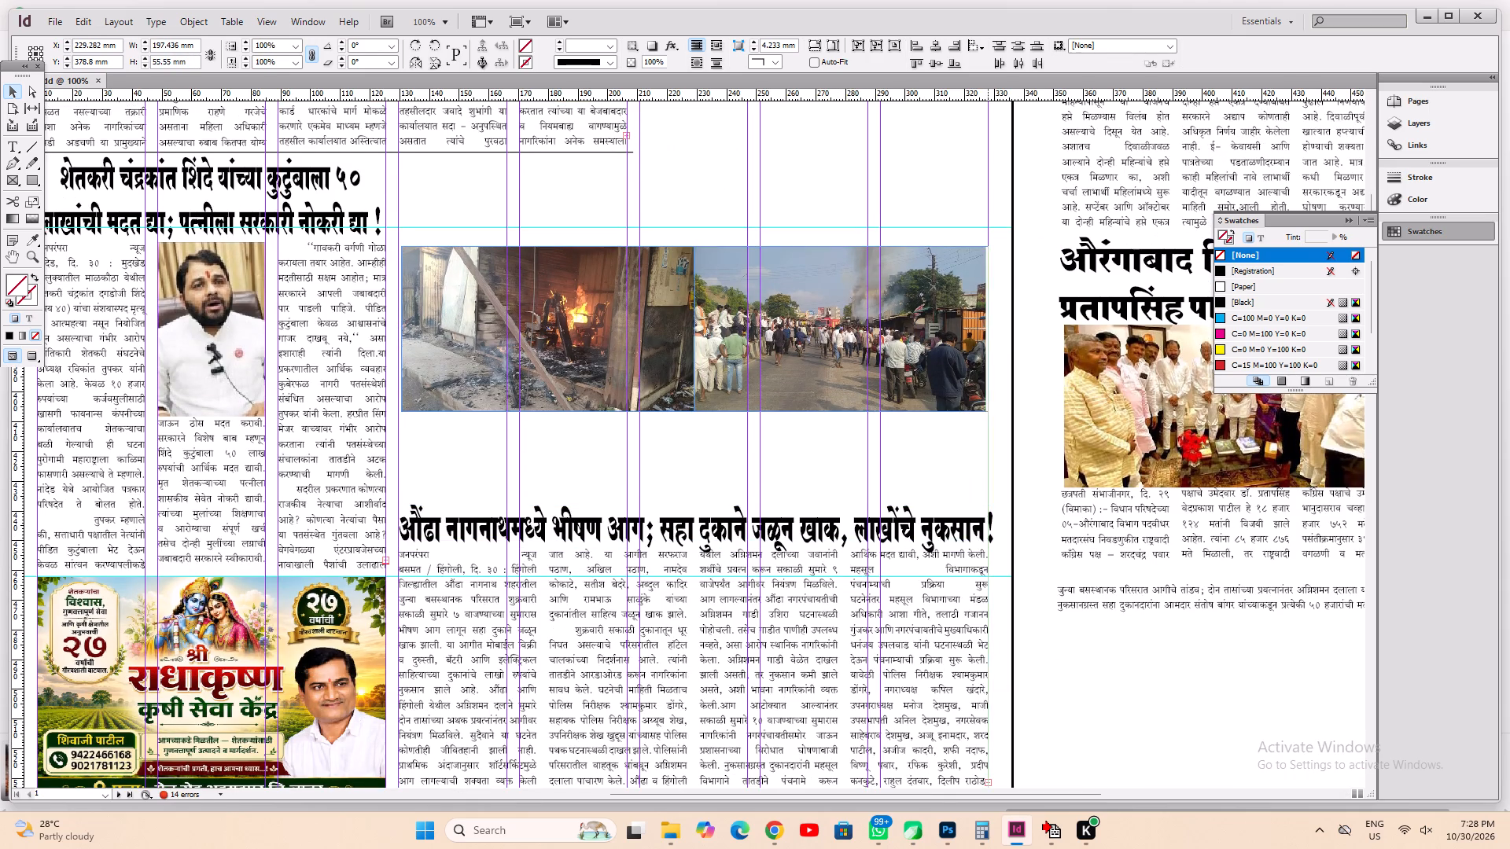
Move the photo pair directly beneath the fire story's headline, over the start of its text, and nudge it into column alignment.
scroll(983, 353, "down", 3)
left_click_drag(745, 244, 768, 547, "shift")
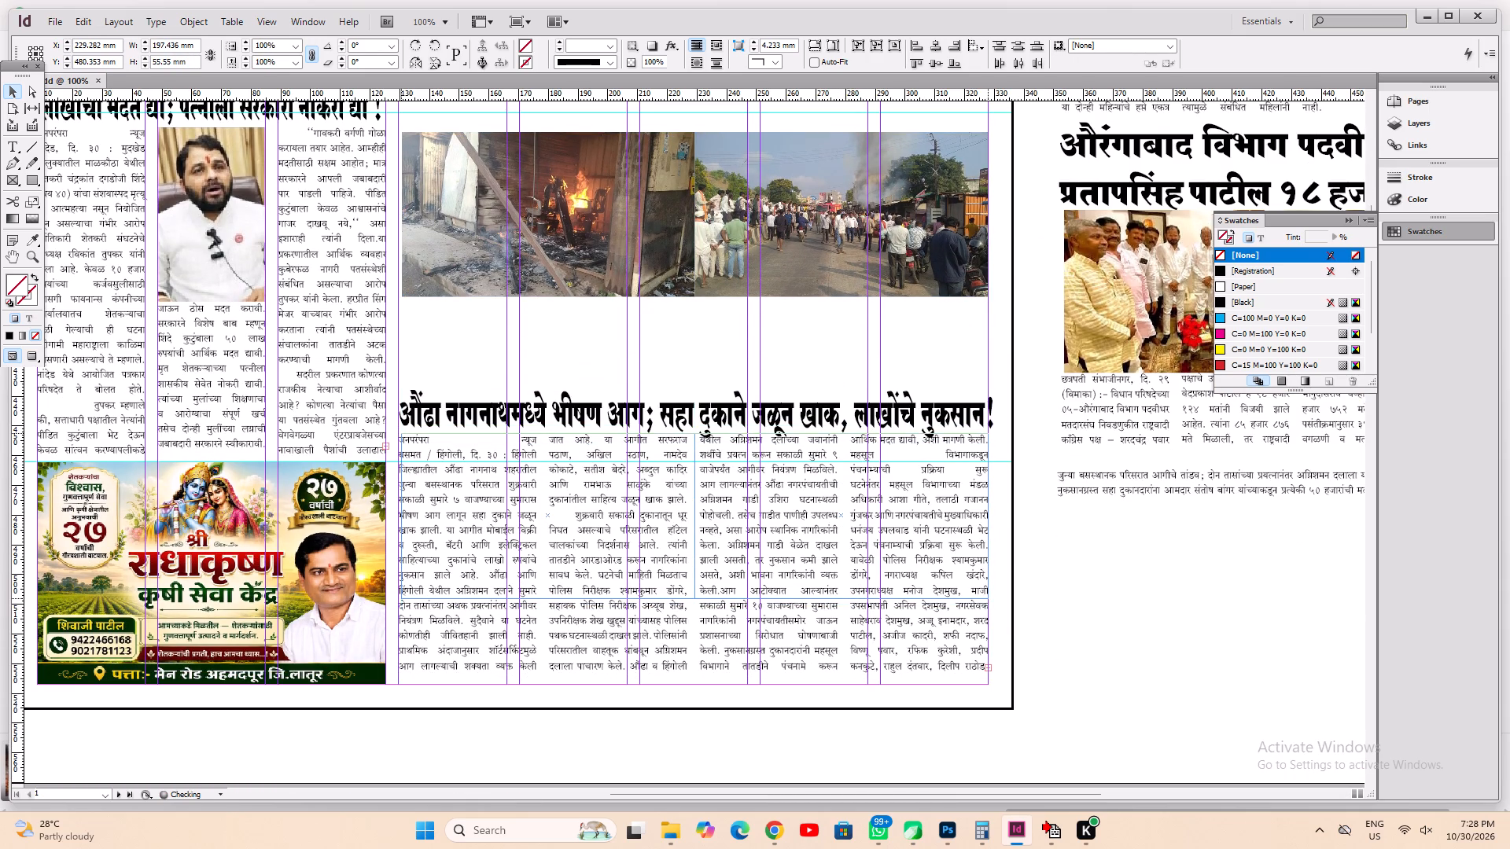
left_click_drag(768, 547, 766, 547, "shift")
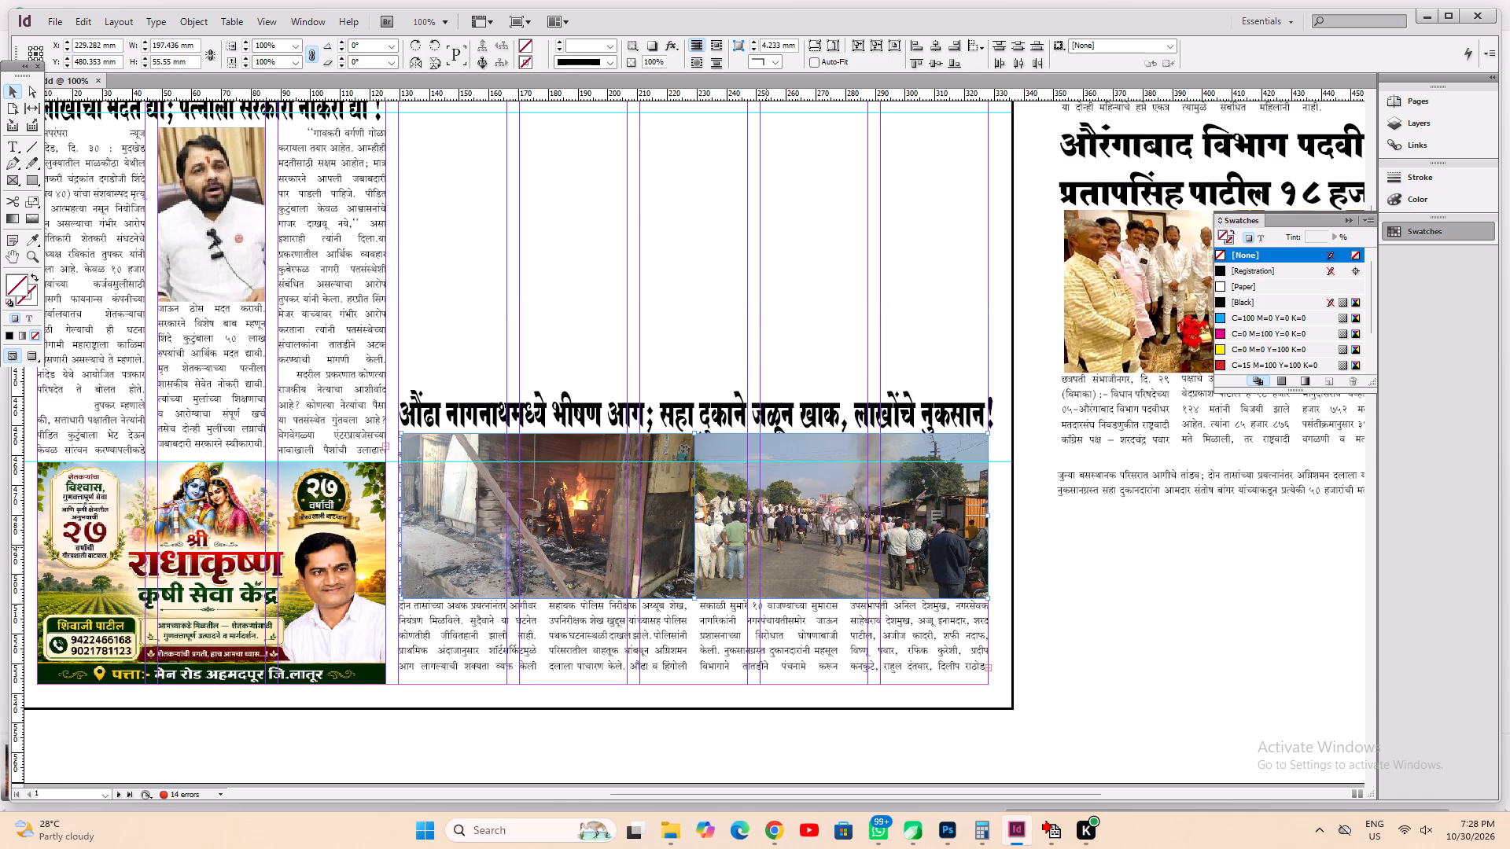
key("Down")
key("Left")
key("Down")
key("Down")
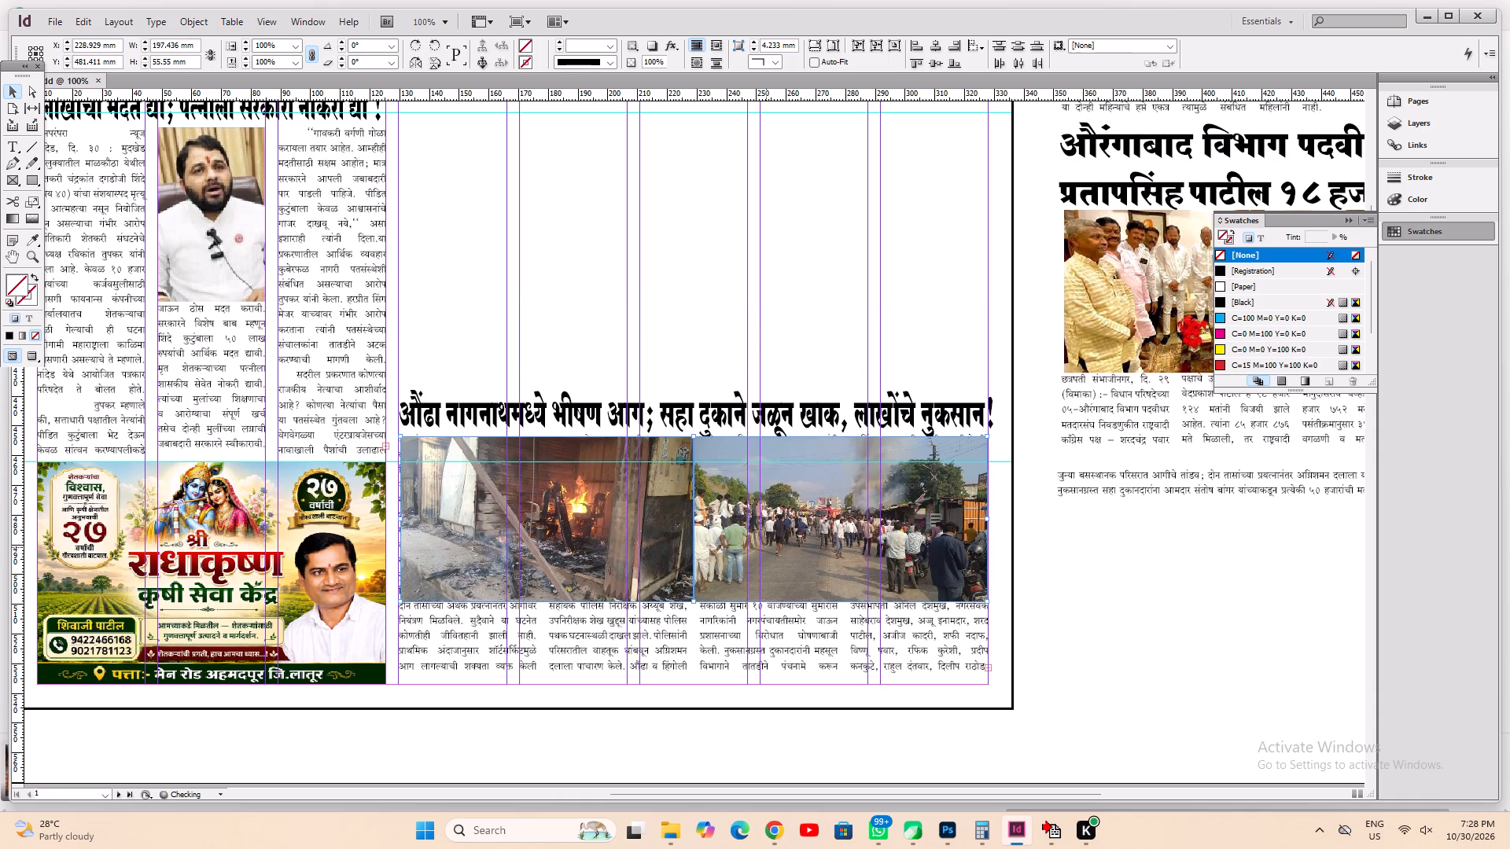
Shorten the fire story's text frame from its top edge to about 22 mm high so it starts below the photos.
left_click(829, 662, "ctrl")
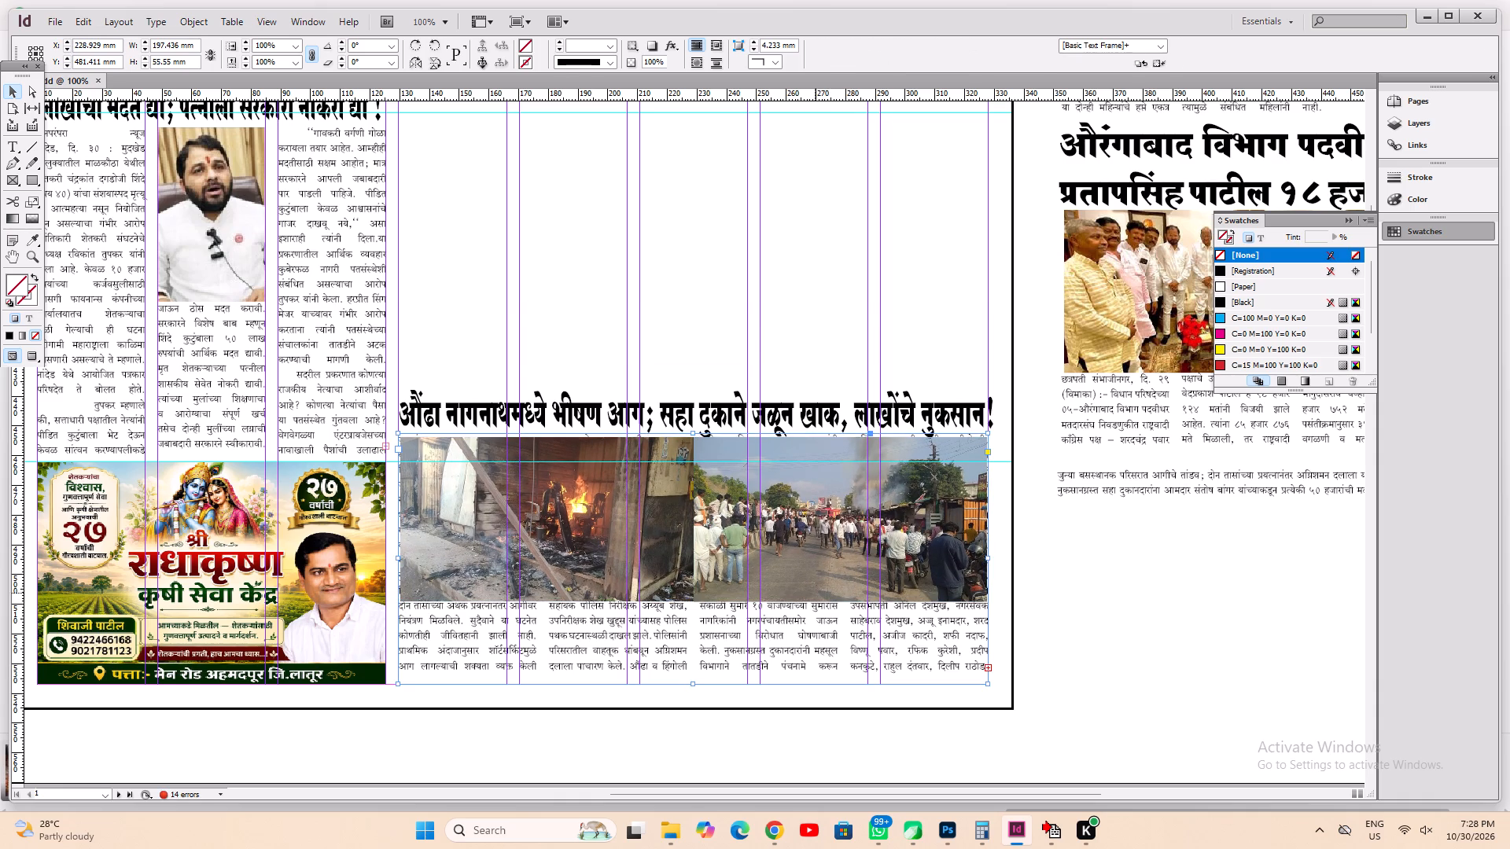
left_click_drag(691, 432, 714, 619)
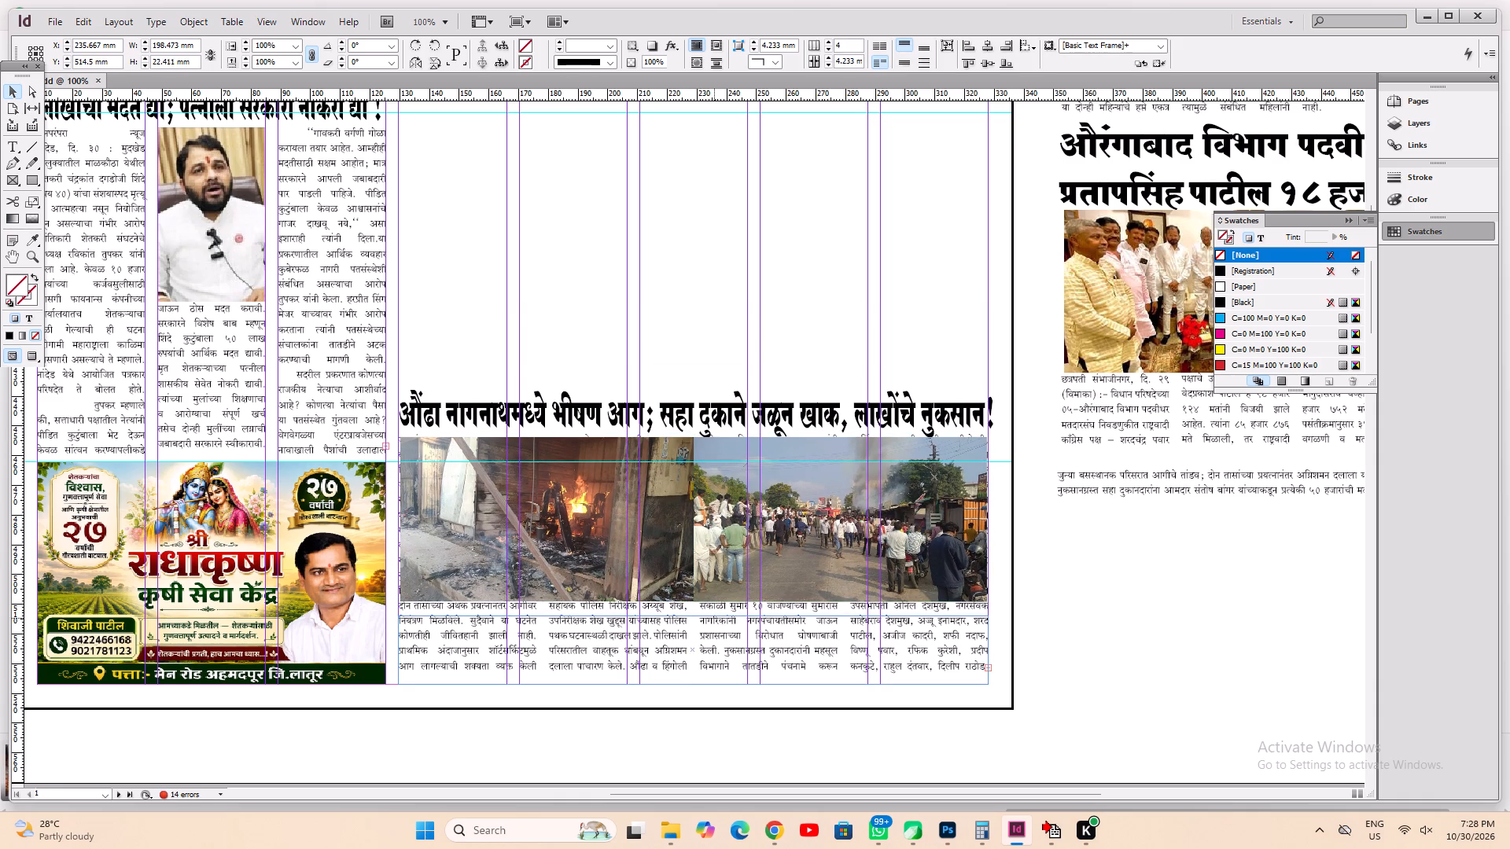
Extend the fire story's text frame from its top edge to about 28 mm high and nudge it down slightly below the photos.
left_click_drag(714, 619, 711, 603)
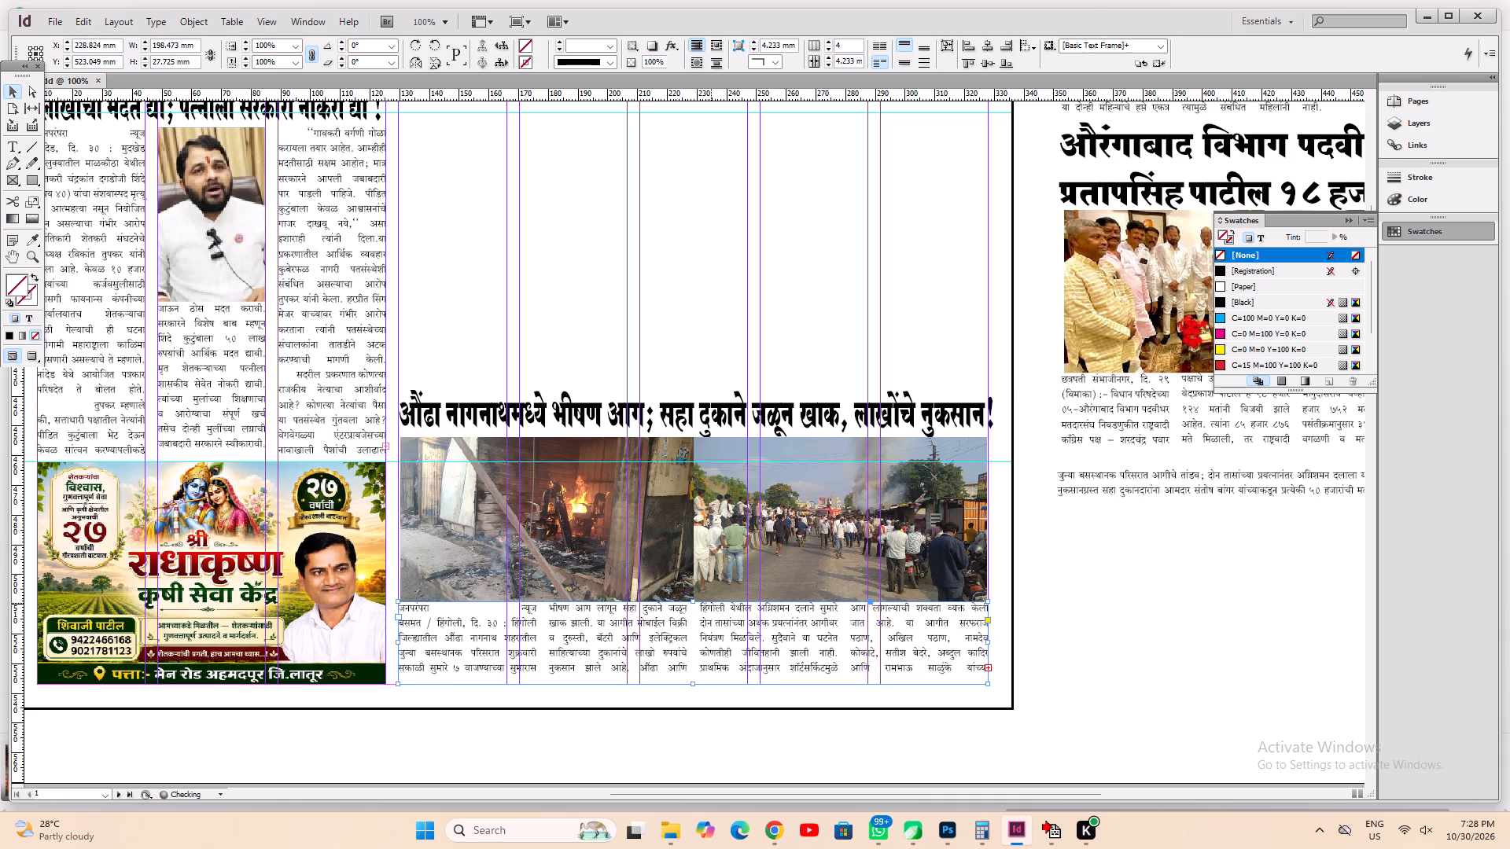
key("Down")
key("Down")
key("Down")
key("Down")
Bring the fire story's headline to the front of the stacking order and save the document.
left_click(693, 414)
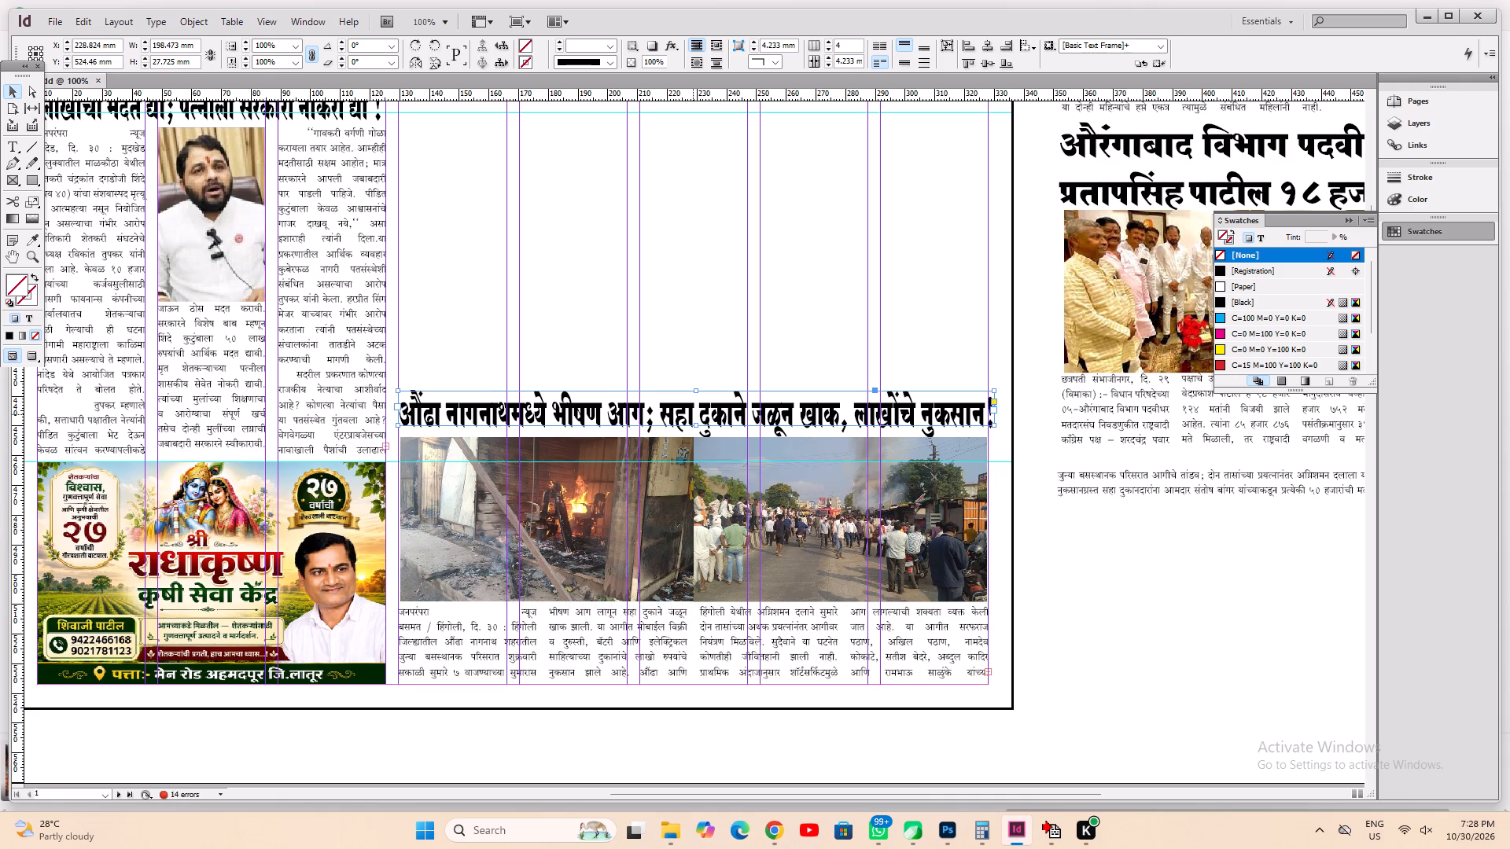
key("ctrl+shift+bracketright")
key("ctrl+s")
Copy the horizontal rule above the two-line शेतकरी headline to just above the fire story's headline, at about Y 436.7 mm, and save.
left_click(671, 351)
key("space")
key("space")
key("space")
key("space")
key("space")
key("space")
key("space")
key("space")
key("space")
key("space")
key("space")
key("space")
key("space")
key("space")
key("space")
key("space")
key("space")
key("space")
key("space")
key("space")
left_click_drag(669, 289, 698, 505)
left_click_drag(698, 505, 699, 439)
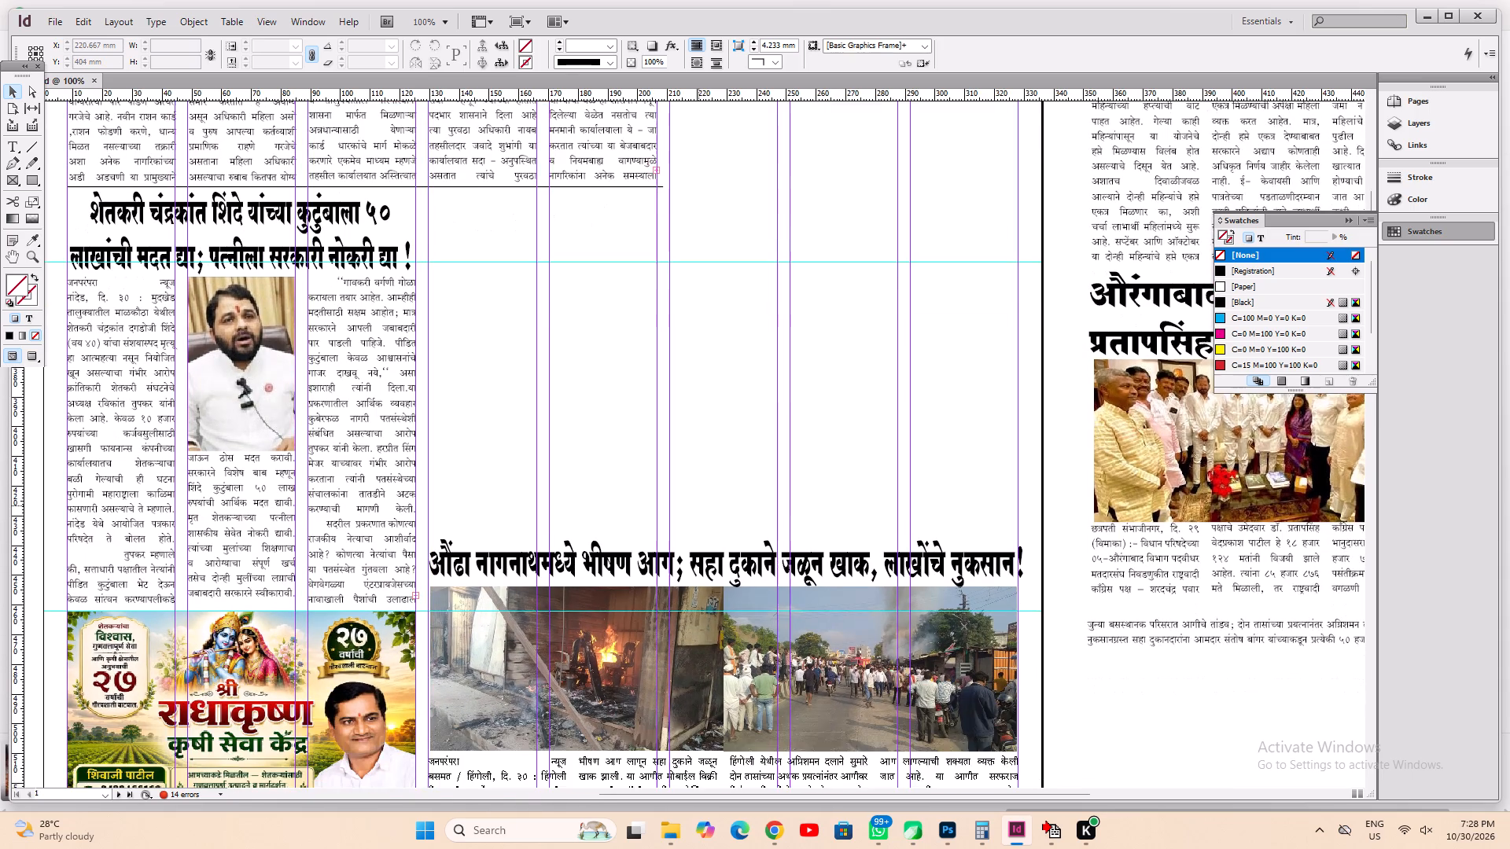
left_click_drag(699, 439, 699, 438)
left_click(575, 187, "ctrl")
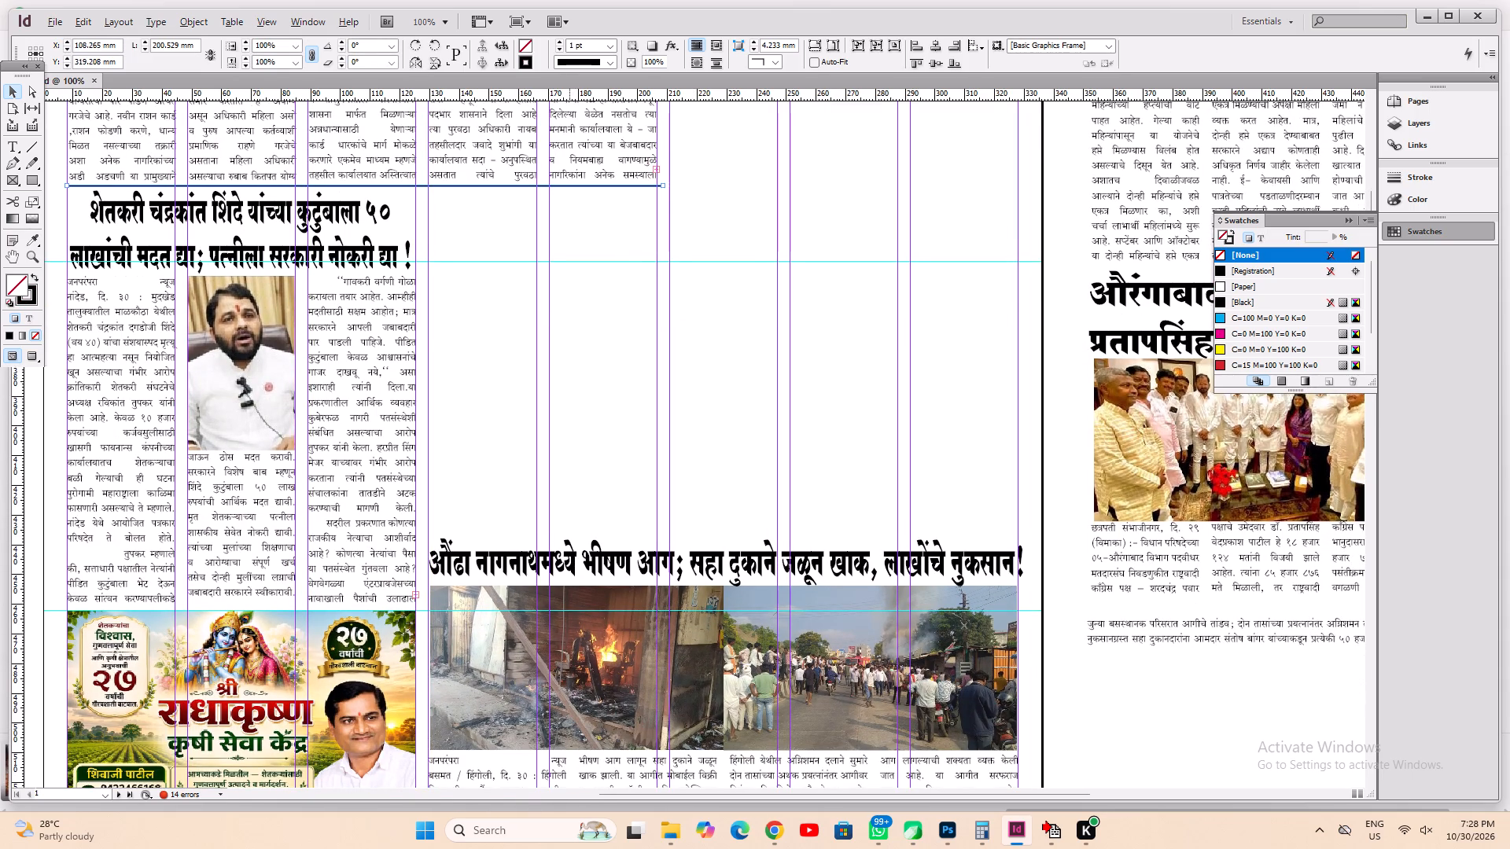
left_click_drag(569, 186, 932, 531, "alt")
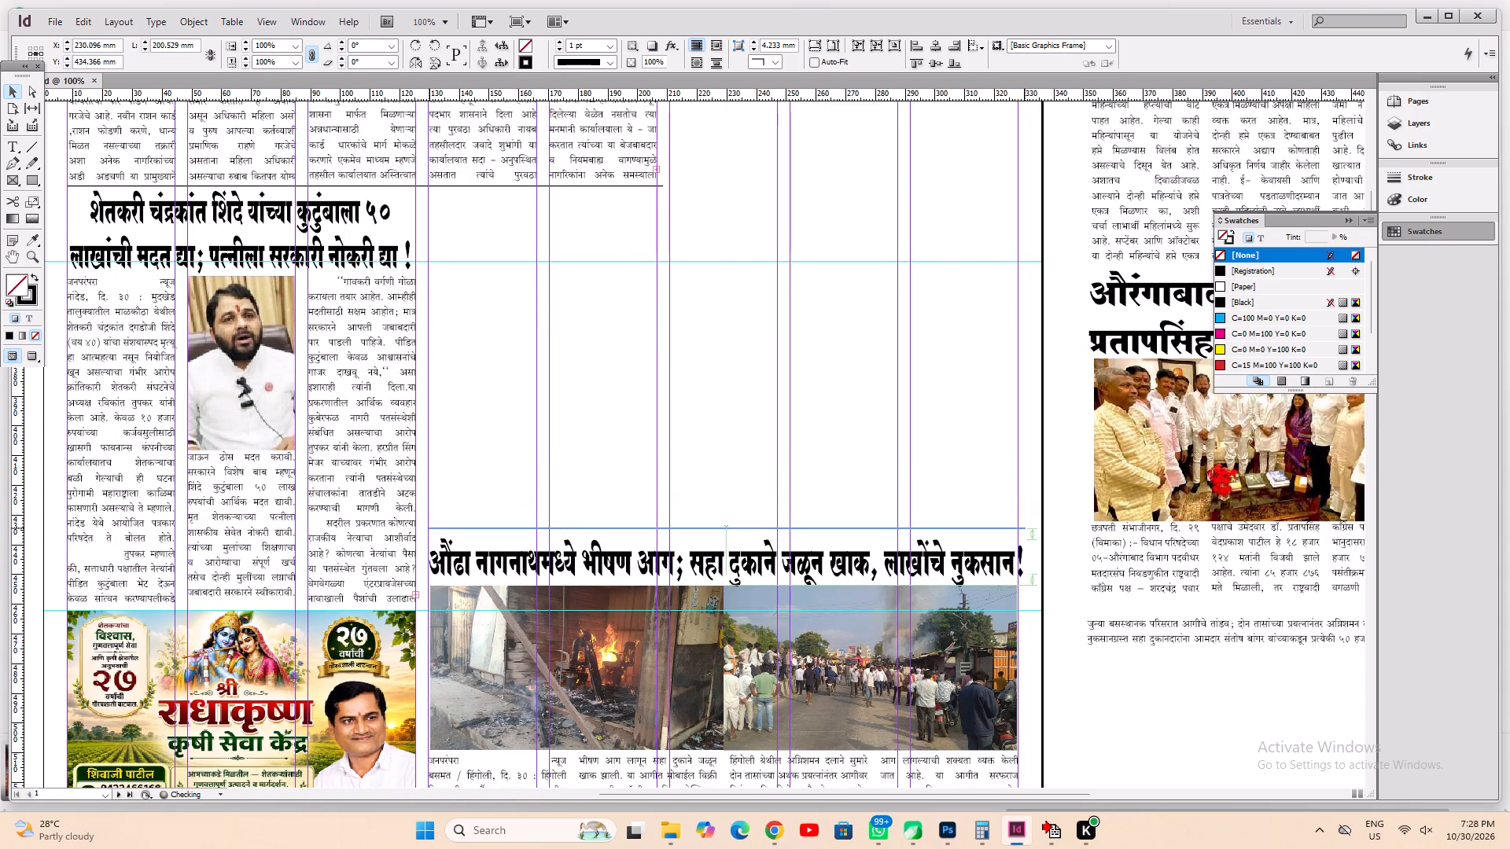
left_click_drag(932, 531, 933, 535, "alt")
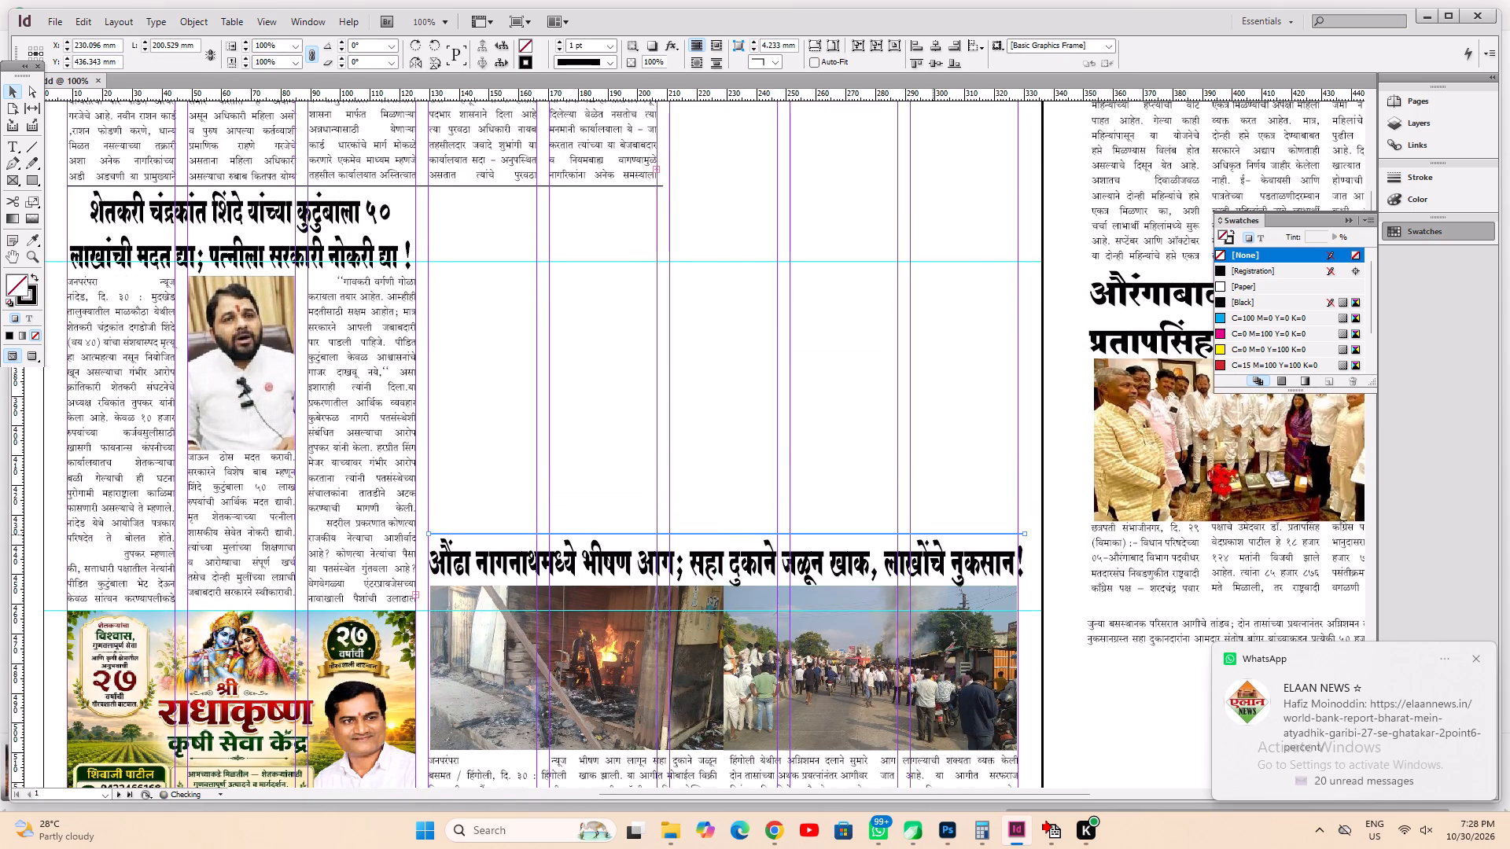
key("Down")
key("Down")
key("Up")
key("ctrl+s")
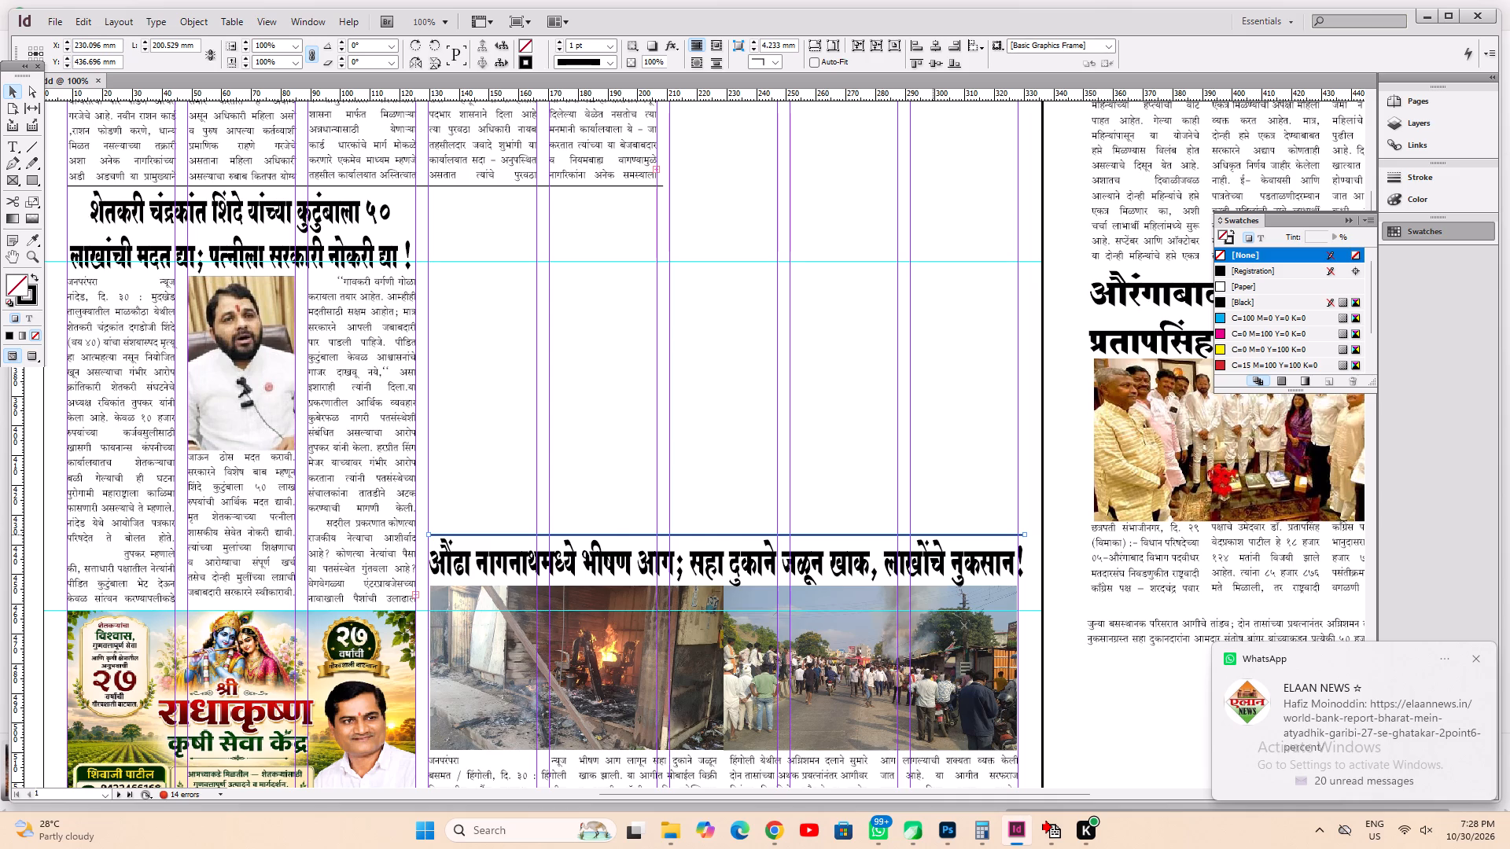
Fit page 1 in the window, select all objects on the page and pasteboard, and save the document.
key("ctrl+0")
key("ctrl+a")
key("ctrl+s")
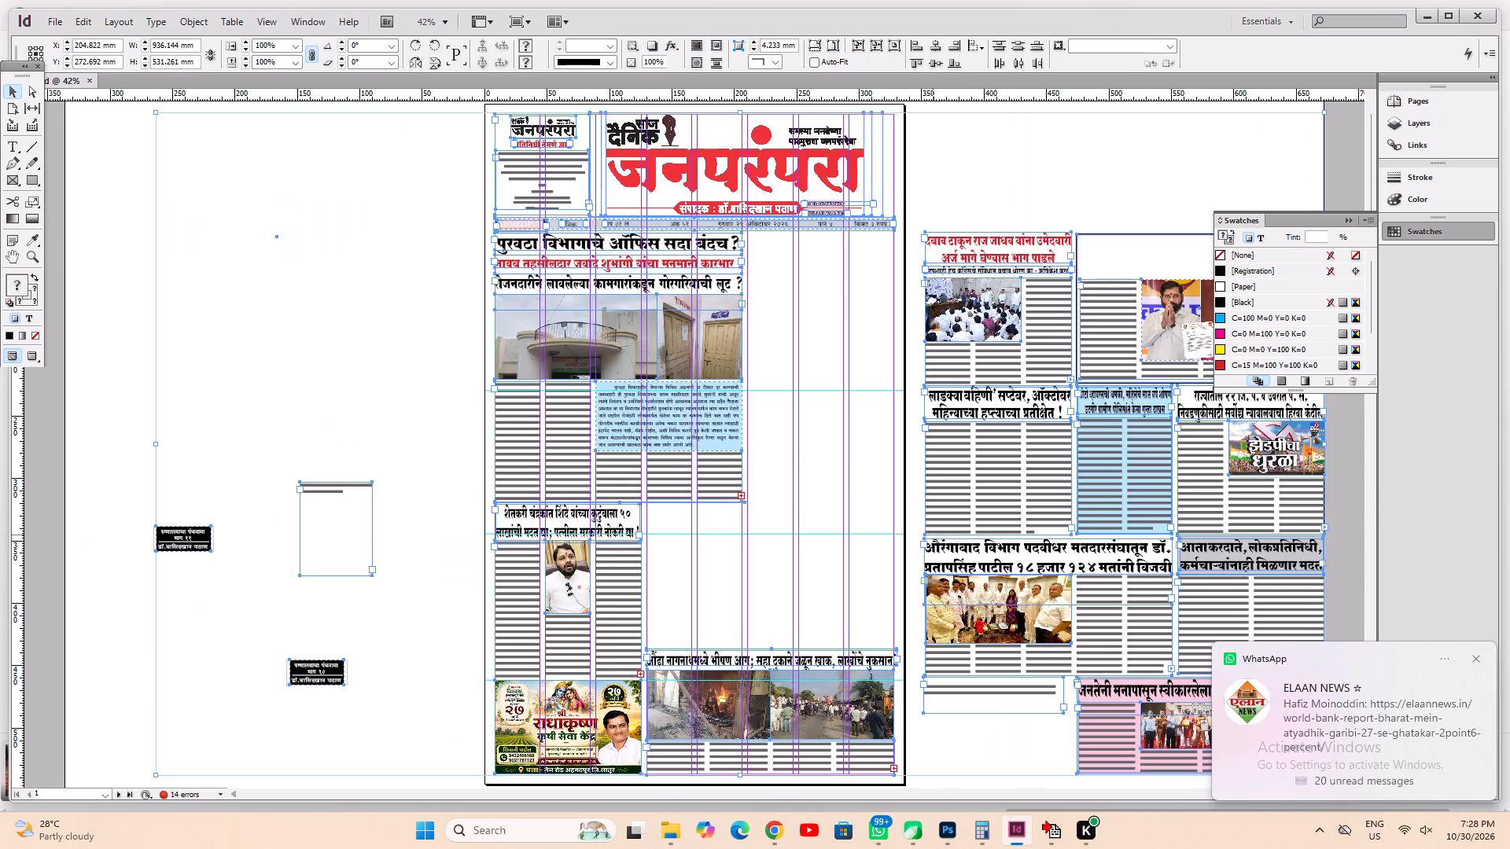
left_click(760, 579)
key("ctrl+a")
key("ctrl+s")
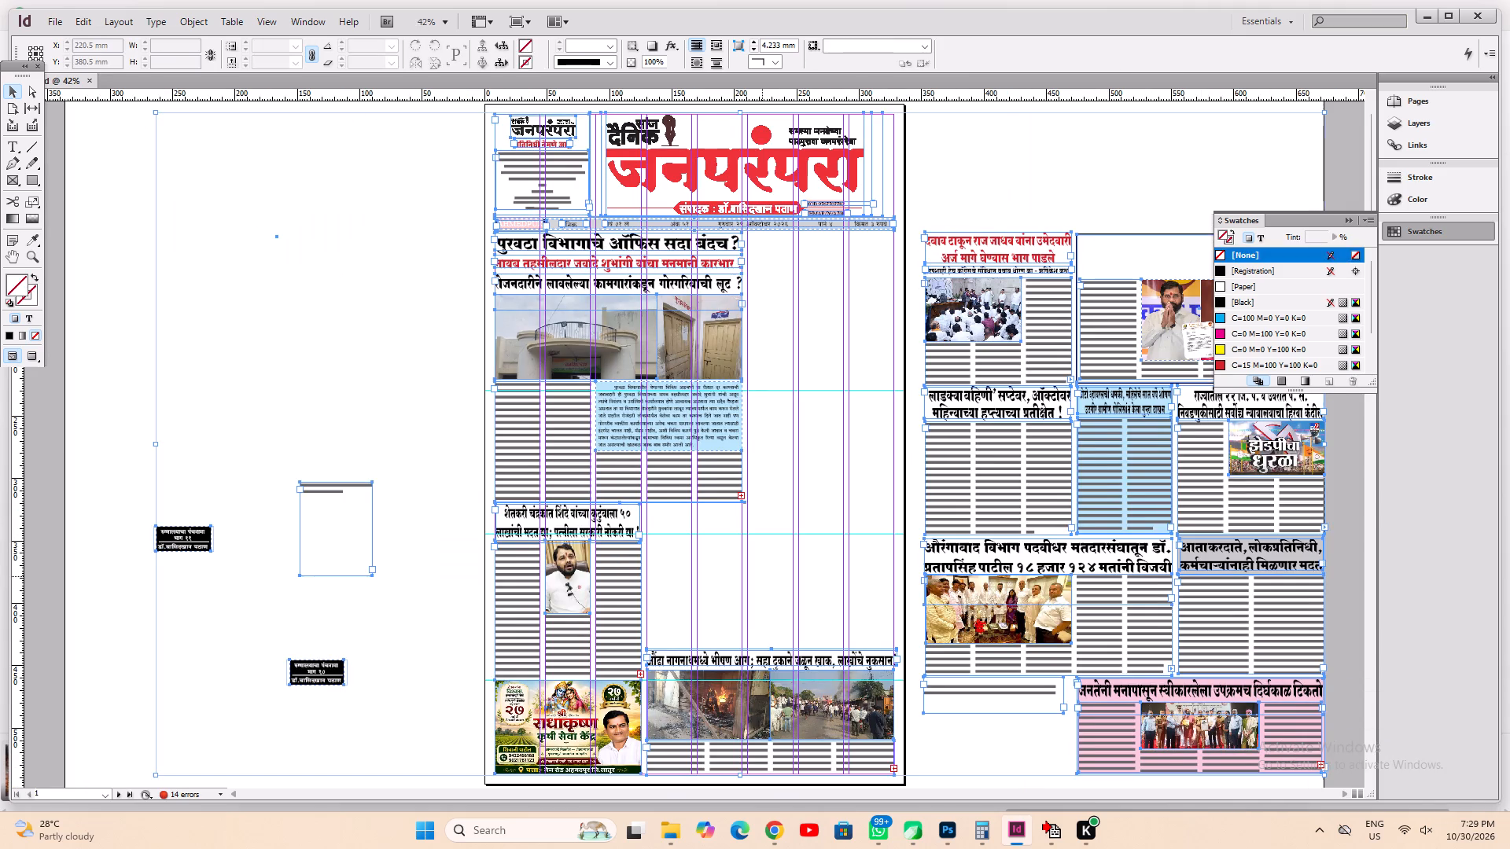
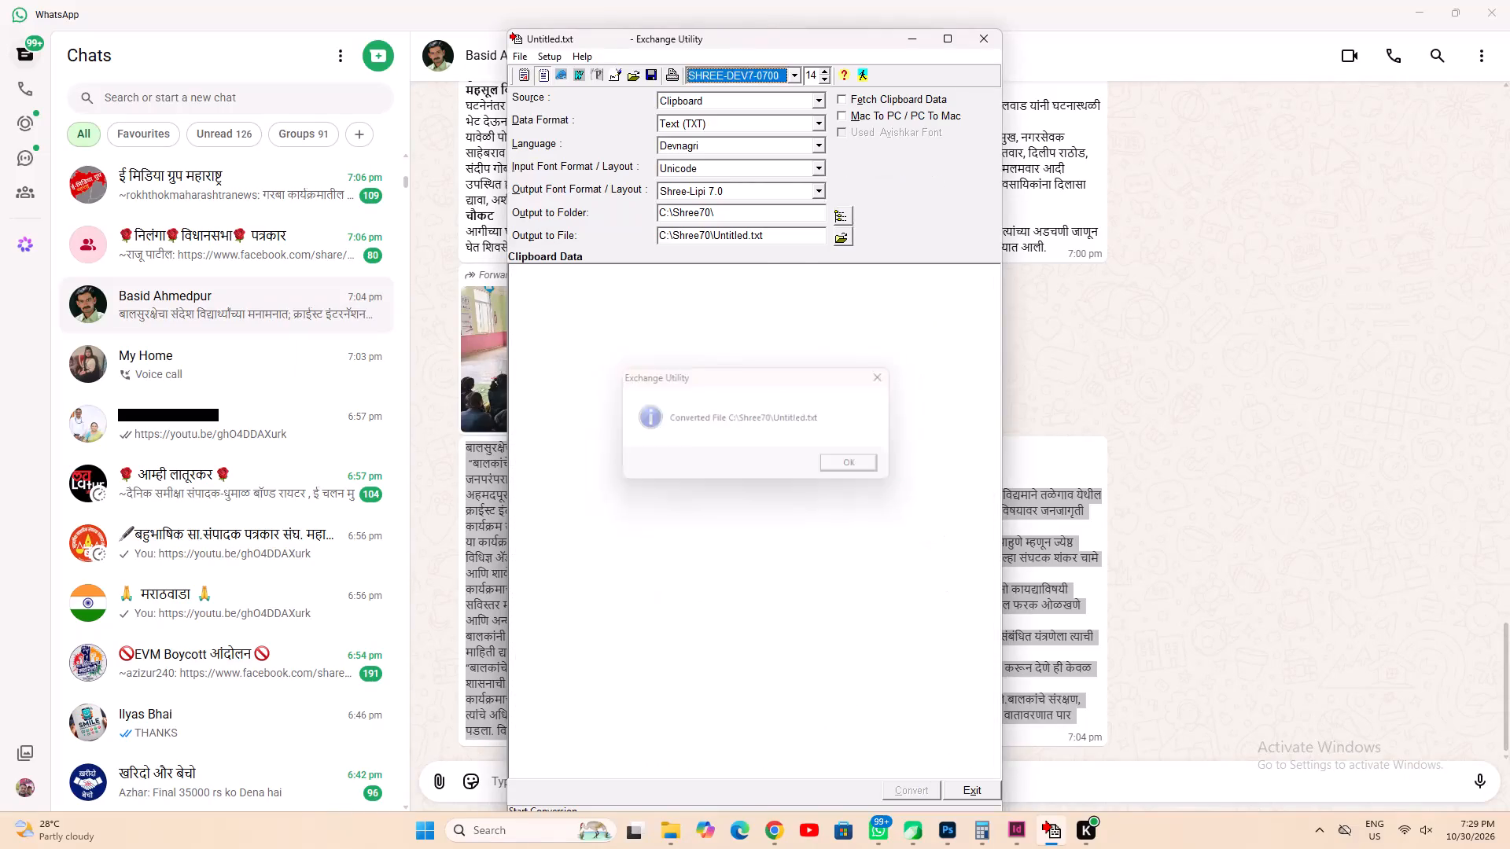
Switch to InDesign and paste the converted child-safety article into a new text frame about 143 by 139 mm on the pasteboard beside page 4.
left_click(1031, 835)
scroll(862, 575, "down", 11)
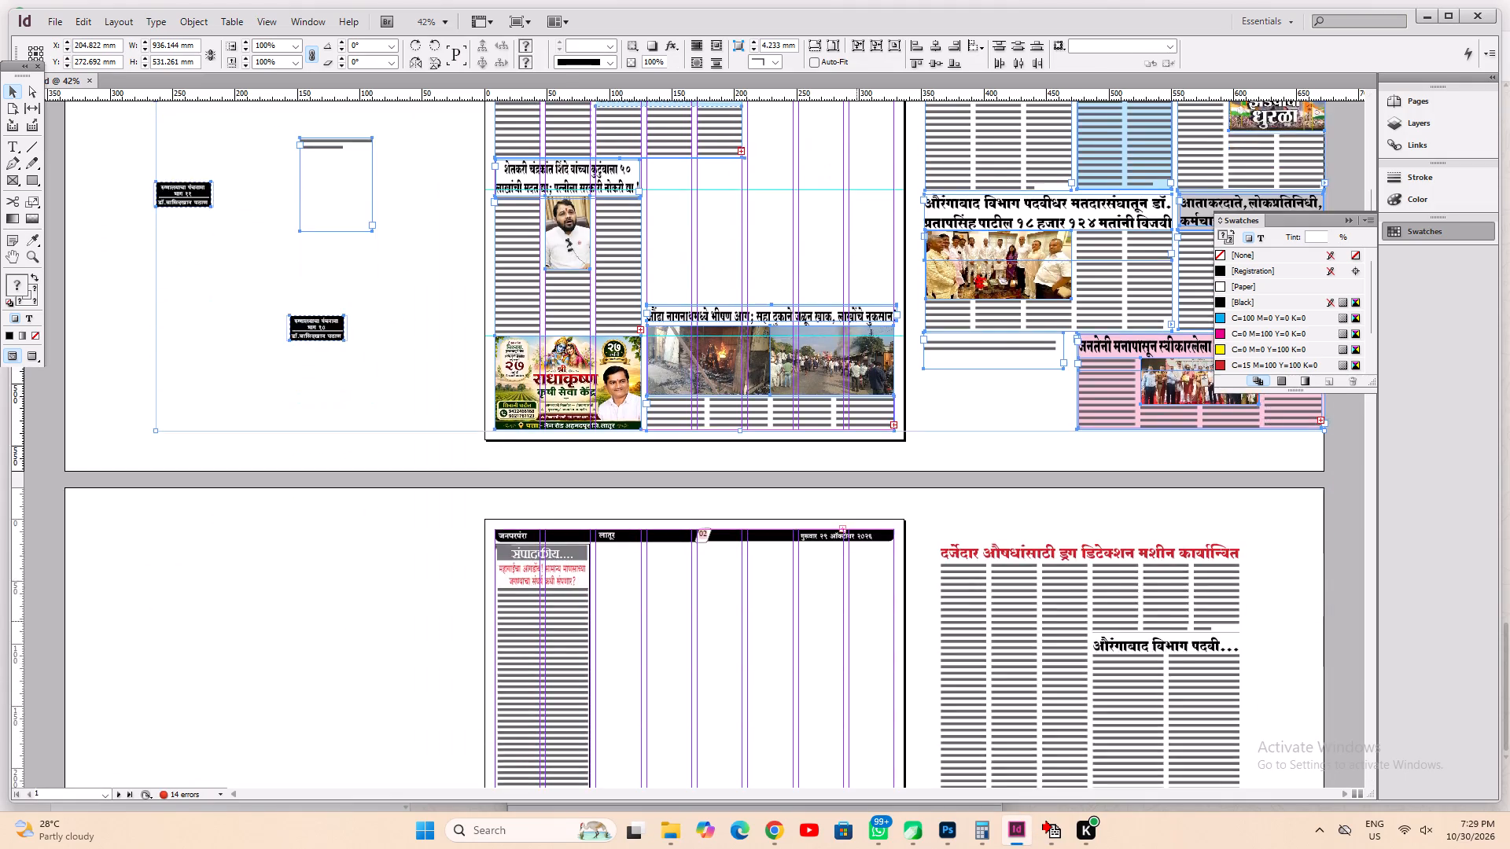
scroll(856, 620, "down", 2)
scroll(856, 620, "down", 20)
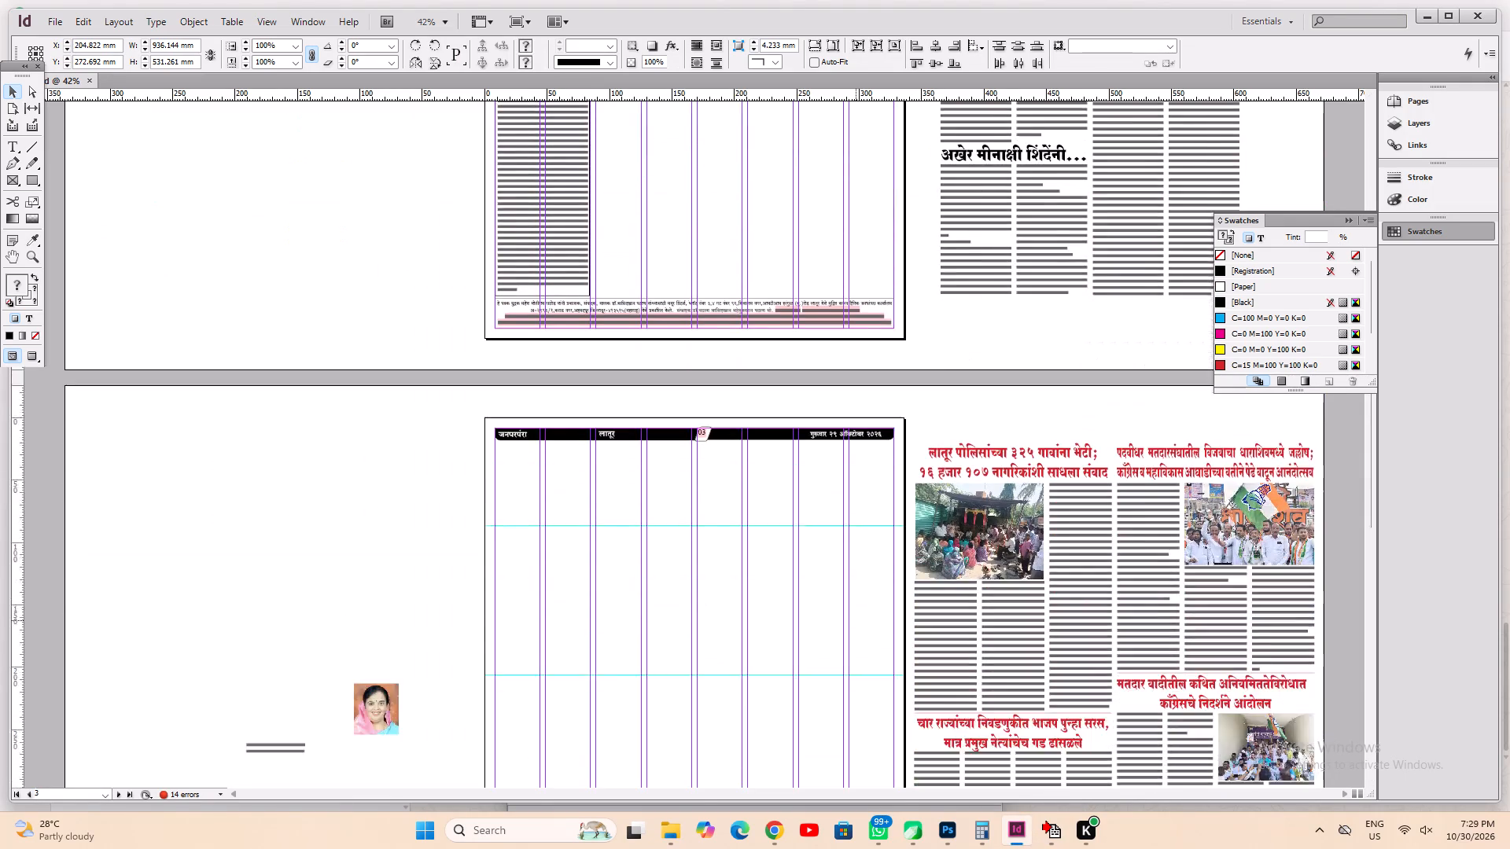
scroll(856, 620, "down", 20)
scroll(856, 620, "down", 6)
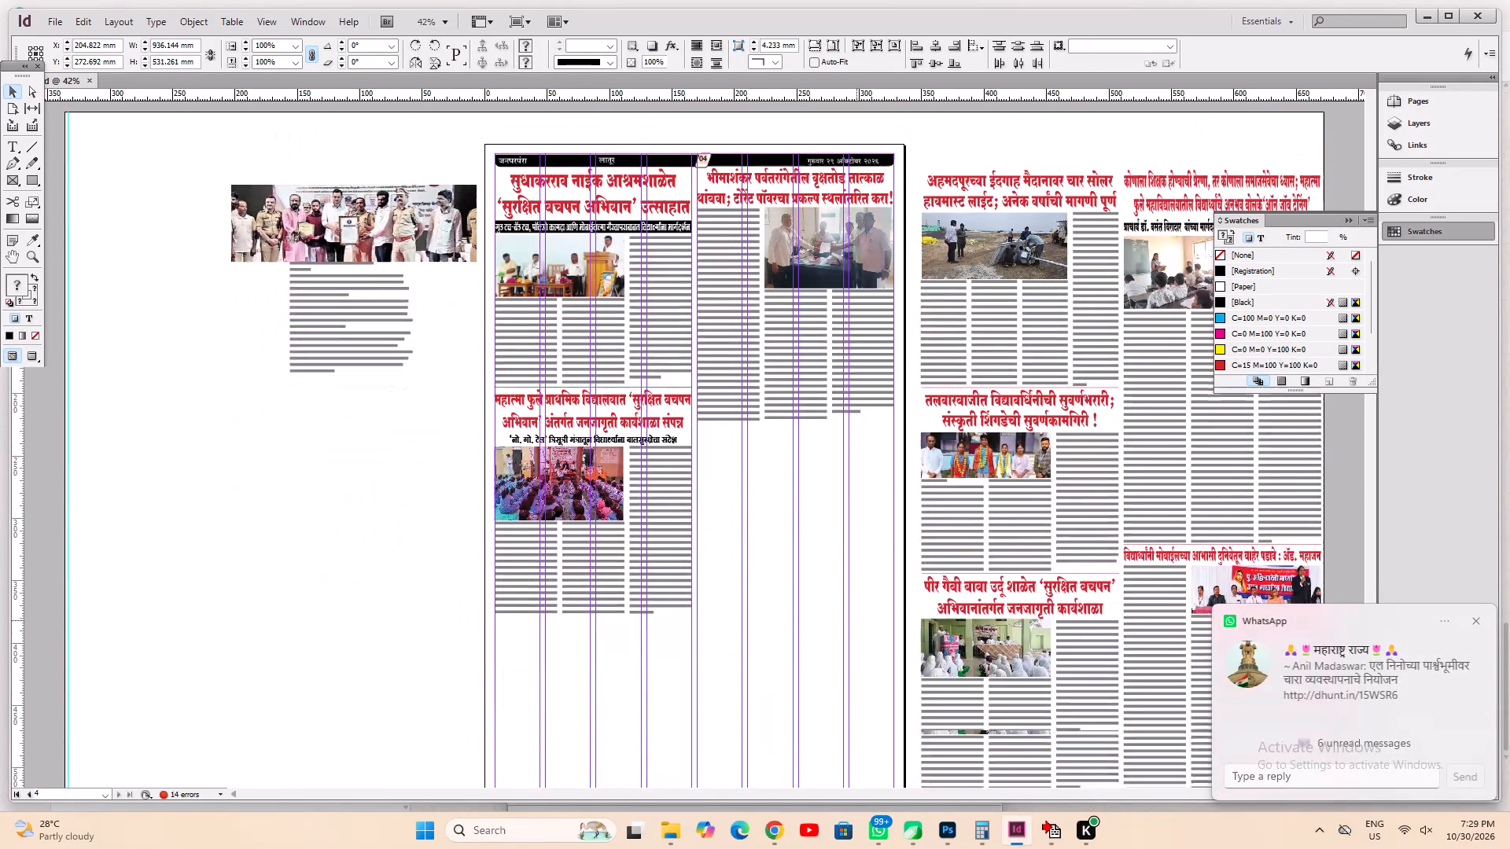
left_click(303, 495)
left_click(19, 150)
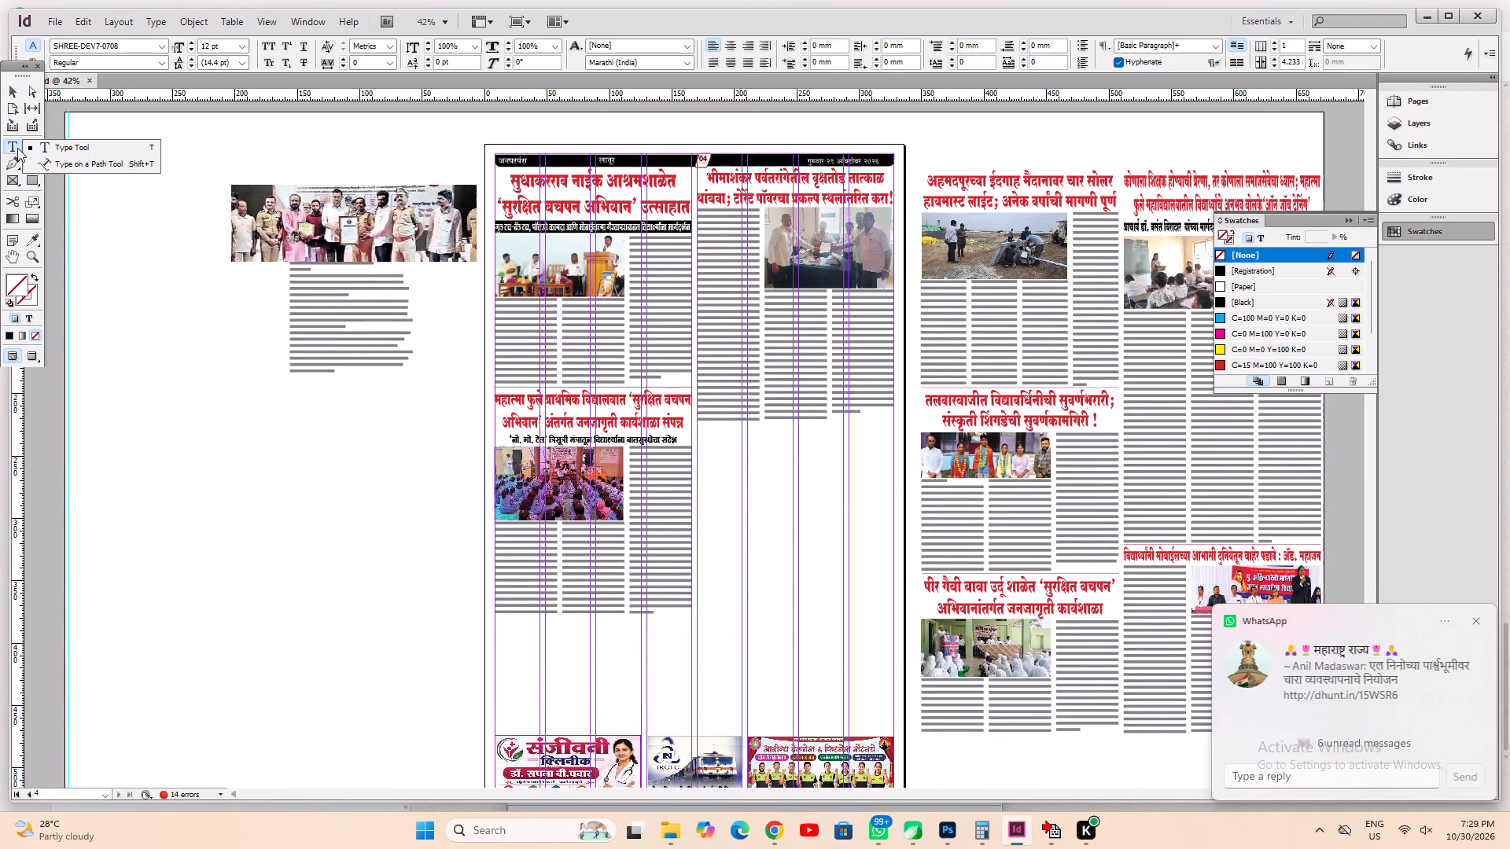
left_click(77, 150)
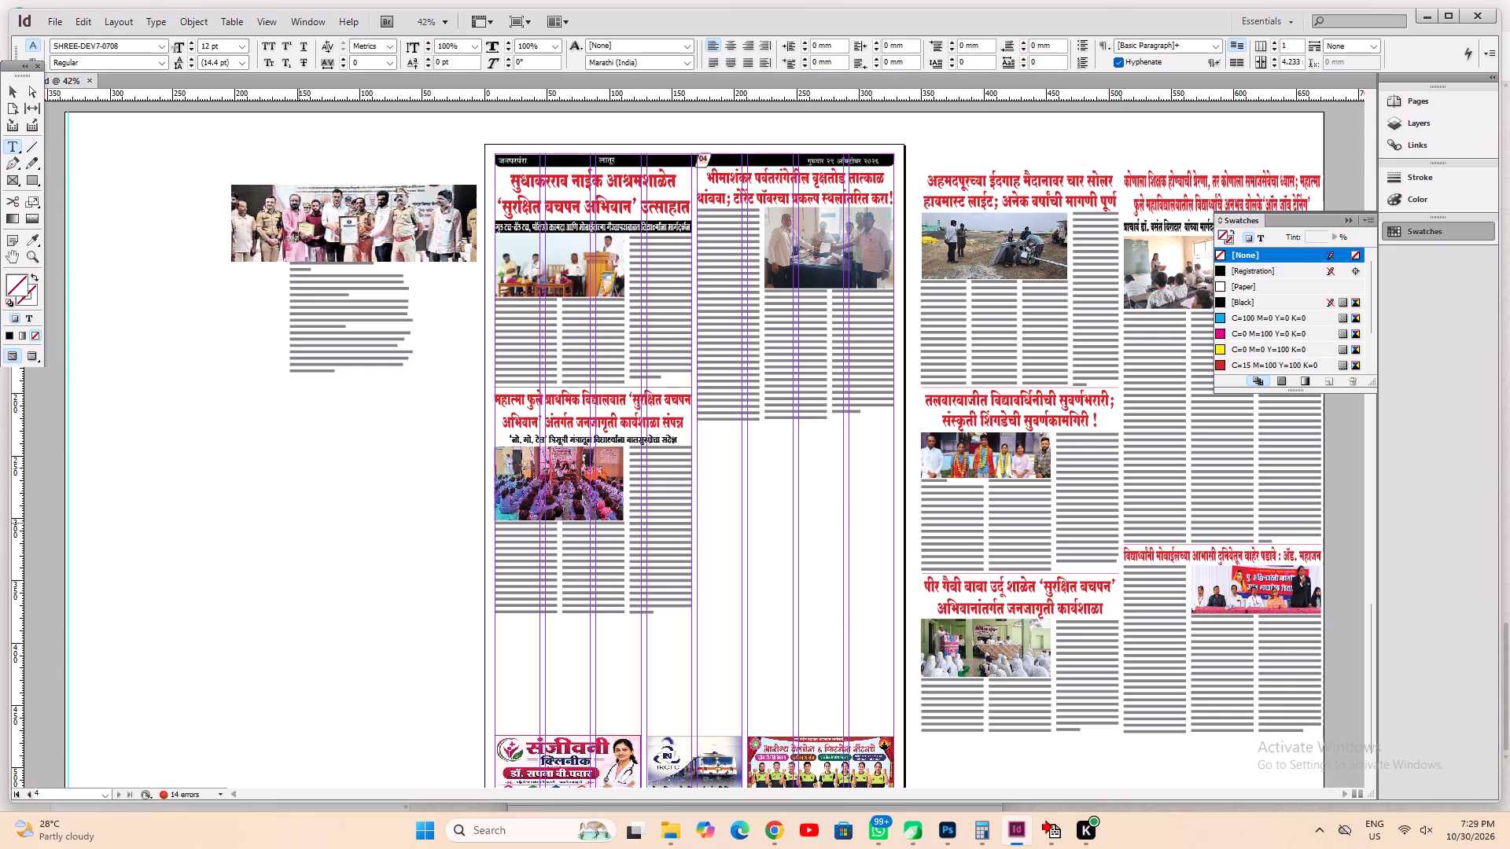
left_click_drag(299, 523, 477, 696)
key("ctrl+v")
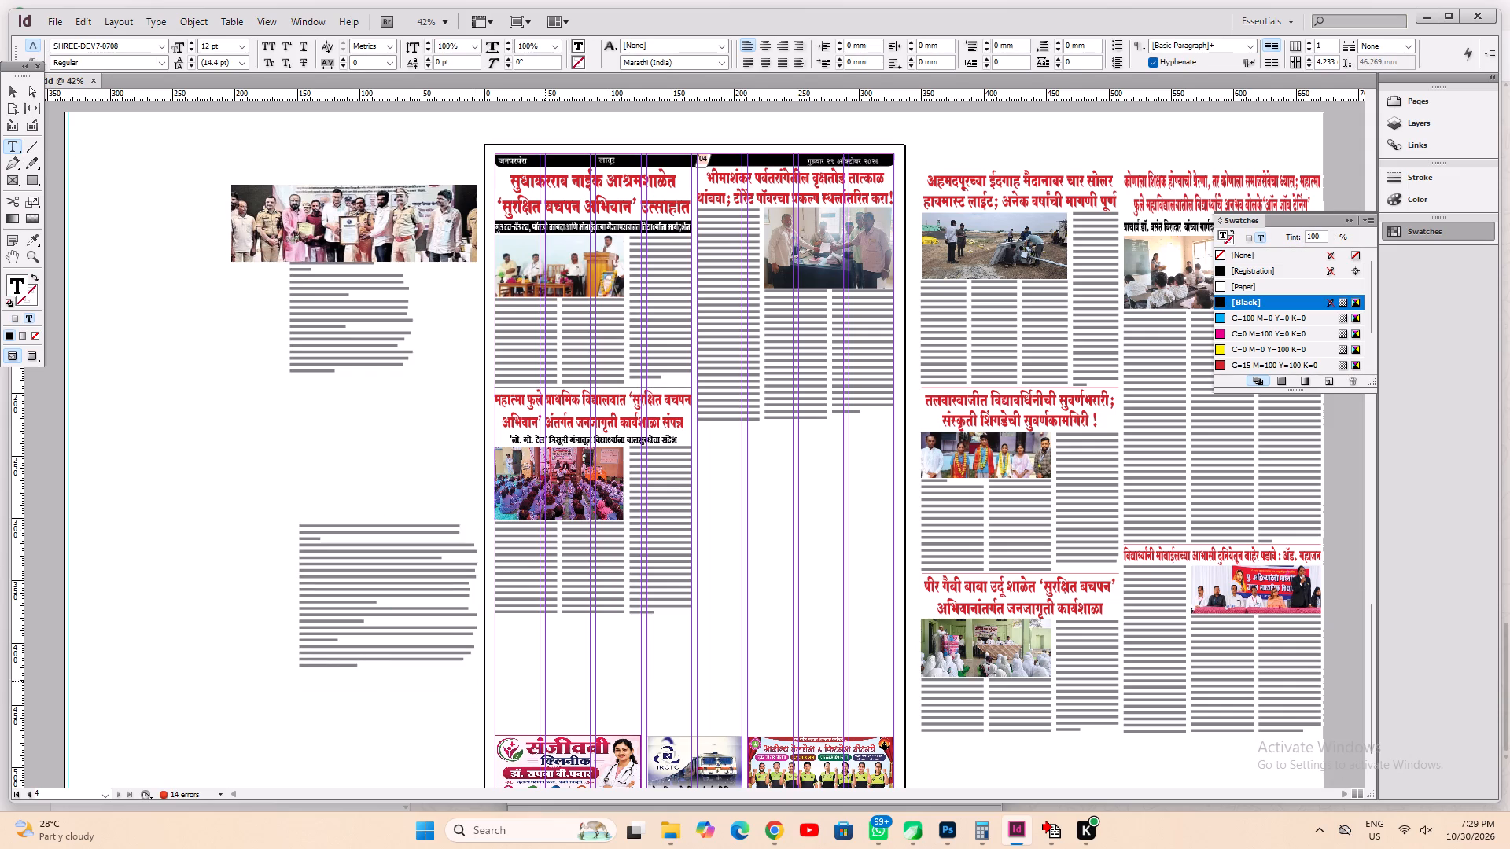
Move the pasted article frame onto page 4, into the empty space beneath the Bhimashankar tree-felling story, aligned with its first column.
left_click(10, 88)
left_click_drag(341, 583, 763, 516)
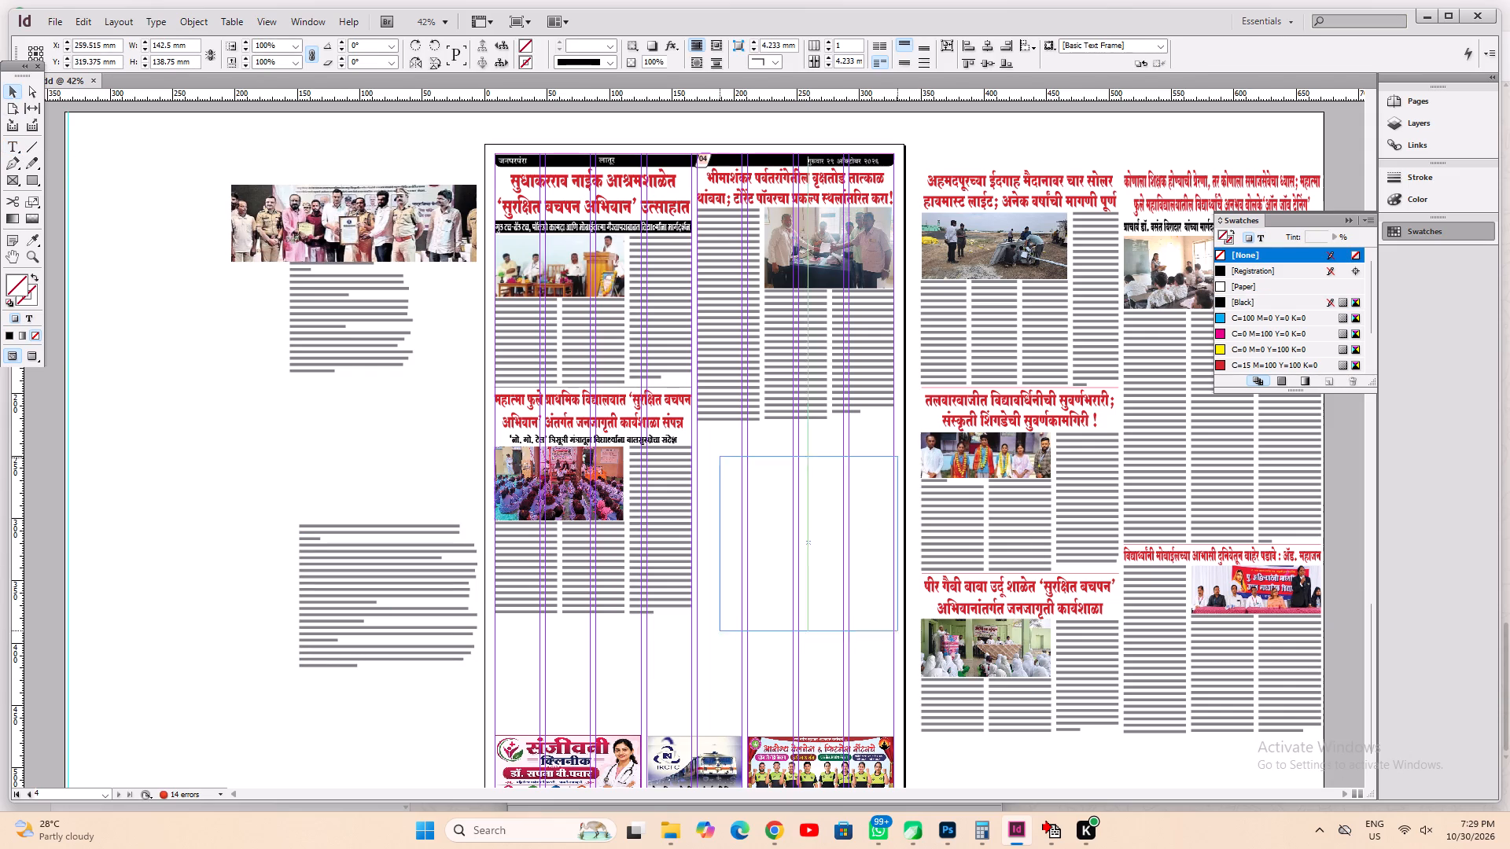
left_click_drag(763, 516, 738, 520)
Examine the headline and opening lines of the pasted child-safety article on page 4 at close range.
key("ctrl+1")
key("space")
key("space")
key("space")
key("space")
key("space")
left_click_drag(624, 423, 628, 502)
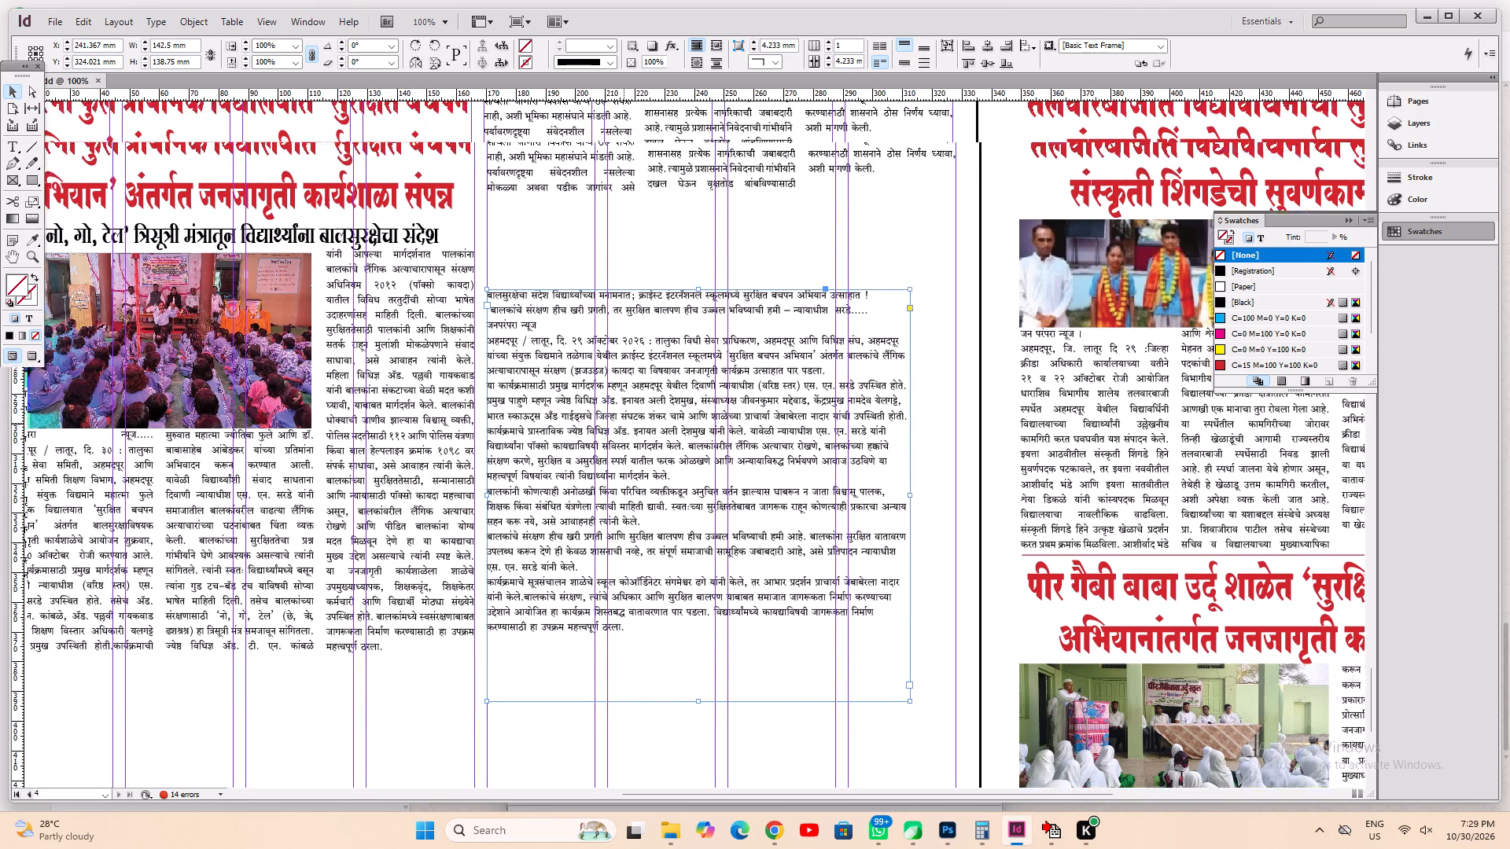
left_click_drag(628, 502, 622, 549)
key("ctrl+2")
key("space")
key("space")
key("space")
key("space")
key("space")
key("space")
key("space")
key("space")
left_click_drag(602, 391, 676, 788)
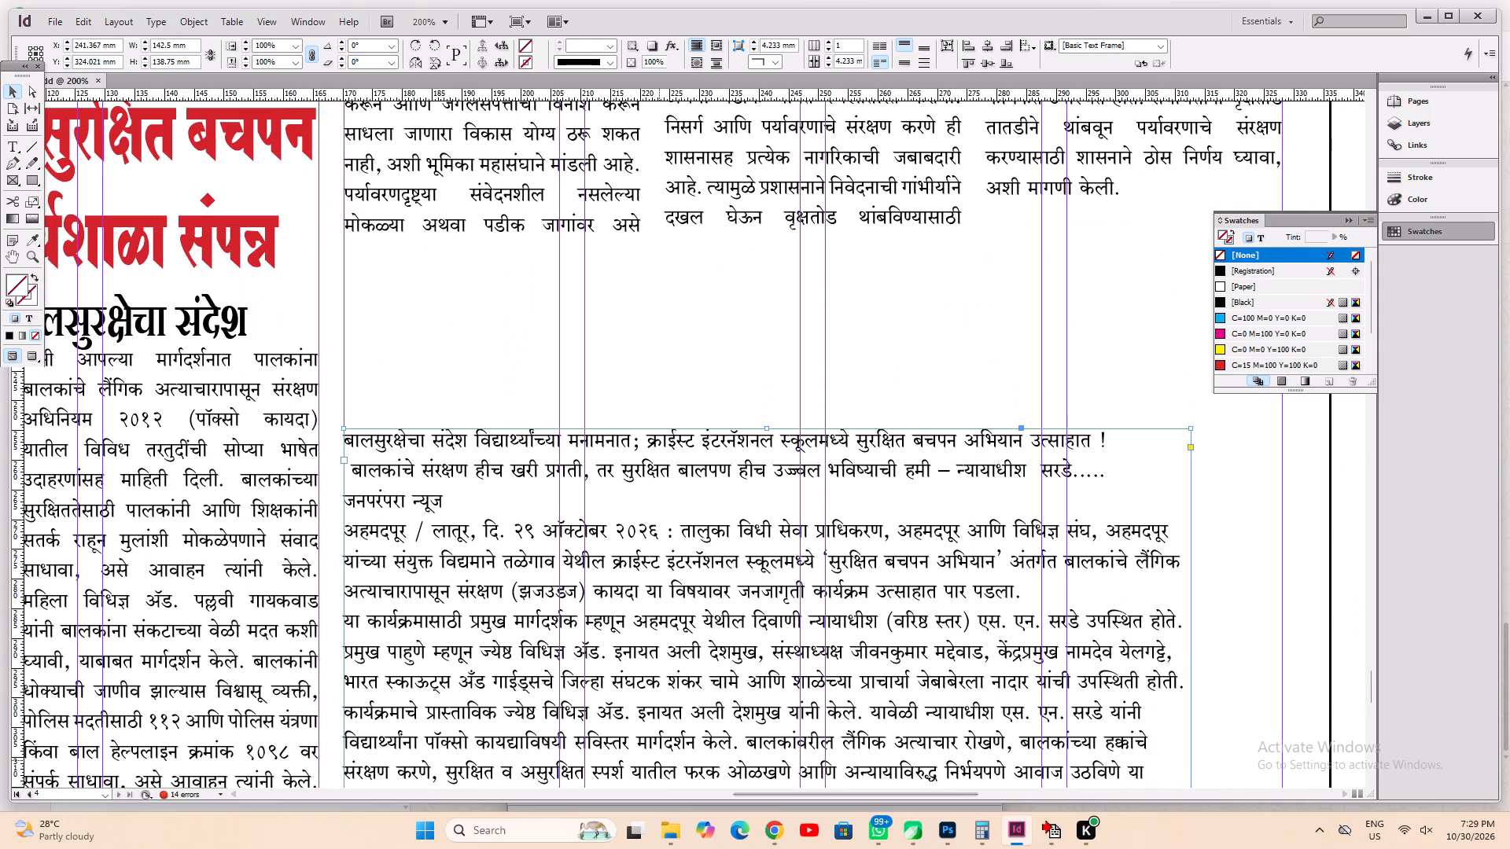
Cut the first line, the headline, out of the Christ International School story and move its text frame down about 22 mm.
left_click(8, 149)
left_click_drag(1122, 440, 320, 403)
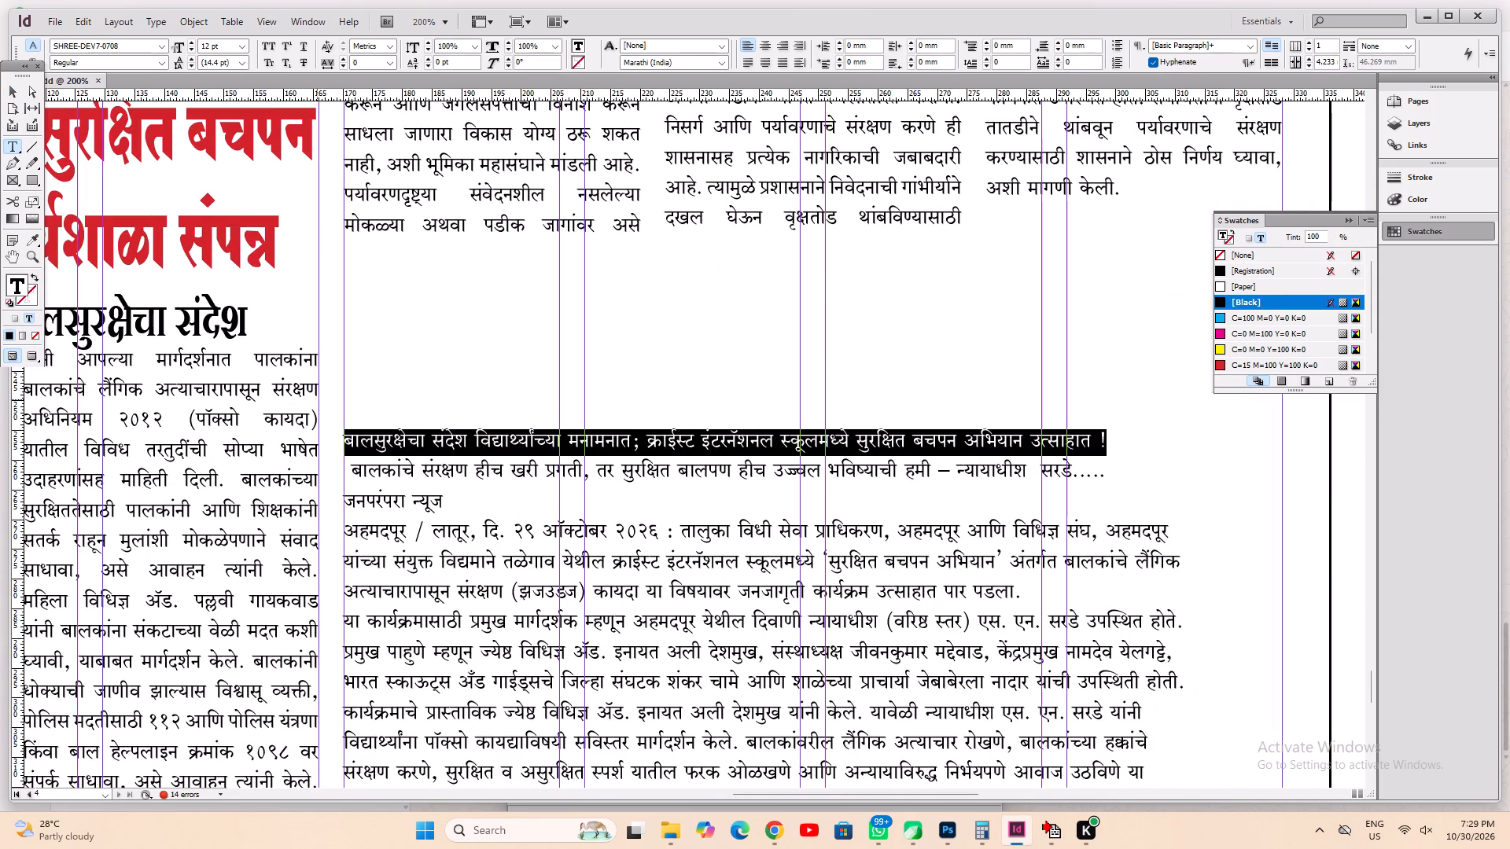
key("ctrl+x")
left_click(14, 90)
left_click(591, 565)
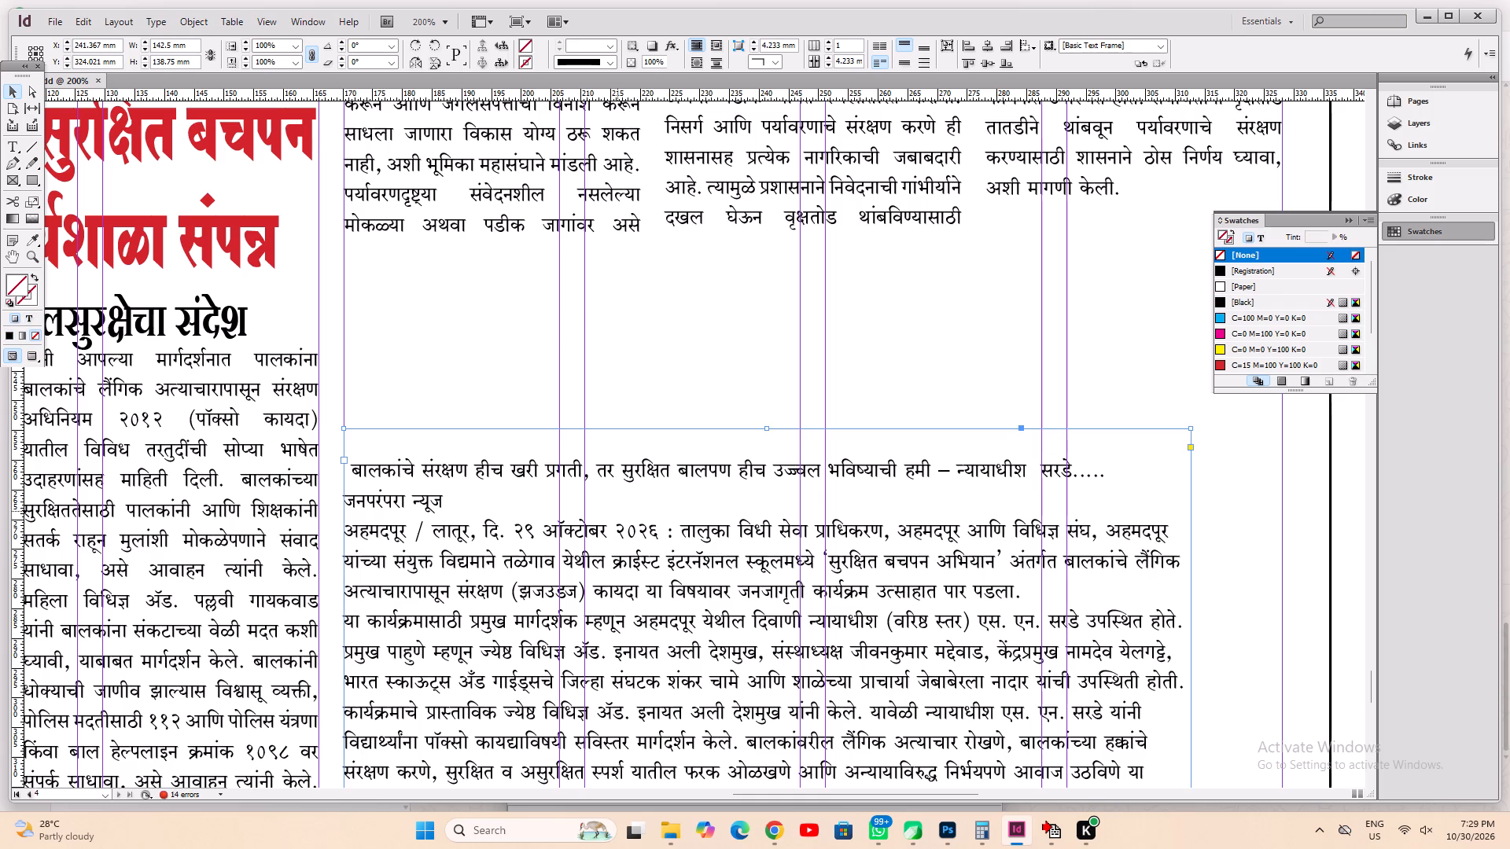
left_click_drag(623, 506, 649, 640, "shift")
Draw a text frame about 158 by 49 mm in the gap above the story and paste the cut headline into it.
left_click(17, 149)
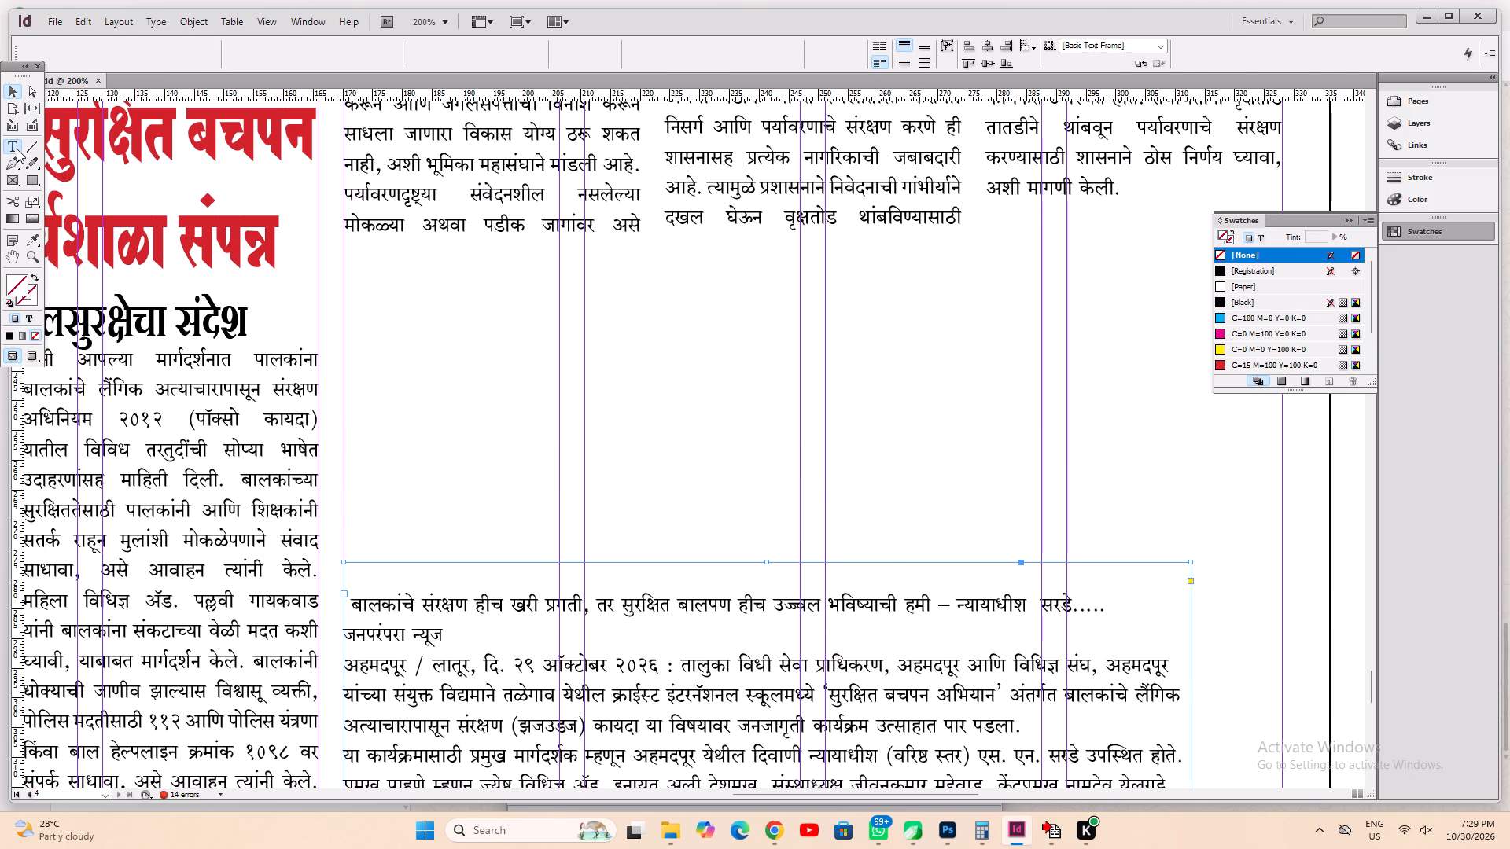
left_click_drag(348, 249, 1243, 499)
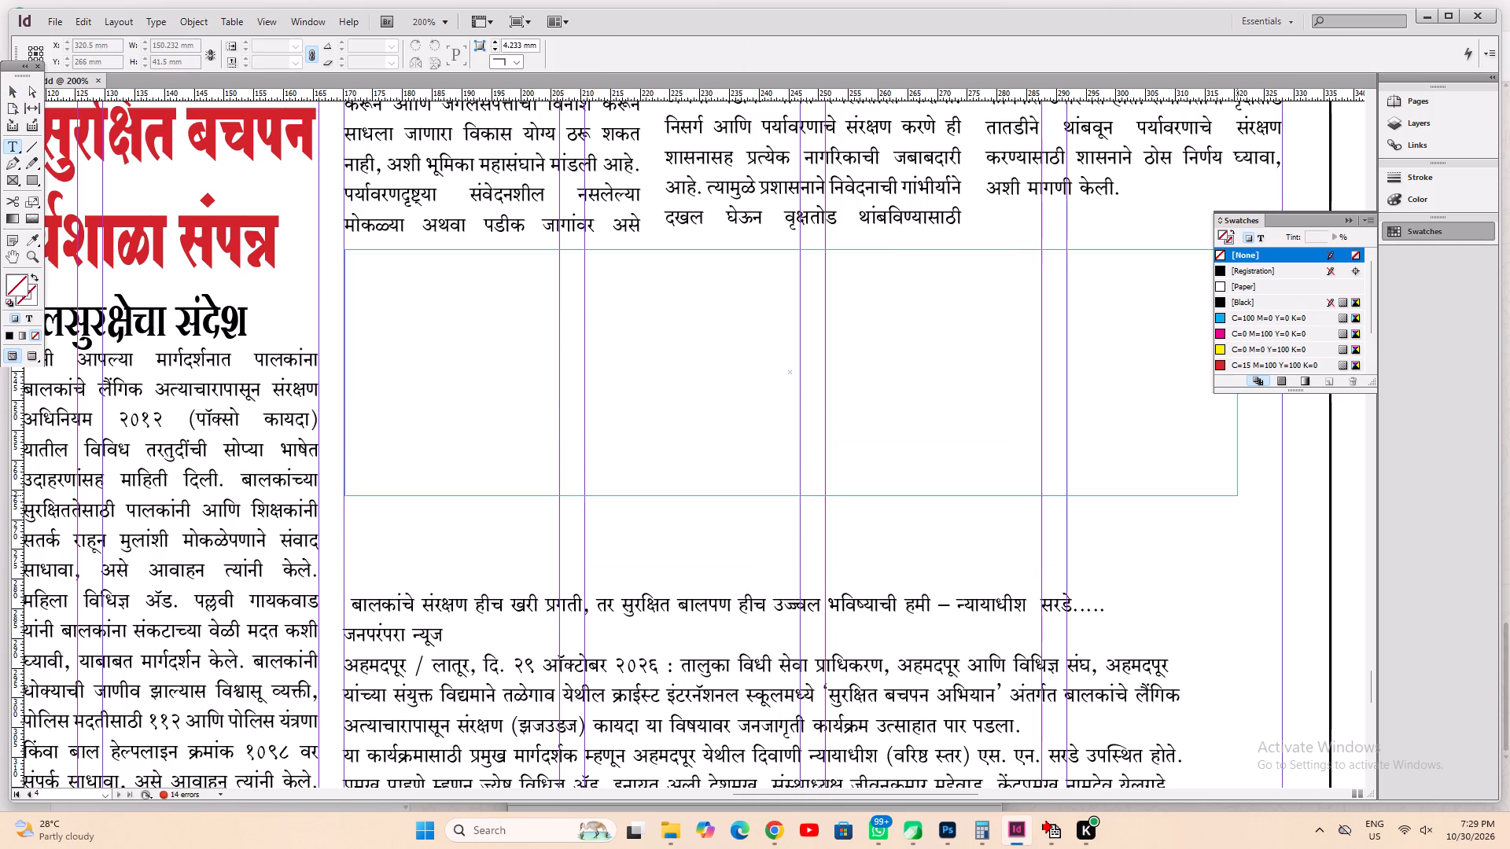
left_click_drag(1243, 499, 1283, 540)
key("ctrl+v")
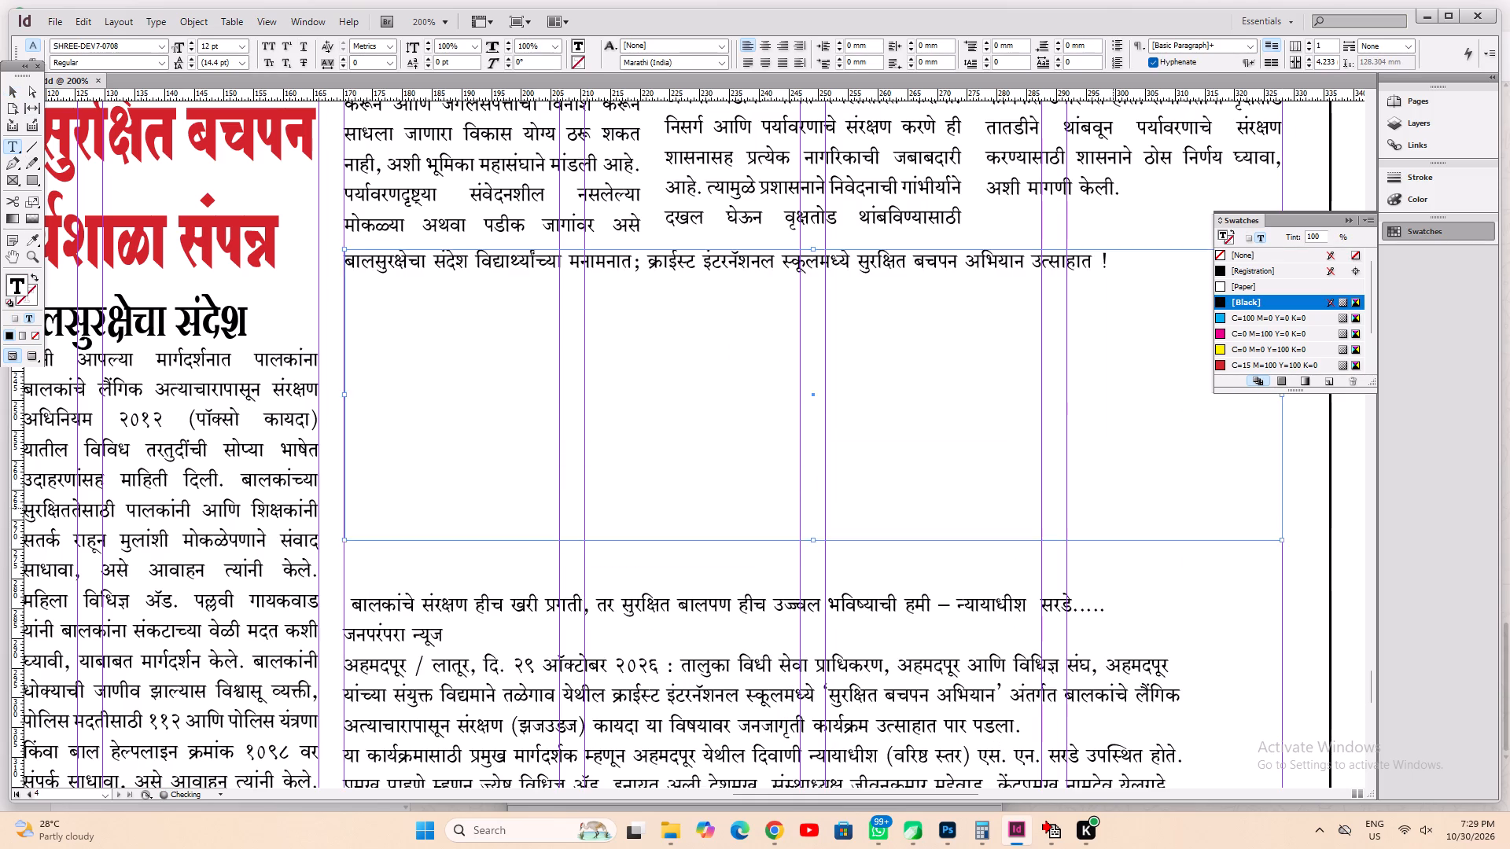
Apply the red headline formatting of the neighbouring 'महात्मा फुले' story to the whole pasted headline with the Eyedropper.
key("ctrl+a")
left_click_drag(398, 465, 815, 715, "alt")
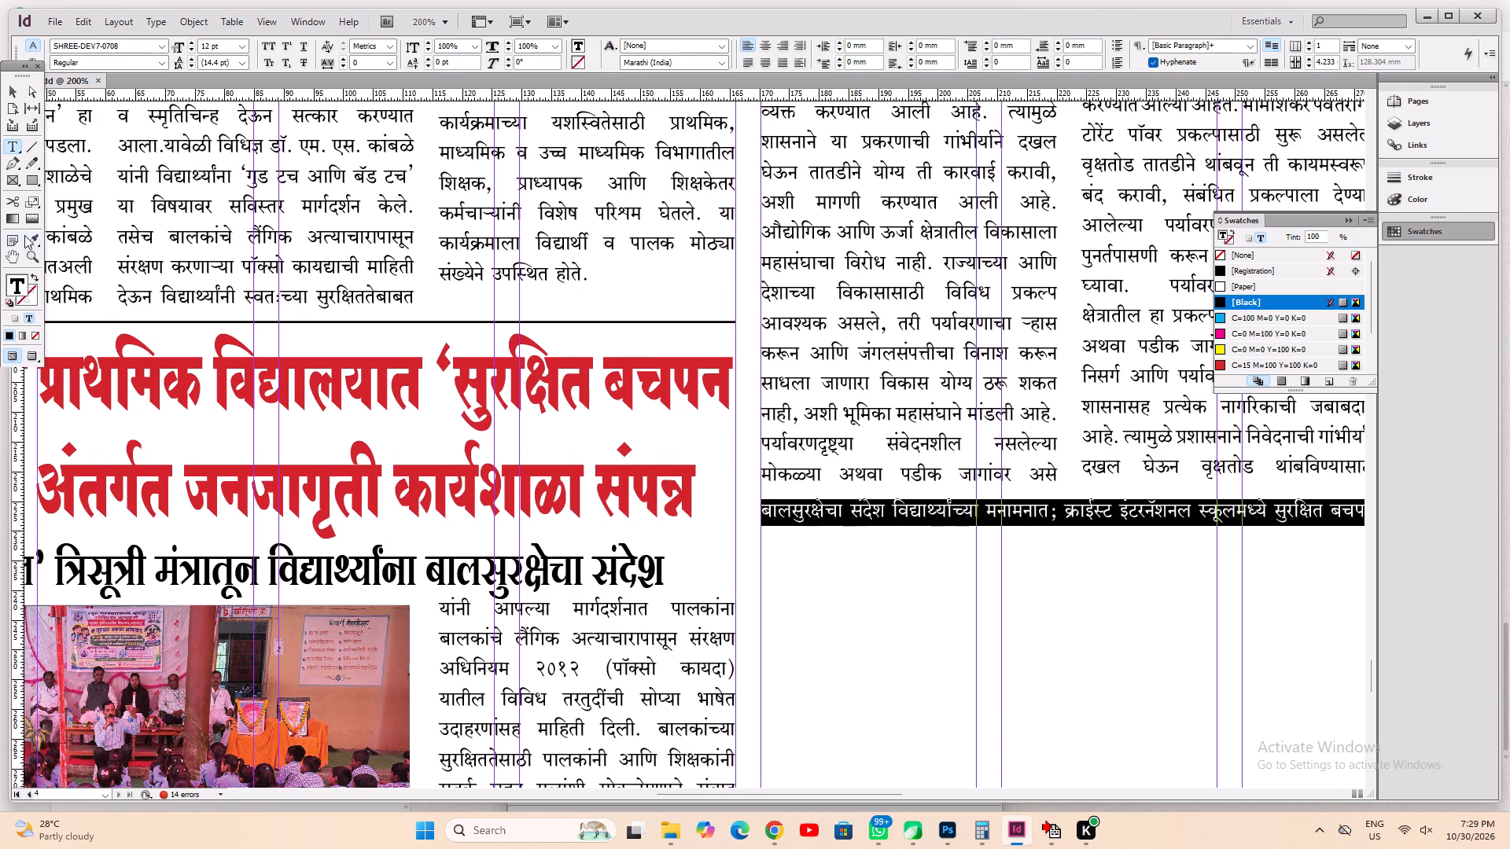
left_click(32, 240)
left_click(301, 359)
key("ctrl+1")
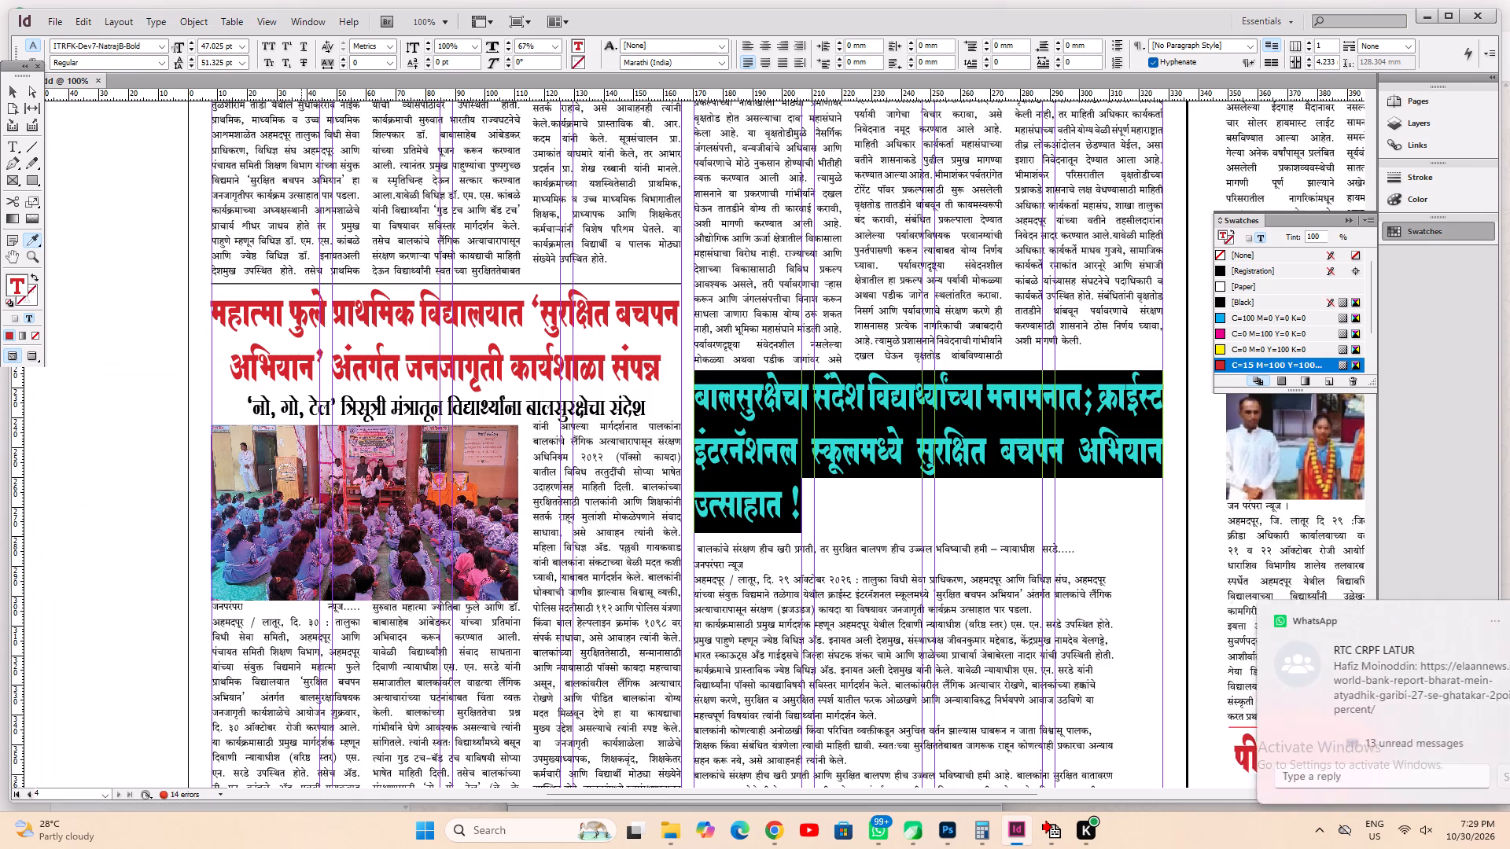
Reduce the whole new headline's font size to 39.025 pt.
left_click(9, 143)
left_click(765, 402)
key("ctrl+a")
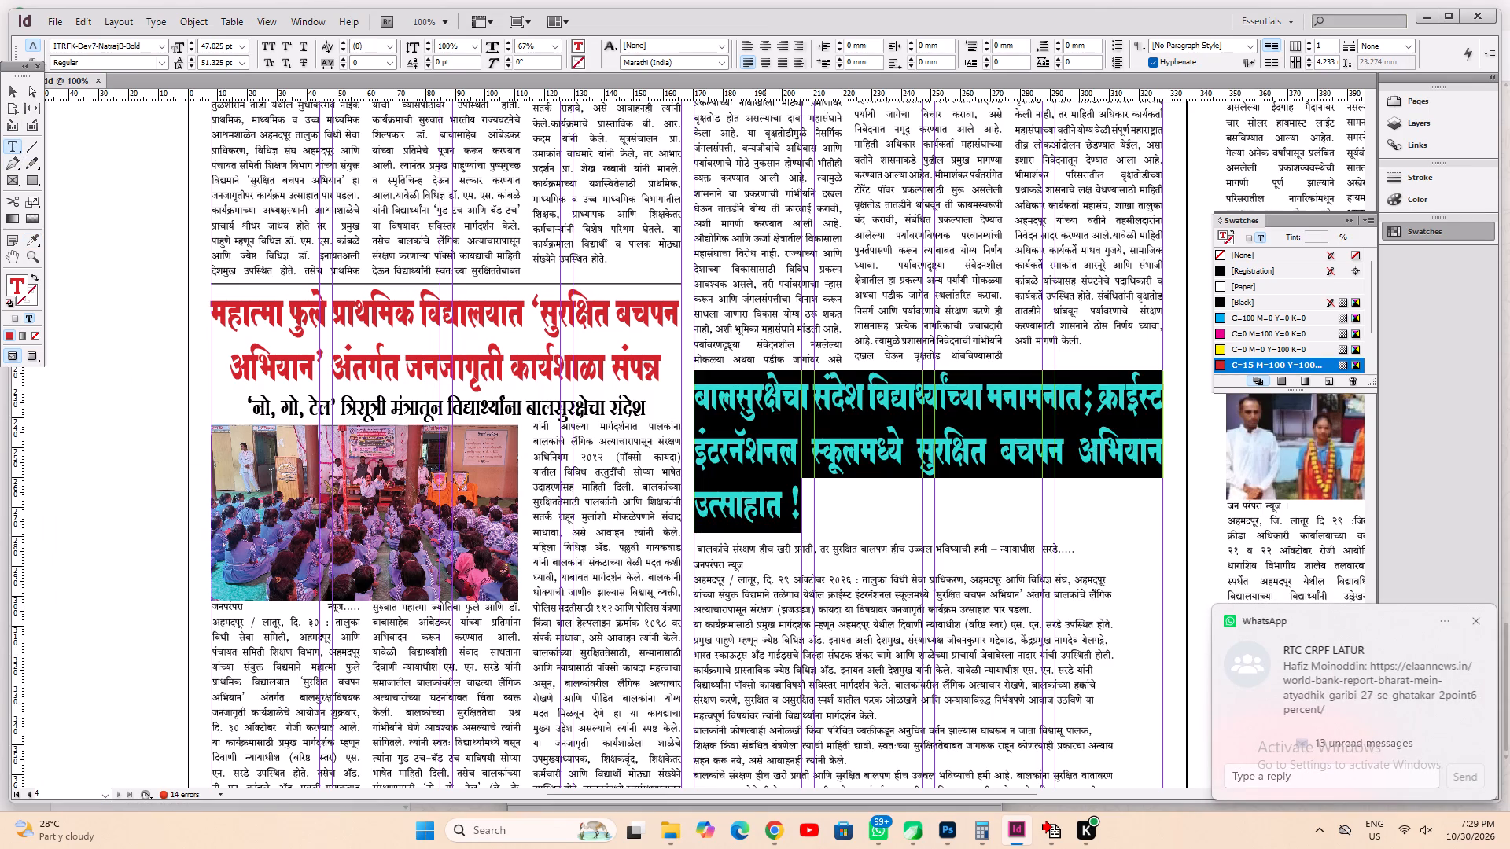
key("ctrl+shift+comma")
key("ctrl+shift+comma")
key("ctrl+shift+comma")
key("ctrl+shift+comma")
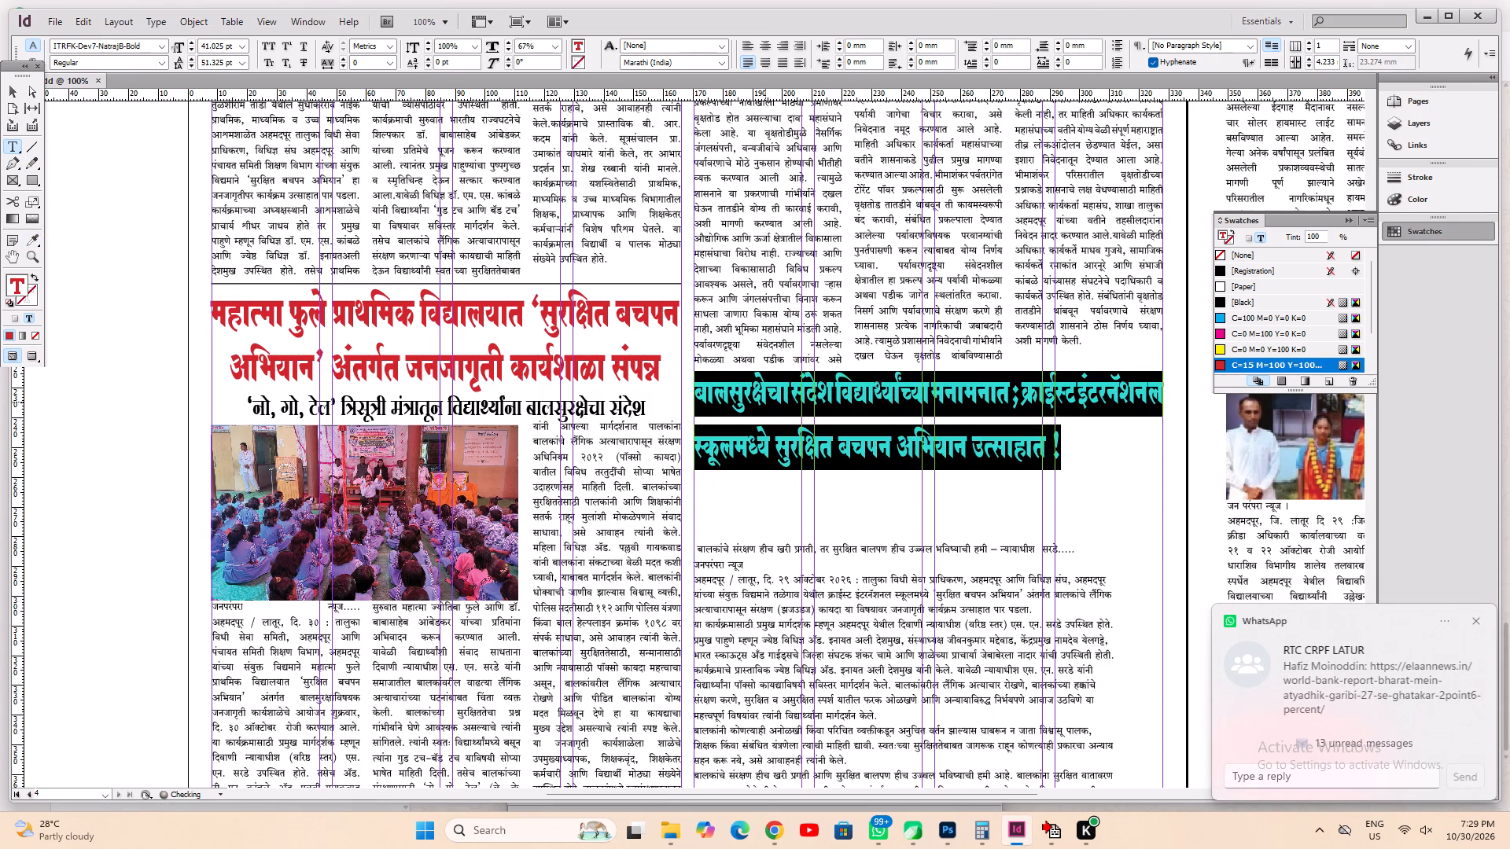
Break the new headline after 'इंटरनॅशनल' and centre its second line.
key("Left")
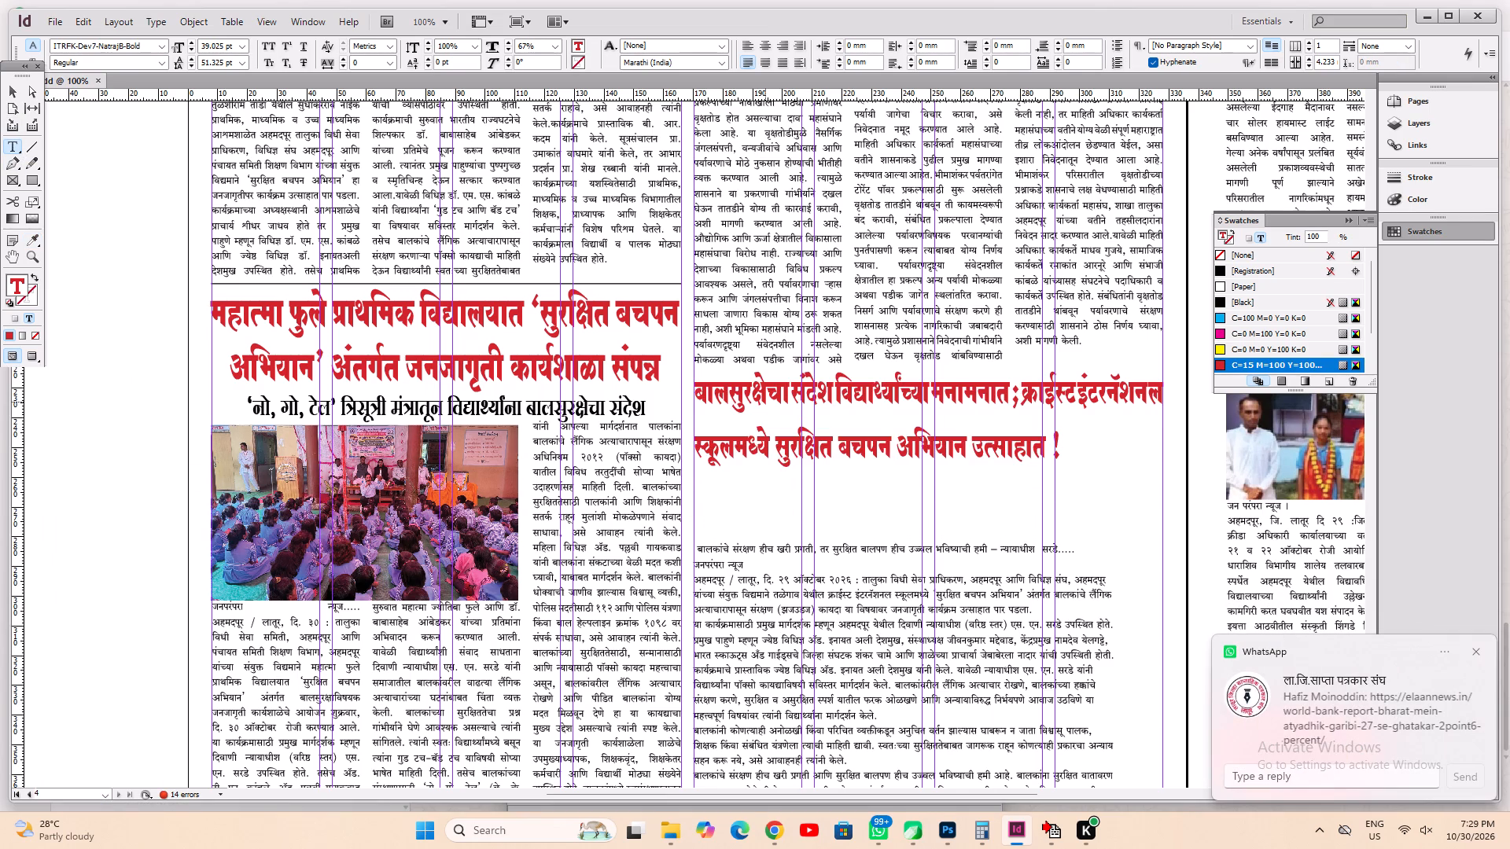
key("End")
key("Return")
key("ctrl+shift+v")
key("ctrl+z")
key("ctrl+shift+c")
Move the headline's line break to just before 'इंटरनॅशनल', so the first line ends with 'क्राईस्ट' and the rest runs on one line.
key("ctrl+a")
key("Left")
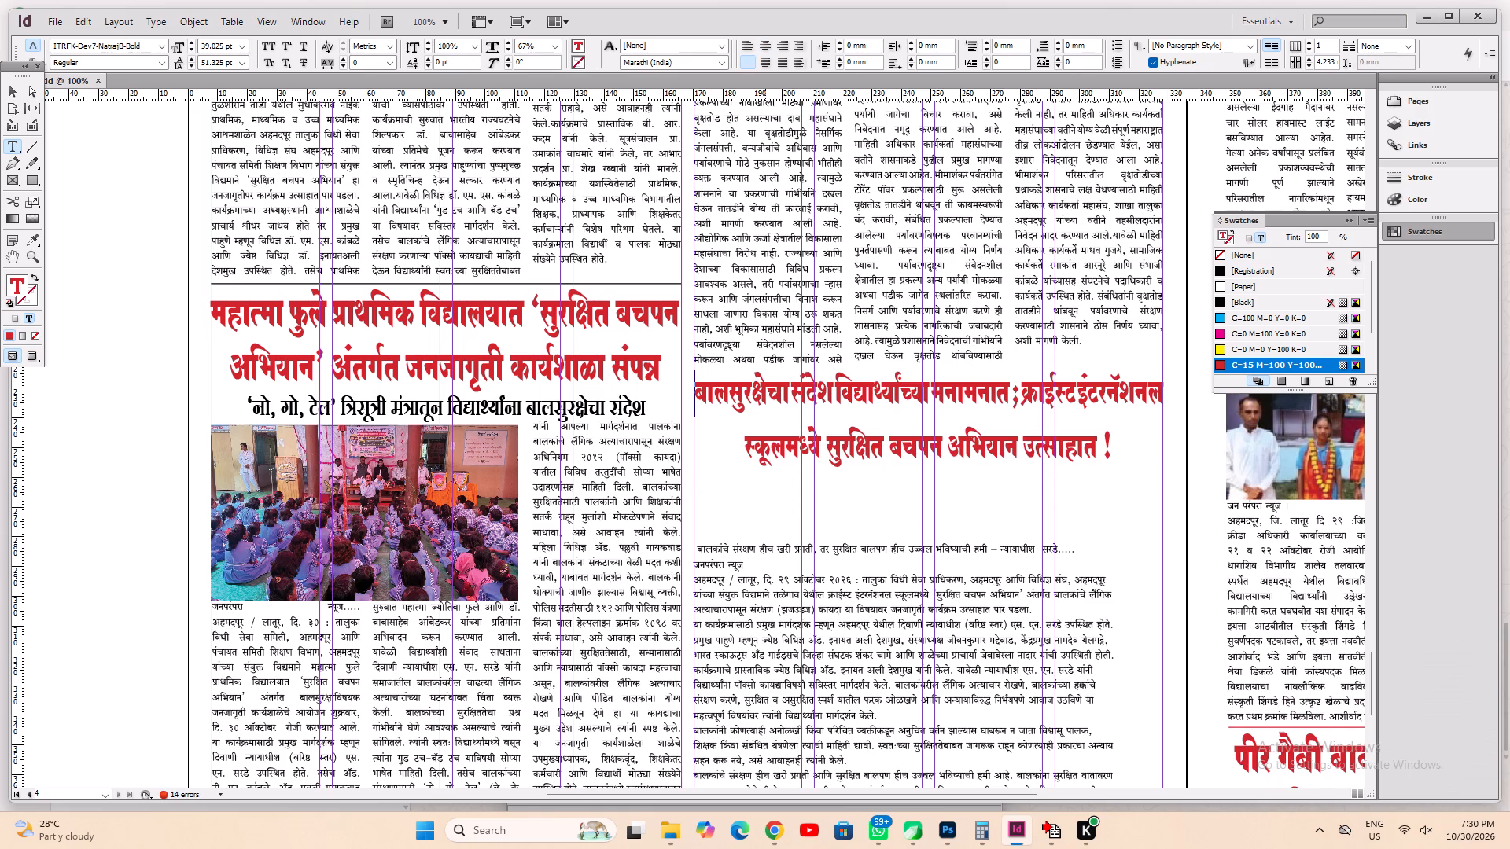
key("Right")
key("Right")
key("Right")
key("Right")
key("Right")
key("Right")
key("Right")
key("Right")
key("Right")
key("Right")
key("Right")
key("Right")
key("Right")
key("Right")
key("Right")
key("Right")
key("Right")
key("Right")
key("Right")
key("Right")
key("Right")
key("Right")
key("Right")
key("Right")
key("Return")
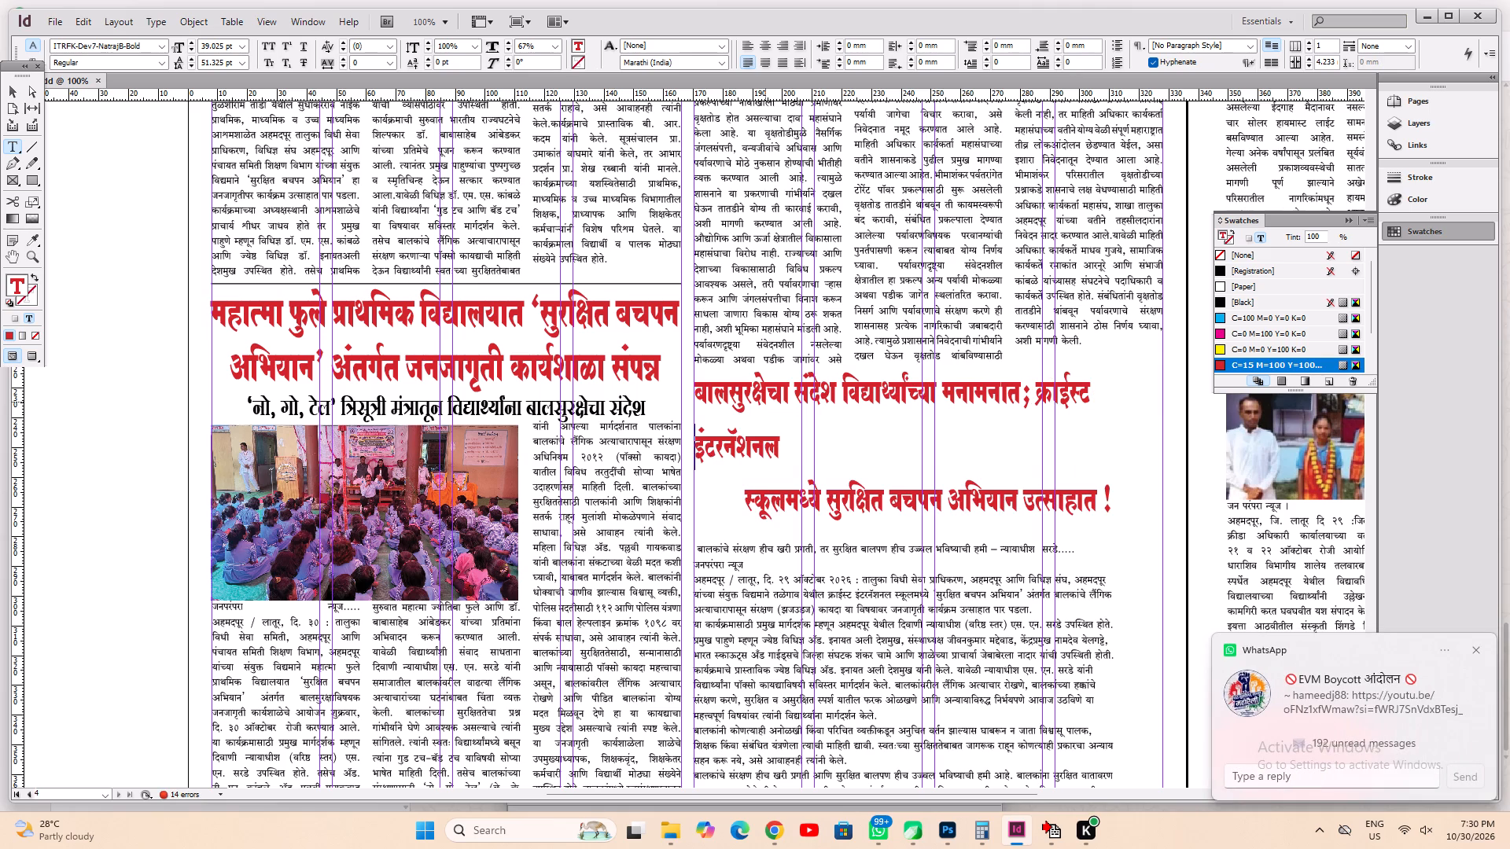
key("Down")
key("BackSpace")
Centre both lines of the new headline, keeping the font size at 39.025 pt.
key("ctrl+a")
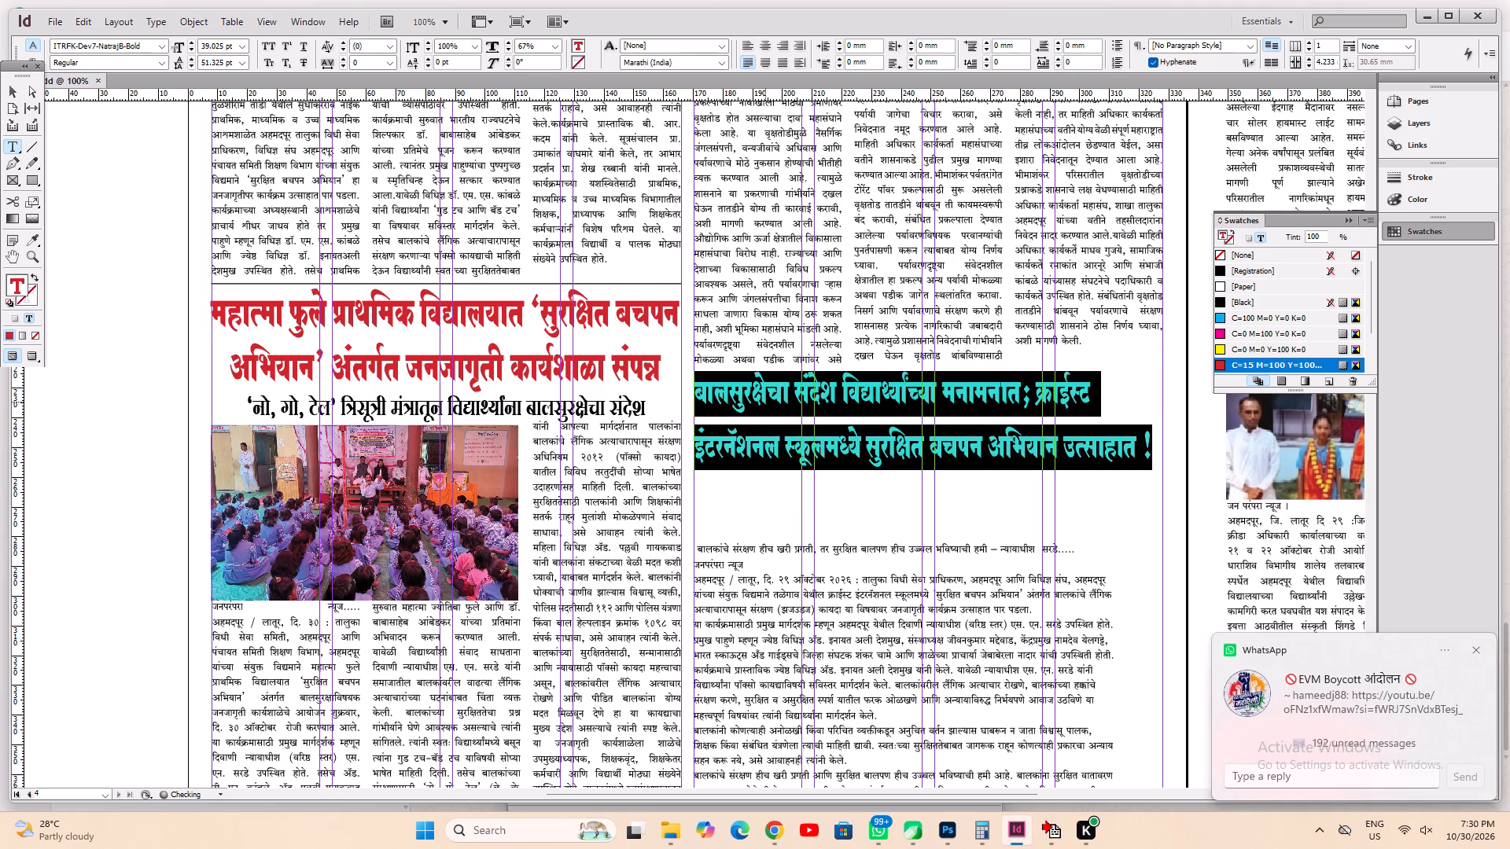
key("ctrl+shift+c")
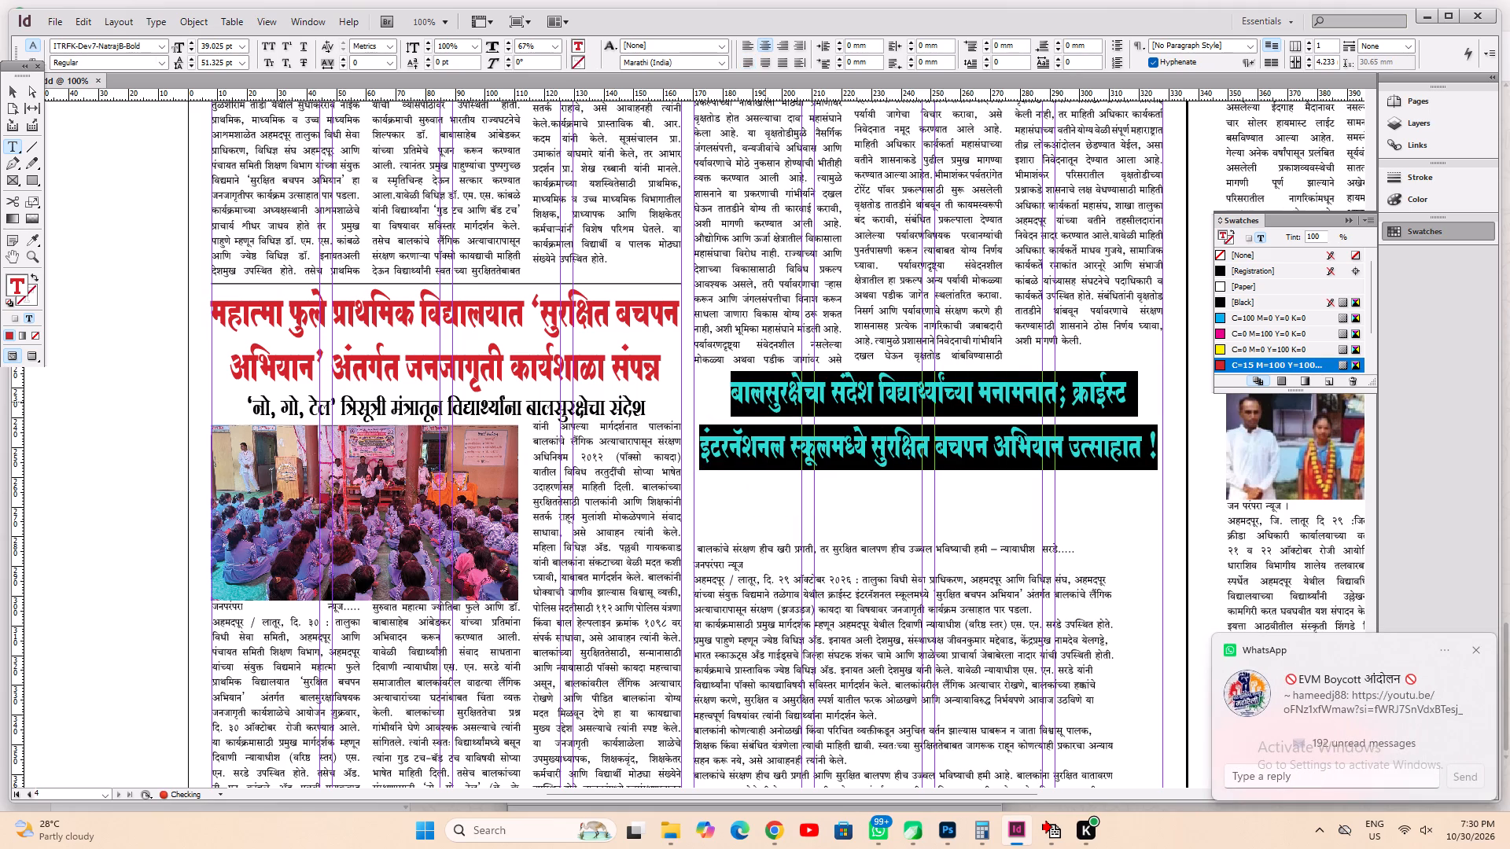
key("ctrl+shift+period")
key("ctrl+shift+comma")
Enlarge only the headline's first line to 45.025 pt so it still fits on one line, and save the document.
key("Left")
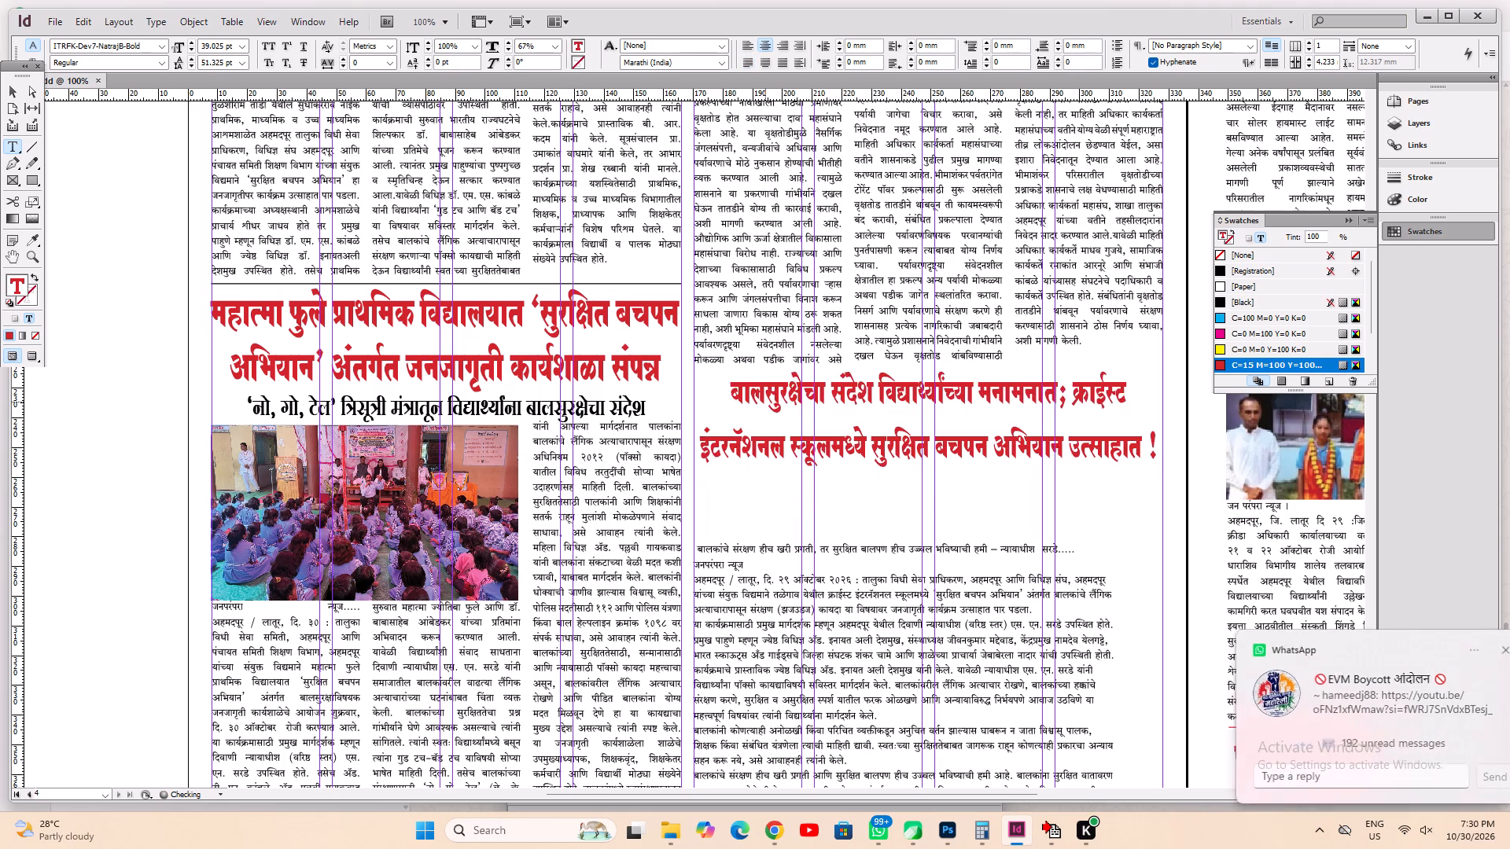
key("shift+Down")
key("Up")
key("shift+End")
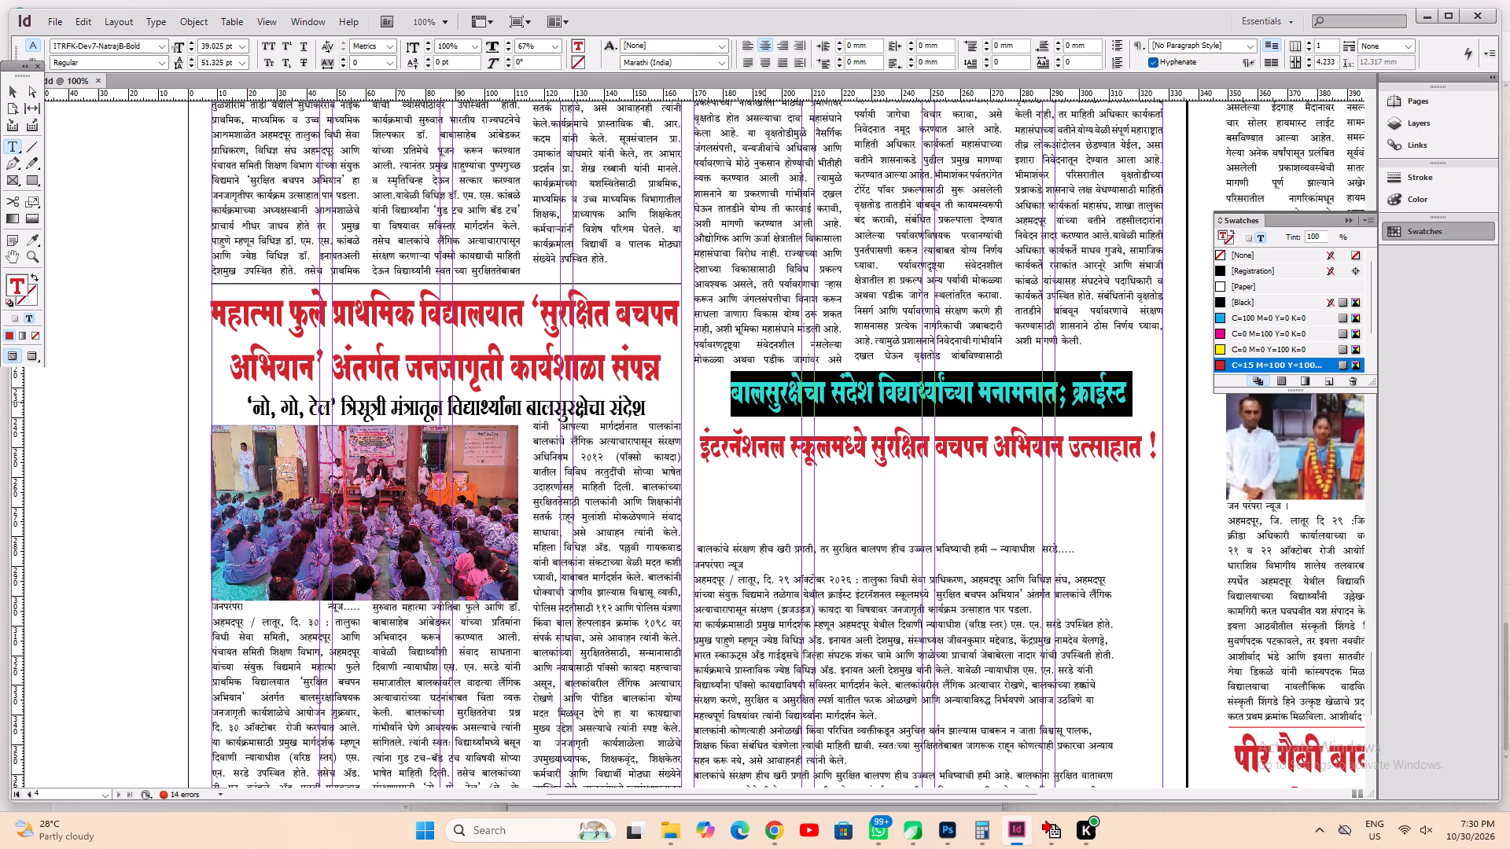
key("ctrl+shift+period")
key("ctrl+shift+period")
key("ctrl+shift+period")
key("ctrl+shift+period")
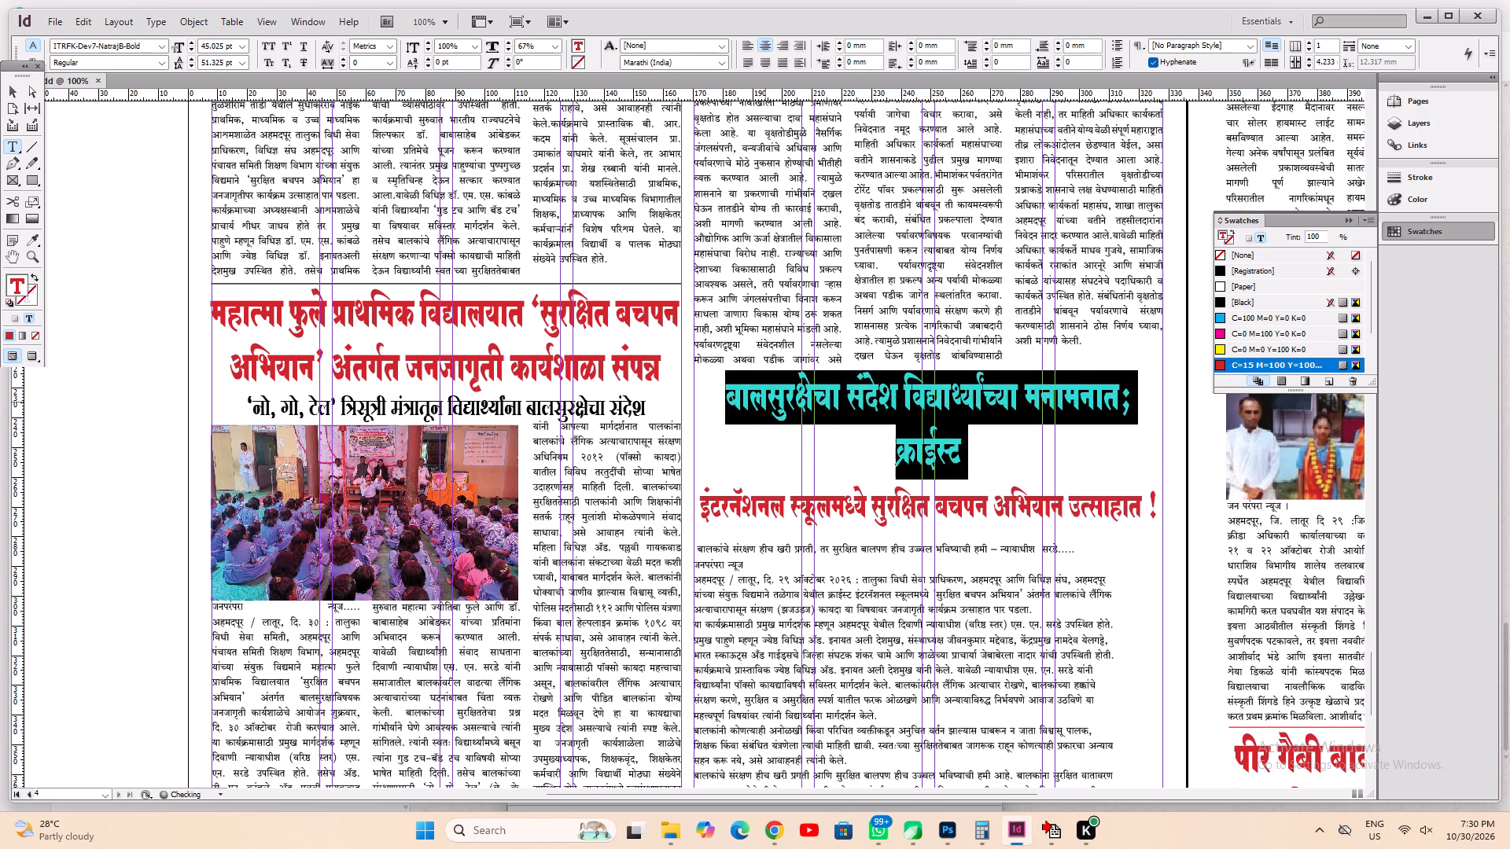
key("ctrl+shift+comma")
key("ctrl+s")
Tighten the leading of the whole headline to 43.325 pt and save the document.
key("ctrl+a")
key("alt+Up")
key("alt+Up")
key("alt+Up")
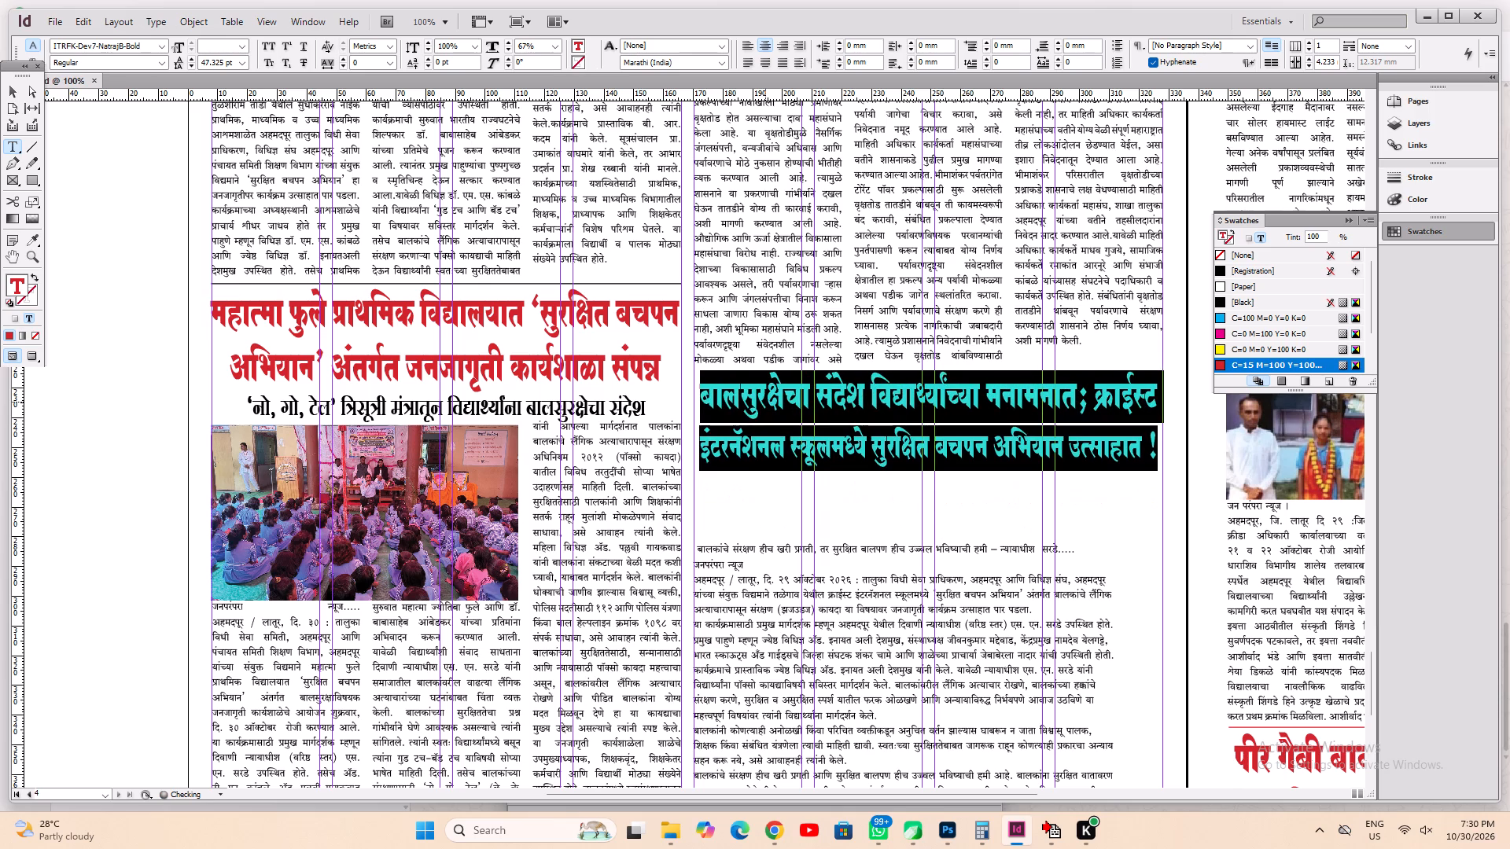
key("alt+Up")
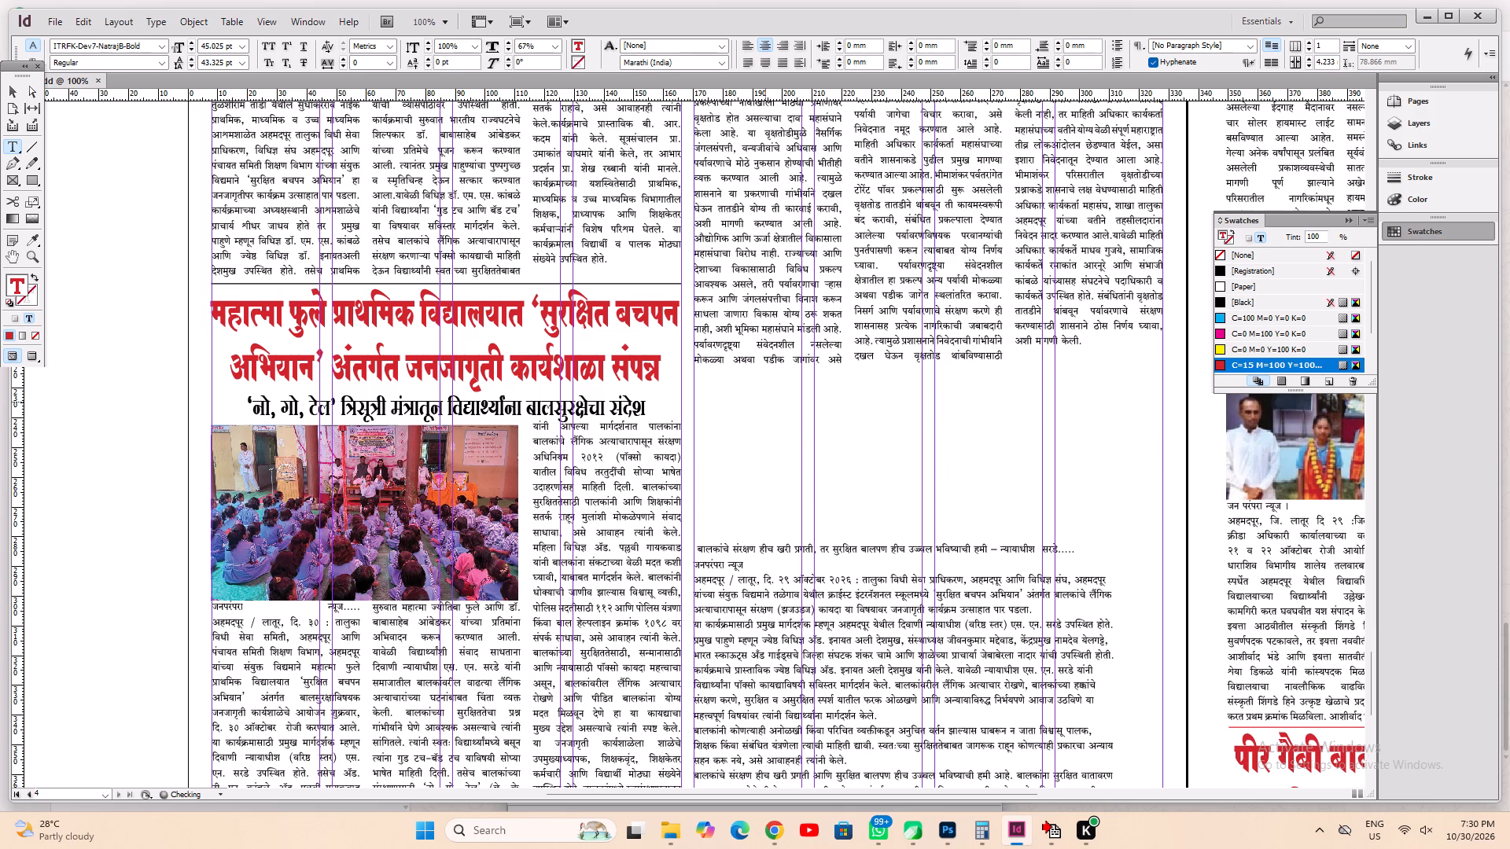
key("ctrl+z")
key("ctrl+s")
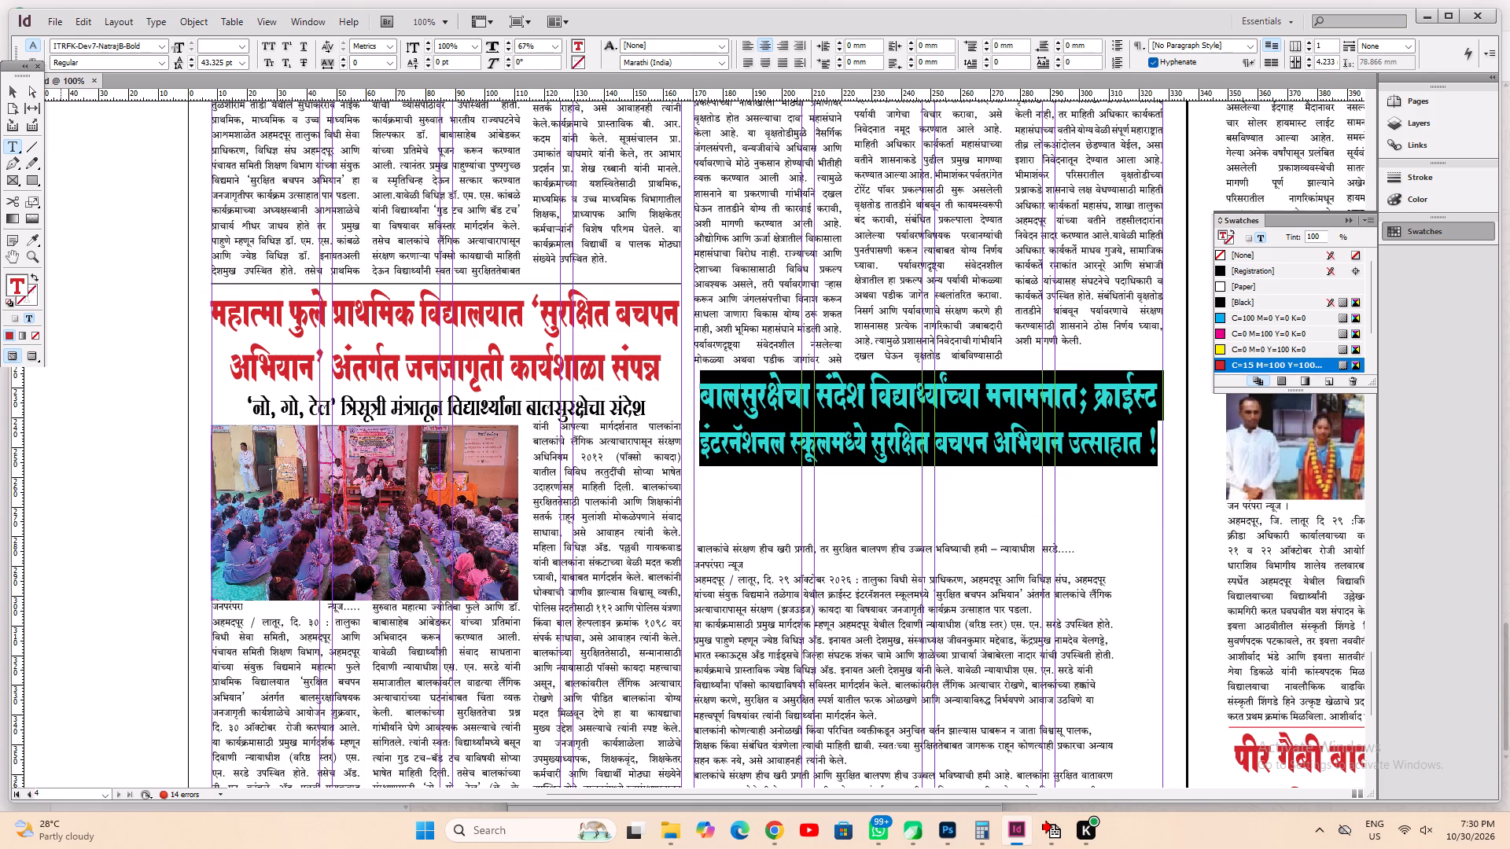
Copy the horizontal rule from above the 'महात्मा फुले' headline to just above the new headline, aligned with its columns.
left_click(18, 92)
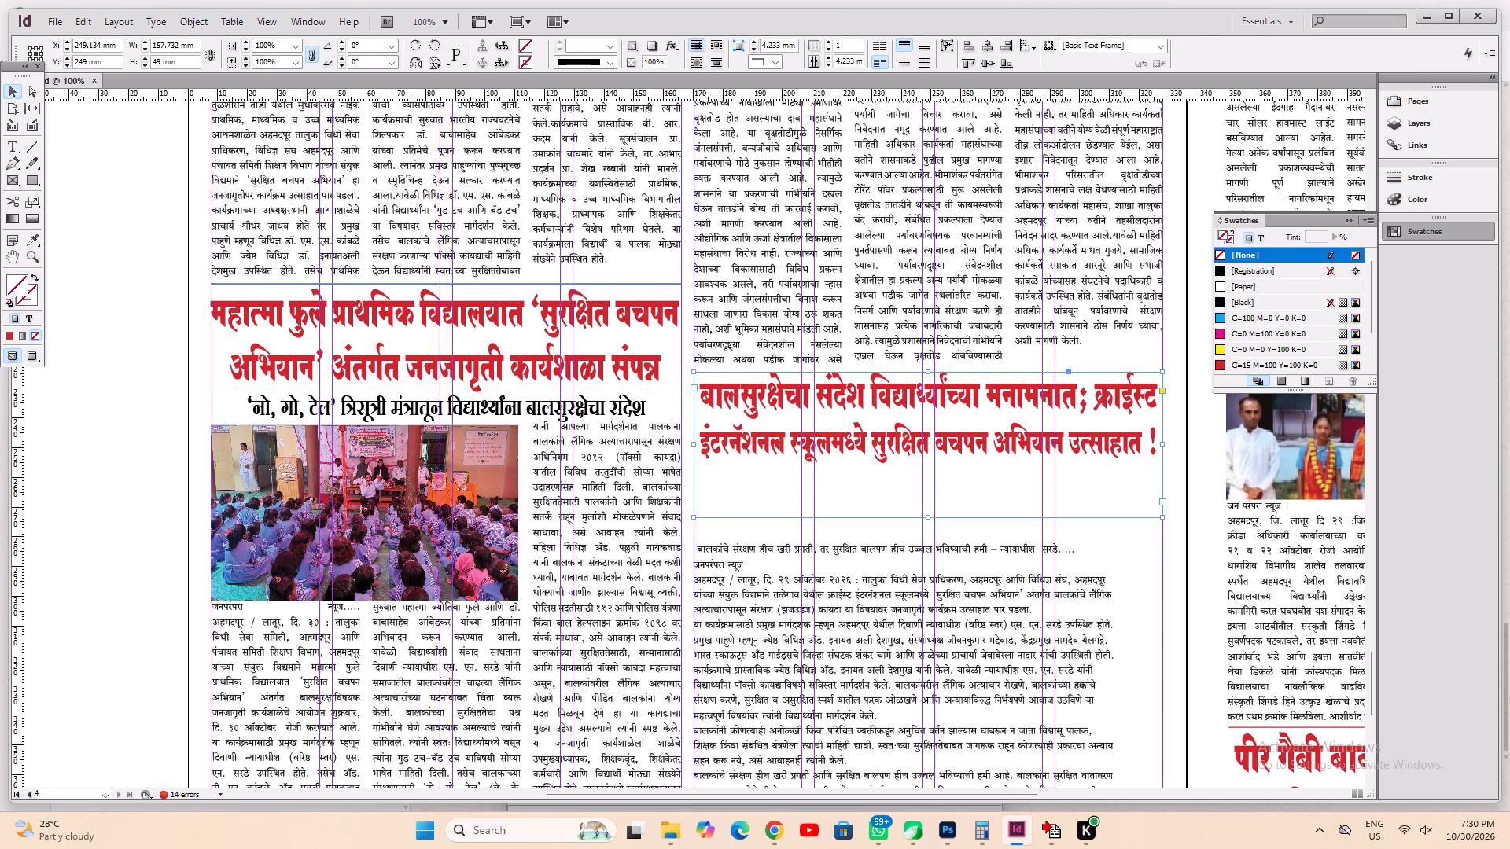
left_click(549, 285, "ctrl")
left_click_drag(548, 285, 1076, 366, "alt")
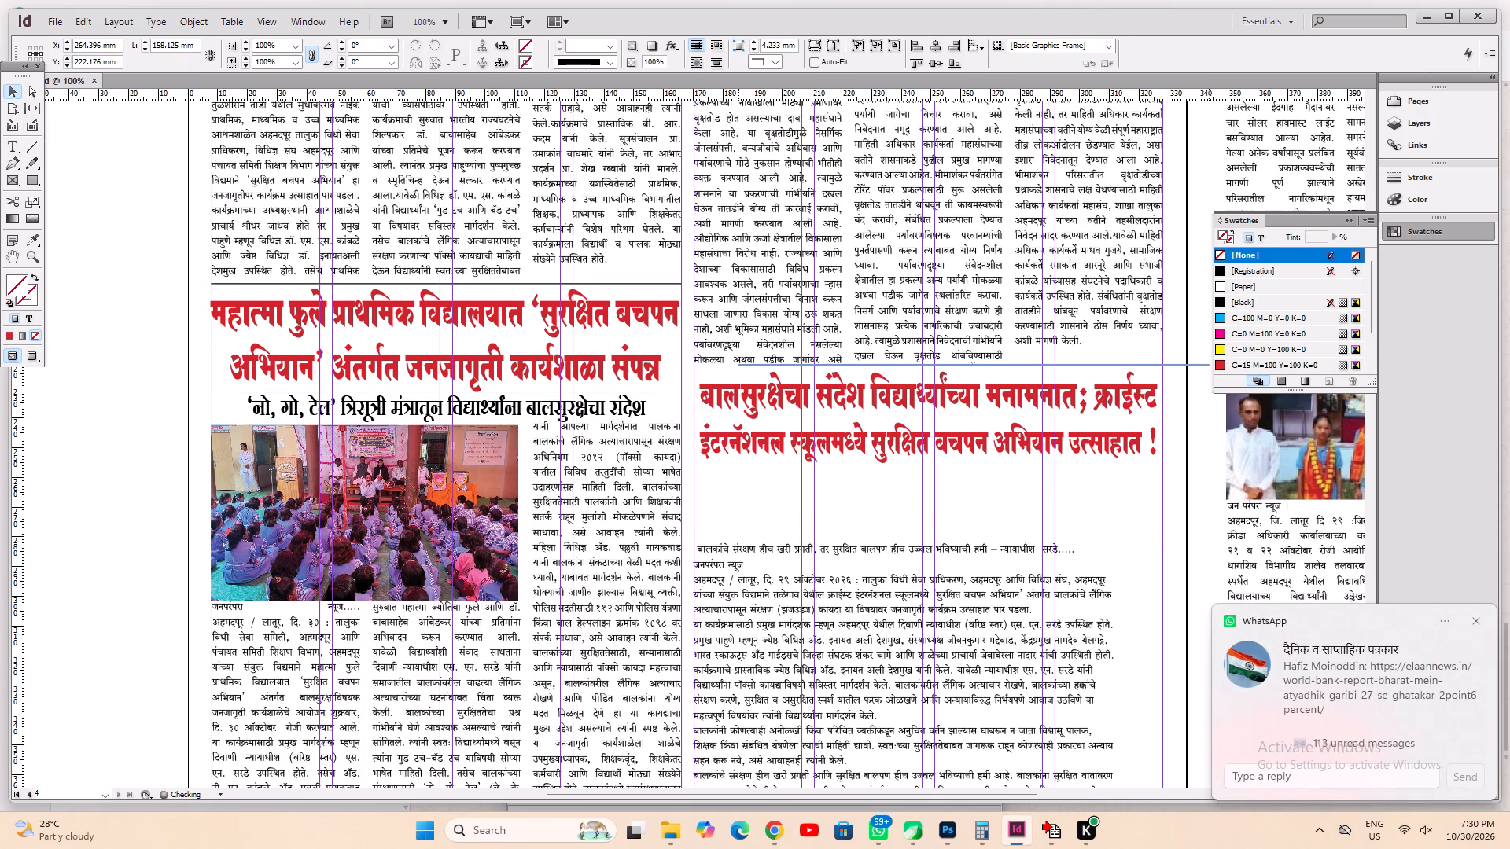
left_click_drag(1076, 366, 1033, 372, "alt")
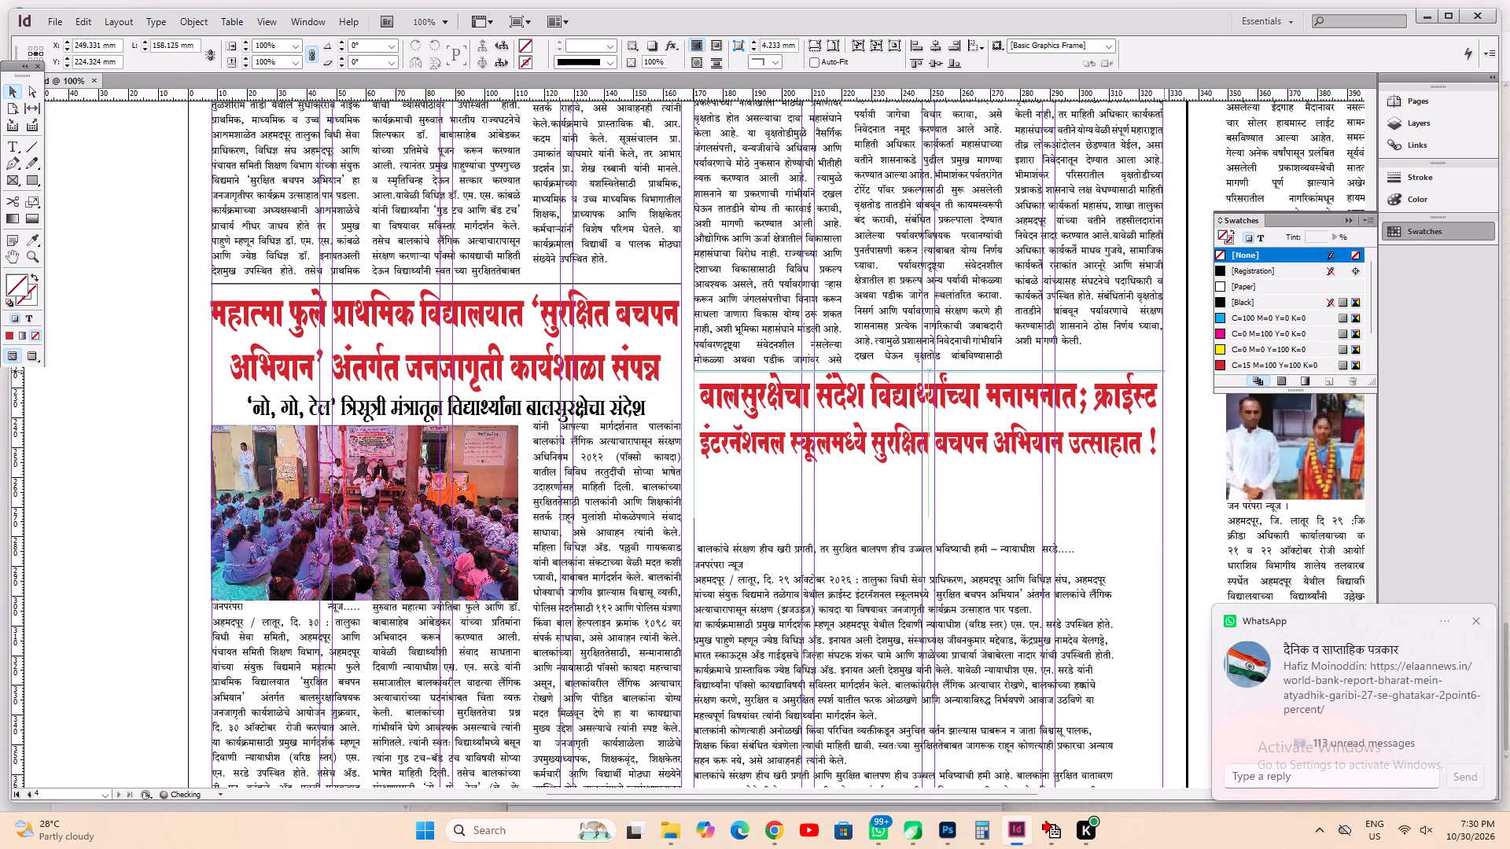
left_click_drag(1033, 372, 1032, 370, "alt")
key("Down")
key("Down")
key("Up")
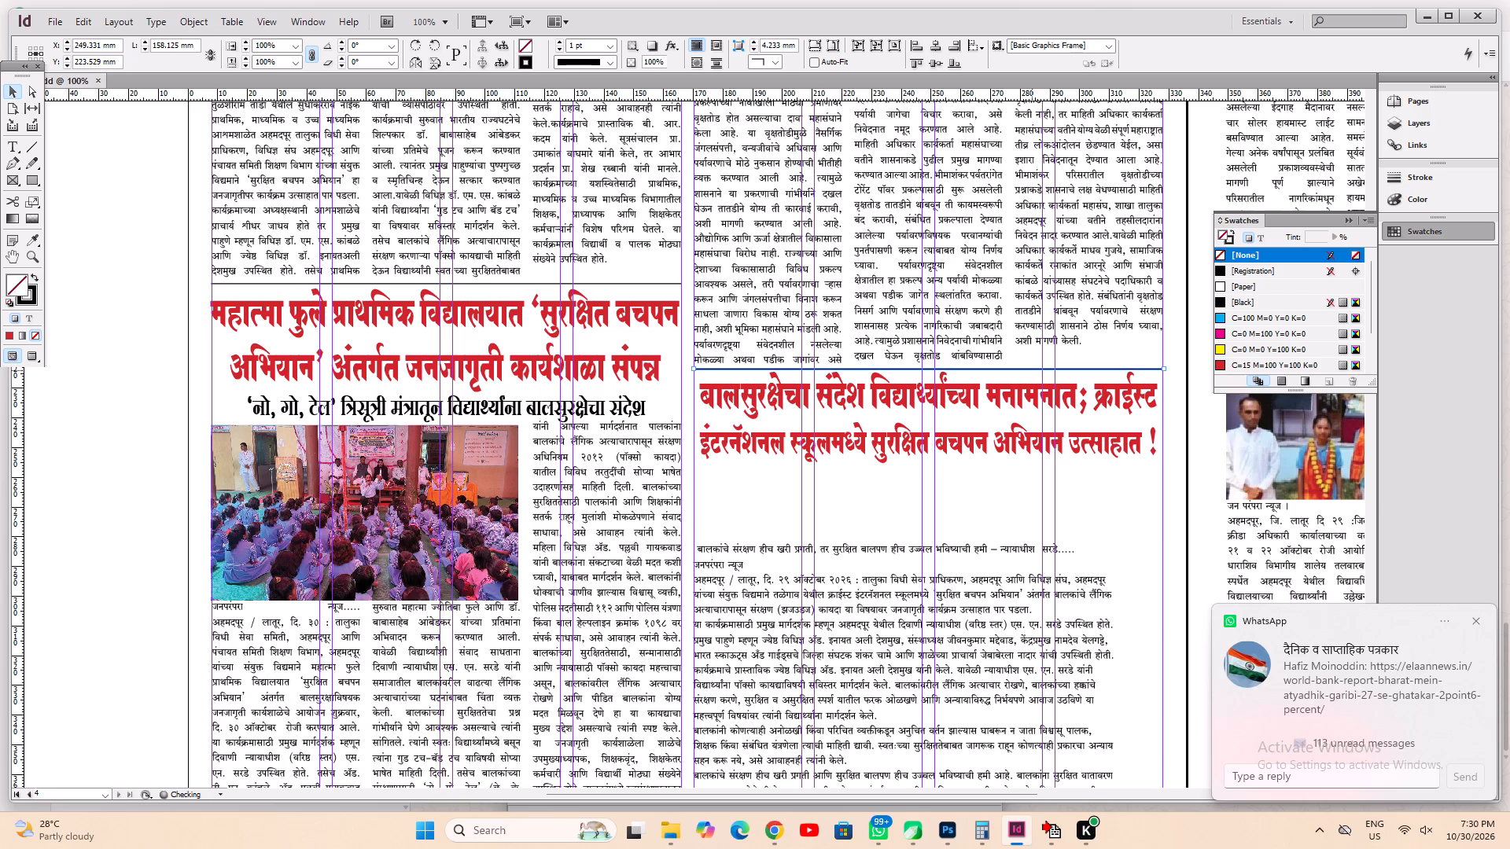
Shorten the headline's text frame from its bottom edge to just below the second headline line.
left_click(1015, 447)
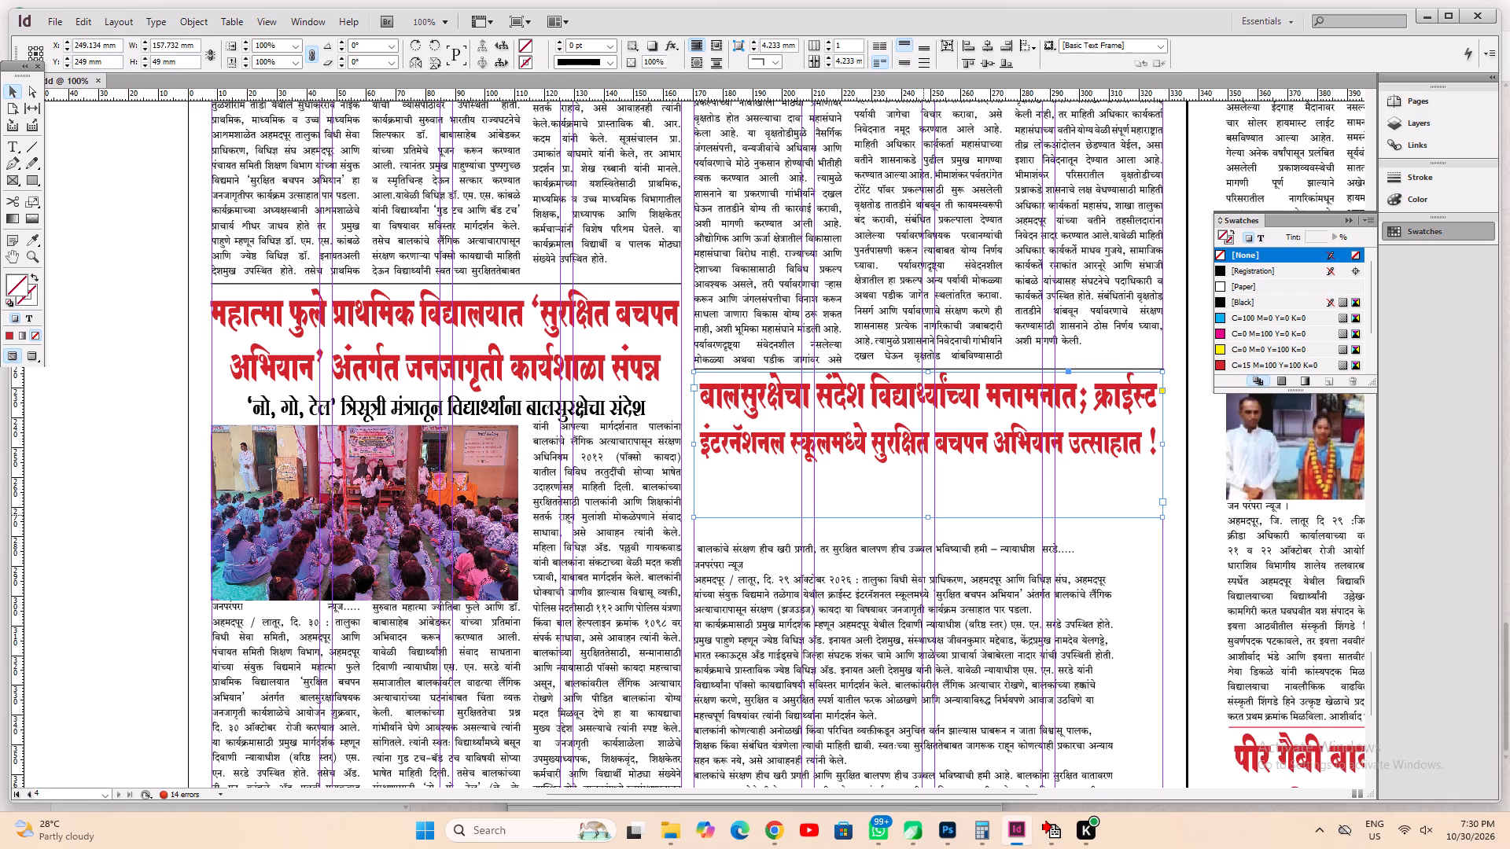
left_click_drag(930, 516, 933, 465)
Delete the blank line and the subheading above 'जनपरंपरा न्यूज' so the story text starts with that byline.
left_click(823, 605)
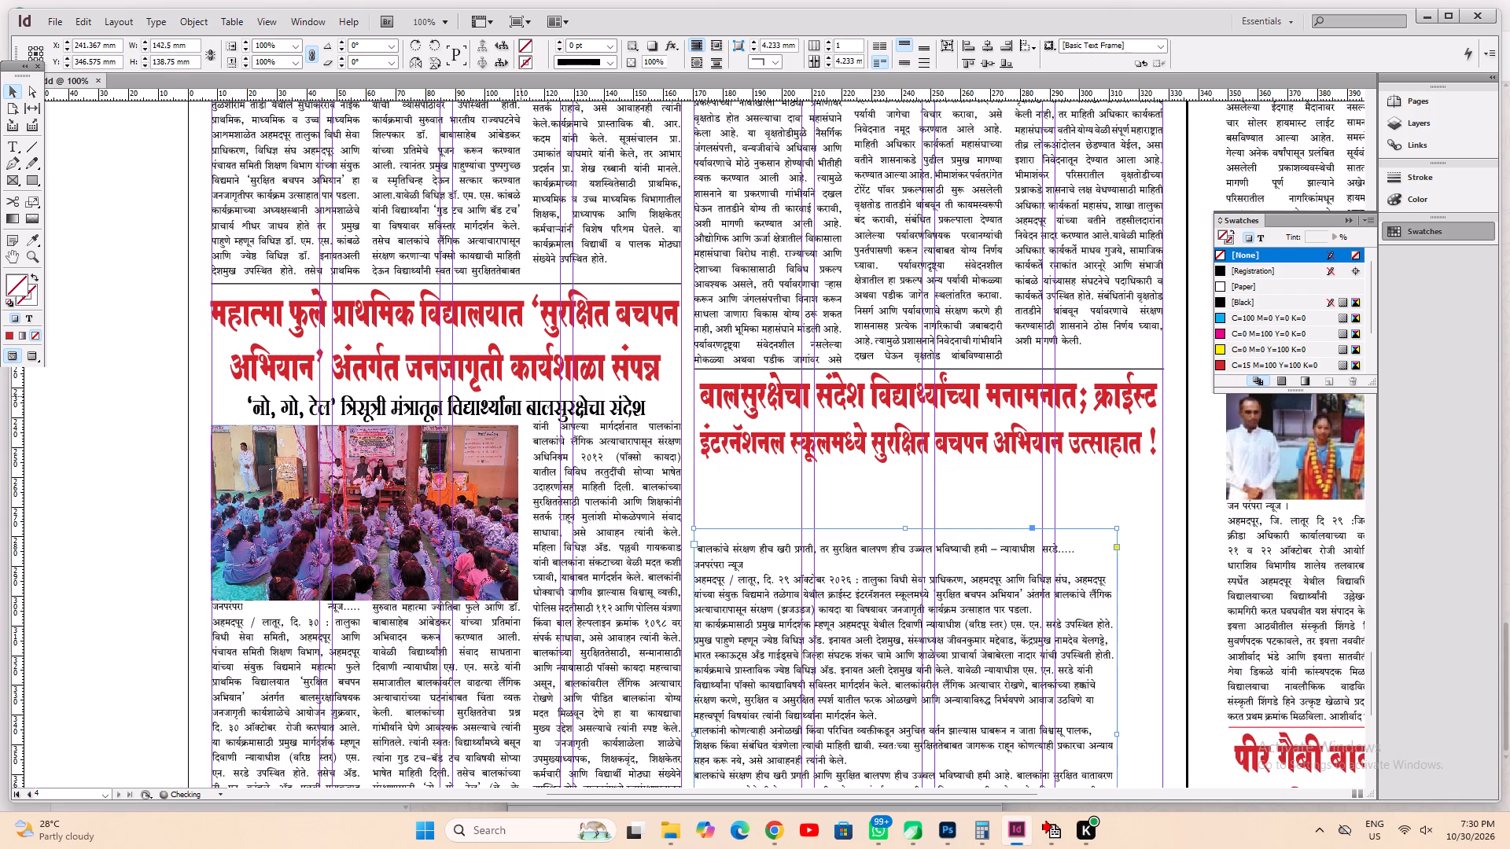
left_click(7, 140)
left_click(710, 569)
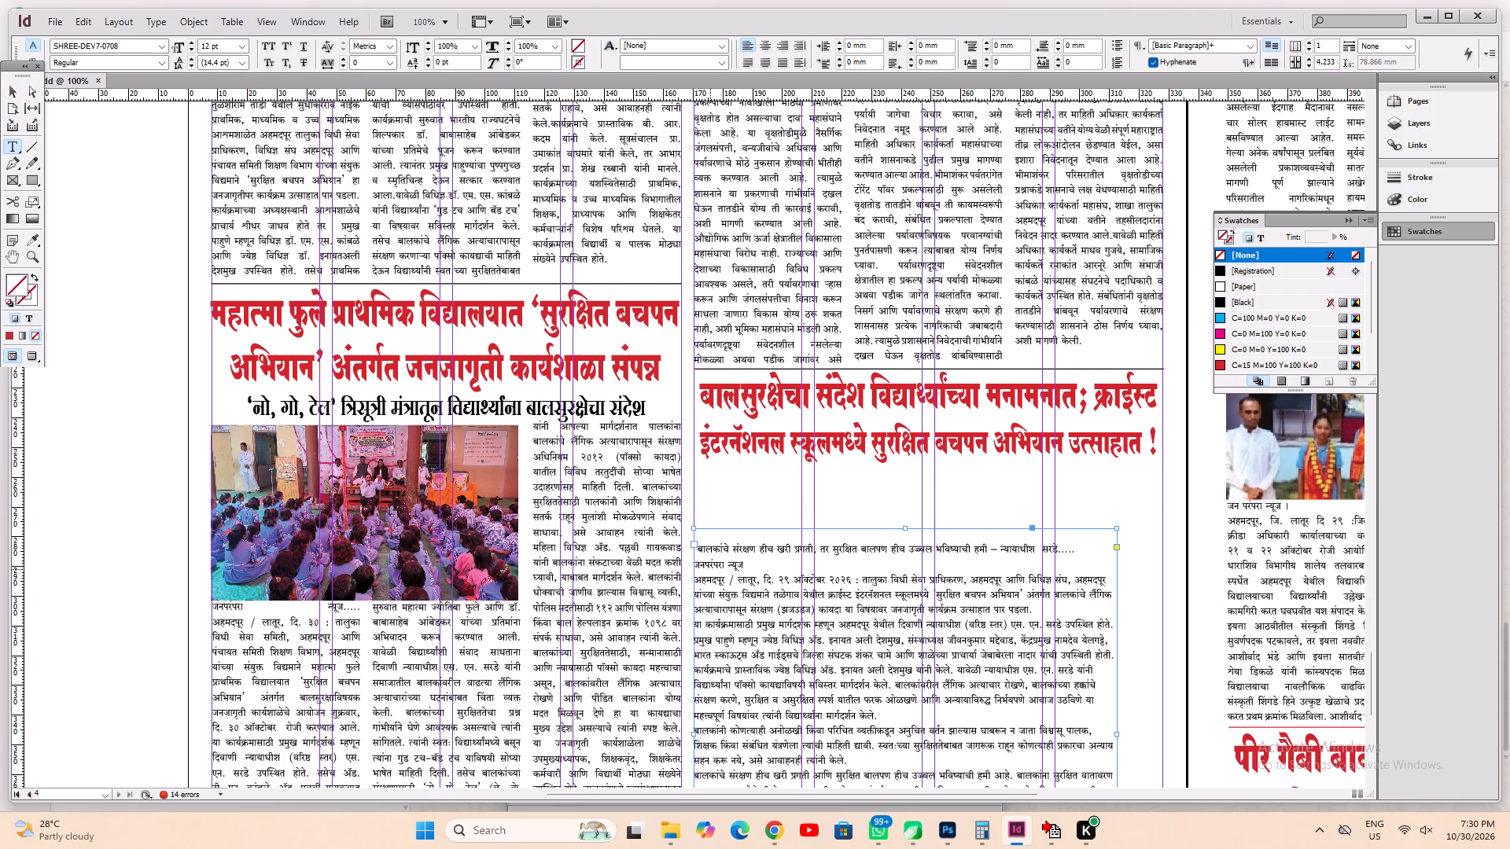
key("Home")
key("shift+Up")
key("shift+Up")
key("shift+Up")
key("shift+Up")
key("BackSpace")
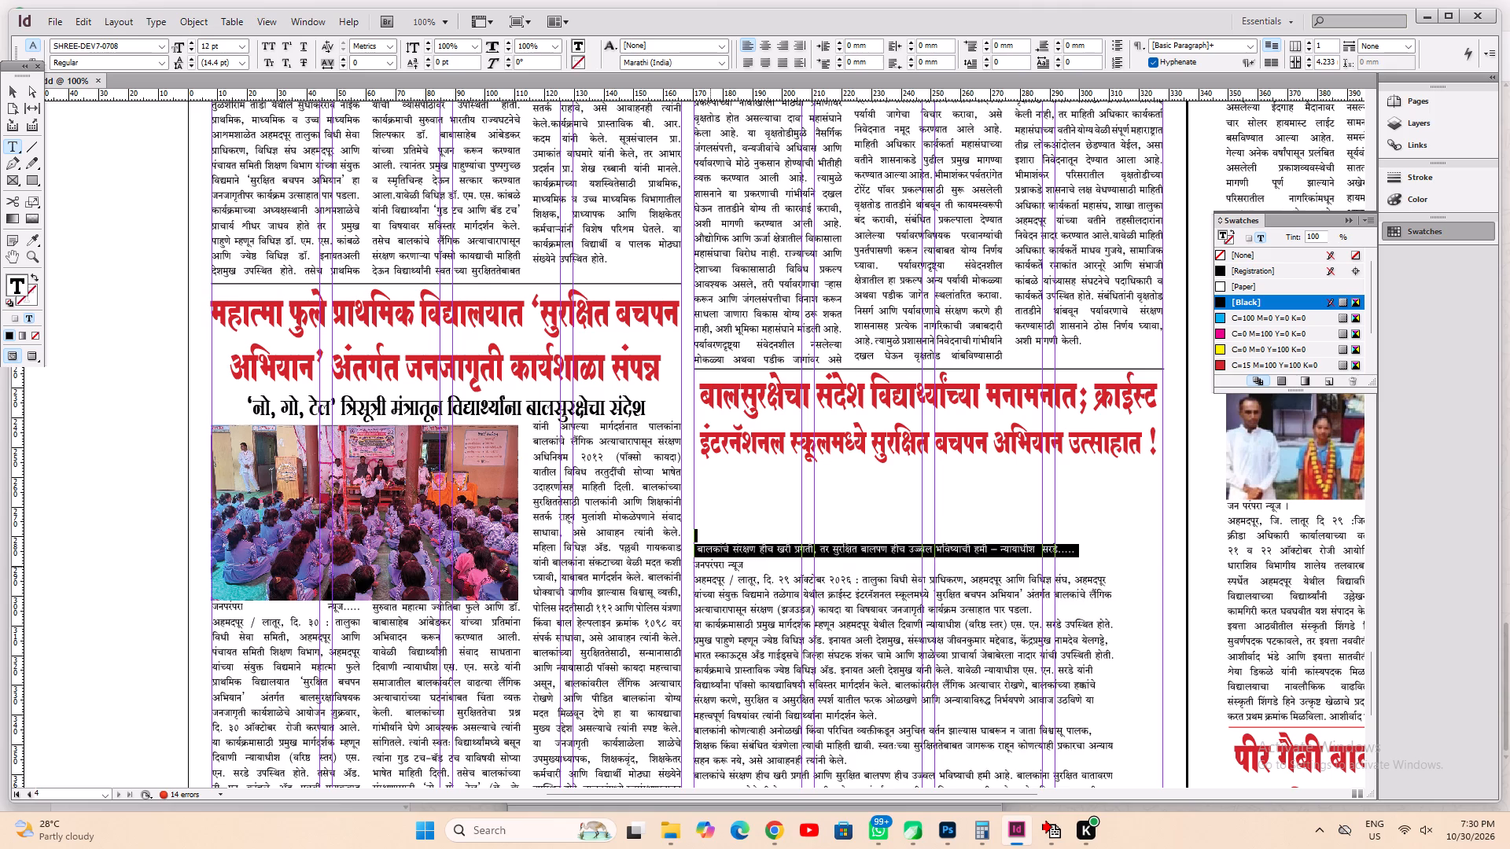
key("Down")
key("Up")
key("Up")
key("Up")
key("Down")
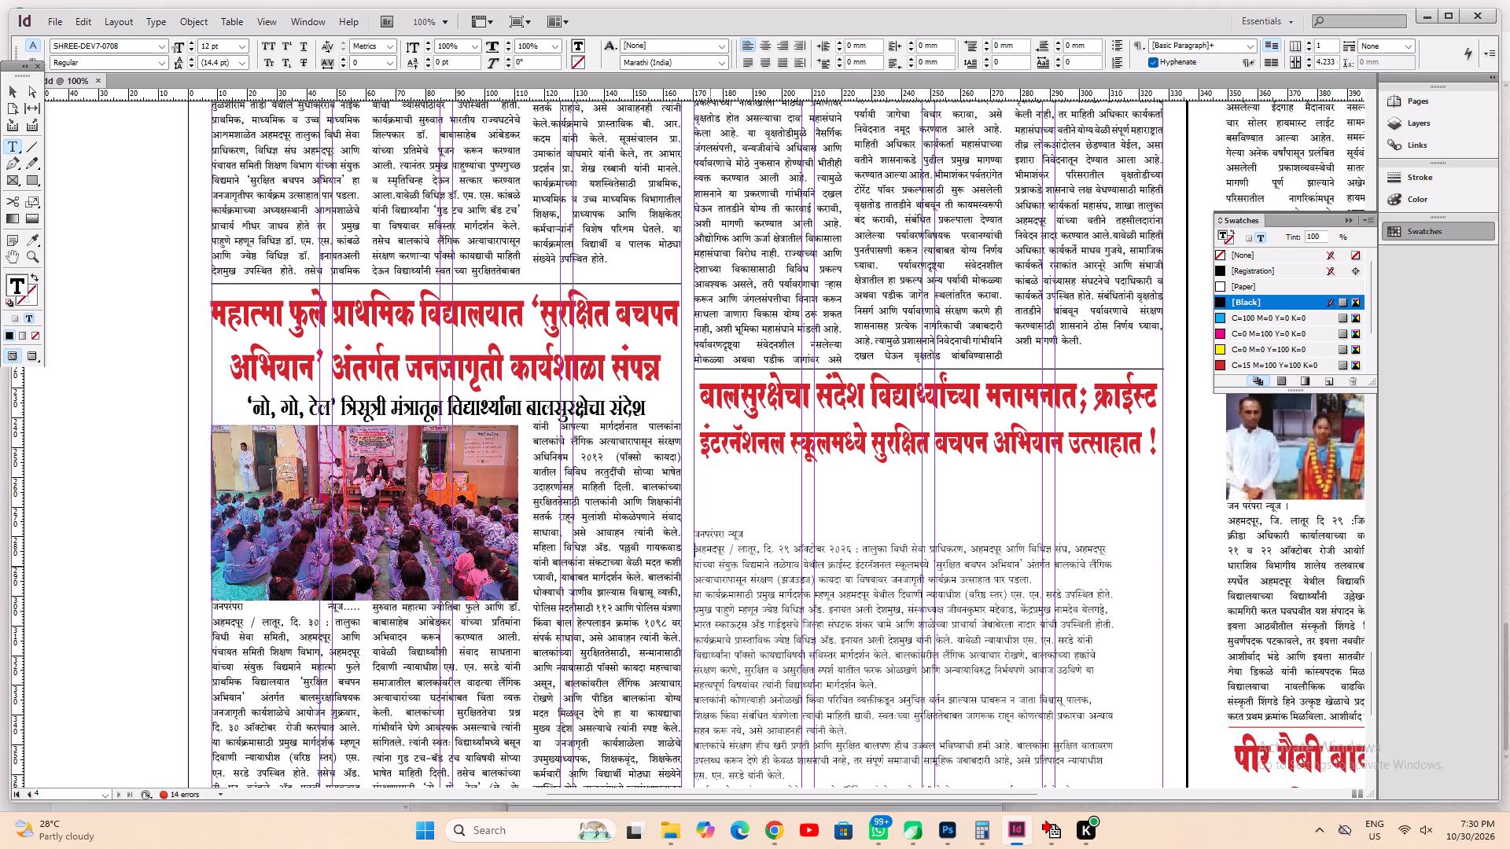
key("Up")
key("BackSpace")
key("BackSpace")
key("BackSpace")
Justify all of the story's body text and fit its frame to the content.
key("ctrl+a")
key("ctrl+shift+j")
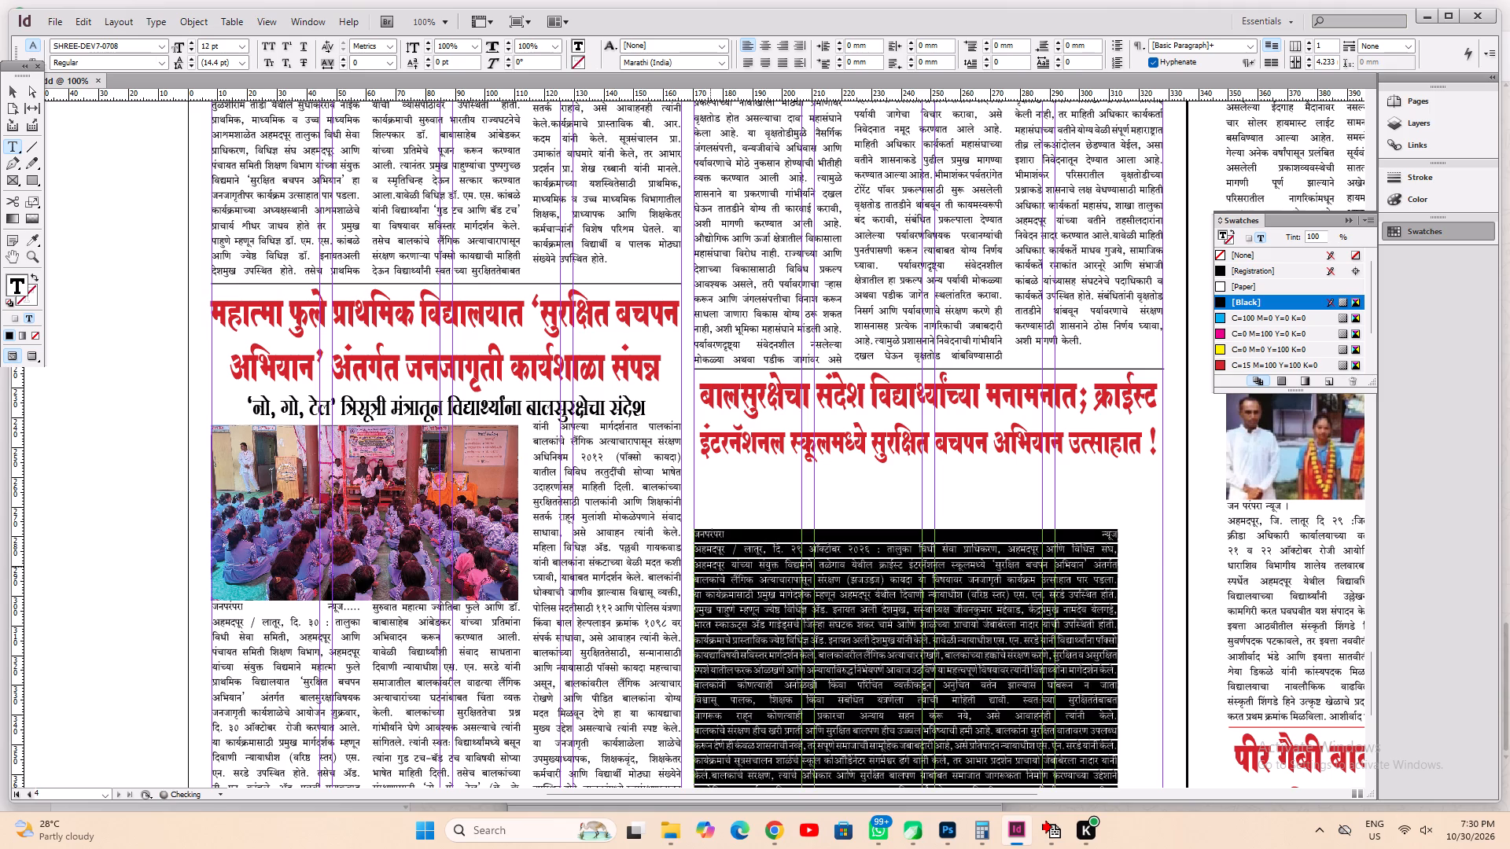
key("ctrl+alt+c")
scroll(1151, 571, "down", 3)
key("ctrl+1")
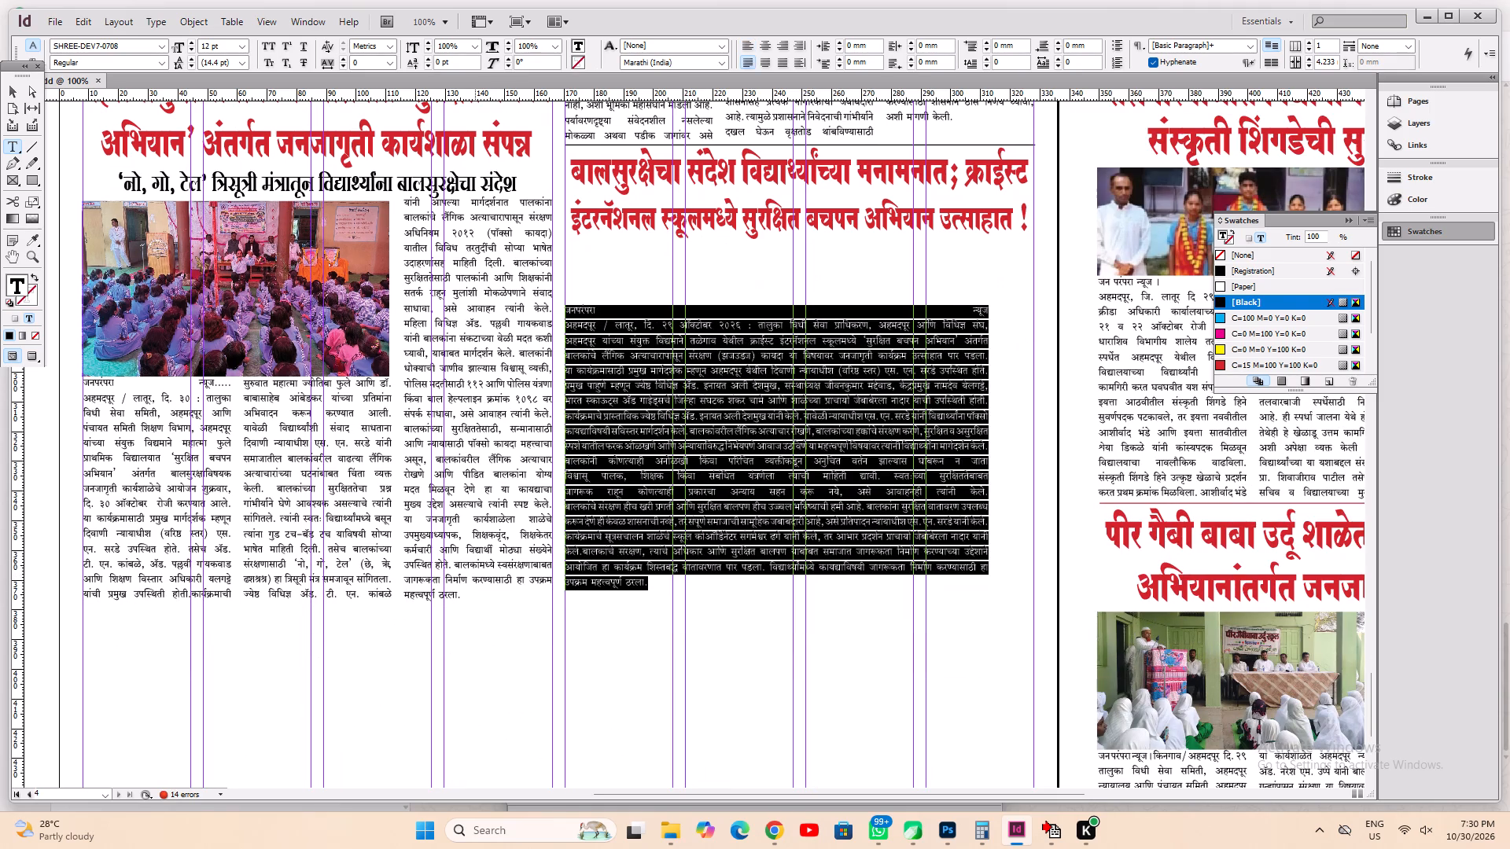
Move the story's text frame up directly beneath the headline and resize it to about 158 by 124 mm, matching the headline's width.
left_click(2, 86)
left_click(9, 90)
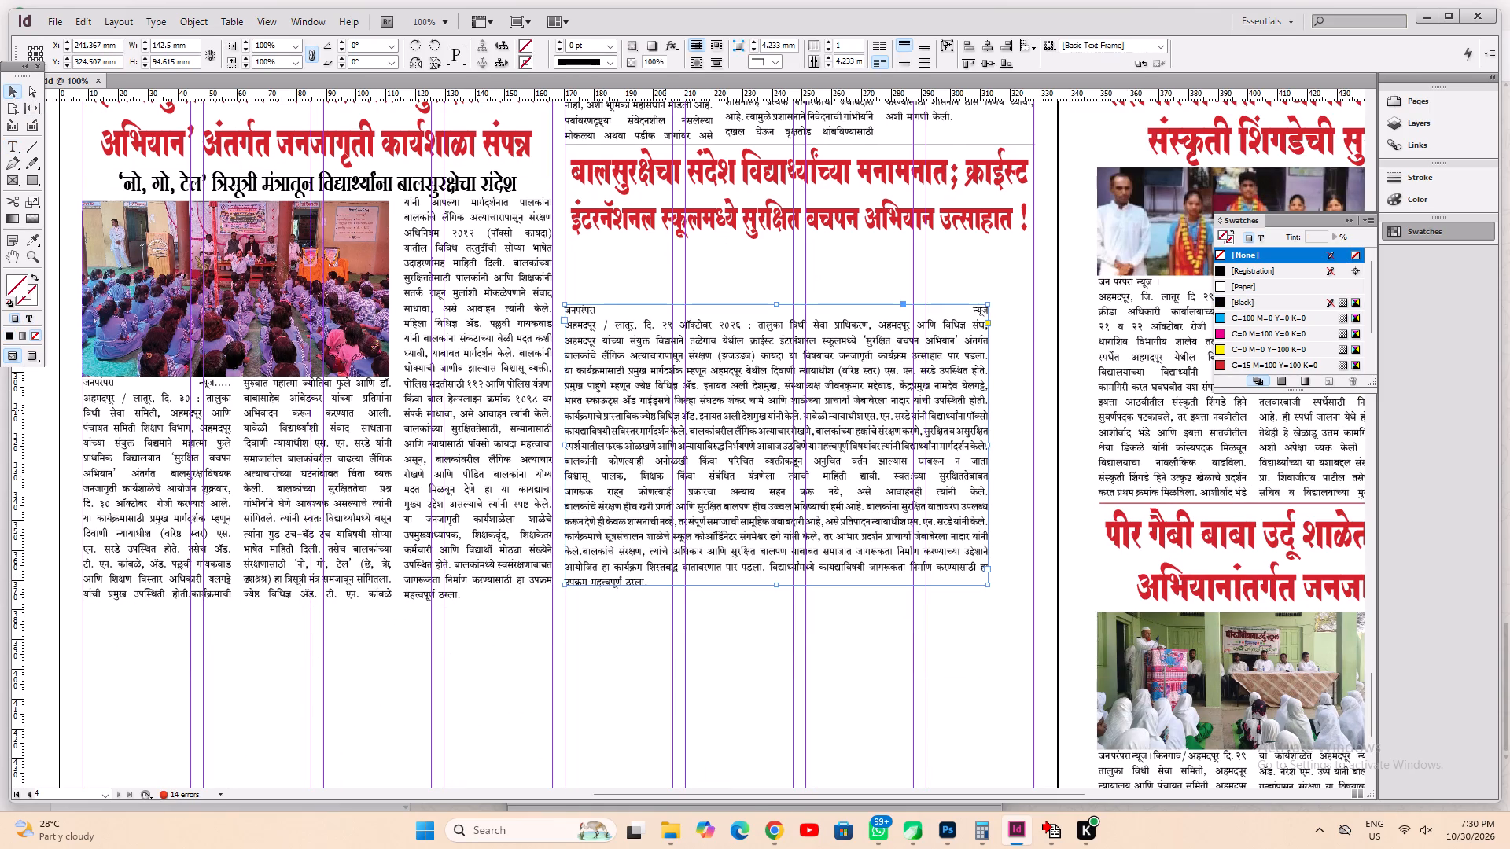
left_click_drag(662, 410, 662, 346)
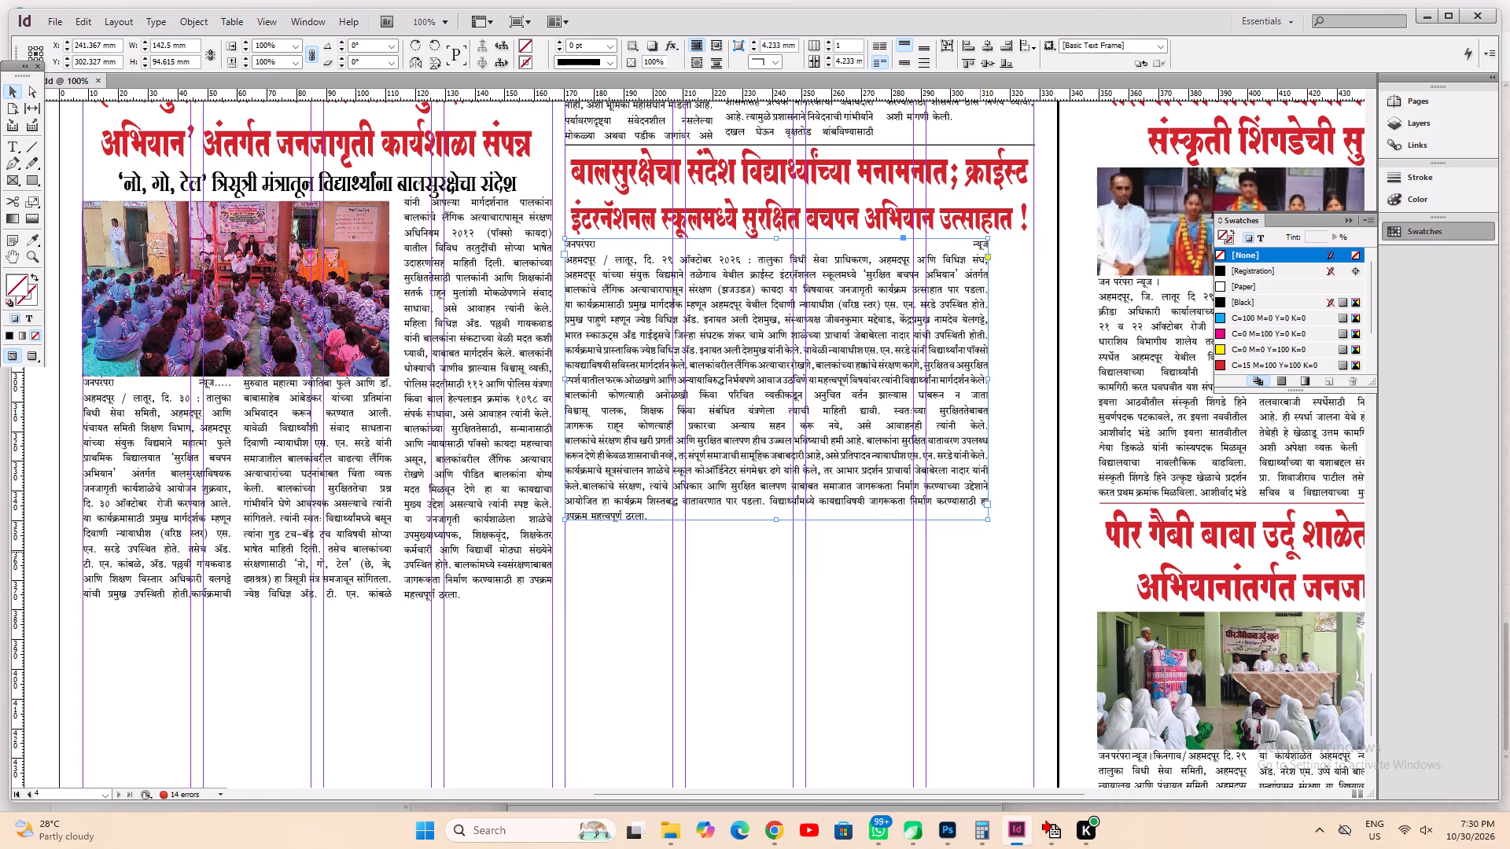
left_click_drag(988, 522, 1032, 606)
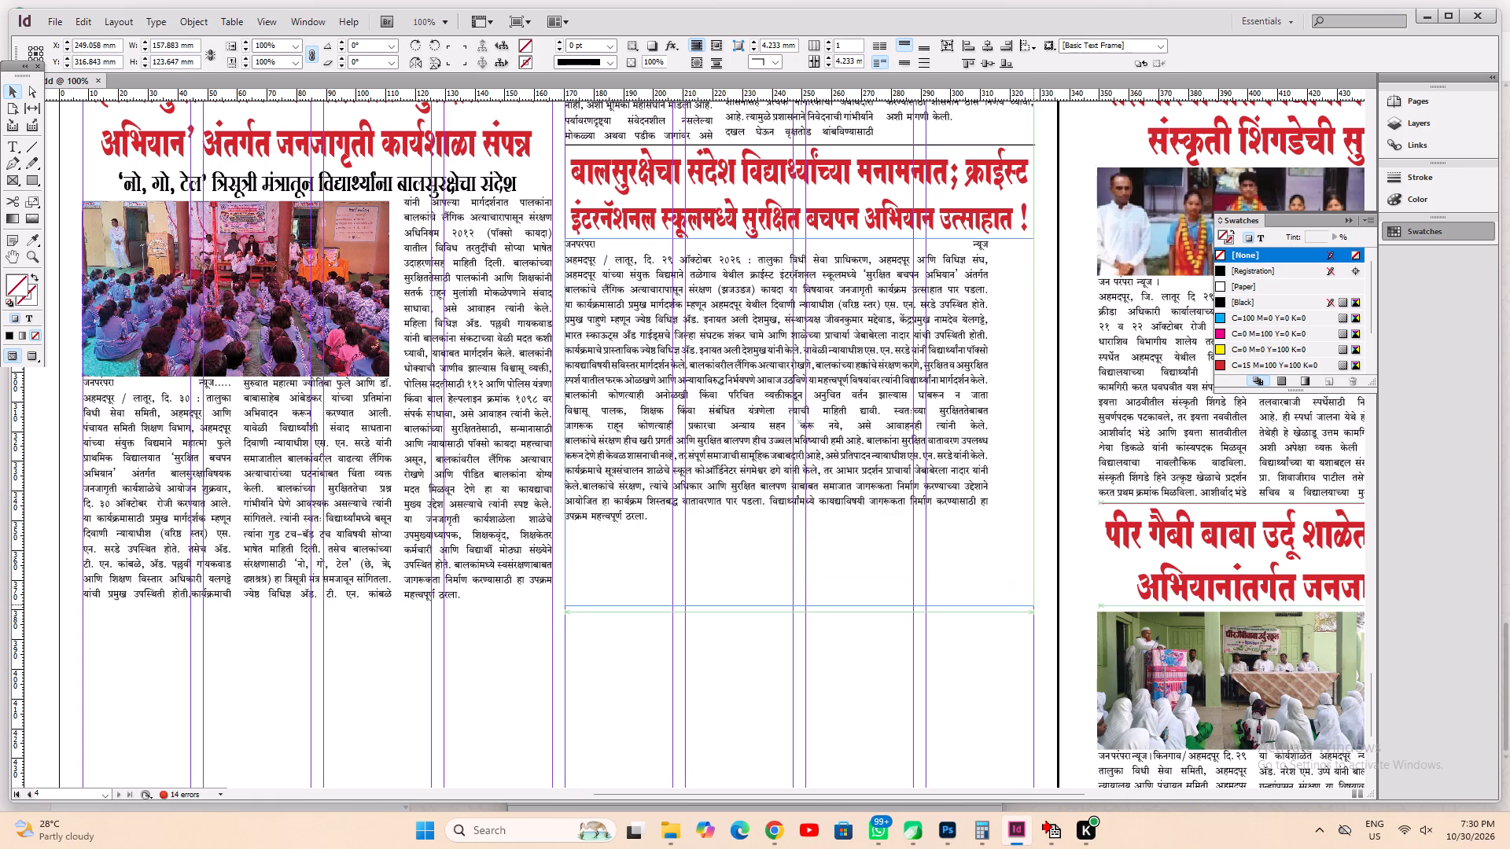
Divide the story's text frame into three columns, fit its height to the content, and save the document.
double_click(833, 42)
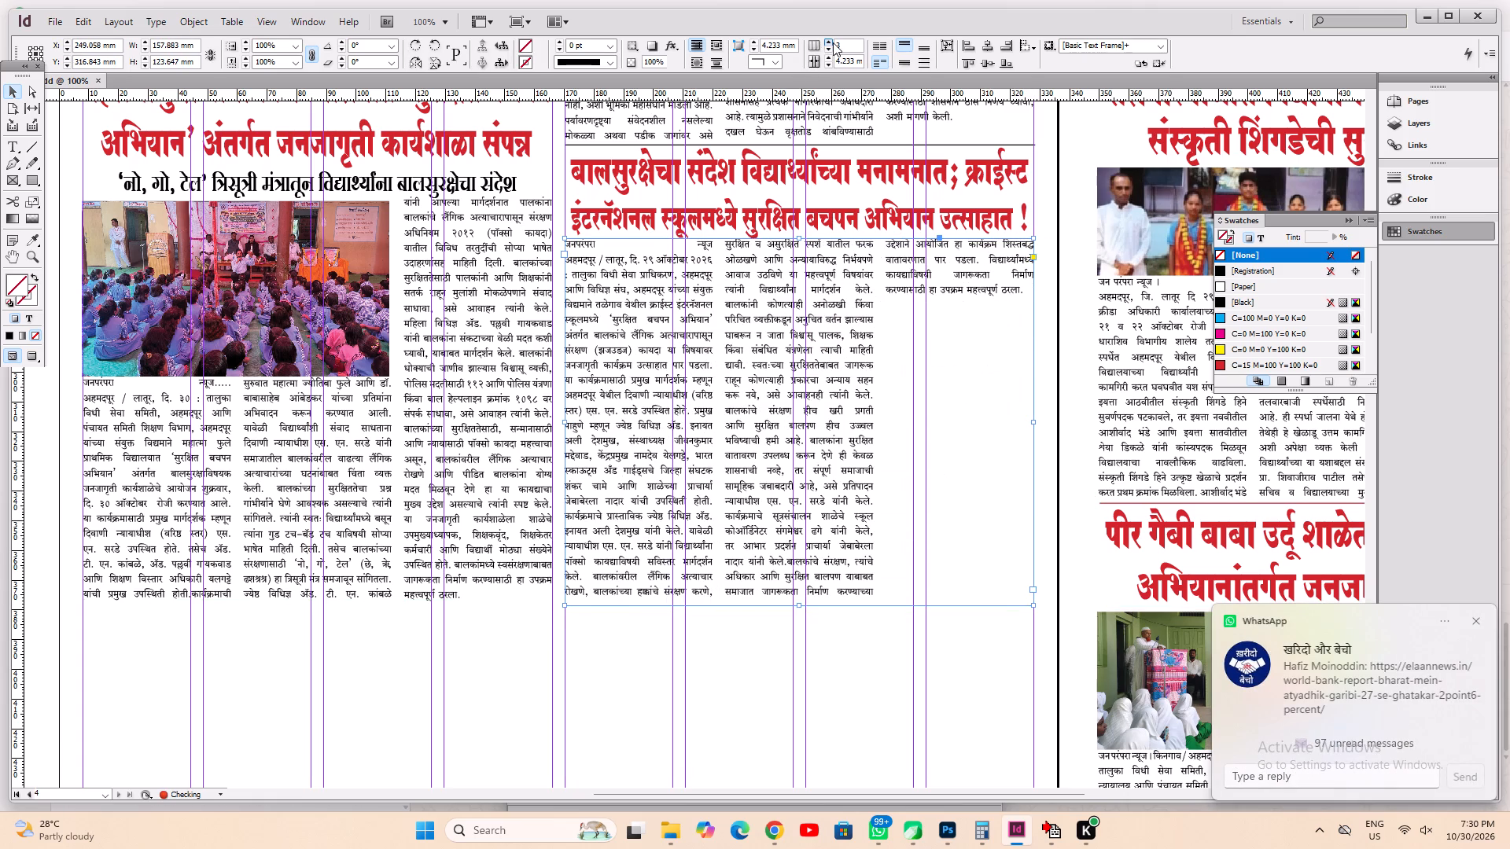
key("ctrl+alt+c")
key("ctrl+s")
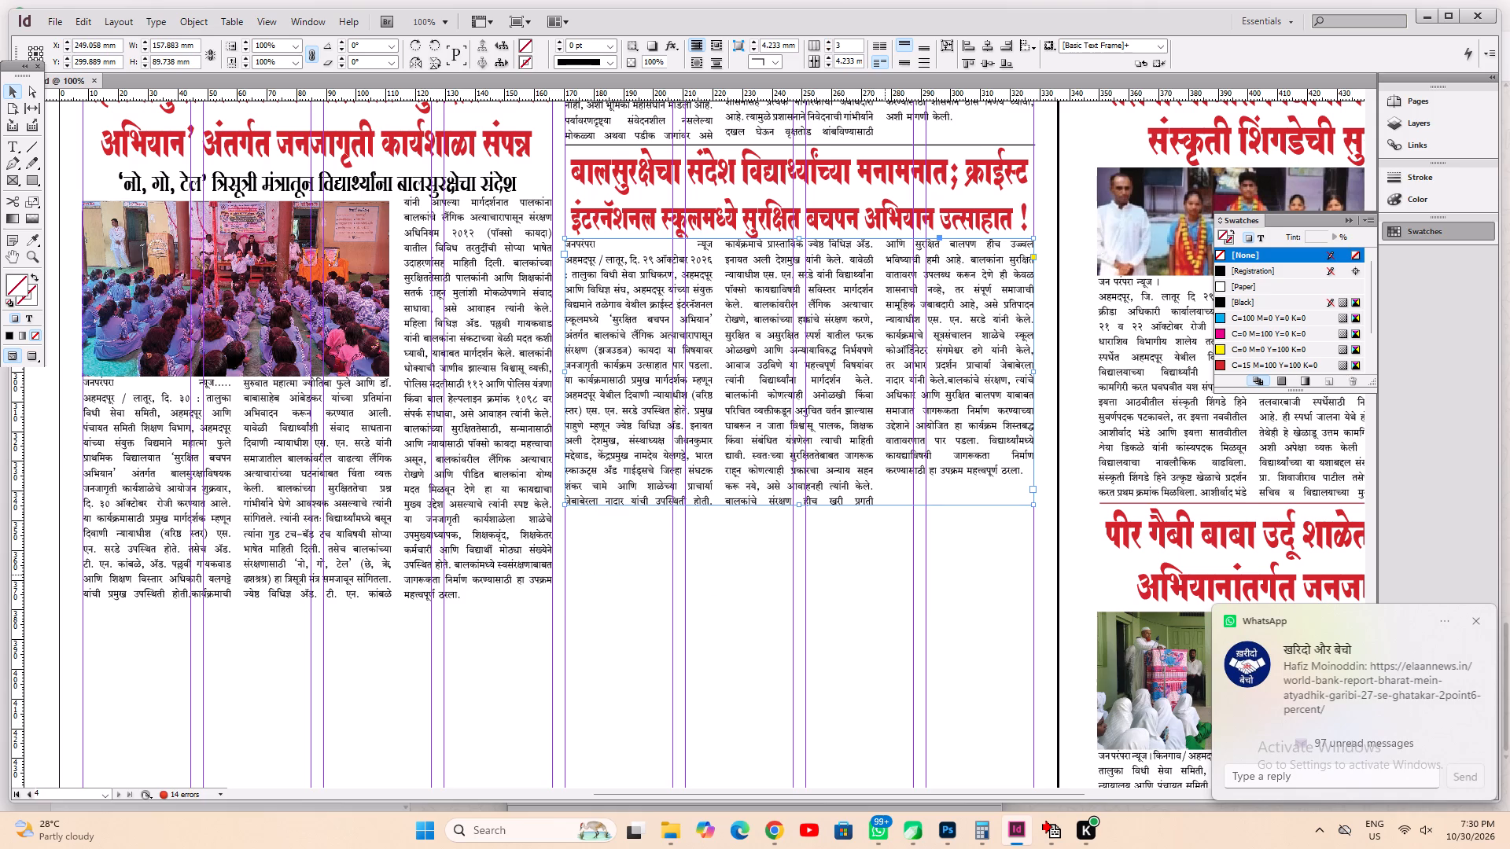
key("ctrl+0")
key("ctrl+s")
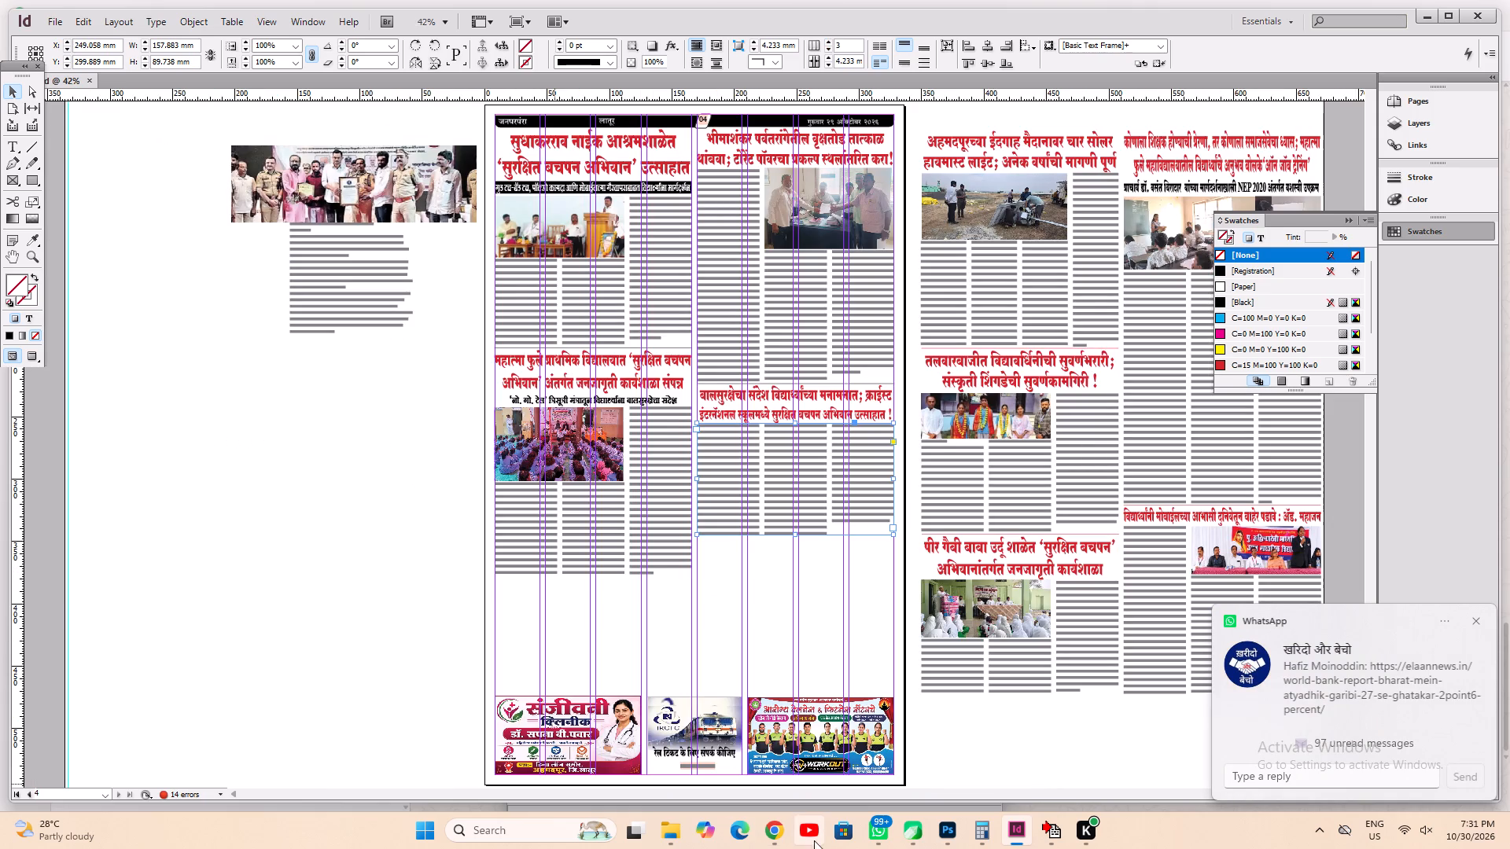
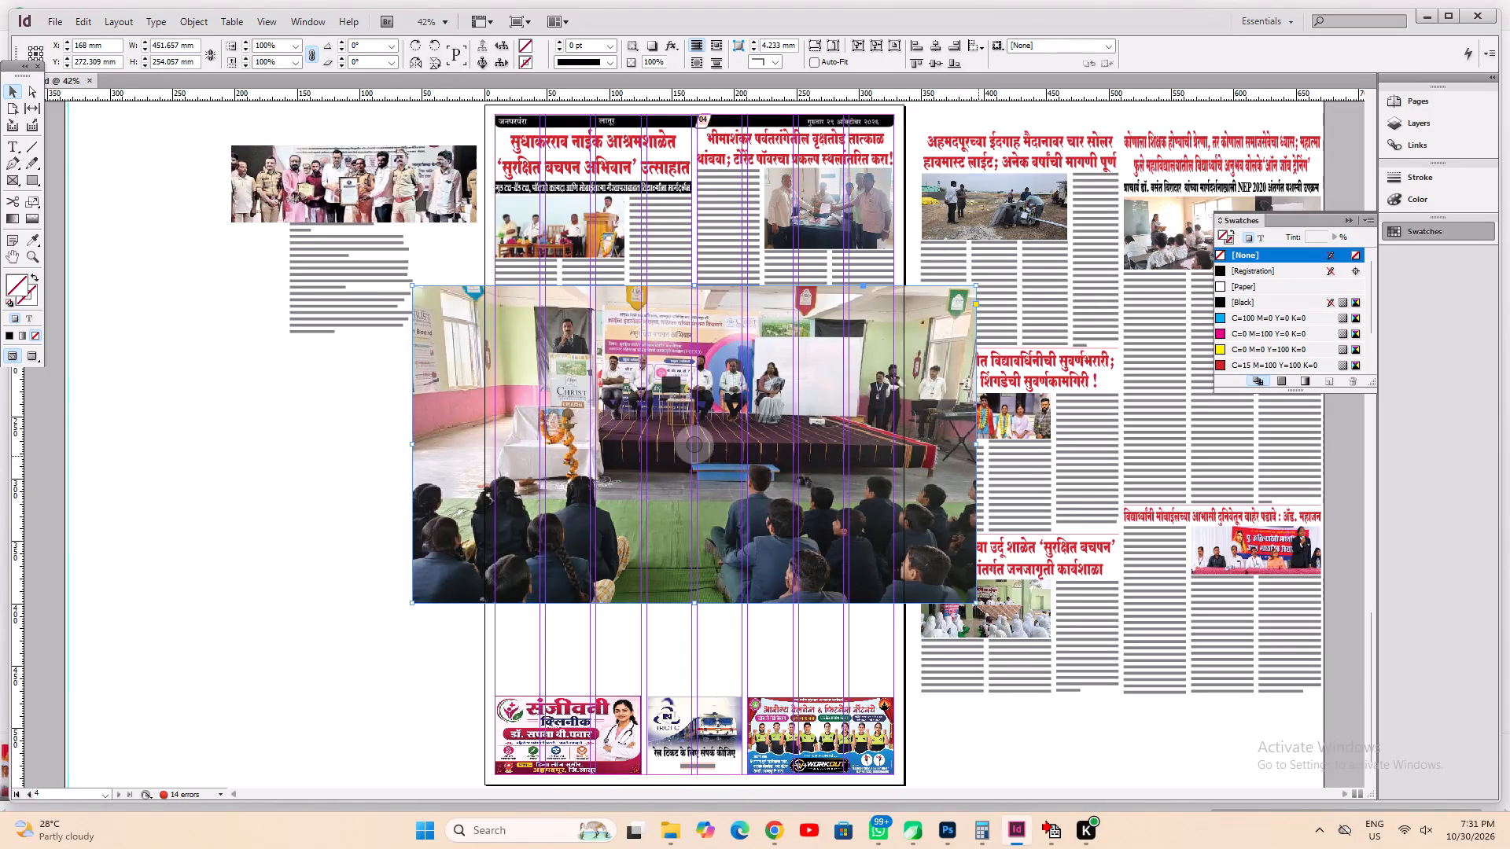
Scale the school event photo to about 104 by 59 mm and place it beneath the headline across the story's second and third columns.
left_click_drag(978, 446, 562, 470, "ctrl+shift")
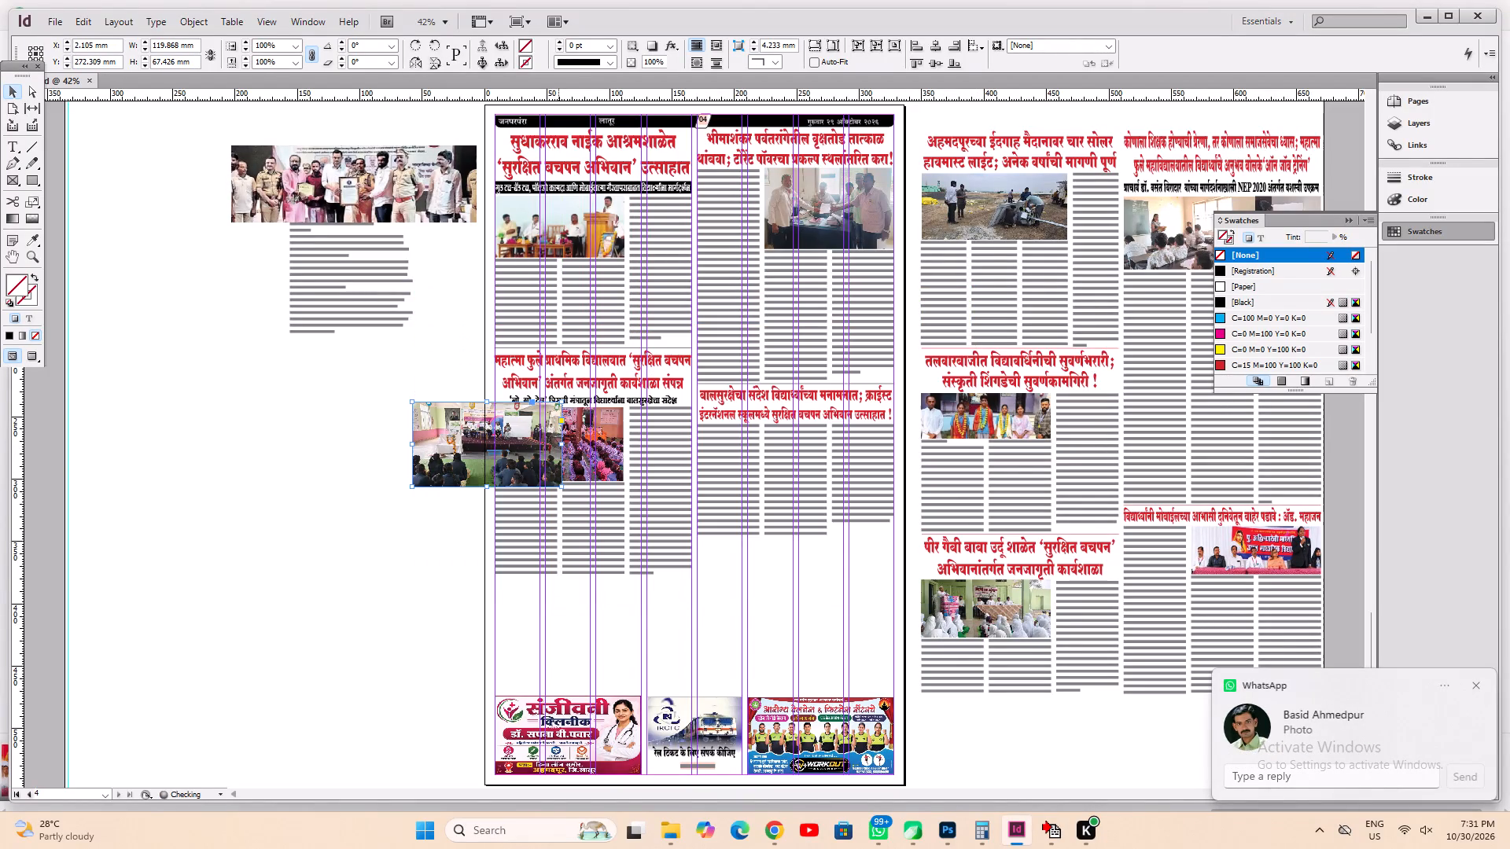
left_click_drag(485, 477, 803, 494)
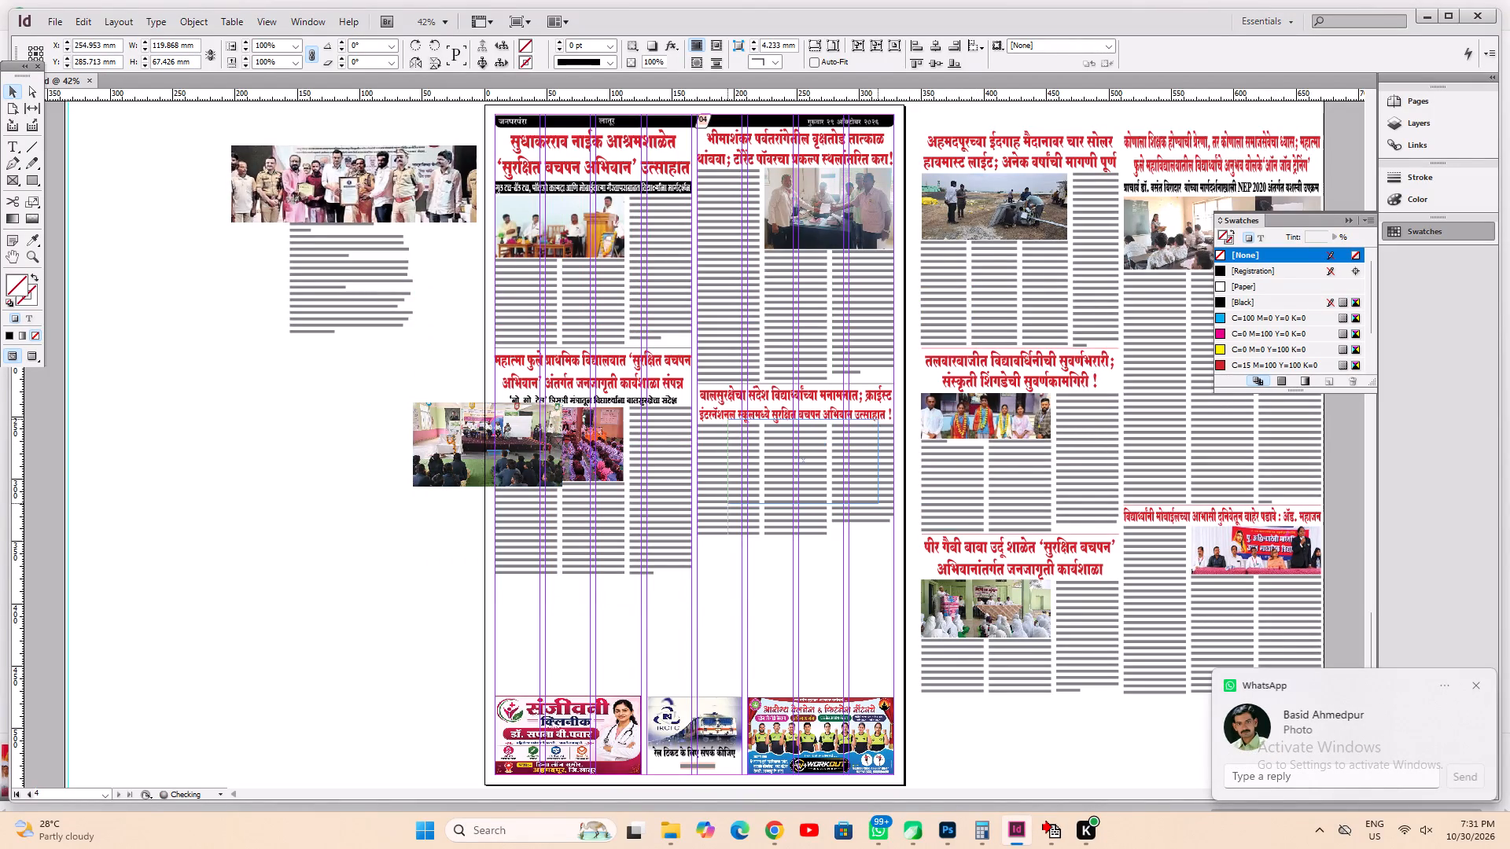
left_click_drag(803, 494, 818, 503)
key("ctrl+1")
left_click_drag(516, 448, 523, 451, "ctrl+shift")
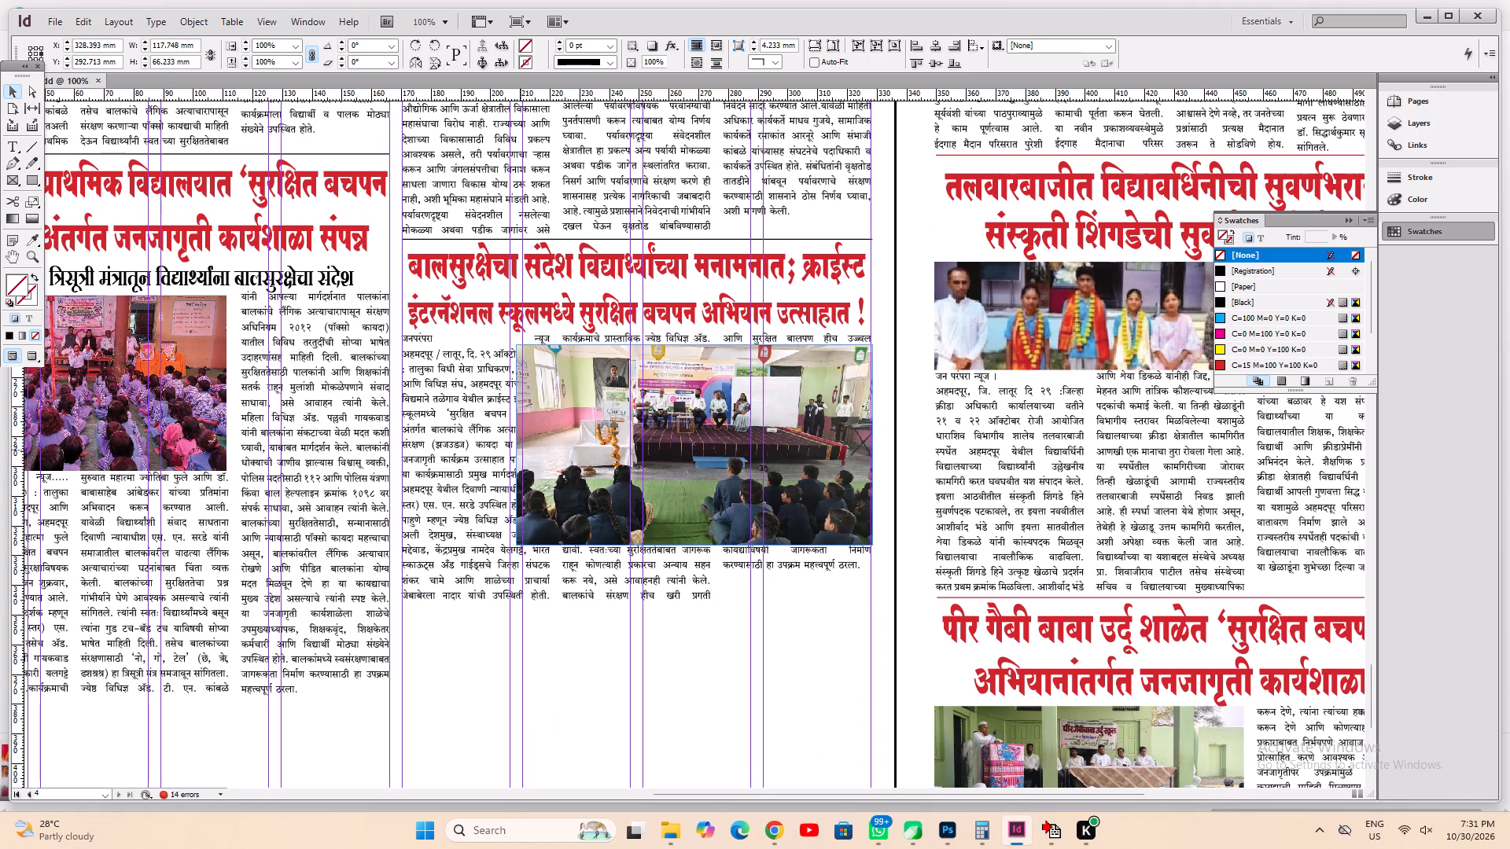
left_click_drag(523, 451, 557, 476, "ctrl+shift")
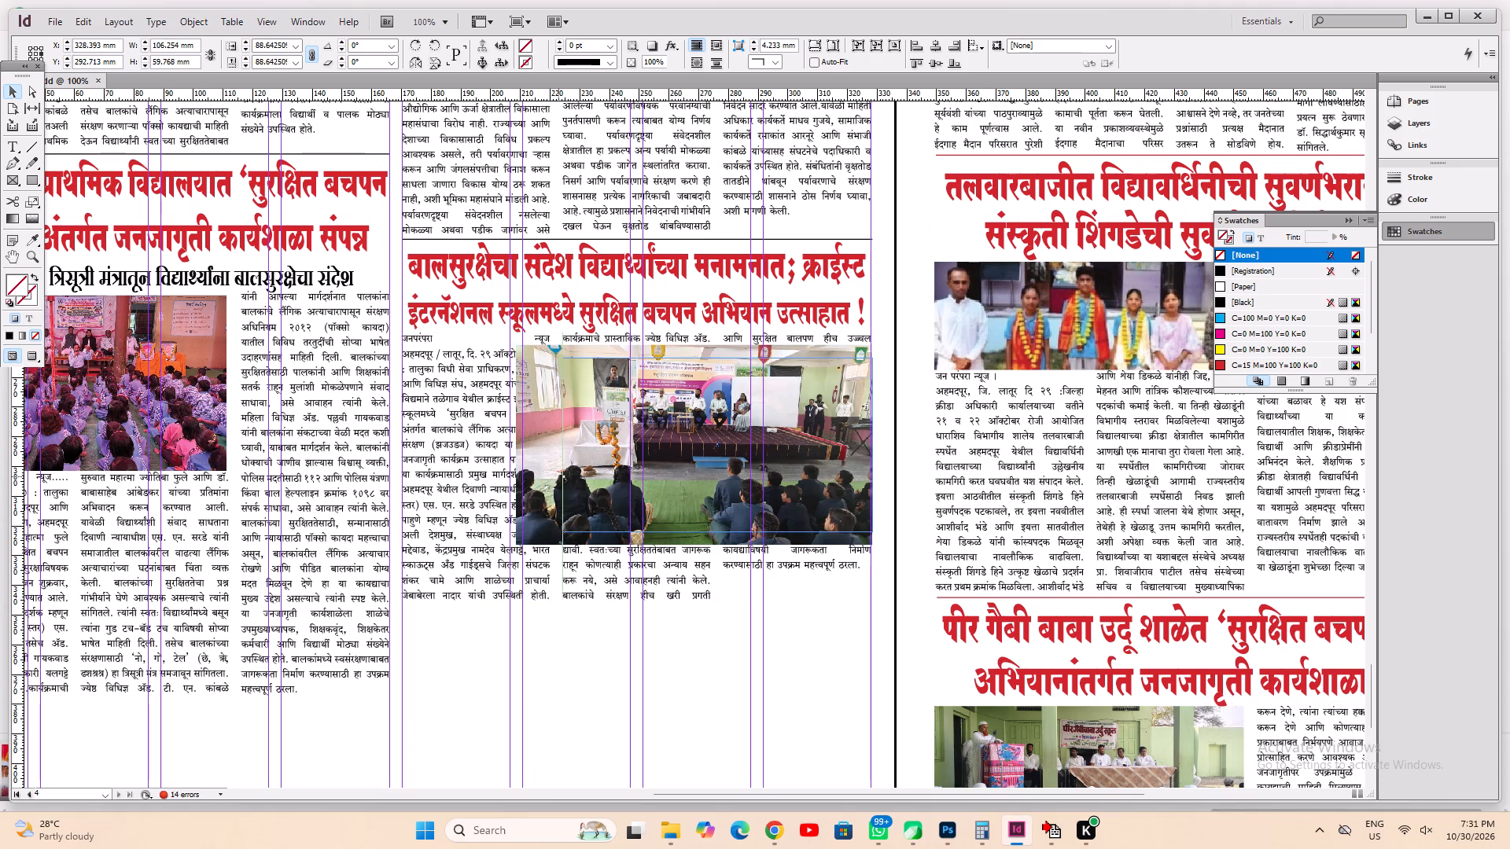
left_click_drag(557, 476, 564, 478, "ctrl+shift")
left_click_drag(689, 493, 689, 484, "shift")
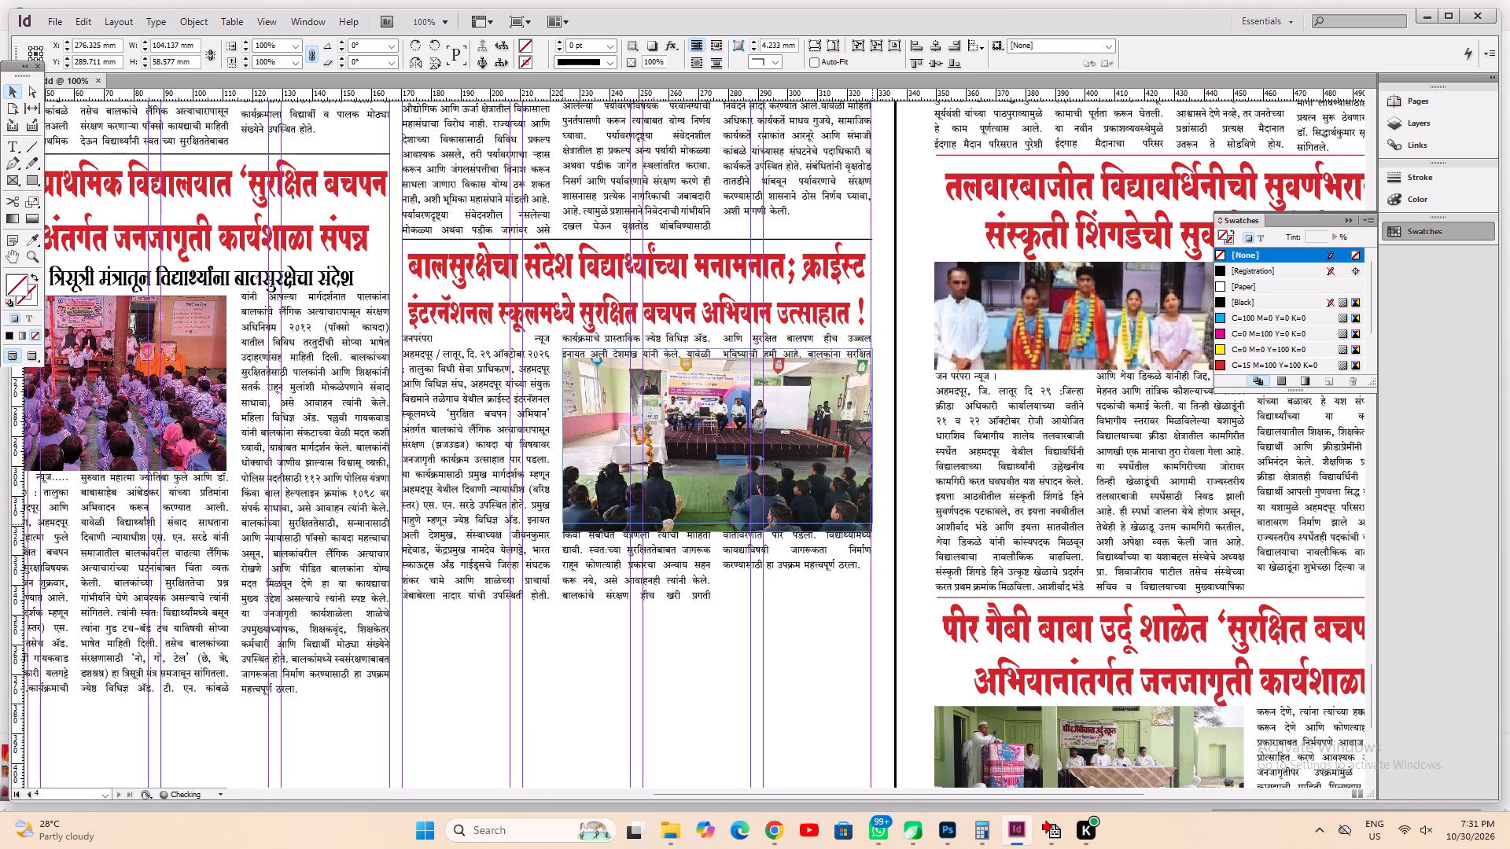
left_click_drag(689, 484, 691, 471, "shift")
Apply a bounding-box text wrap to the school event photo so the story text runs around it.
key("ctrl+alt+w")
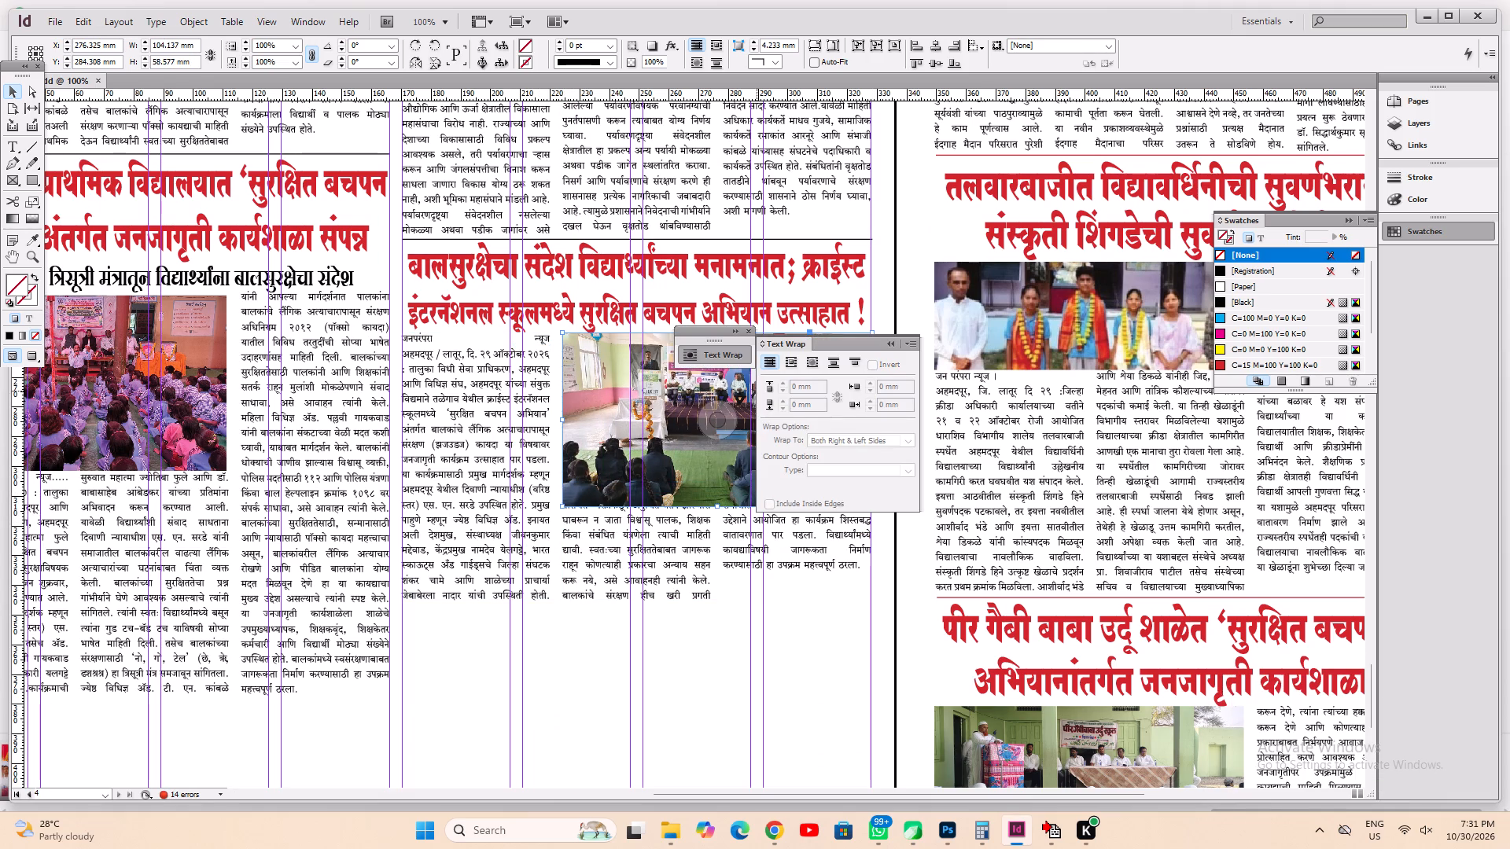
left_click(786, 366)
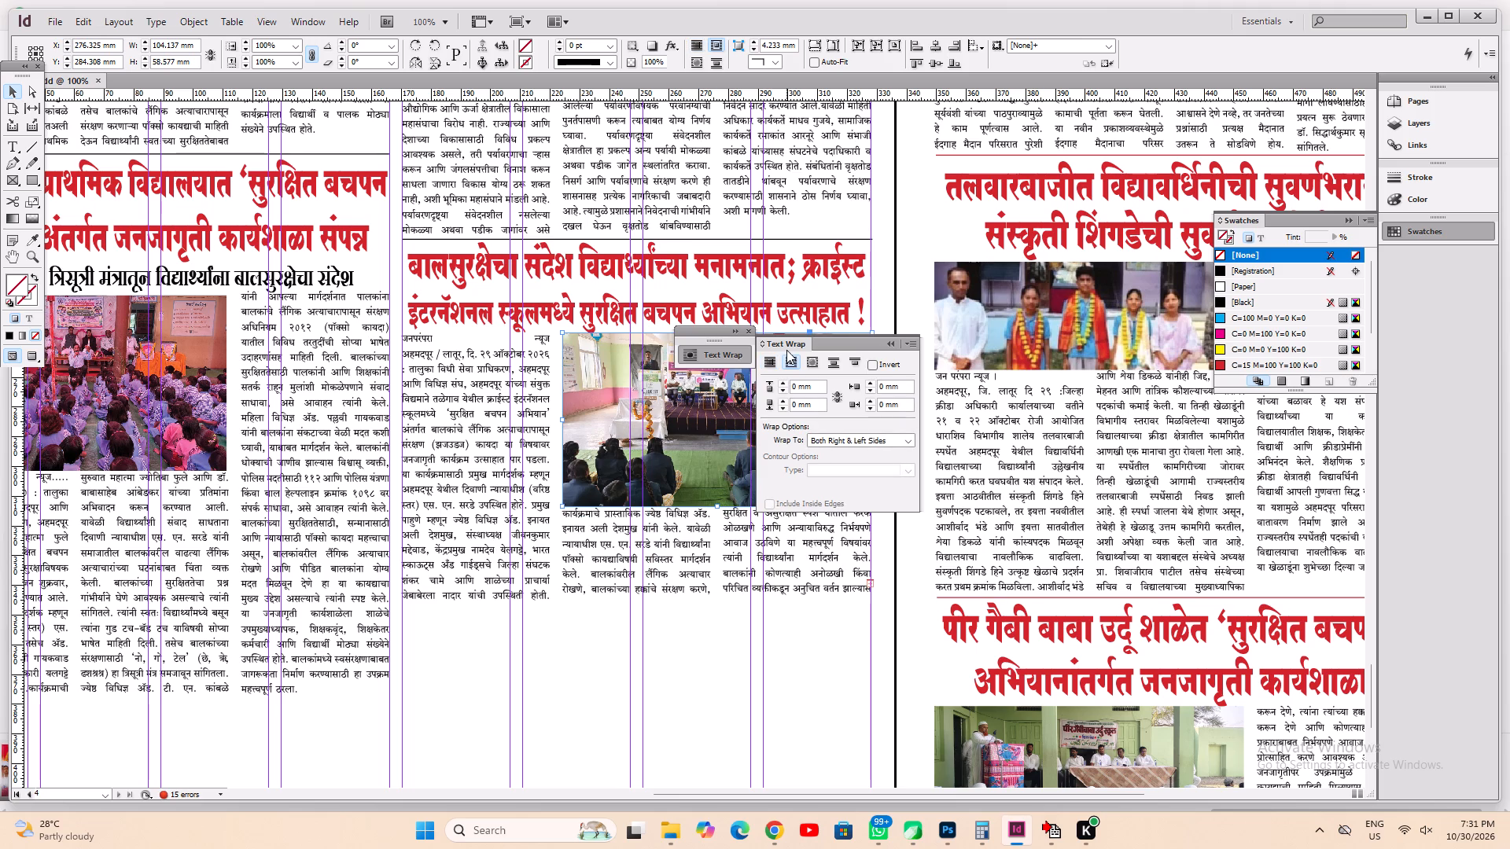
left_click(745, 332)
Fit the school story's text frame to its full content below the photo and save the document.
left_click(614, 568)
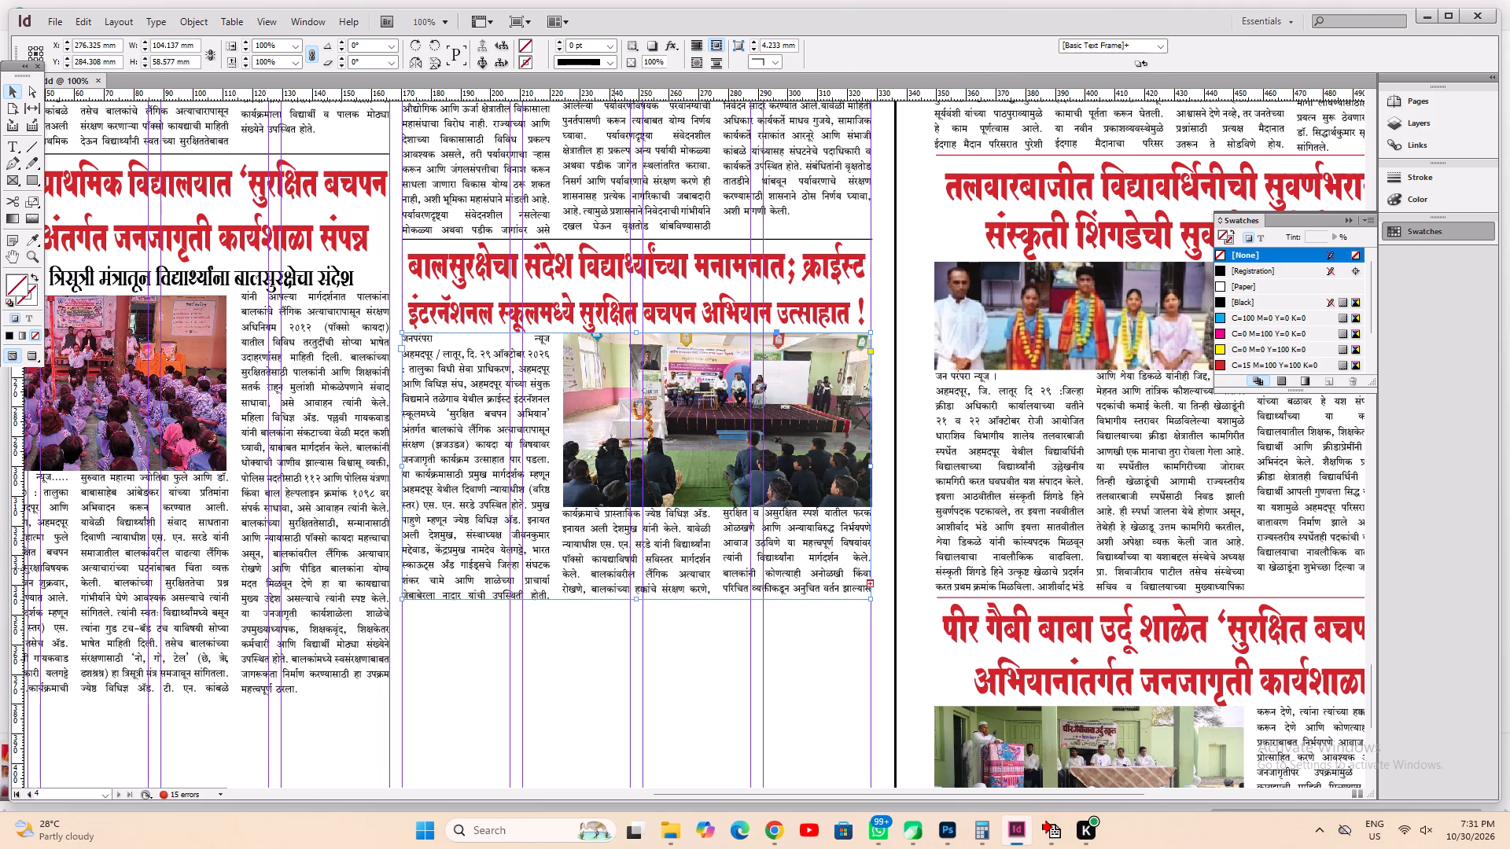
key("ctrl+alt+c")
scroll(610, 587, "down", 2)
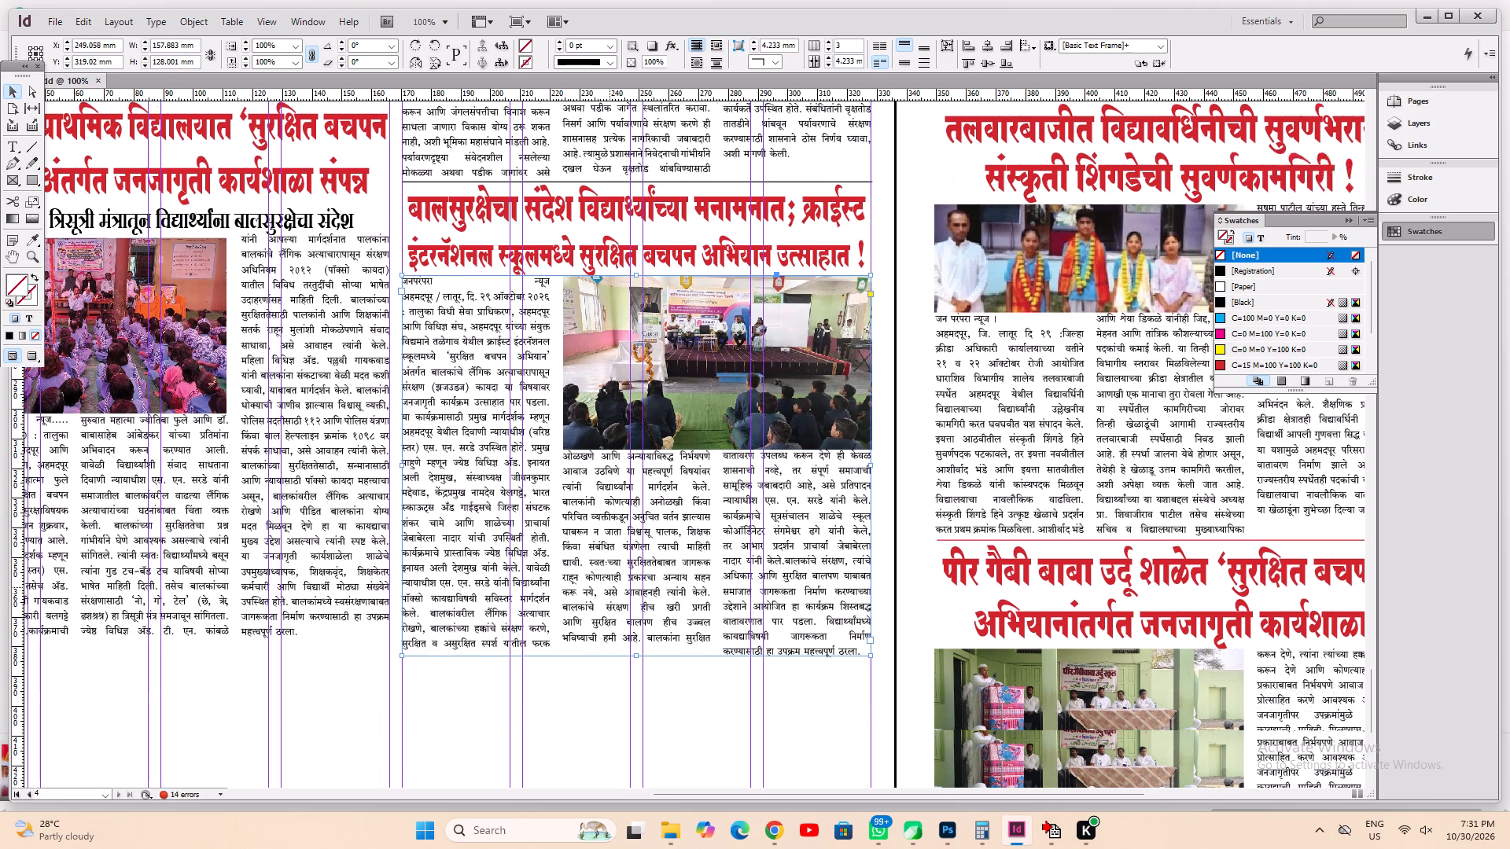
scroll(607, 597, "down", 6)
key("ctrl+s")
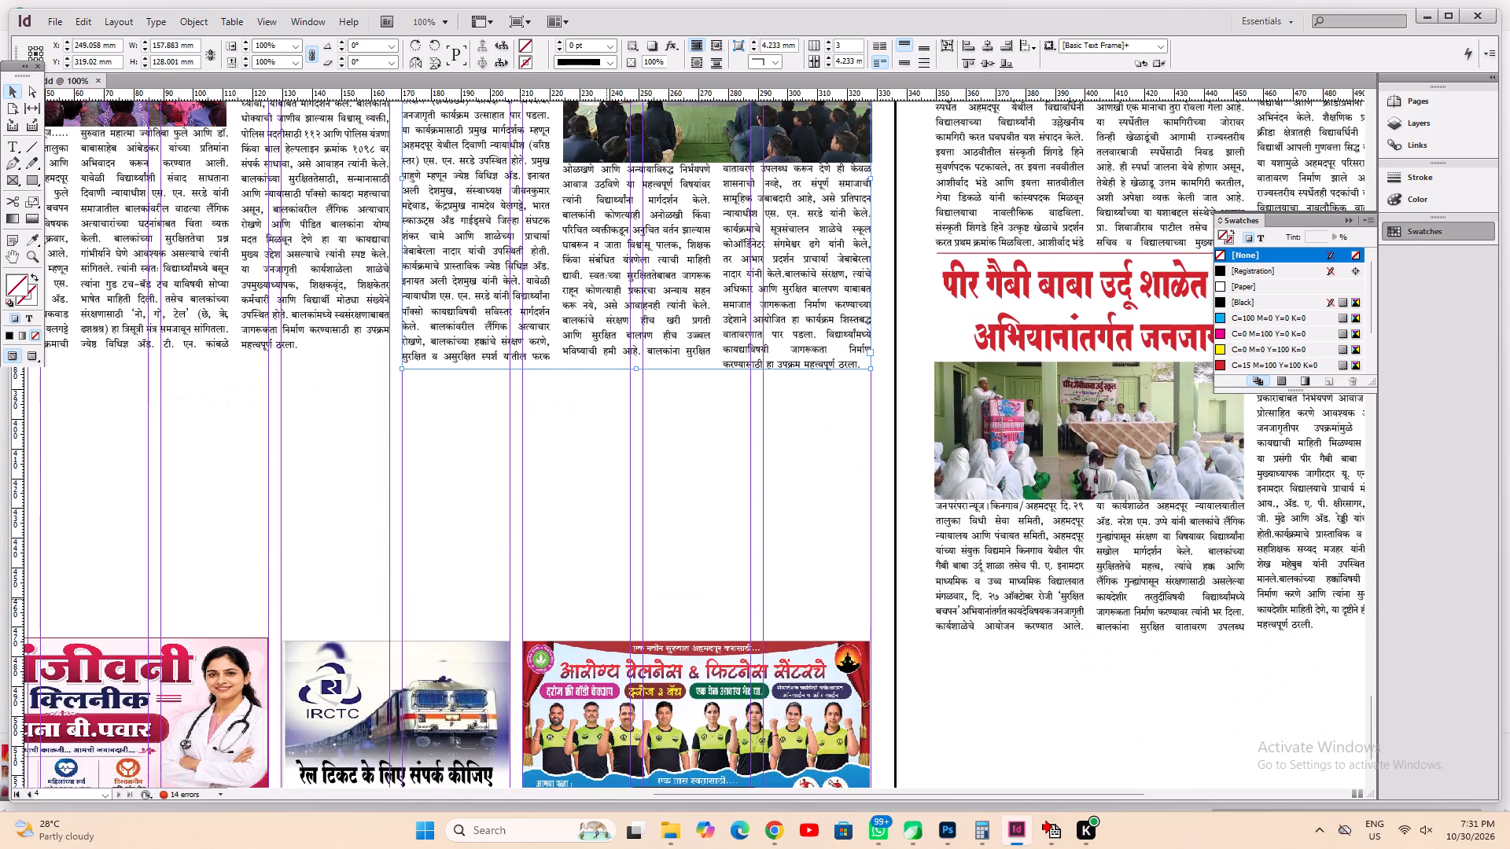
key("ctrl+0")
key("ctrl+a")
key("ctrl+s")
left_click(303, 586)
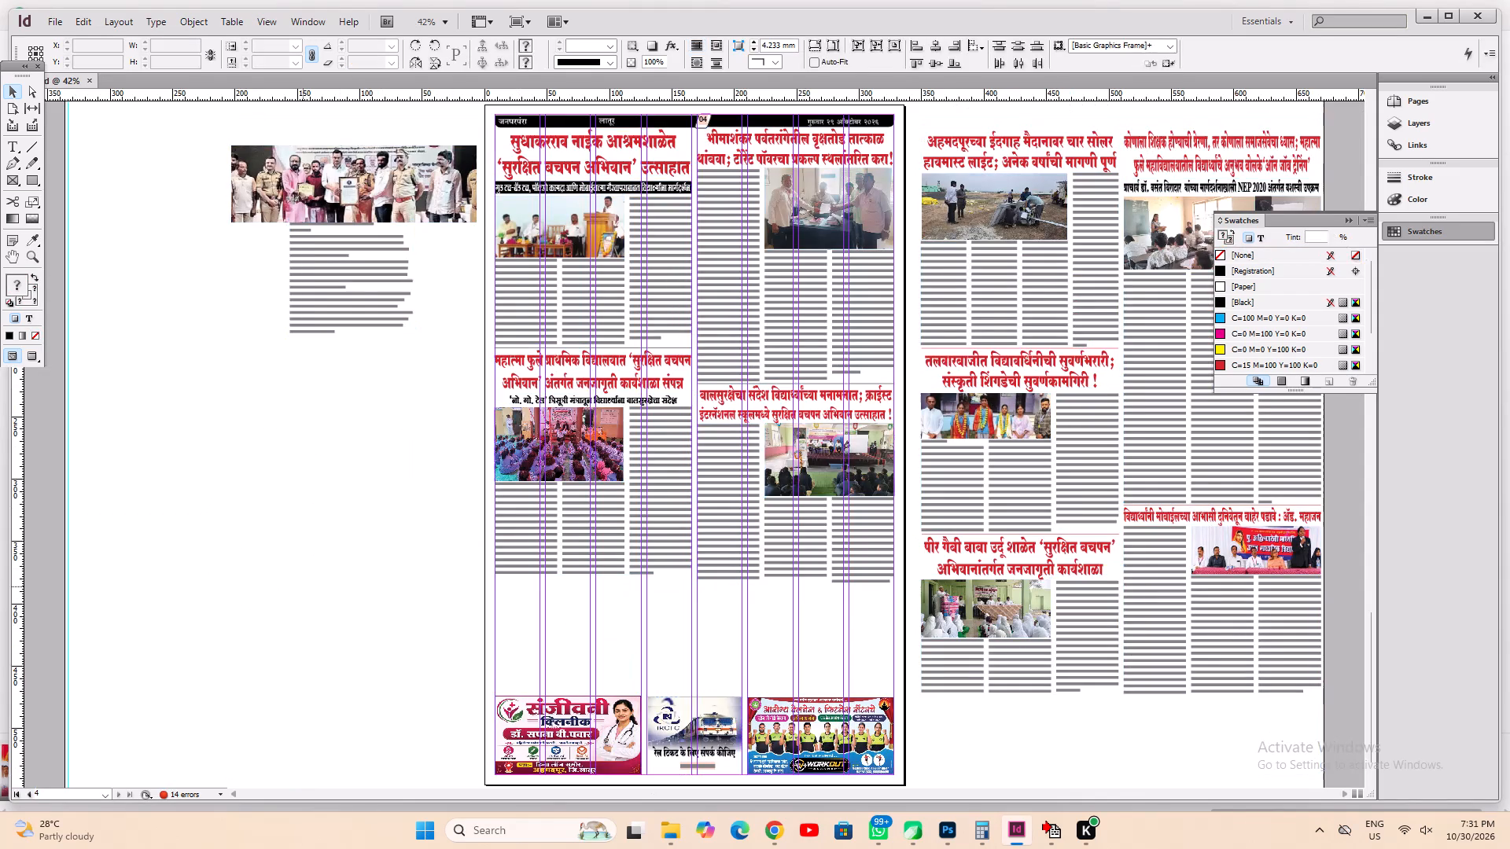
left_click(303, 586)
key("ctrl+a")
key("ctrl+s")
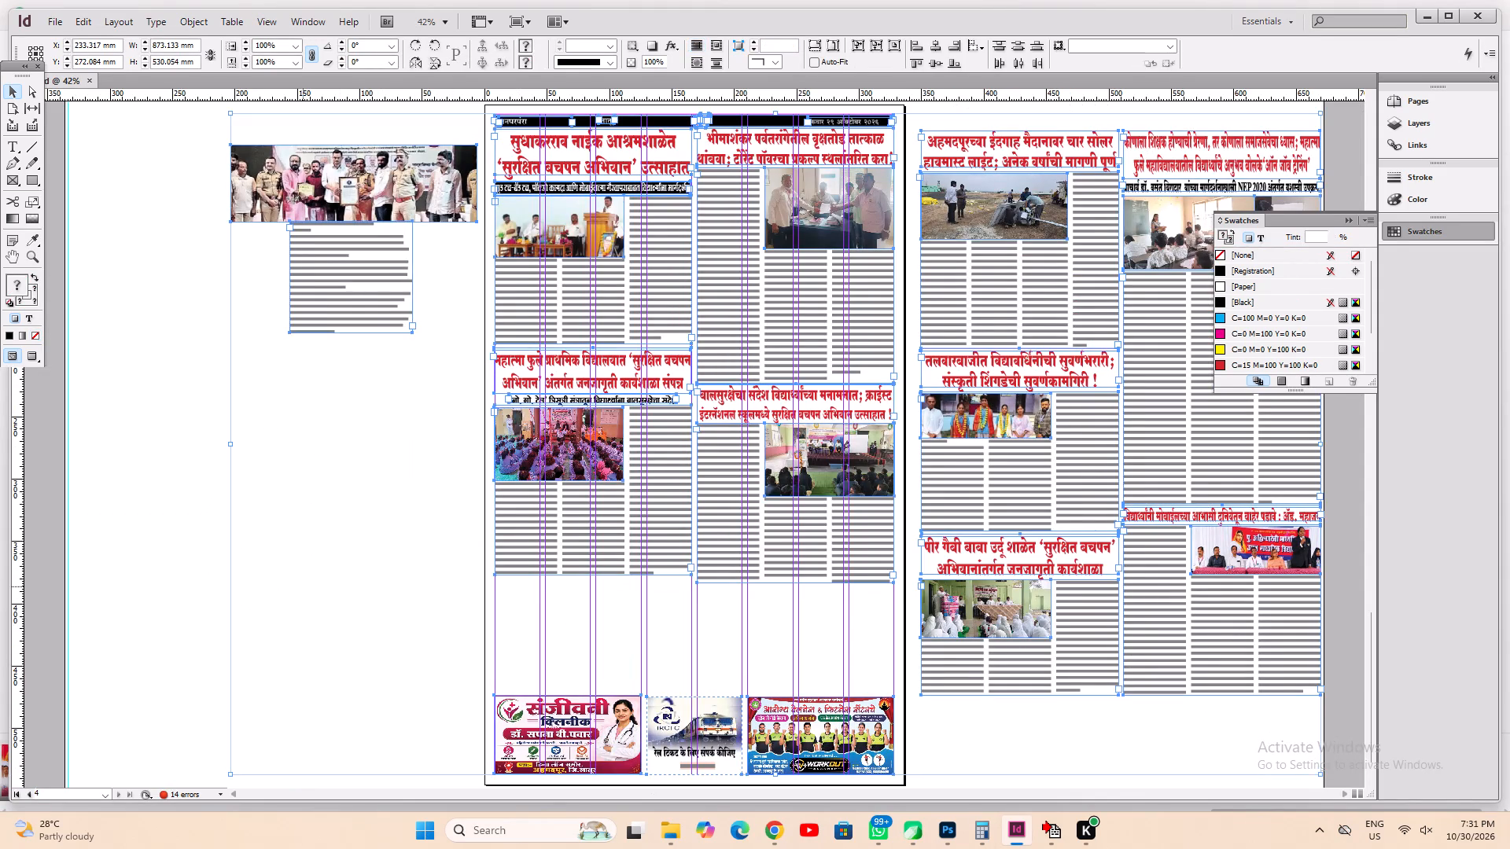
left_click(313, 570)
key("ctrl+s")
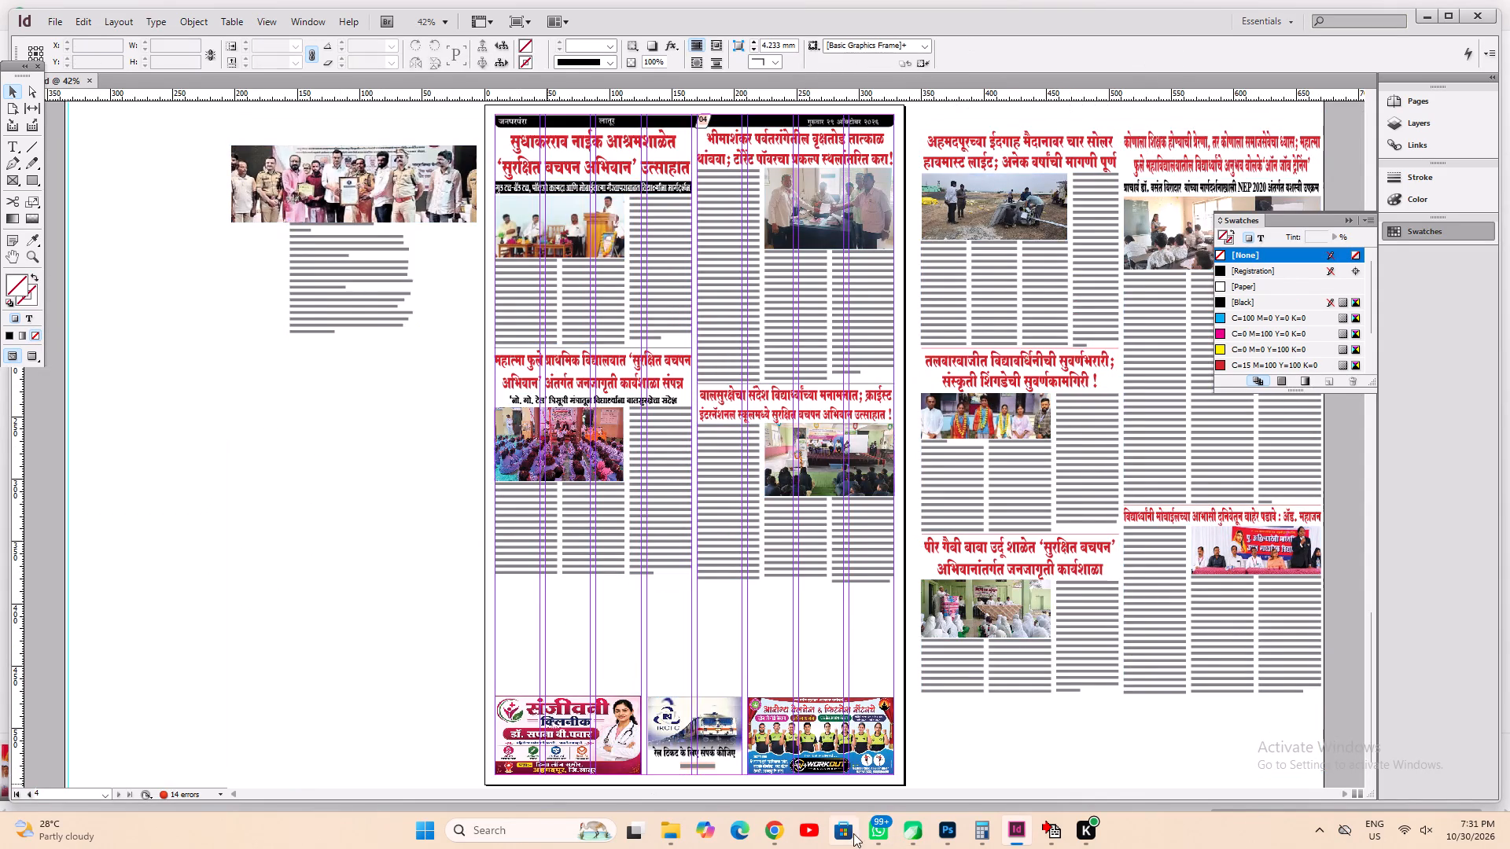
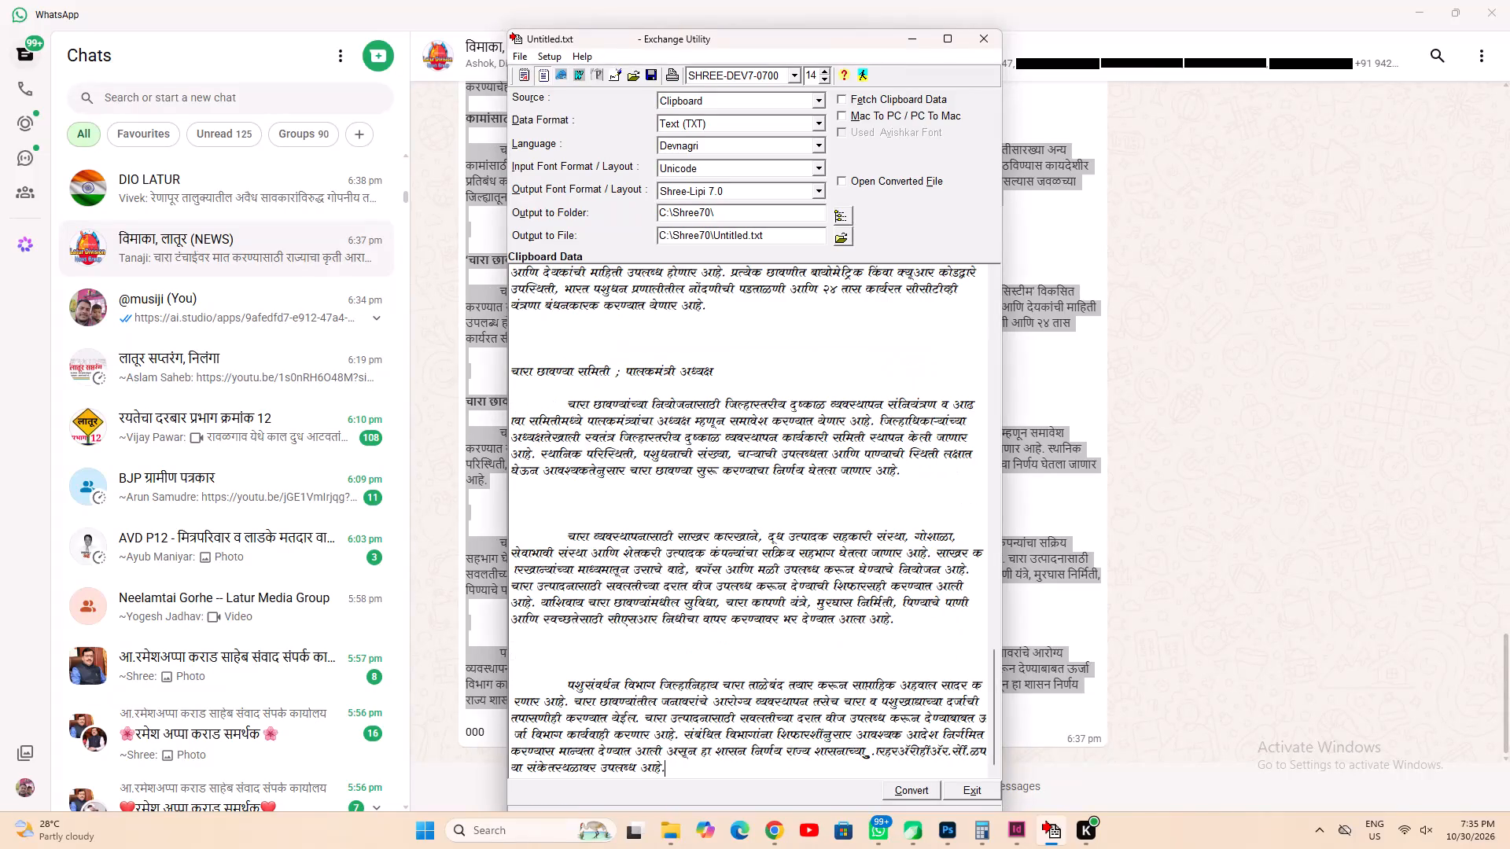
In InDesign, move the red दर्जेदार औषधांसाठी headline from the pasteboard to the top of page 2, beside the editorial column.
left_click(1015, 843)
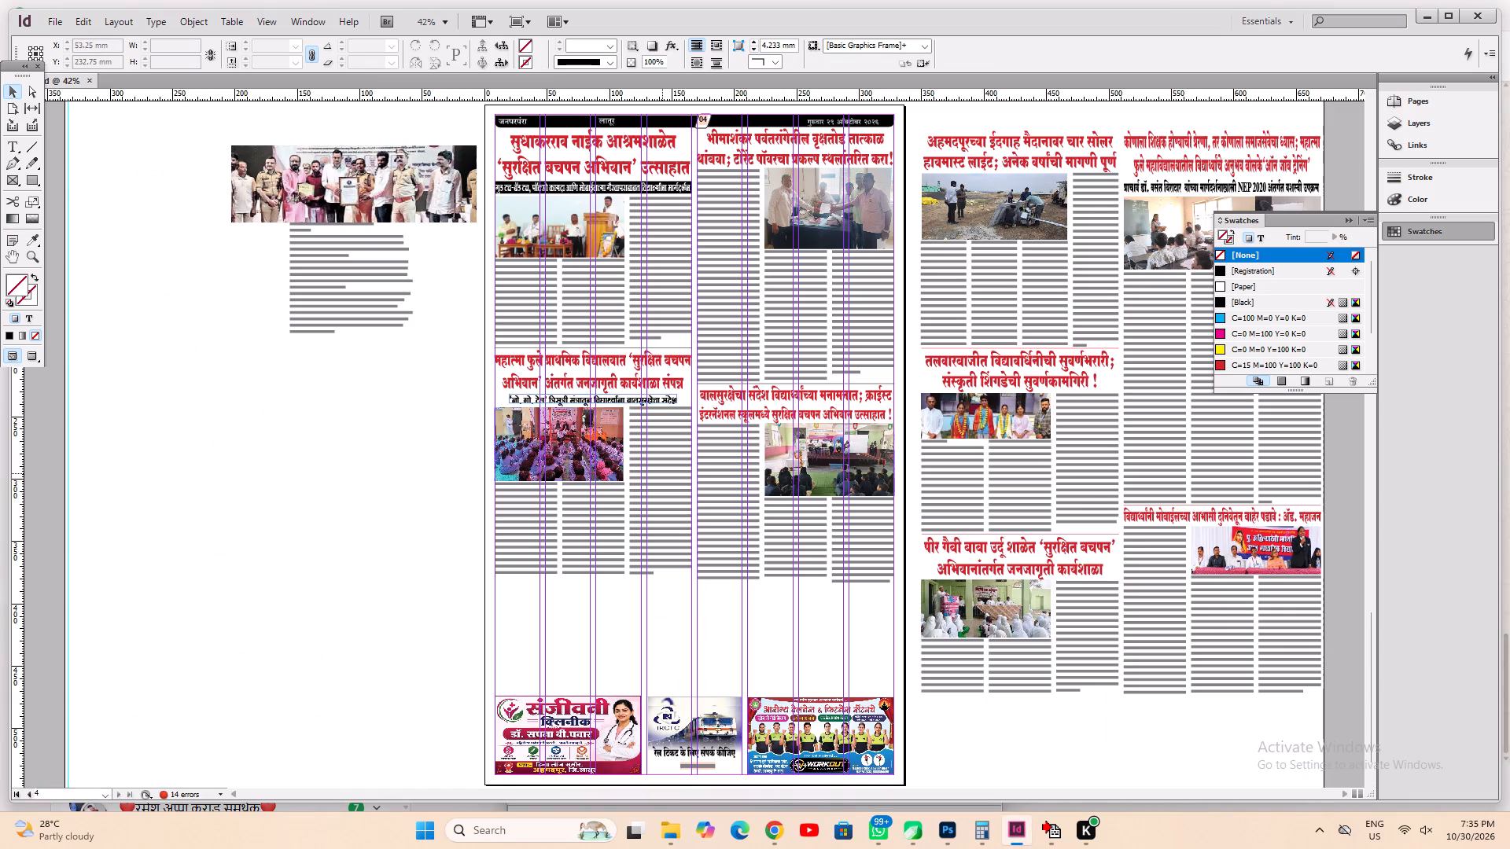
scroll(725, 718, "up", 20)
scroll(725, 718, "up", 20)
scroll(725, 718, "up", 20)
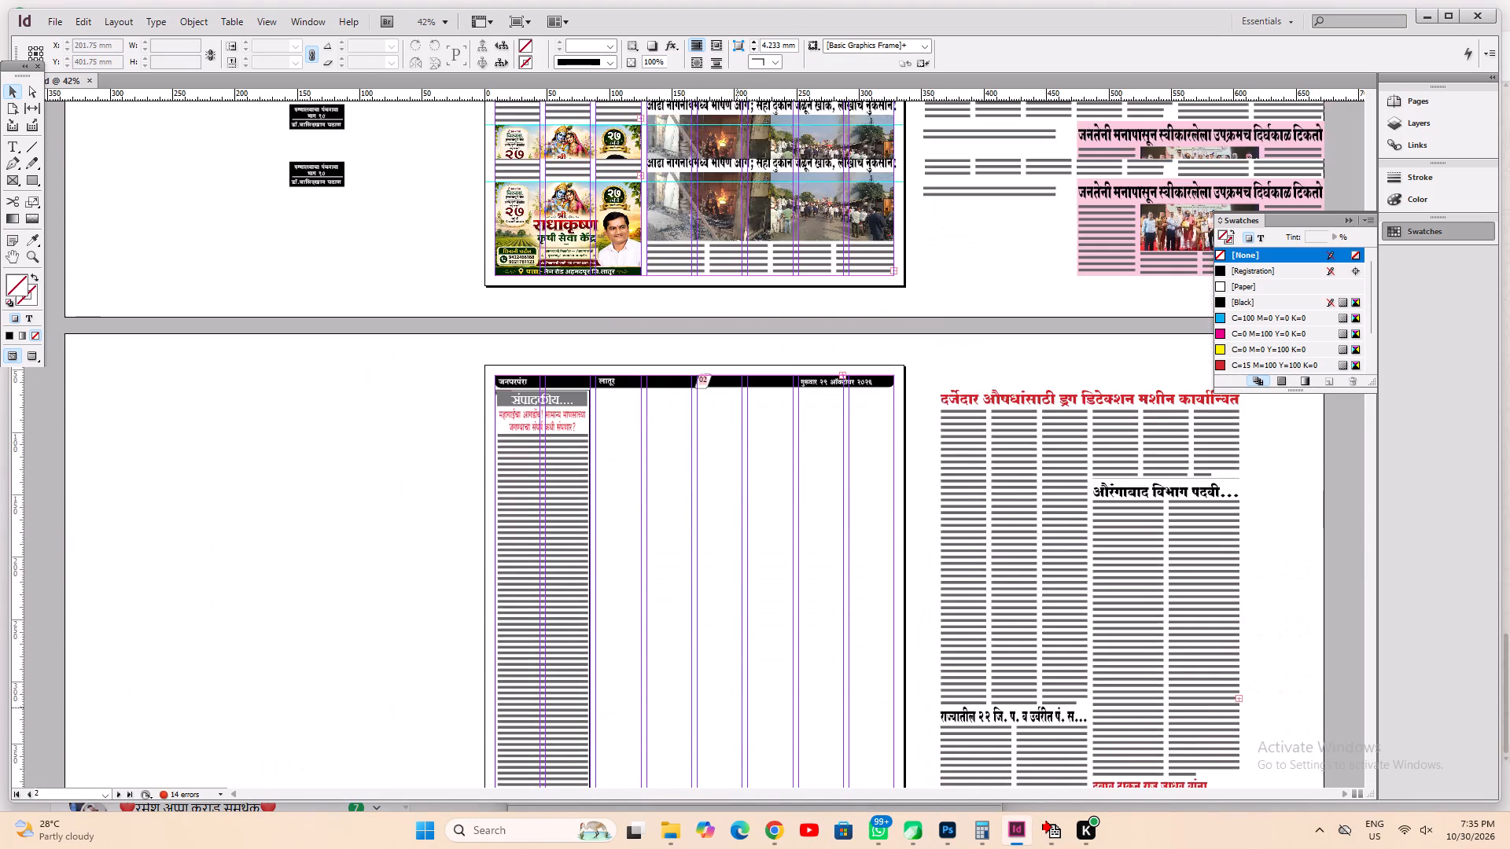
left_click(741, 697)
left_click_drag(1121, 398, 944, 435)
left_click_drag(887, 443, 834, 450, "shift")
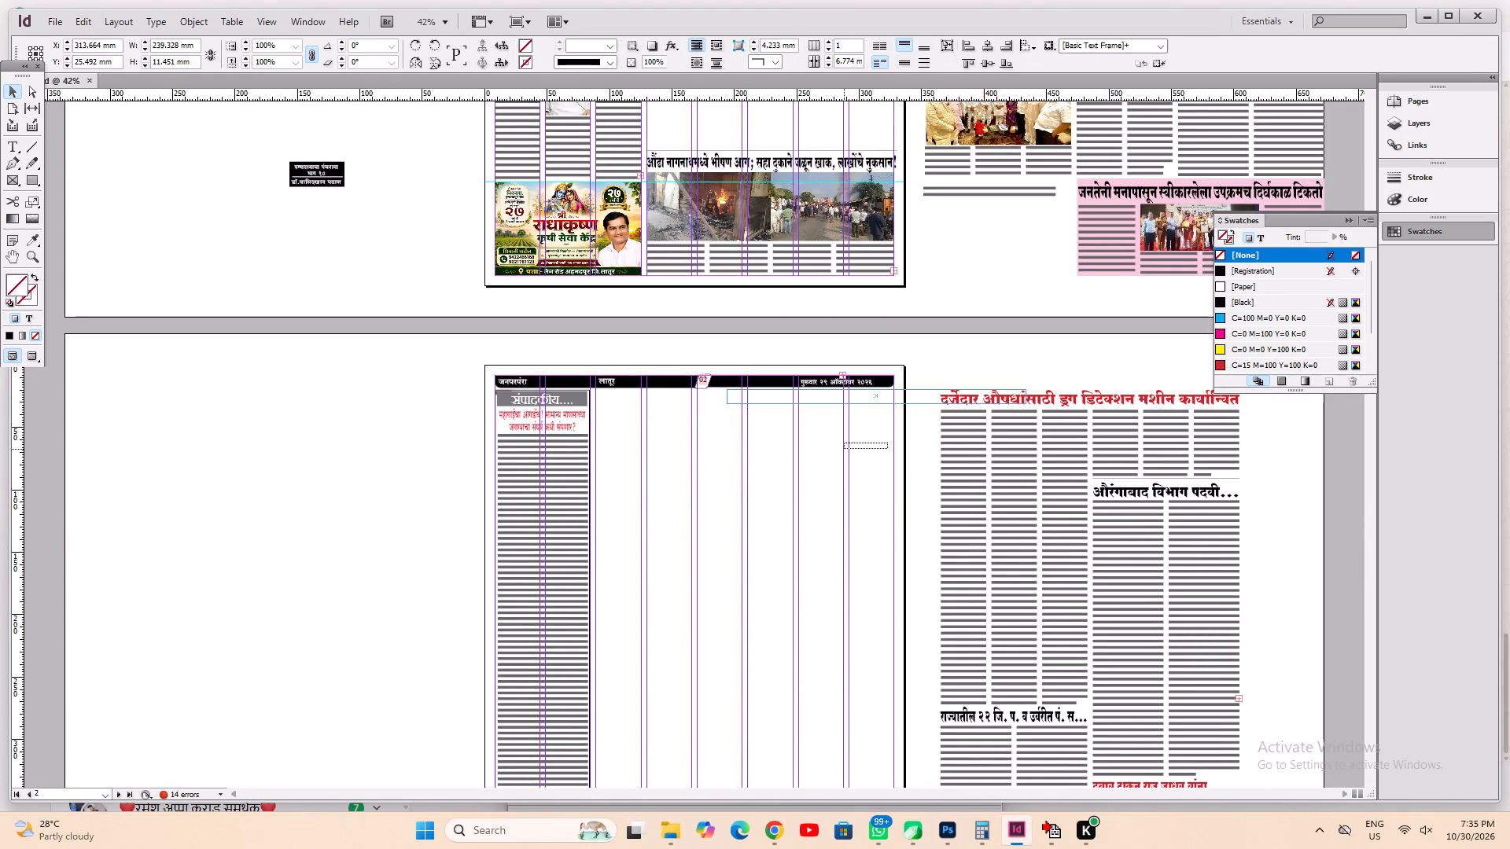
left_click_drag(834, 450, 686, 457, "shift")
left_click_drag(817, 400, 663, 401)
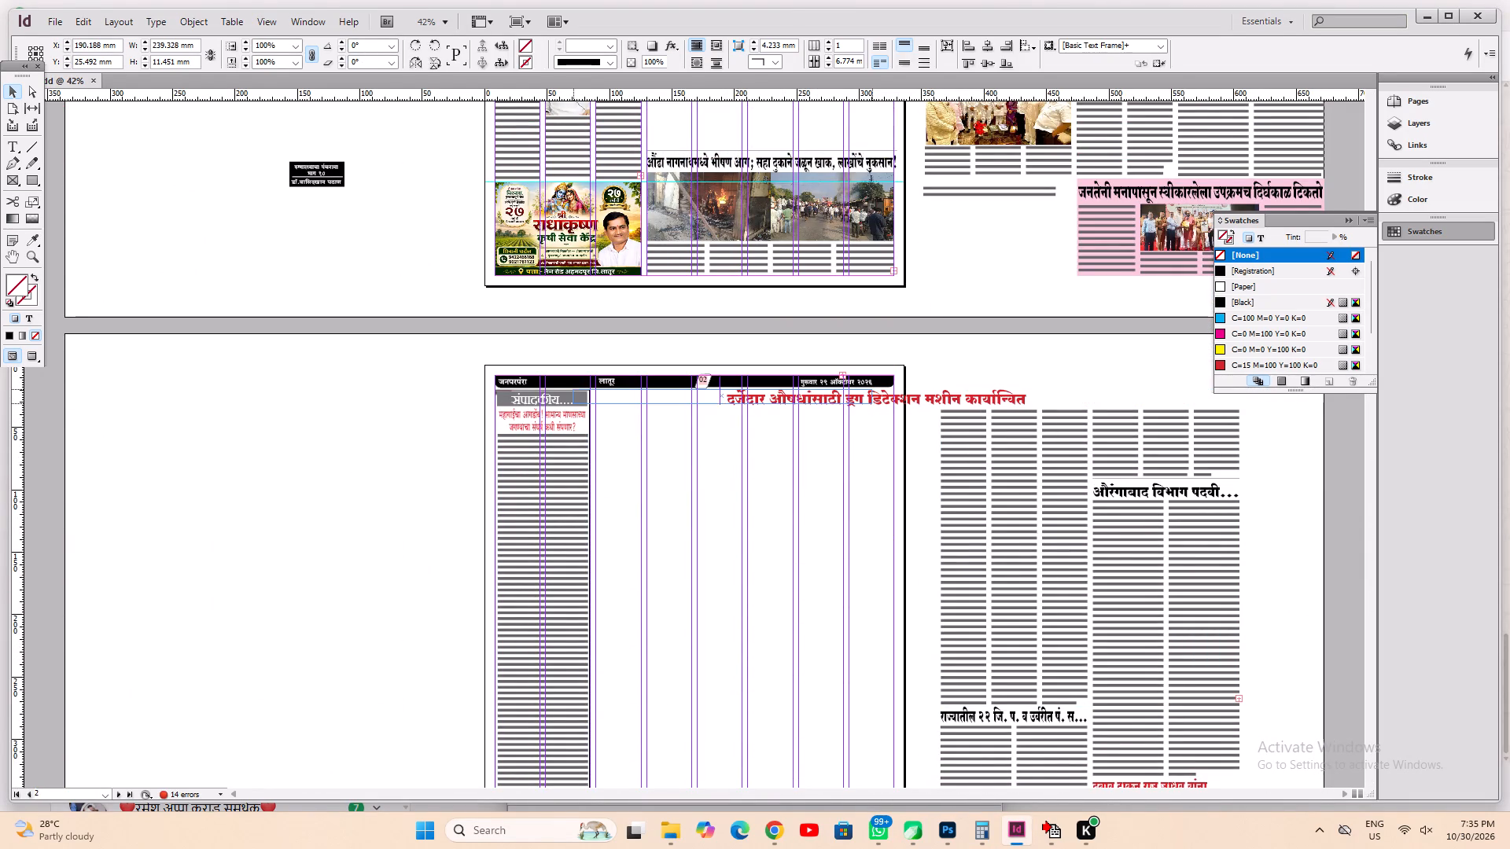
left_click_drag(663, 401, 687, 414)
left_click(695, 481)
Draw a text frame about 239 by 164 mm beneath the headline and paste the converted fodder-shortage story into it.
left_click(17, 149)
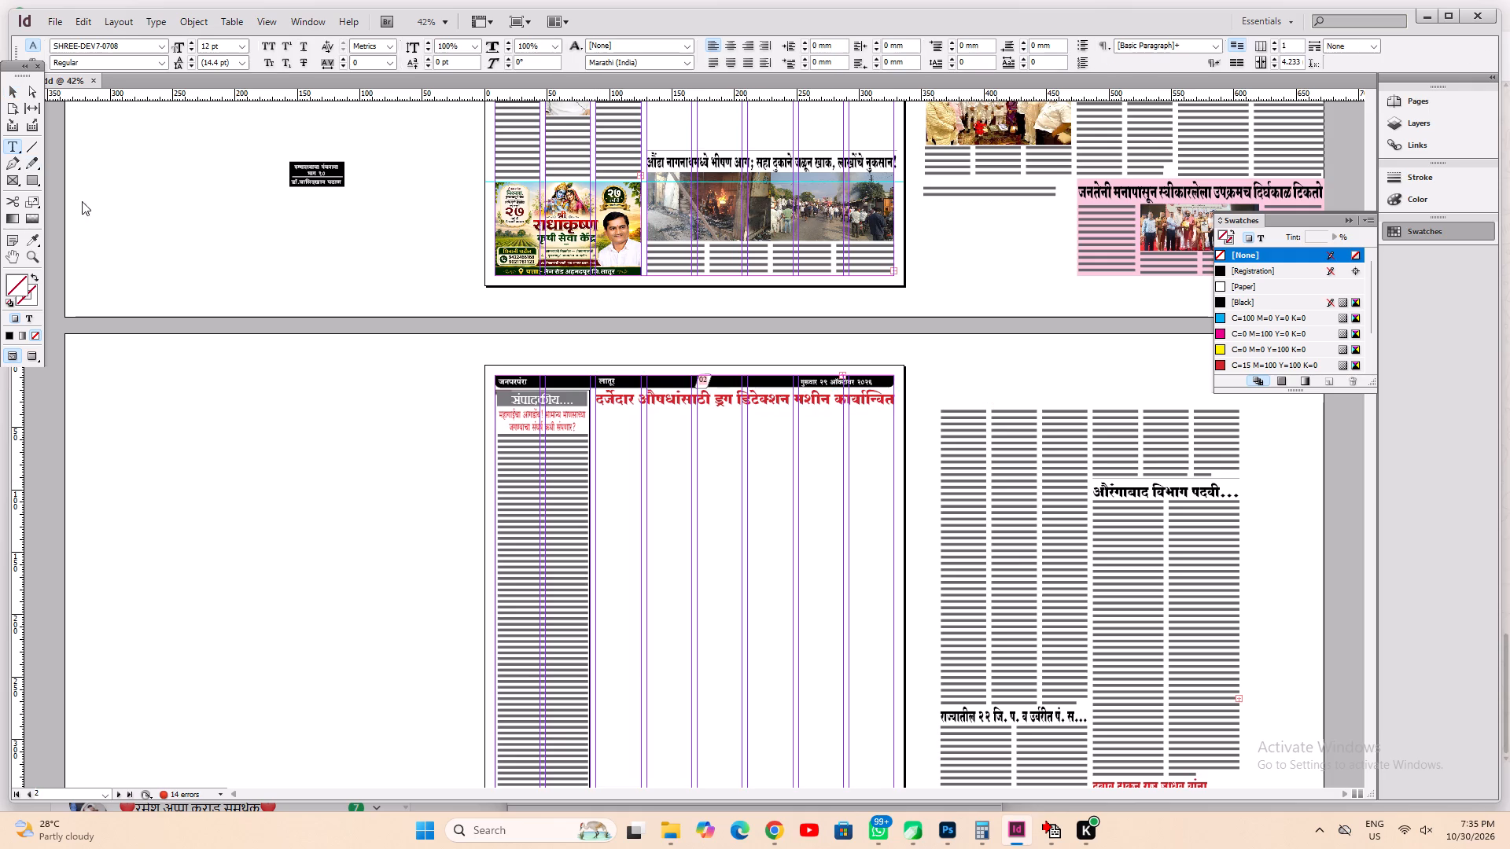
left_click_drag(595, 435, 771, 558)
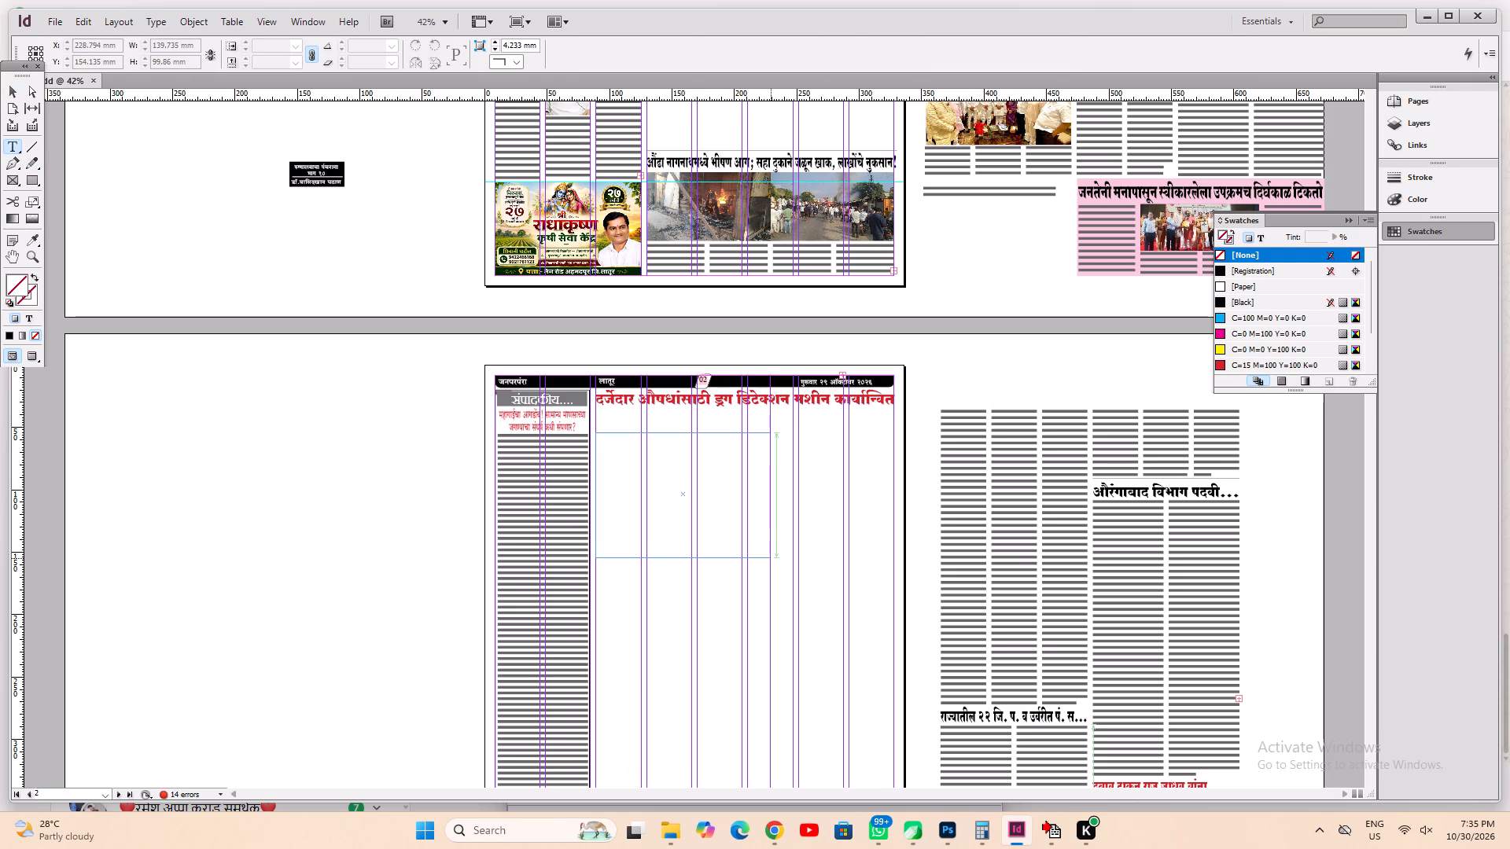
left_click_drag(771, 558, 900, 638)
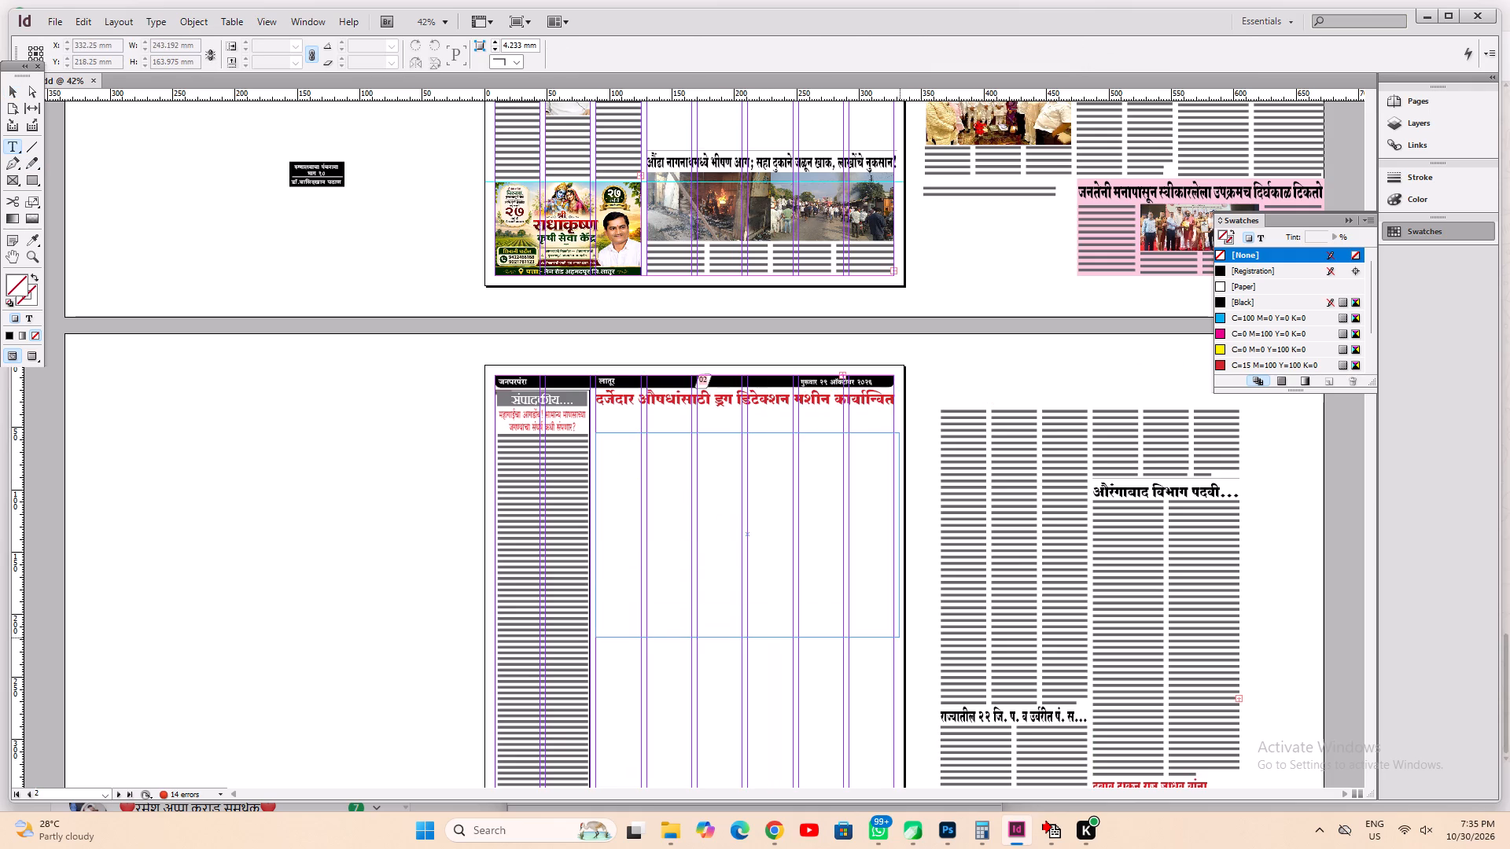
left_click_drag(900, 638, 893, 638)
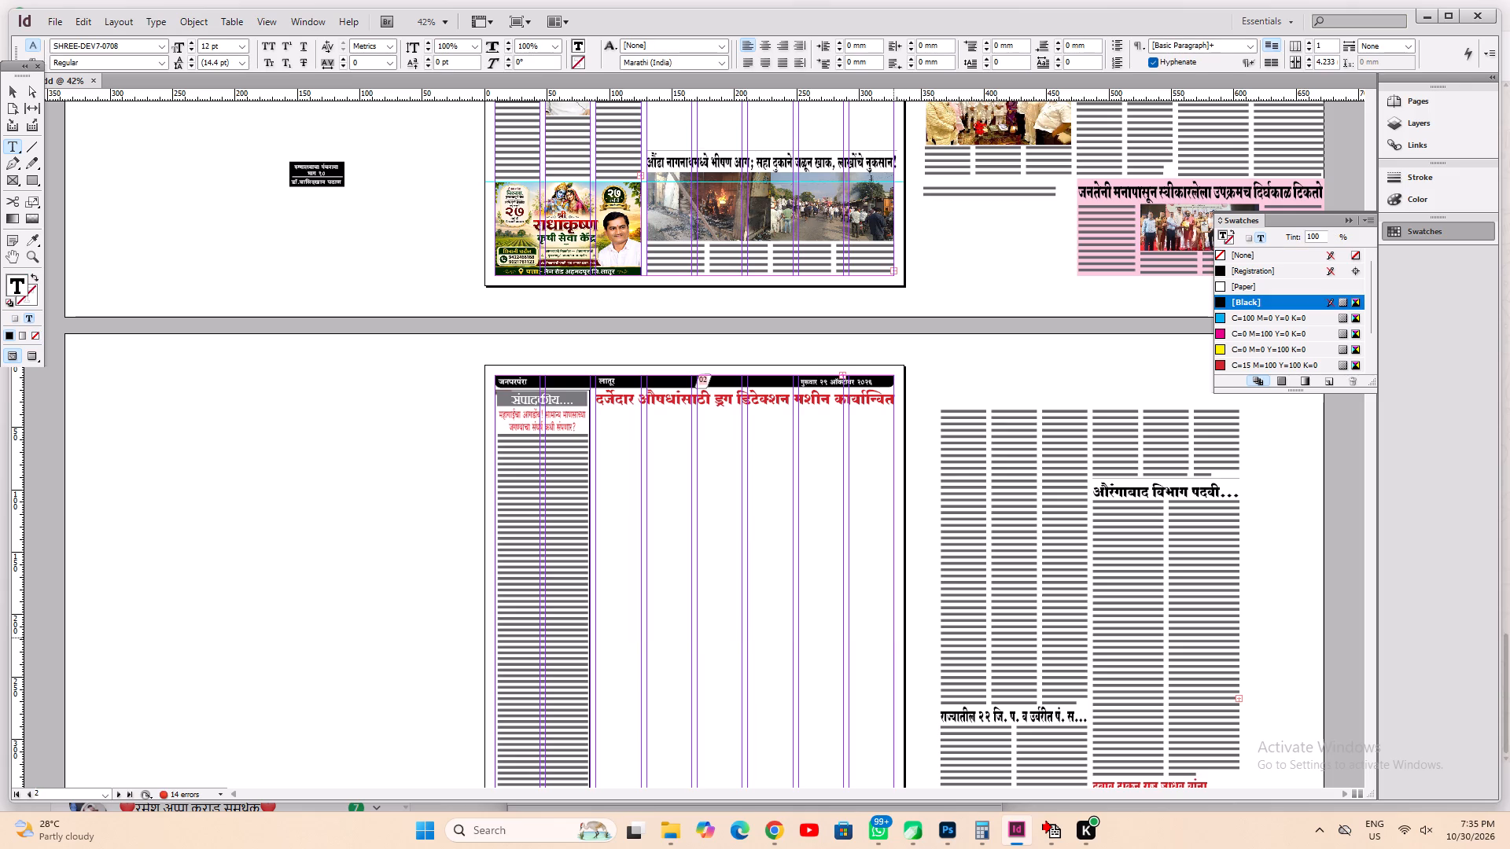
key("ctrl+v")
key("ctrl+a")
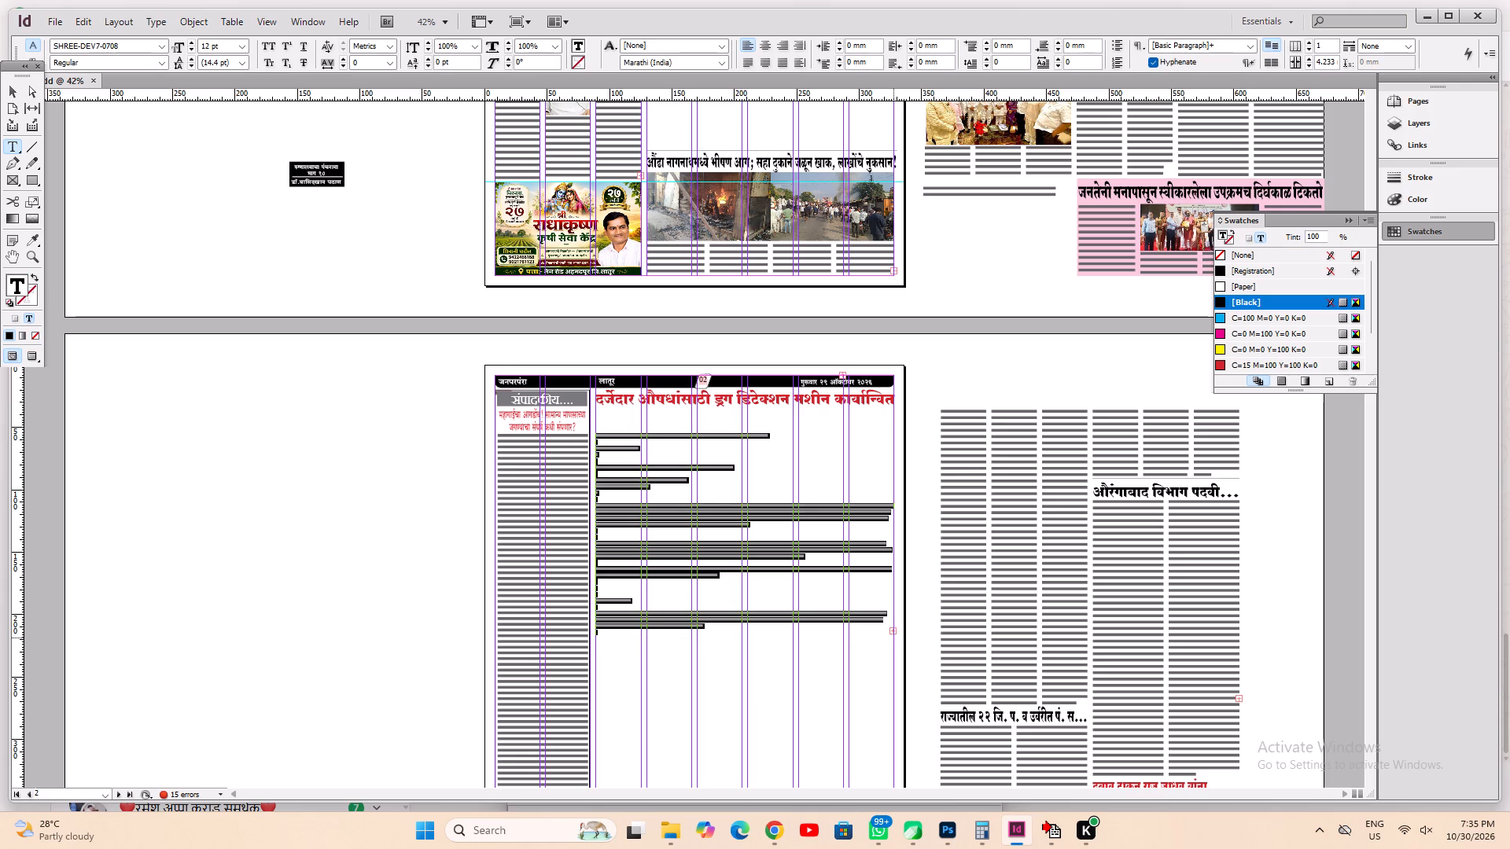
Cut the story's opening चारा टंचाईवर मात line and paste it without formatting over the red headline's text.
left_click(666, 452)
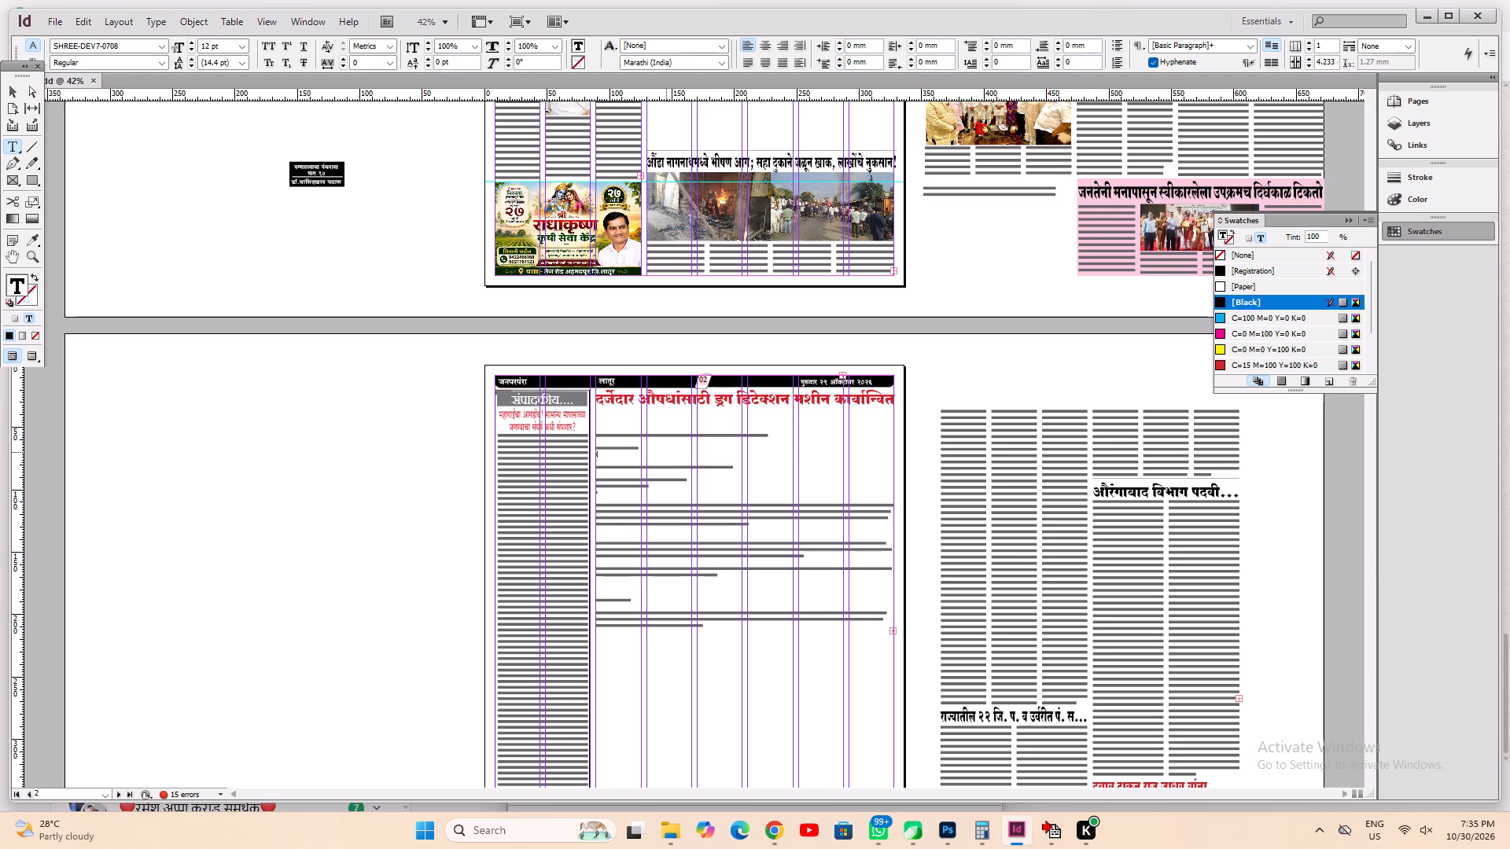
left_click(664, 442)
key("ctrl+2")
left_click_drag(981, 509, 602, 597, "alt")
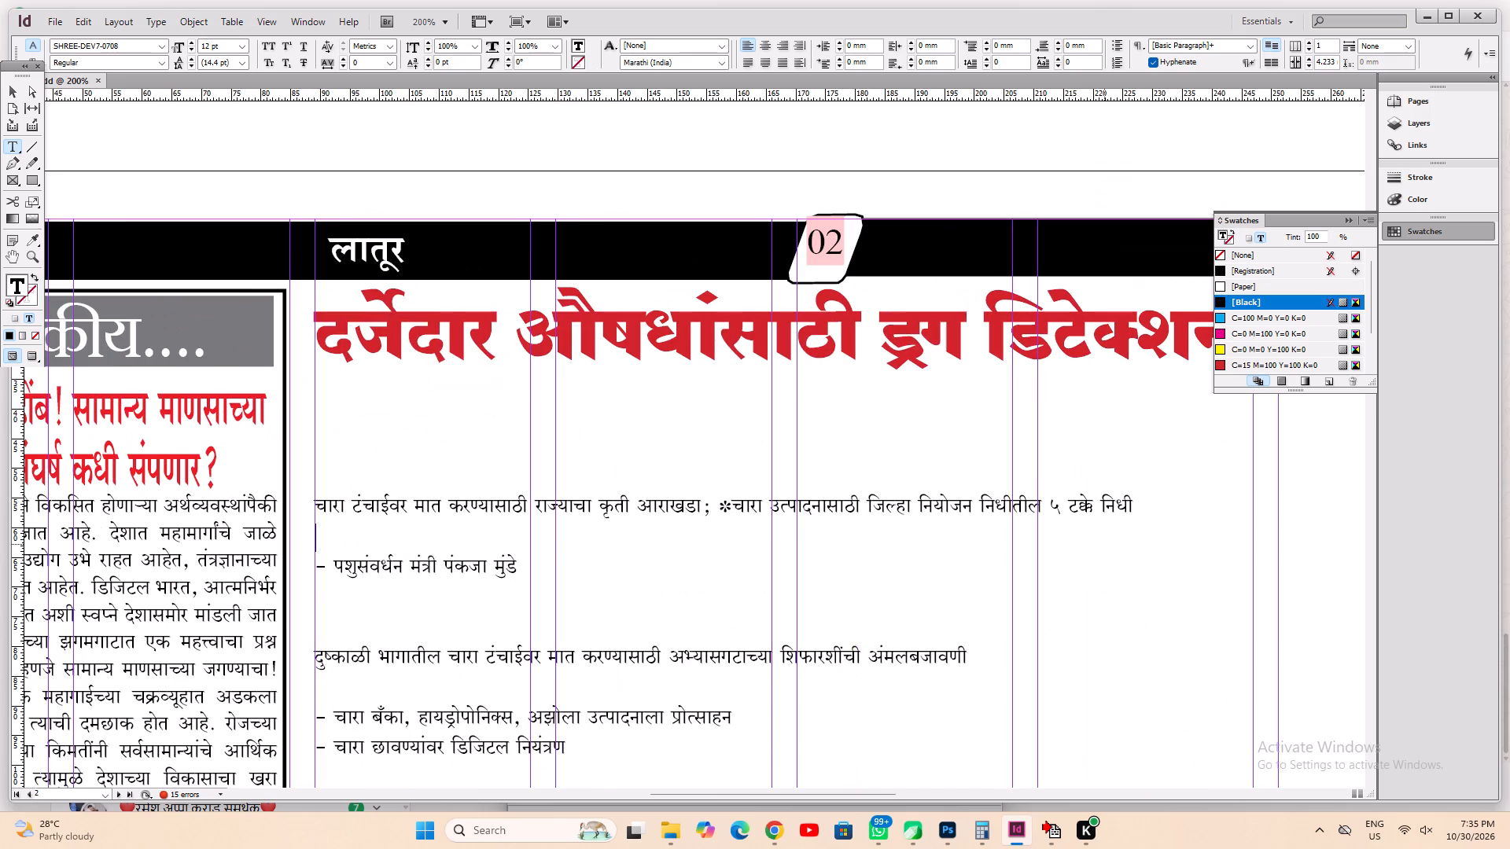
left_click_drag(1147, 510, 458, 399)
key("ctrl+x")
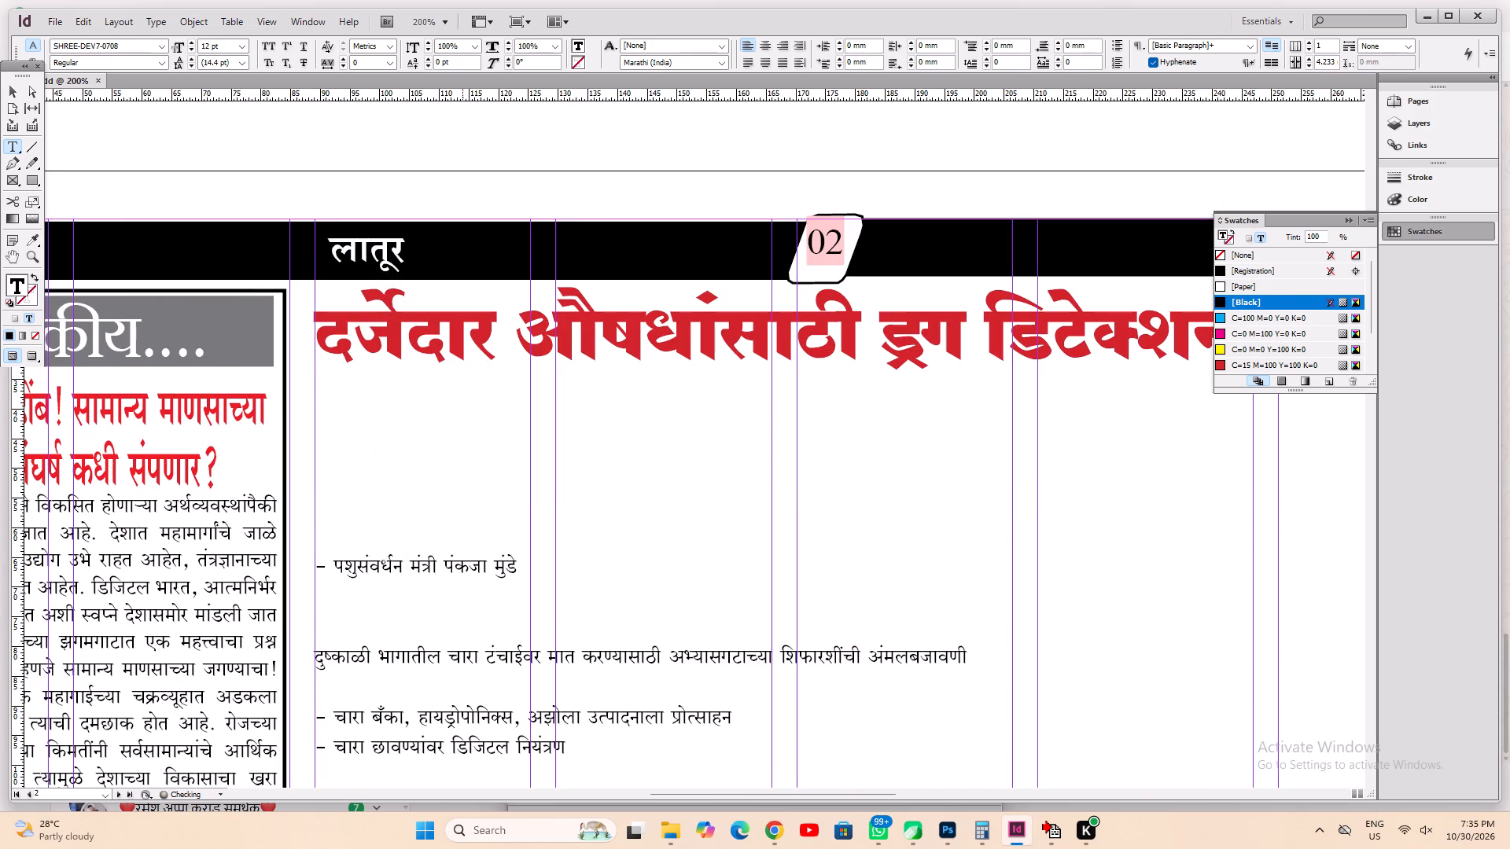
left_click(462, 323)
key("ctrl+a")
left_click(77, 26)
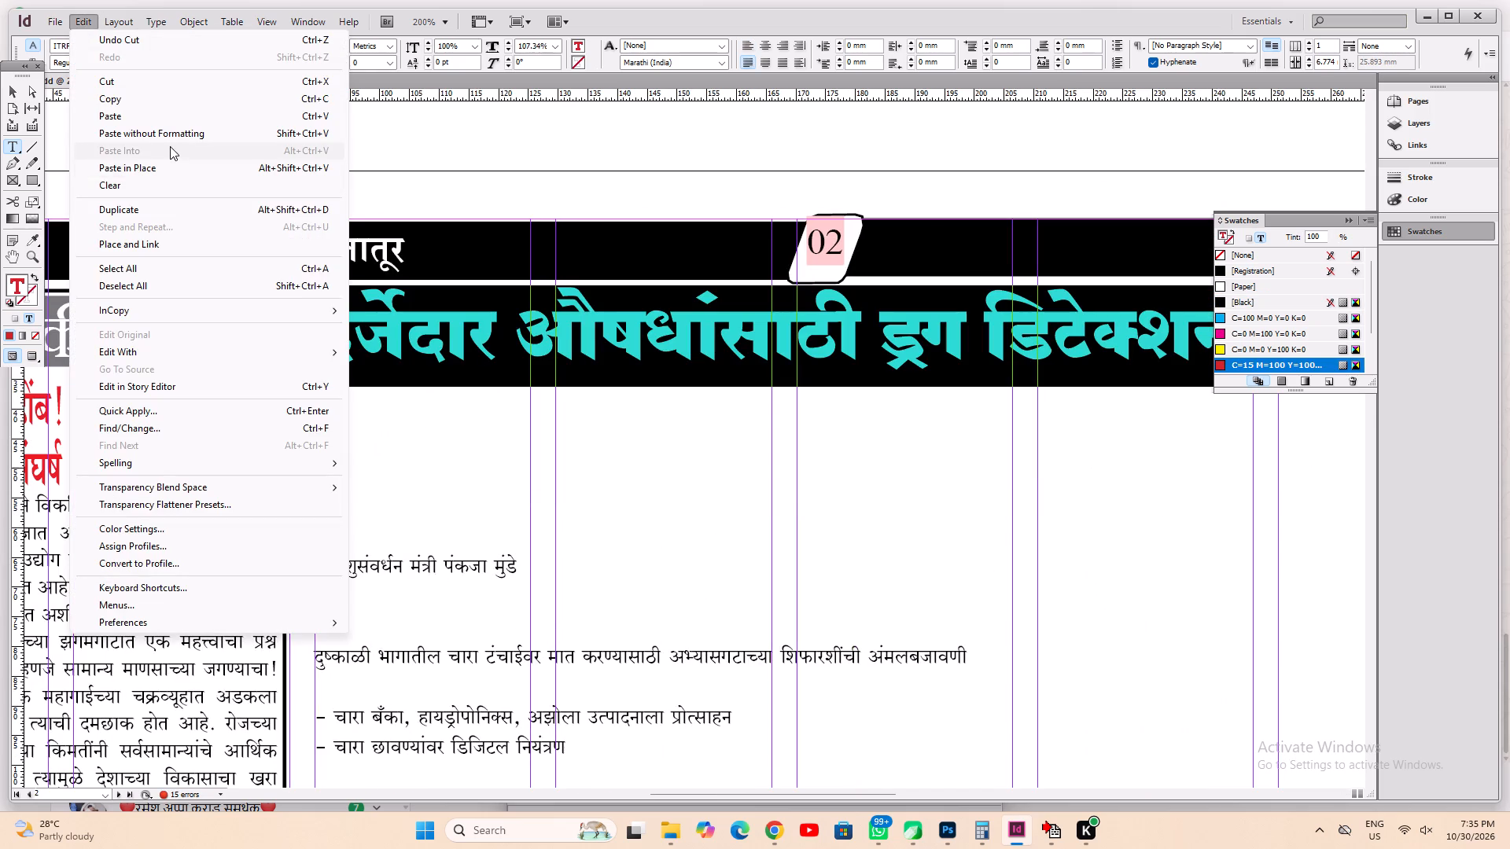
left_click(171, 136)
key("ctrl+alt+c")
double_click(648, 452)
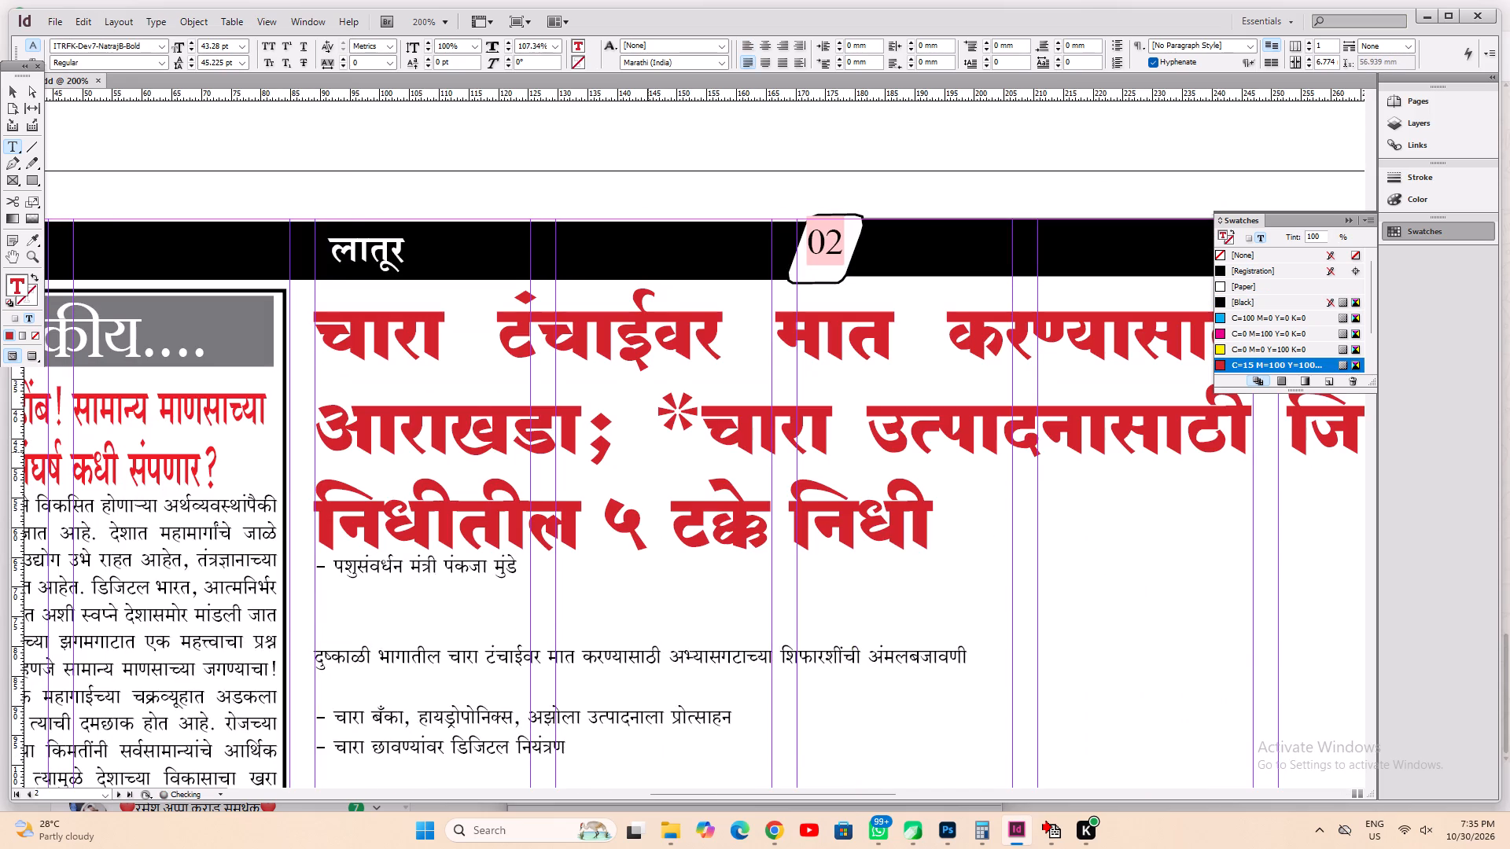
Delete the asterisk before the second चारा in the red headline.
key("ctrl+1")
key("Right")
key("Right")
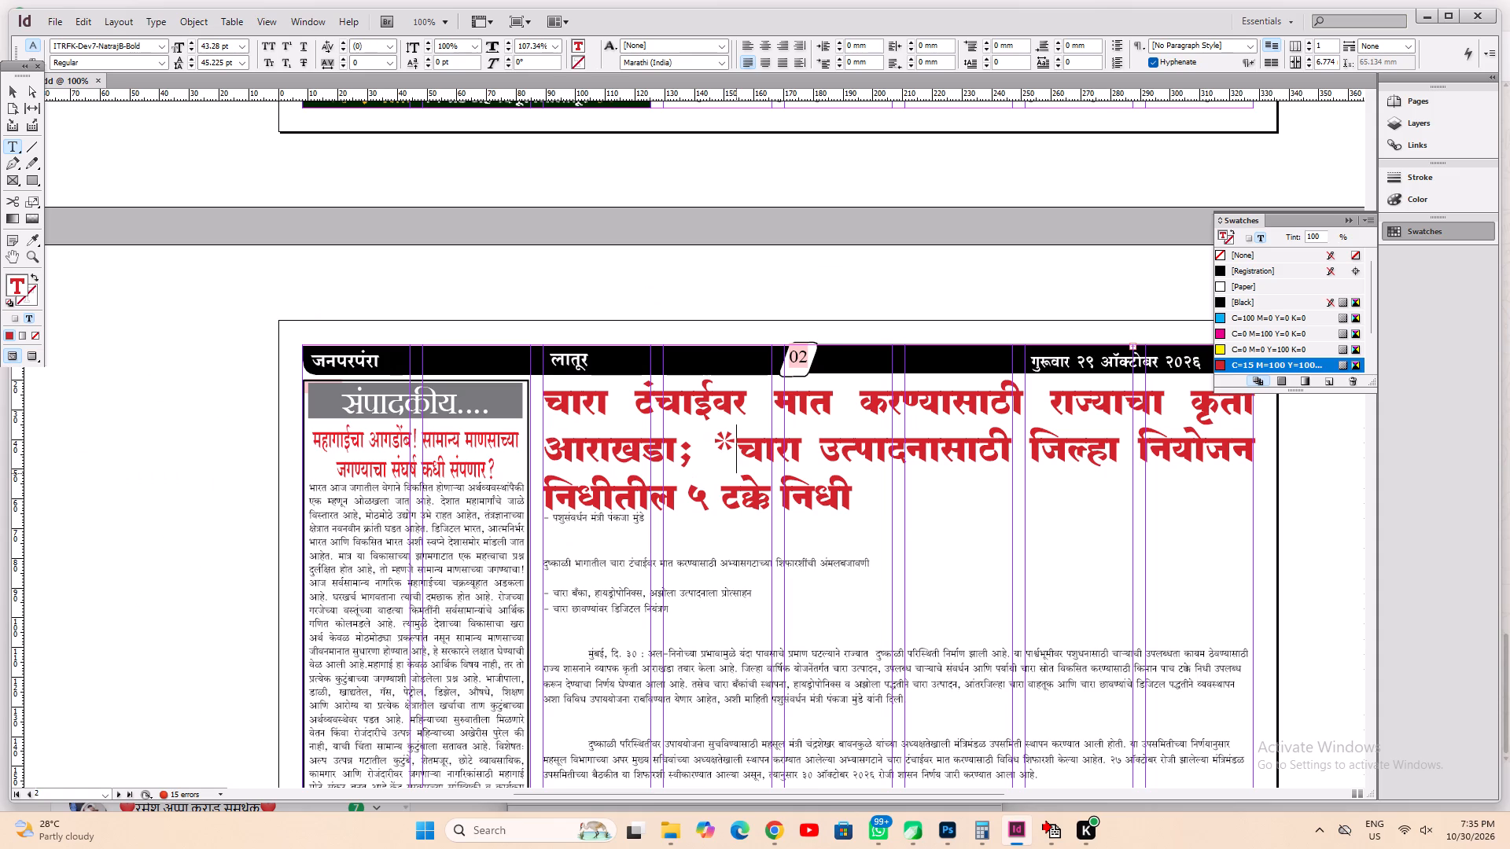
key("BackSpace")
Set the headline to 80% horizontal scale and 49.28 pt size, justified with its last line aligned left.
key("ctrl+a")
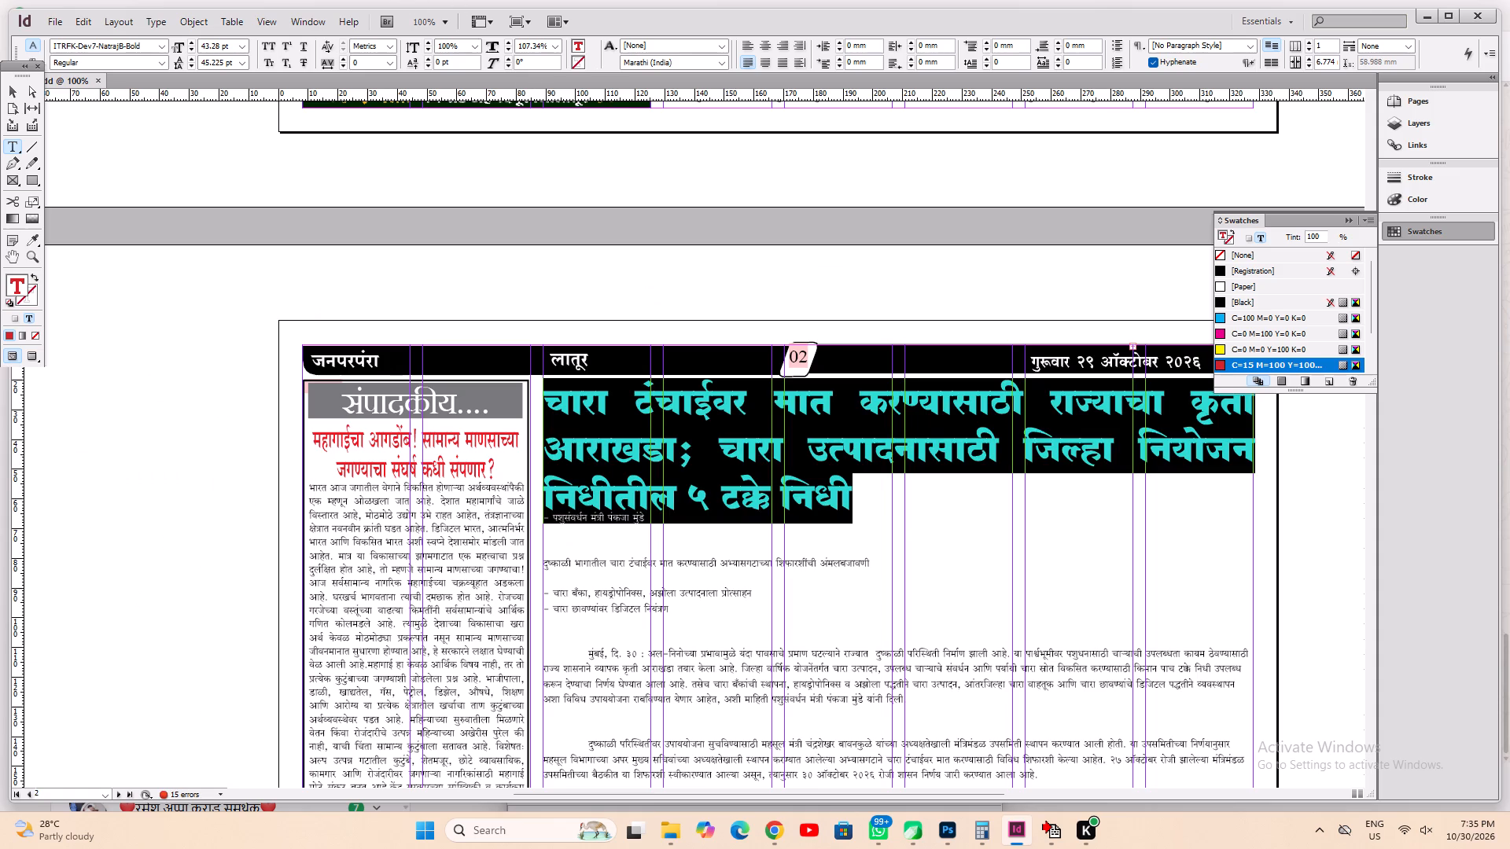
double_click(536, 46)
type("80")
key("Return")
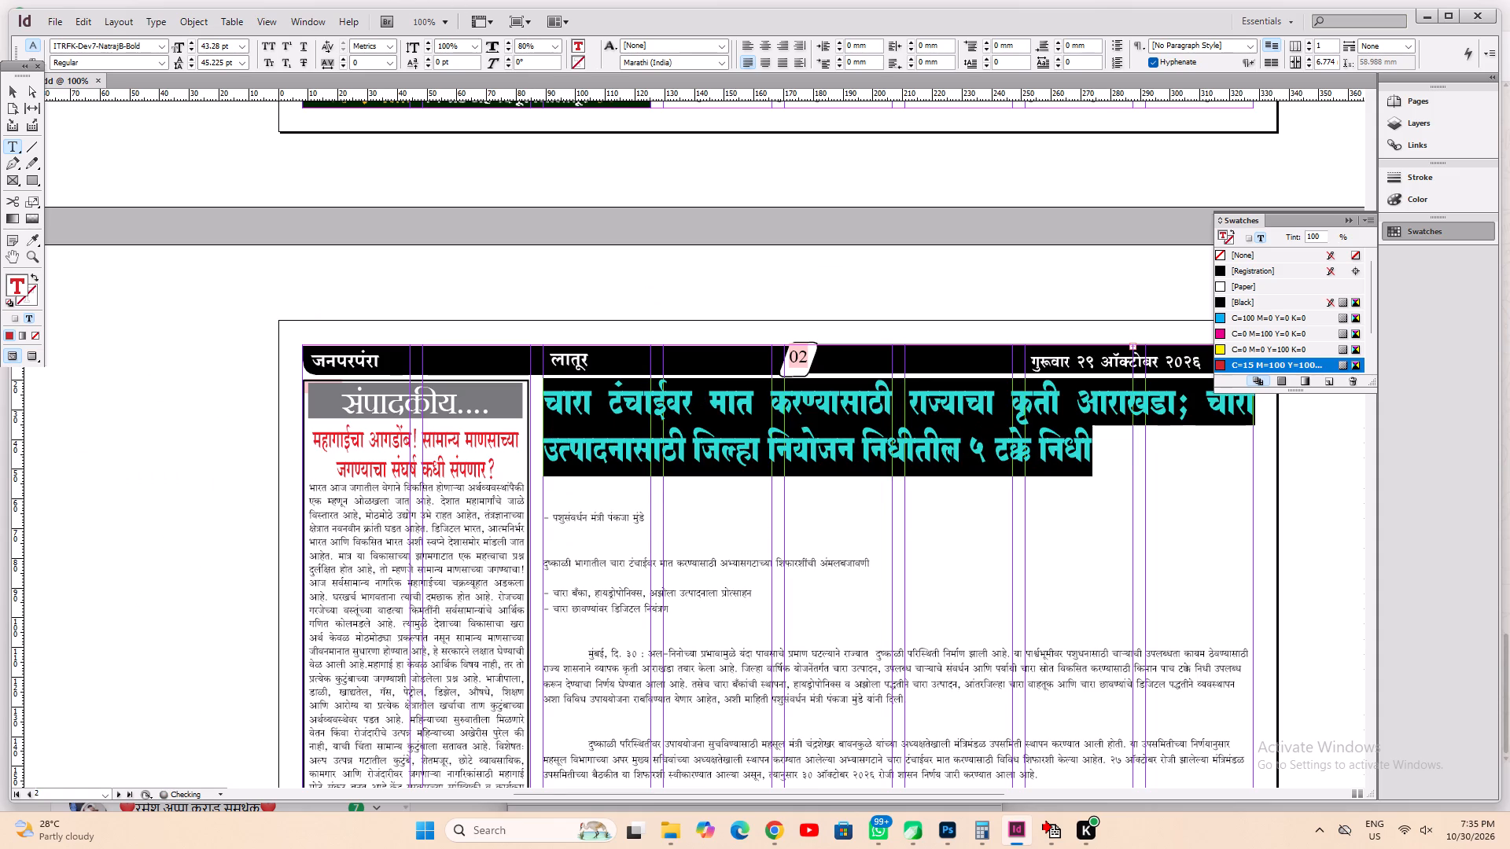
key("ctrl+shift+c")
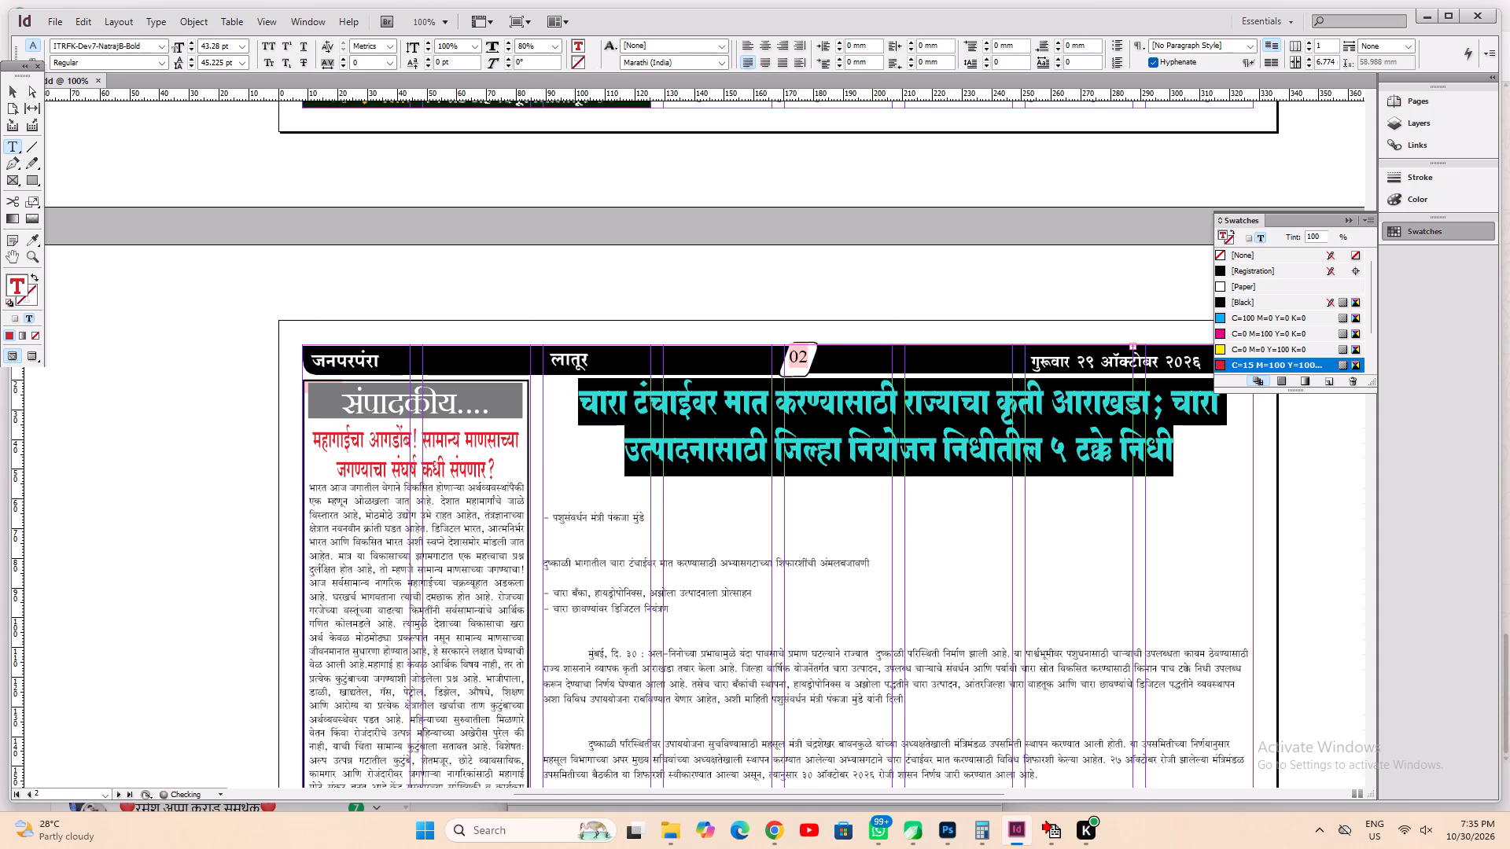
key("ctrl+shift+period")
key("ctrl+shift+period")
key("ctrl+shift+period")
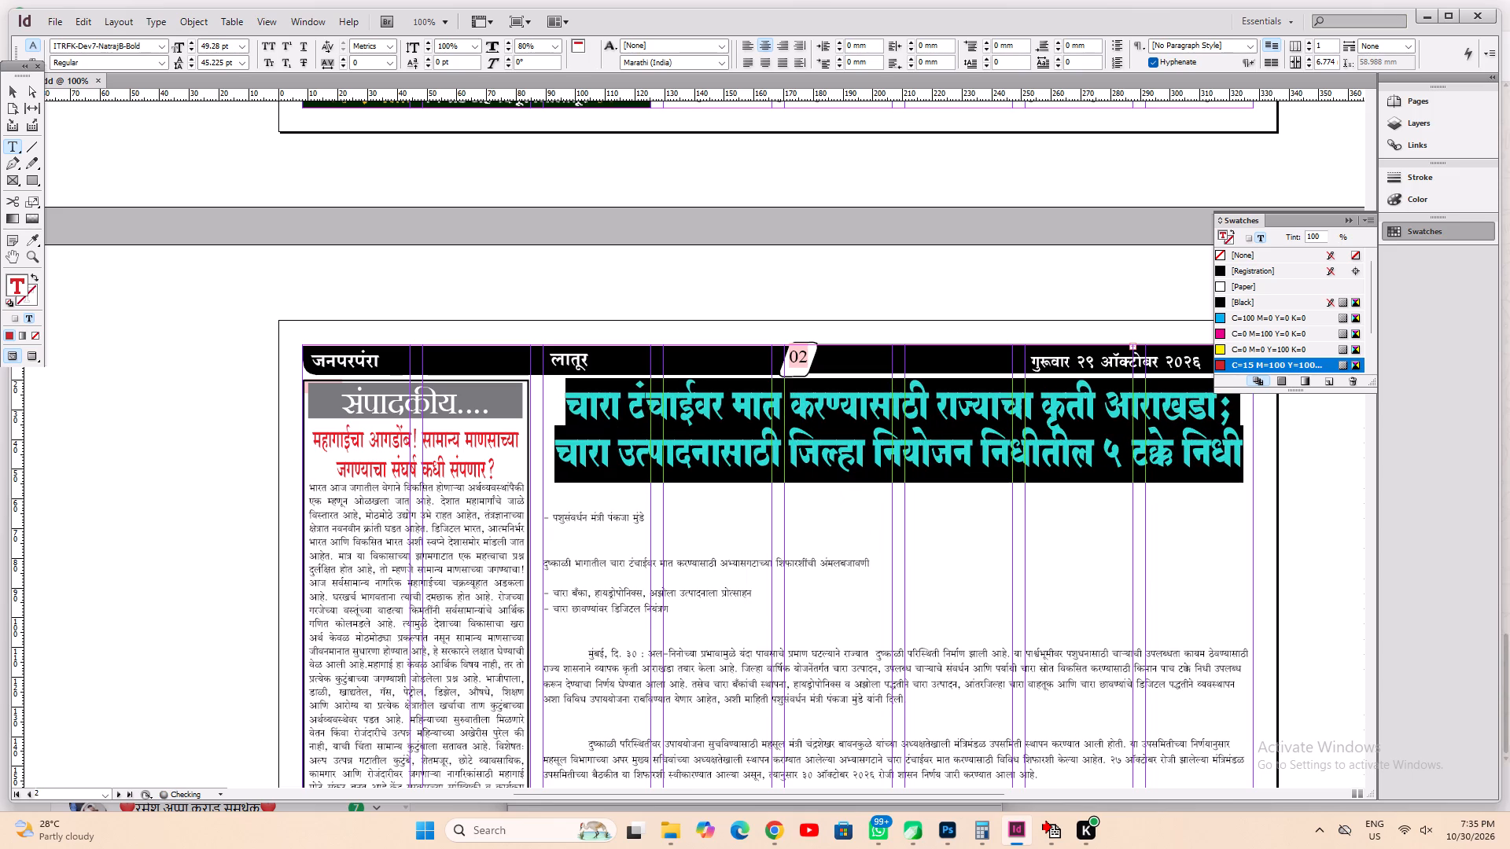
key("ctrl+shift+period")
key("ctrl+shift+comma")
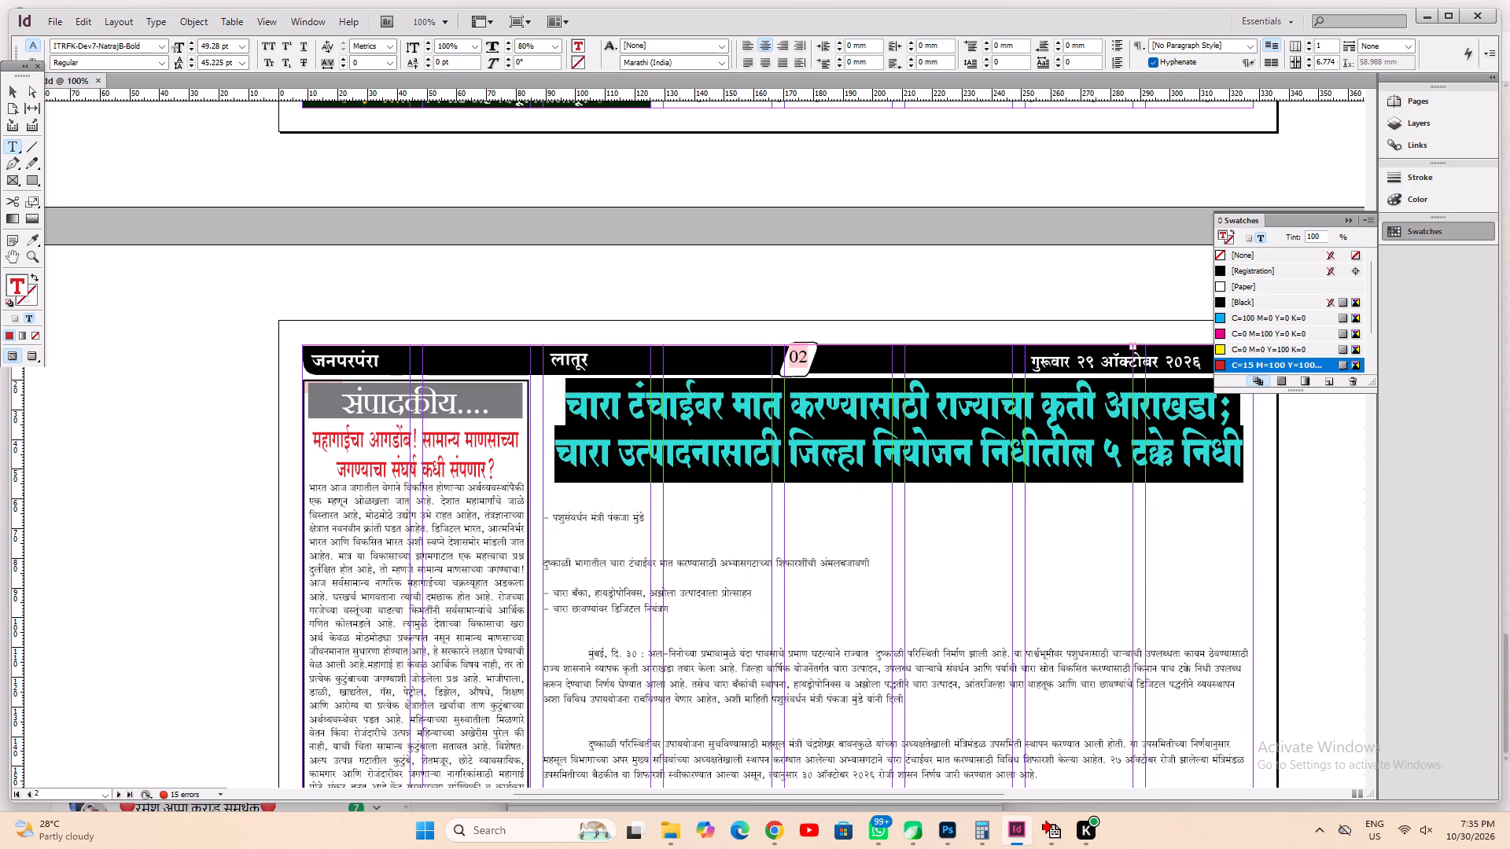
key("ctrl+shift+j")
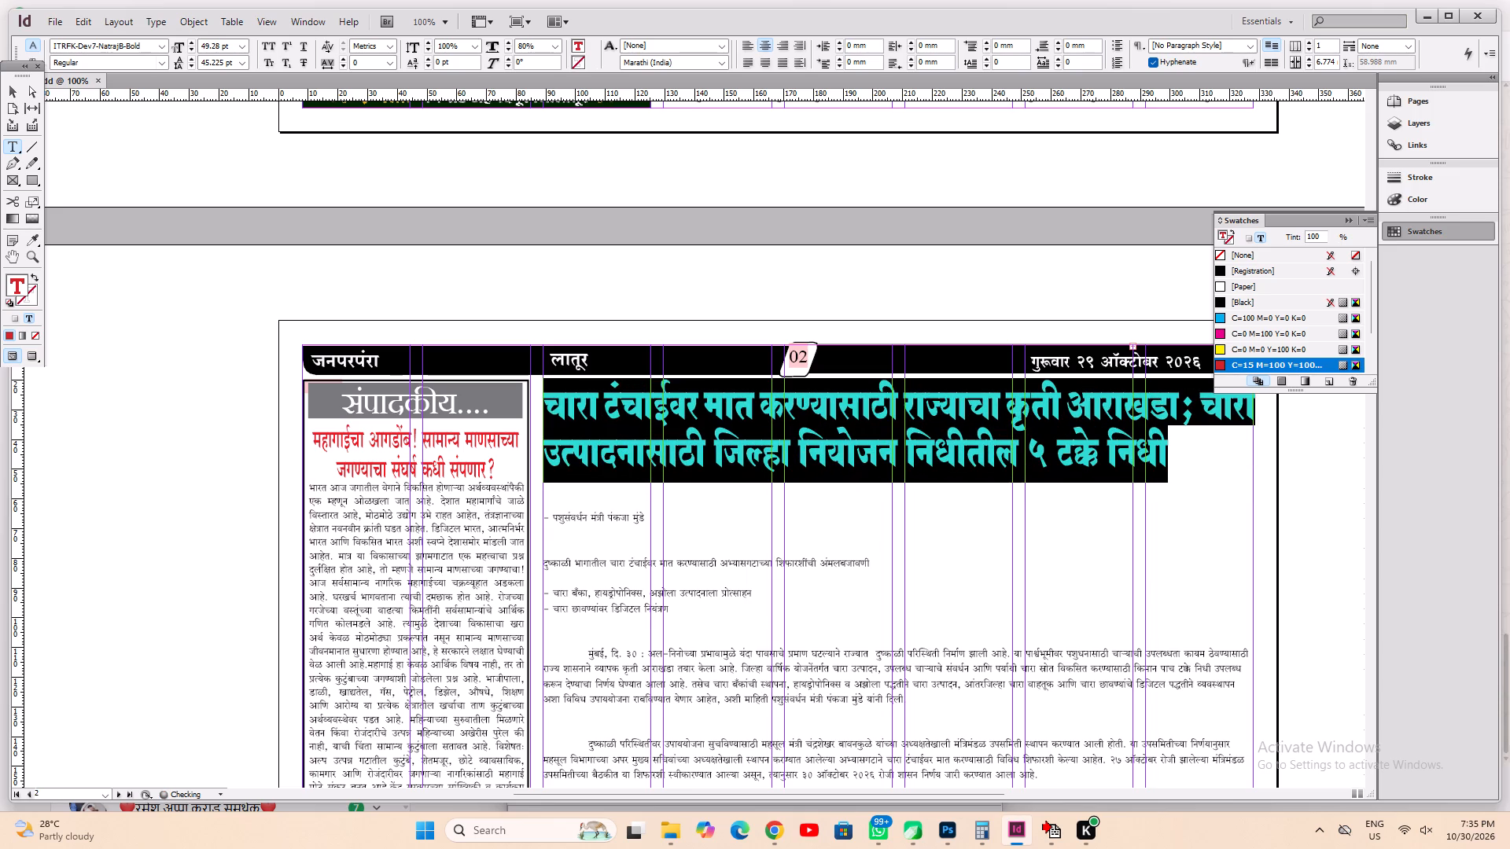
Increase the two-line headline's leading to 49.225 pt and save the document.
key("Left")
key("ctrl+a")
key("alt+Down")
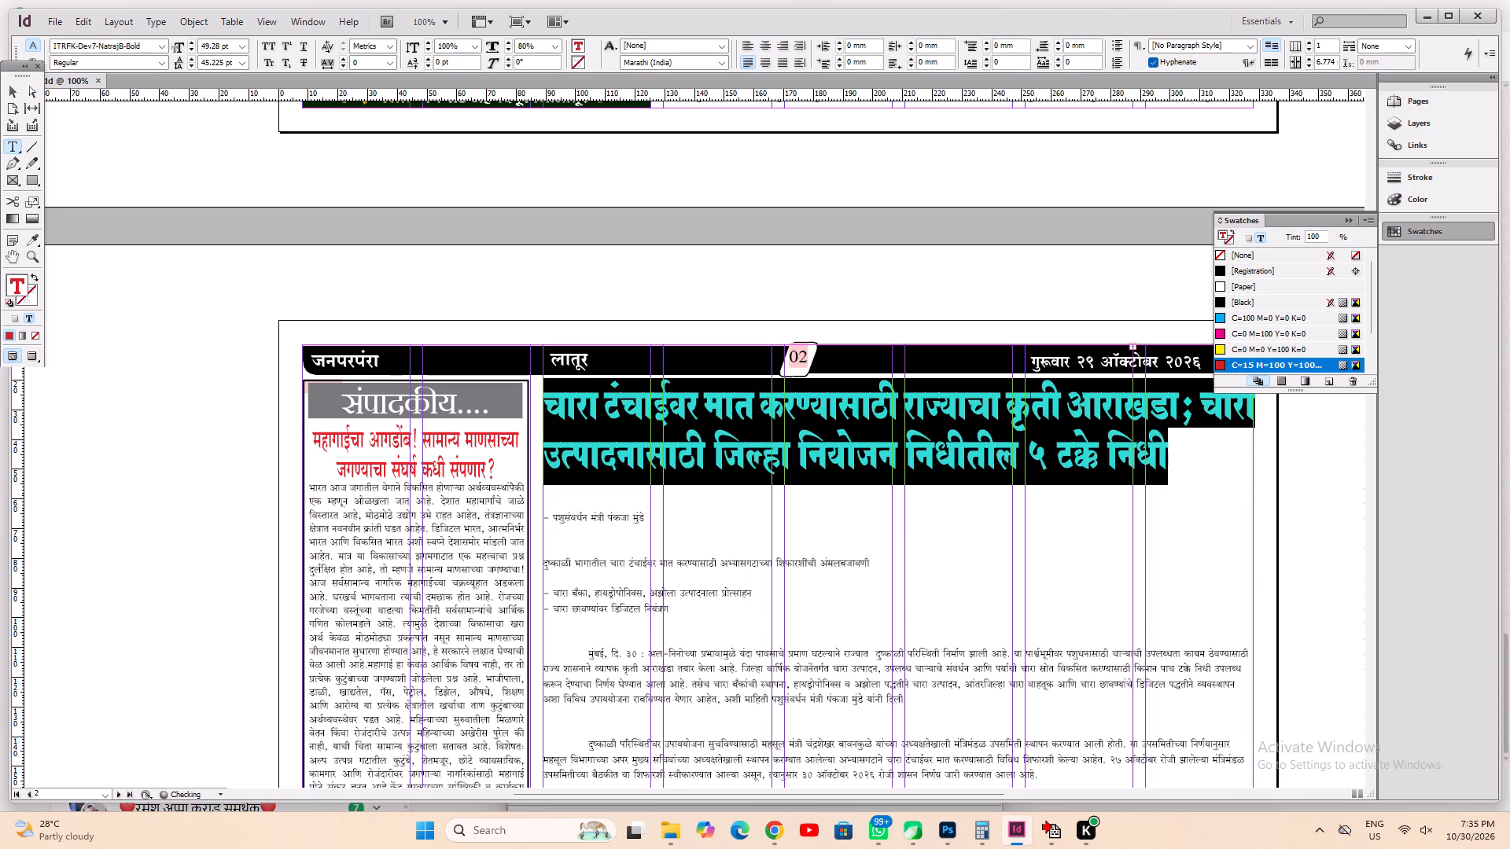
key("alt+Down")
key("ctrl+z")
key("ctrl+s")
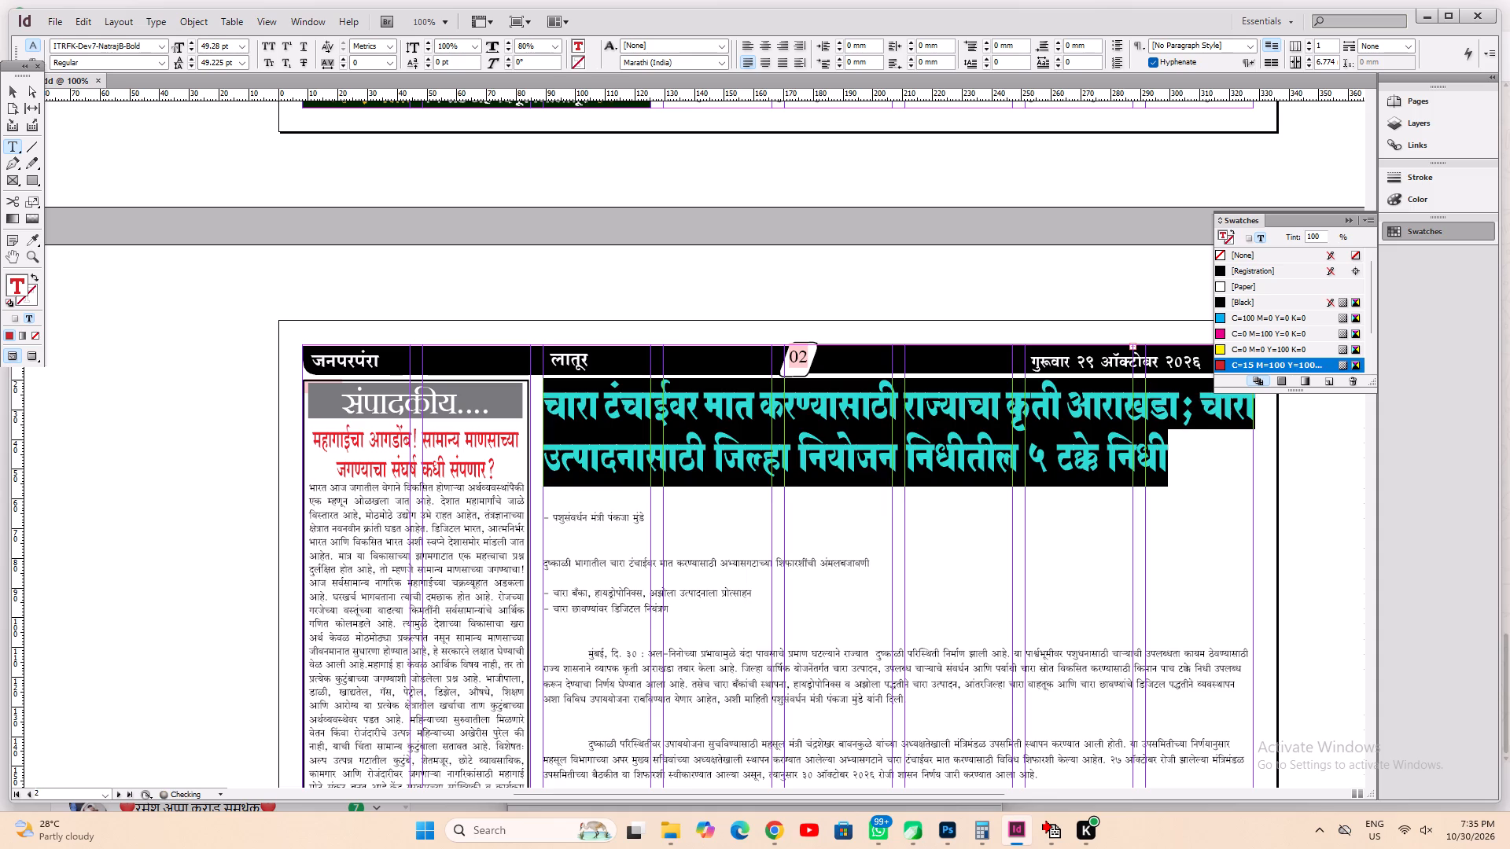
Delete the minister byline, introductory subheads and blank lines above the story's opening मुंबई paragraph.
left_click(591, 559)
left_click_drag(693, 624, 693, 623)
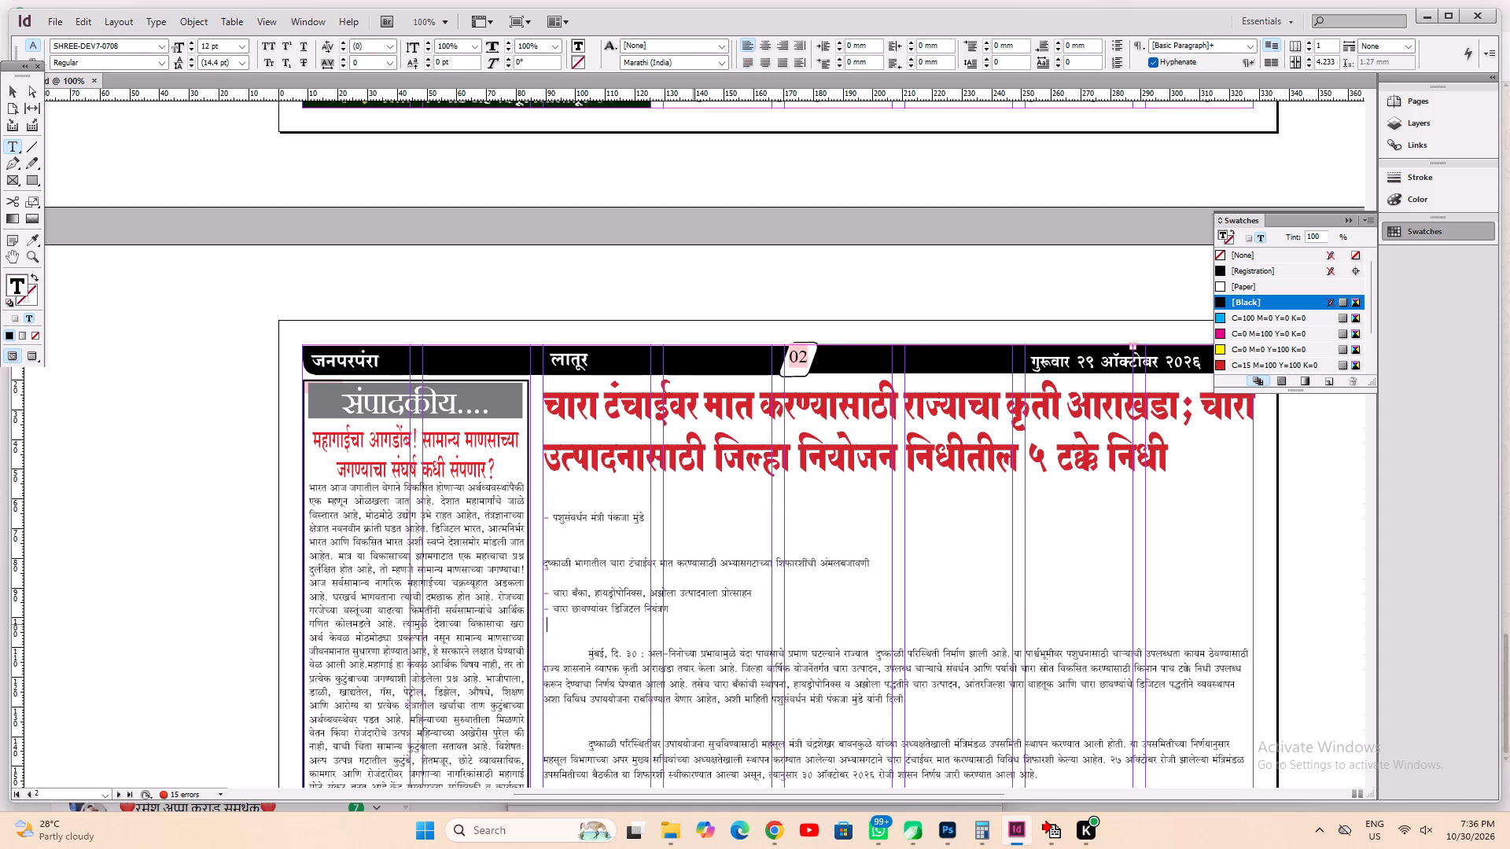
left_click_drag(693, 623, 558, 460)
key("BackSpace")
key("Down")
key("Down")
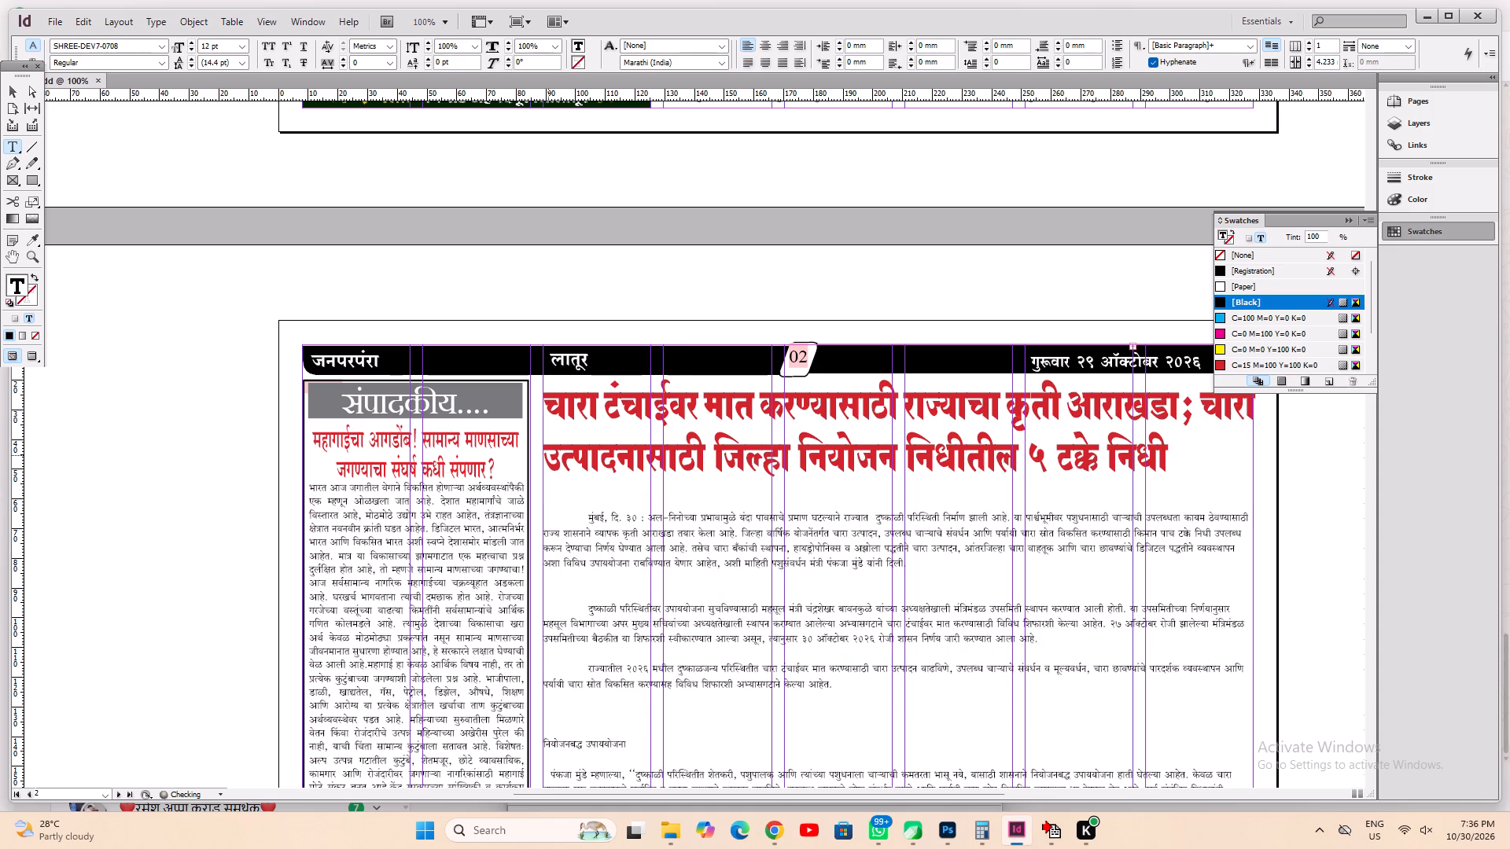
key("shift+Up")
key("shift+Up")
key("shift+Up")
key("shift+Up")
key("shift+Up")
key("shift+Up")
key("shift+Up")
key("shift+Up")
key("shift+Up")
key("shift+Up")
key("shift+Up")
key("shift+Up")
key("BackSpace")
Remove the indent before मुंबई so the story's opening paragraph starts flush with the frame edge.
key("Right")
key("Right")
key("Right")
key("Right")
key("Right")
key("Right")
key("Right")
key("Right")
key("Right")
key("Right")
key("Right")
key("Right")
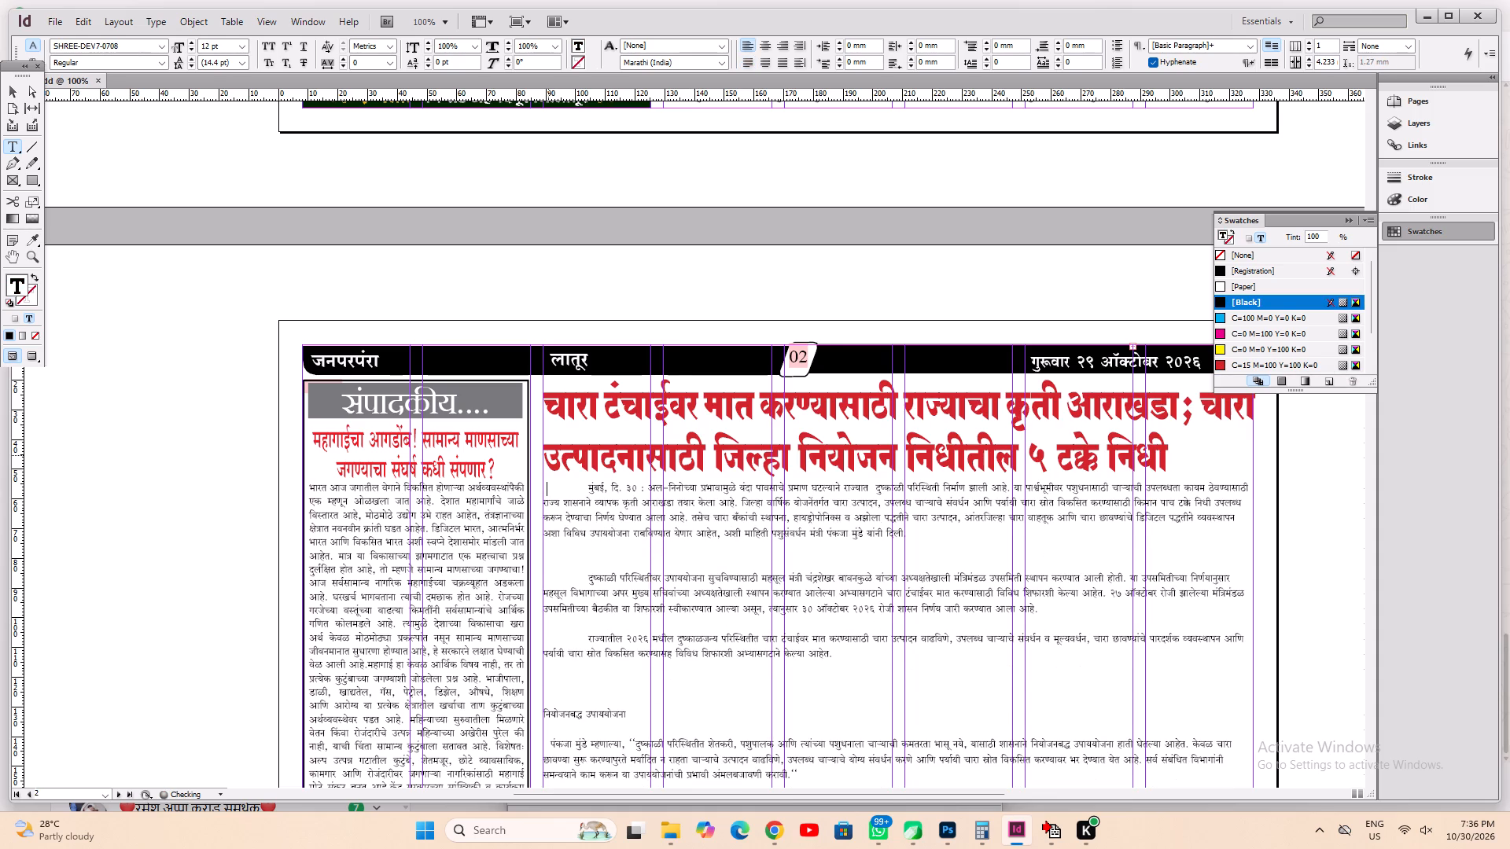
key("Right")
key("Left")
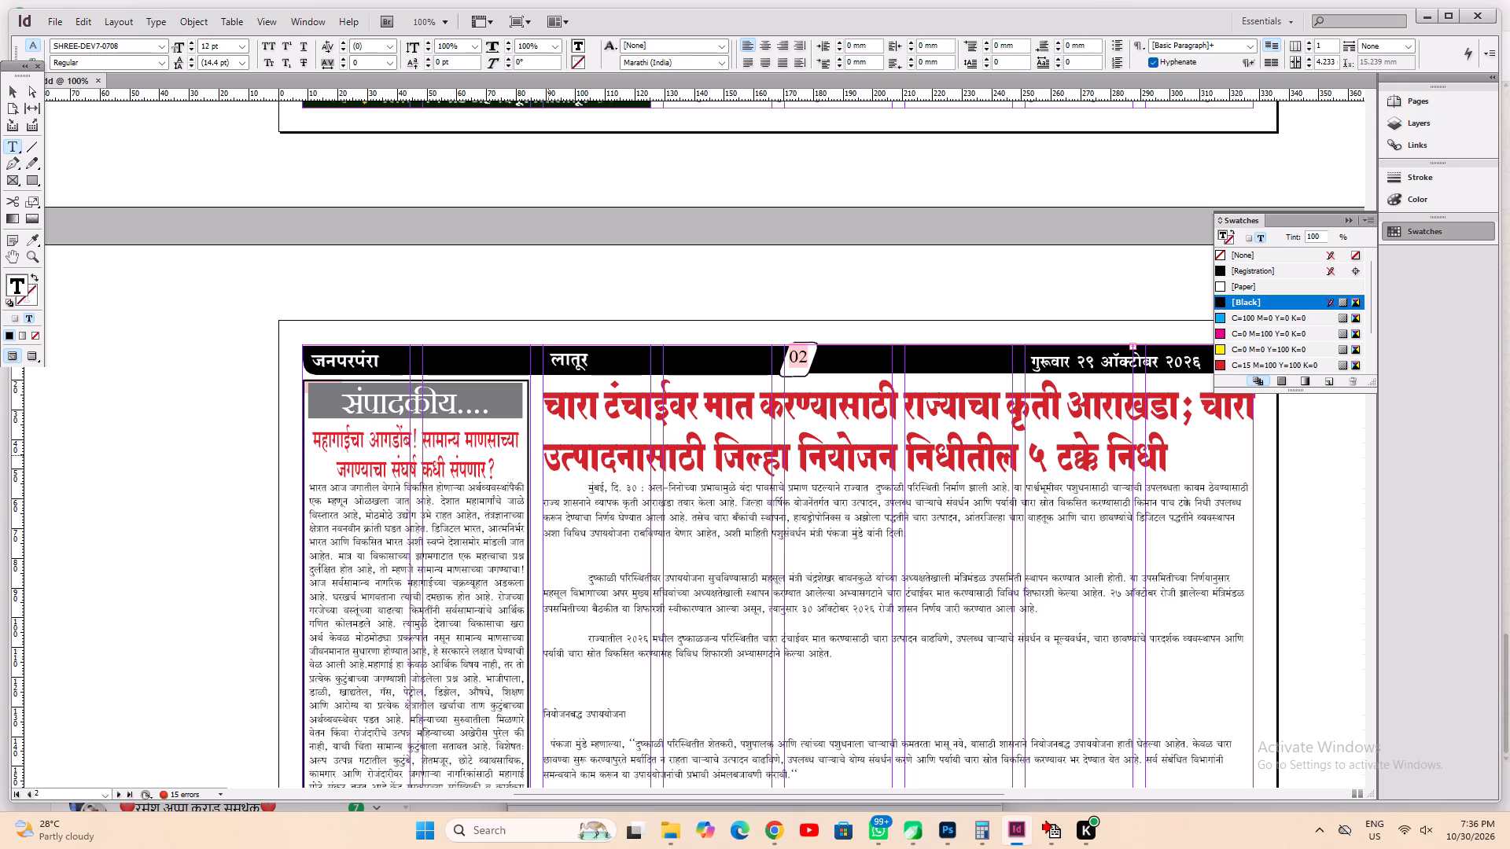
key("shift+Home")
key("BackSpace")
Delete the date दि. ३० from the story's मुंबई dateline.
key("Right")
key("Right")
key("Right")
key("Right")
key("Right")
key("Right")
key("Right")
key("Right")
key("Right")
key("Right")
key("Right")
key("Right")
key("Right")
key("Right")
key("Right")
key("Right")
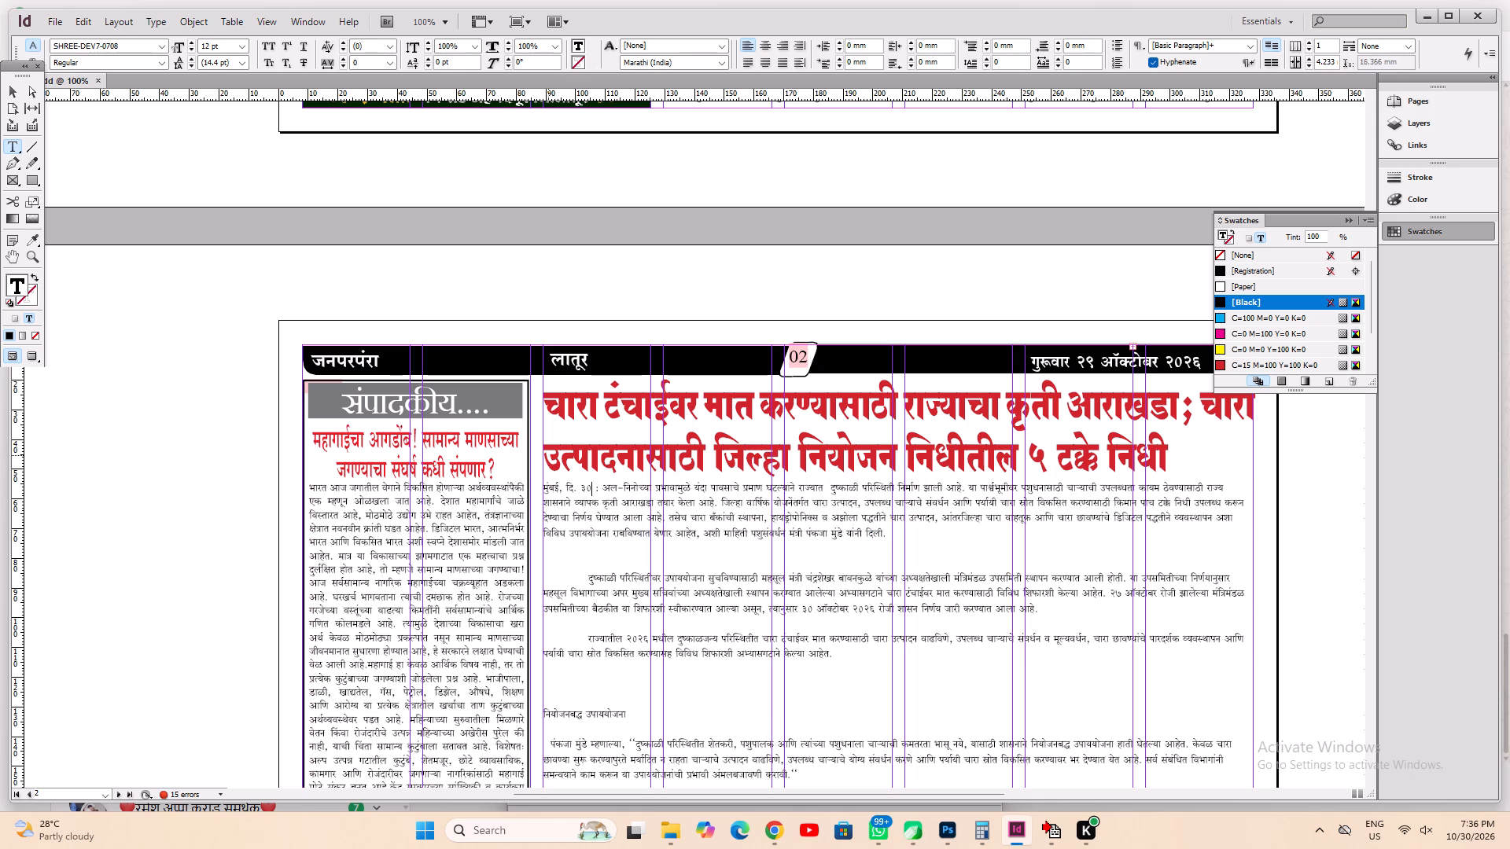
key("Left")
key("Left")
key("shift+Left")
key("shift+Left")
key("shift+Left")
key("shift+Left")
key("shift+Left")
key("shift+Left")
key("BackSpace")
Delete the blank lines between the story's opening paragraphs down to the नियोजनबद्ध उपाययोजना subheading.
key("Down")
key("Down")
key("Down")
key("Down")
key("Down")
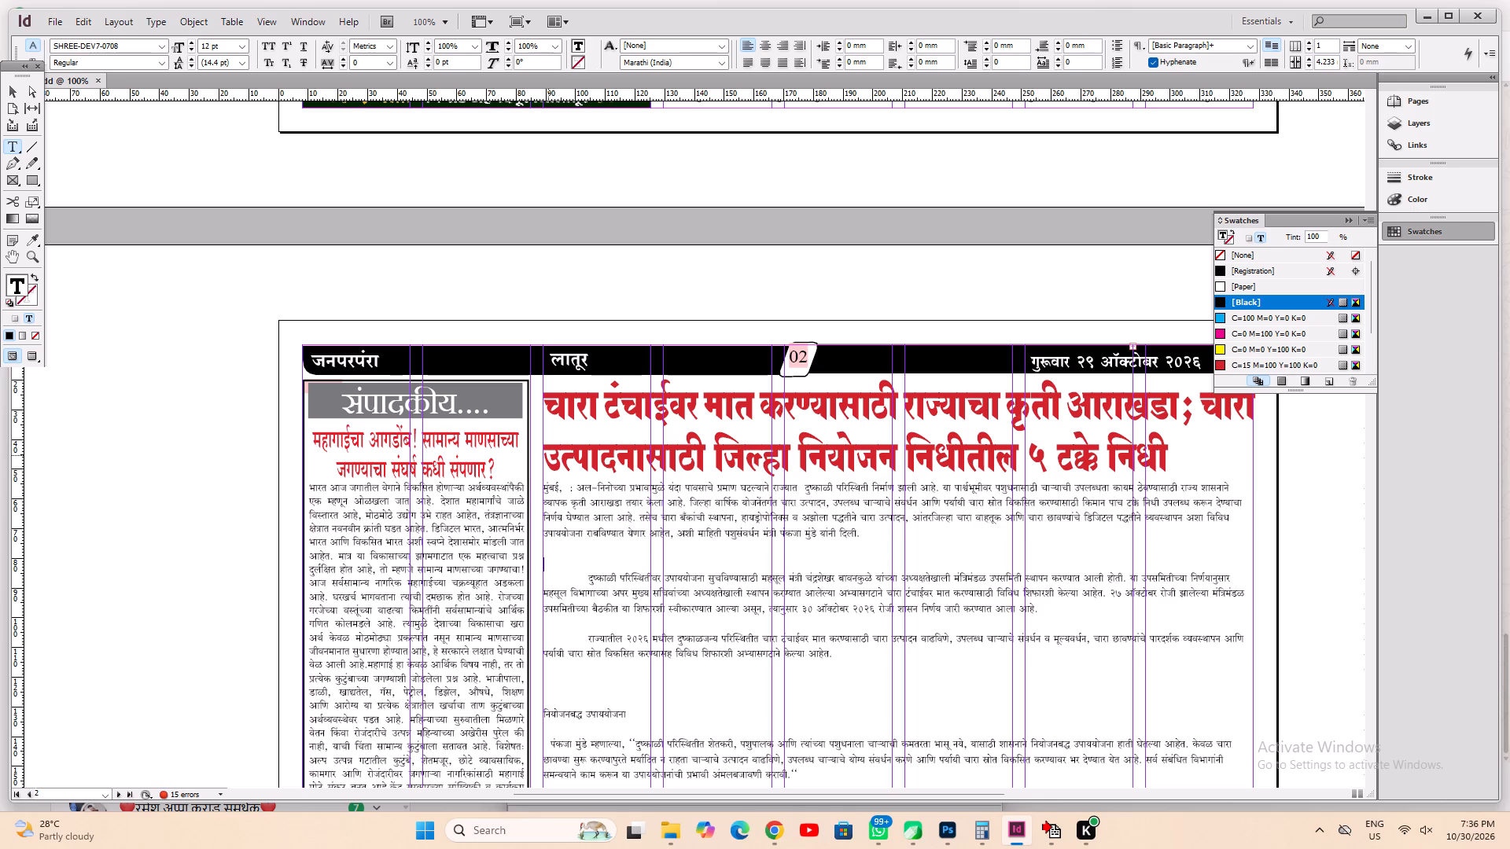
key("Up")
key("Delete")
key("Delete")
key("Down")
key("Down")
key("Down")
key("Delete")
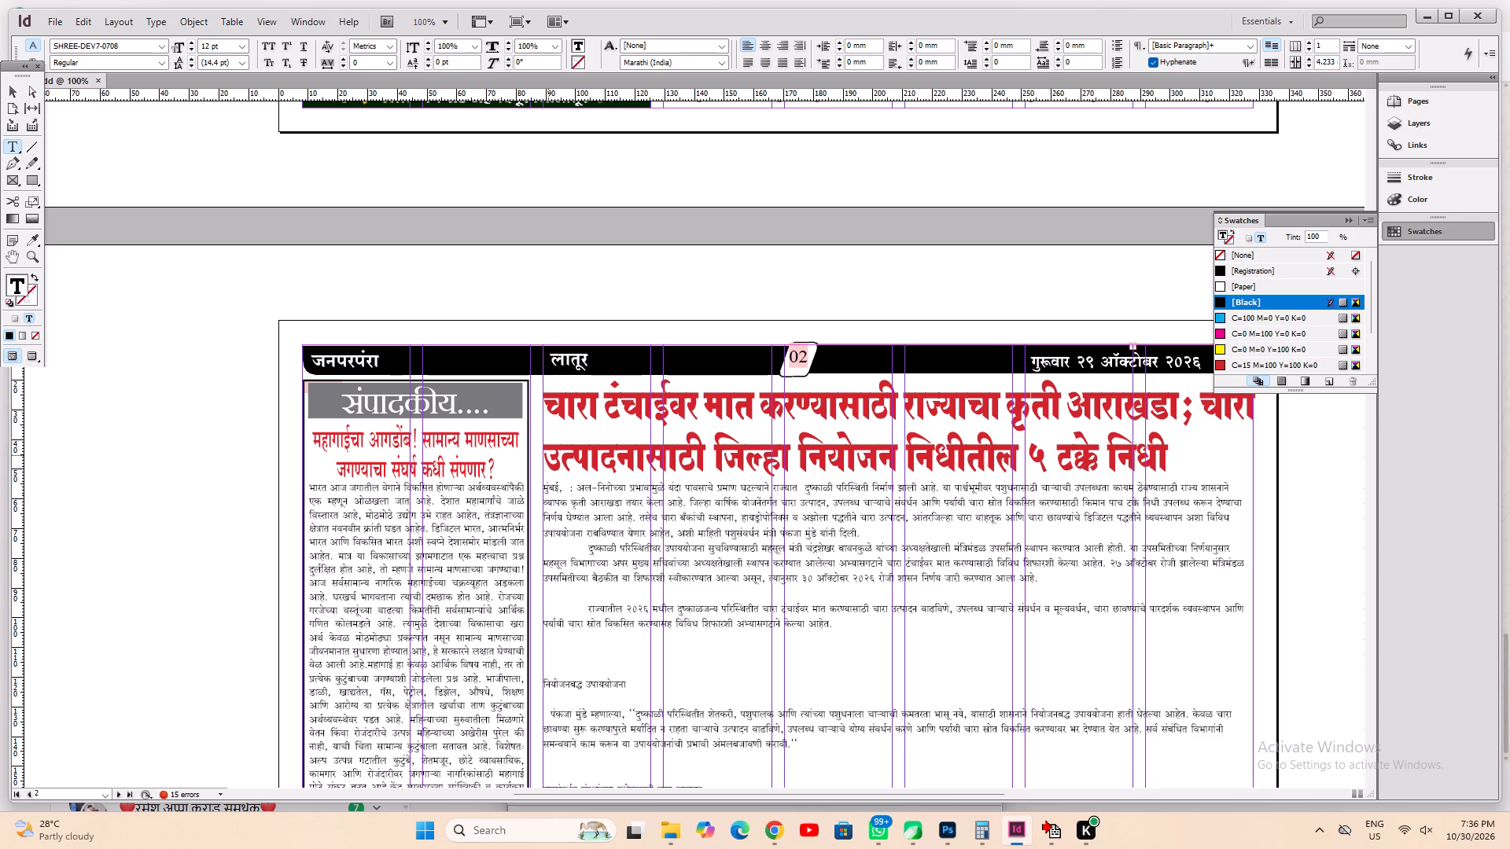
key("Down")
key("Down")
key("Delete")
key("Delete")
key("Delete")
Delete the blank lines from below the नियोजनबद्ध उपाययोजना subheading through the gap beneath the पशुसंवर्धन संस्थांच्या subheading.
key("Down")
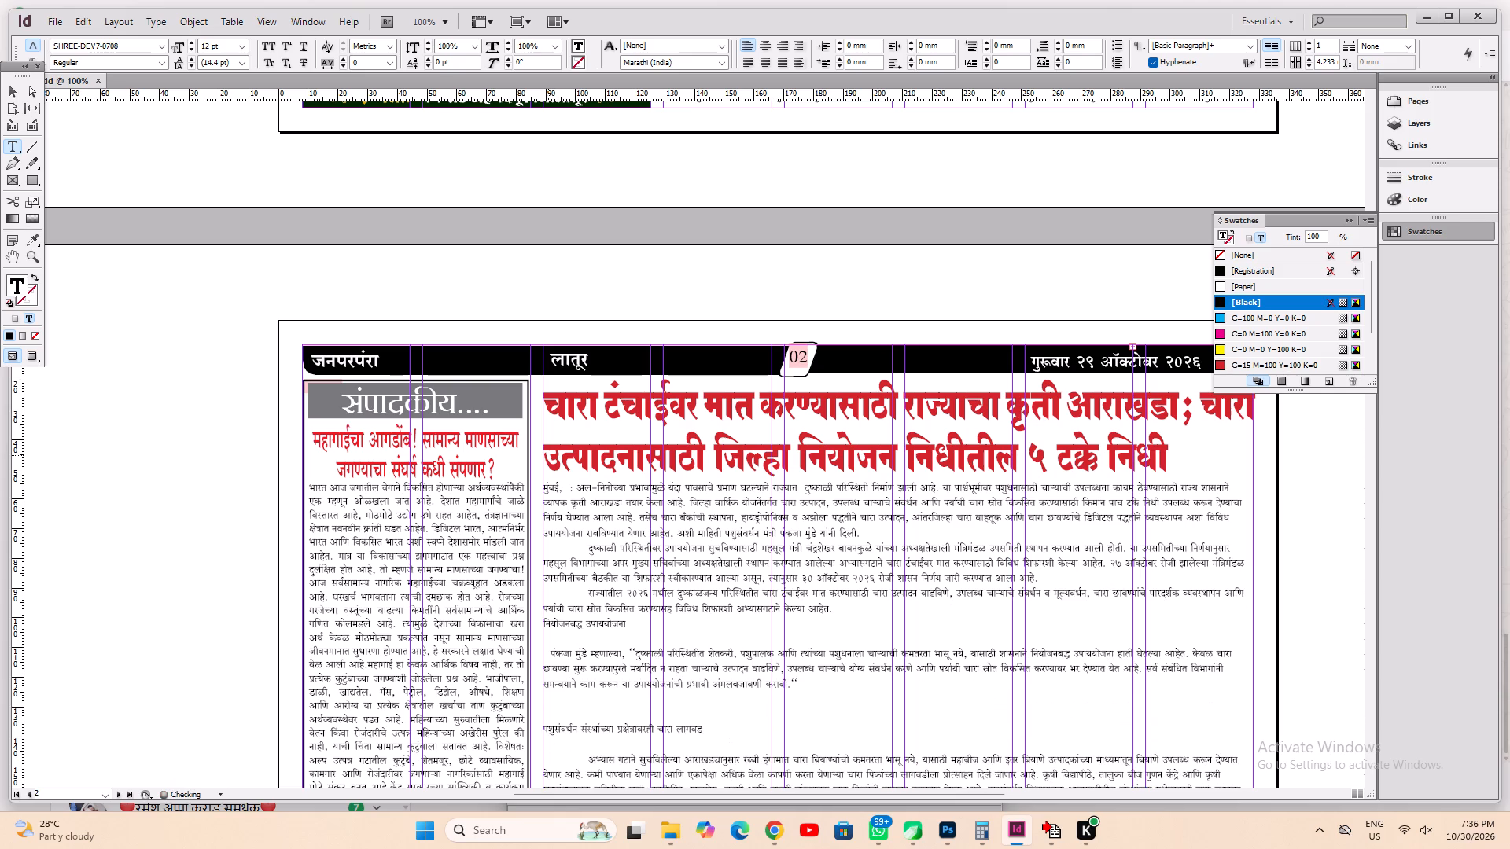
key("Delete")
key("Down")
key("Down")
key("Down")
key("Delete")
key("Delete")
key("Delete")
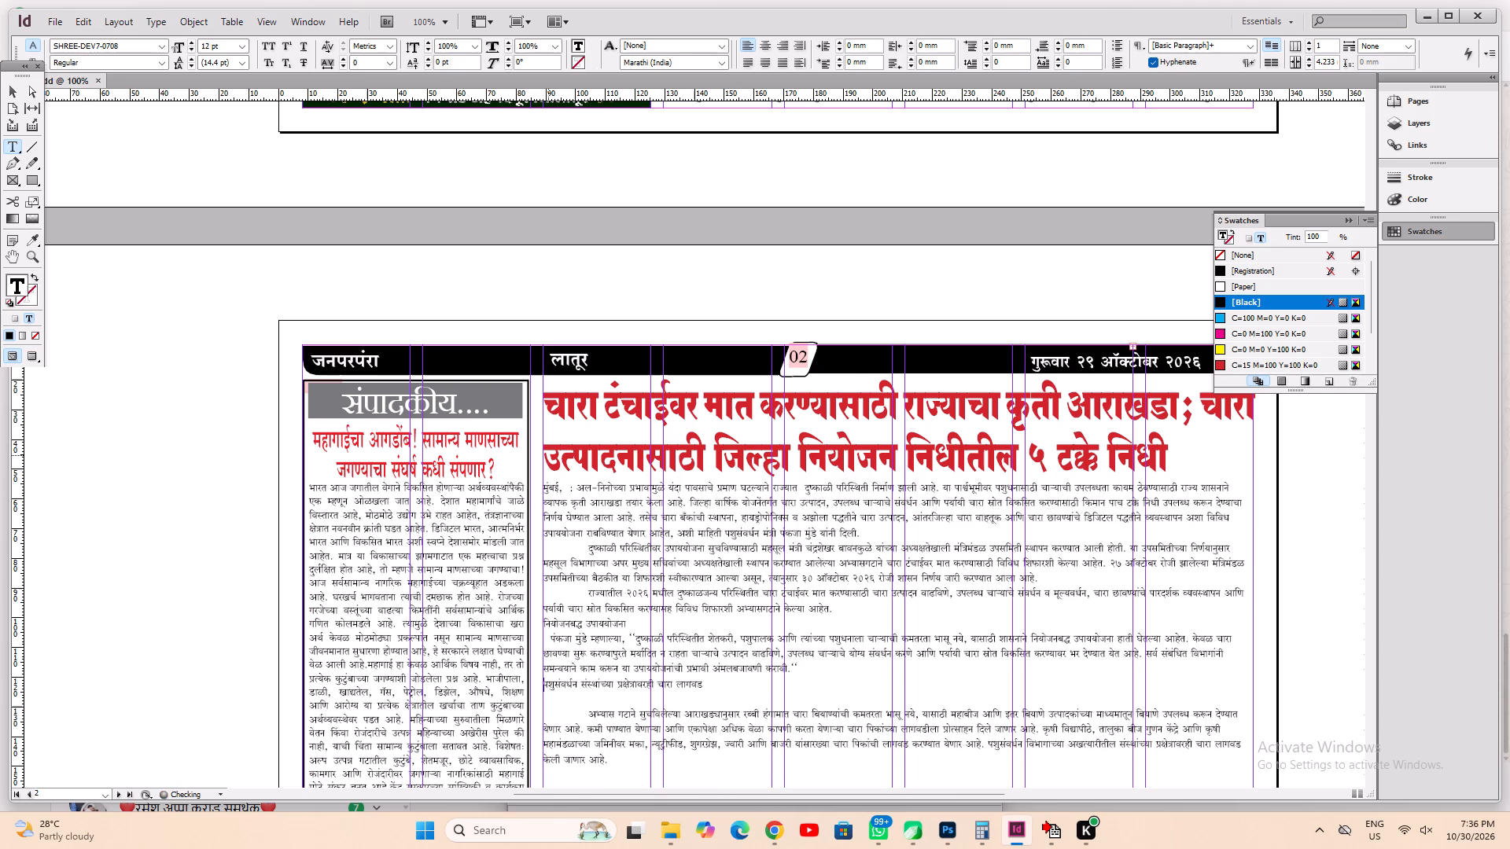
key("Down")
key("Delete")
Delete the blank lines above the paragraph beginning गायरान, कुरण and indent its first line with a tab.
key("Down")
key("Down")
key("Down")
key("Down")
key("Delete")
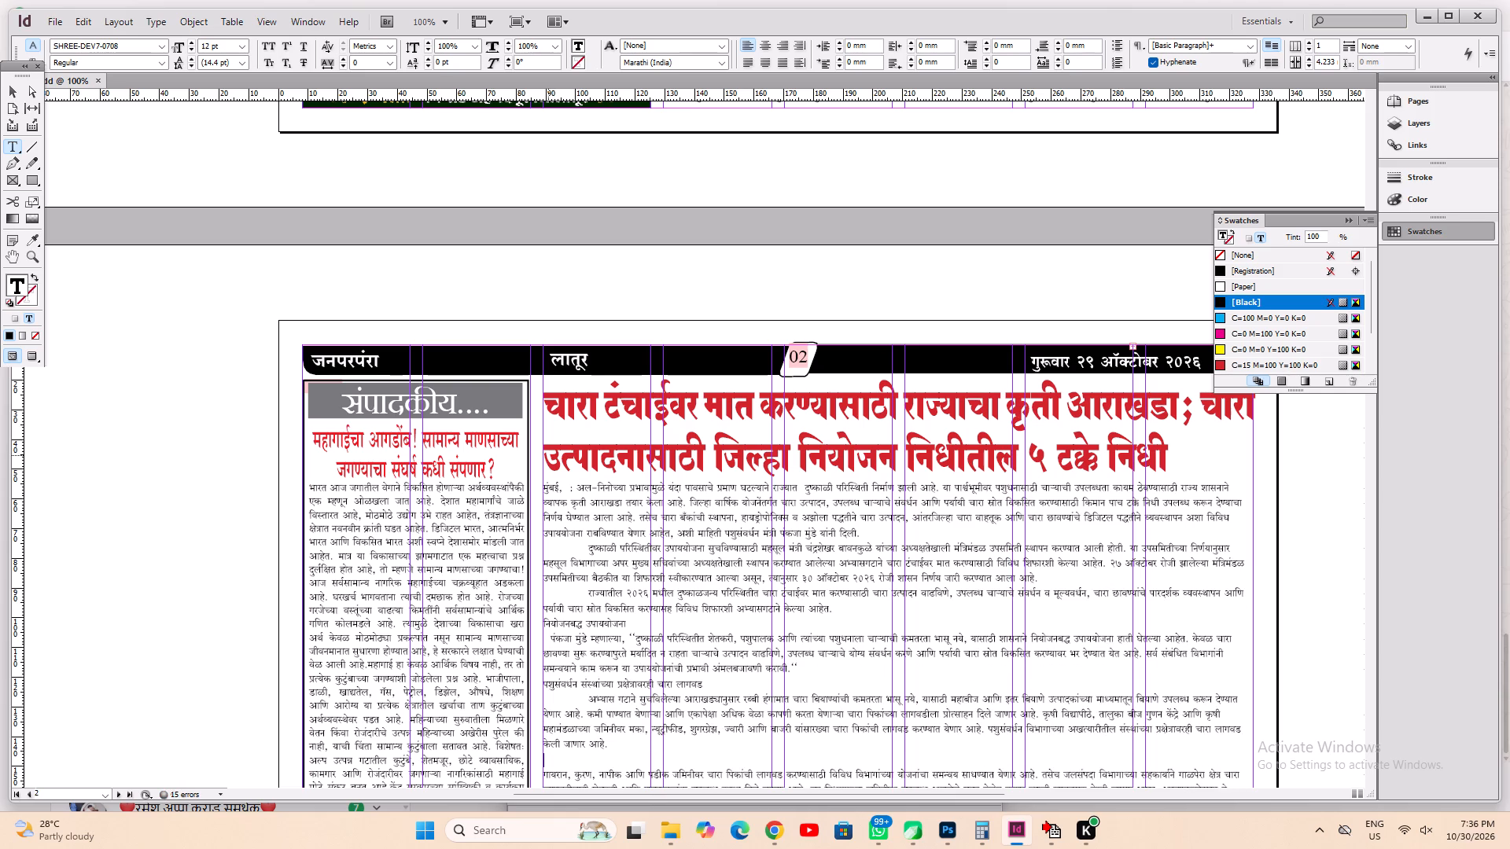
key("Delete")
key("Delete")
key("Tab")
Delete the blank lines above and below the चारा बँक स्थापन करण्याची शिफारस subheading.
key("Down")
key("Down")
key("Down")
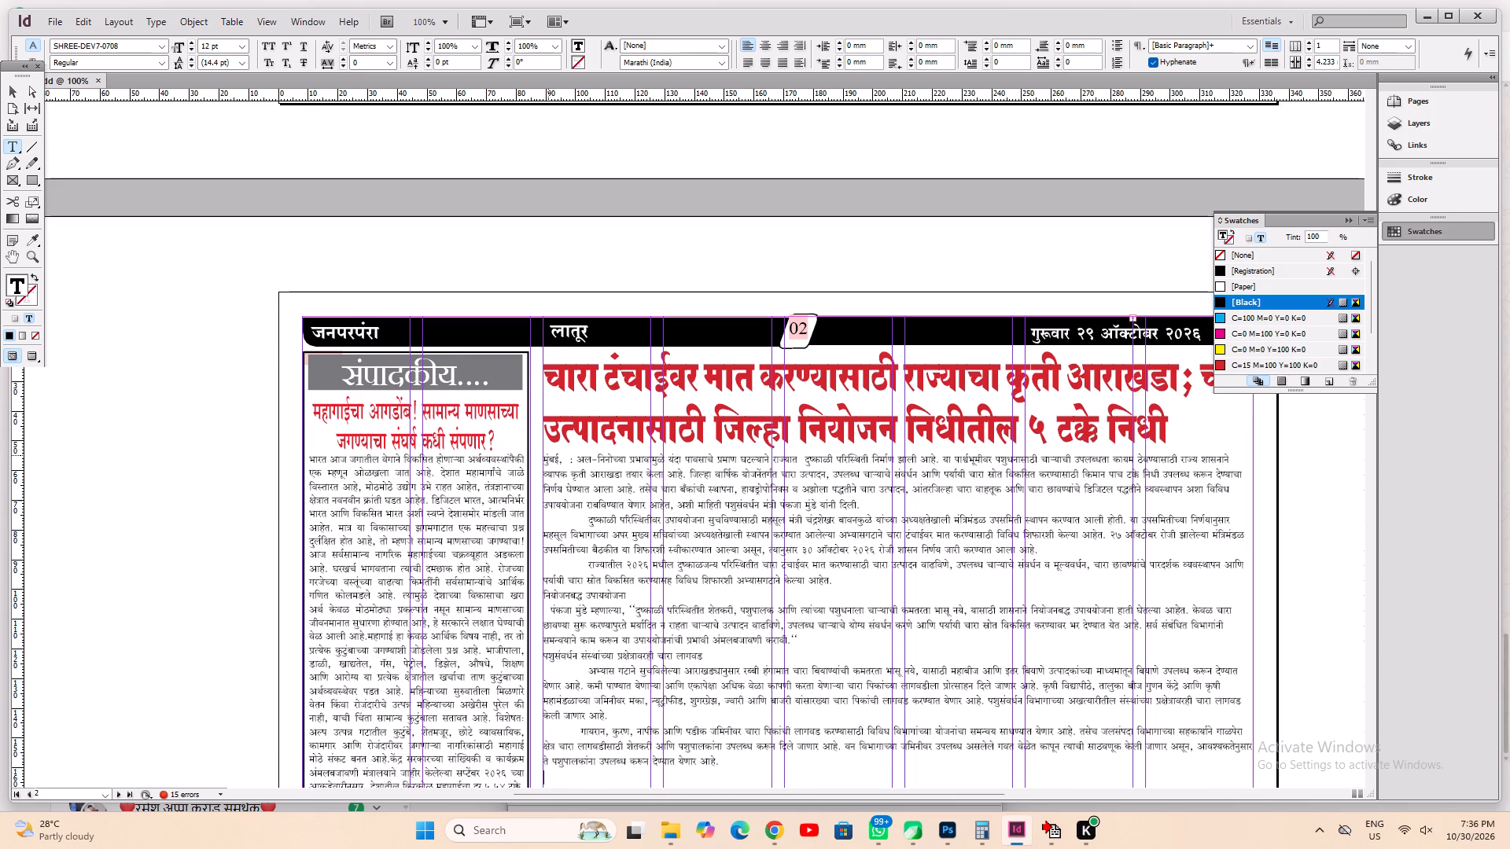
key("Down")
key("Down")
key("Up")
key("Up")
key("Delete")
key("Down")
key("Down")
key("Up")
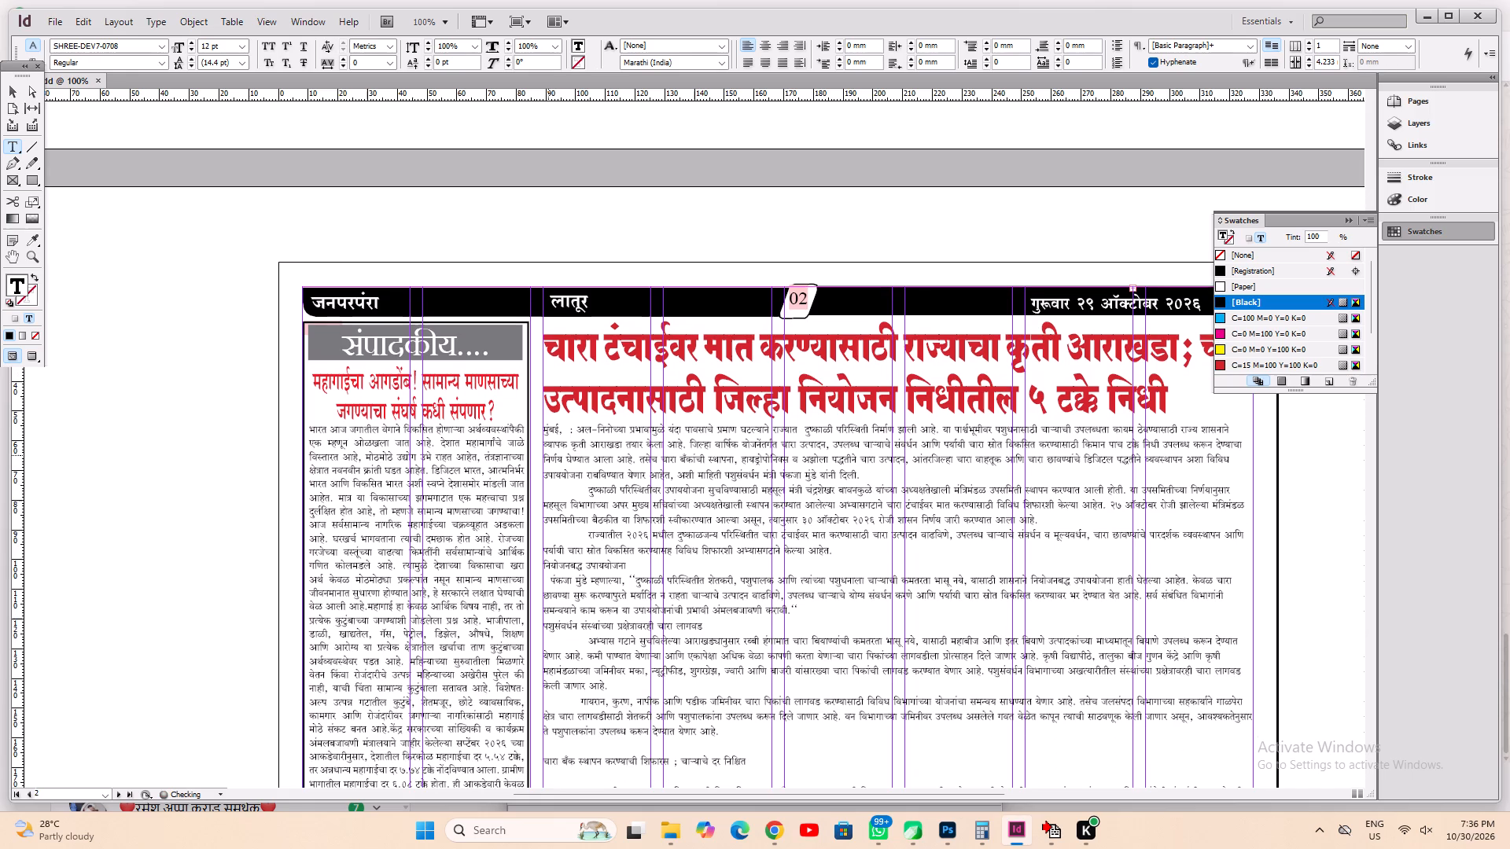
key("Up")
key("Delete")
key("Down")
key("Up")
key("Delete")
key("Down")
key("Down")
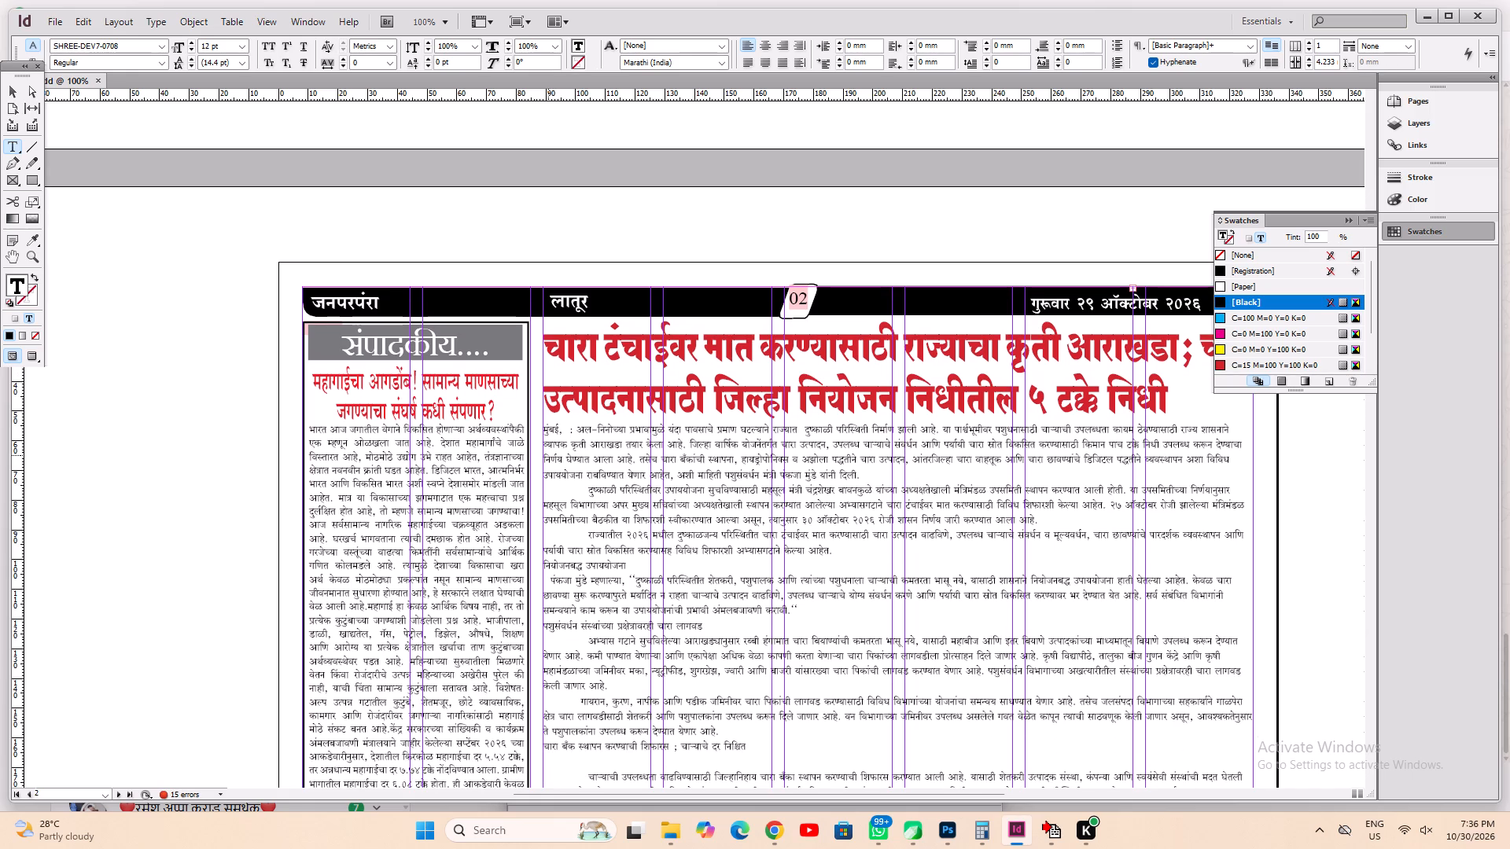
key("Up")
key("Delete")
Delete the blank lines above and below the चारा साक्षरता अभियान राबविणार subheading.
key("Down")
key("Down")
key("Down")
key("Down")
key("Down")
key("Down")
key("Down")
key("Down")
key("Down")
key("Down")
key("Down")
key("Down")
key("Down")
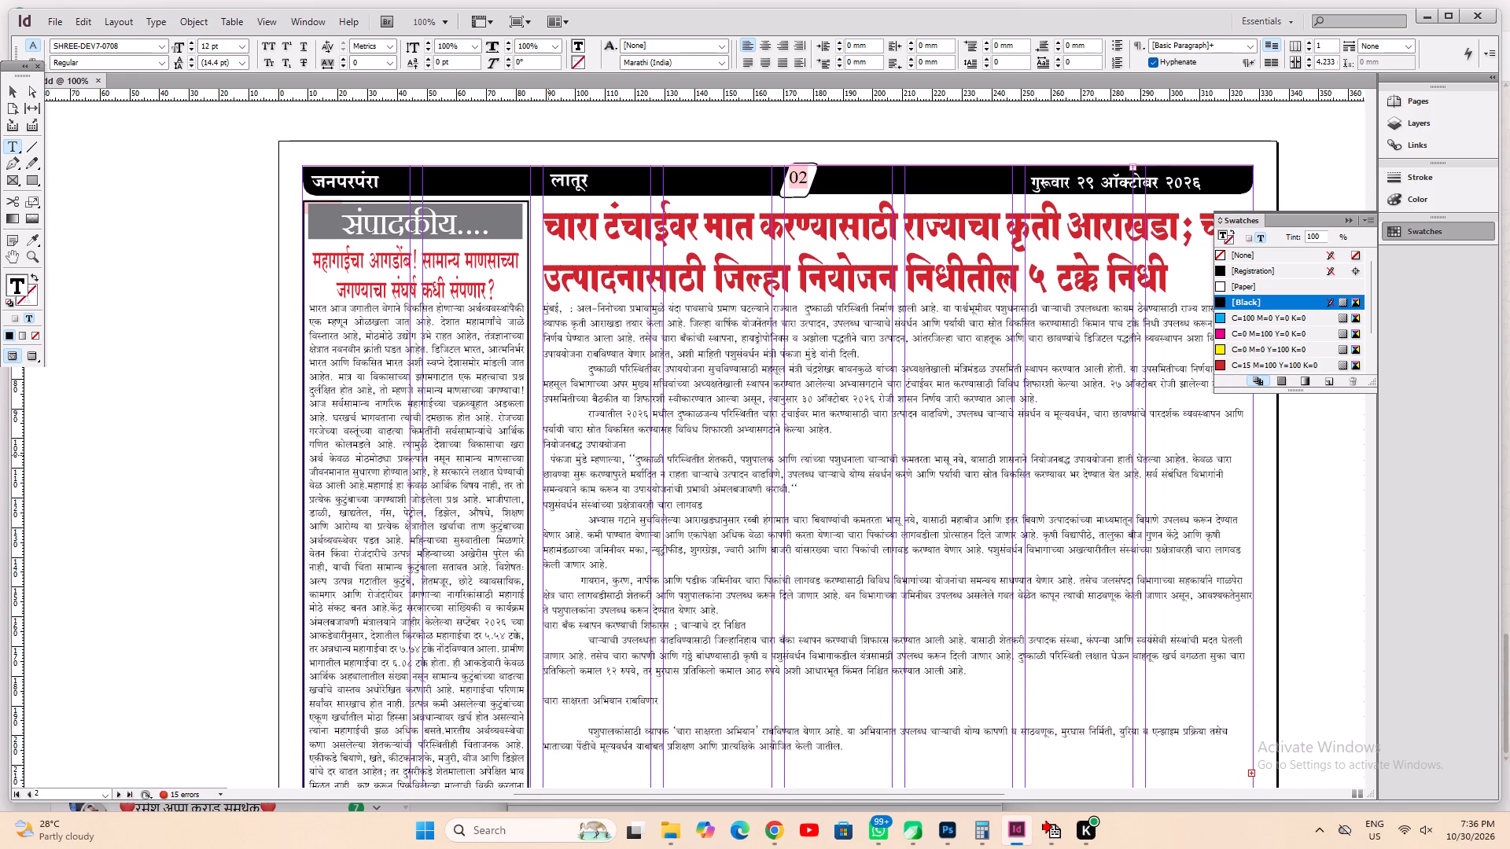
key("Up")
key("Up")
key("Up")
key("Up")
key("Up")
key("Up")
key("Up")
key("Delete")
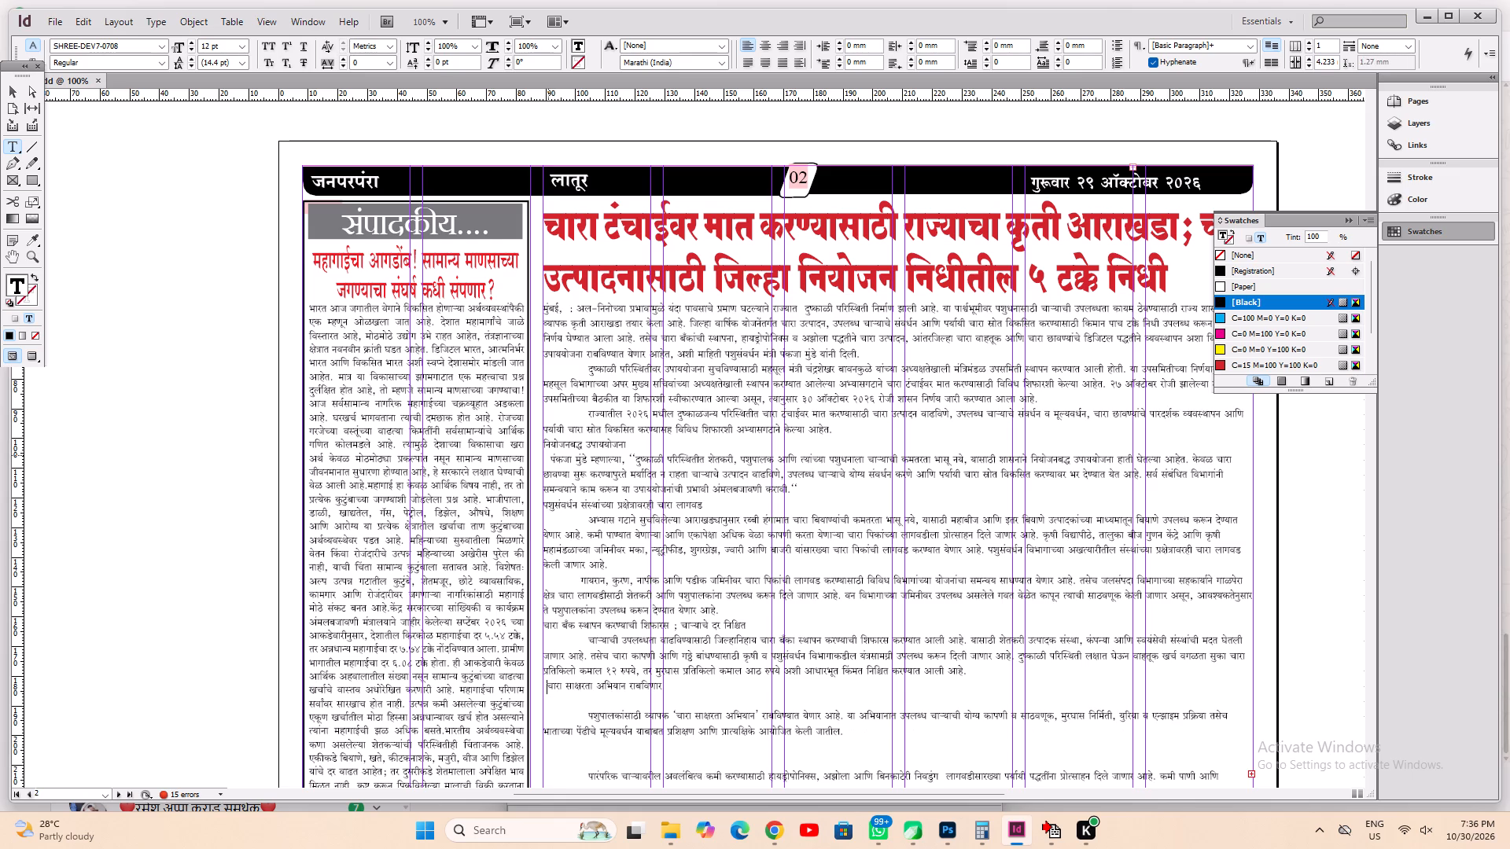
key("Down")
key("Delete")
Delete the blank lines above the paragraph beginning पारंपरिक चाऱ्यावरील.
key("Down")
key("Down")
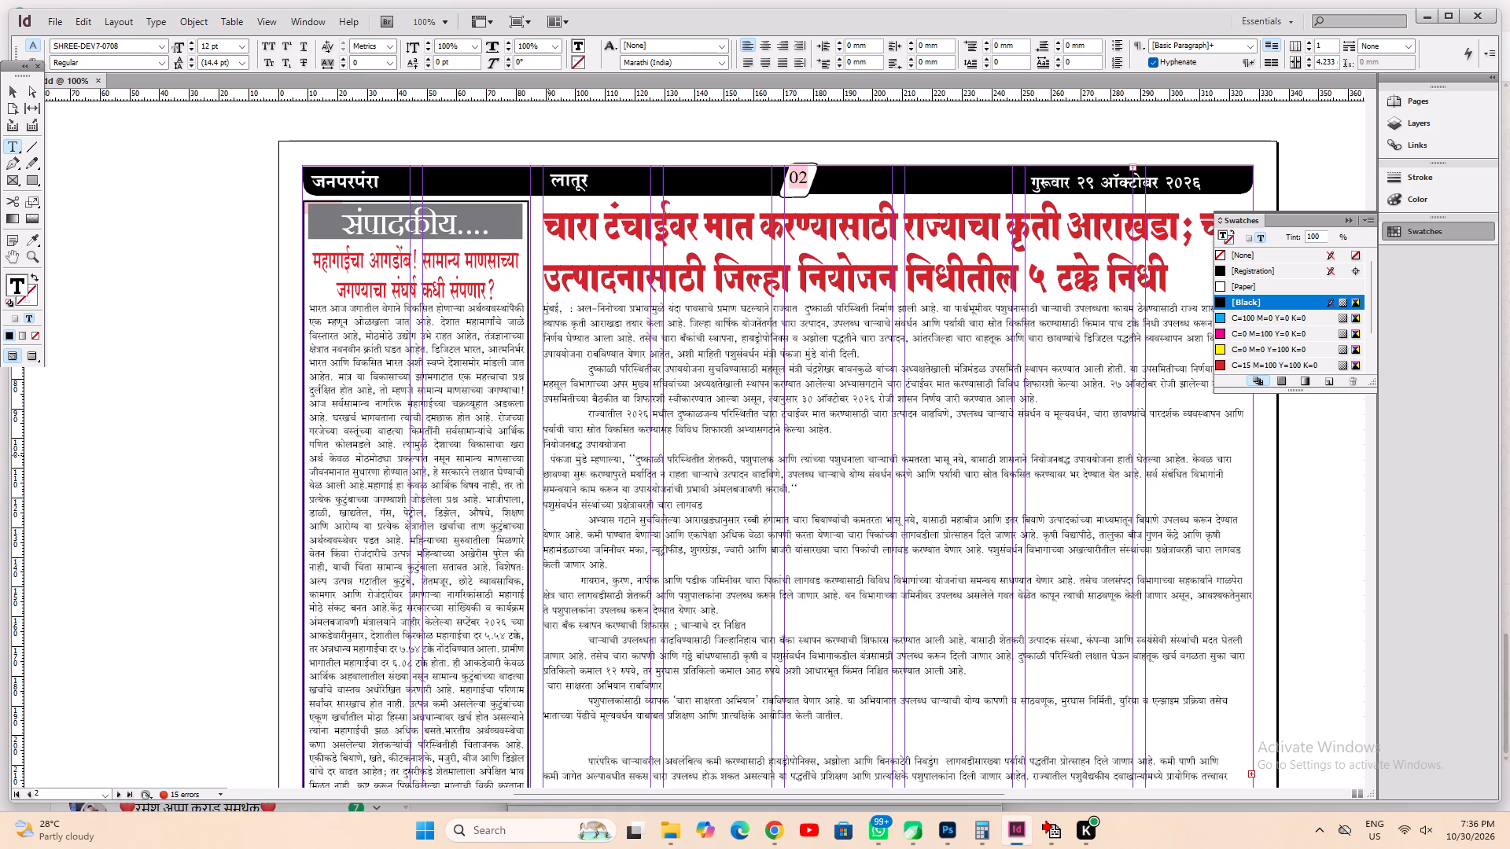
key("Delete")
key("Delete")
key("Down")
key("Down")
key("Down")
key("Down")
key("Down")
key("Down")
key("Down")
key("Down")
key("Down")
key("Down")
key("Down")
key("Down")
key("Down")
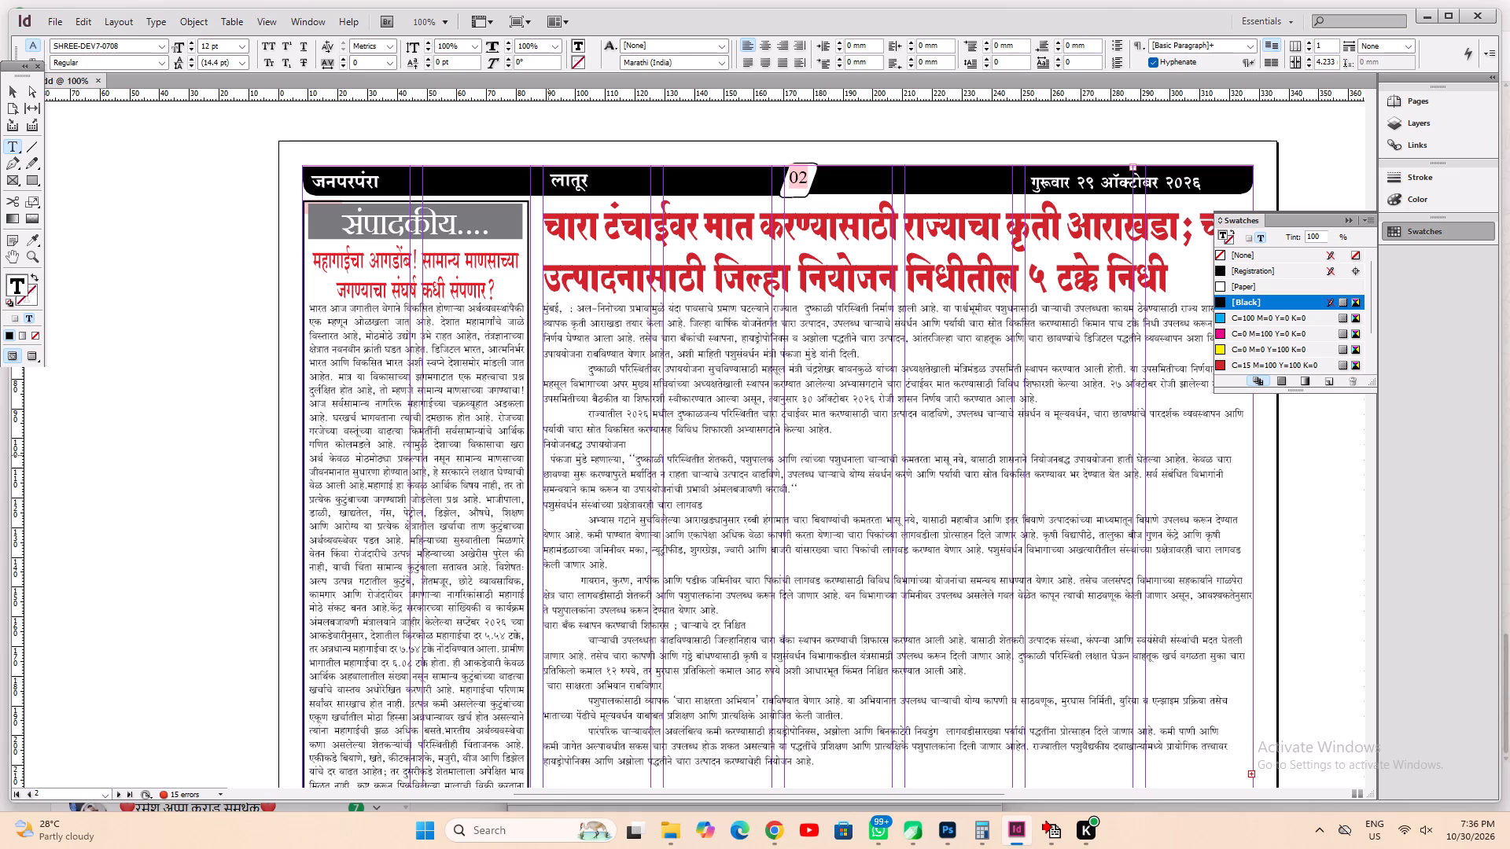
key("BackSpace")
Justify the entire fodder-shortage story with last lines aligned left and save the document.
key("ctrl+a")
key("ctrl+shift+j")
key("ctrl+s")
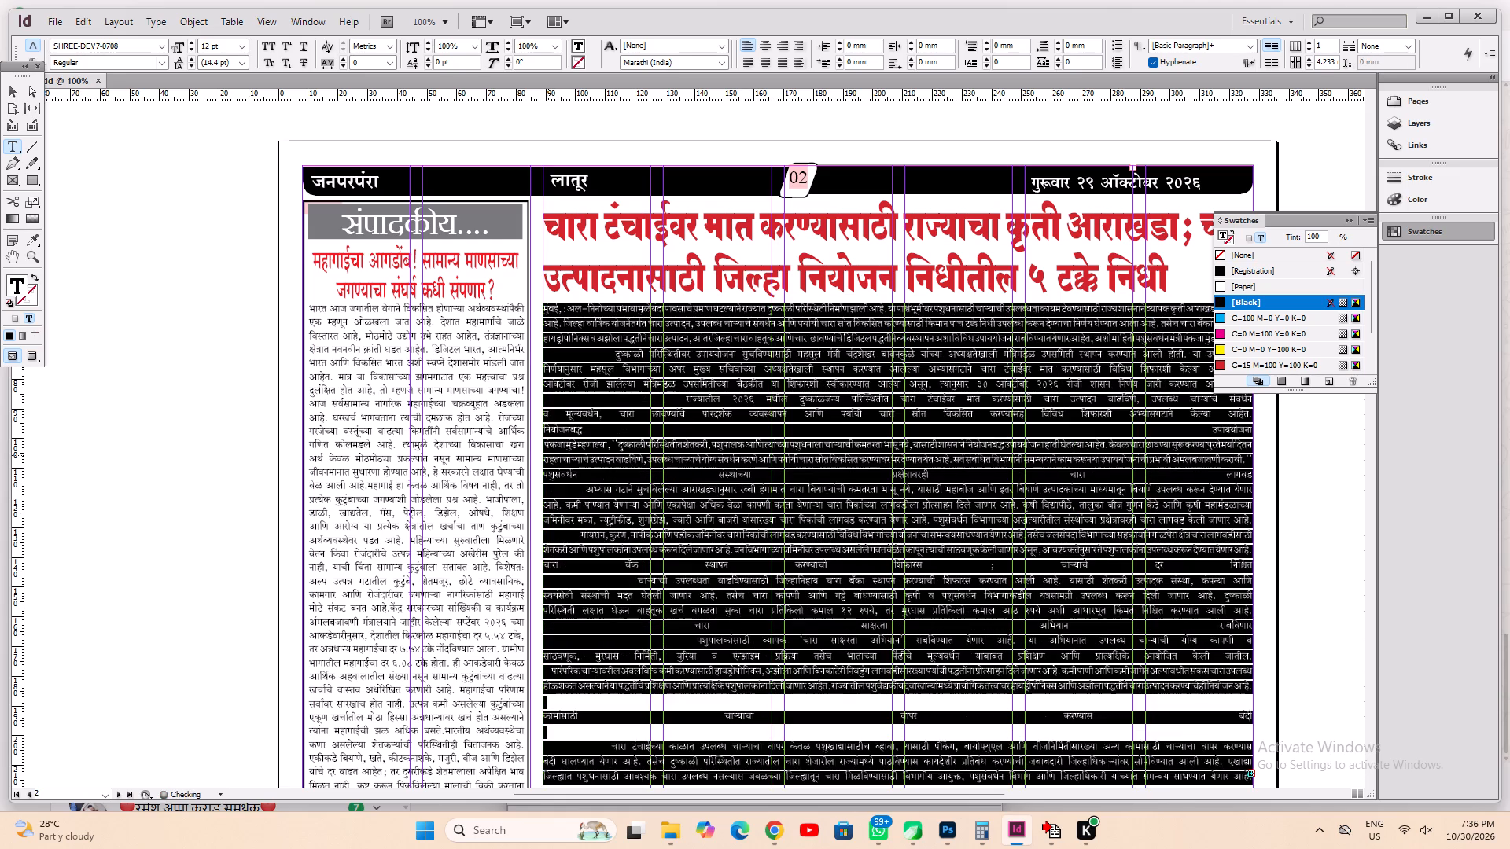
key("ctrl+alt+c")
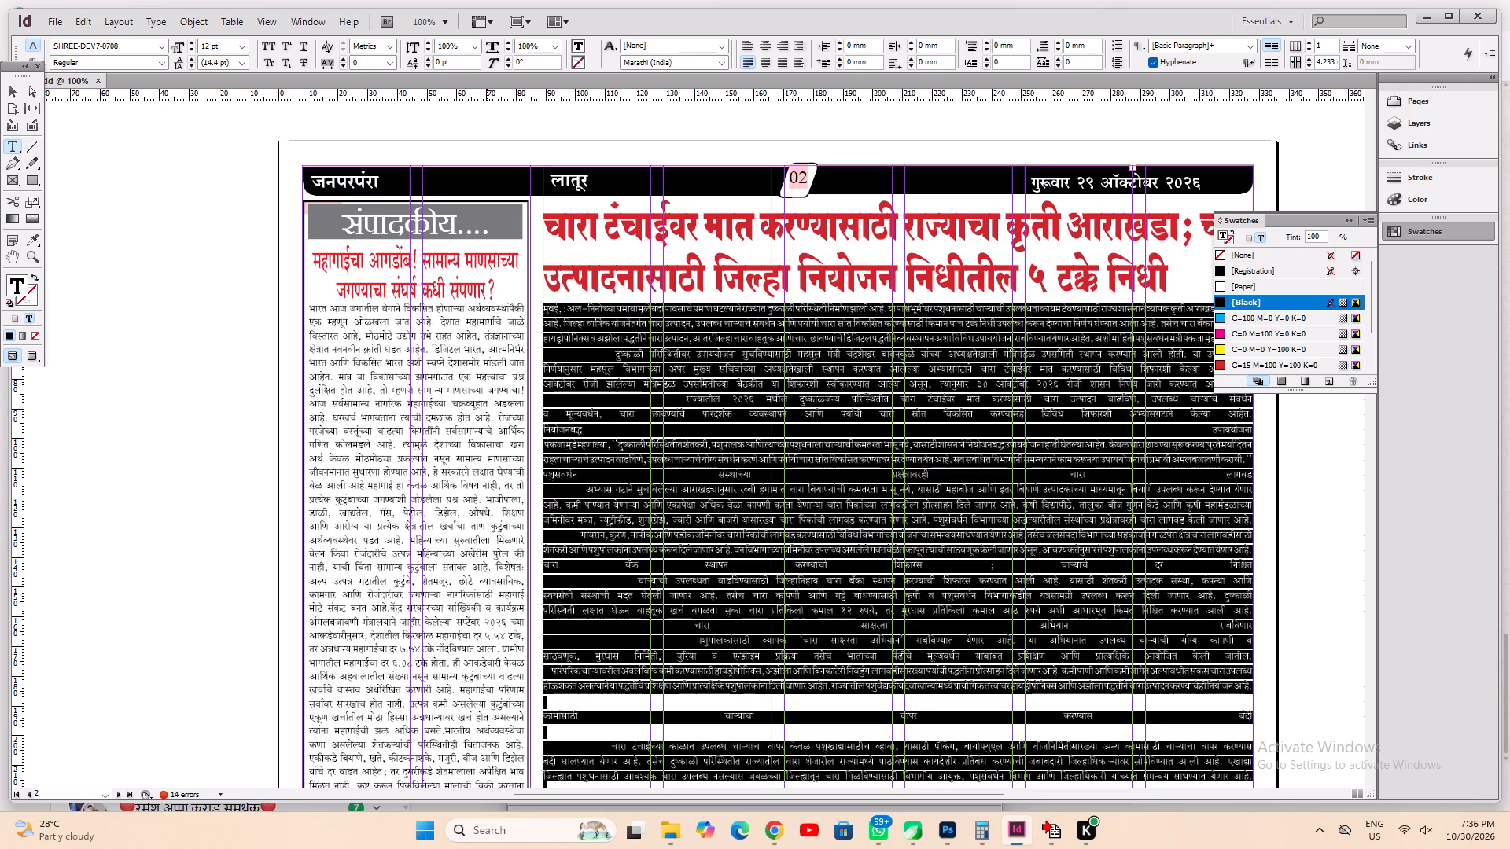
Set the fodder-shortage story's text frame to four columns.
left_click(686, 714)
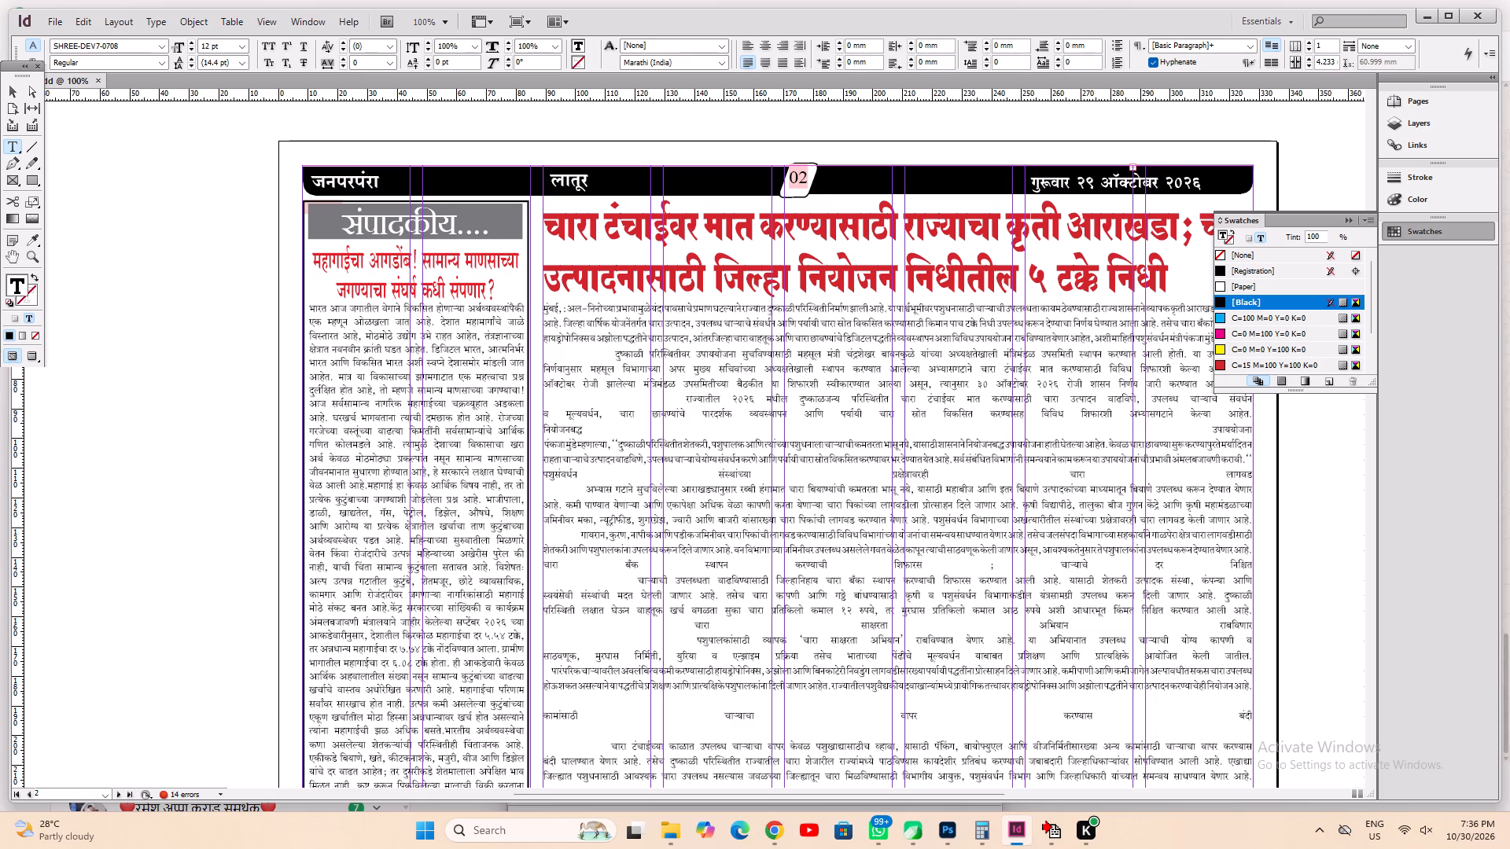
key("ctrl+a")
left_click(10, 86)
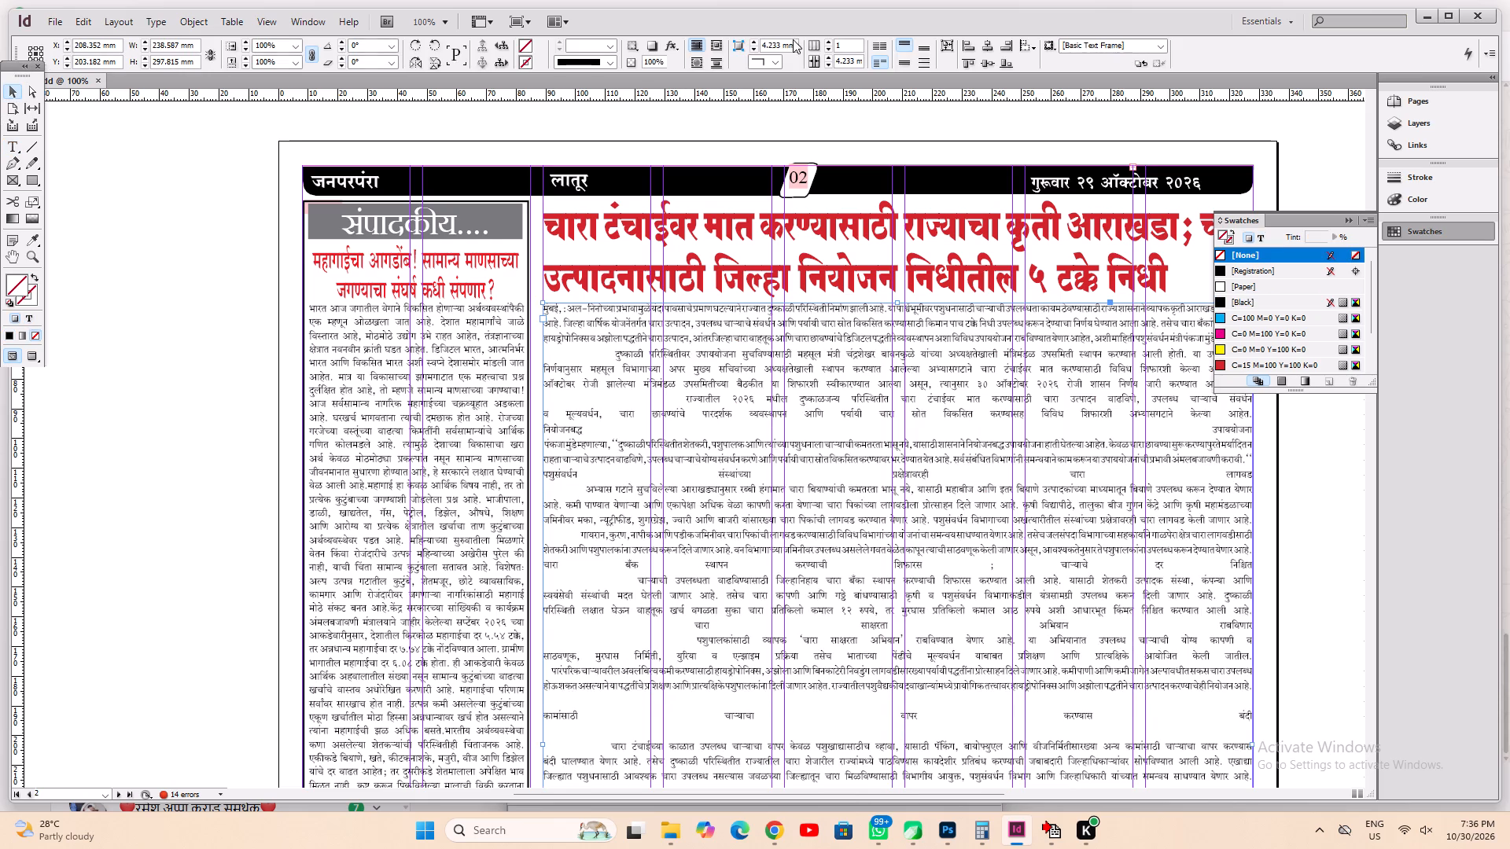
double_click(829, 43)
left_click(829, 43)
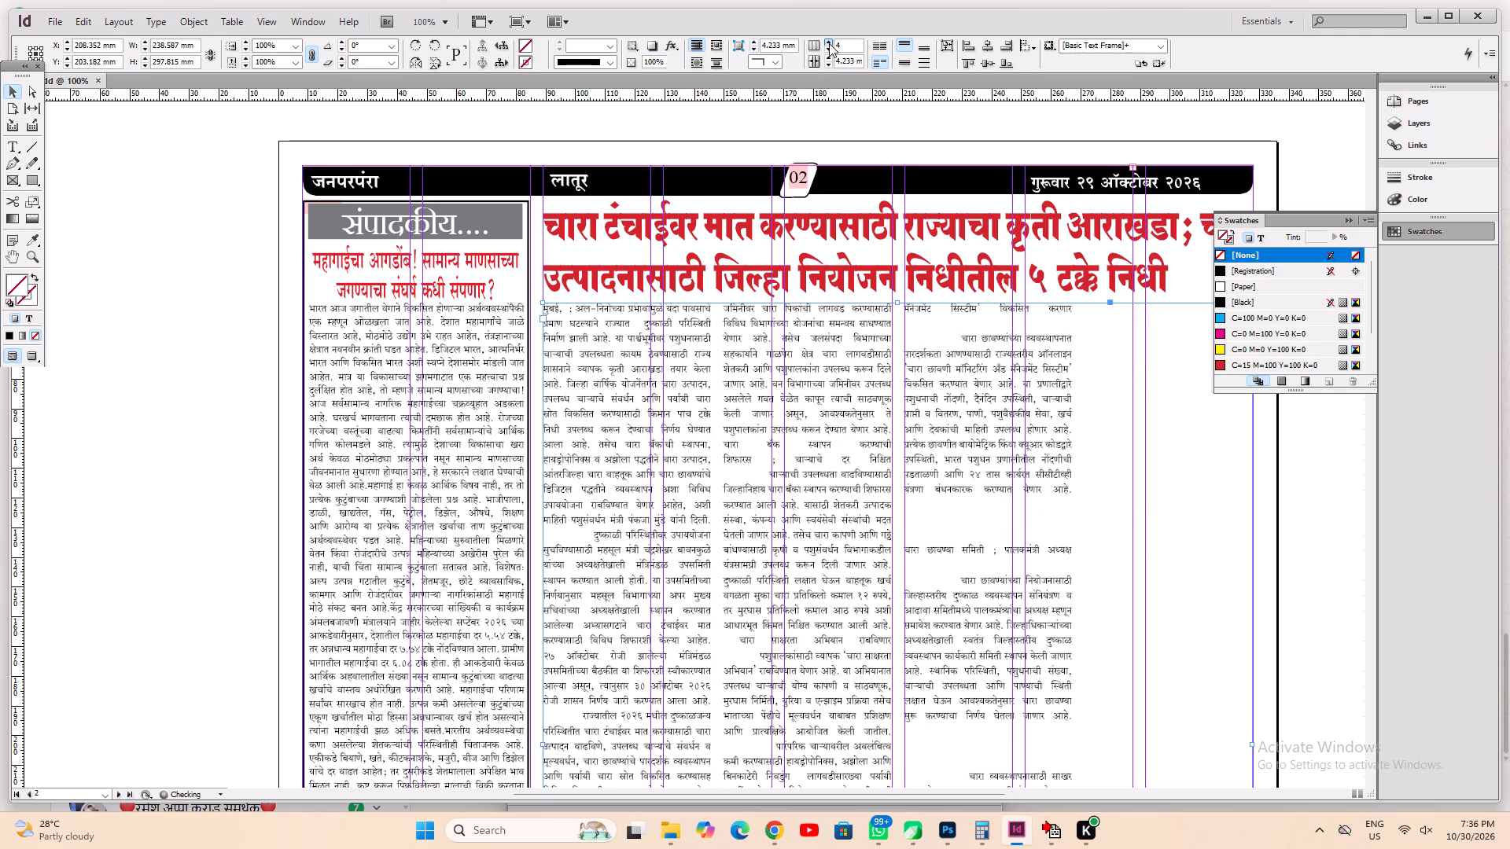
Fit the four-column story frame to its content.
scroll(711, 501, "down", 16)
scroll(778, 483, "down", 4)
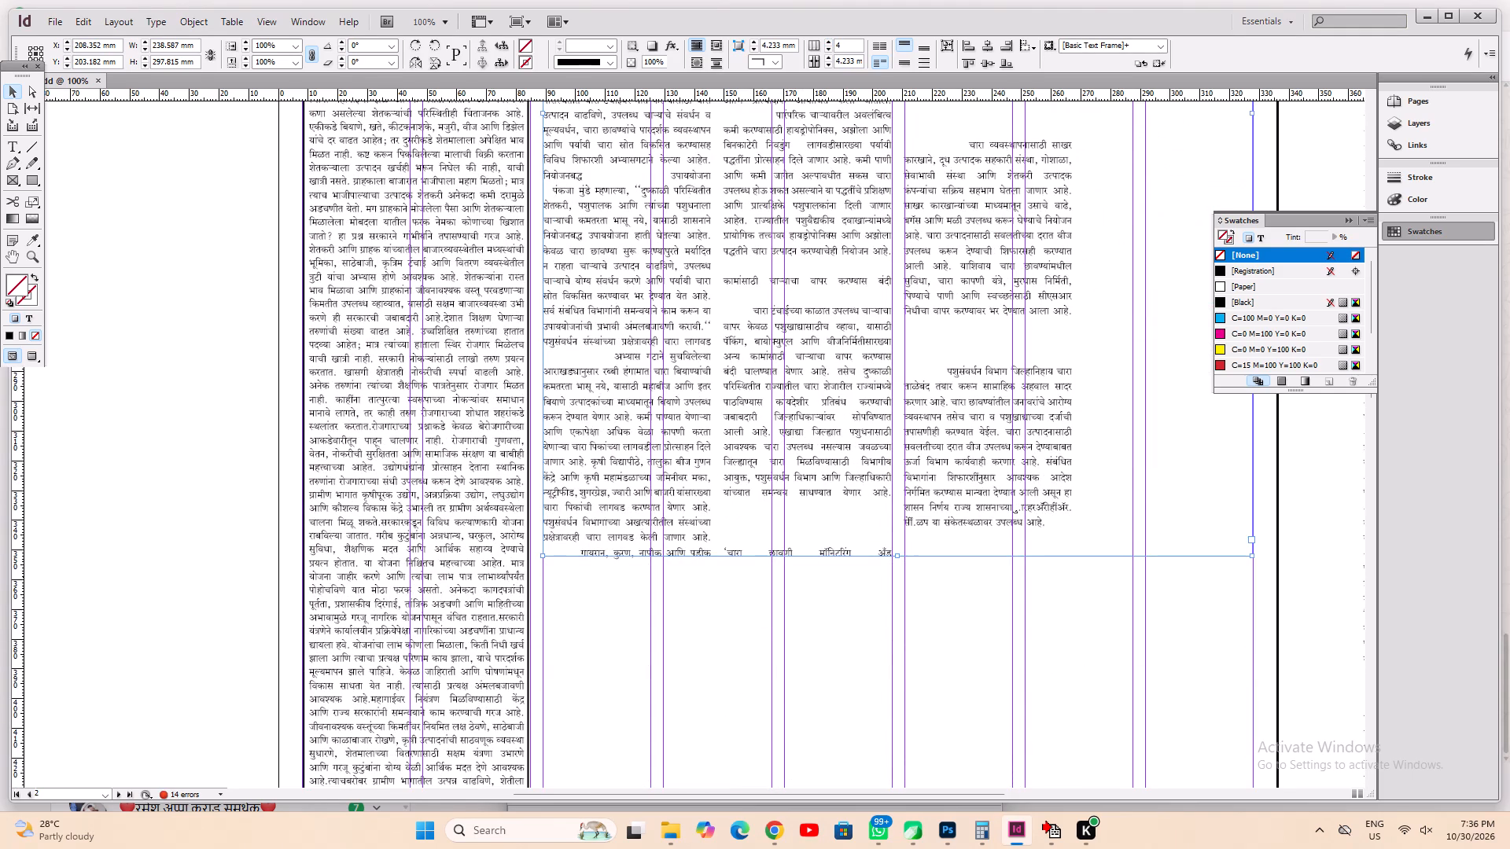
key("ctrl+alt+c")
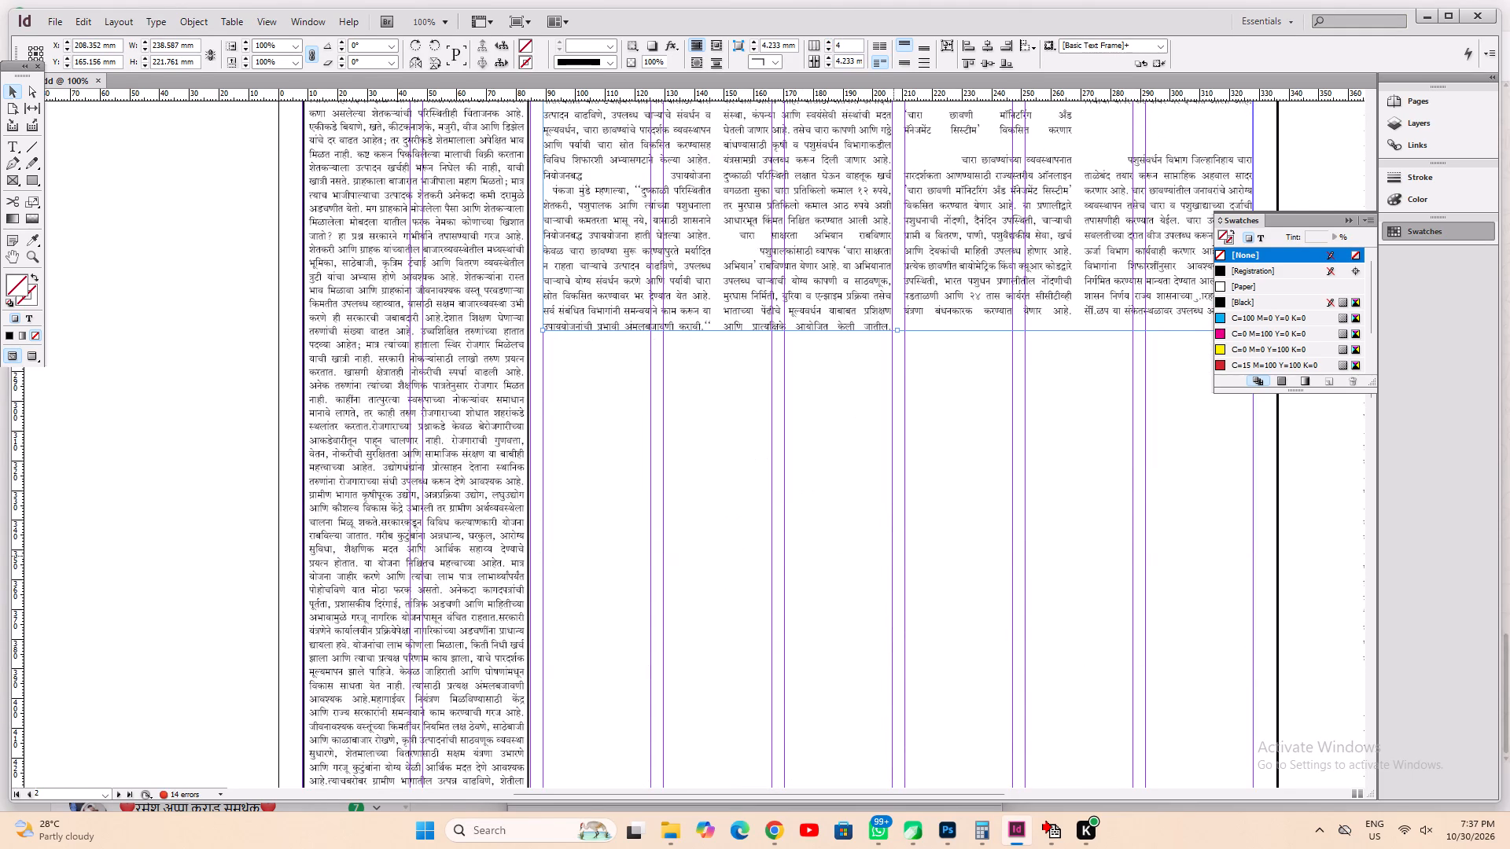
Delete the blank lines above and below the चाऱ्याचा वापर करण्यास बंदी subheading.
key("ctrl+1")
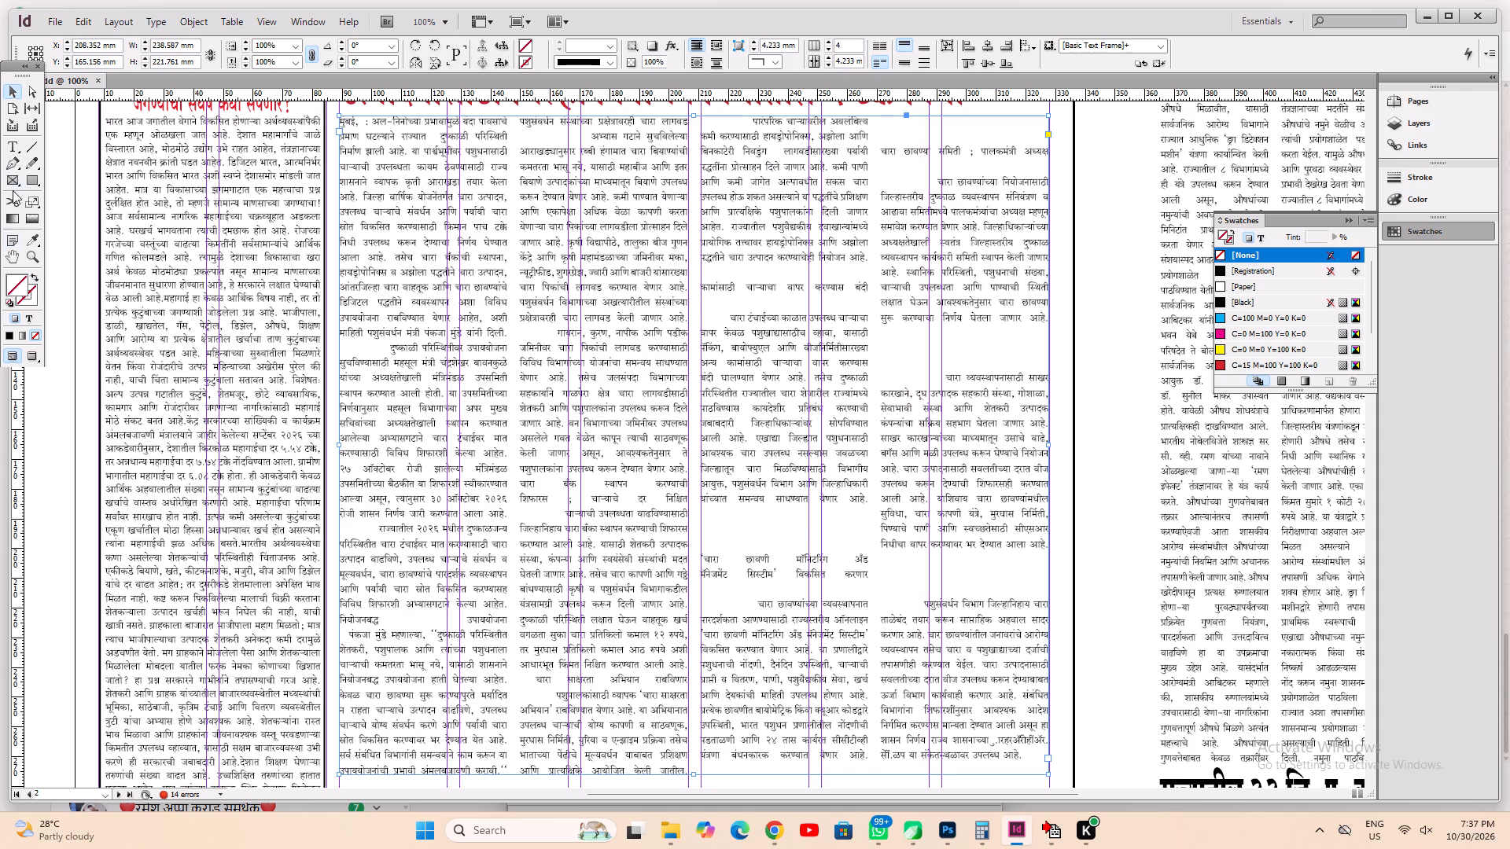
left_click(13, 145)
left_click(732, 292)
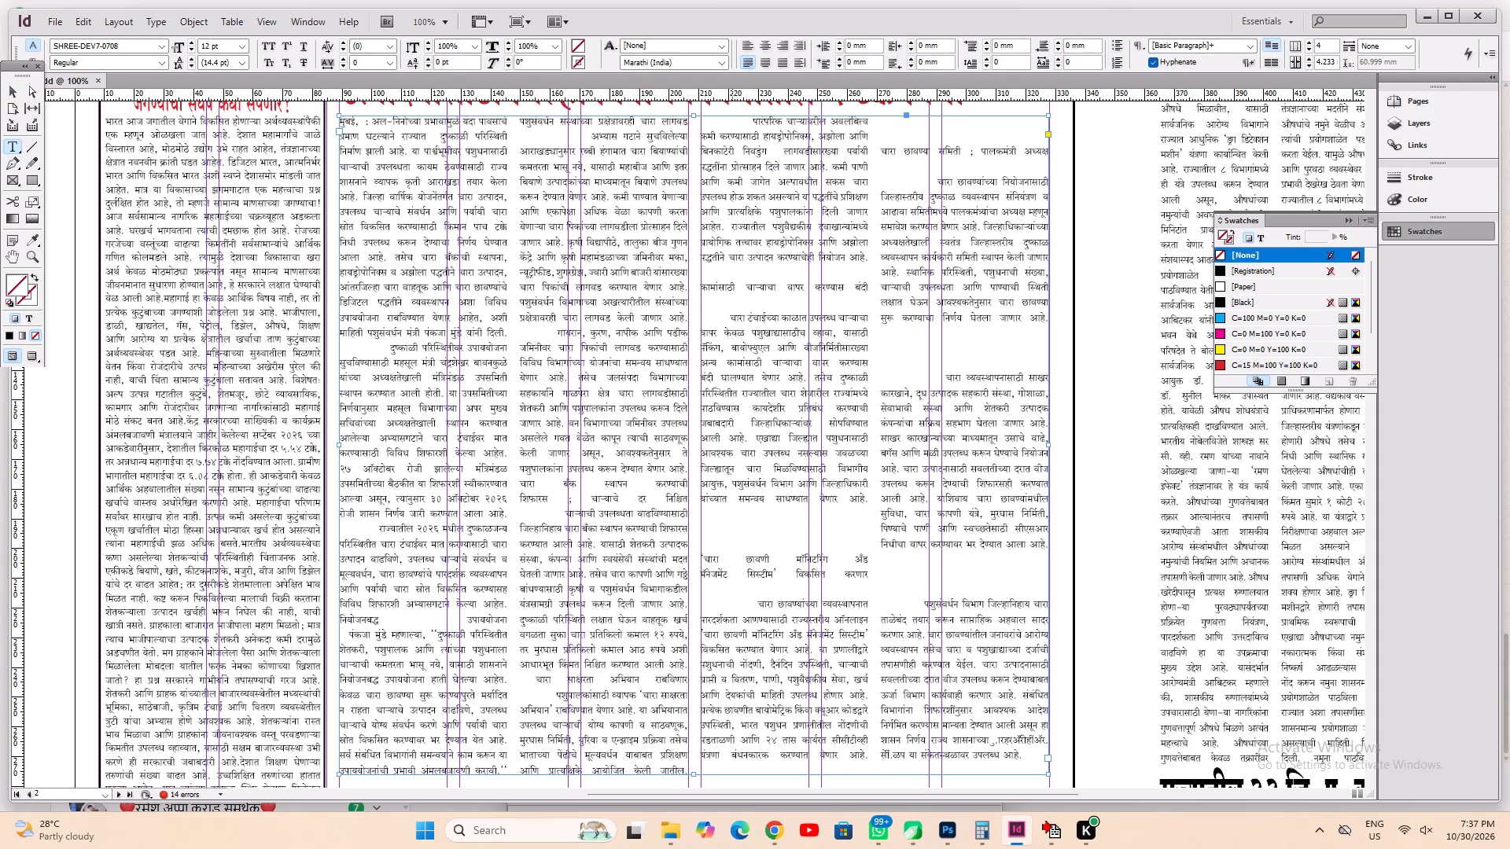
key("BackSpace")
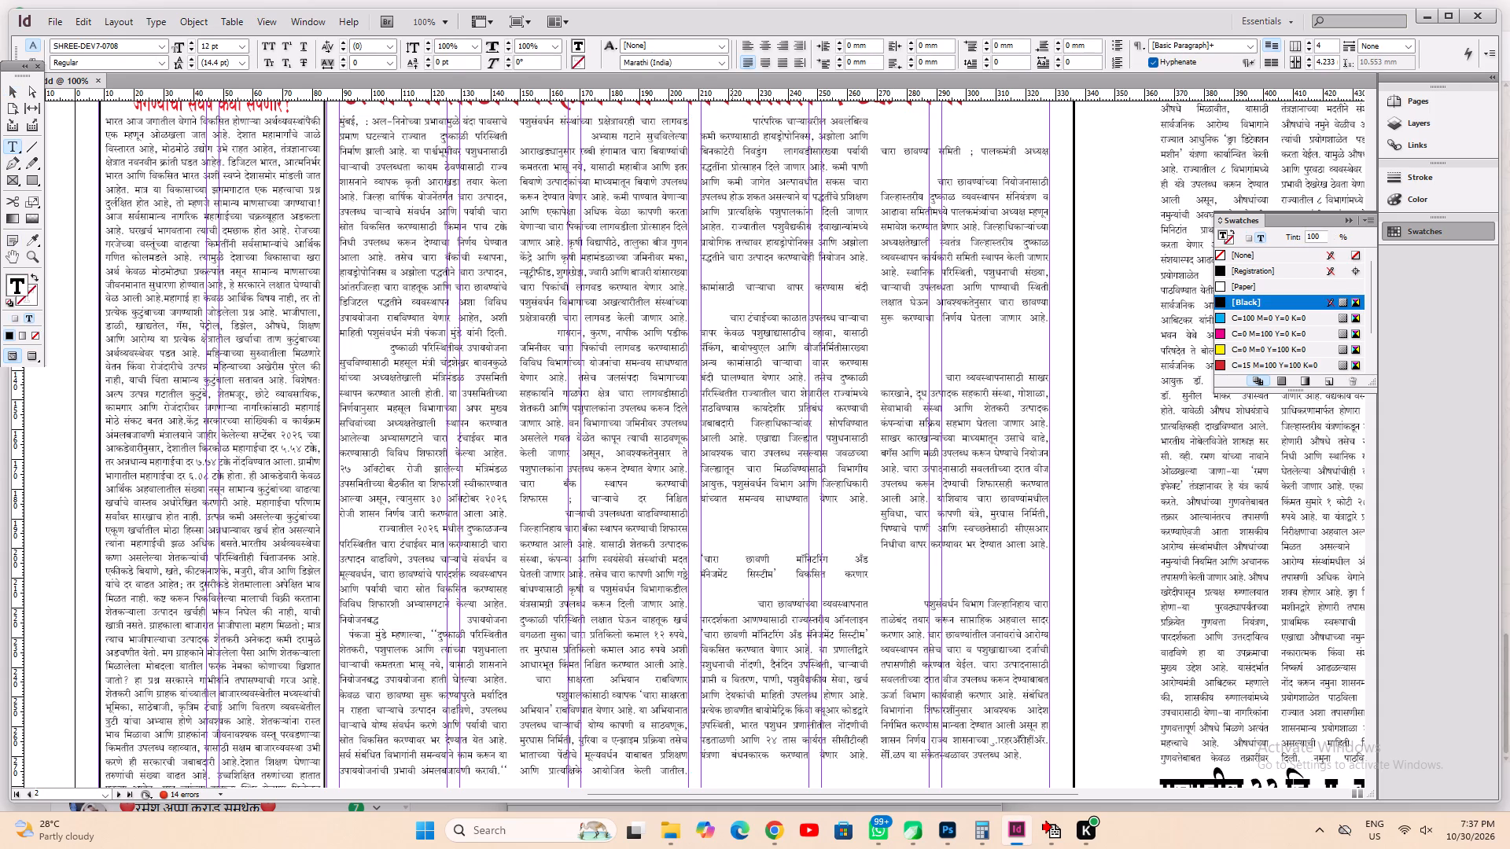
key("Home")
key("BackSpace")
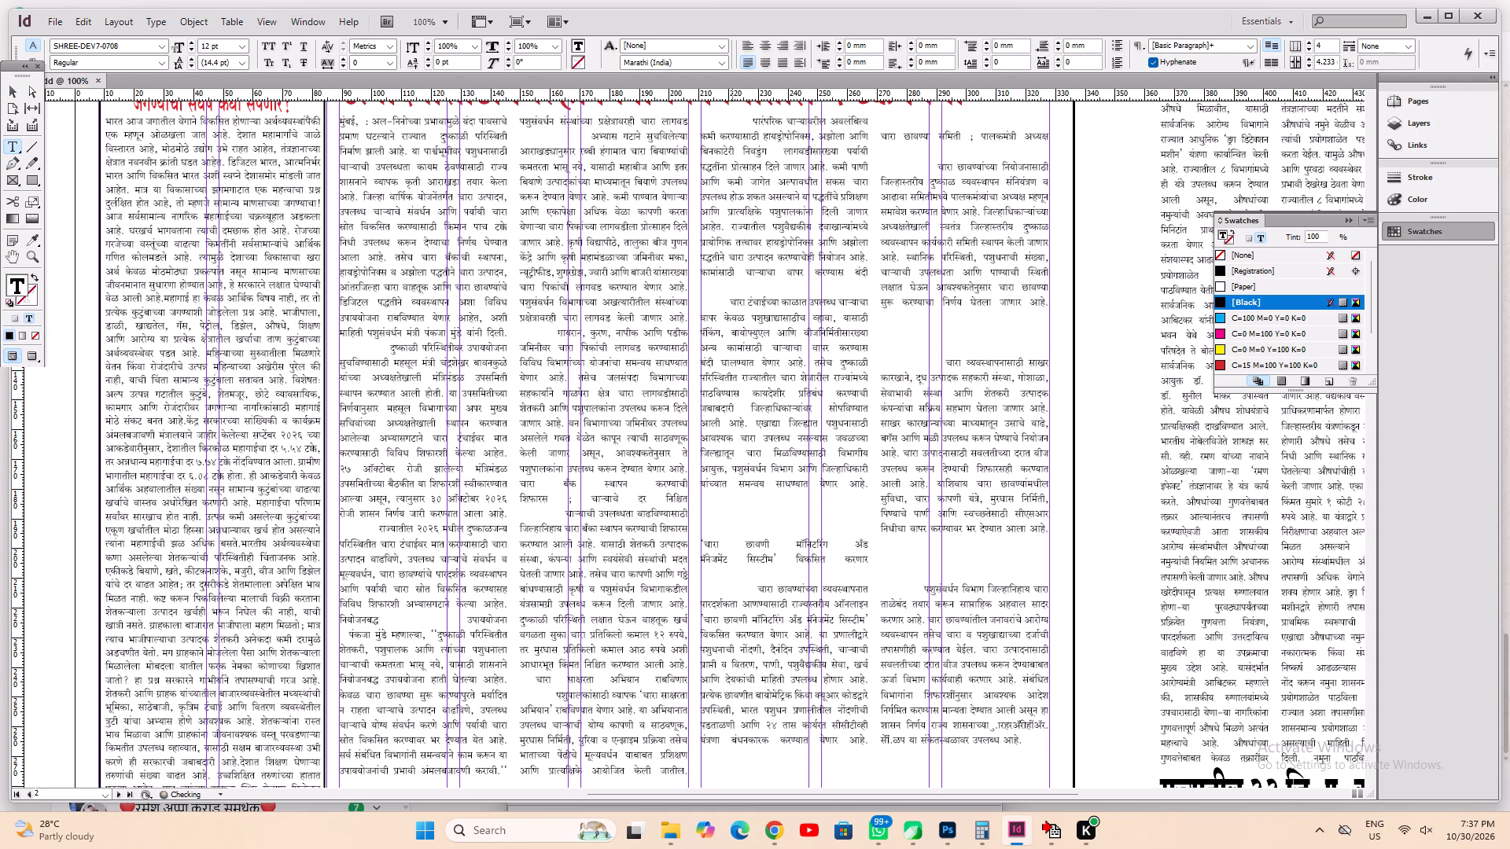
key("Down")
key("Delete")
Delete the blank lines above the चारा छावणी मॉनिटरिंग अँड मॅनेजमेंट सिस्टीम subheading.
key("Down")
key("Down")
key("Down")
key("Down")
key("Down")
key("Down")
key("Down")
key("Down")
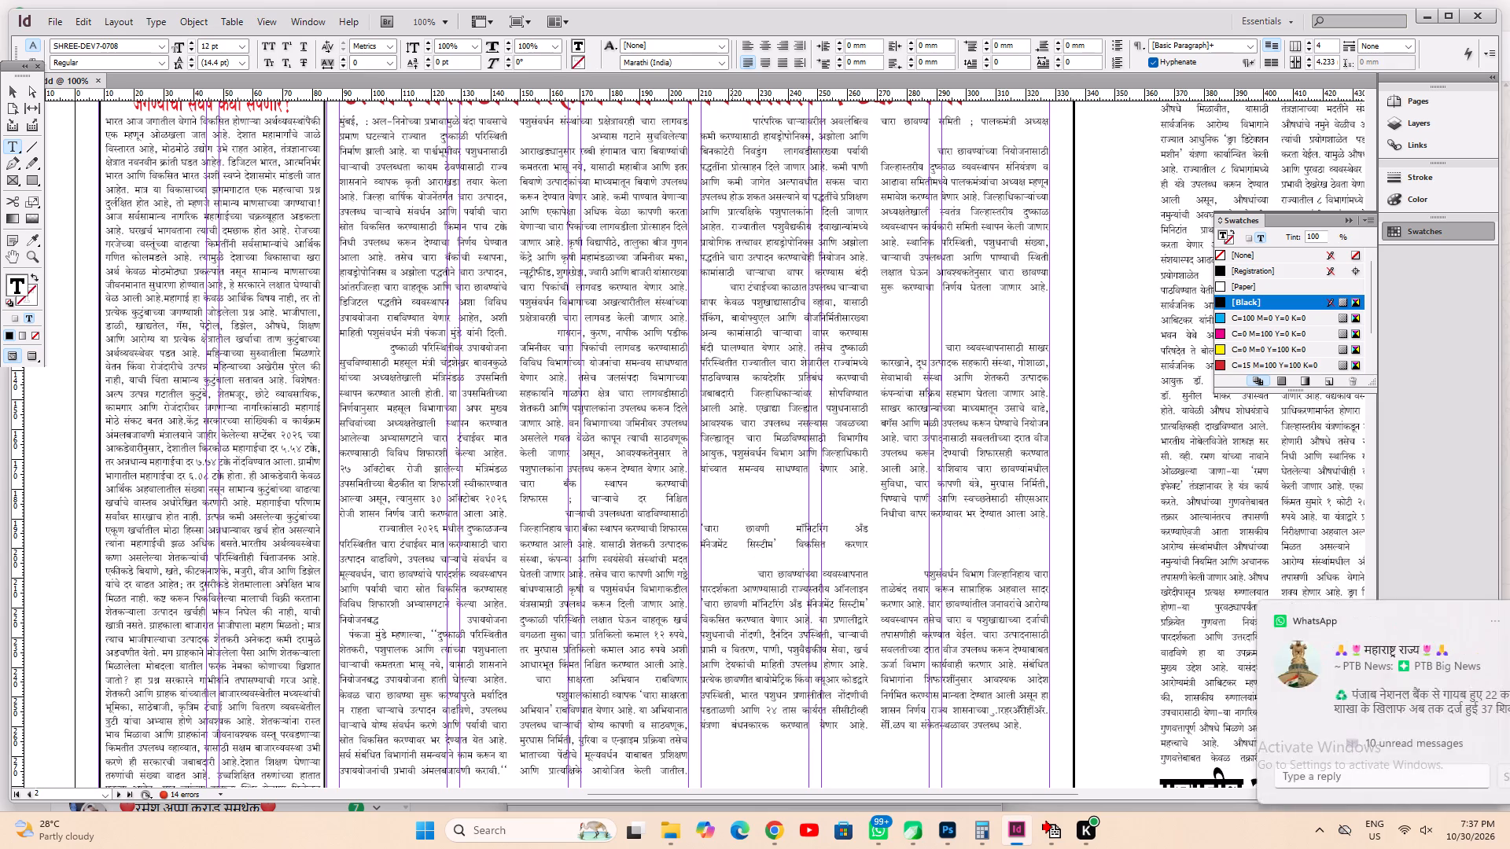
key("Down")
key("Down")
key("Down")
key("Down")
key("Down")
key("Delete")
key("Delete")
key("Delete")
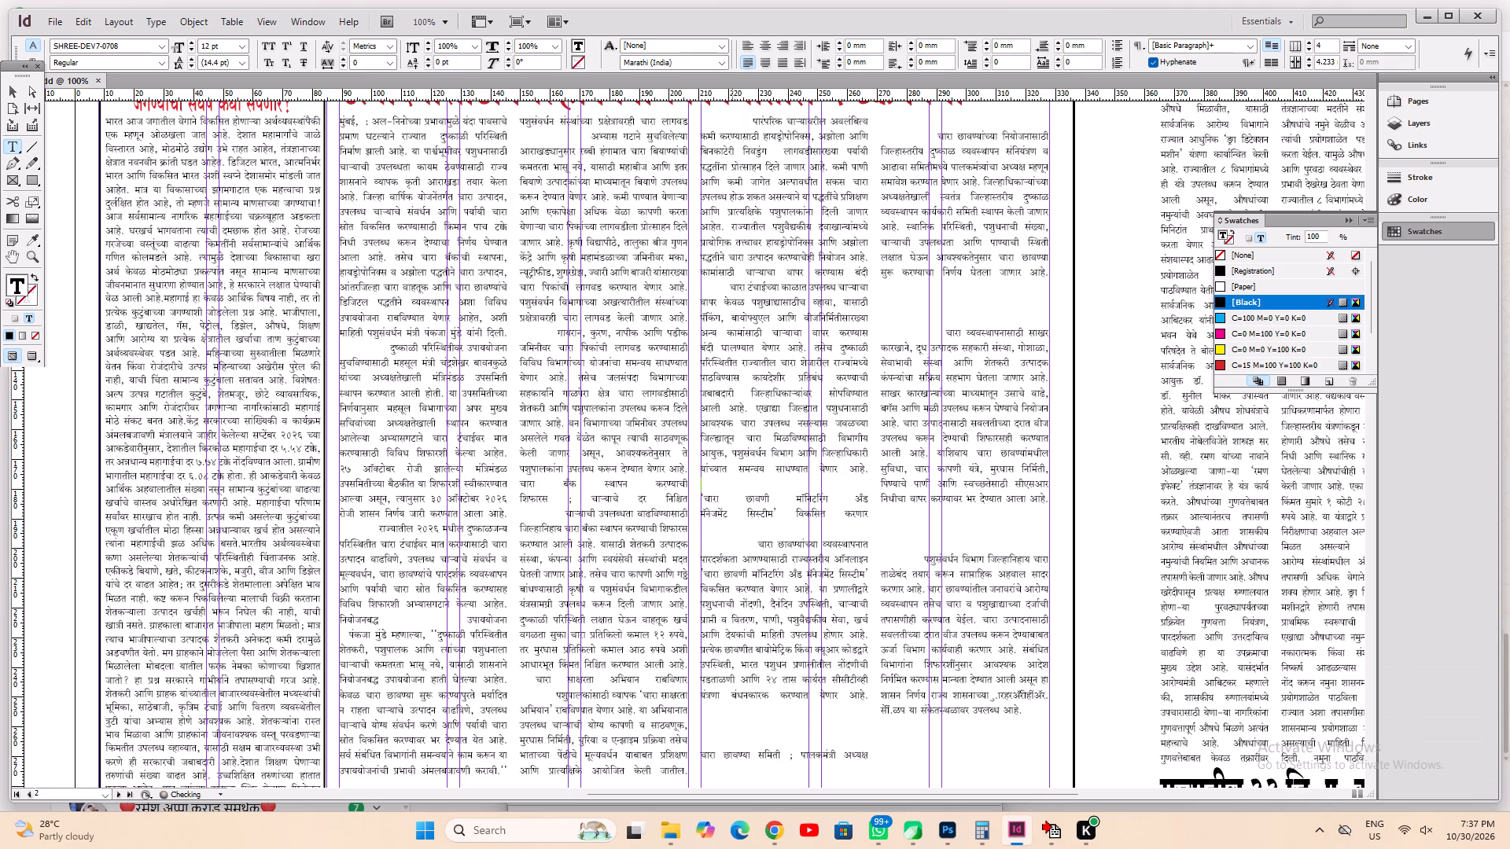
key("Delete")
End the मॅनेजमेंट सिस्टीम विकसित करणार subheading with a paragraph break and remove the blank line below it.
key("Down")
key("Down")
key("Up")
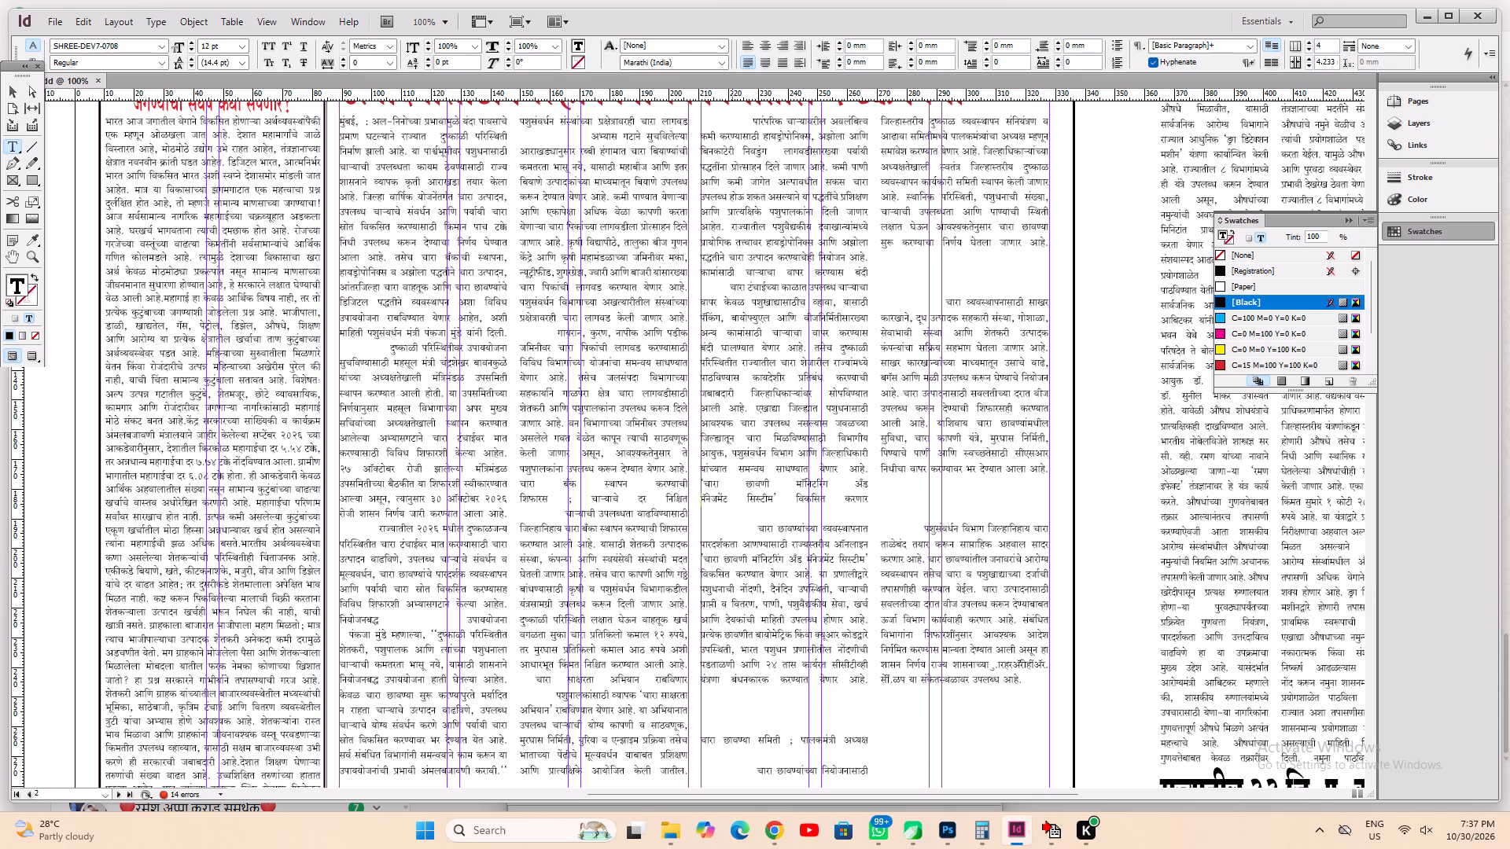
key("End")
key("Return")
key("Down")
key("Up")
key("Delete")
key("Delete")
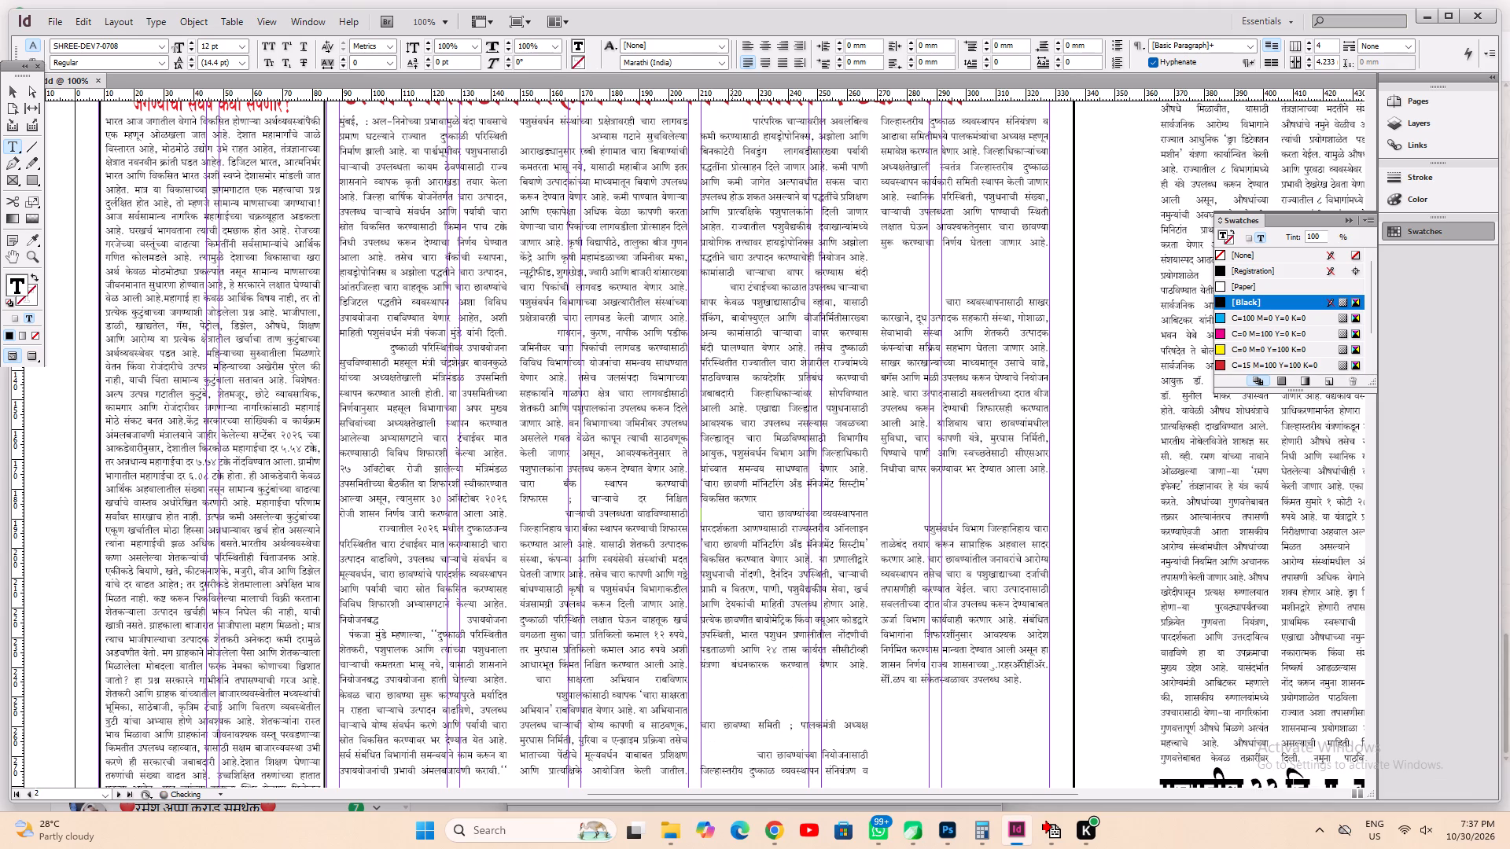
Delete the blank lines above the चारा छावण्या समिती ; पालकमंत्री अध्यक्ष subheading.
key("Down")
key("Down")
key("Down")
key("Down")
key("Down")
key("Down")
key("Down")
key("Down")
key("Down")
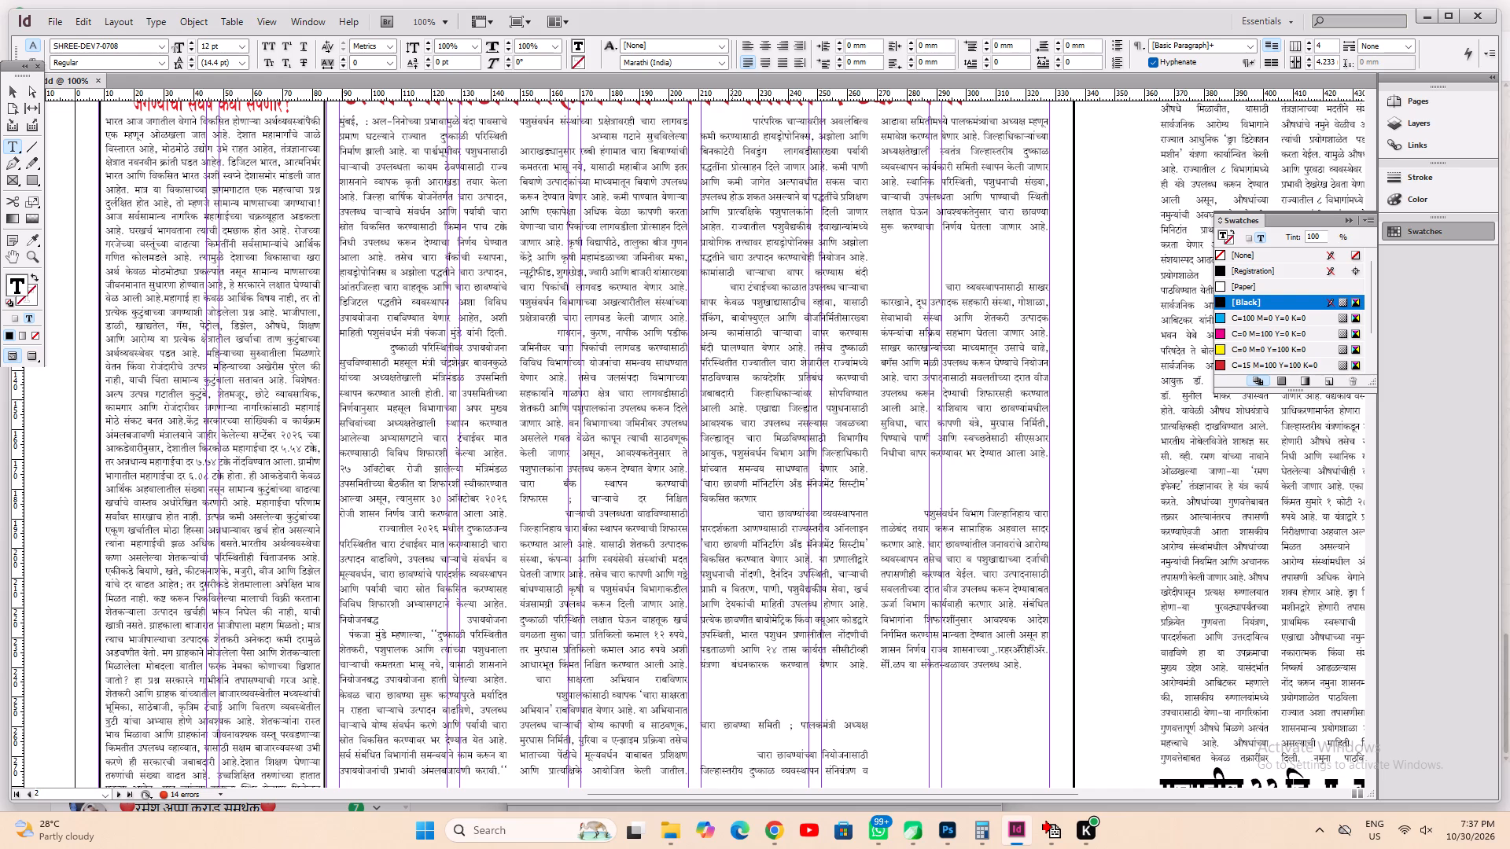
key("Down")
key("Down")
key("Delete")
key("Delete")
key("Delete")
key("Delete")
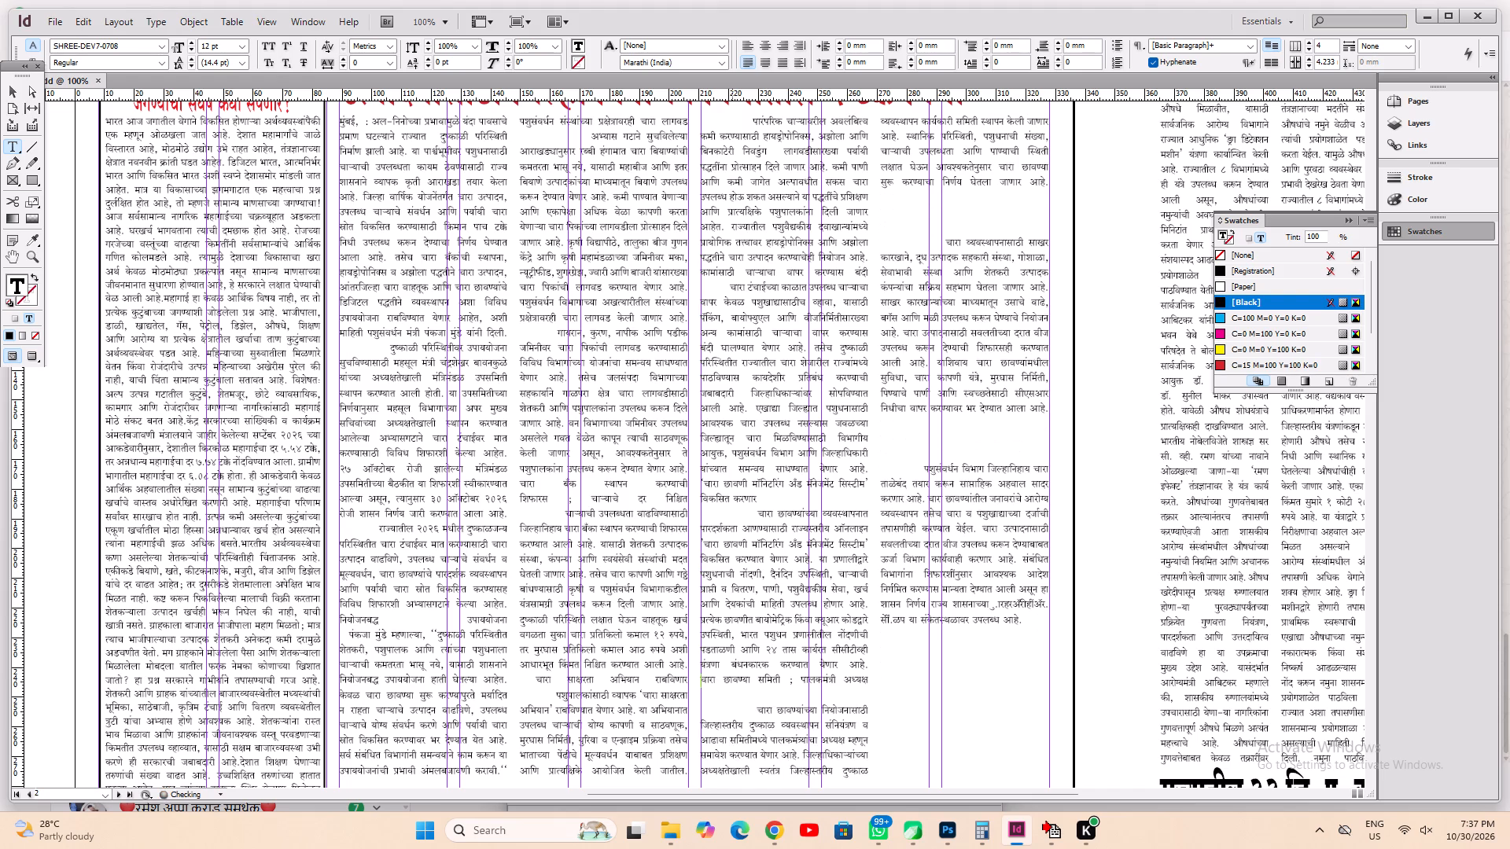
End the चारा छावण्या समिती ; पालकमंत्री अध्यक्ष subheading with a paragraph break and delete the blank lines below it.
key("Down")
key("Up")
key("End")
key("Return")
key("Down")
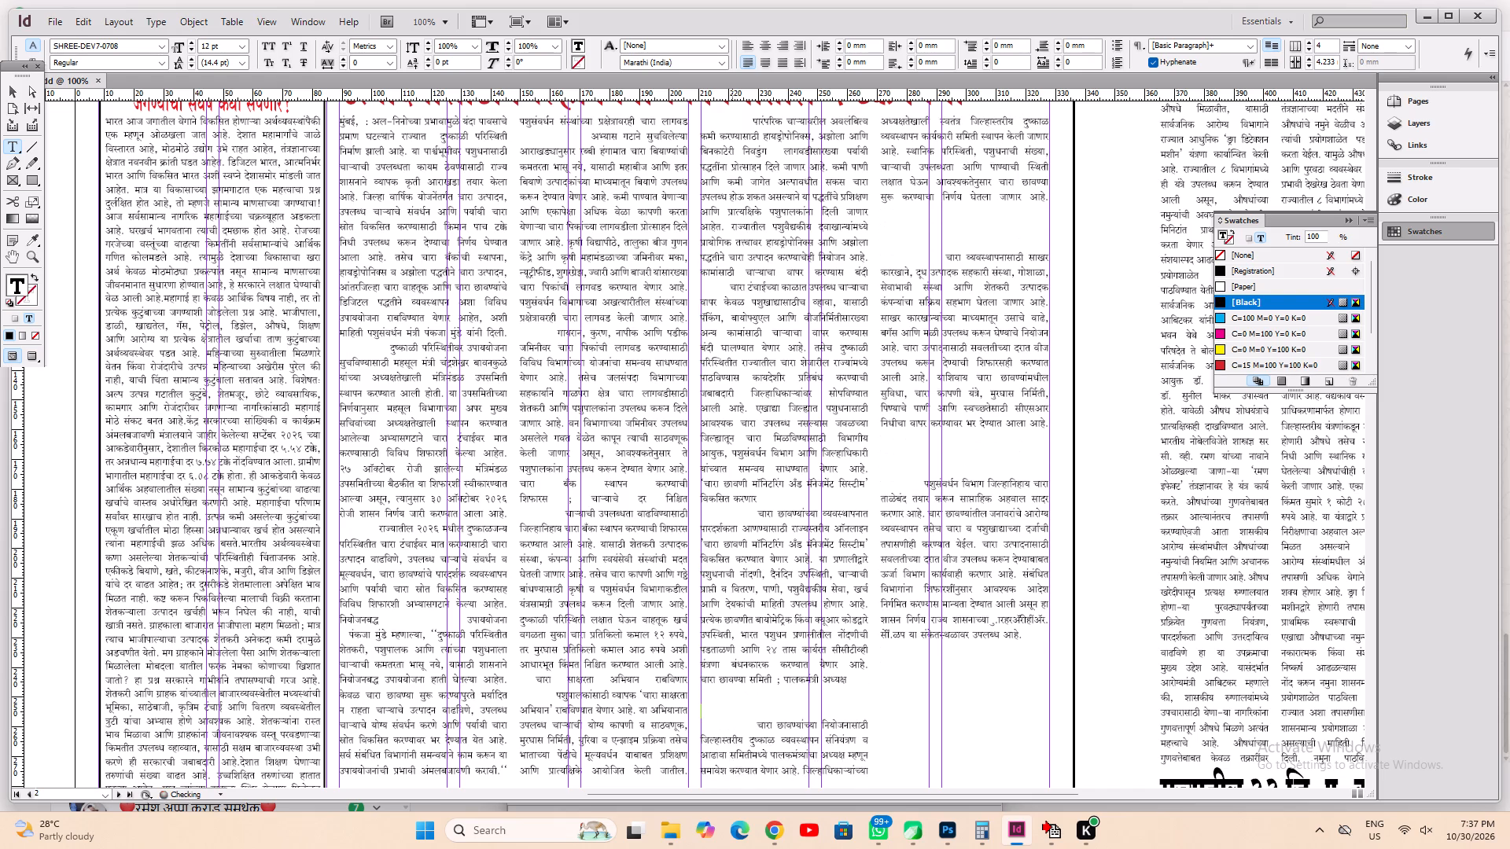
key("Up")
key("shift+Down")
key("shift+Down")
key("Delete")
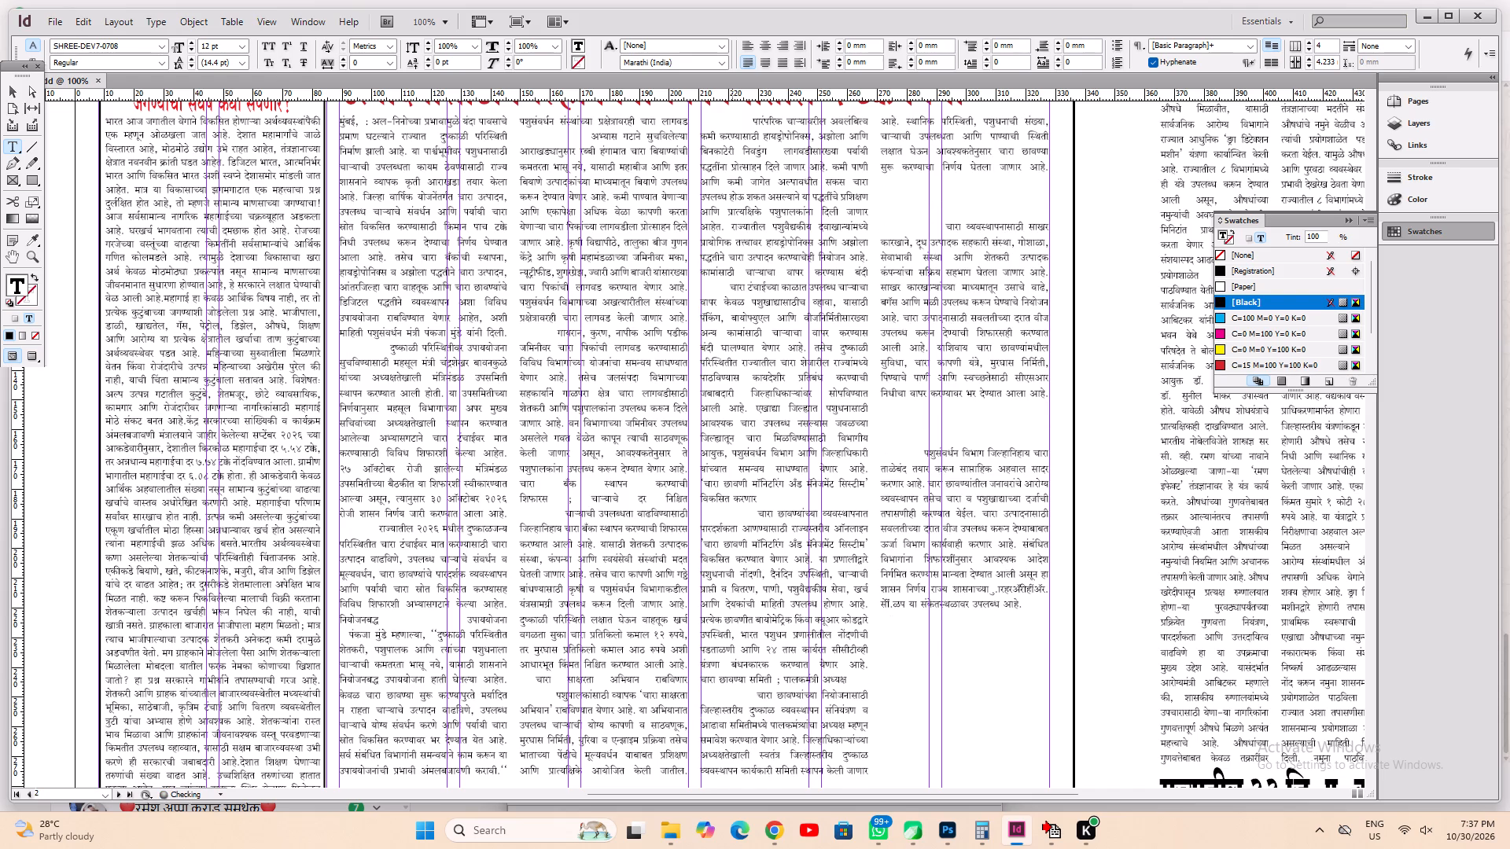
Delete the blank lines above the last column's paragraph beginning चारा व्यवस्थापनासाठी साखर कारखाने.
key("Down")
key("Down")
key("Down")
key("Down")
key("Down")
key("Down")
key("Down")
key("Down")
key("Down")
key("Down")
key("Down")
key("Down")
key("Up")
key("Up")
key("shift+Down")
key("shift+Down")
key("shift+Down")
key("Delete")
Delete the blank lines above the last column's paragraph beginning पशुसंवर्धन विभाग जिल्हानिहाय चारा.
key("Down")
key("Down")
key("Down")
key("Down")
key("Down")
key("Down")
key("Down")
key("Down")
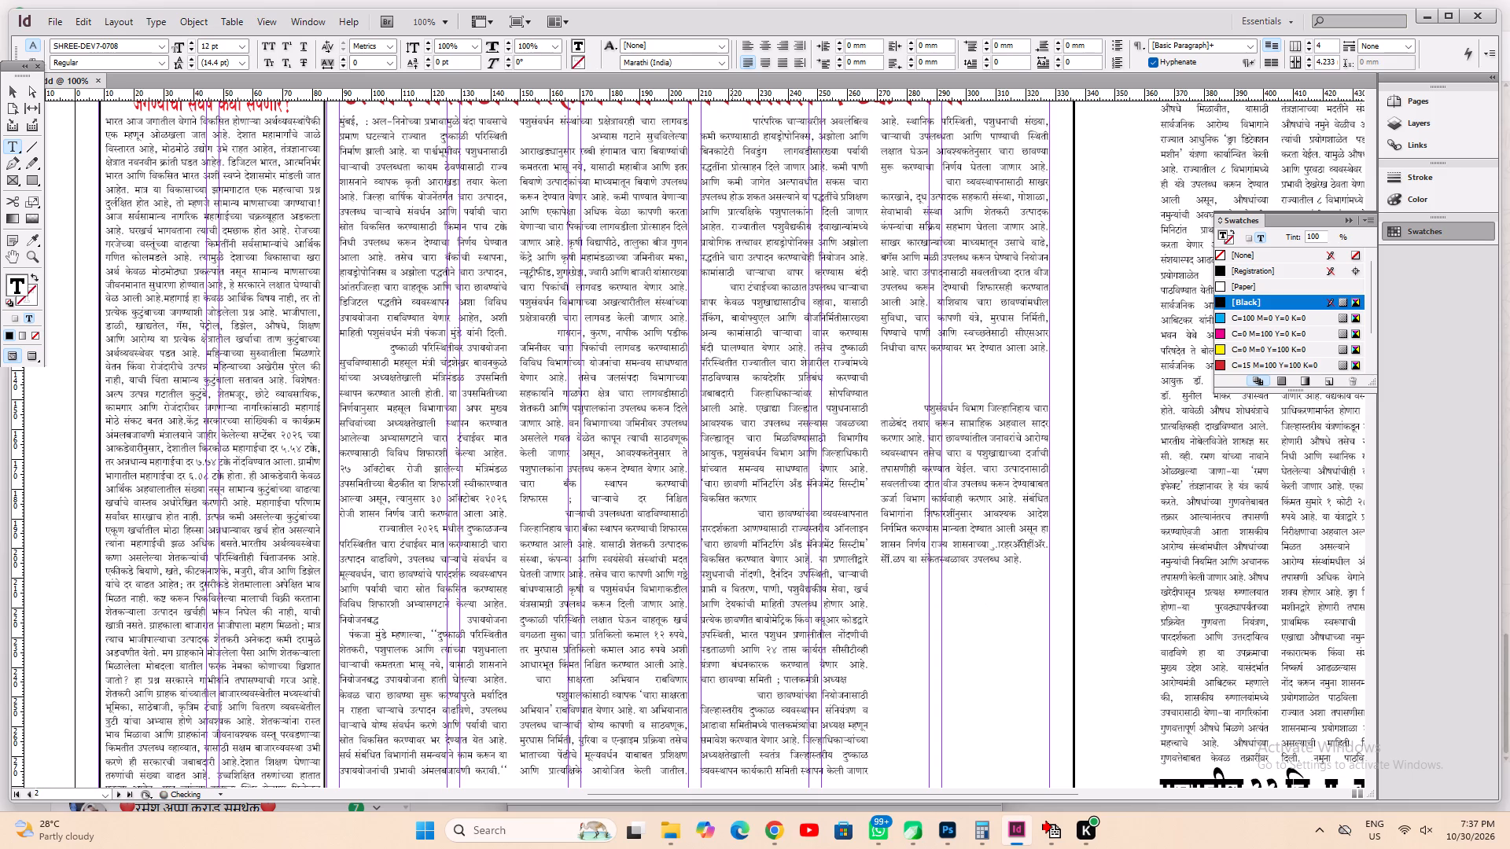
key("Down")
key("Down")
key("Down")
key("Down")
key("shift+Down")
key("shift+Down")
key("shift+Down")
Delete the remaining blank line space above the last column's paragraph beginning पशुसंवर्धन विभाग जिल्हानिहाय चारा.
key("Delete")
Fit the four-column text frame under the चारा टंचाईवर मात headline to its content and save the document.
key("Down")
key("Down")
key("Down")
key("Down")
key("Down")
key("Down")
key("Down")
key("Down")
key("Down")
key("Down")
key("Down")
key("Down")
key("Down")
key("Down")
key("Down")
key("Down")
key("Down")
key("Down")
key("Down")
key("Down")
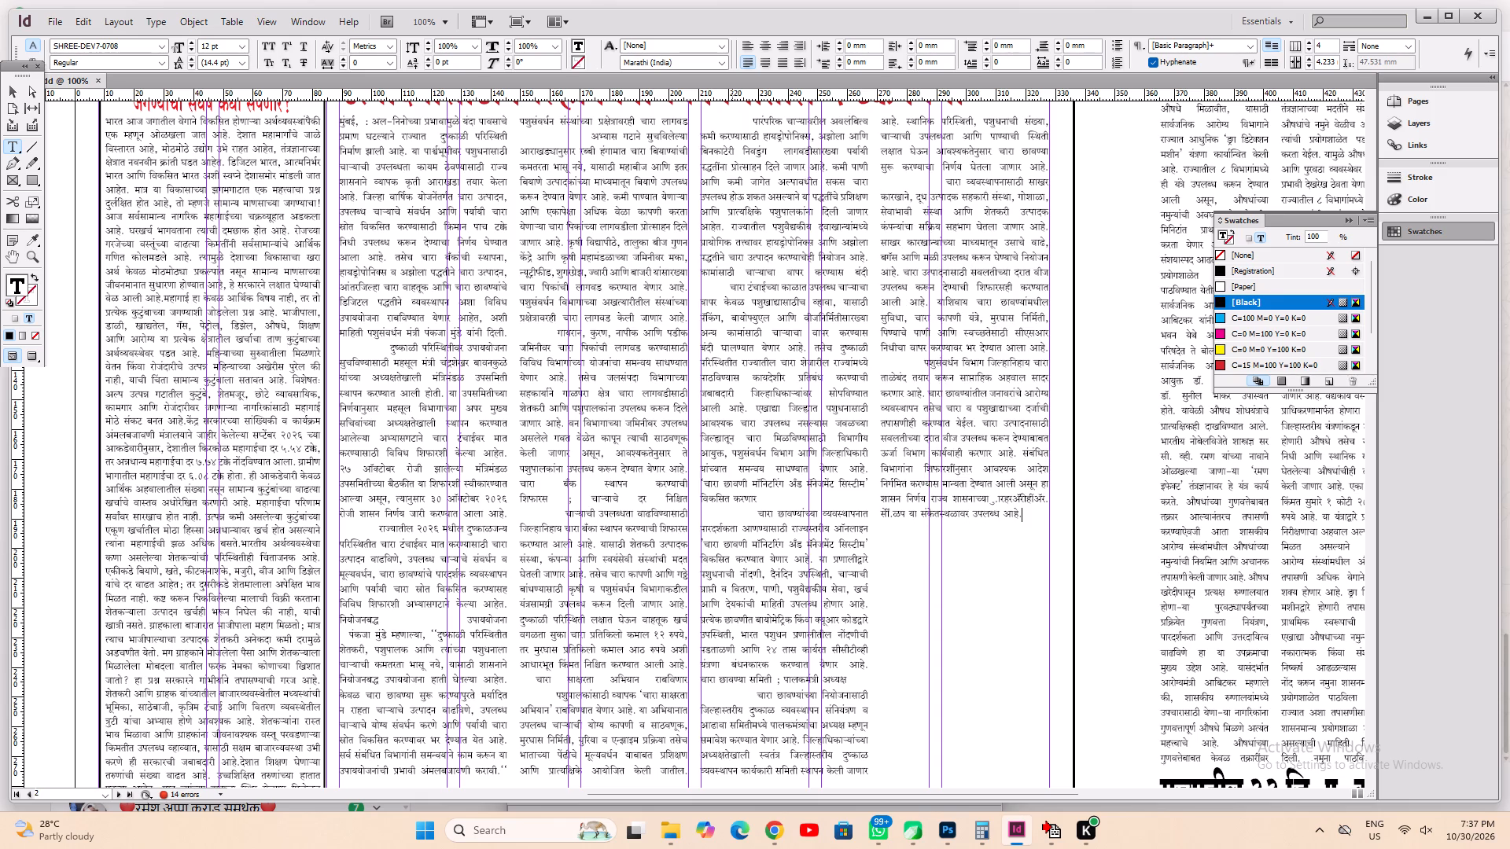
key("ctrl+alt+c")
key("ctrl+0")
key("ctrl+s")
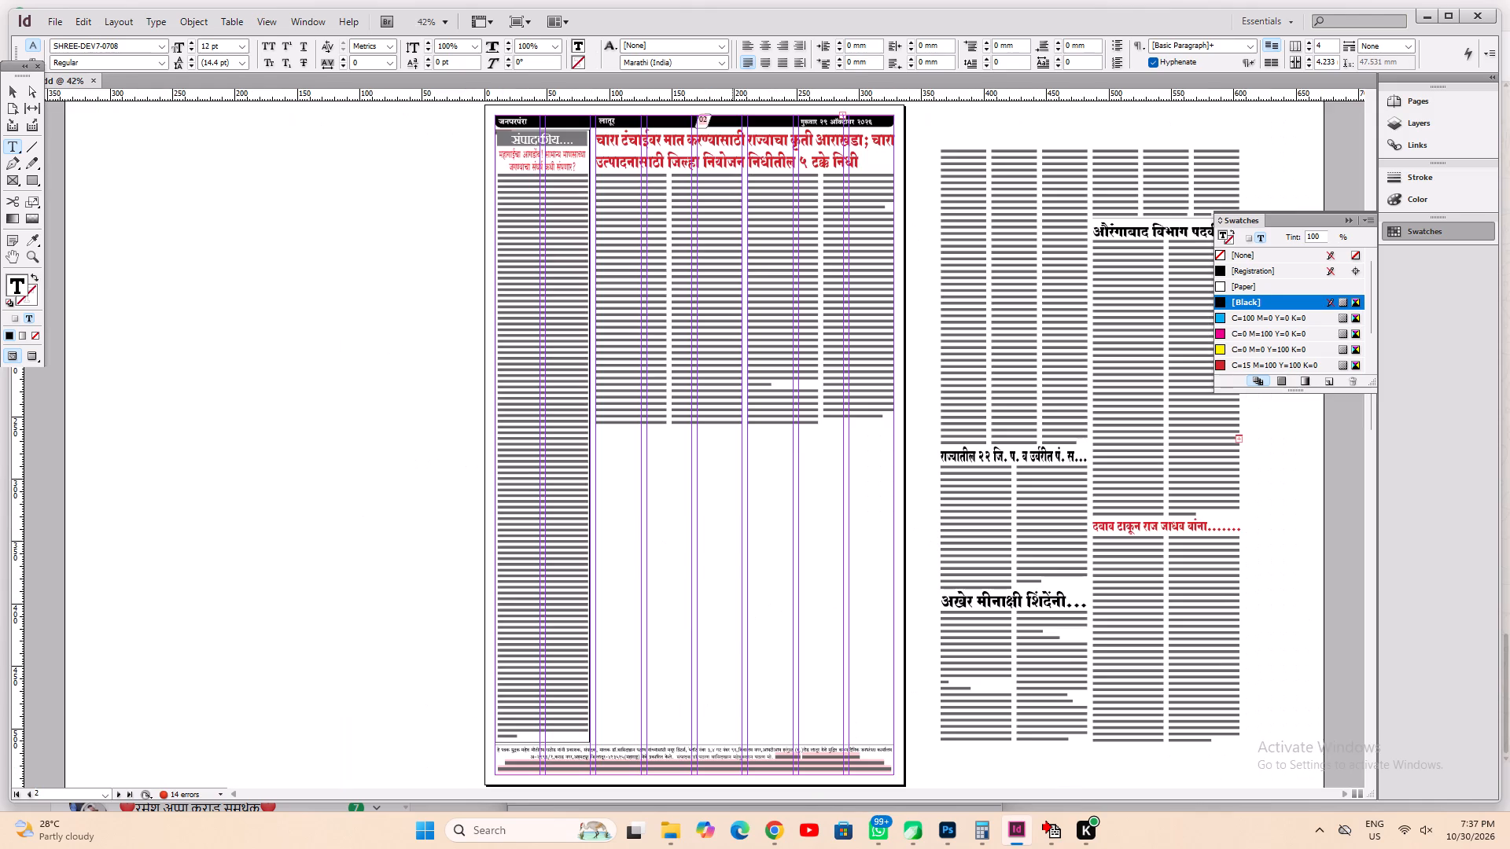
key("ctrl+s")
Nudge the four-column text frame under the चारा टंचाईवर मात headline up one increment and save the document.
left_click(6, 95)
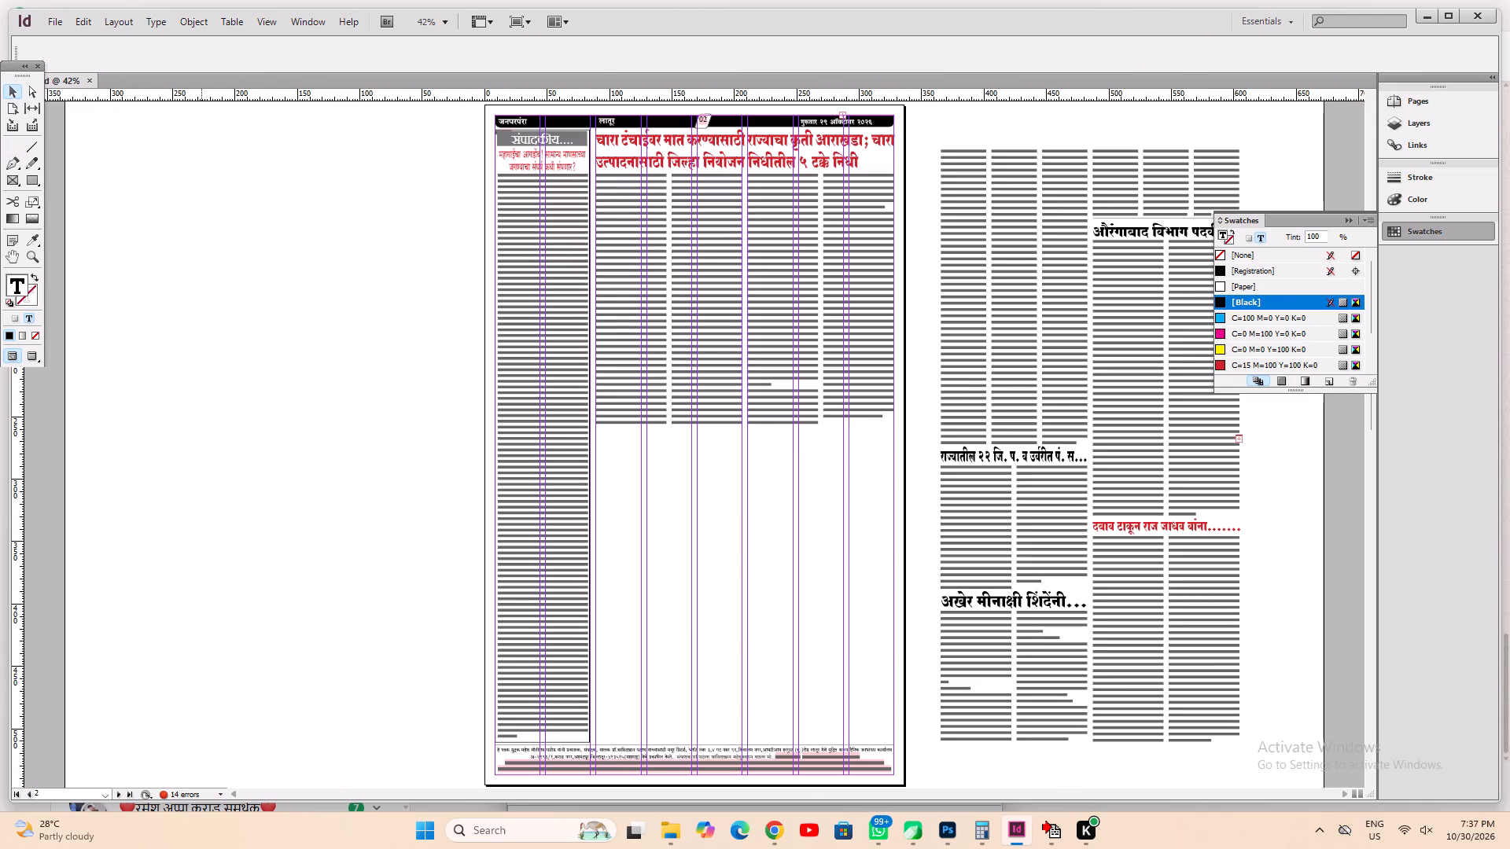
key("Up")
key("ctrl+s")
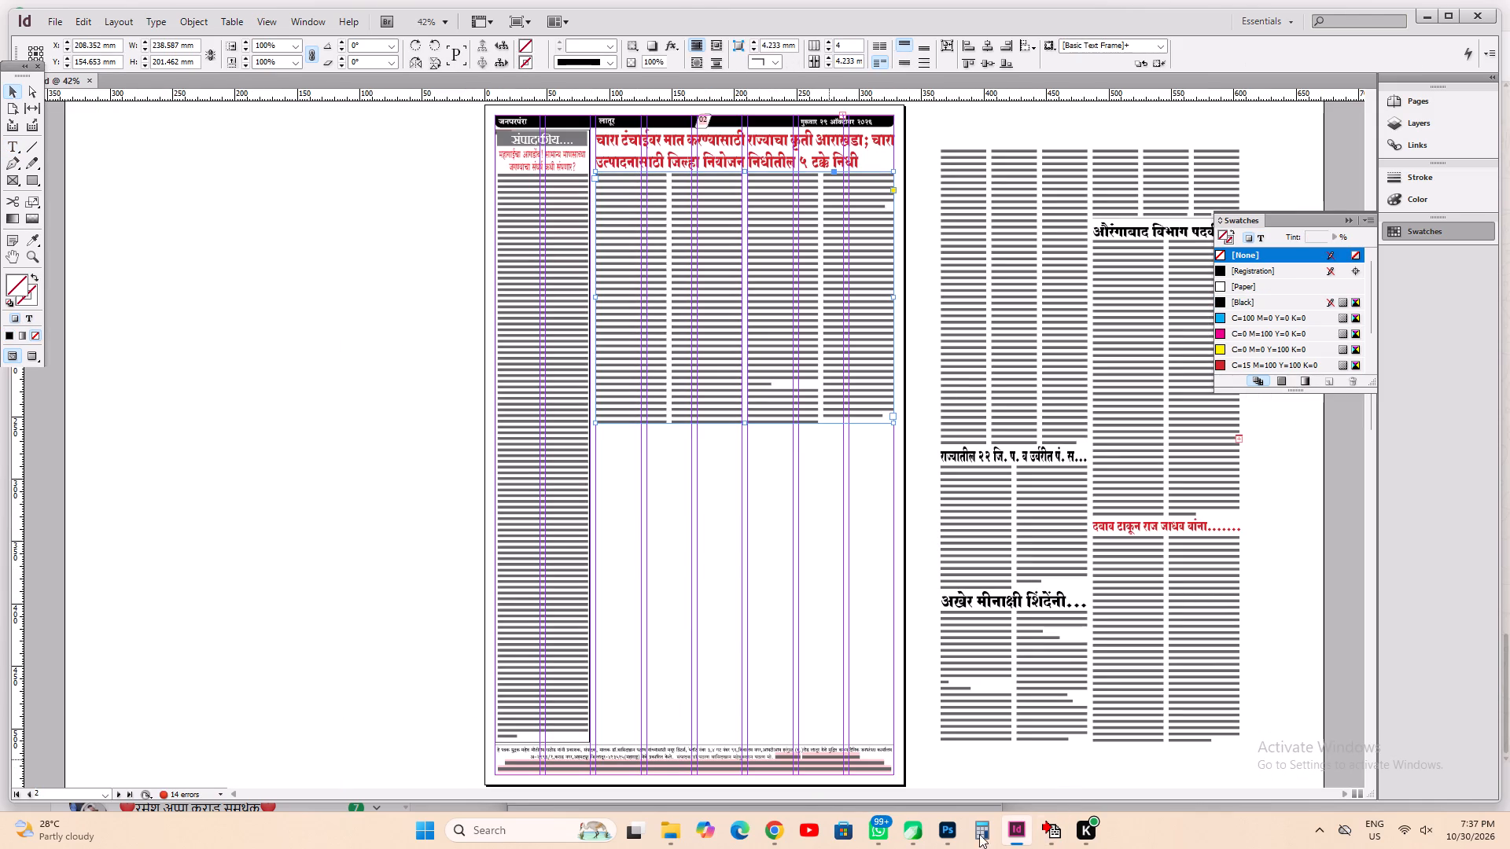
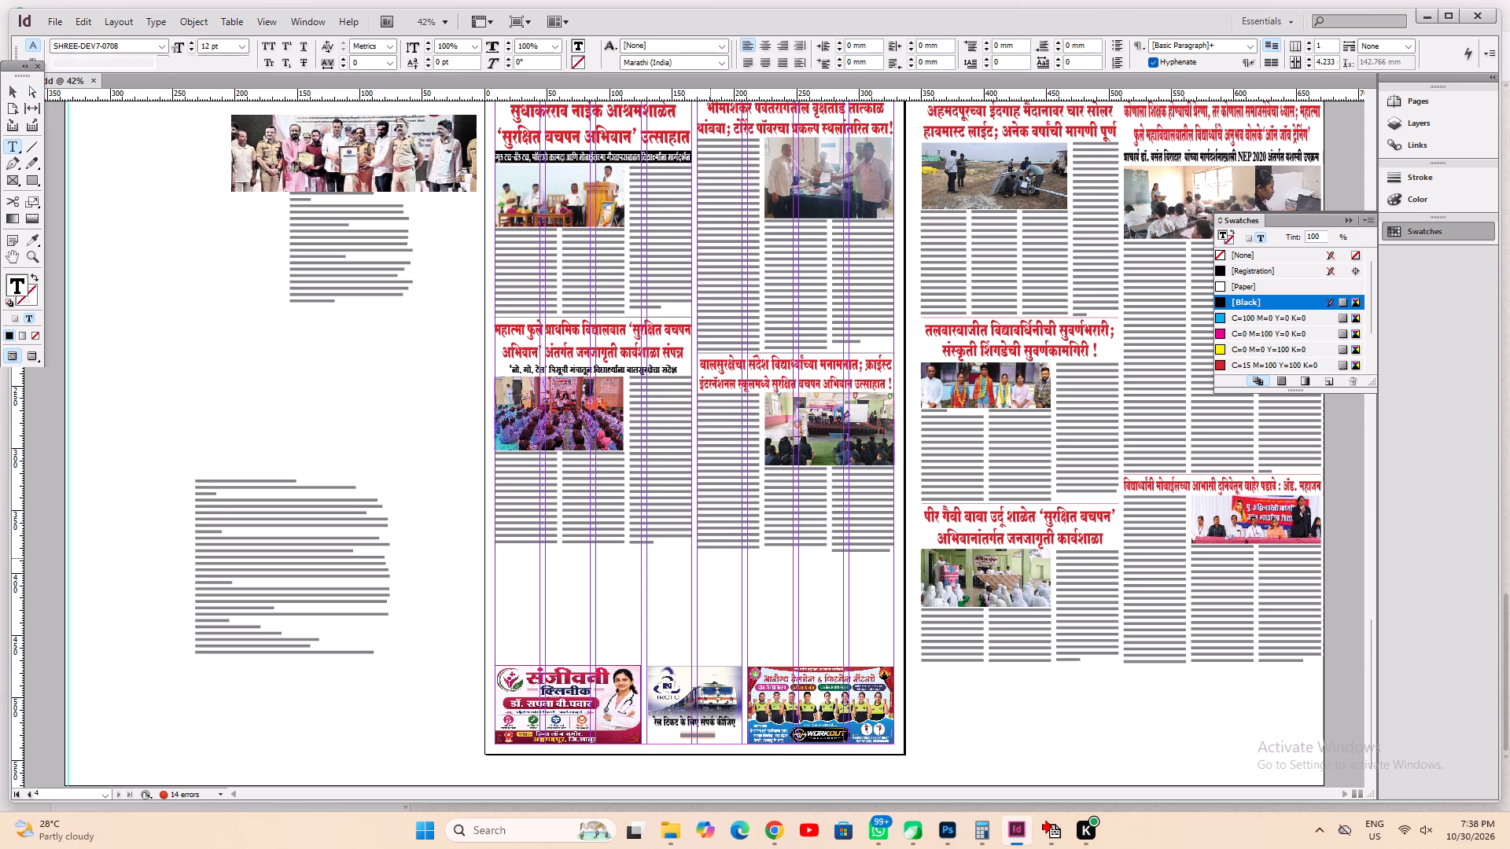
Duplicate the rule above the बालसुरक्षेचा संदेश headline, place it below the महात्मा फुले article's text, and stretch it to about 209 mm.
left_click(14, 98)
left_click(729, 531)
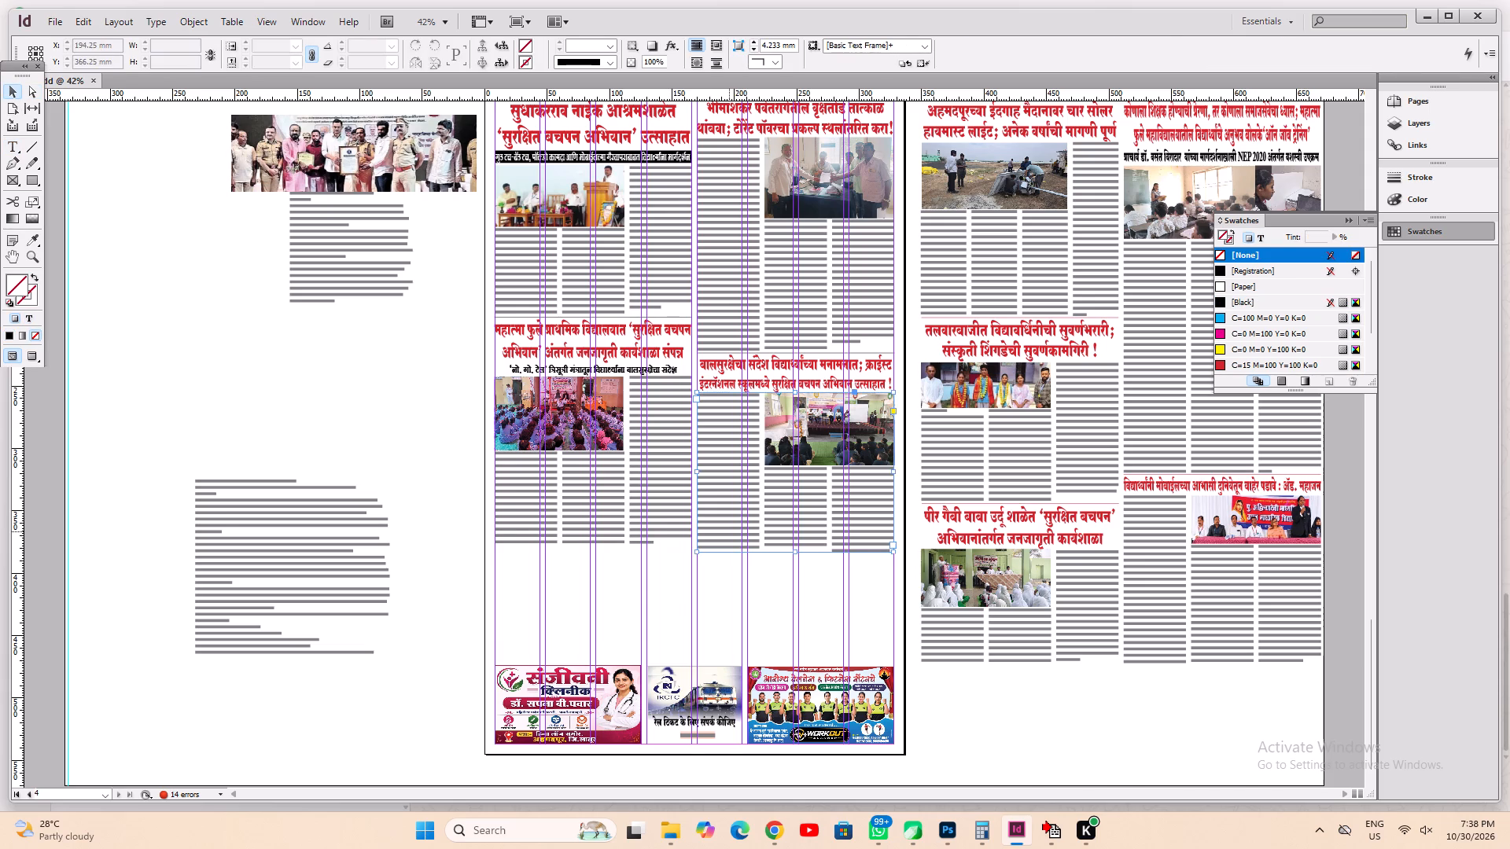
key("ctrl+1")
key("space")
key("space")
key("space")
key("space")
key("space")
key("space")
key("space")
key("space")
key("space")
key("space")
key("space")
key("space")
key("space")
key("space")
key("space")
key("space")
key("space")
left_click_drag(358, 662, 427, 633)
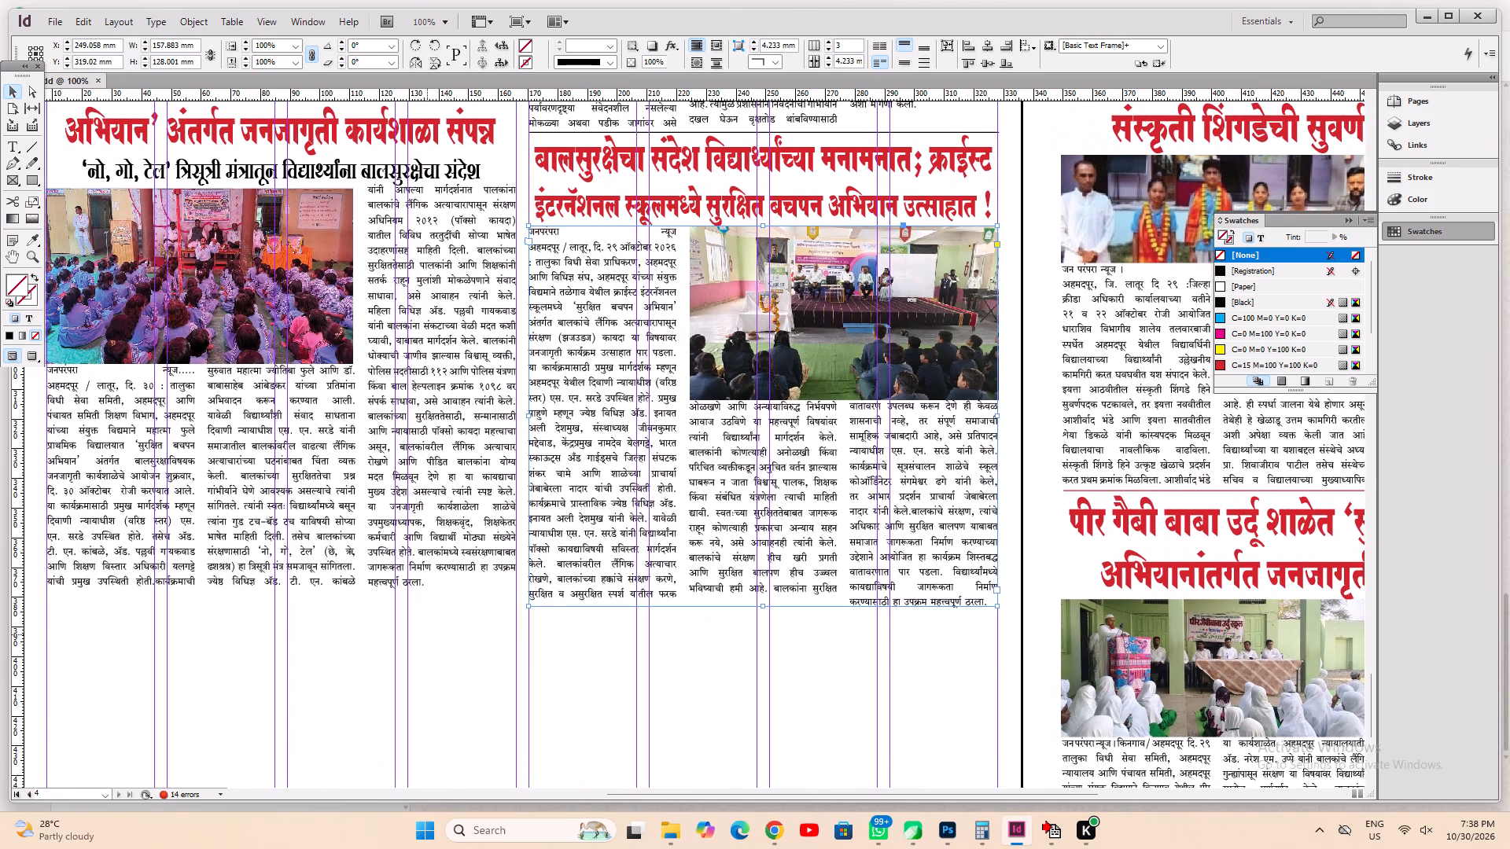
left_click_drag(438, 645, 490, 660)
left_click(731, 145, "ctrl")
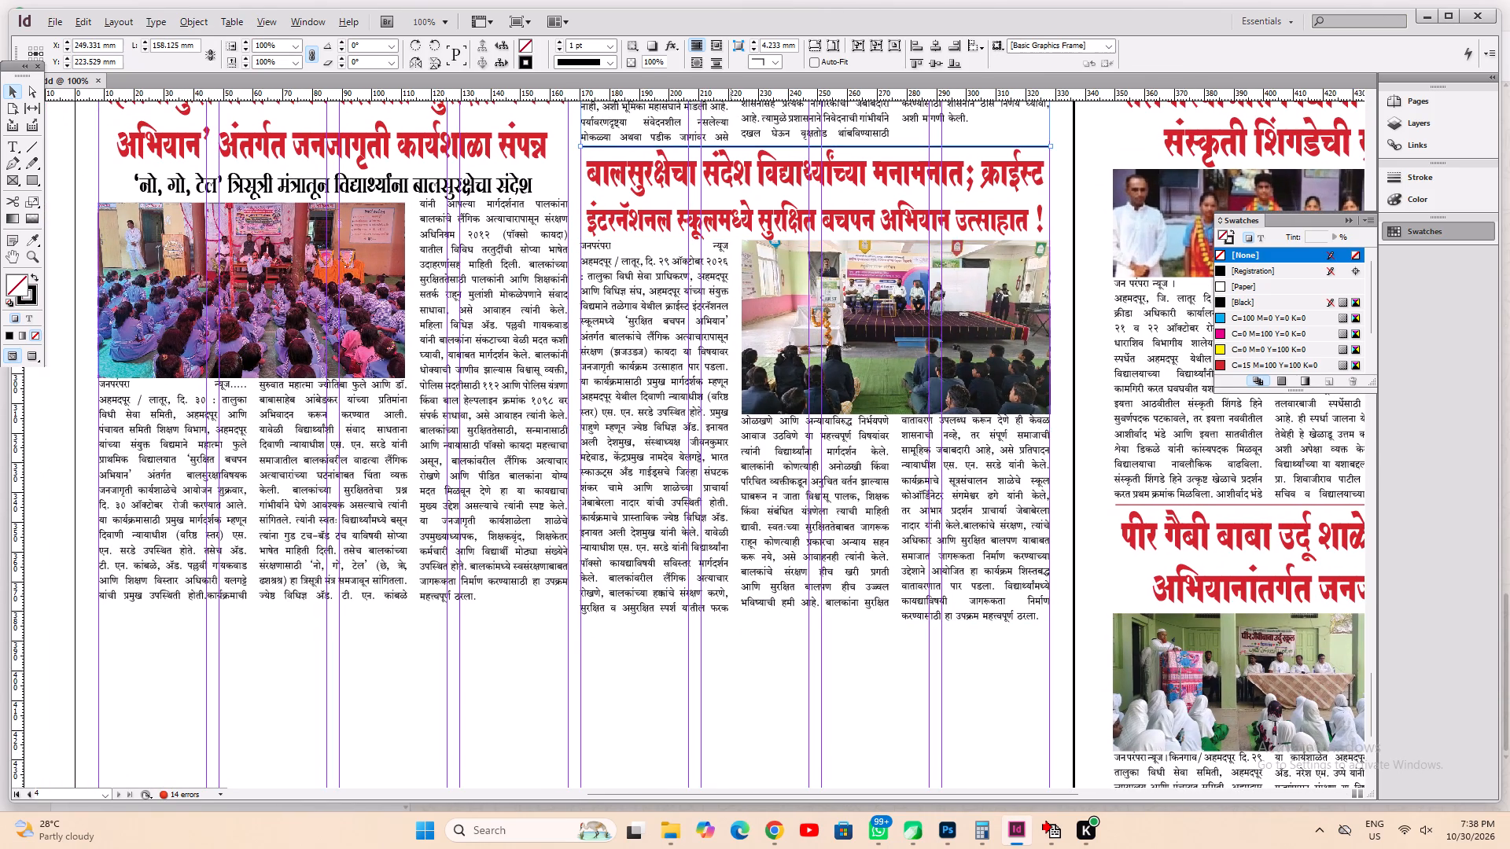
left_click_drag(731, 145, 246, 608, "alt")
left_click_drag(569, 610, 718, 652)
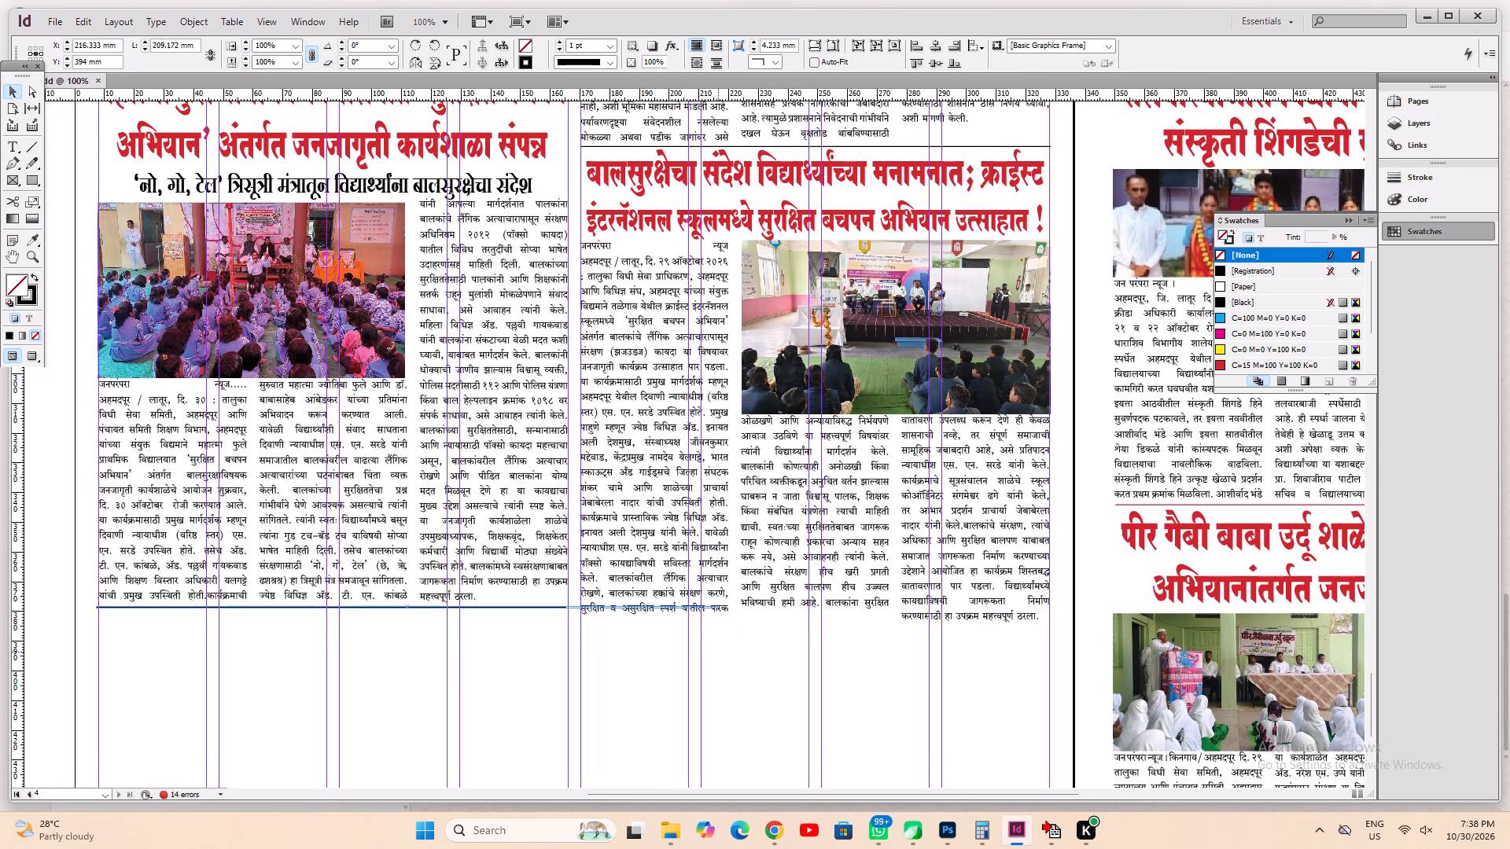
Push the last line of the बालसुरक्षेचा संदेश story's first column into the second with a paragraph break, fit the frame to content, and save.
left_click_drag(718, 652, 725, 664)
left_click(812, 590)
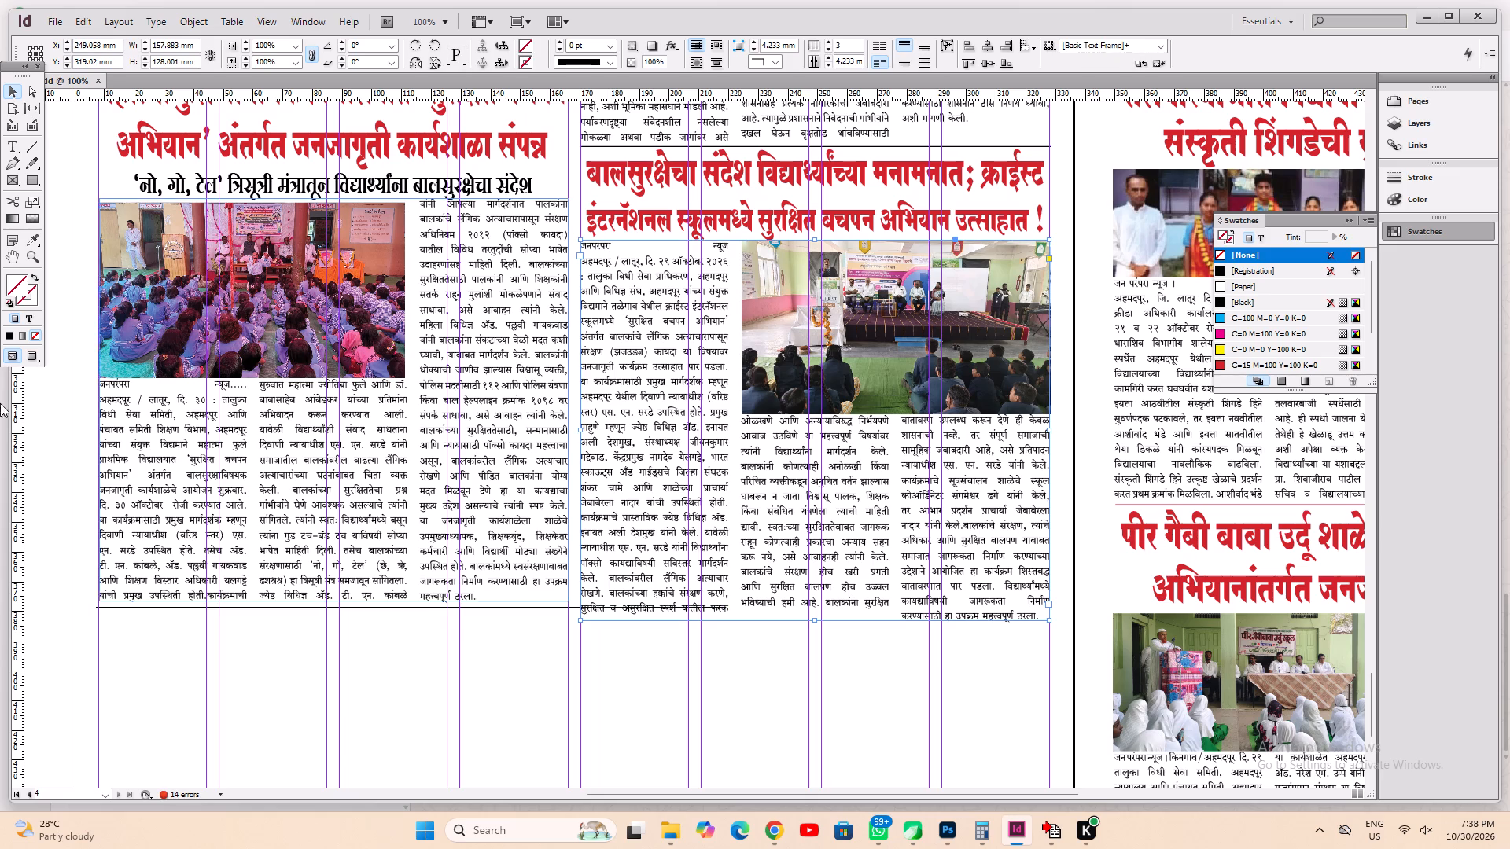
left_click(9, 145)
left_click(648, 589)
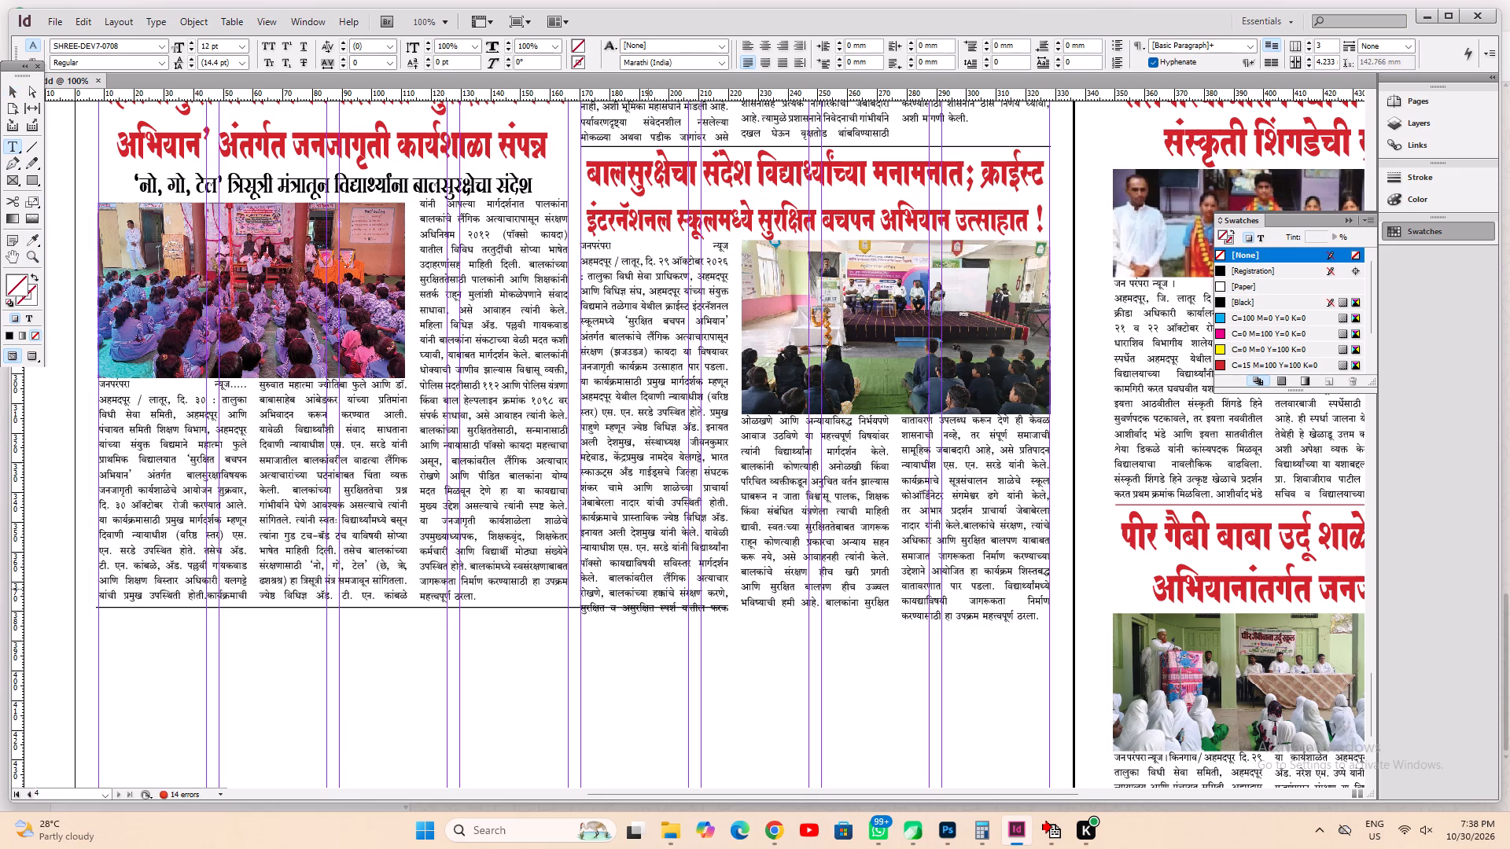
key("End")
key("Return")
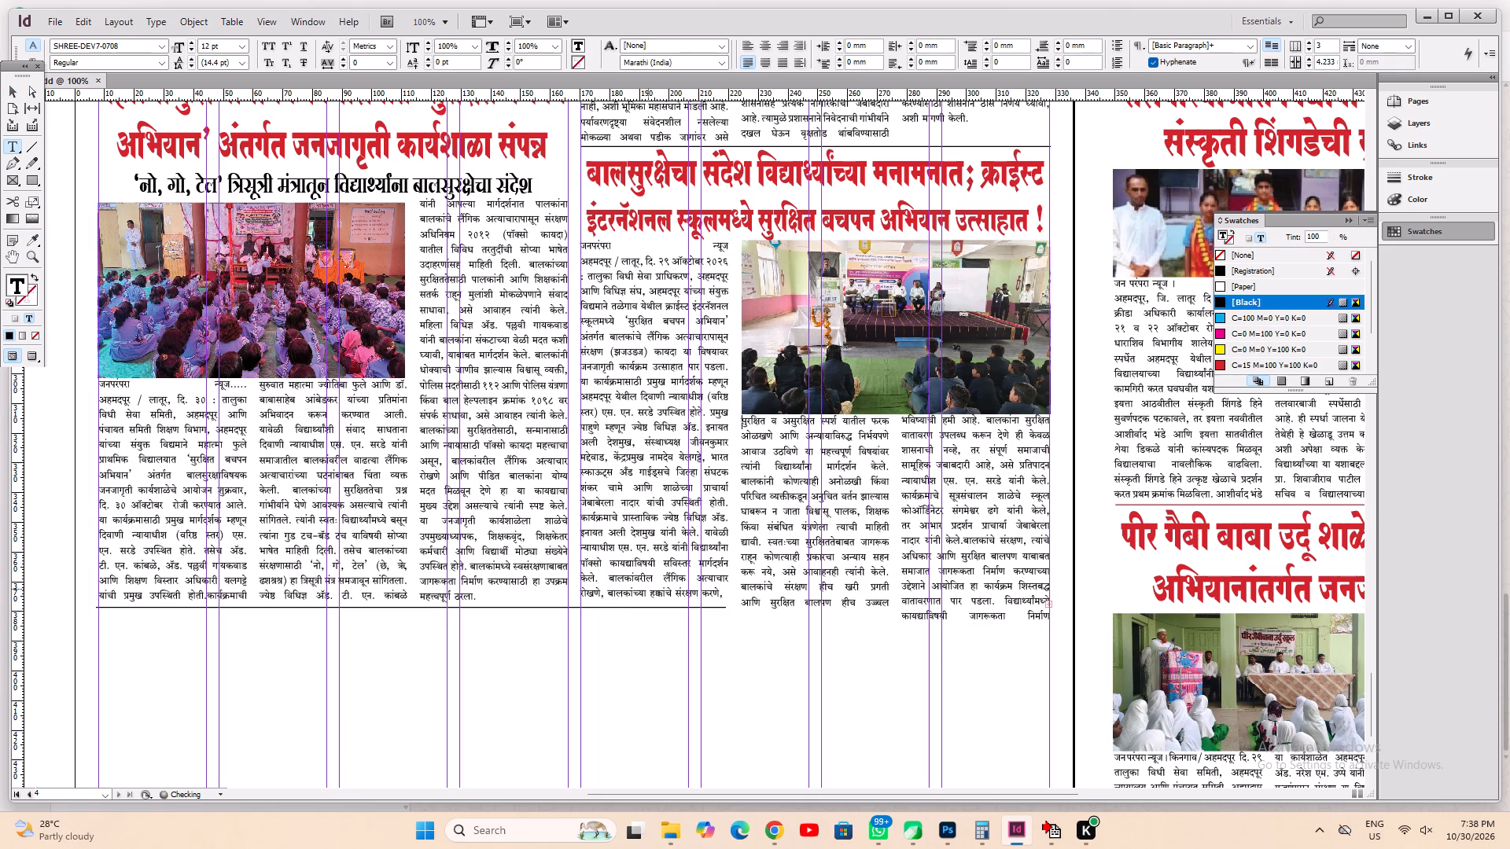
key("ctrl+alt+c")
scroll(934, 640, "down", 4)
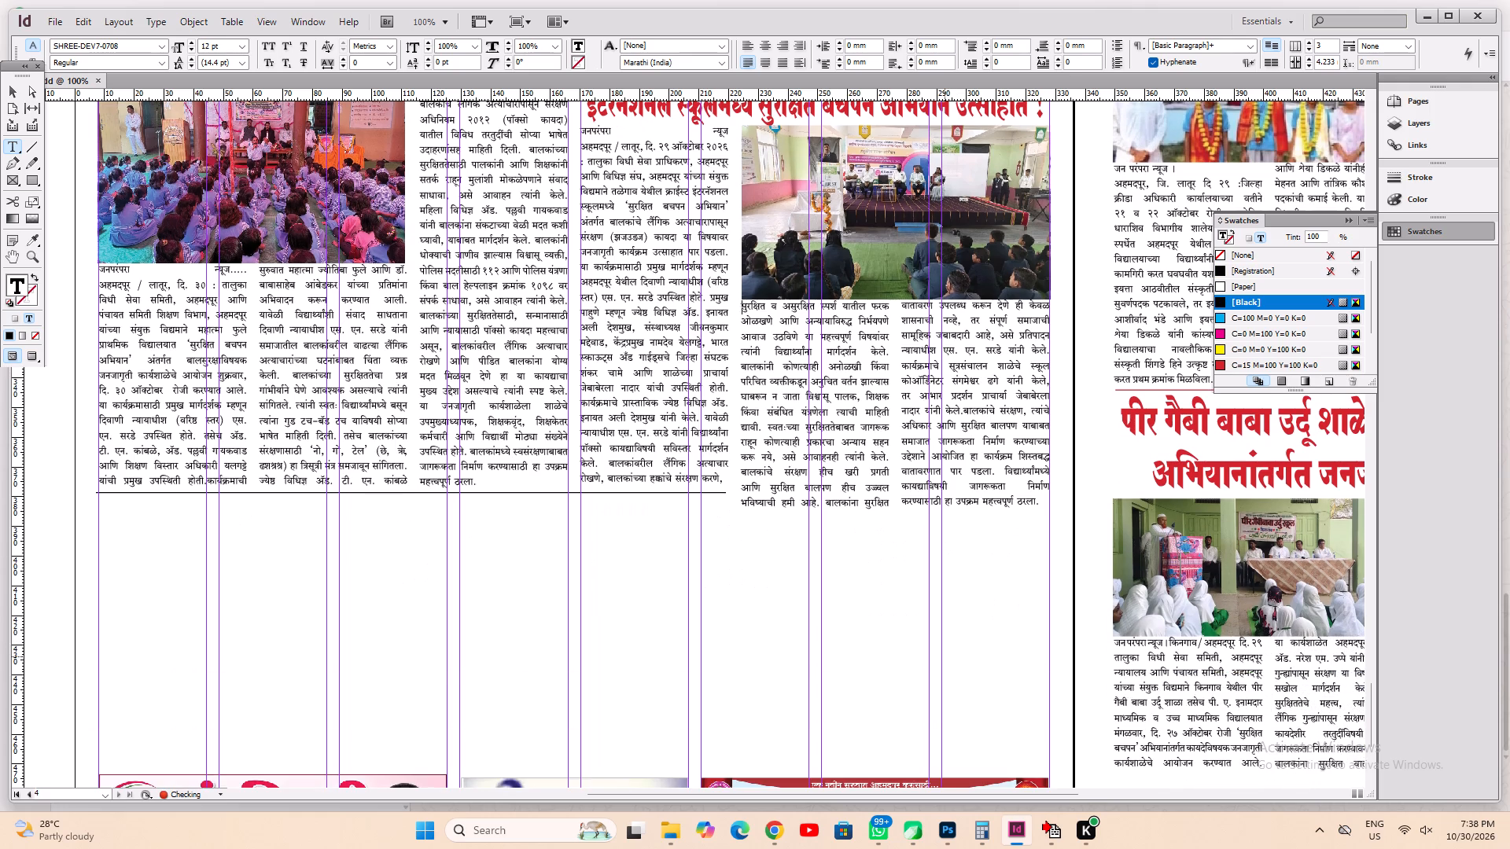
key("ctrl+s")
Move the headline महिला शेतकरी प्रमाणपत्रासाठी अर्ज करा from the pasteboard story into a new frame about 211 × 43 mm below the महात्मा फुले story.
left_click(447, 557, "alt")
left_click_drag(415, 572, 989, 684, "alt")
left_click_drag(536, 590, 853, 568, "alt")
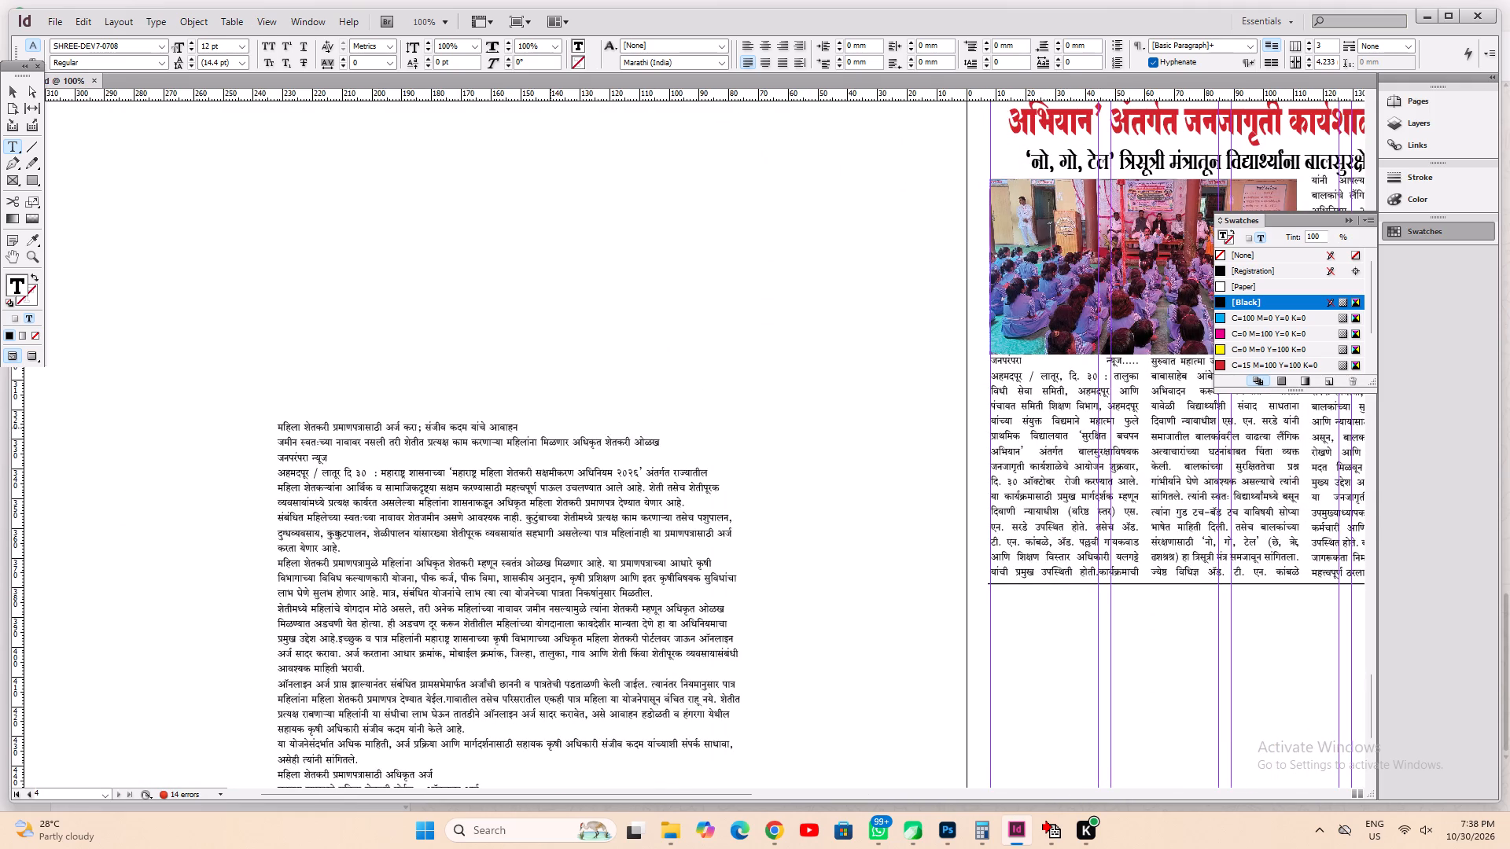
left_click_drag(551, 427, 240, 359)
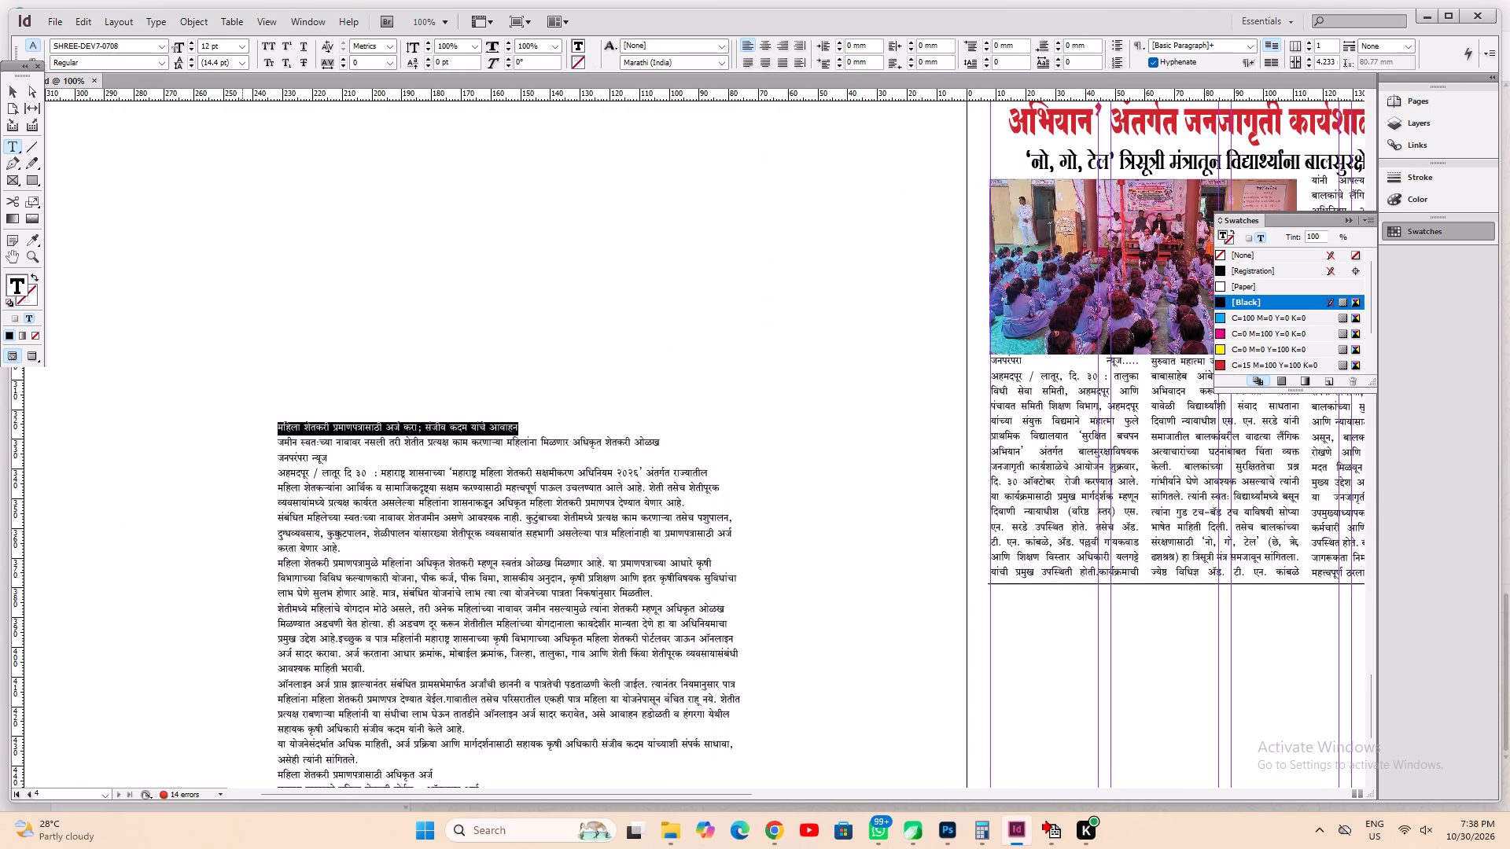
key("ctrl+x")
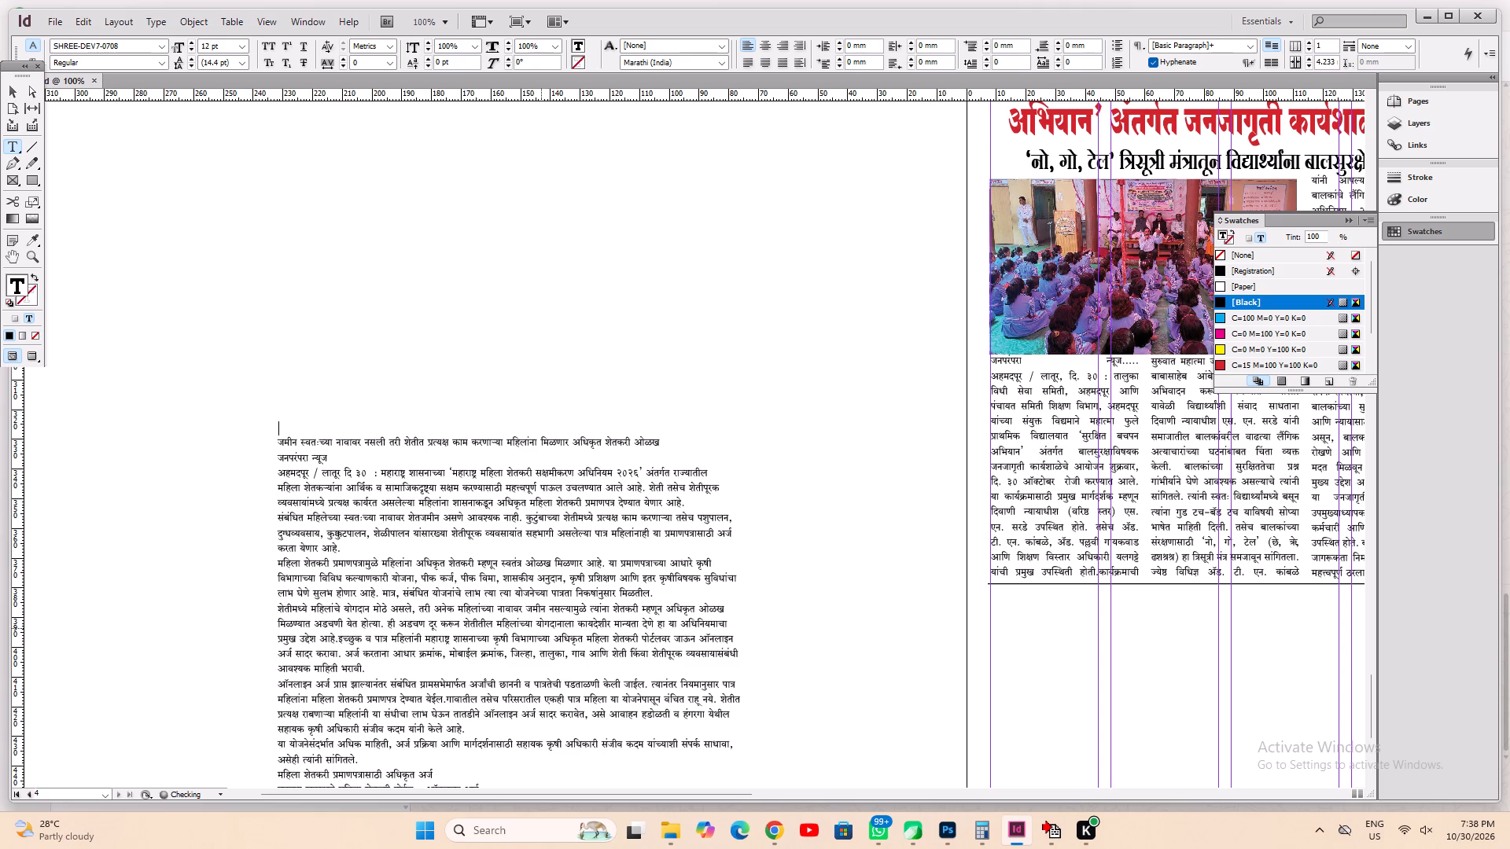
left_click_drag(1071, 697, 425, 515, "alt")
left_click_drag(343, 413, 969, 542)
key("ctrl+v")
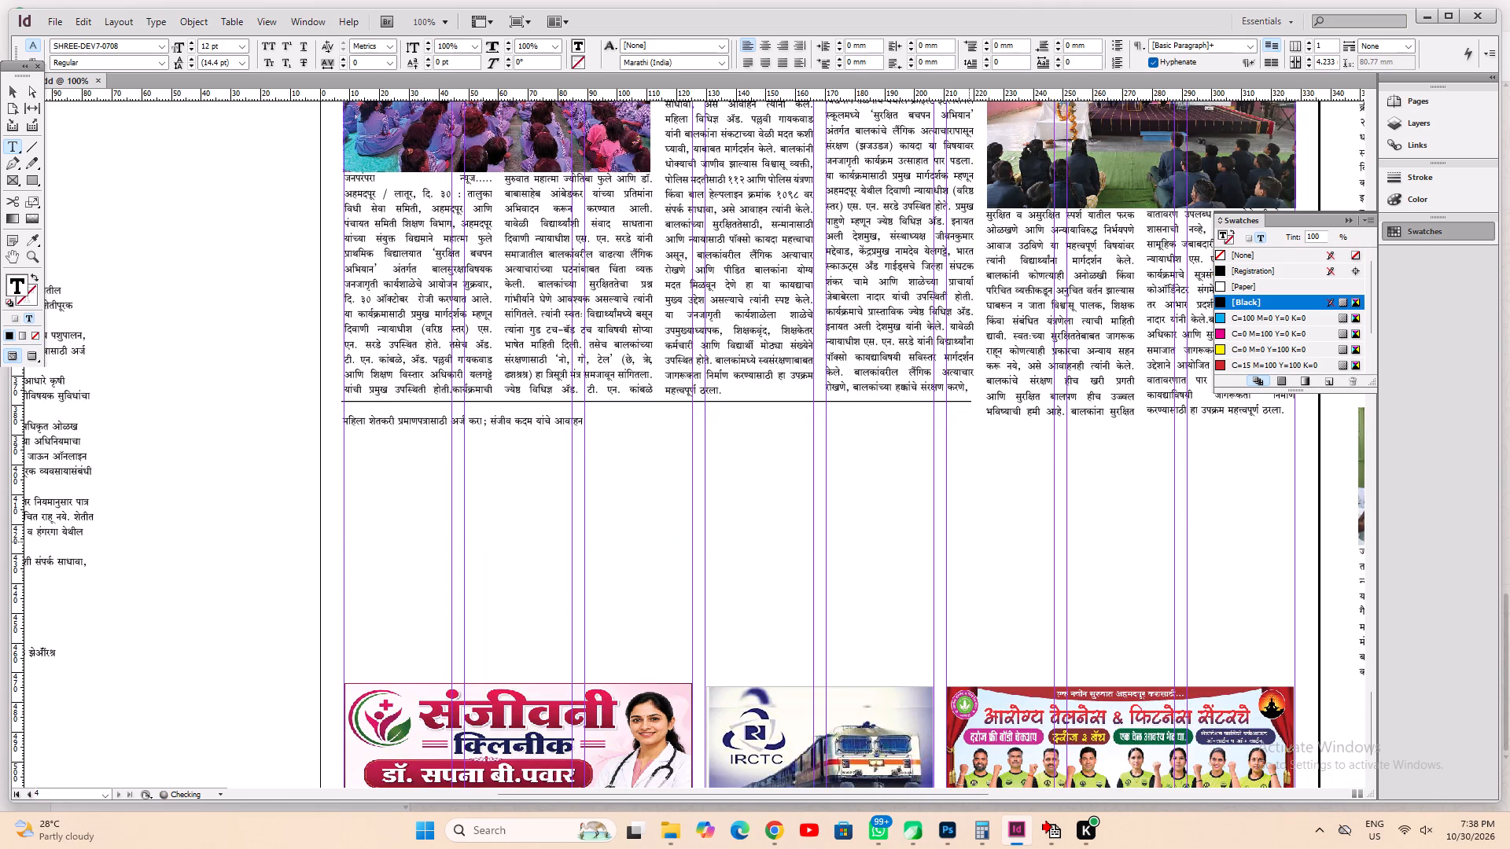
Copy the red headline formatting from the बालसुरक्षेचा संदेश headline onto the whole महिला शेतकरी headline.
key("ctrl+a")
scroll(706, 616, "up", 11)
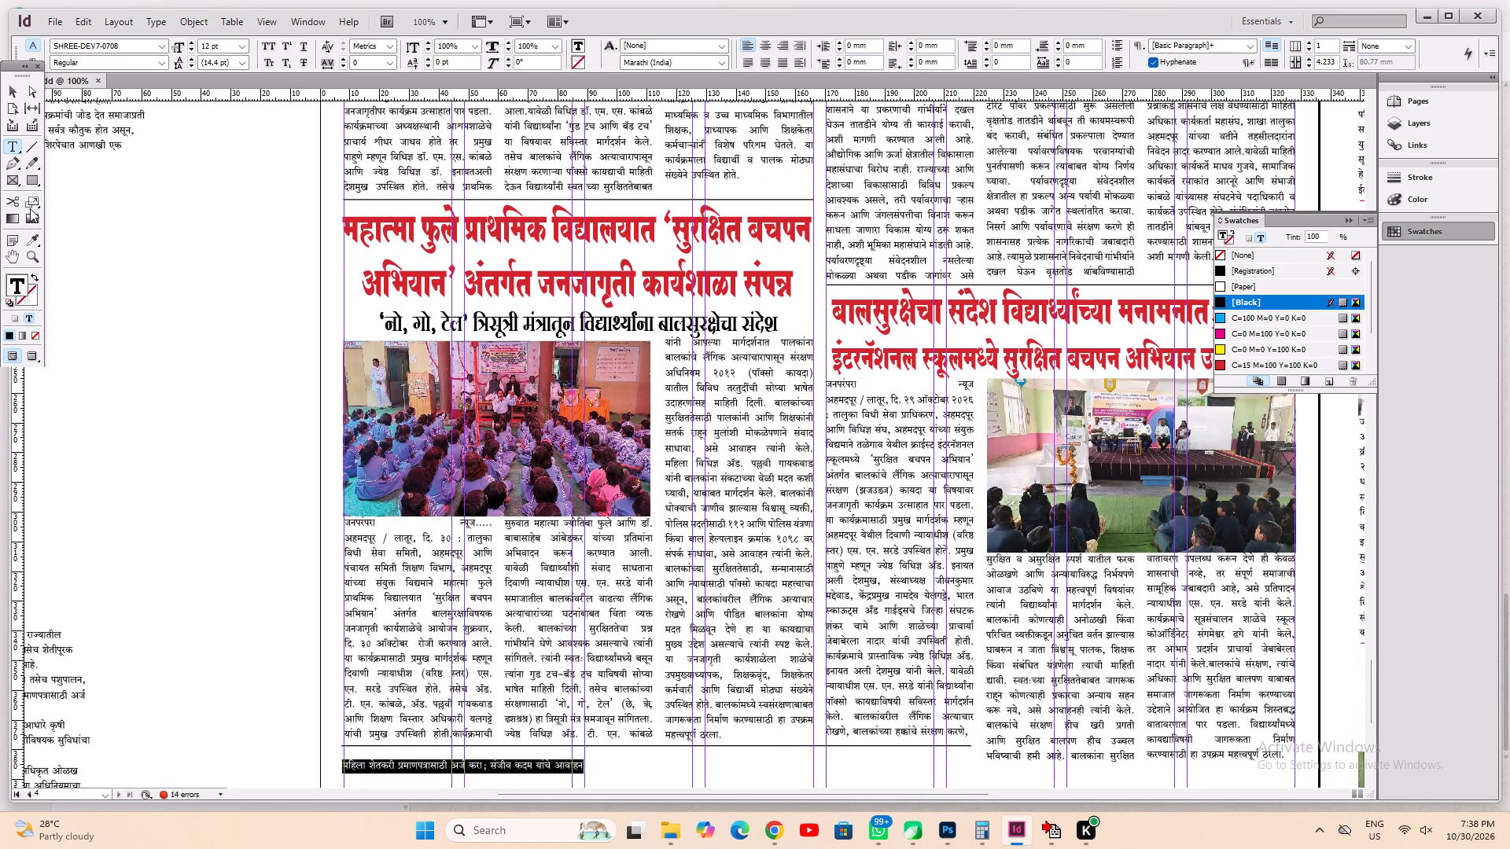
left_click(27, 239)
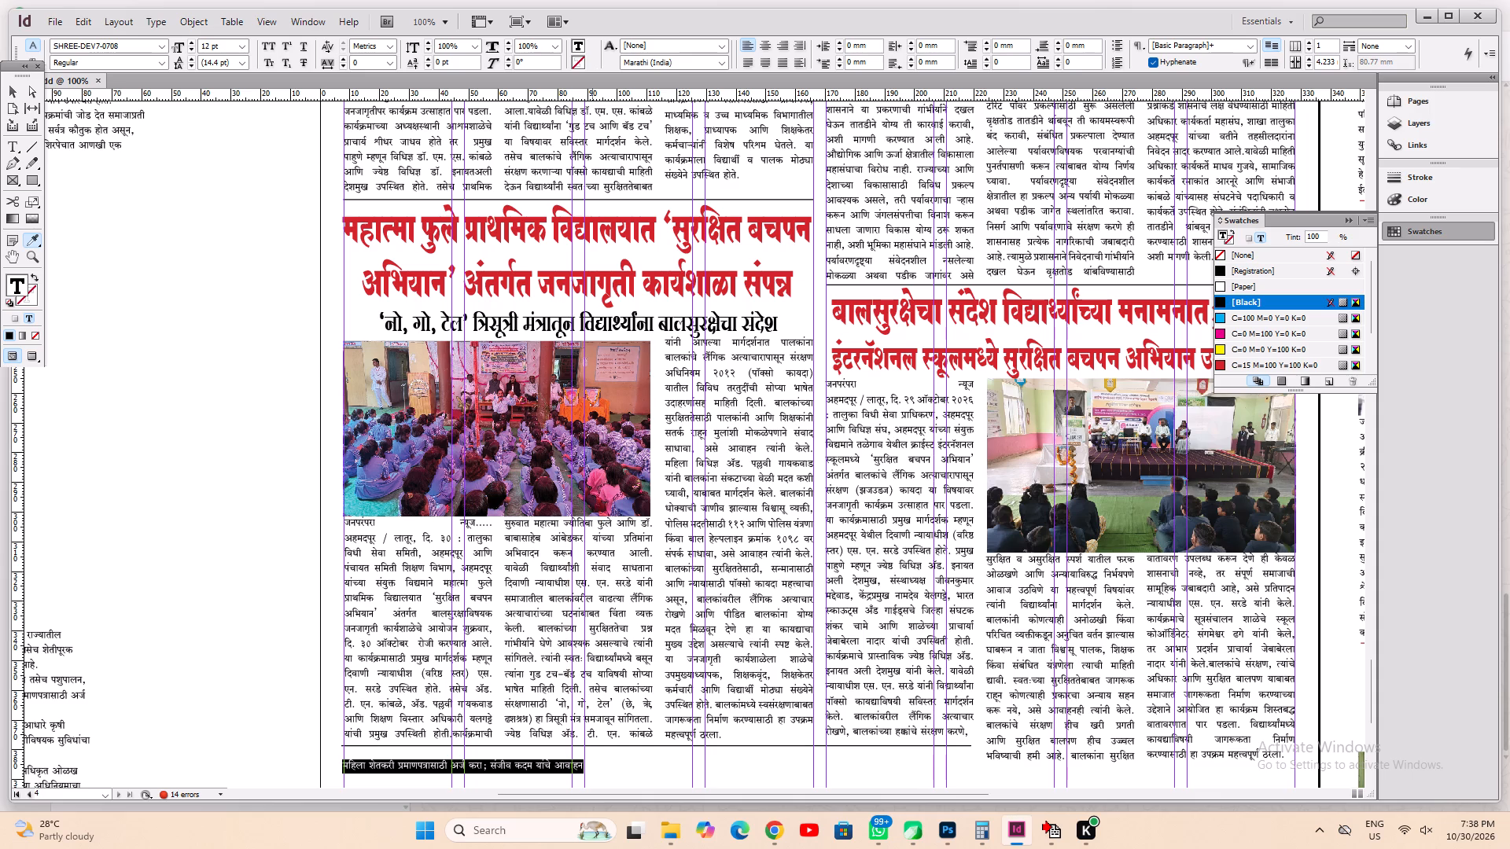
left_click(867, 301)
scroll(500, 500, "down", 3)
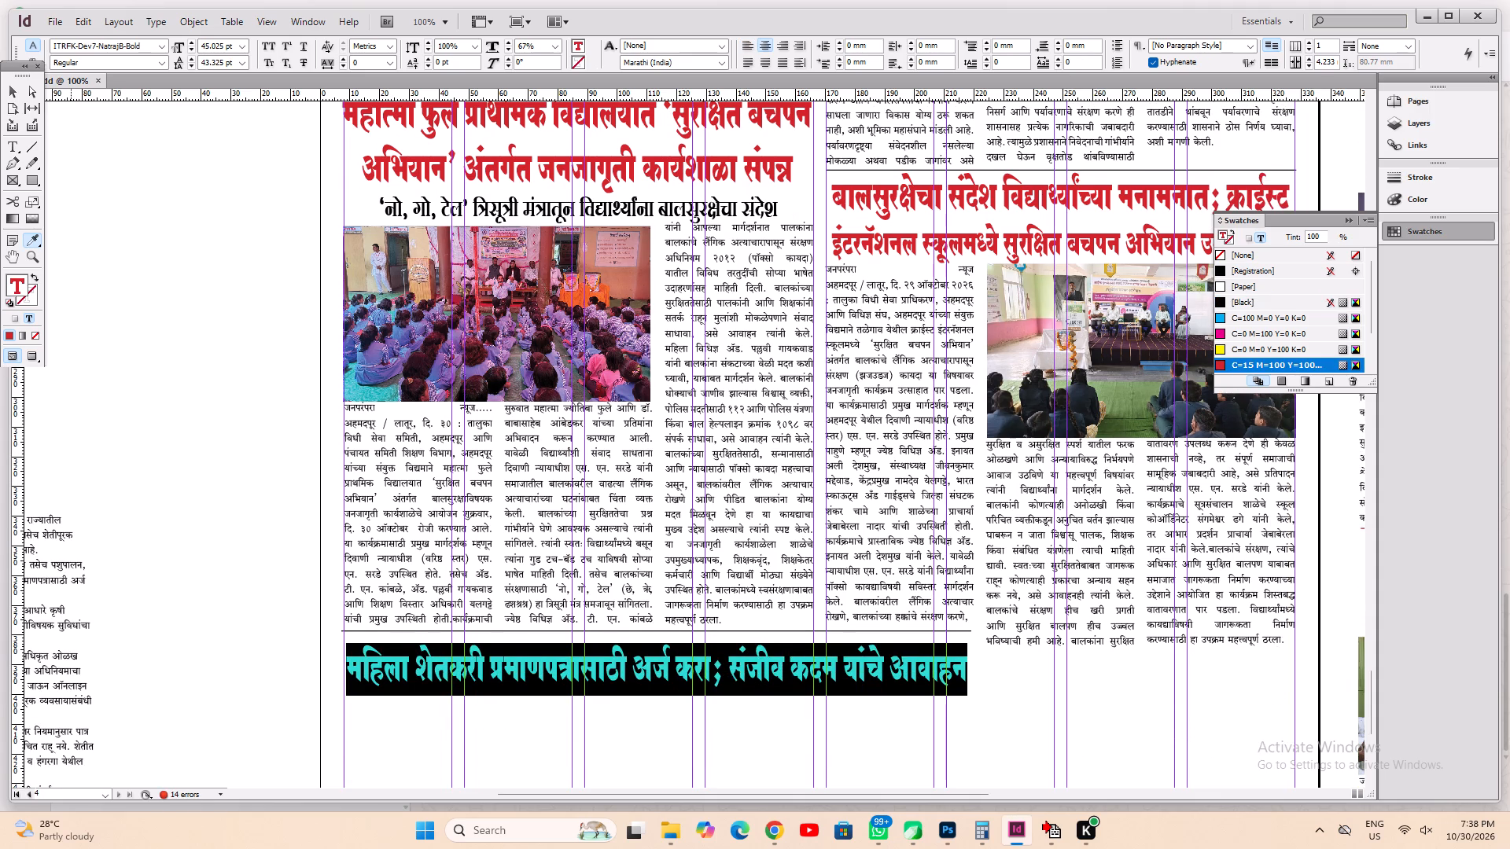
Nudge the महिला शेतकरी headline frame up about 3.5 mm to the rule above and shorten the frame to the headline's depth.
left_click(8, 92)
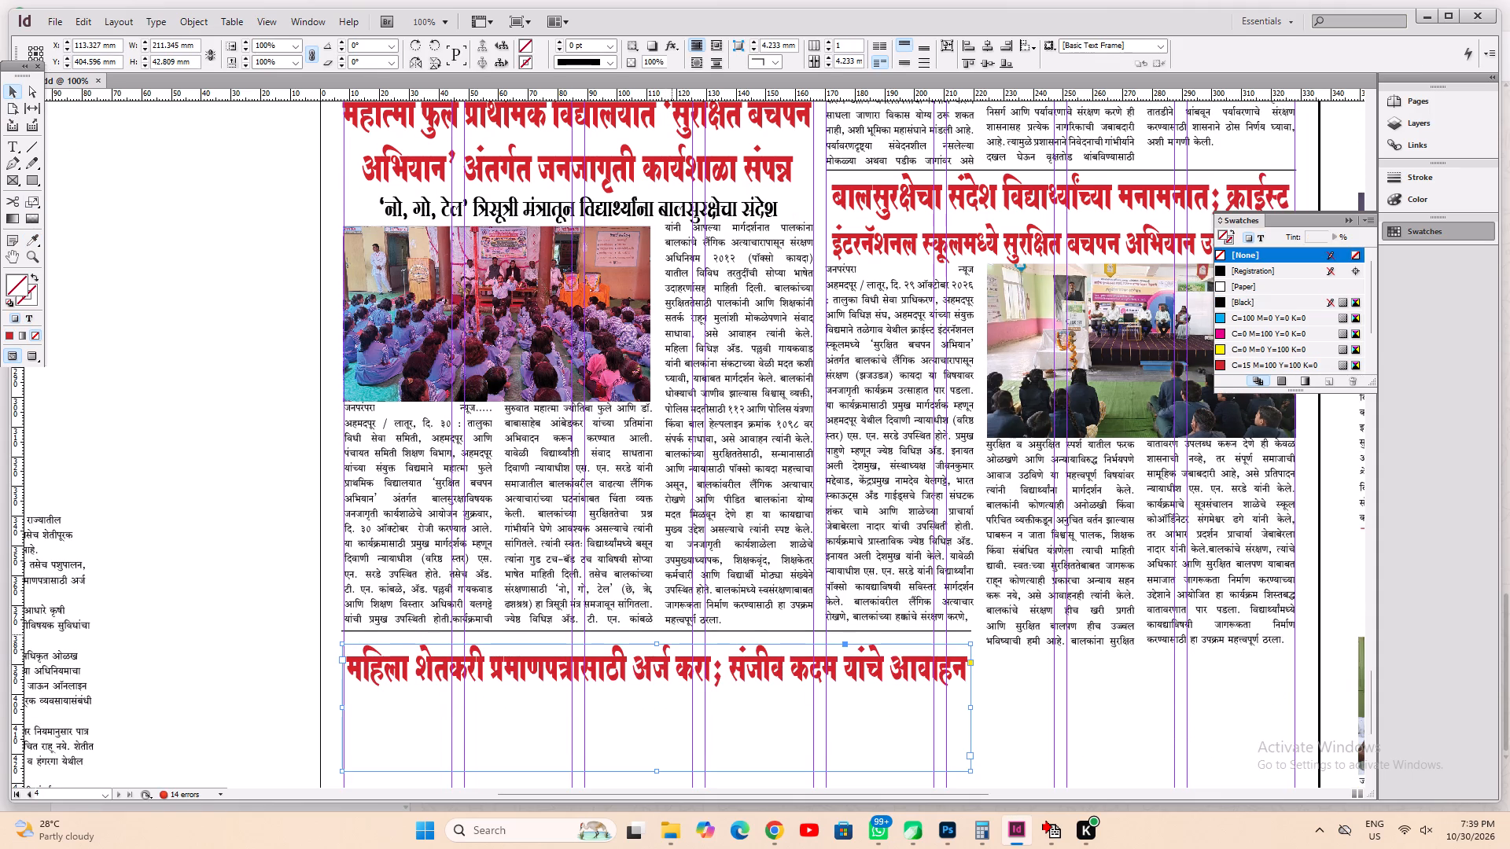
key("Up")
key("Up")
key("Up")
key("Up")
key("Up")
key("Up")
key("Up")
key("Up")
key("Up")
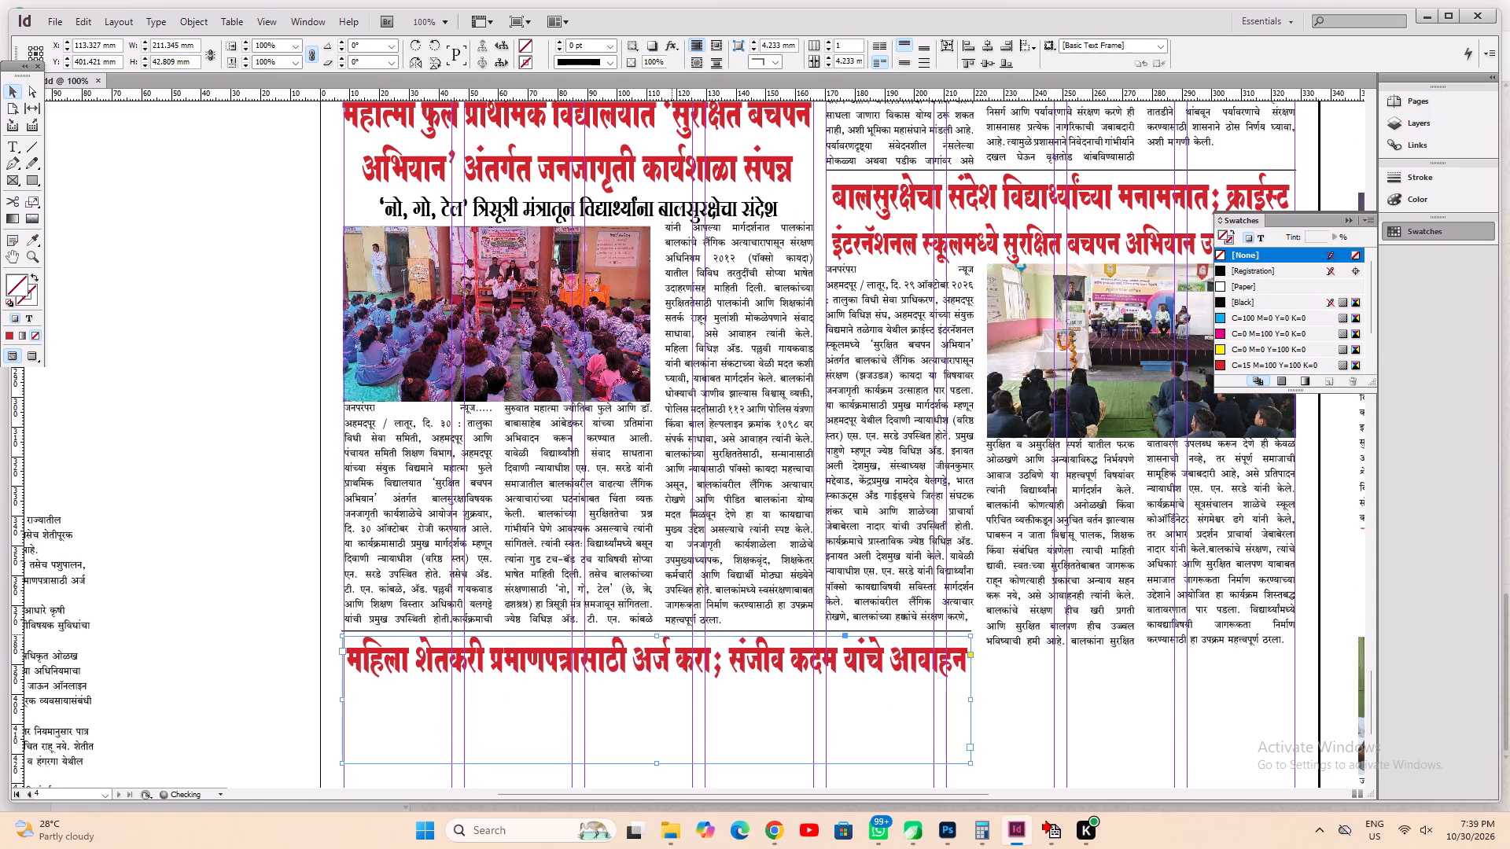
key("Up")
scroll(680, 633, "down", 3)
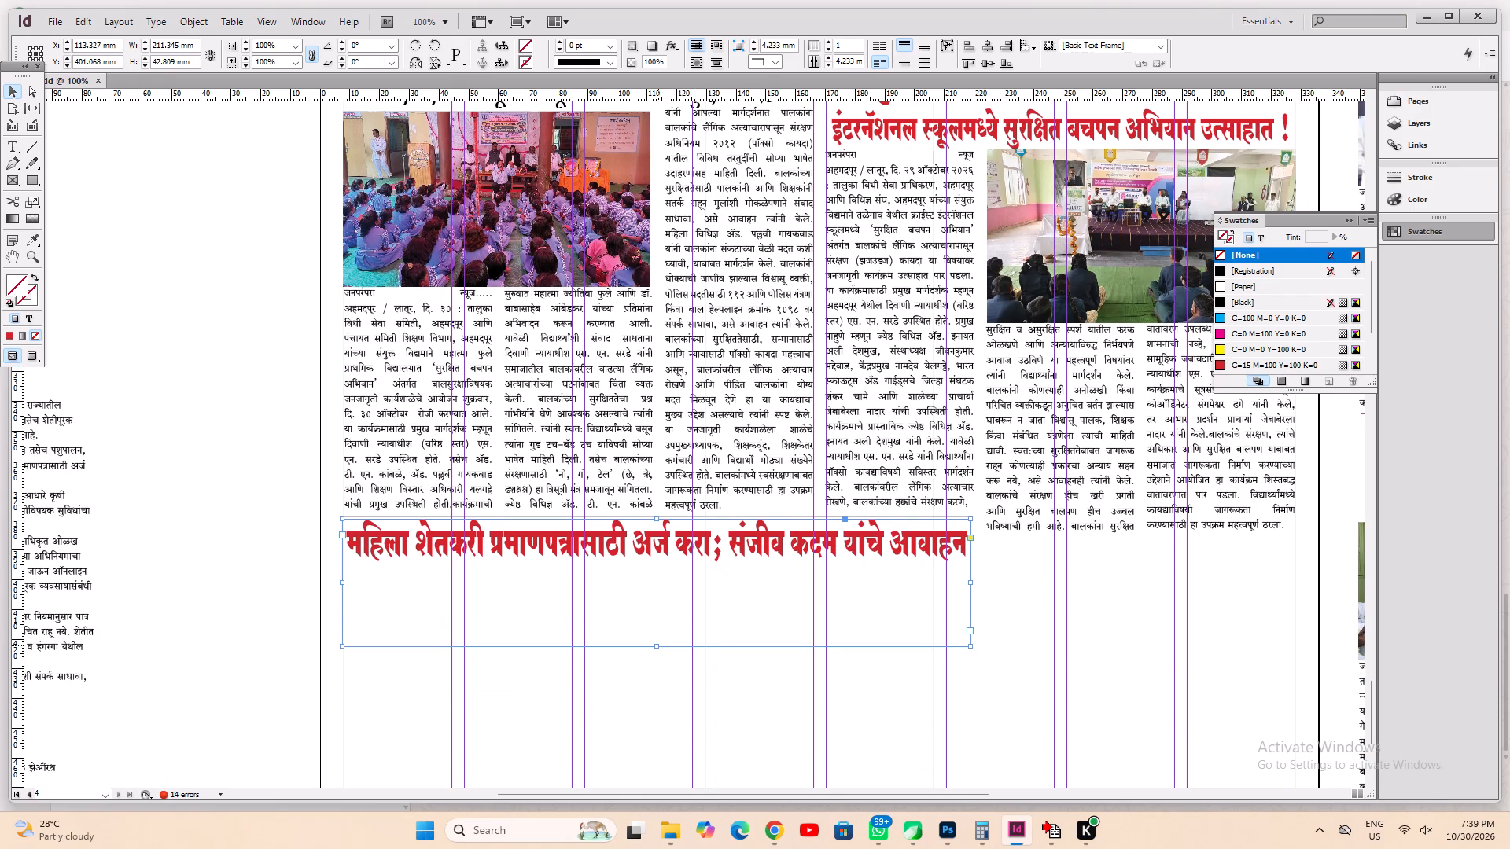
left_click_drag(658, 645, 658, 567)
left_click(581, 647)
Delete the first line, beginning जमीन स्वतःच्या नावावर, and the empty line it leaves from the pasteboard women-farmer story.
key("space")
key("space")
key("space")
key("space")
left_click_drag(418, 671, 955, 679)
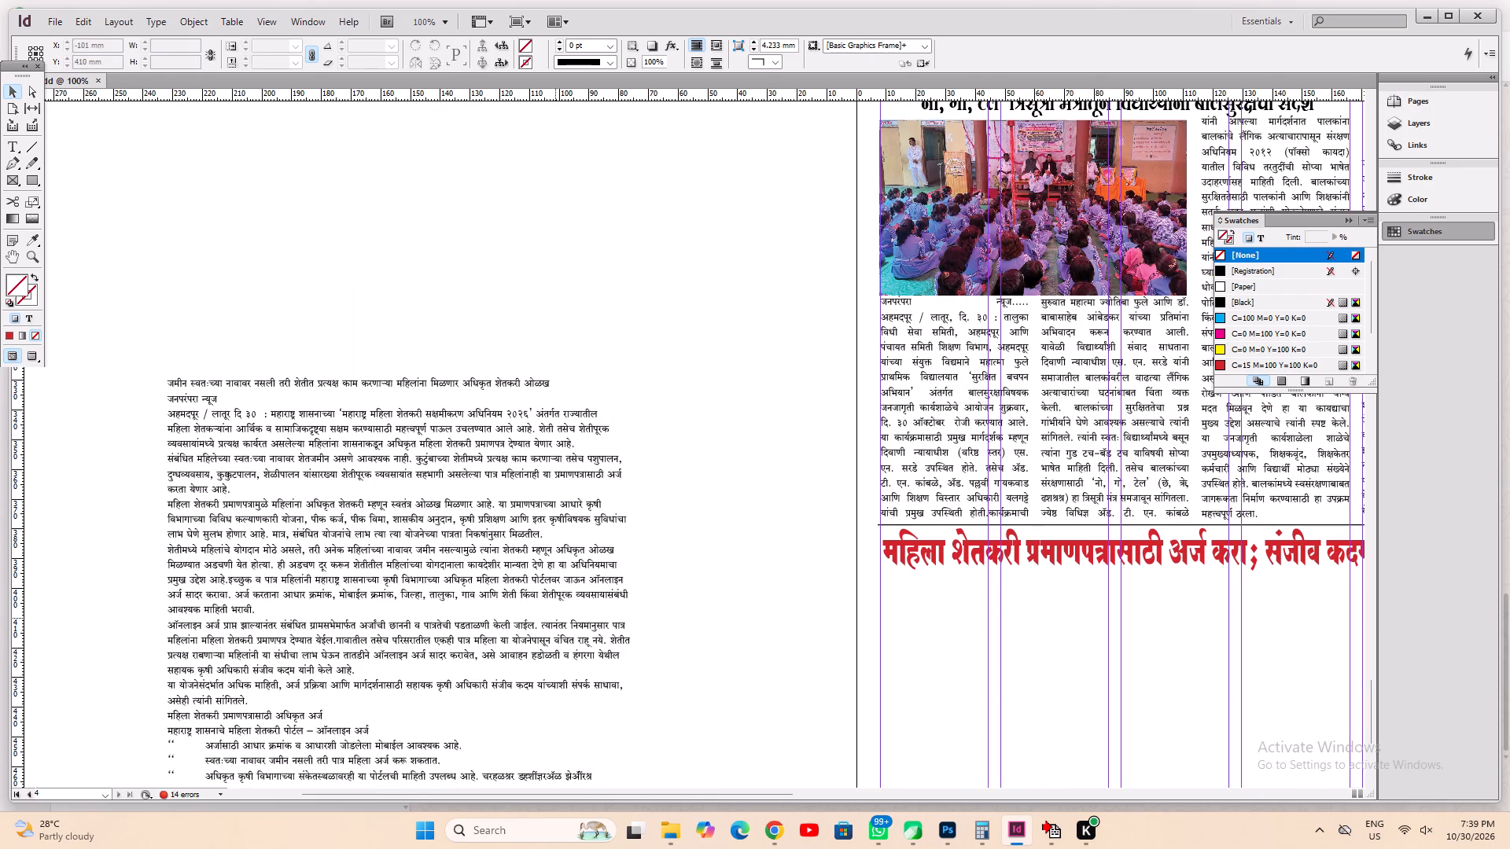
left_click(554, 618)
left_click(12, 147)
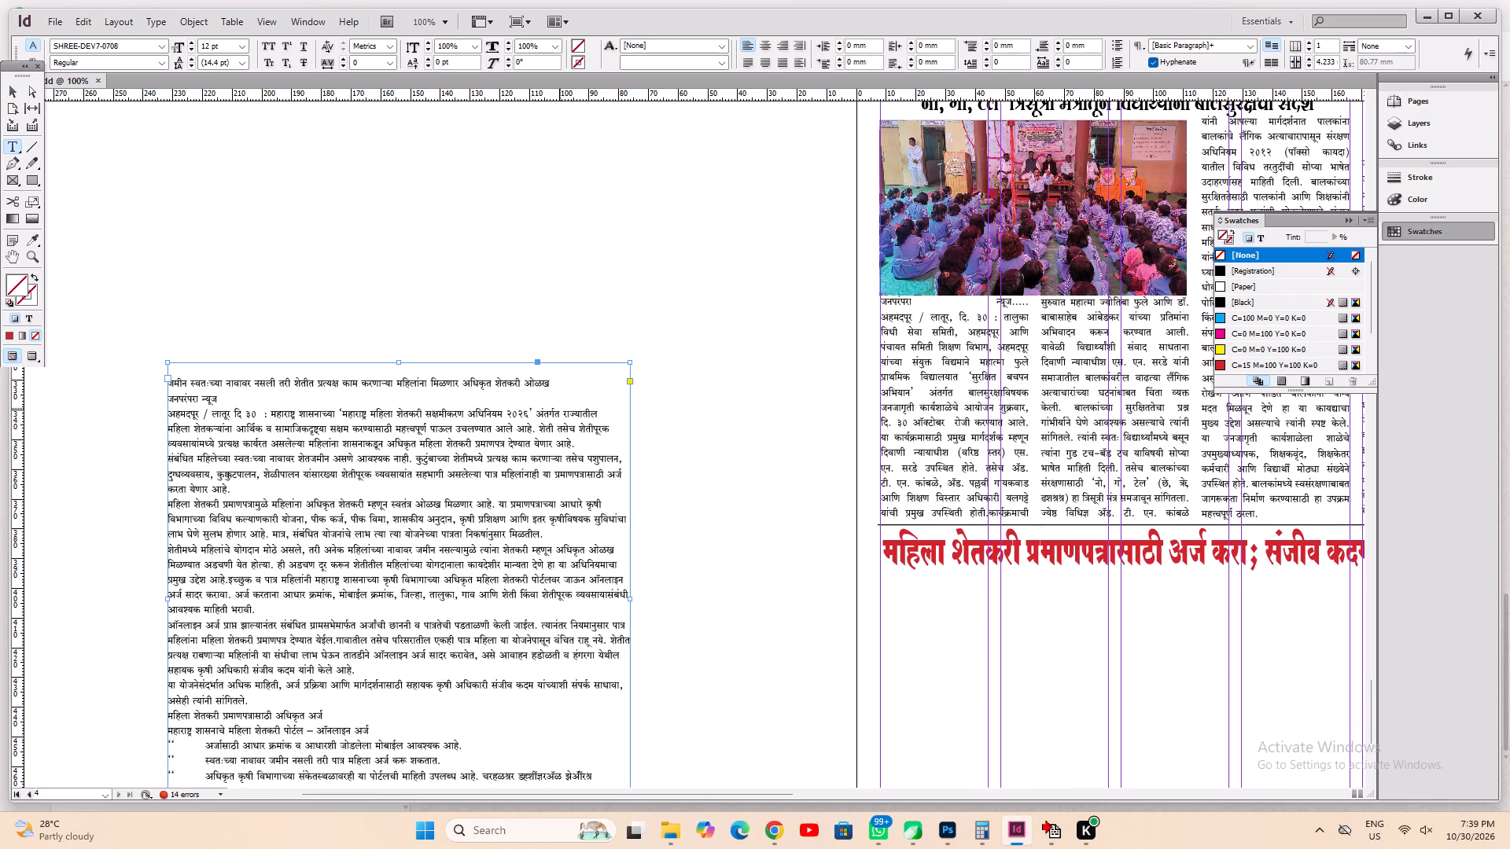
left_click_drag(557, 387, 0, 202)
key("BackSpace")
key("BackSpace")
key("Down")
key("shift+Up")
key("shift+Up")
key("shift+Up")
key("shift+Up")
key("shift+Up")
key("shift+Up")
key("shift+Up")
key("shift+Up")
key("shift+Up")
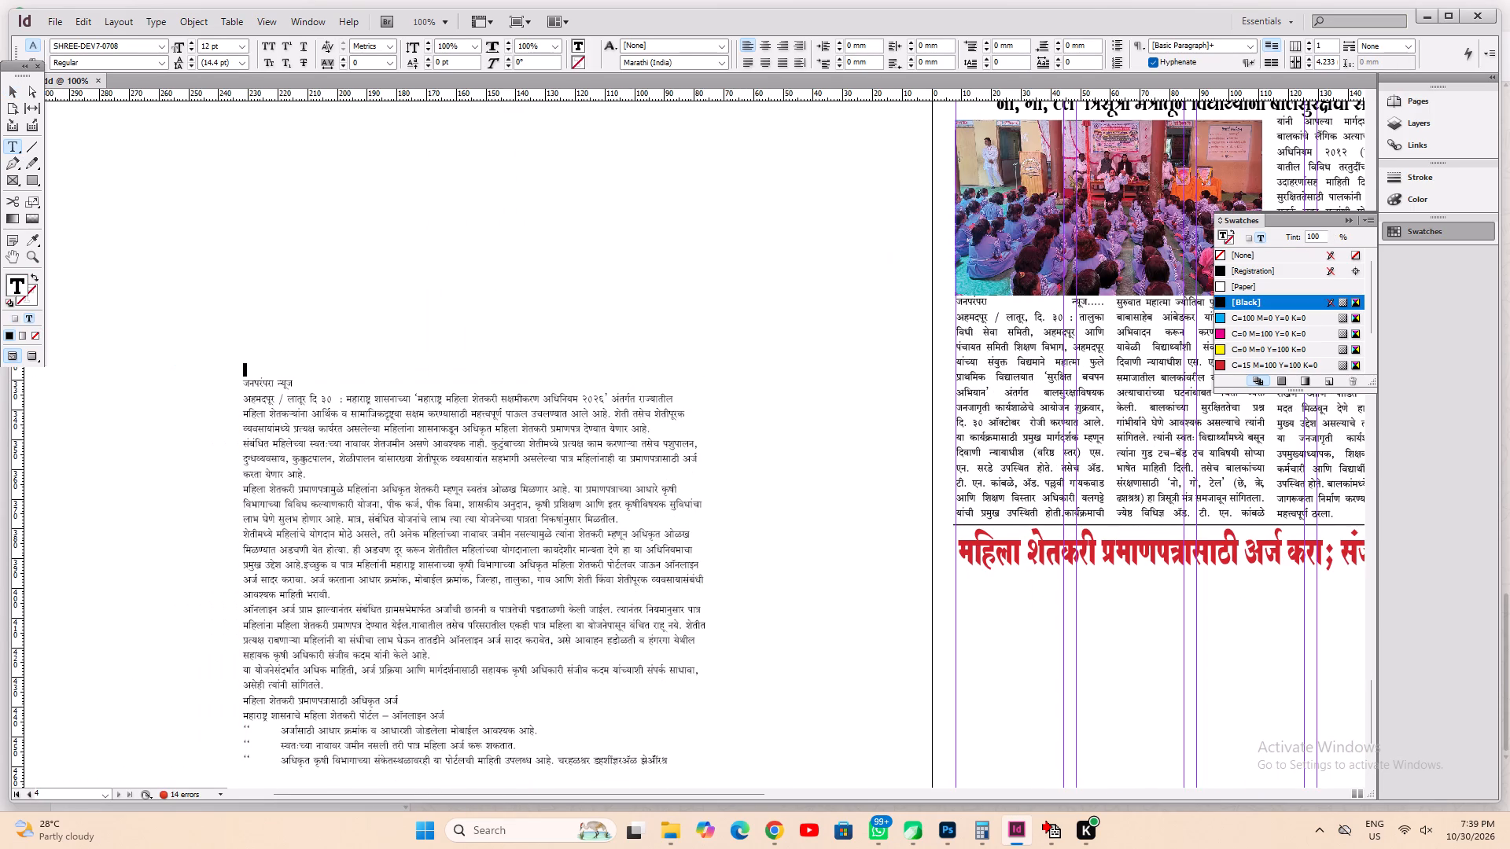
key("BackSpace")
Justify all the text of the women-farmer story, save the document, and fit the frame to its content.
key("ctrl+a")
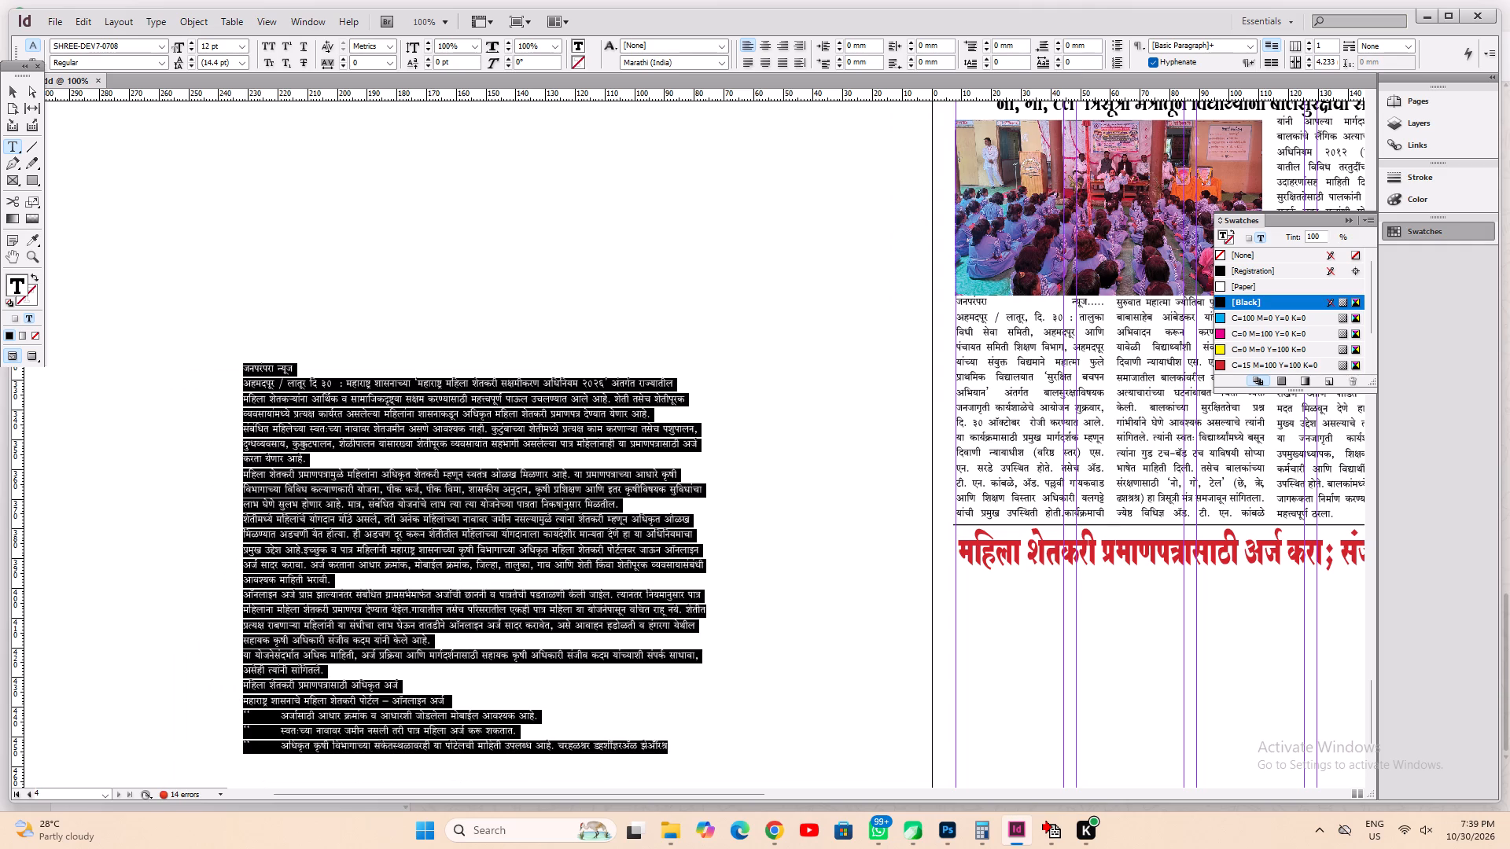
key("ctrl+shift+j")
key("ctrl+s")
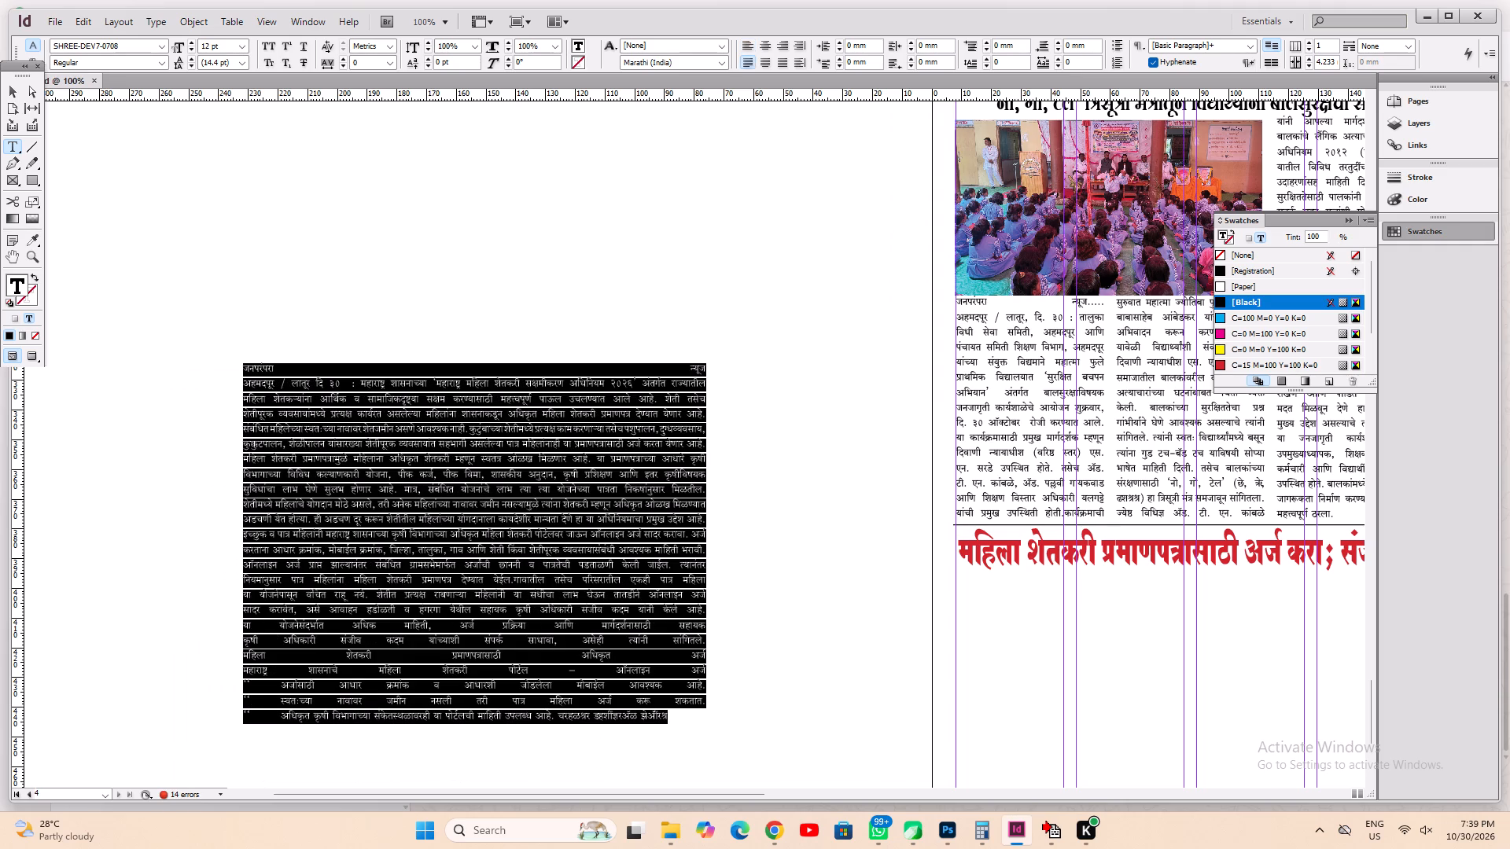
key("ctrl+0")
key("ctrl+alt+c")
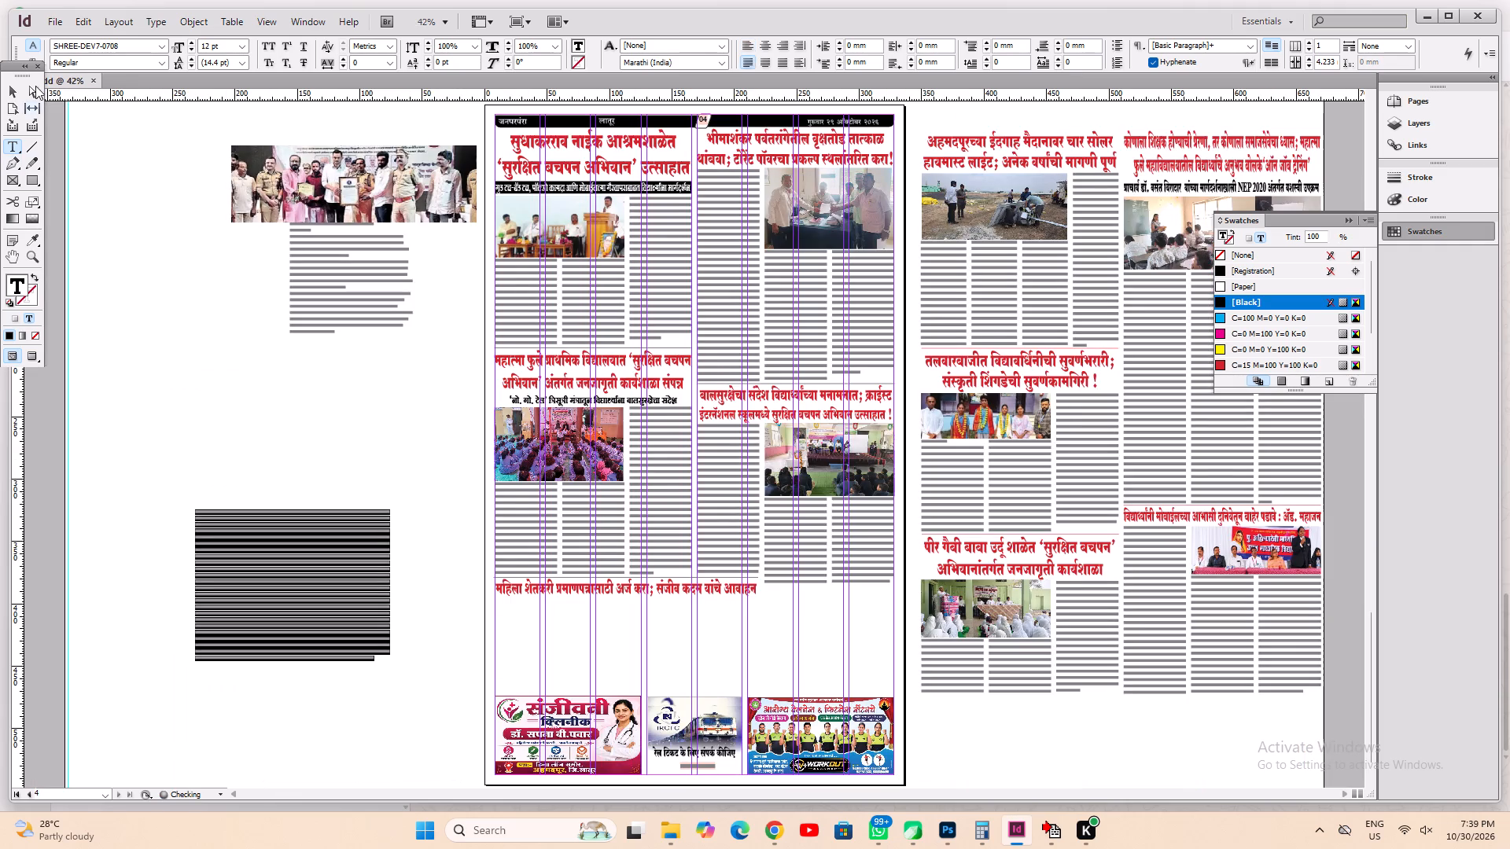
Place the women-farmer story frame directly beneath its headline at the left margin and widen it to about 211 mm to match the headline.
left_click(15, 93)
scroll(396, 608, "down", 3)
left_click_drag(248, 488, 569, 603)
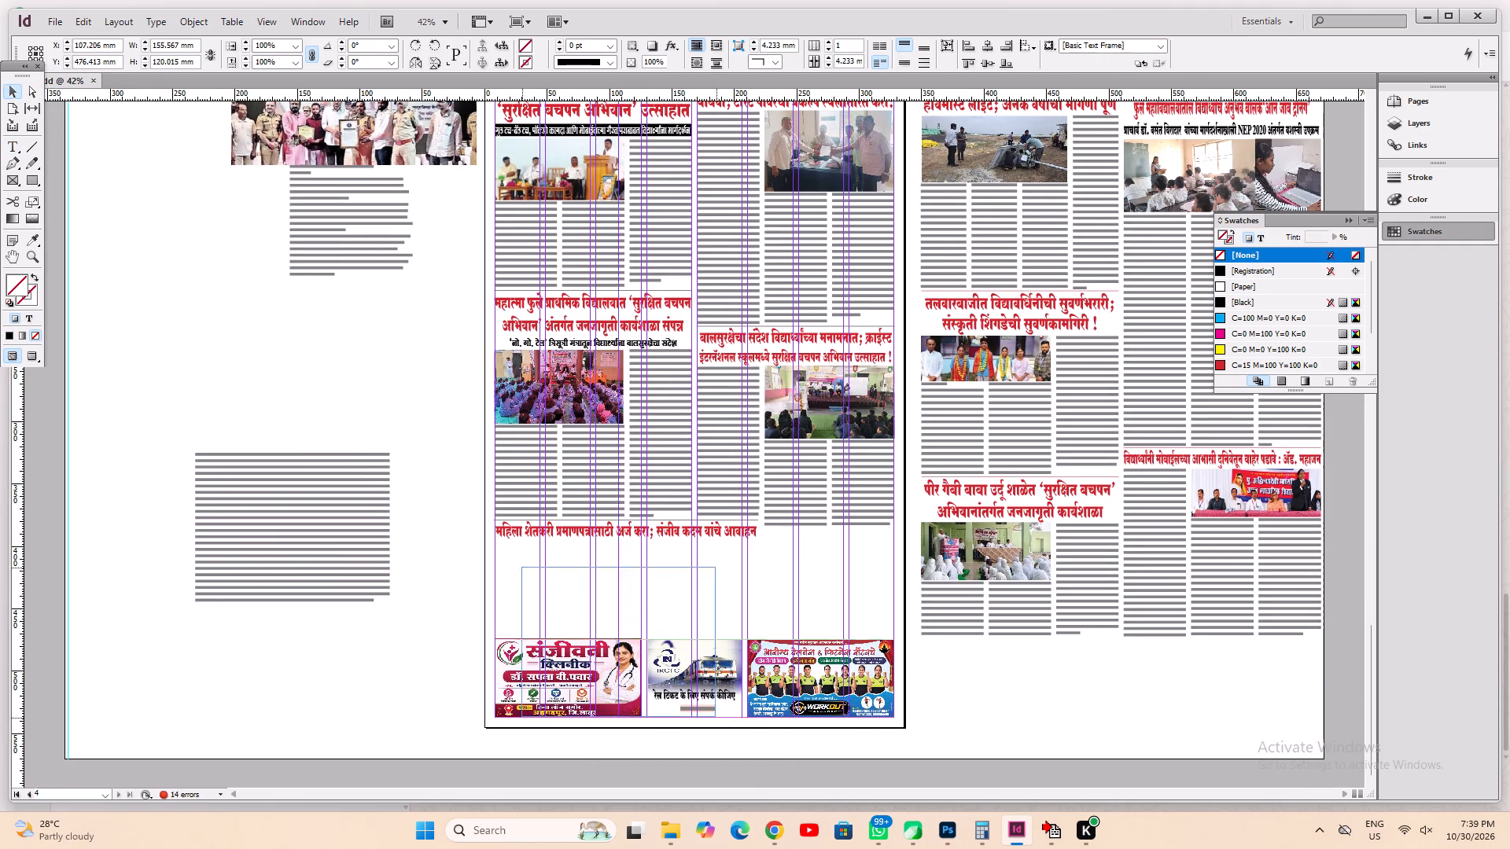
left_click_drag(569, 603, 548, 579)
key("ctrl+1")
key("space")
key("space")
key("space")
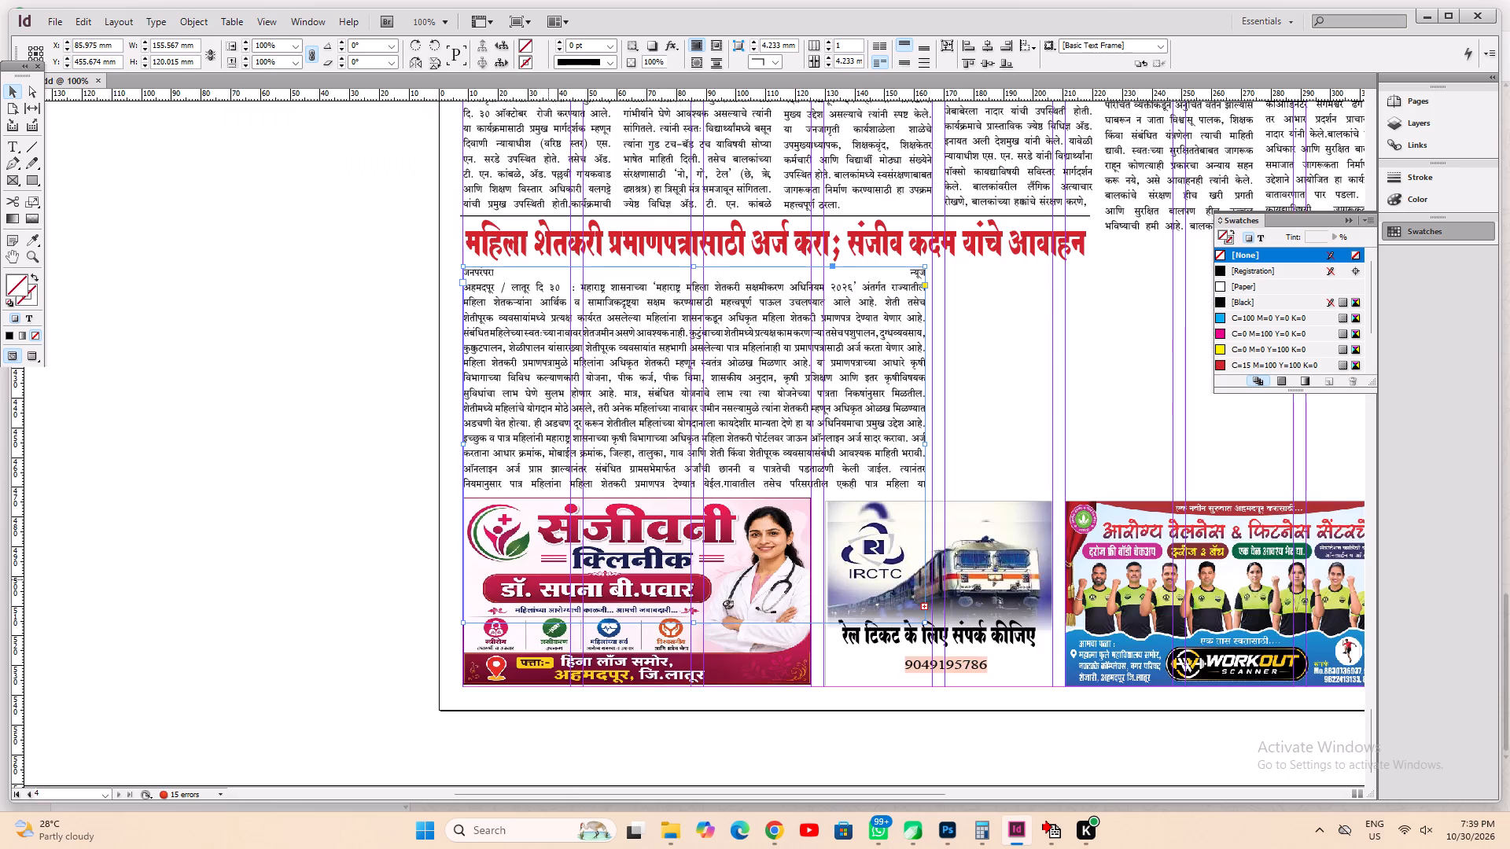
left_click_drag(994, 513, 678, 581)
left_click_drag(611, 513, 790, 533)
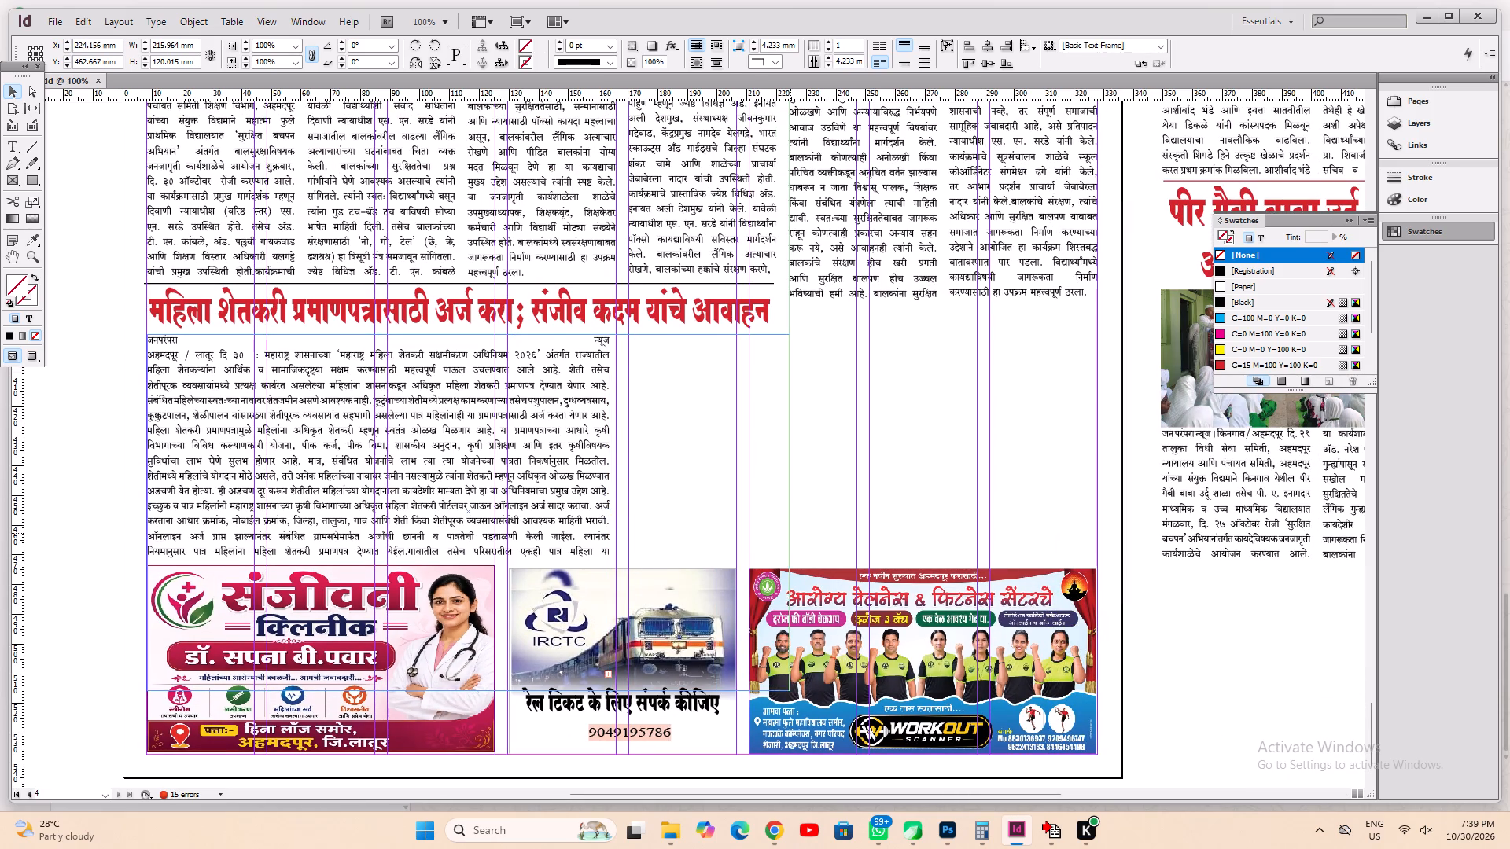
left_click_drag(790, 533, 775, 532)
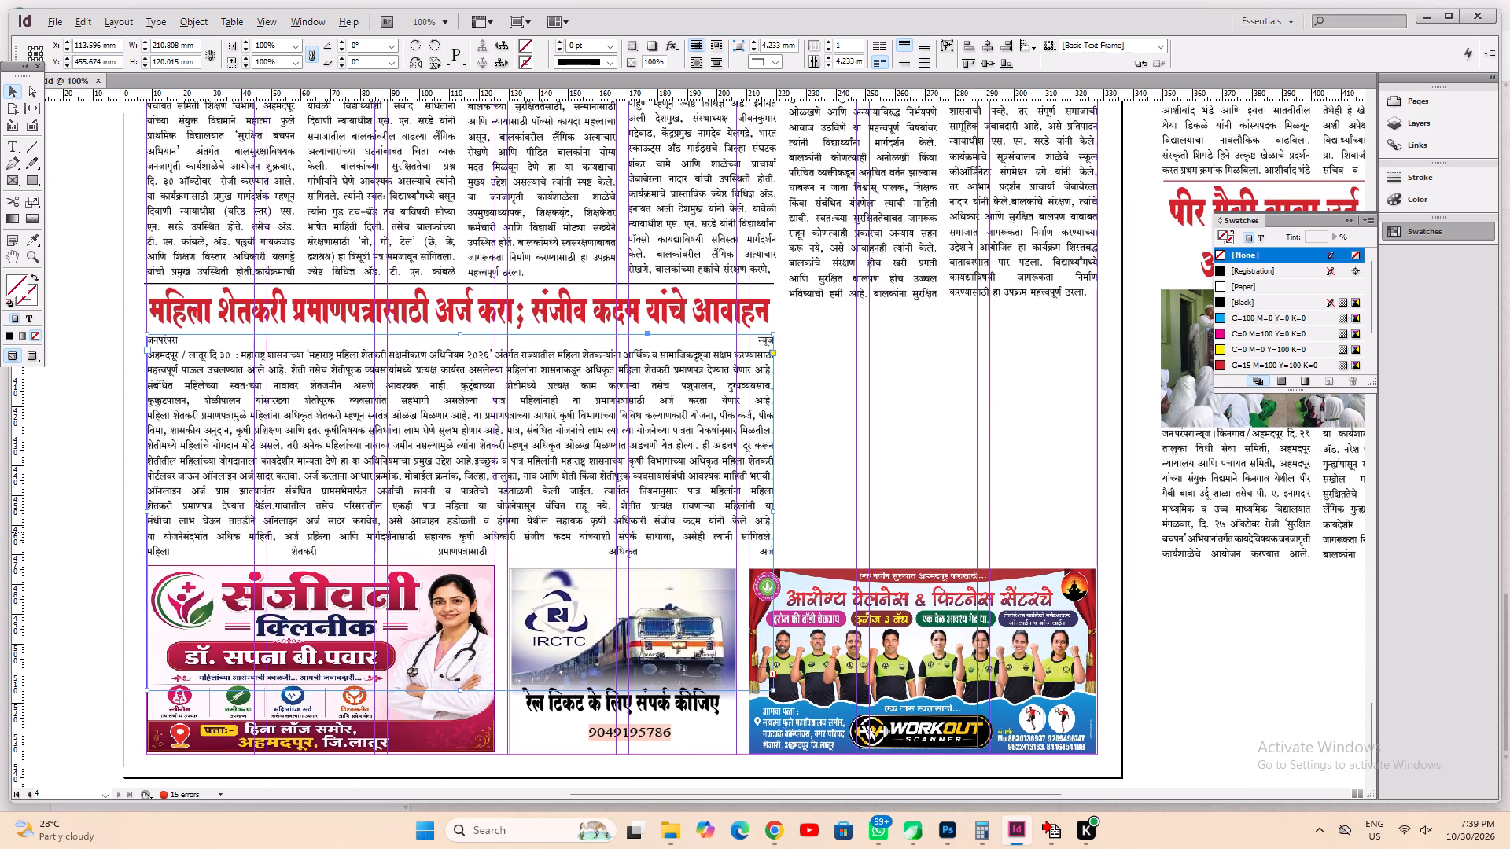
Fit the women-farmer story frame to its full text and divide it into three columns.
key("ctrl+alt+c")
scroll(610, 633, "down", 3)
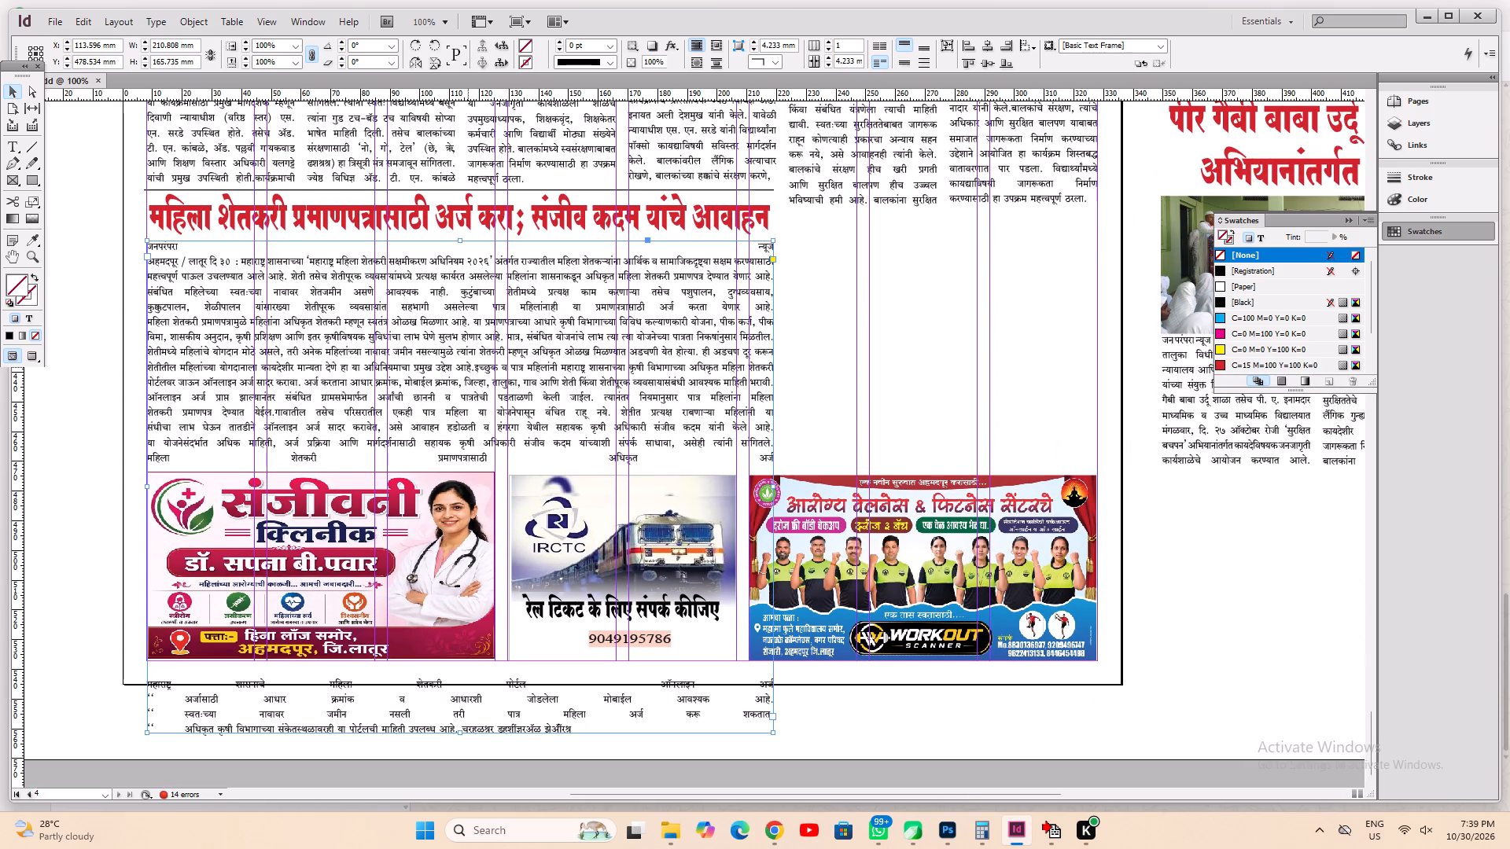
left_click(827, 42)
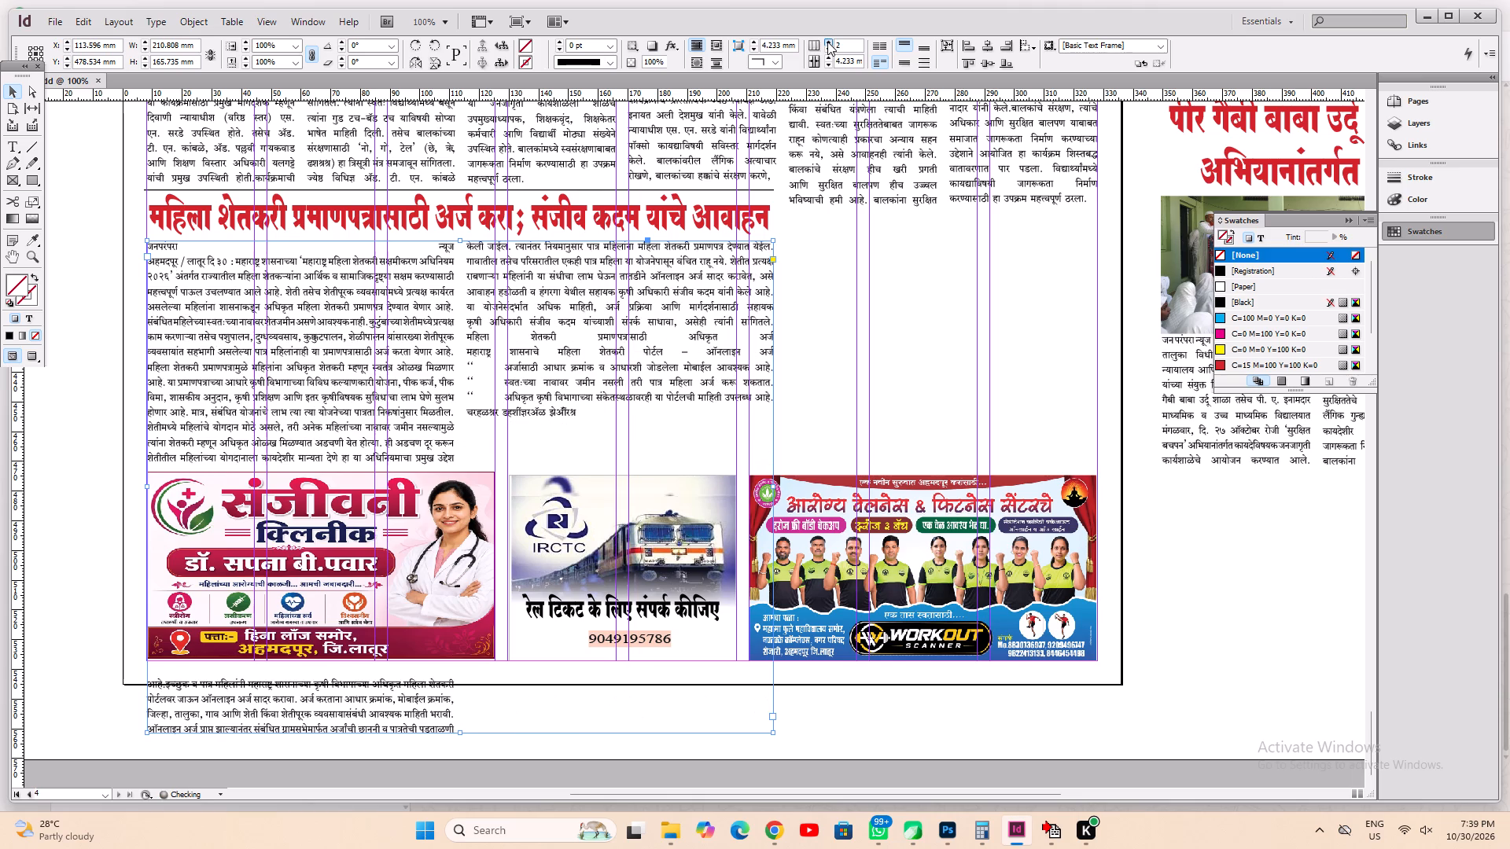
left_click(827, 42)
scroll(600, 450, "down", 4)
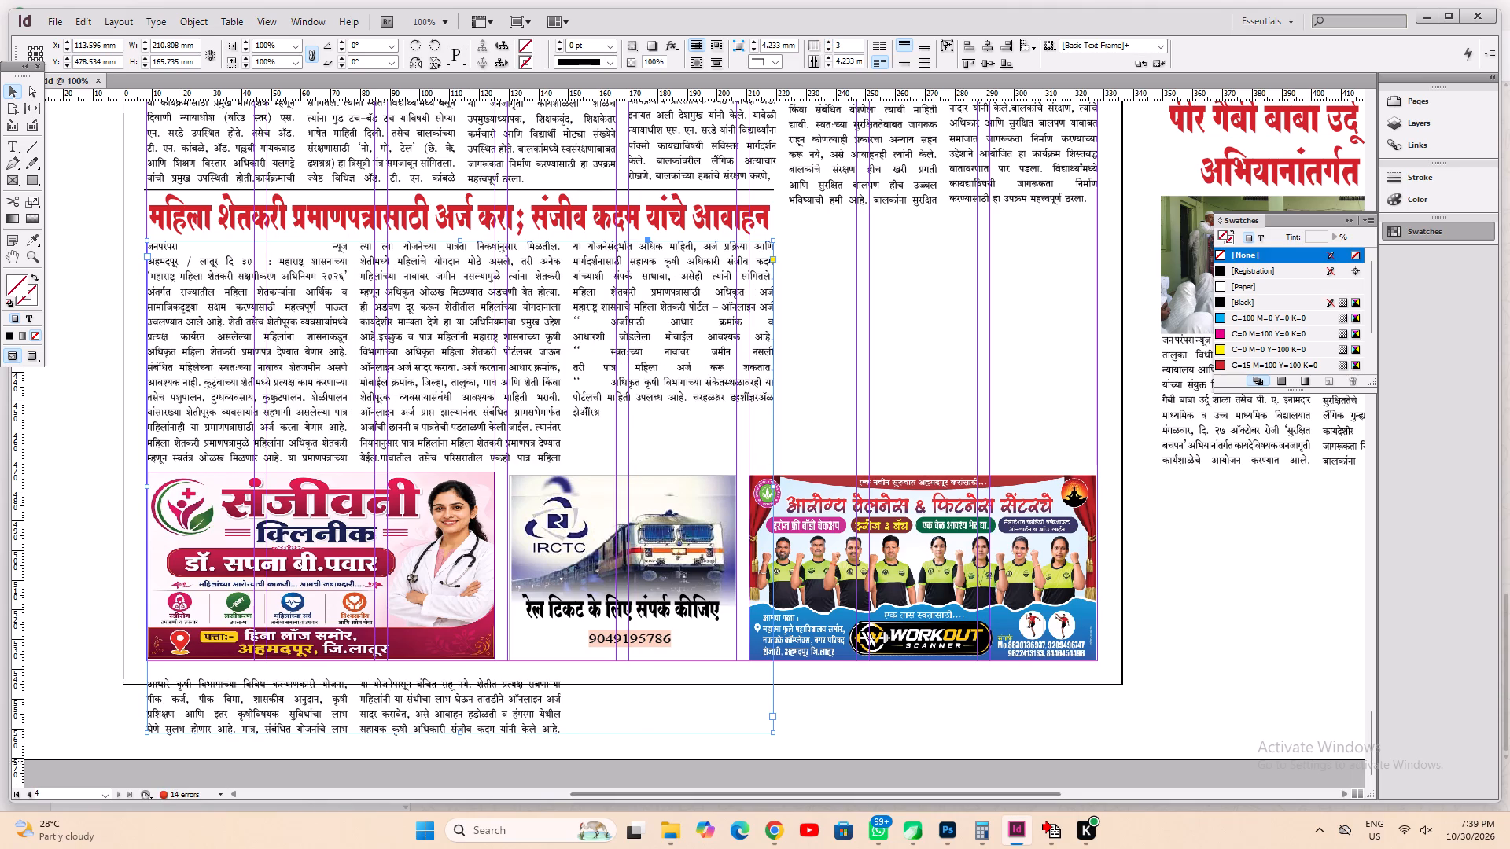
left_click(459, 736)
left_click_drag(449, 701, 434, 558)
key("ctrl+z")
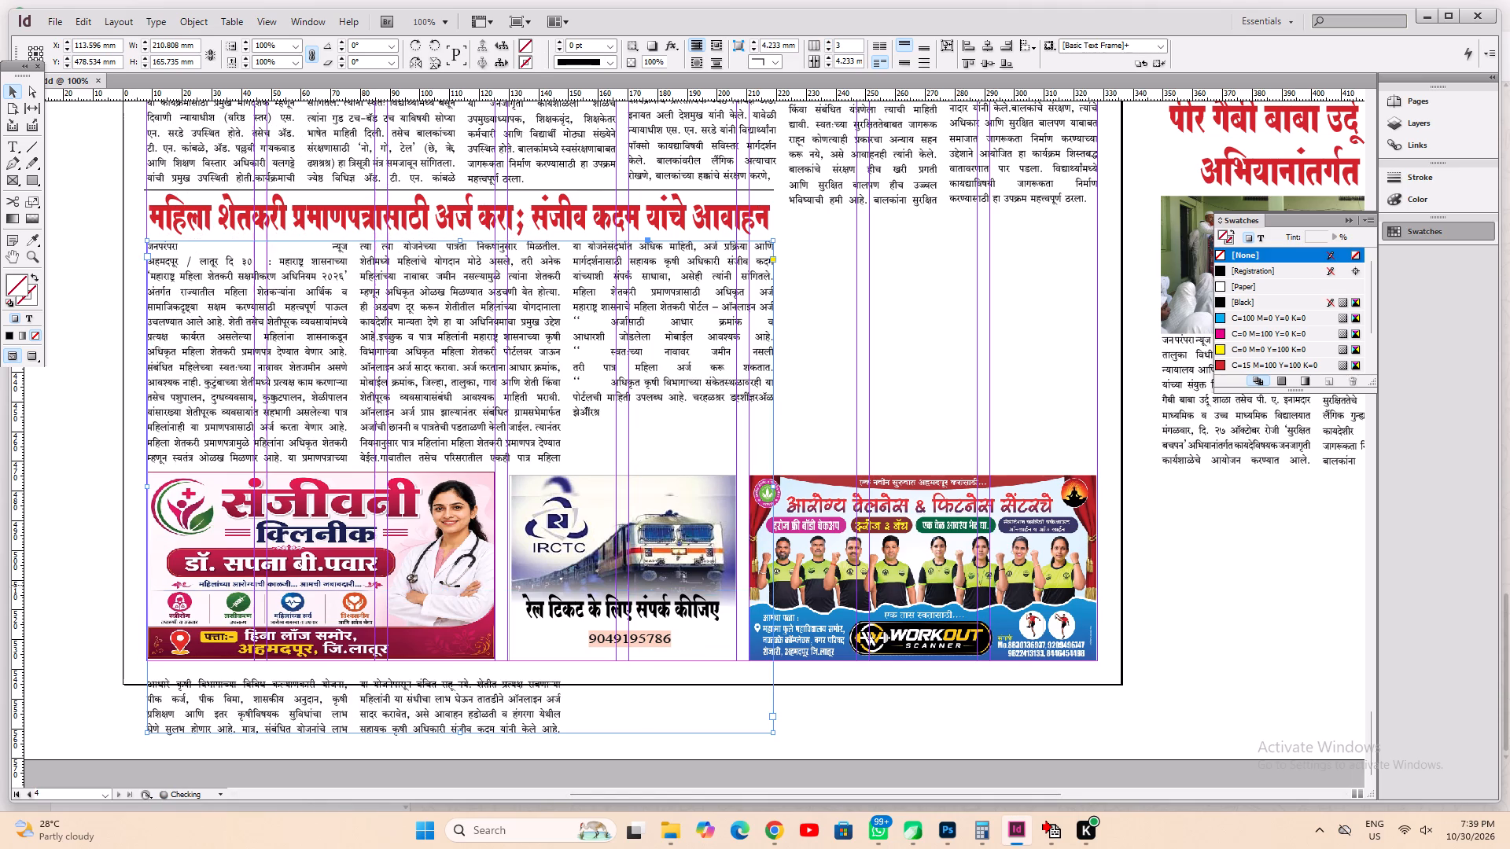
Raise the women-farmer story frame closer to its headline and shorten it to end at the adverts, about 81 mm high.
left_click(467, 382, "shift")
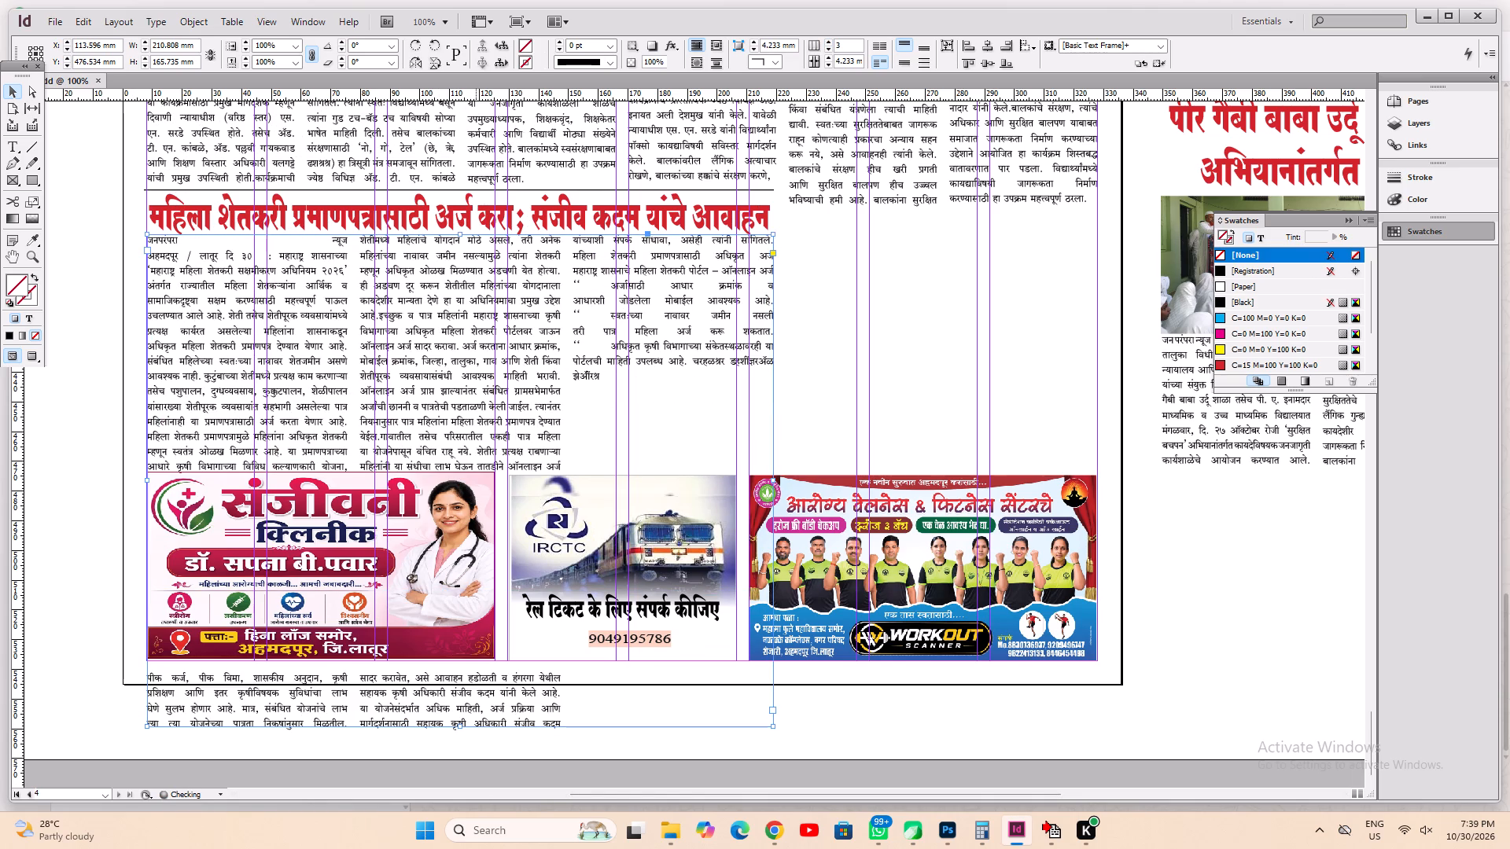
left_click_drag(459, 728, 459, 715)
left_click_drag(455, 696, 452, 490)
key("ctrl+z")
left_click_drag(459, 729, 459, 537)
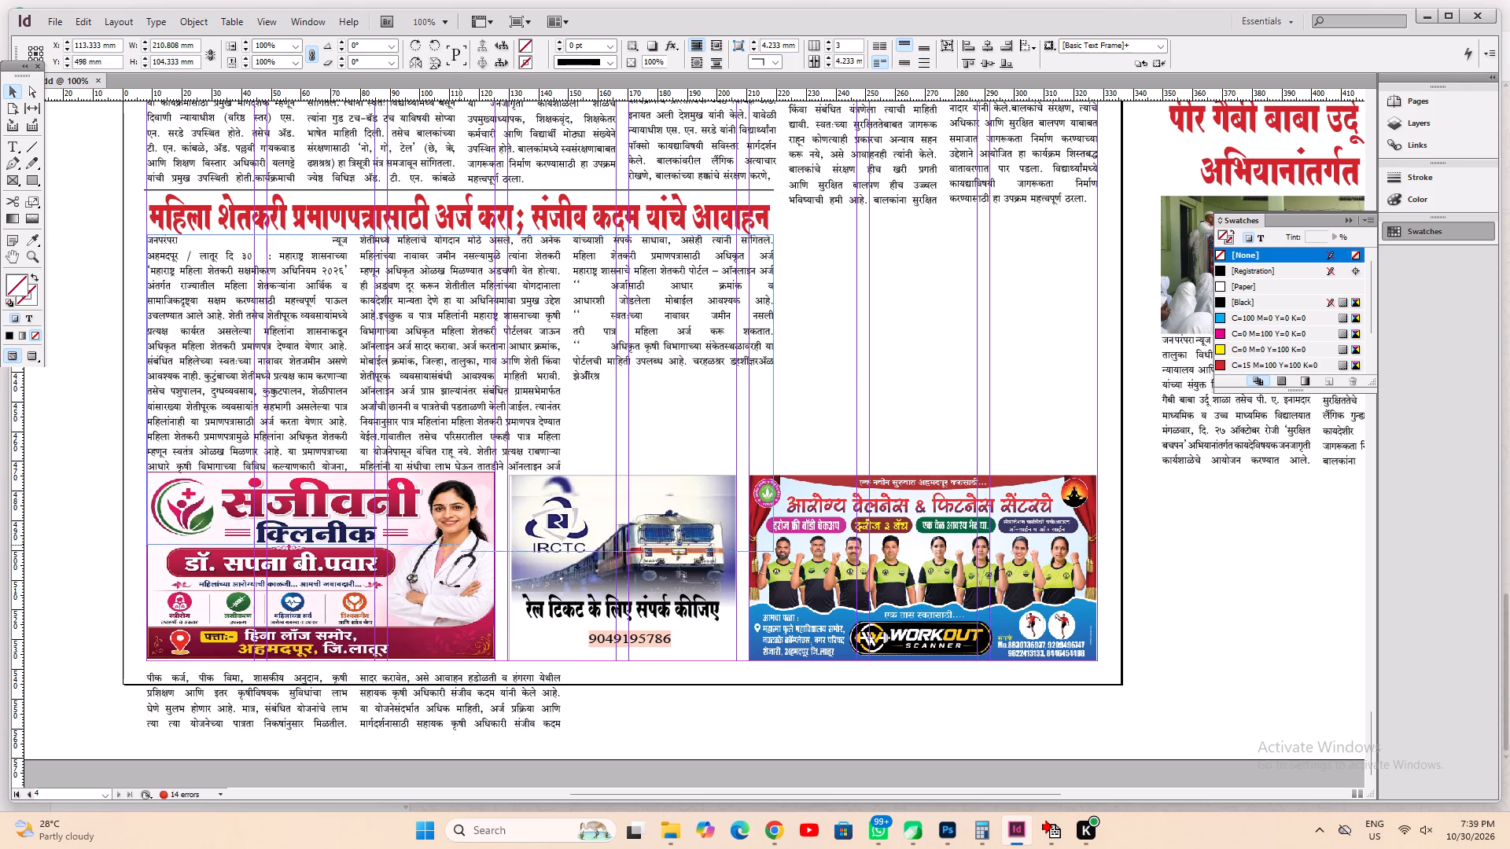
left_click_drag(459, 537, 461, 473)
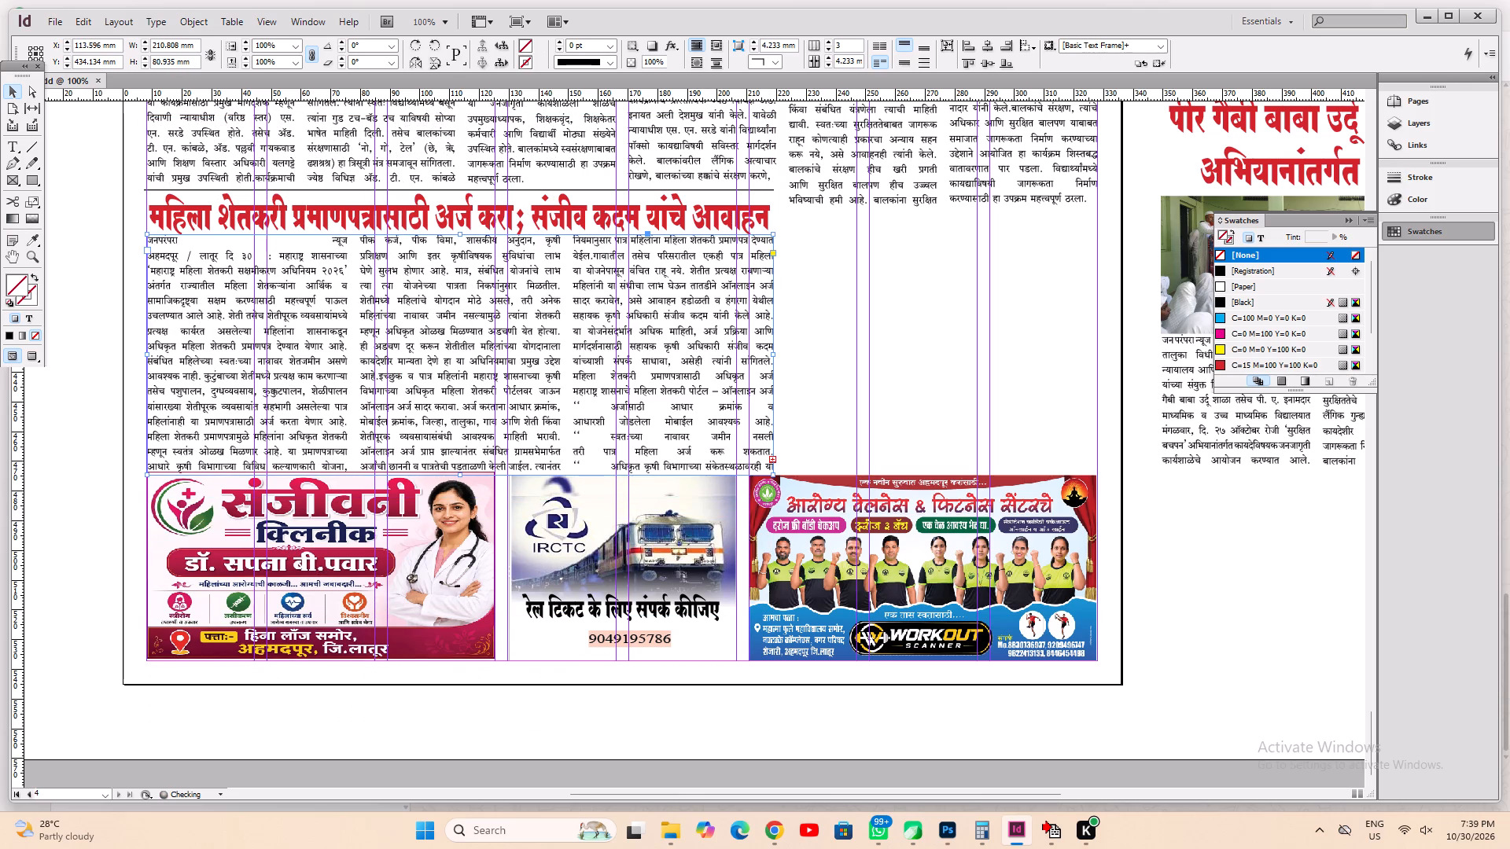
Flow the women-farmer story's overset text into a new linked frame on the pasteboard beside the page.
left_click(776, 460)
key("space")
key("space")
left_click_drag(442, 572, 742, 504)
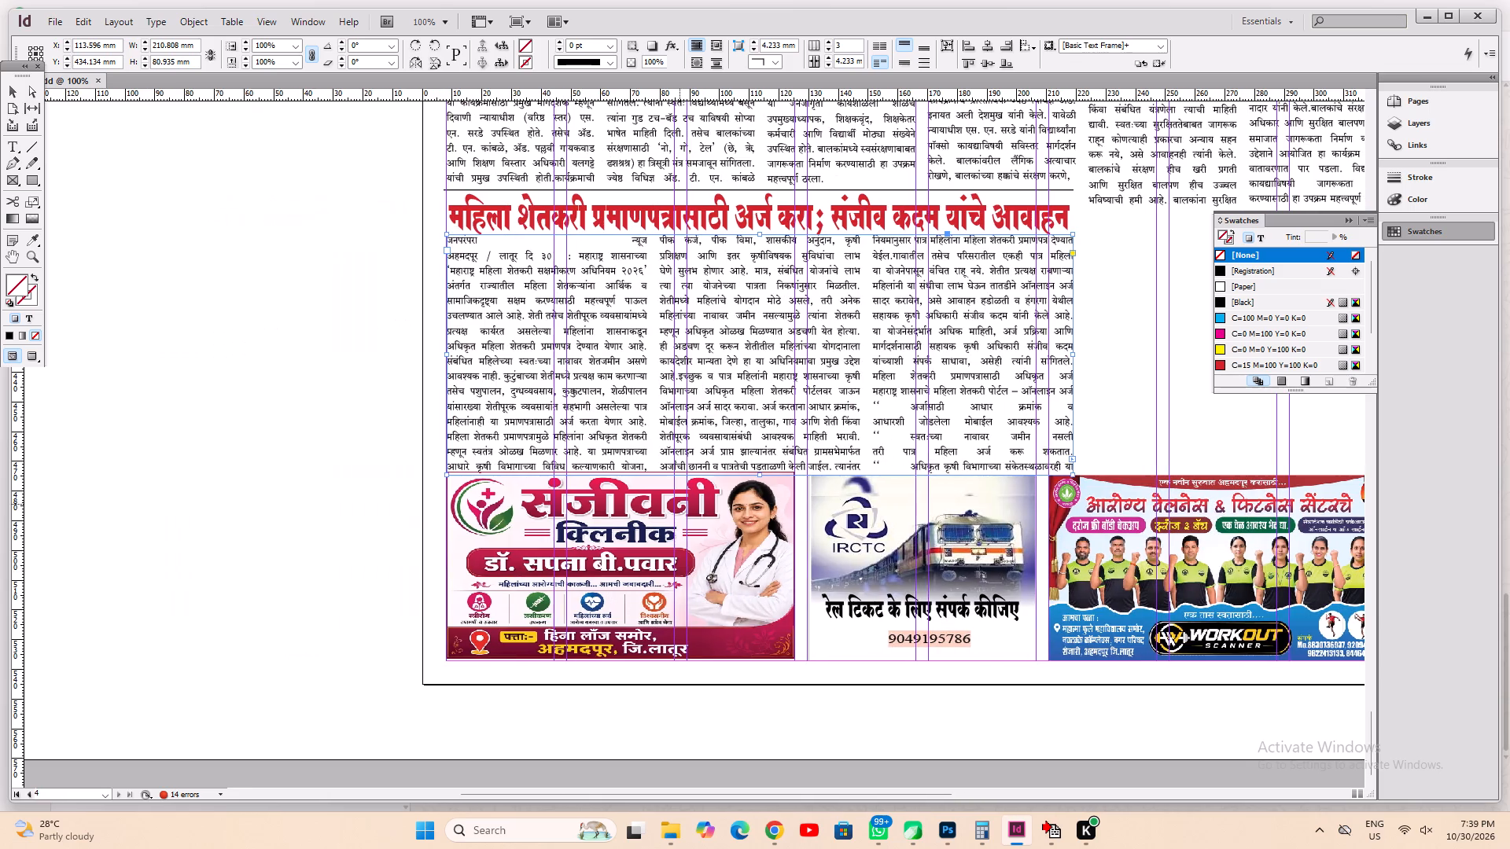
left_click_drag(171, 253, 325, 545)
left_click(278, 635)
left_click(294, 469)
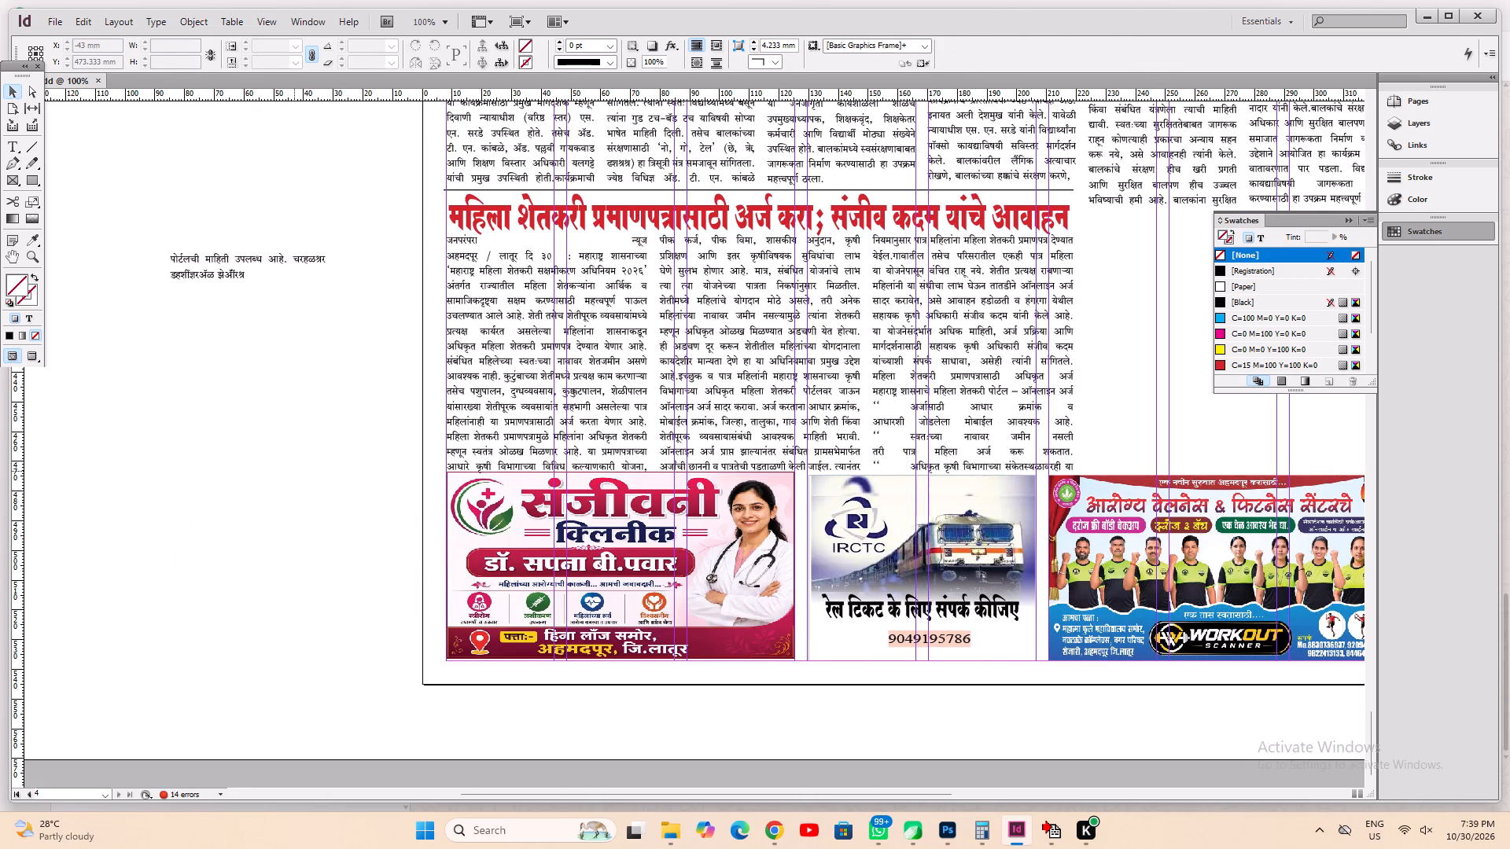
left_click(547, 488)
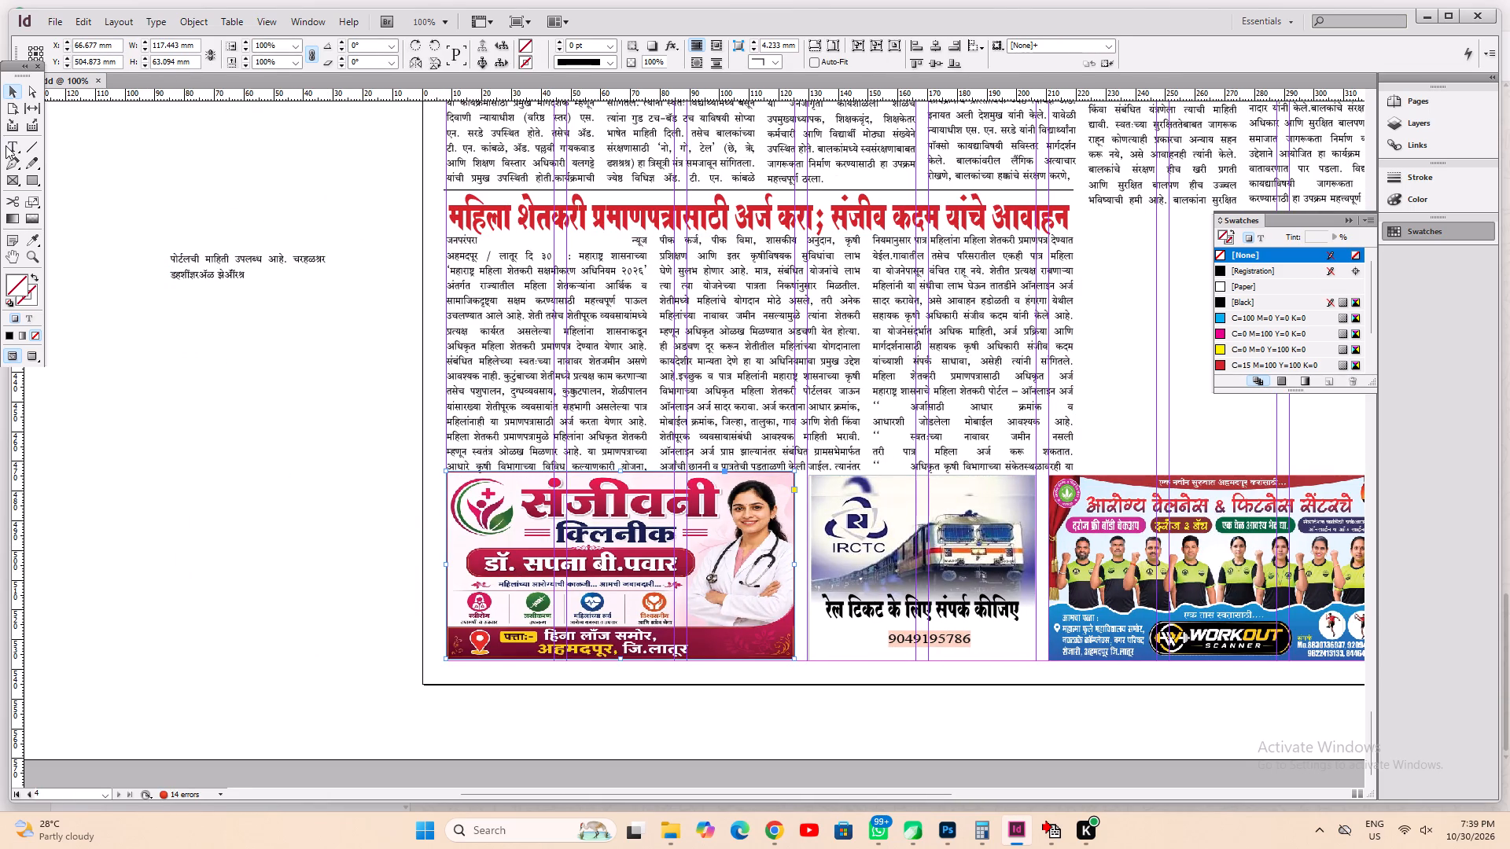
Join the broken lines around the quoted sentence in the women-farmer story's third column, removing the stray line breaks.
left_click(6, 145)
left_click(878, 406)
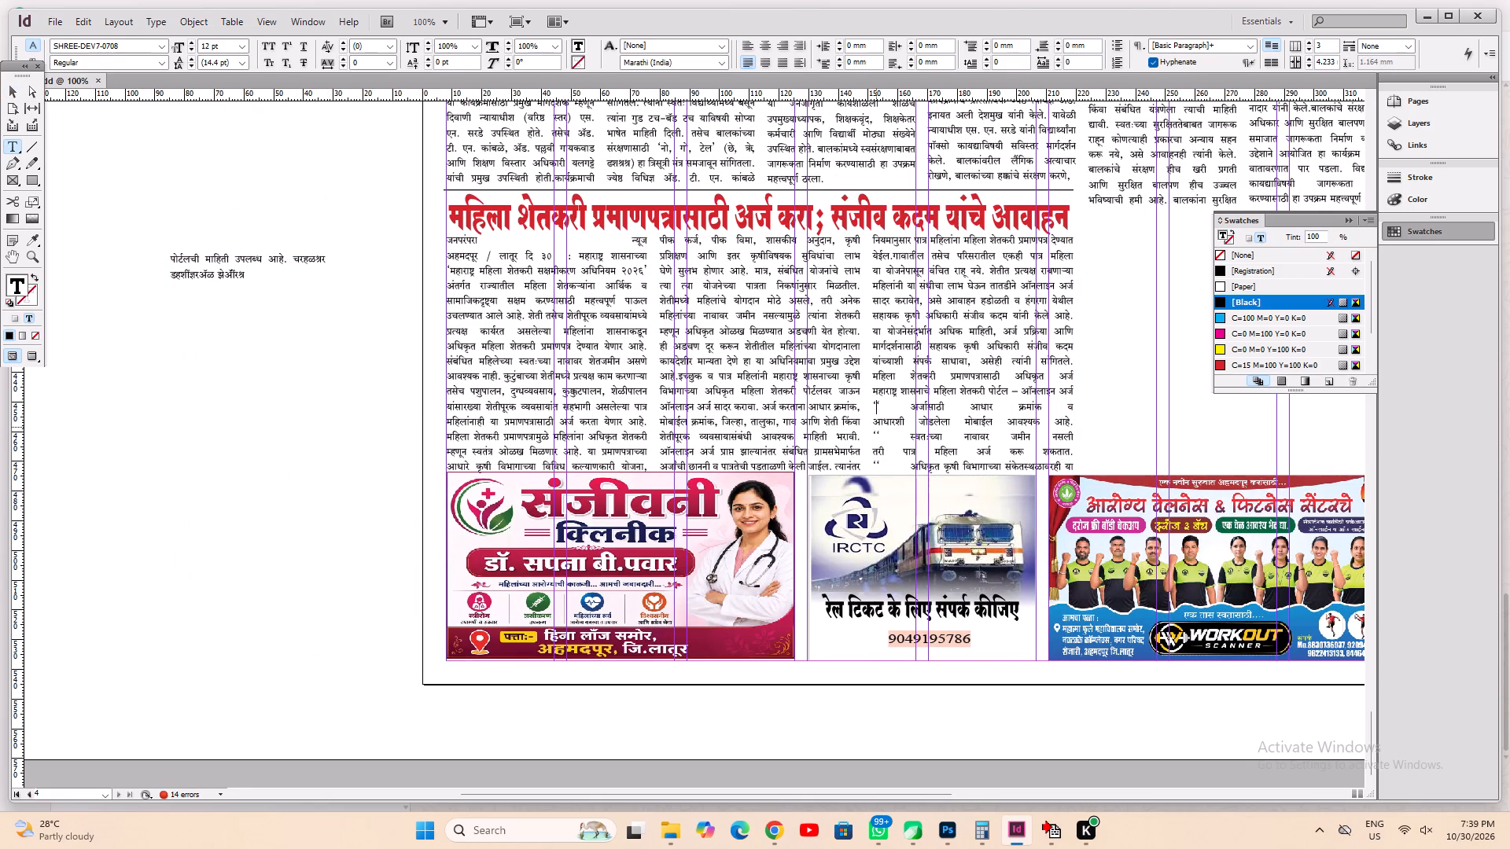
left_click(876, 427)
key("Down")
key("BackSpace")
key("space")
key("Down")
key("Down")
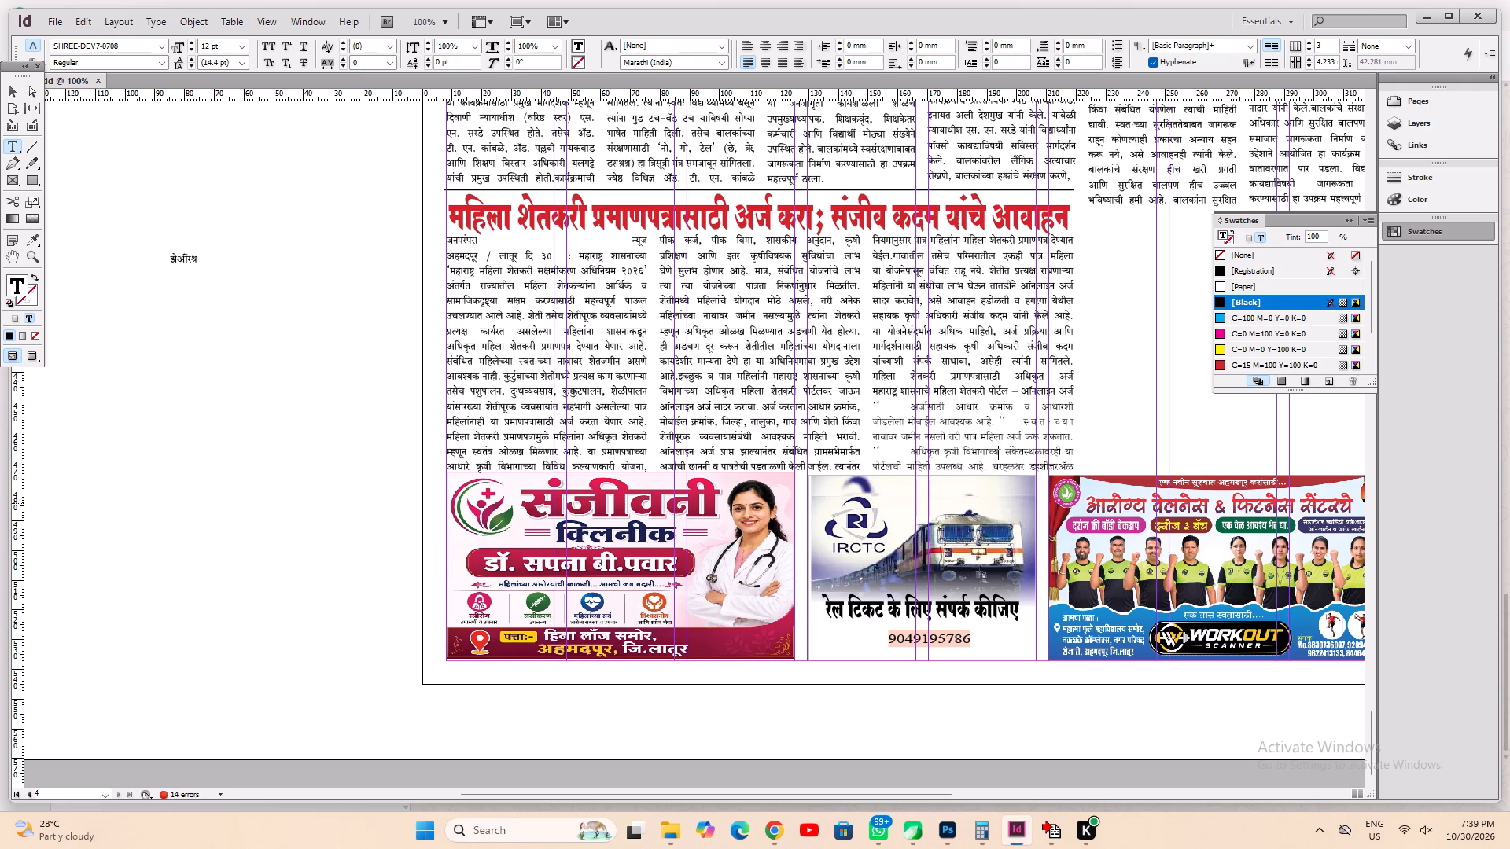
key("Home")
key("BackSpace")
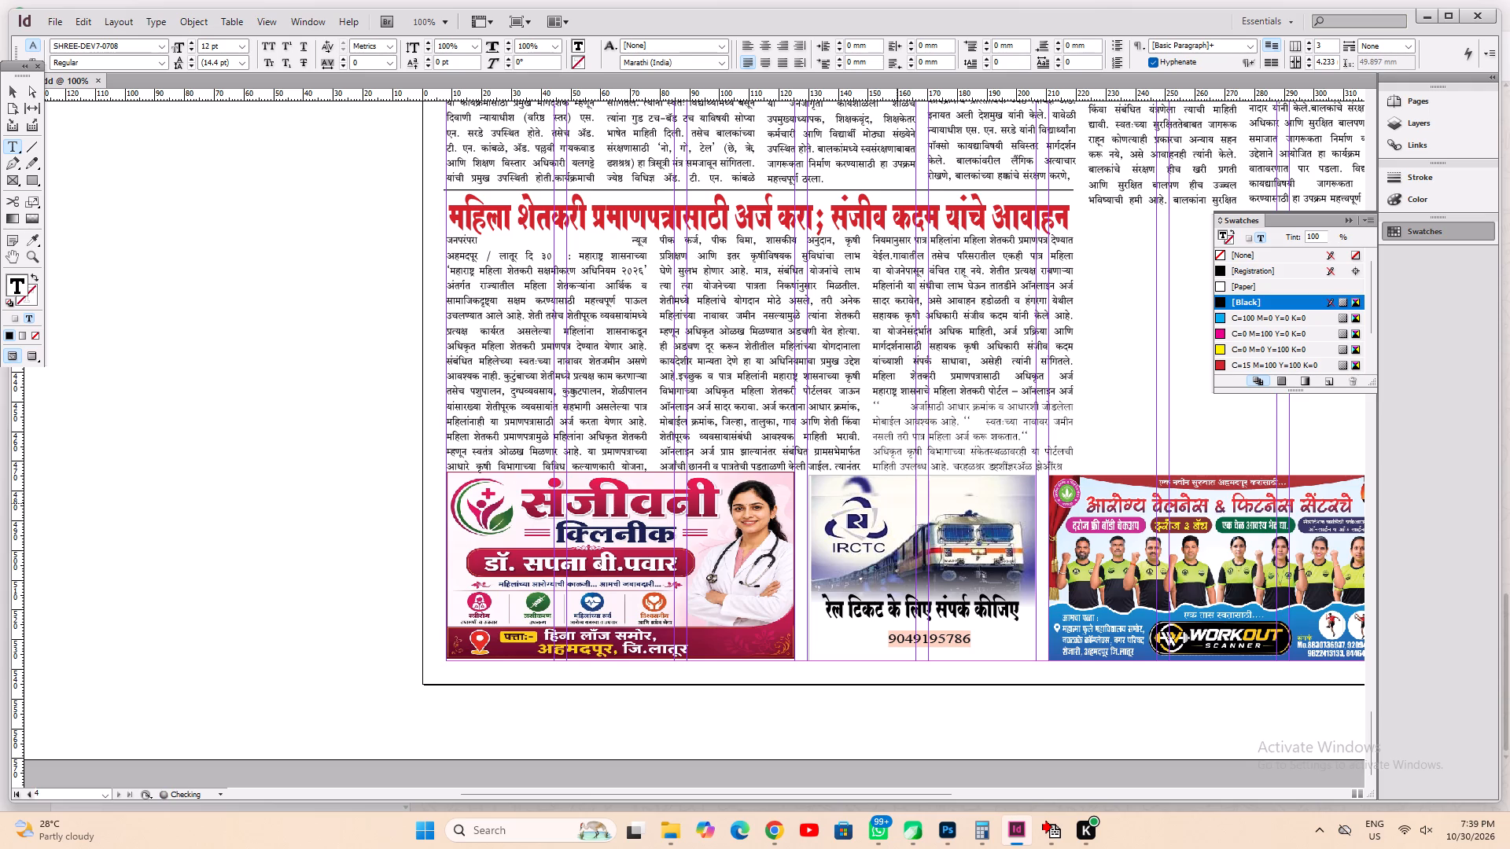
Set the garbled portal name ending the women-farmer story in Times New Roman at 10 pt and save the document.
key("Down")
key("Down")
key("Left")
key("Left")
key("Left")
key("Left")
key("Left")
key("Left")
key("Left")
key("Left")
key("Left")
key("Left")
key("Left")
key("Left")
key("Left")
key("Left")
key("shift+End")
key("ctrl+t")
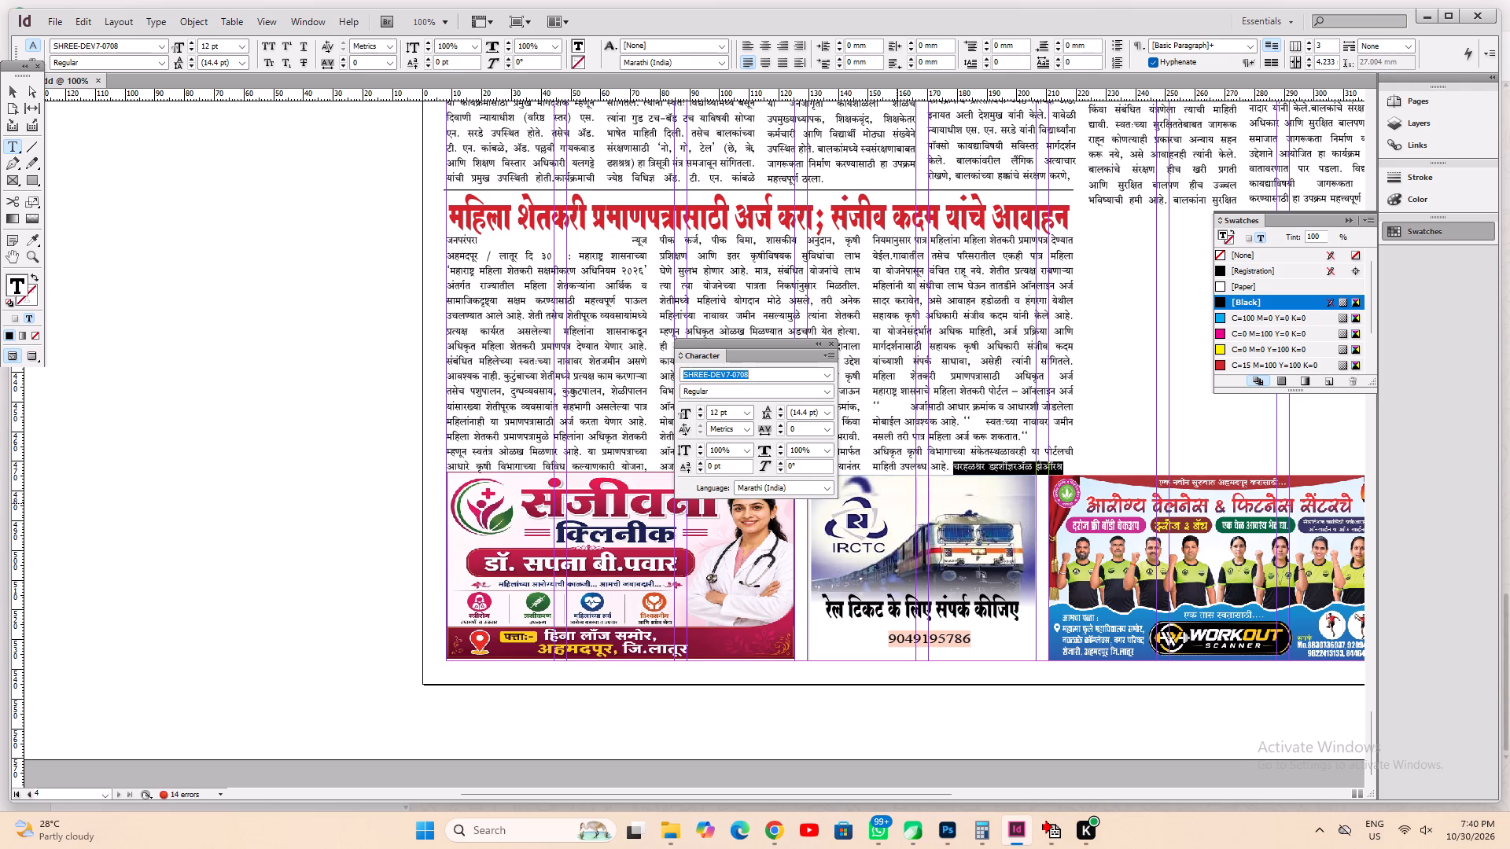
key("t")
key("shift+Left")
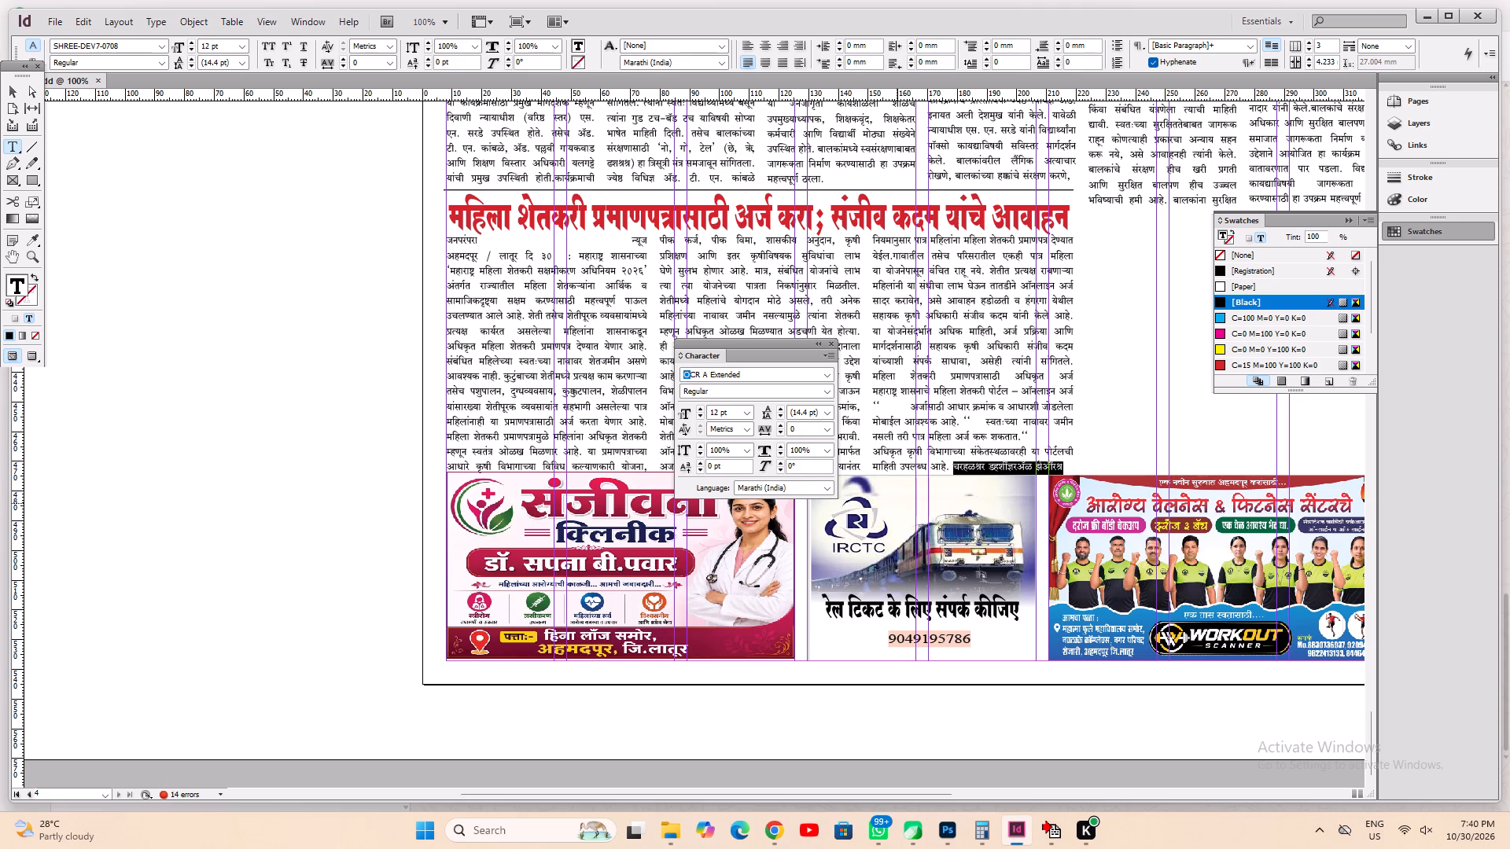
key("t")
key("Return")
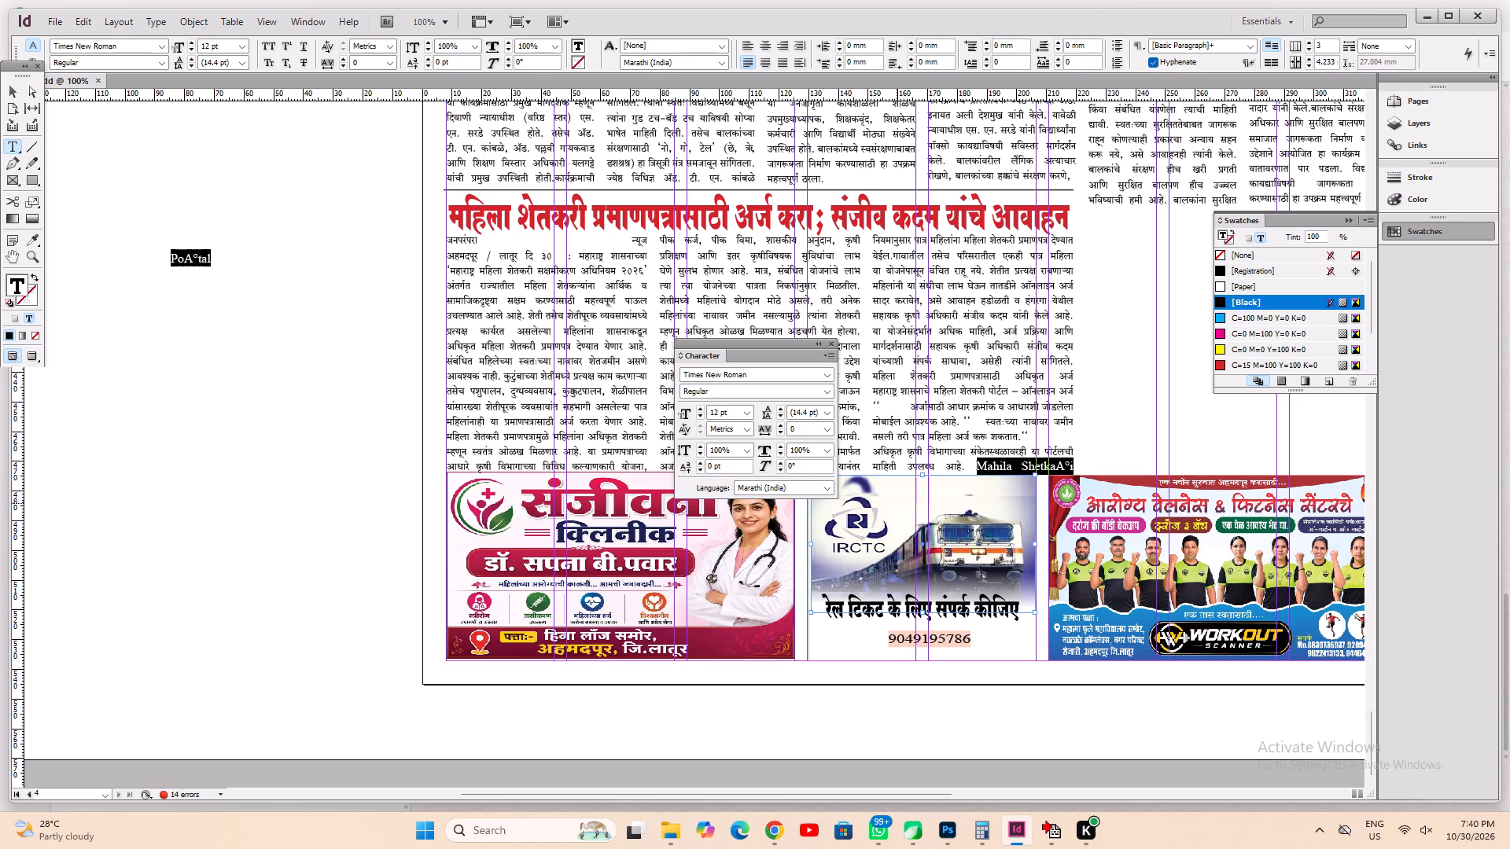
key("ctrl+t")
key("ctrl+shift+comma")
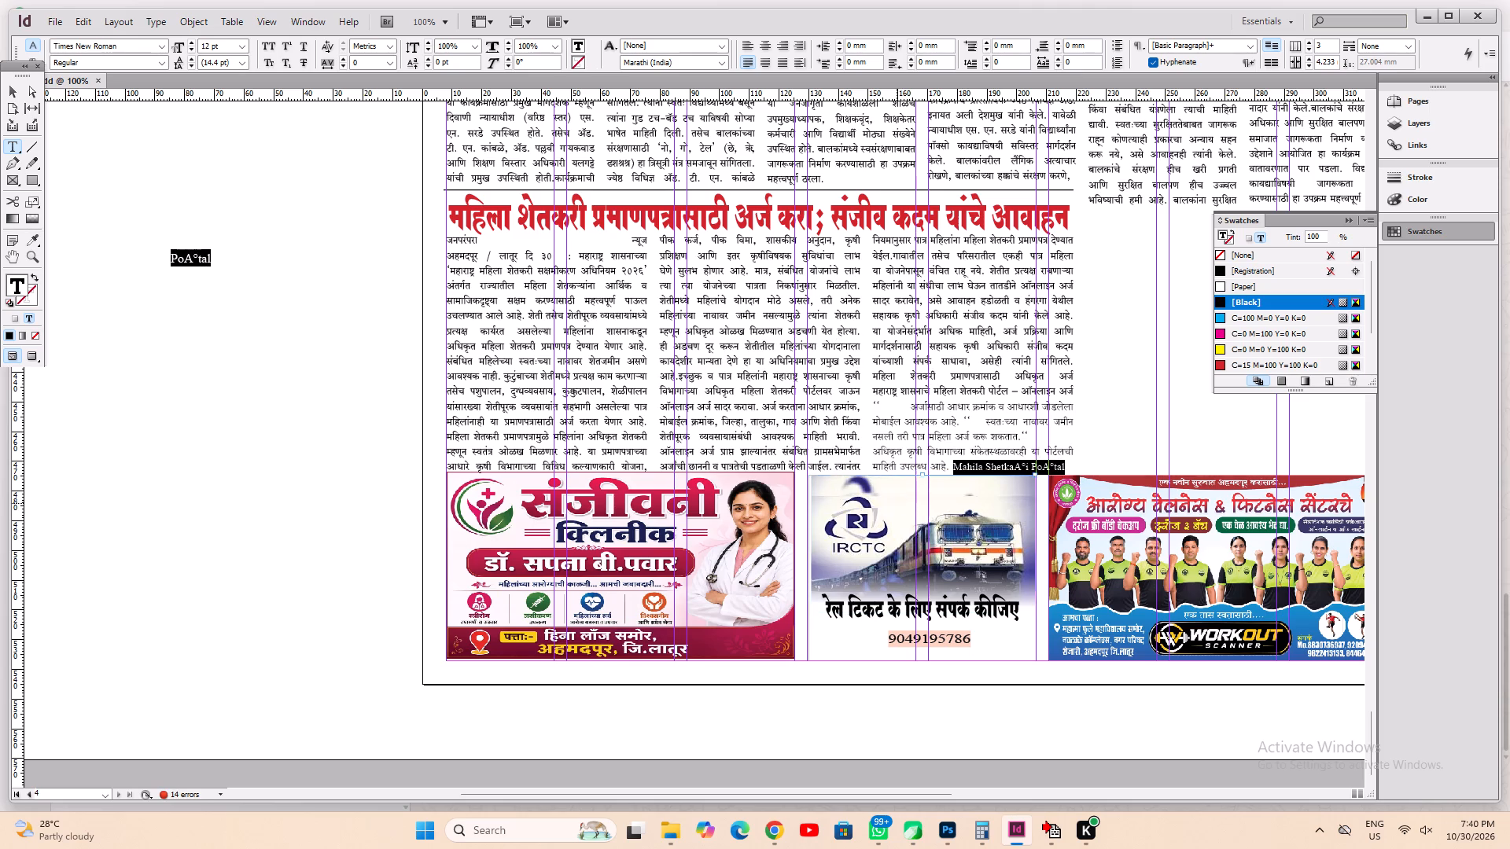
key("ctrl+s")
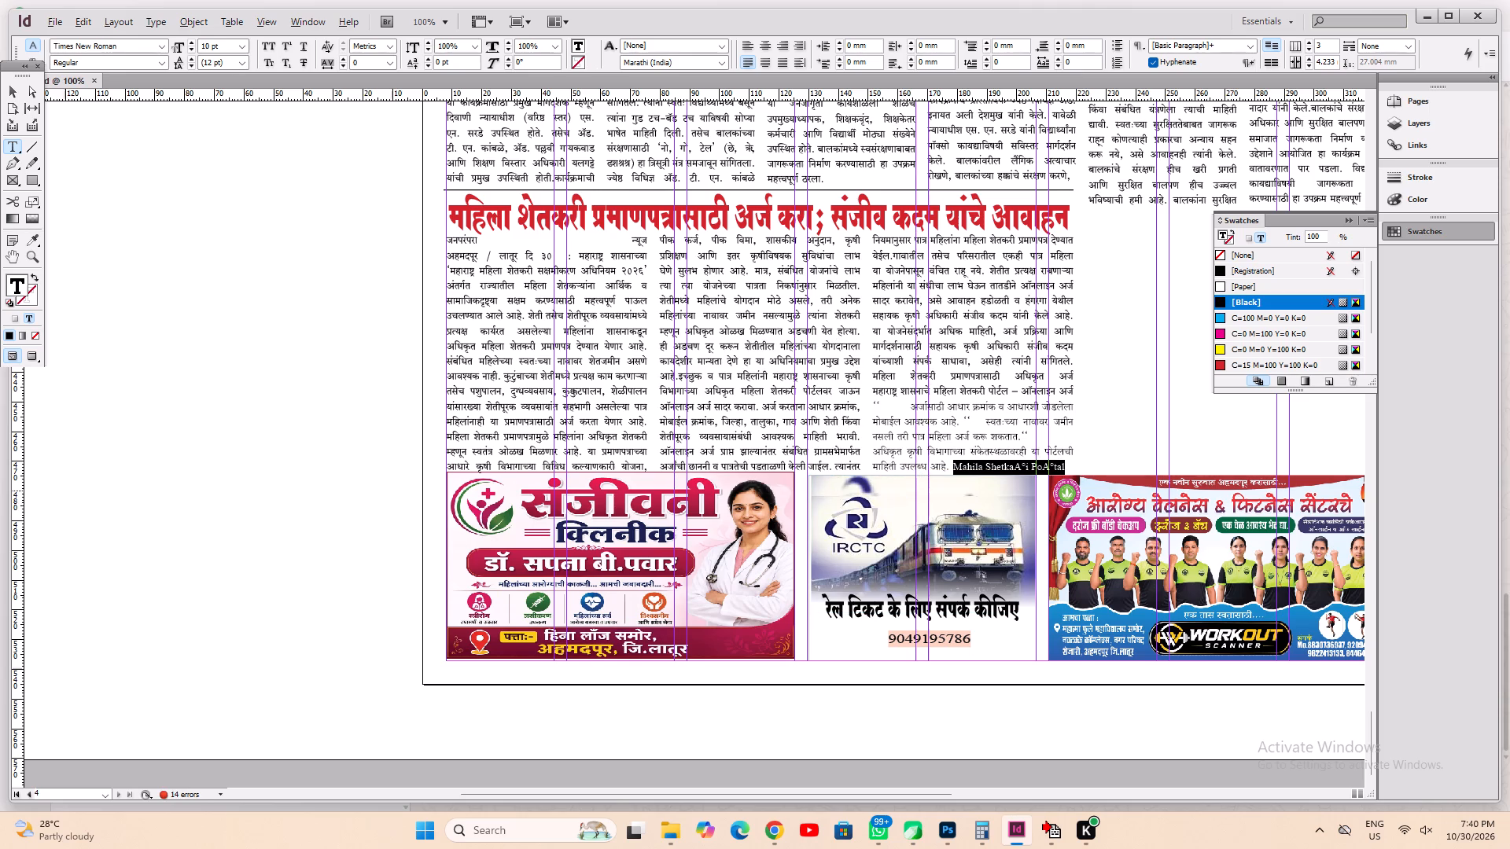
Duplicate the rule above the women-farmer headline beneath the Christ International School story, shorten it to about 103 mm and save.
left_click_drag(896, 364, 466, 450, "alt")
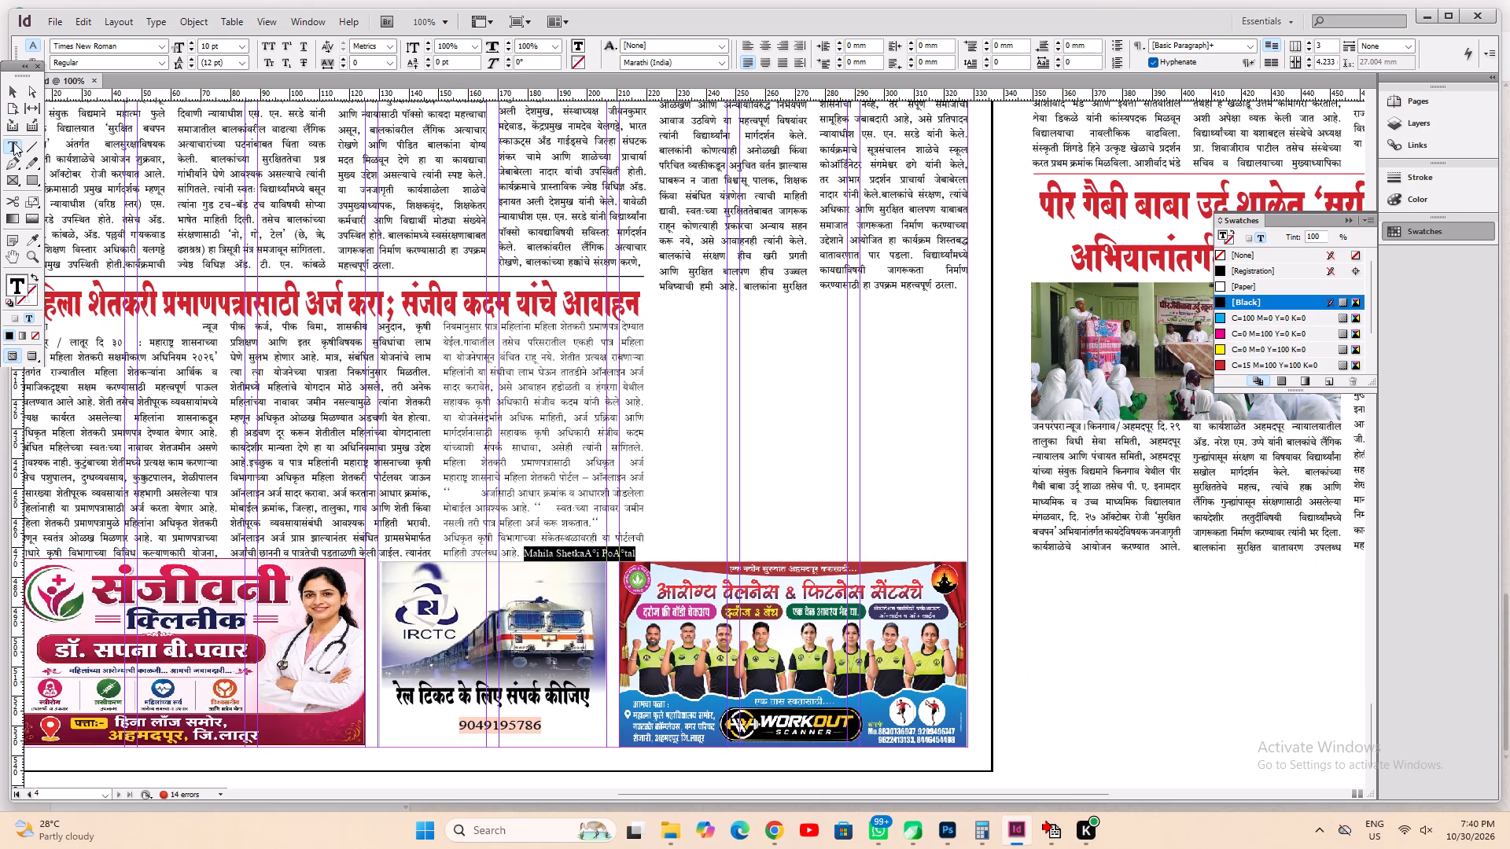
left_click(13, 94)
left_click(210, 277, "ctrl")
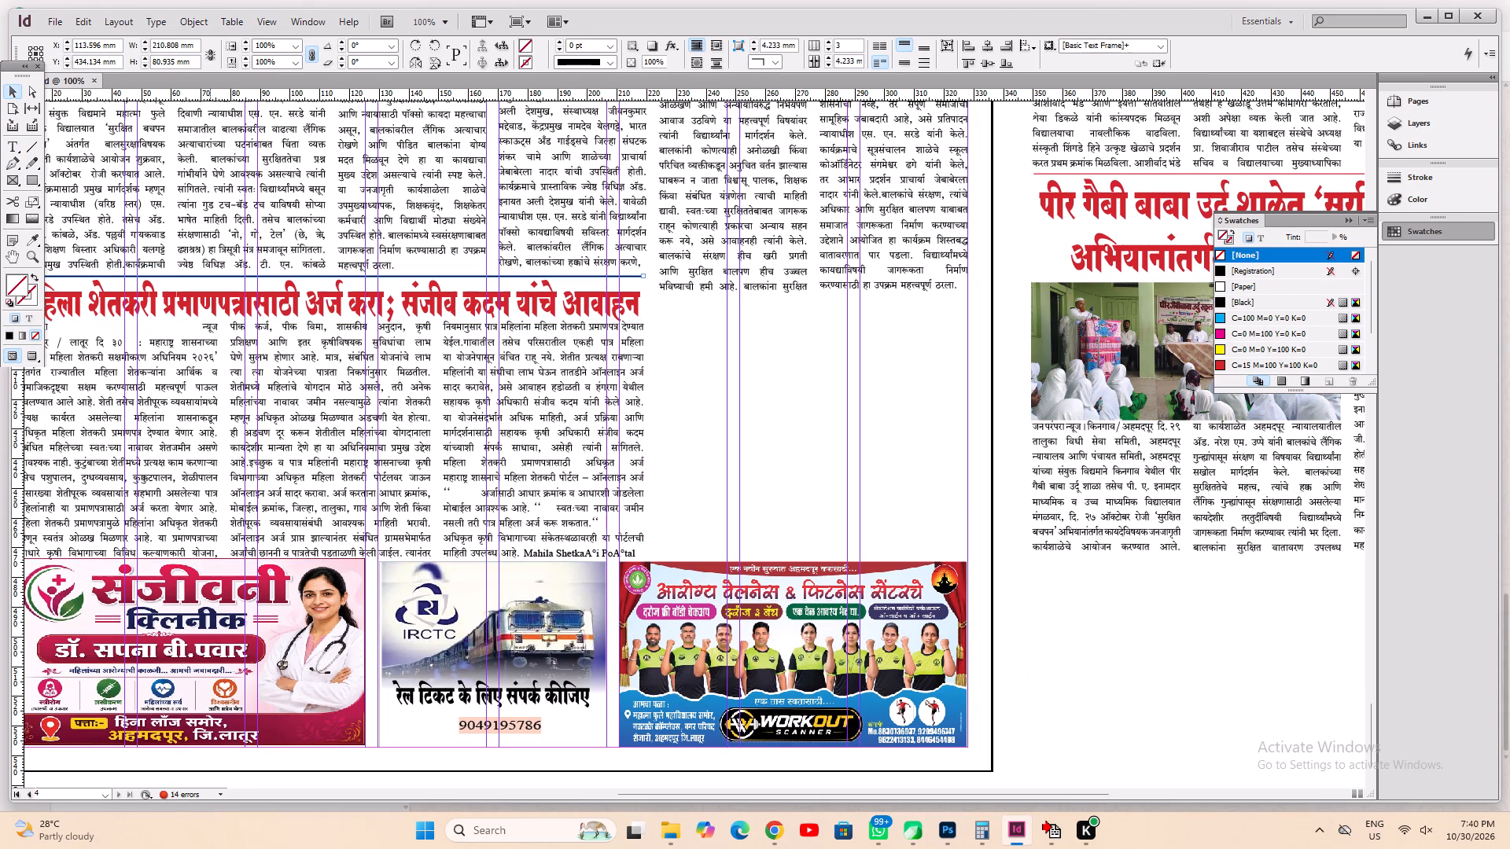
left_click_drag(210, 277, 854, 301, "alt")
key("space")
left_click_drag(904, 404, 697, 444)
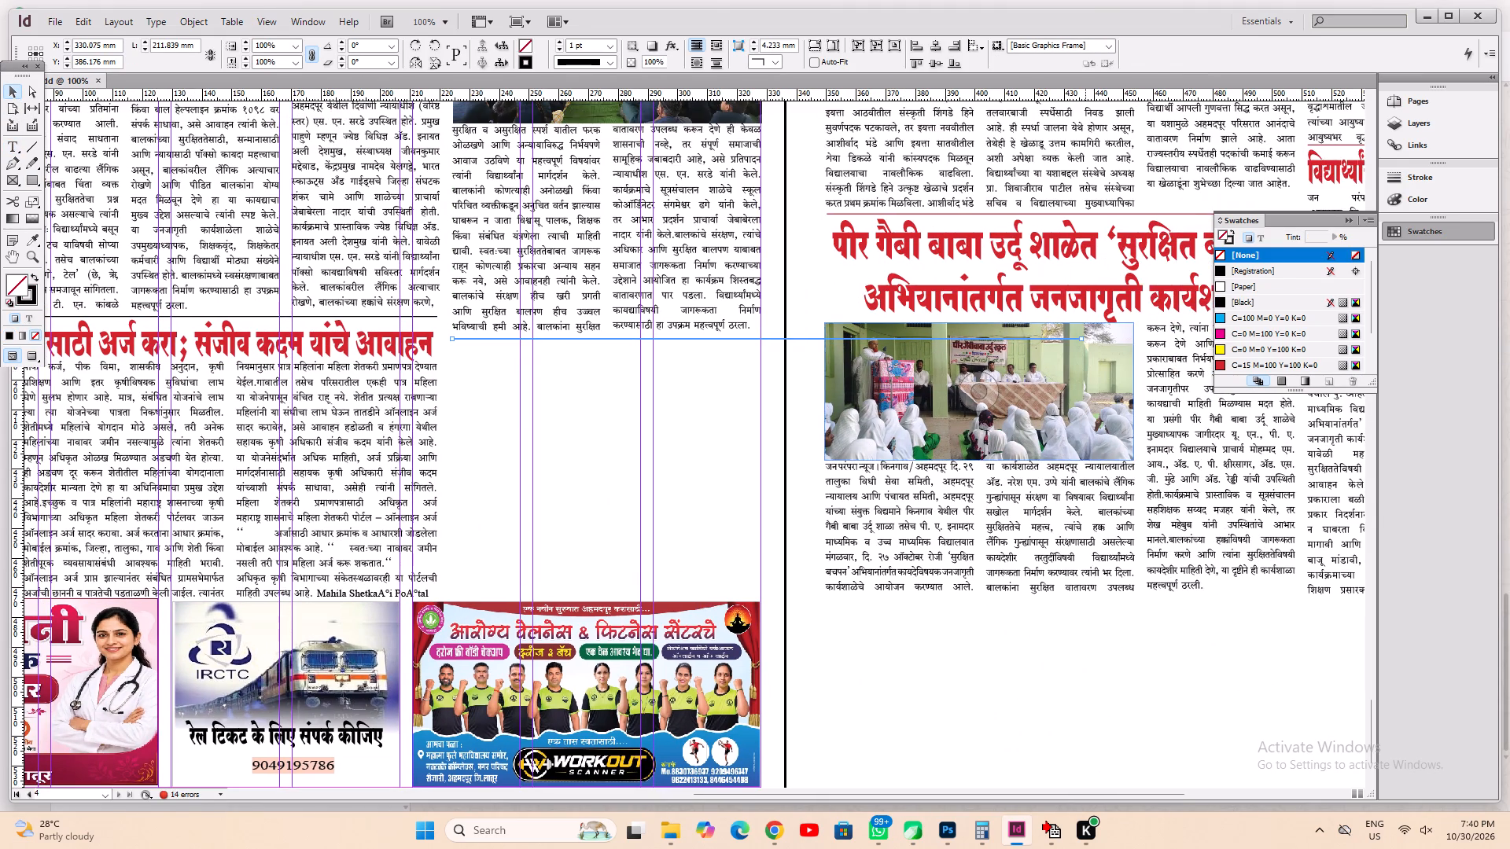
left_click_drag(1084, 340, 757, 426)
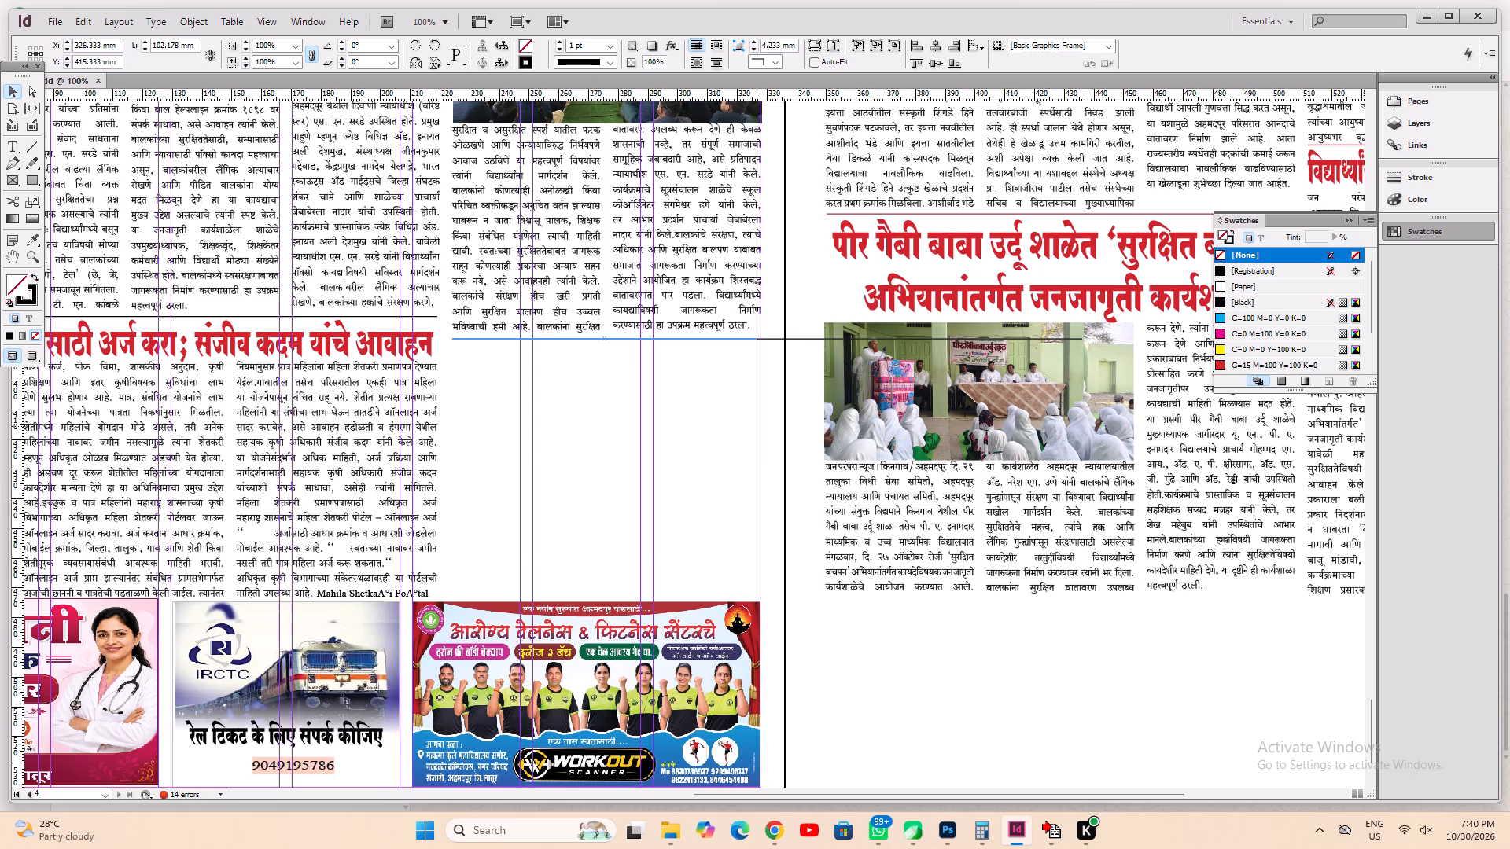
left_click_drag(757, 426, 760, 426)
key("ctrl+s")
key("ctrl+0")
key("ctrl+a")
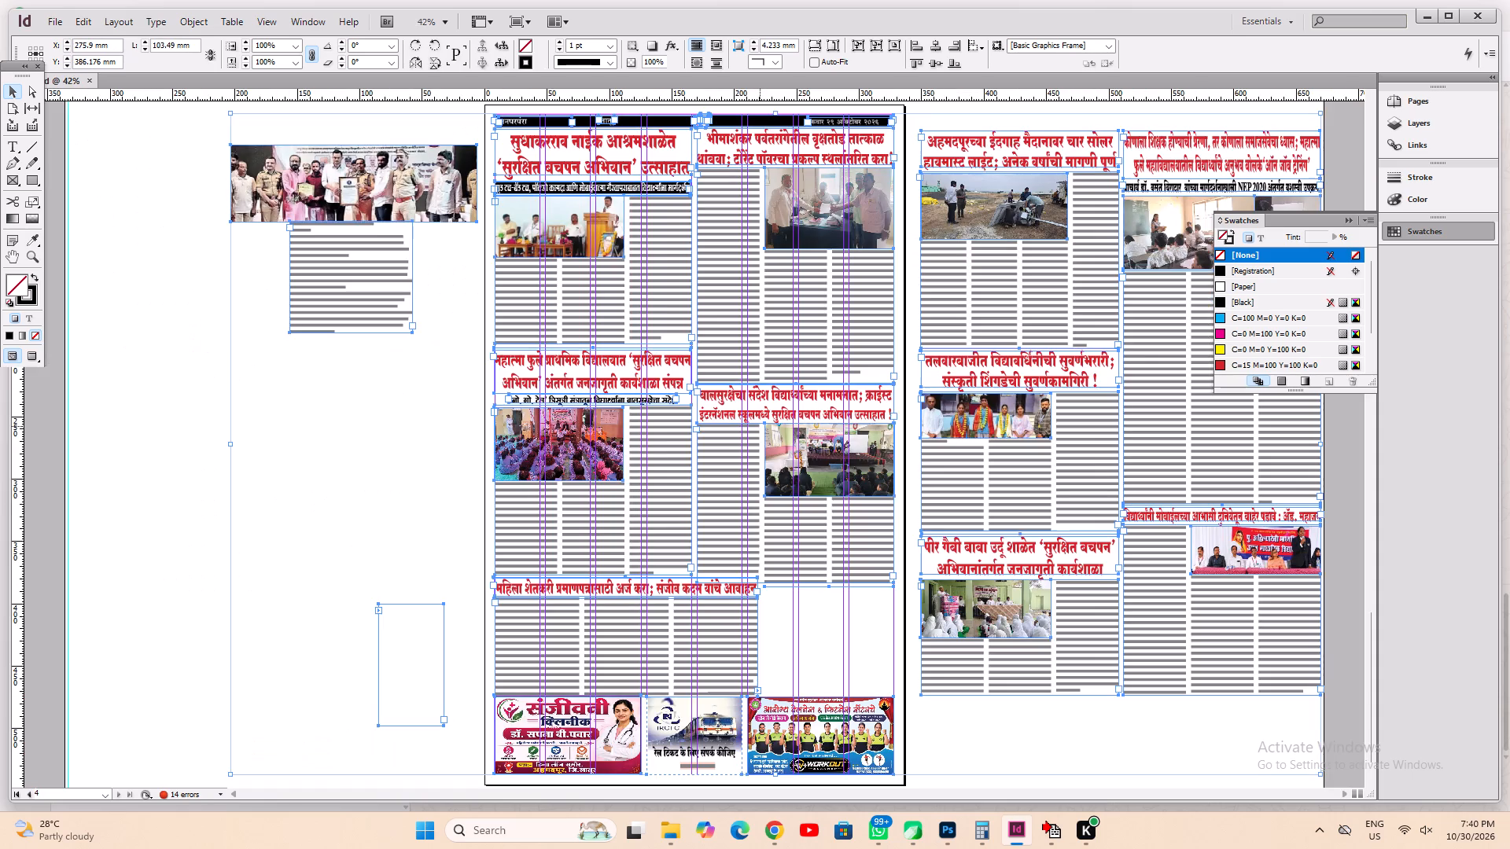
key("ctrl+s")
Move the Ganesh mandal police-felicitation story frame from the pasteboard into the blank space above the Workout advert on page 4.
left_click(239, 320)
left_click_drag(321, 298, 821, 692)
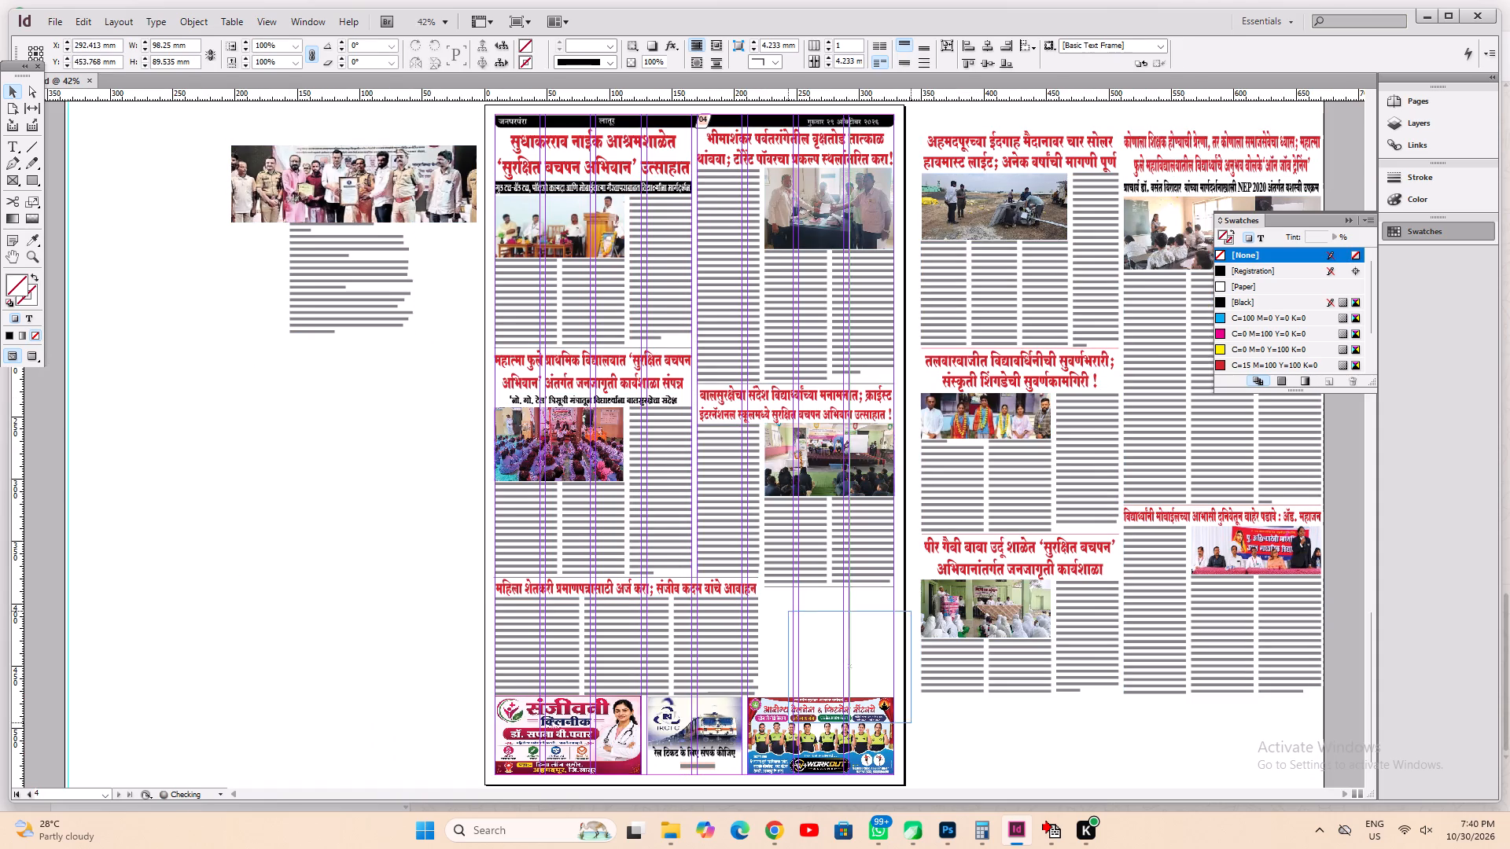
left_click_drag(821, 692, 792, 673)
key("ctrl+2")
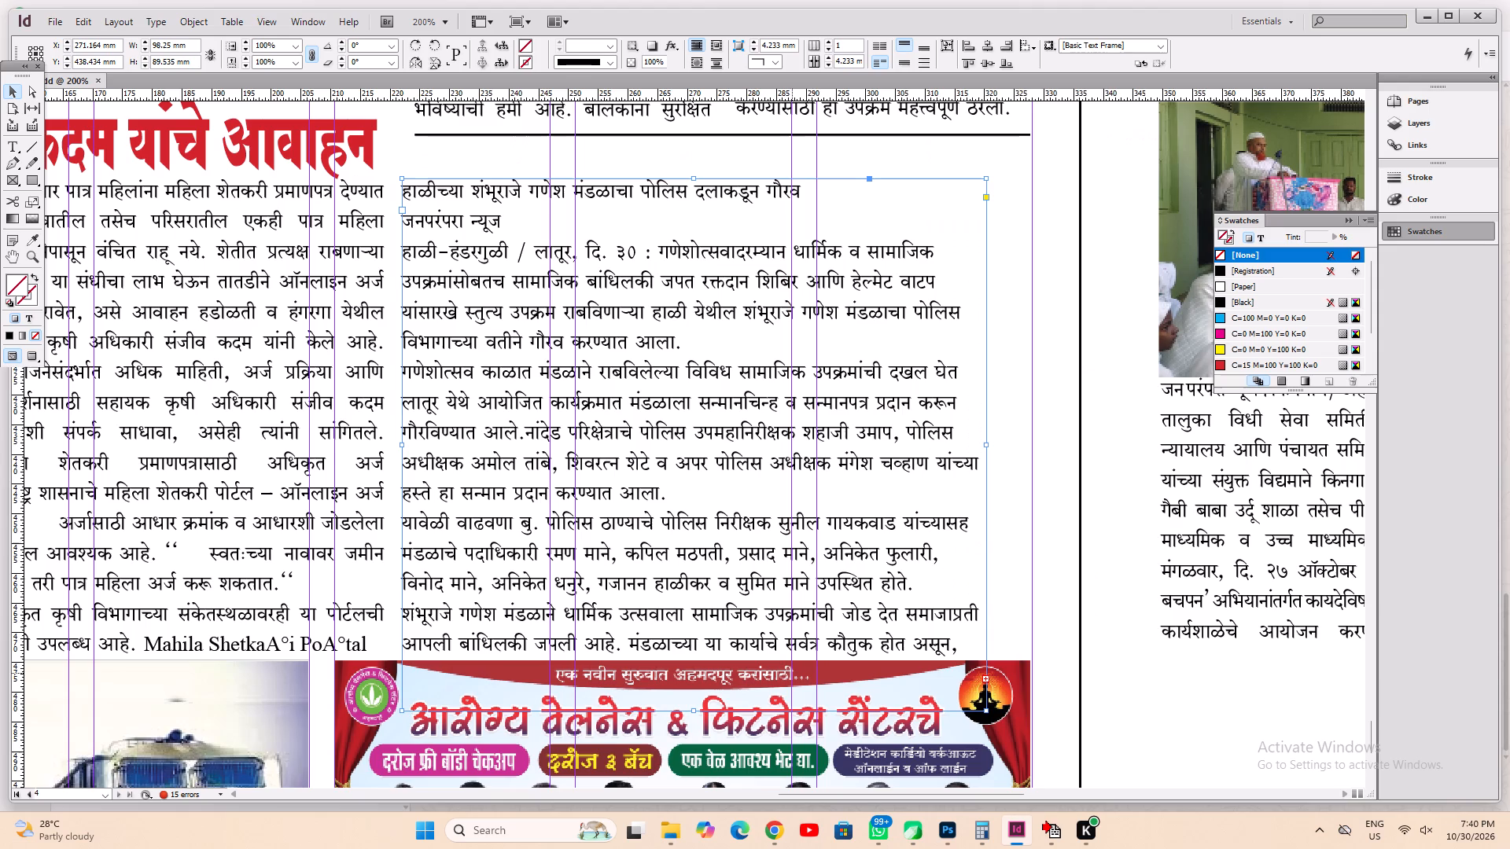
left_click_drag(635, 383, 655, 448)
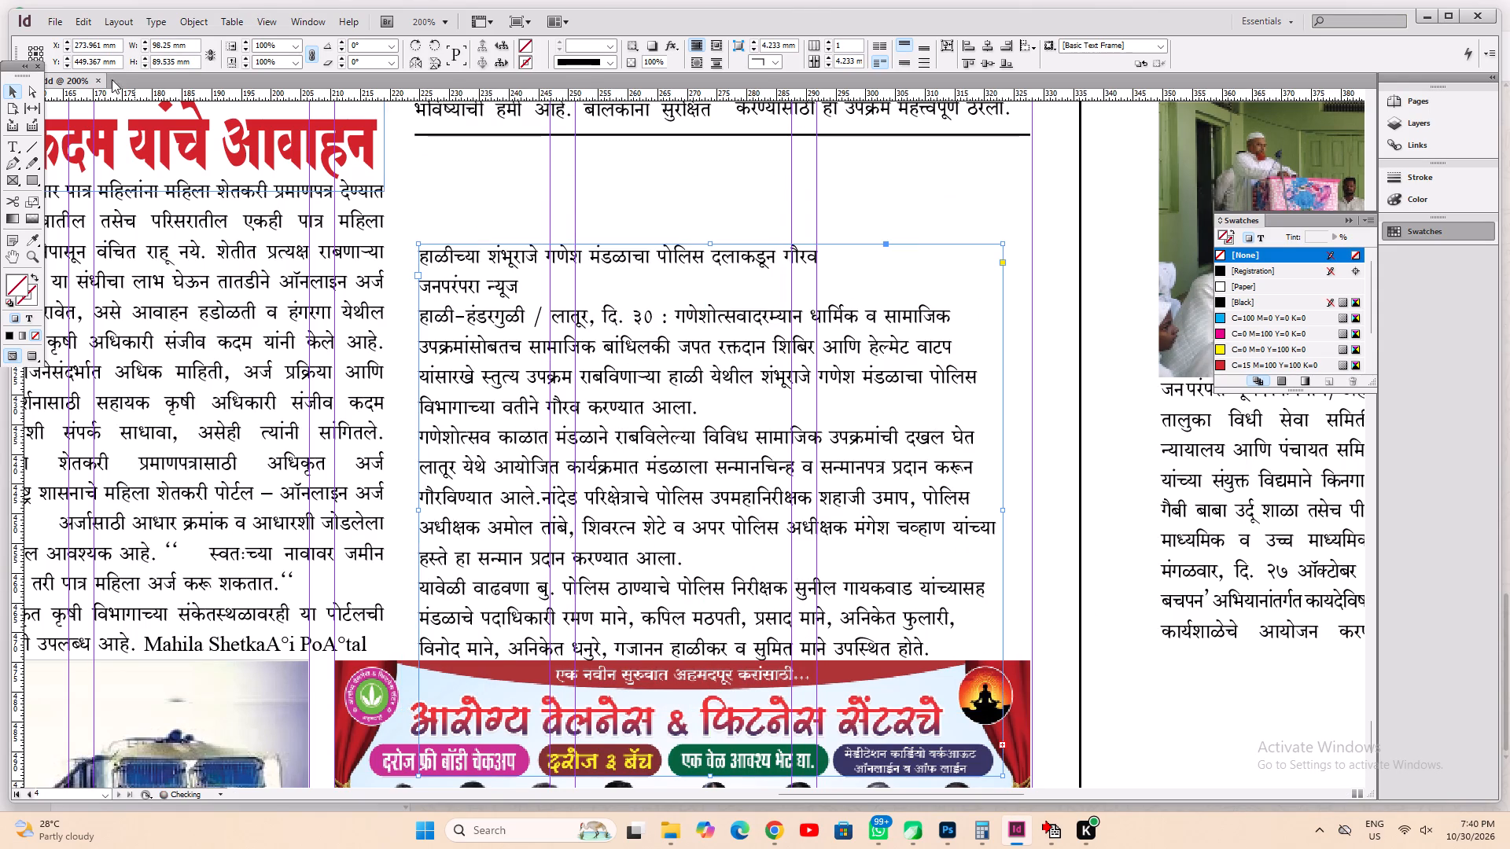
Cut the Ganesh mandal story's headline line and paste it into a new text frame about 103 × 22 mm above the story.
left_click(11, 139)
left_click_drag(849, 266, 352, 169)
key("ctrl+x")
left_click_drag(414, 149, 925, 257)
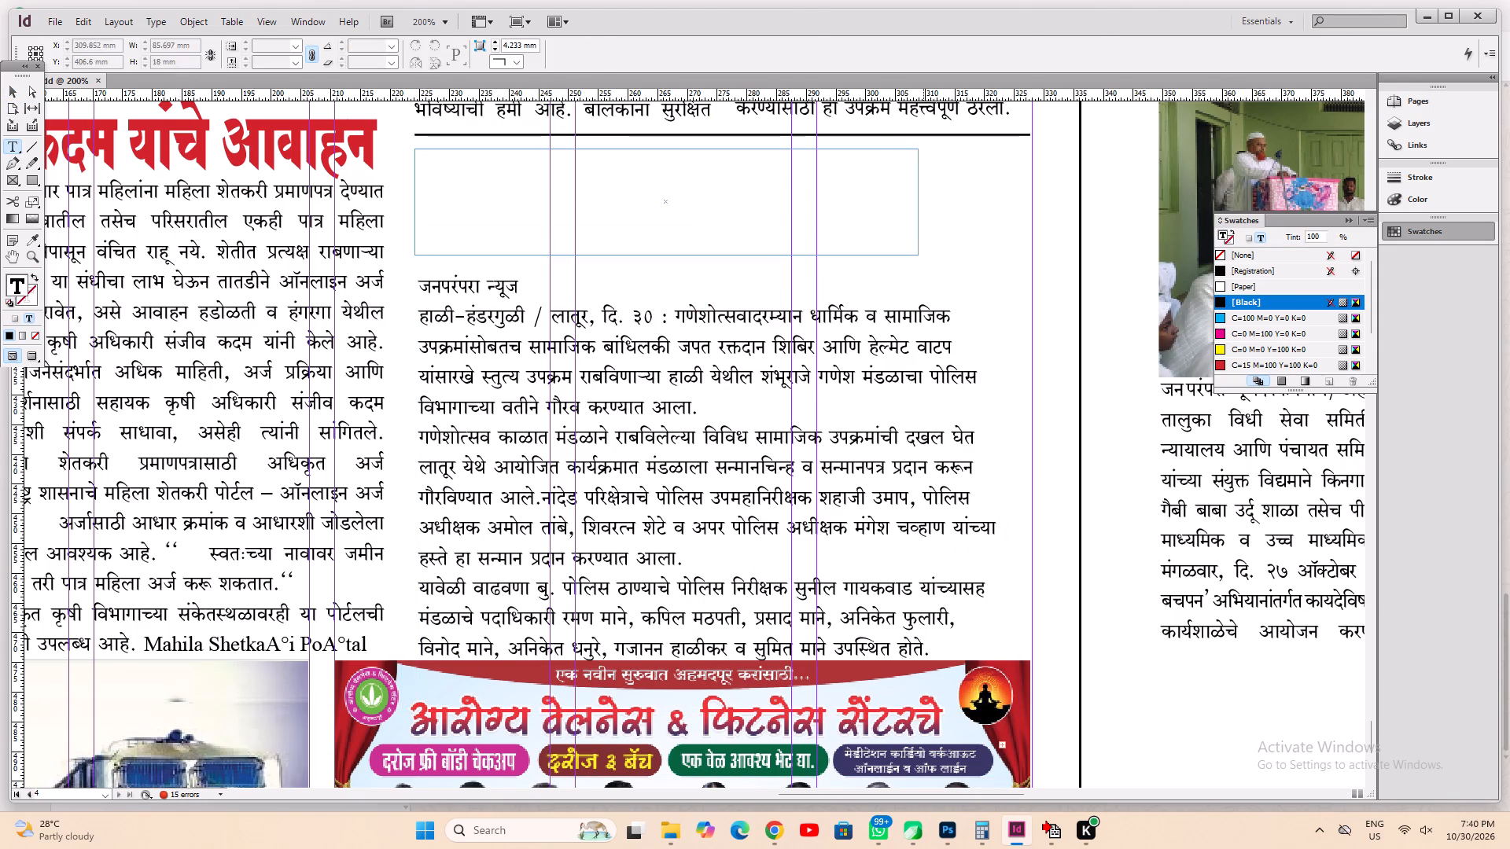
left_click_drag(925, 257, 1026, 281)
key("ctrl+v")
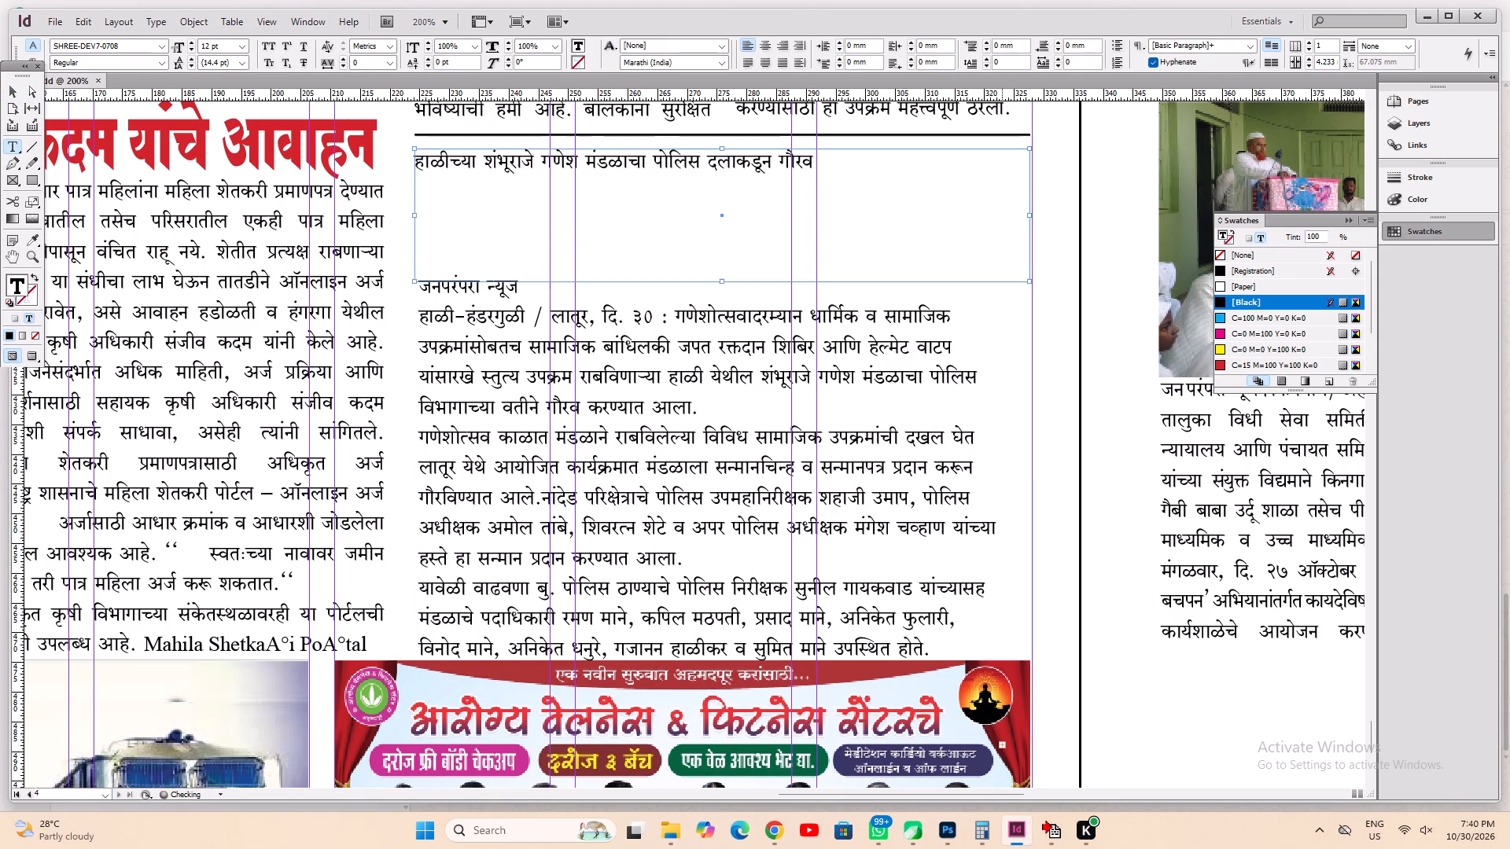
key("ctrl+a")
key("ctrl+0")
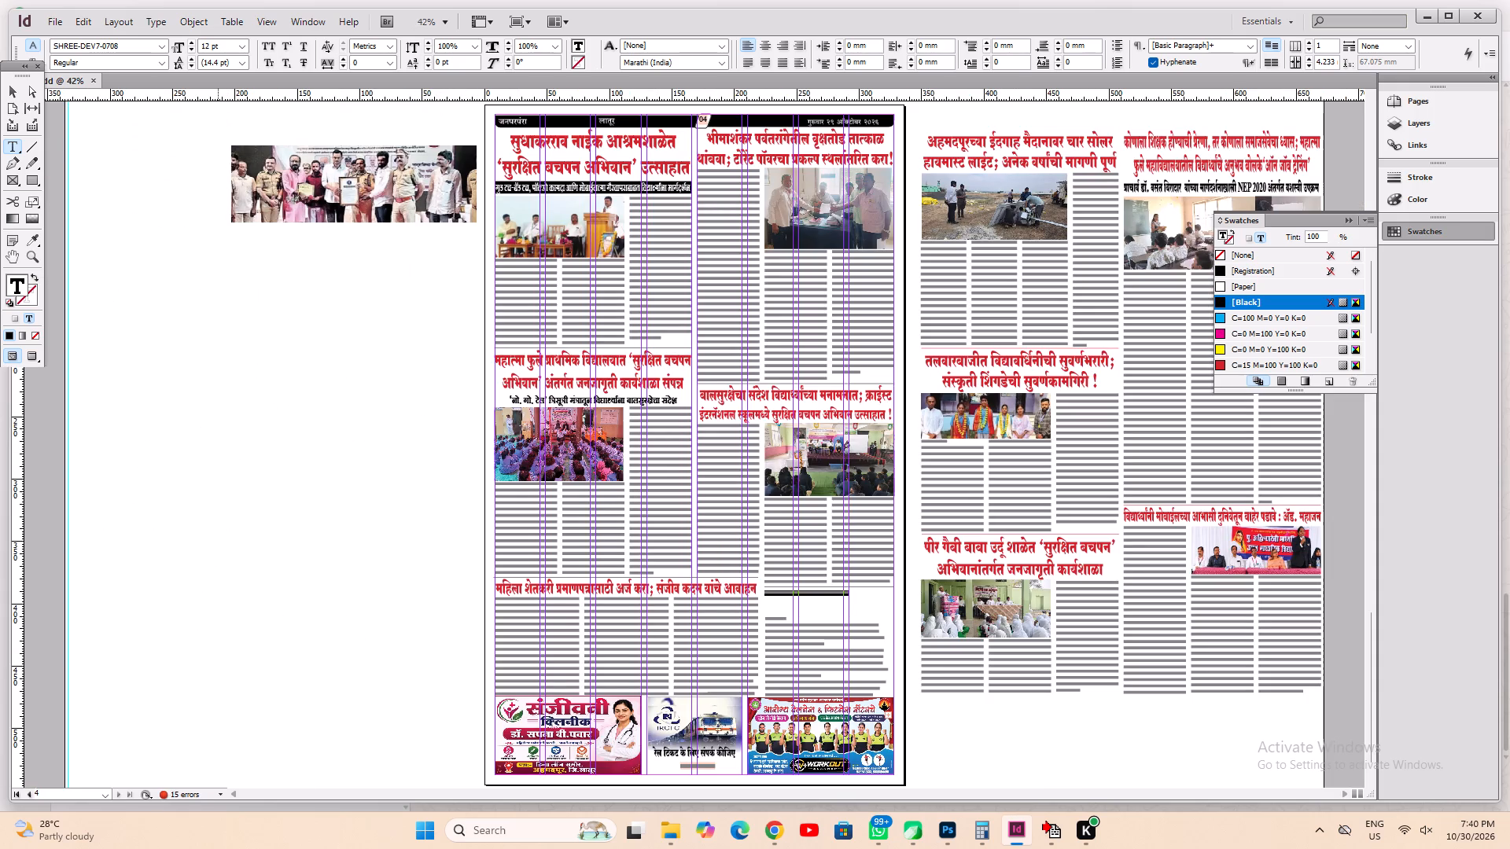
Shorten the Christ International School story's photo by raising its bottom edge.
left_click(18, 88)
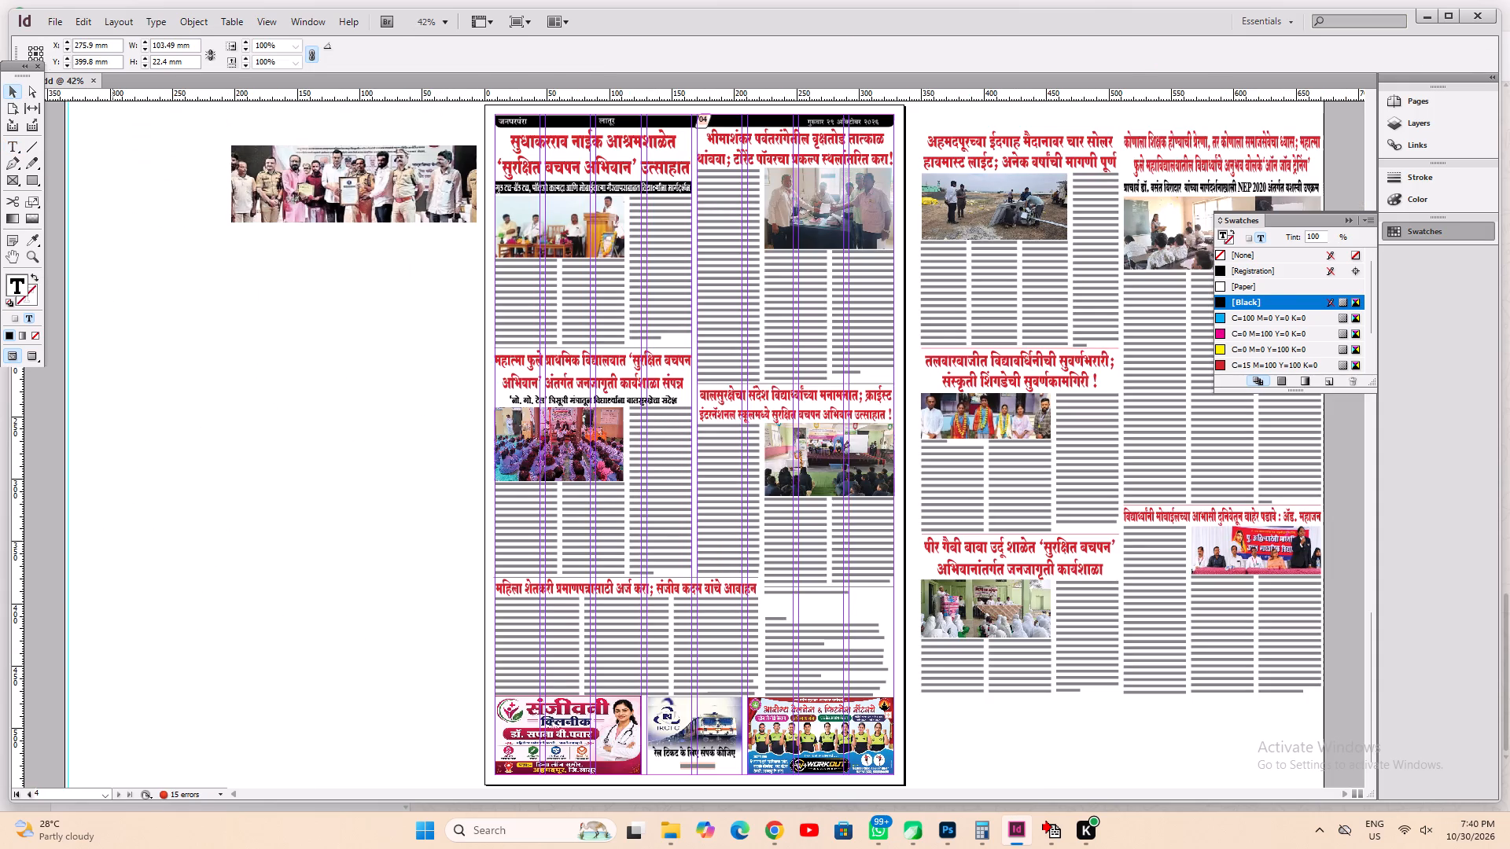
left_click(827, 491, "ctrl")
left_click_drag(829, 496, 827, 477)
left_click_drag(827, 477, 827, 476)
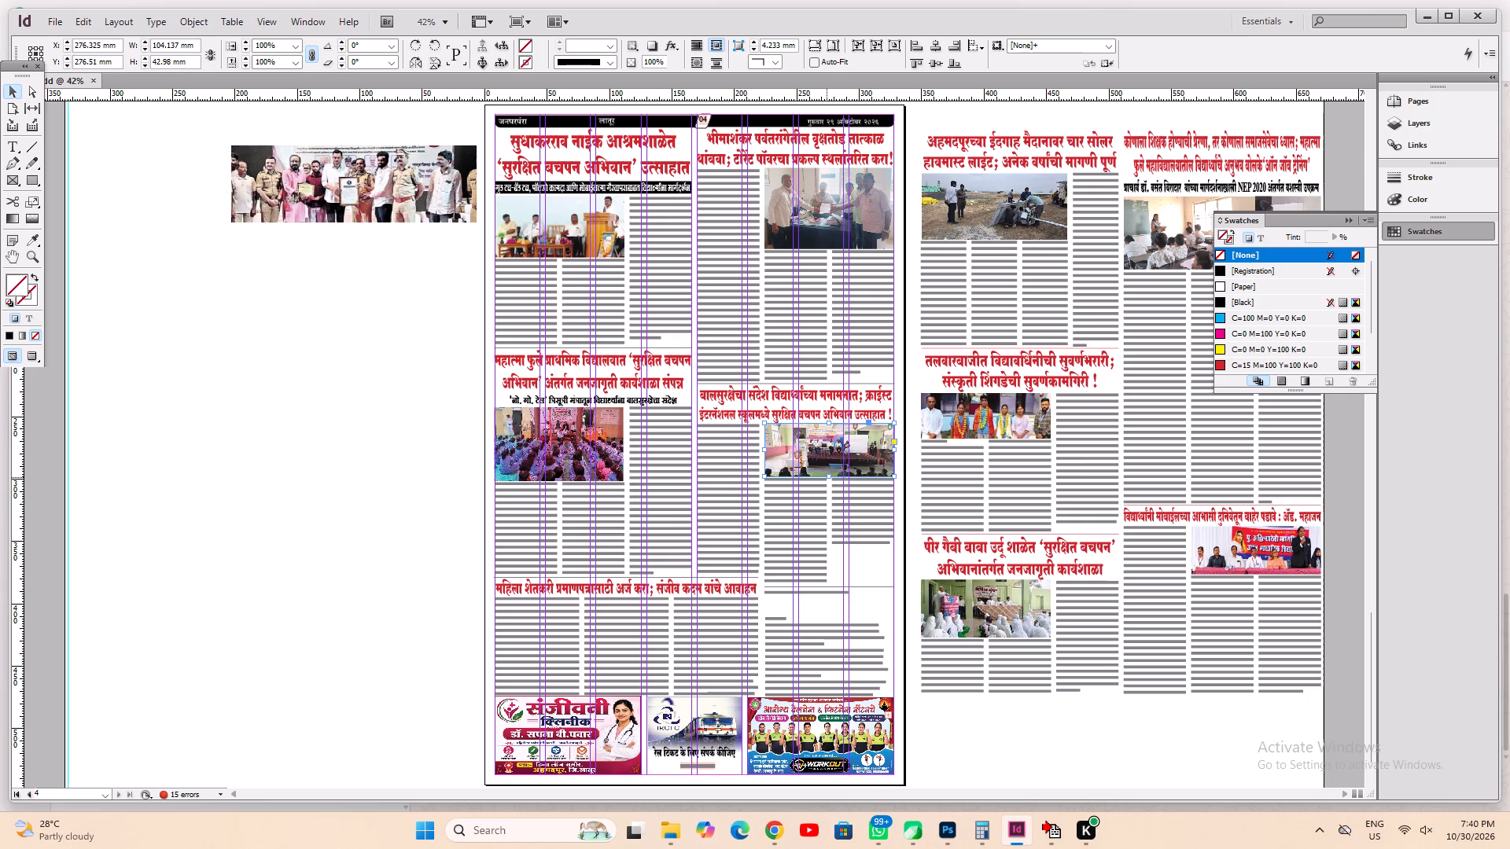
left_click_drag(827, 476, 827, 469)
Insert a column break after "बालकांना सुरक्षित" in the Christ International School story's second column and save.
left_click(816, 561)
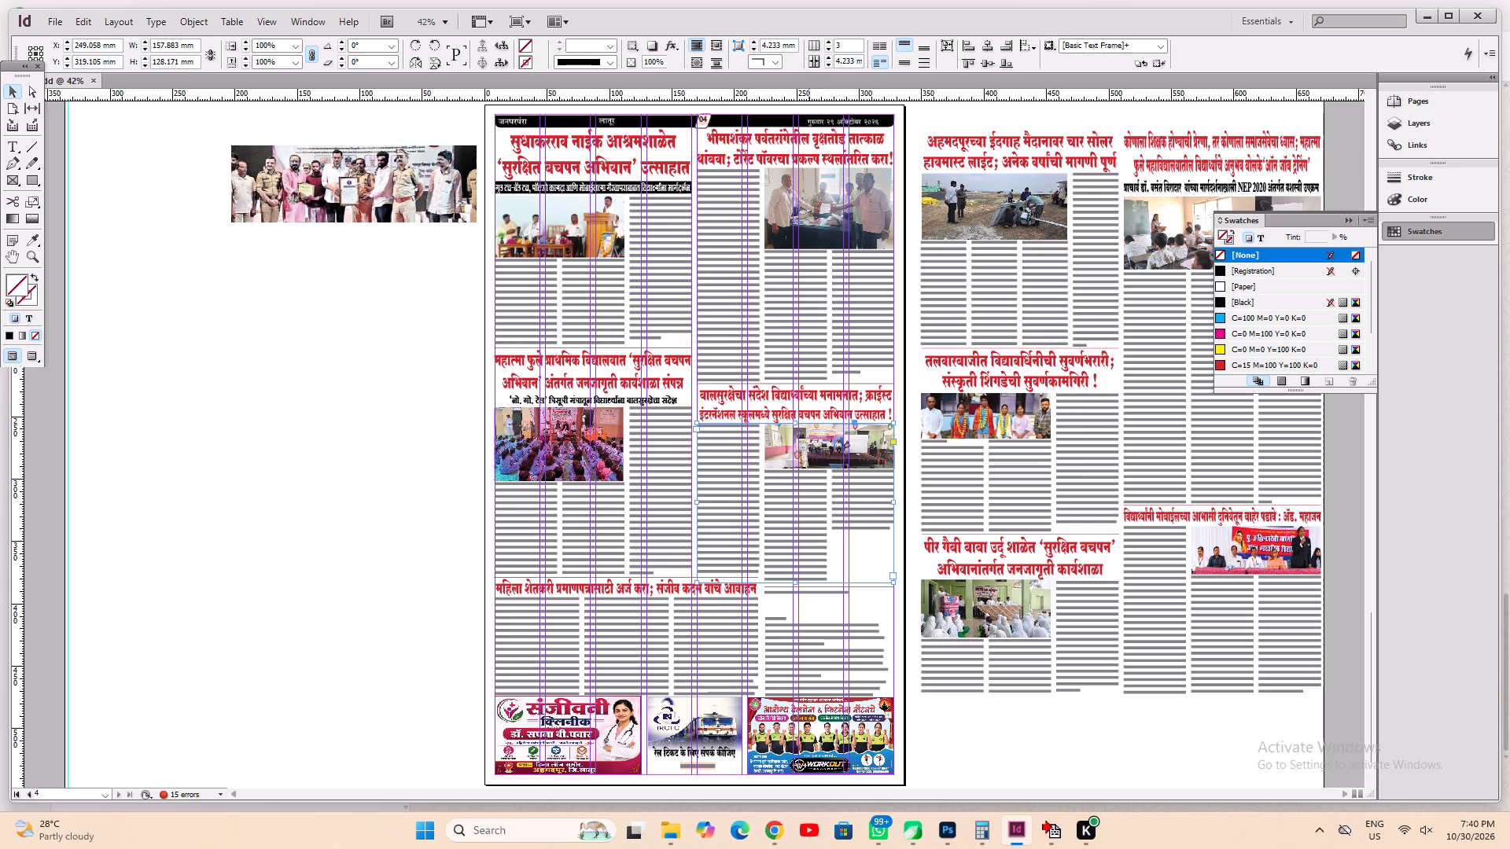
key("ctrl+1")
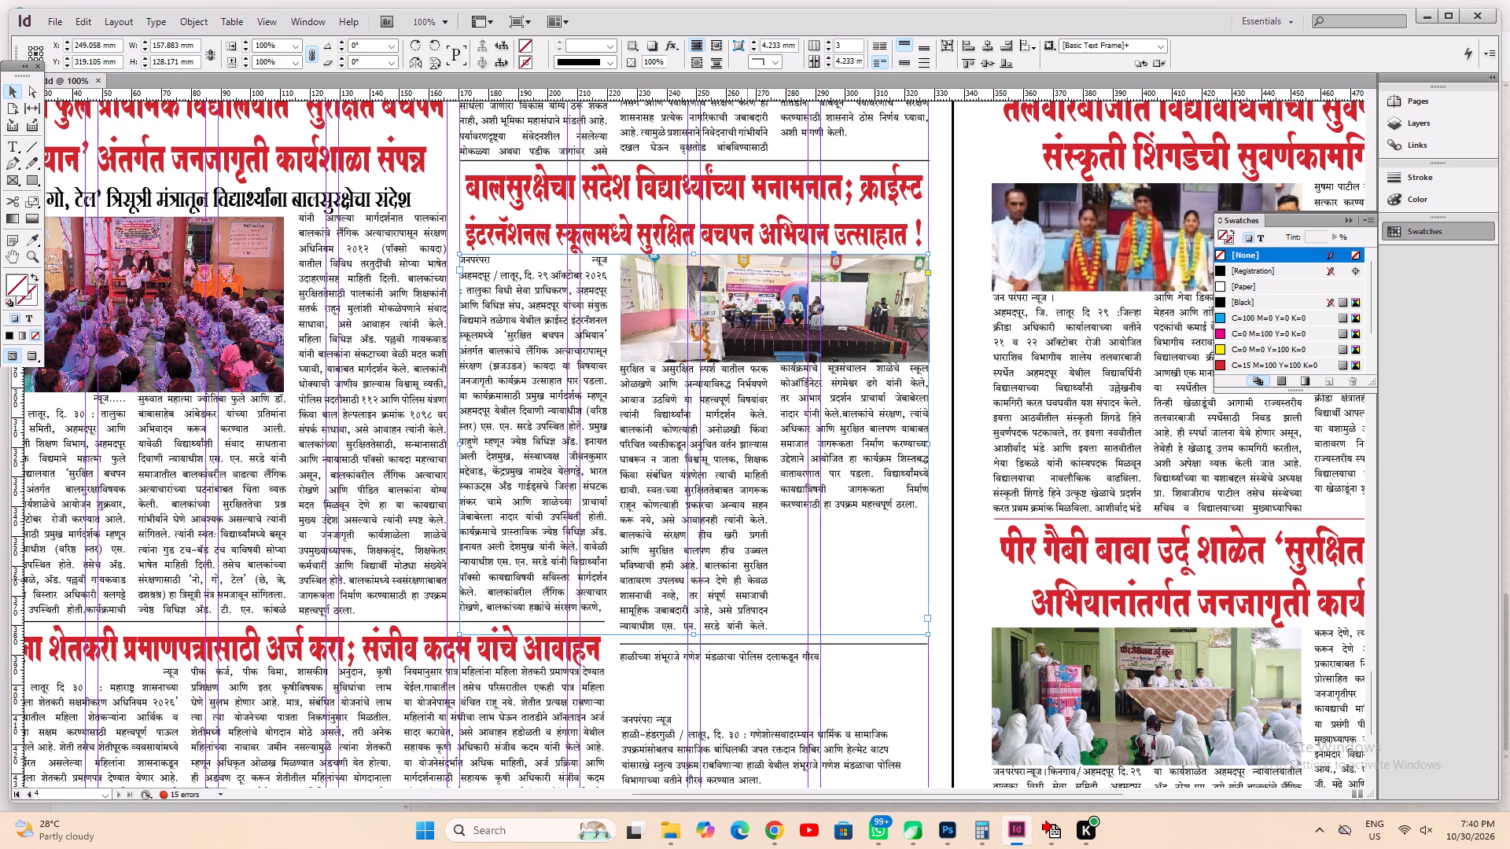
left_click(10, 140)
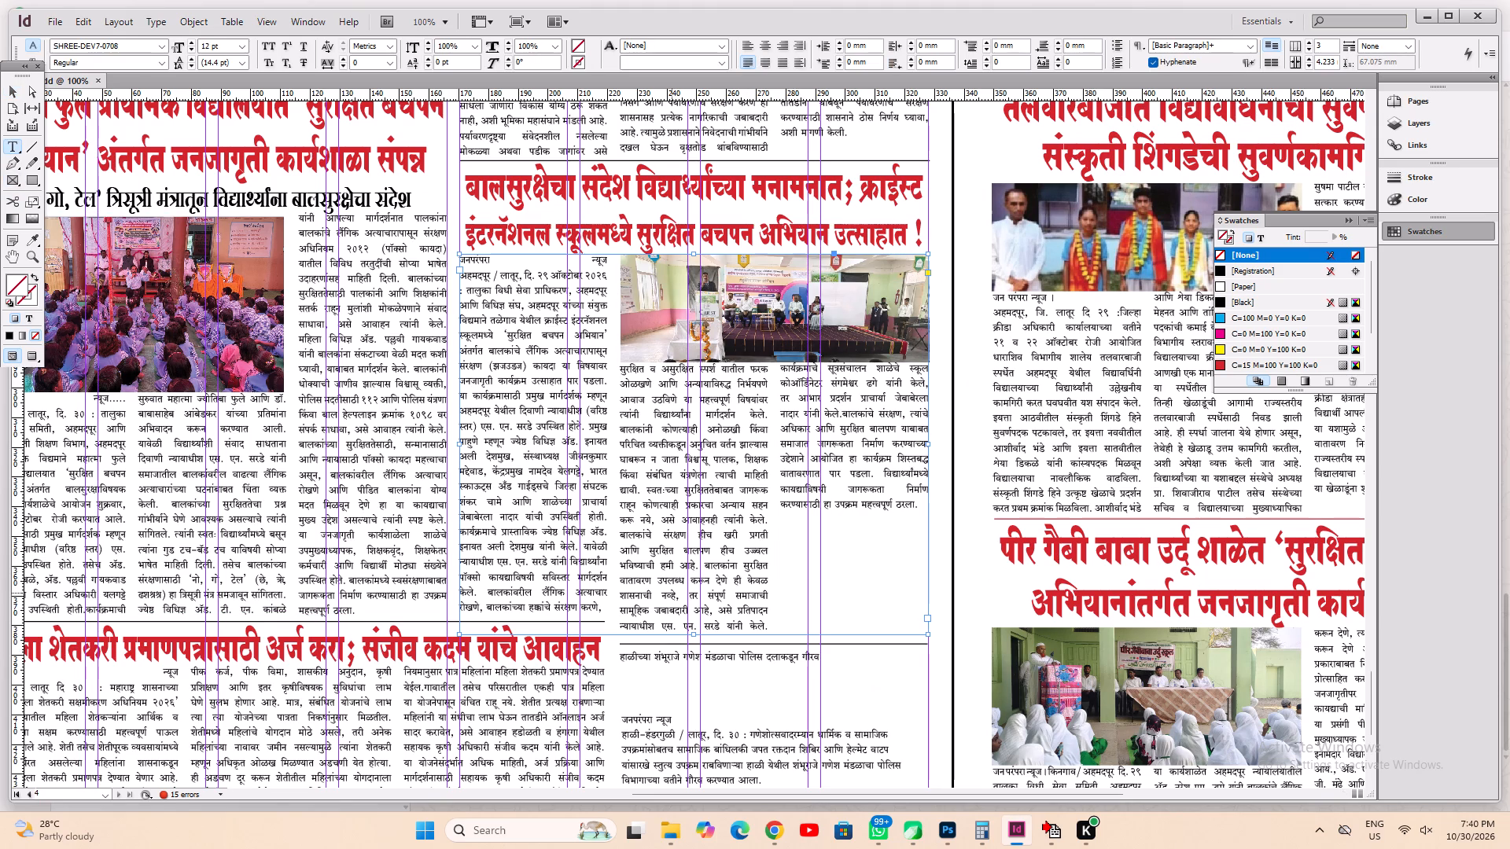
left_click(656, 534)
key("Down")
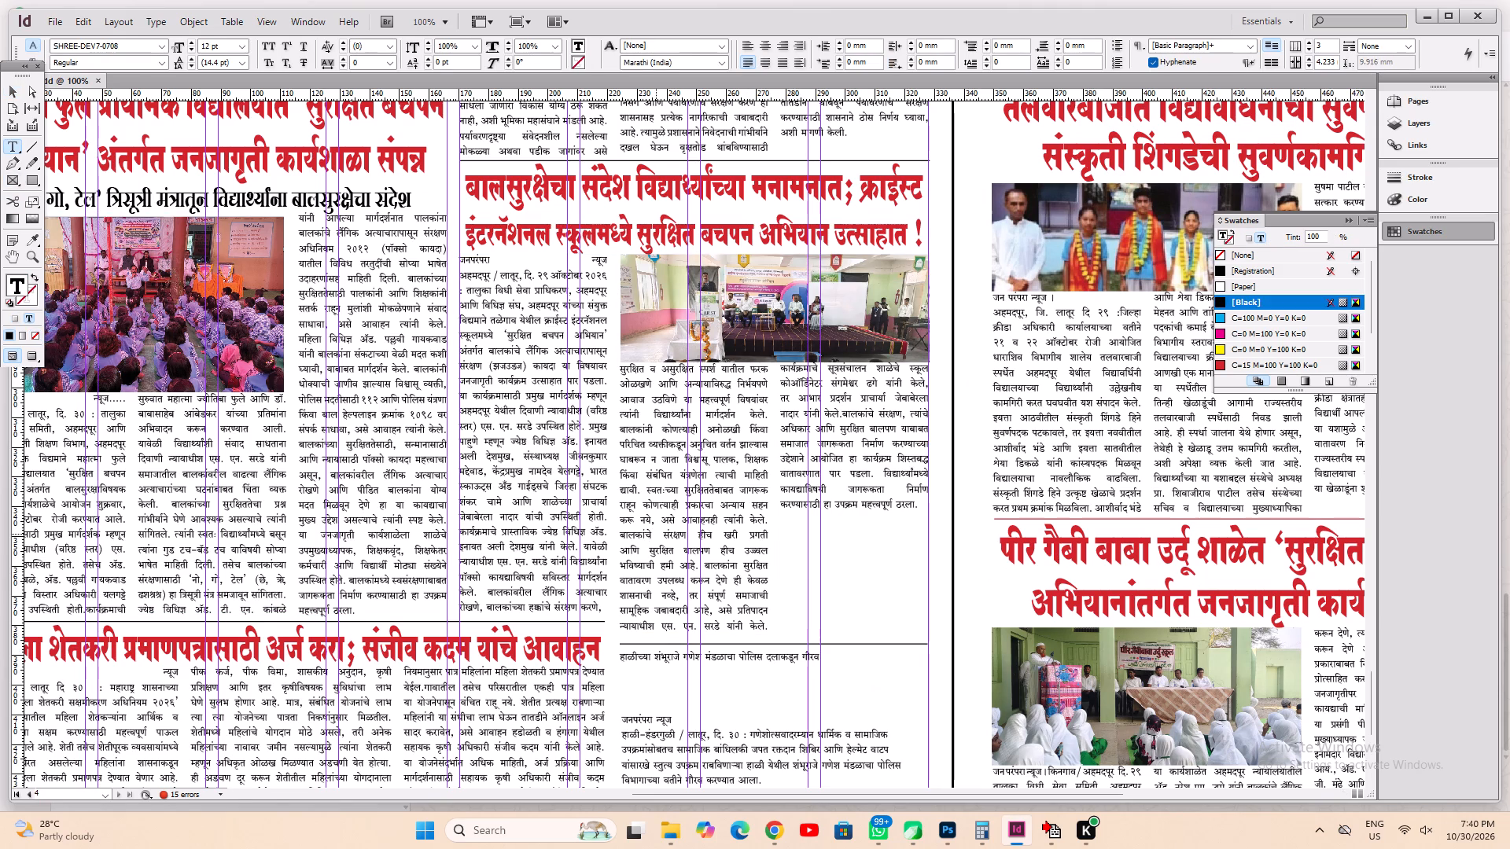
key("Down")
key("End")
key("Return")
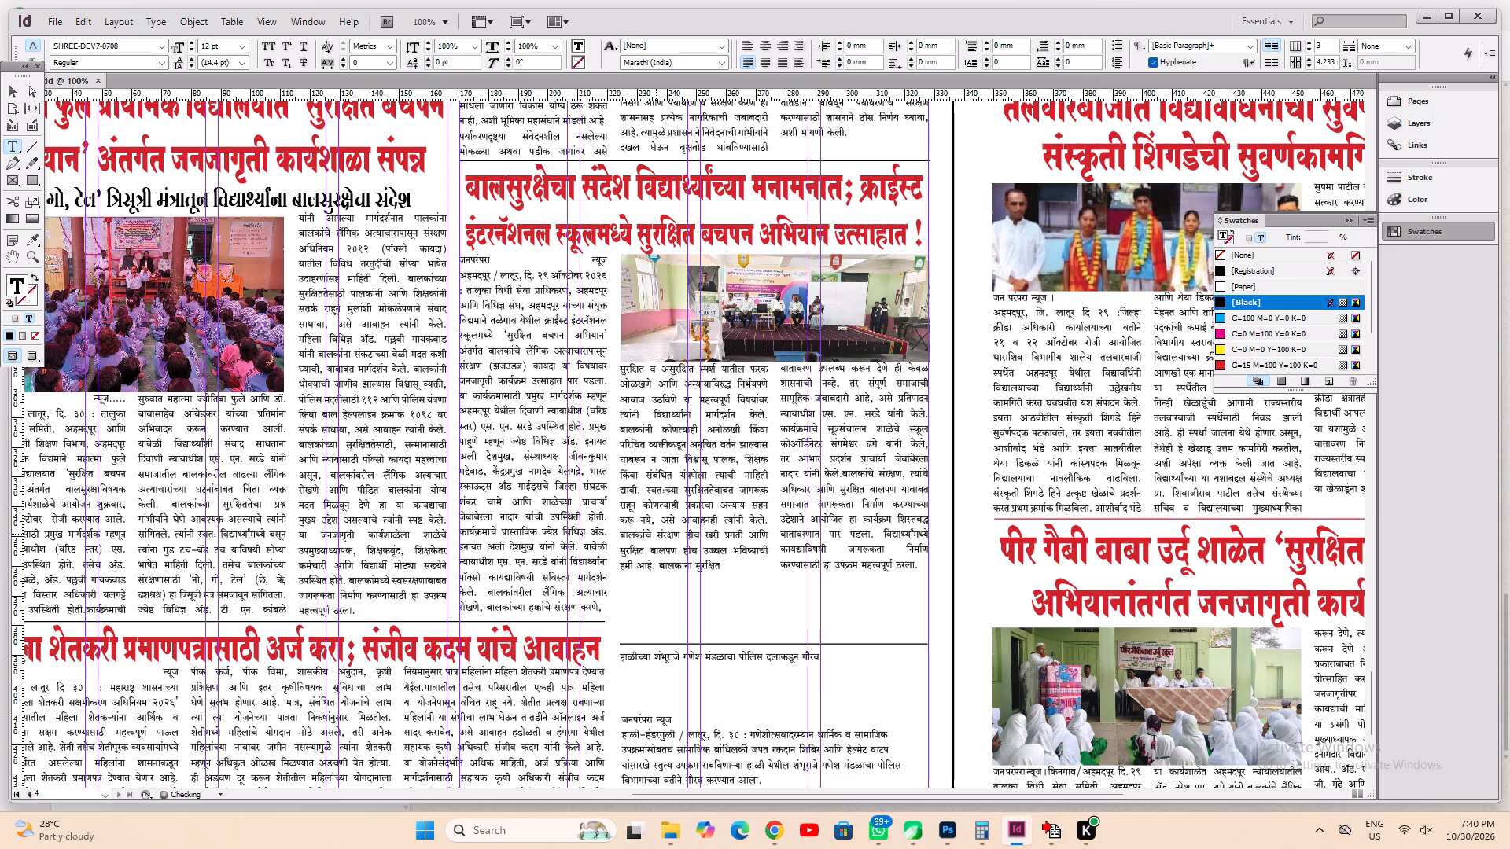
key("ctrl+s")
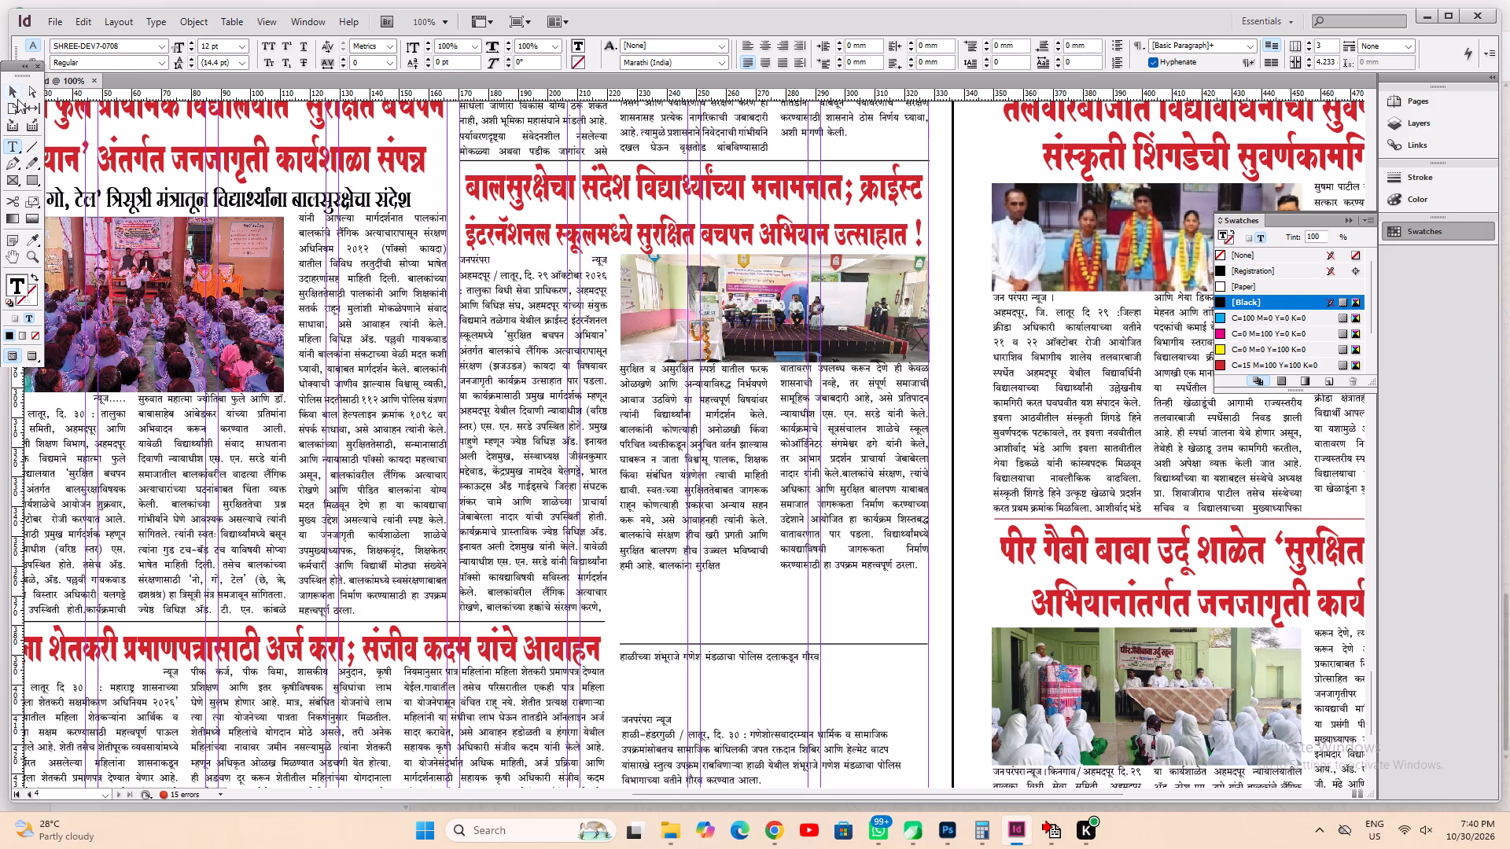
Move the rule above the Ganesh mandal headline up to just beneath the school story, at about Y 362.45 mm.
left_click(16, 98)
left_click(861, 641, "ctrl")
left_click(857, 644, "ctrl")
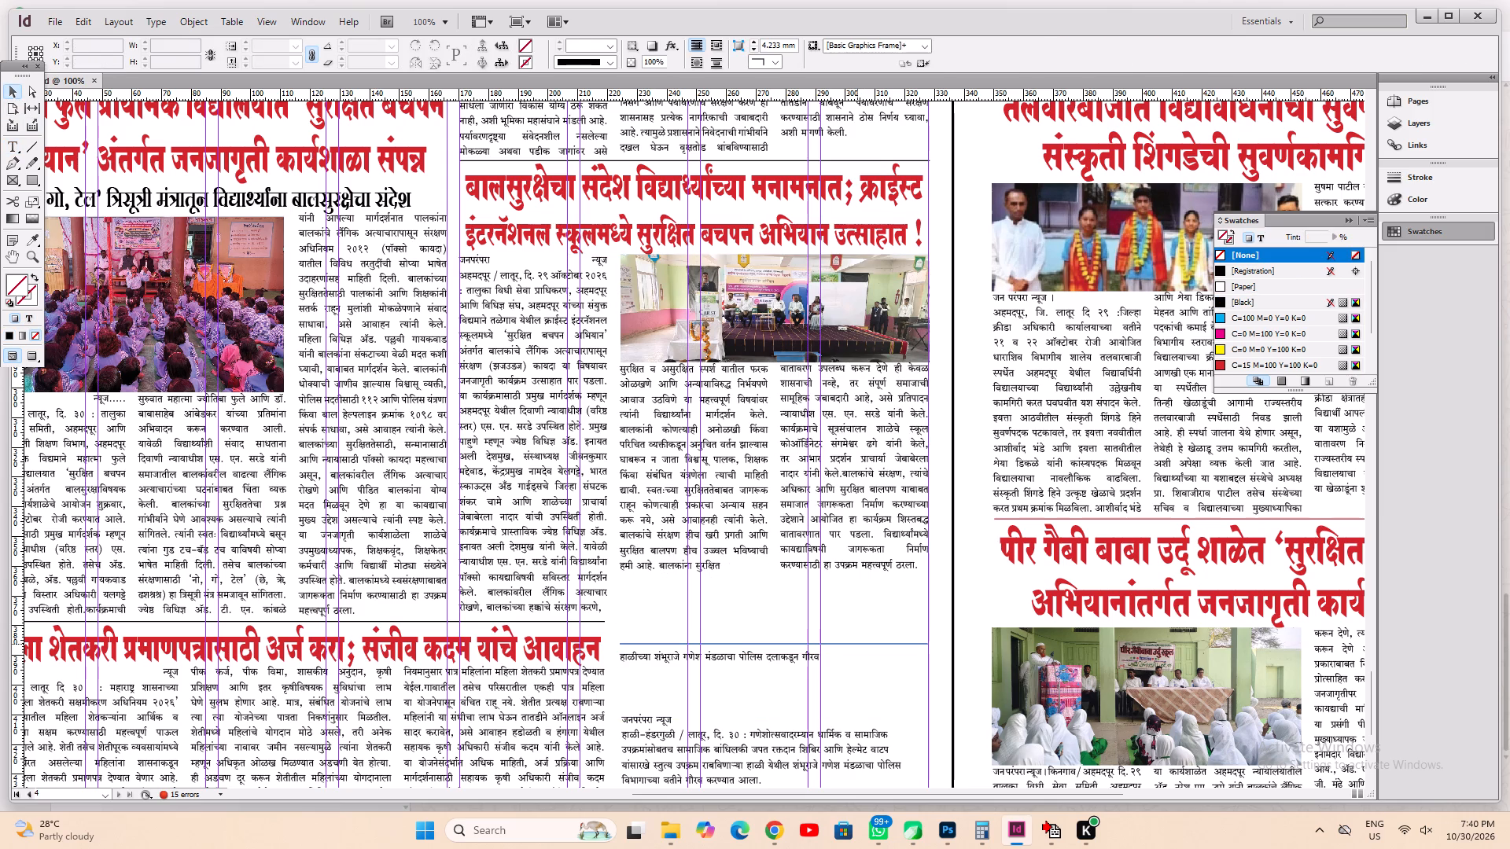
left_click_drag(853, 646, 853, 579, "shift")
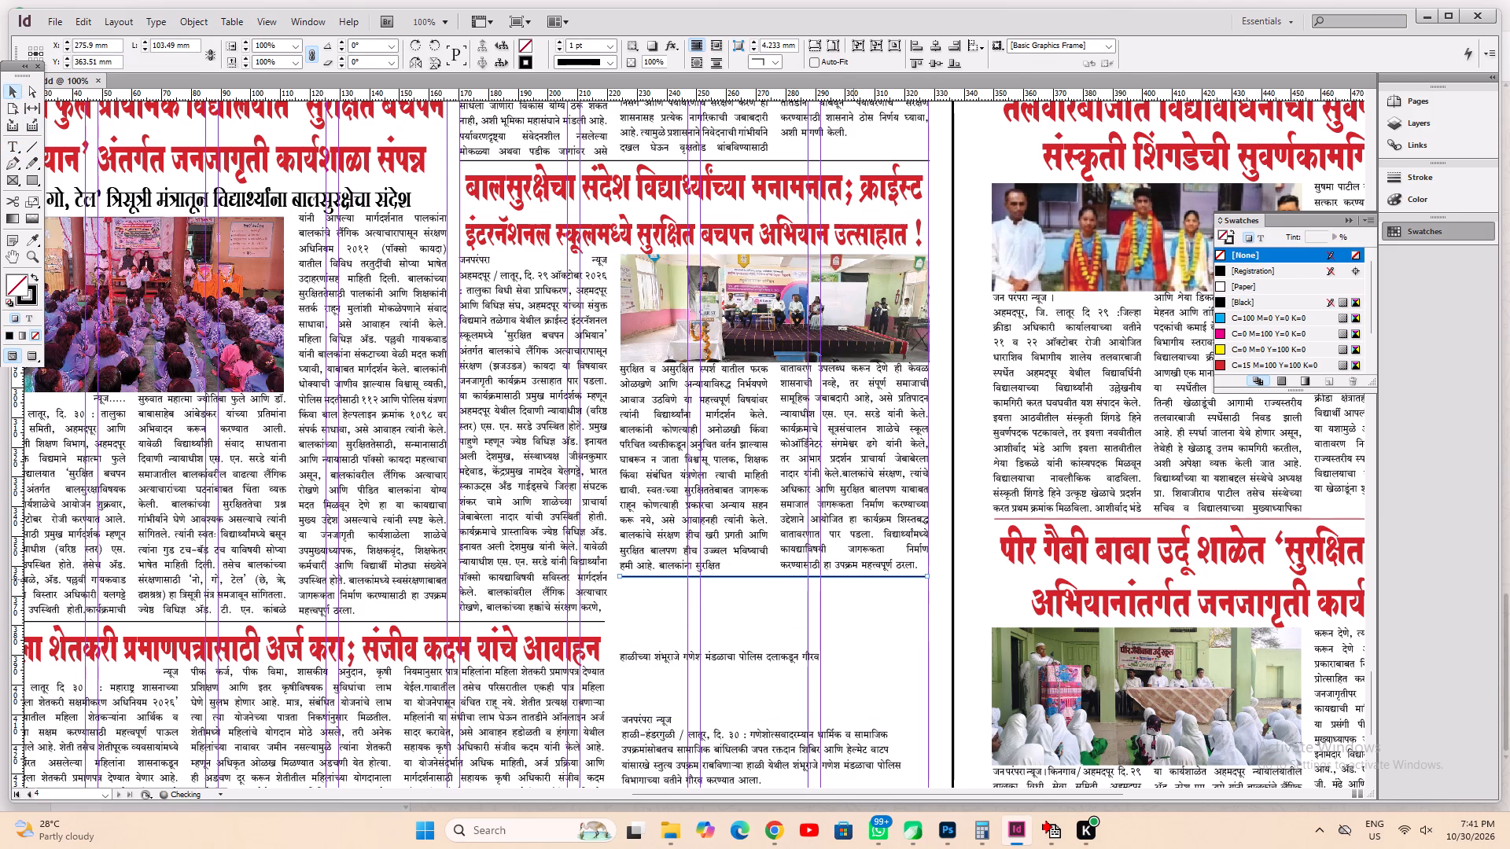
key("Up")
key("Up")
key("Up")
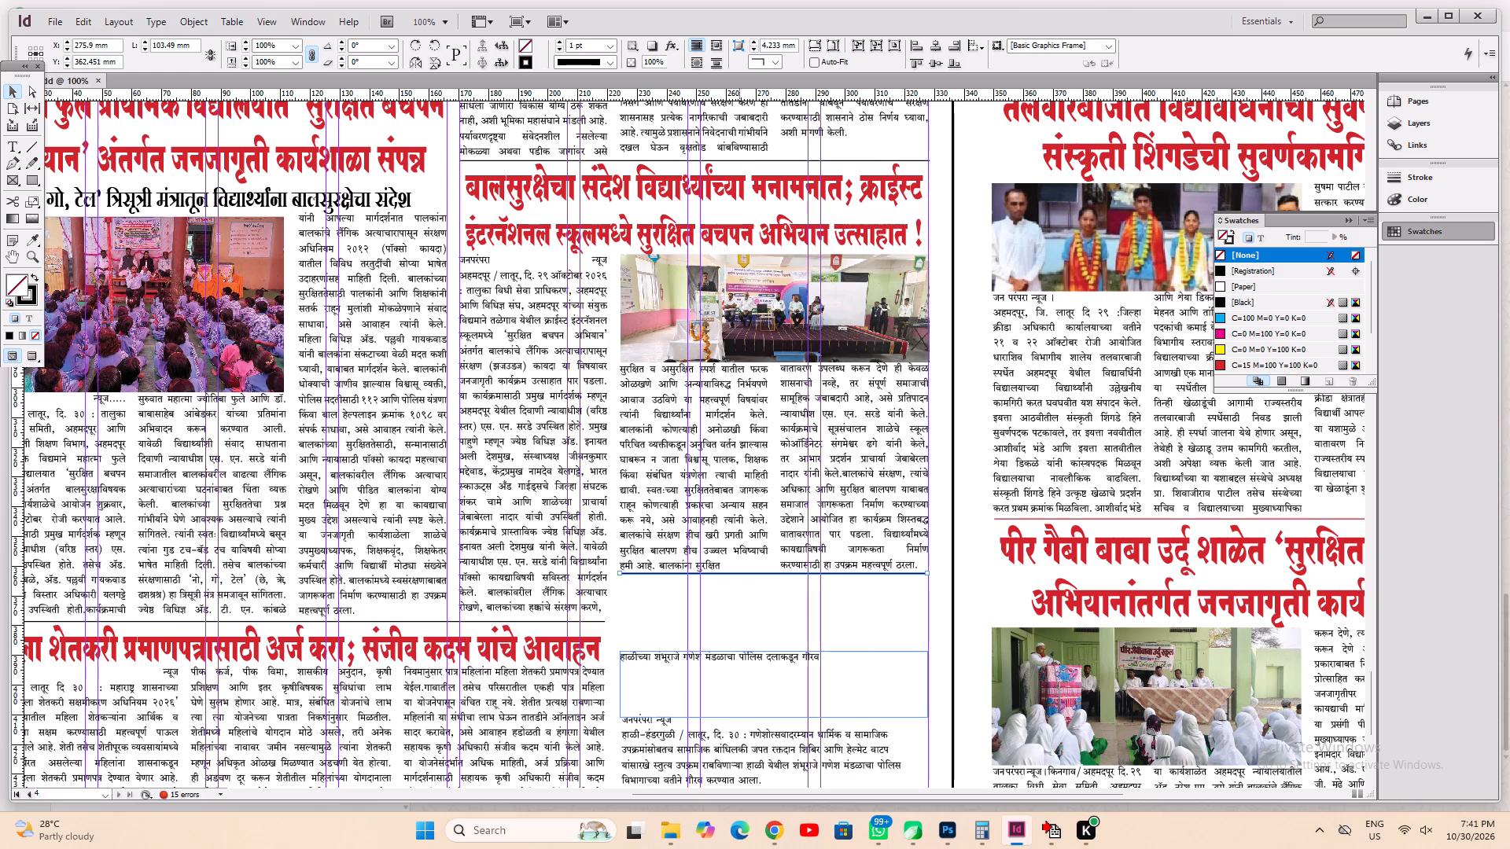
Move the Ganesh mandal headline frame up to sit directly beneath the raised rule.
left_click(700, 666)
left_click_drag(698, 661, 692, 588, "shift")
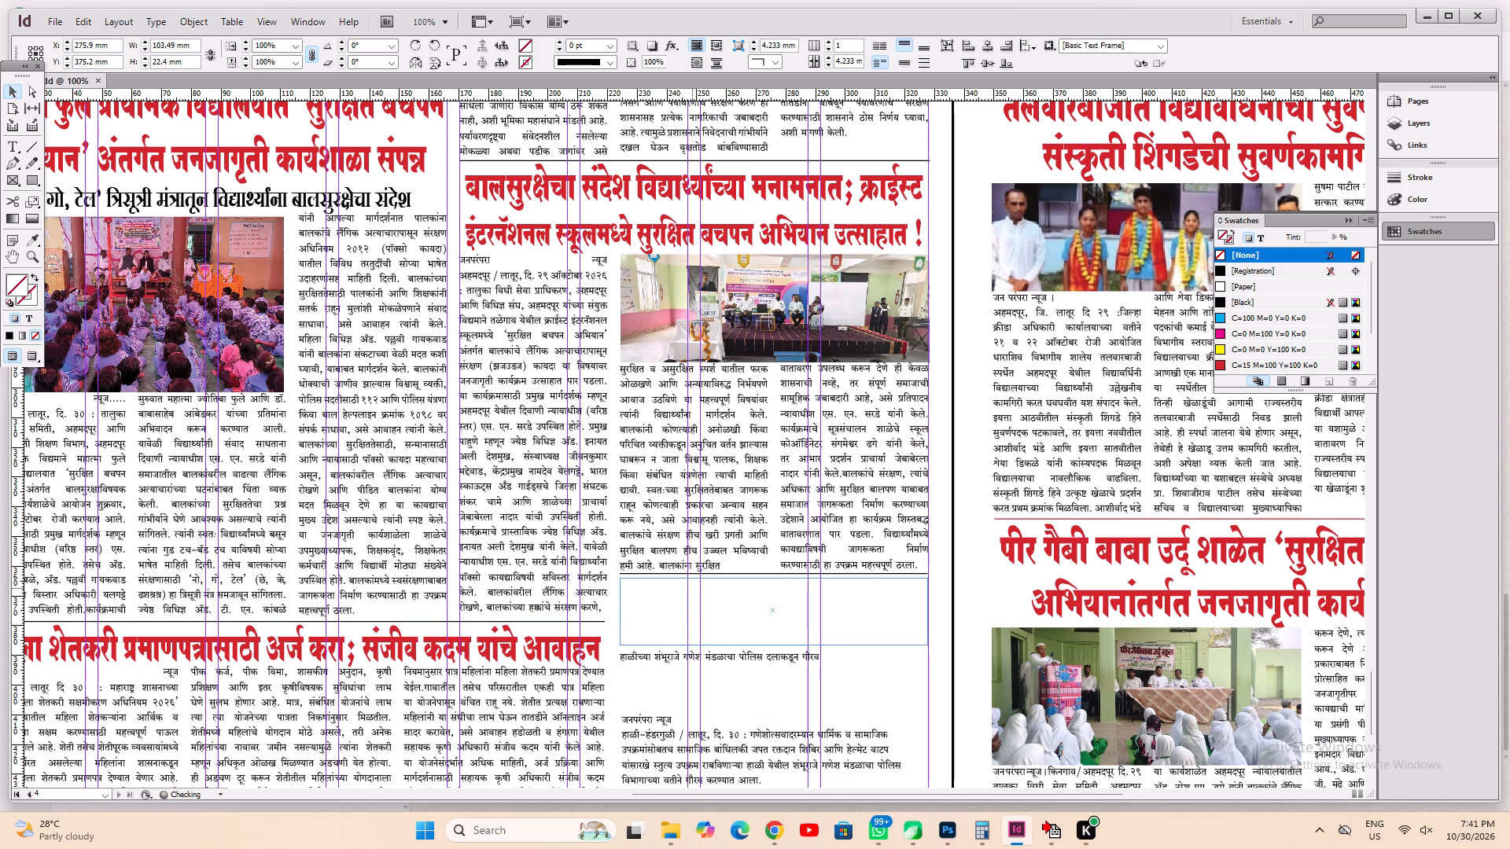
Copy the Christ International School headline's text formatting onto the whole Ganesh mandal headline and fit its frame to the text.
left_click(14, 141)
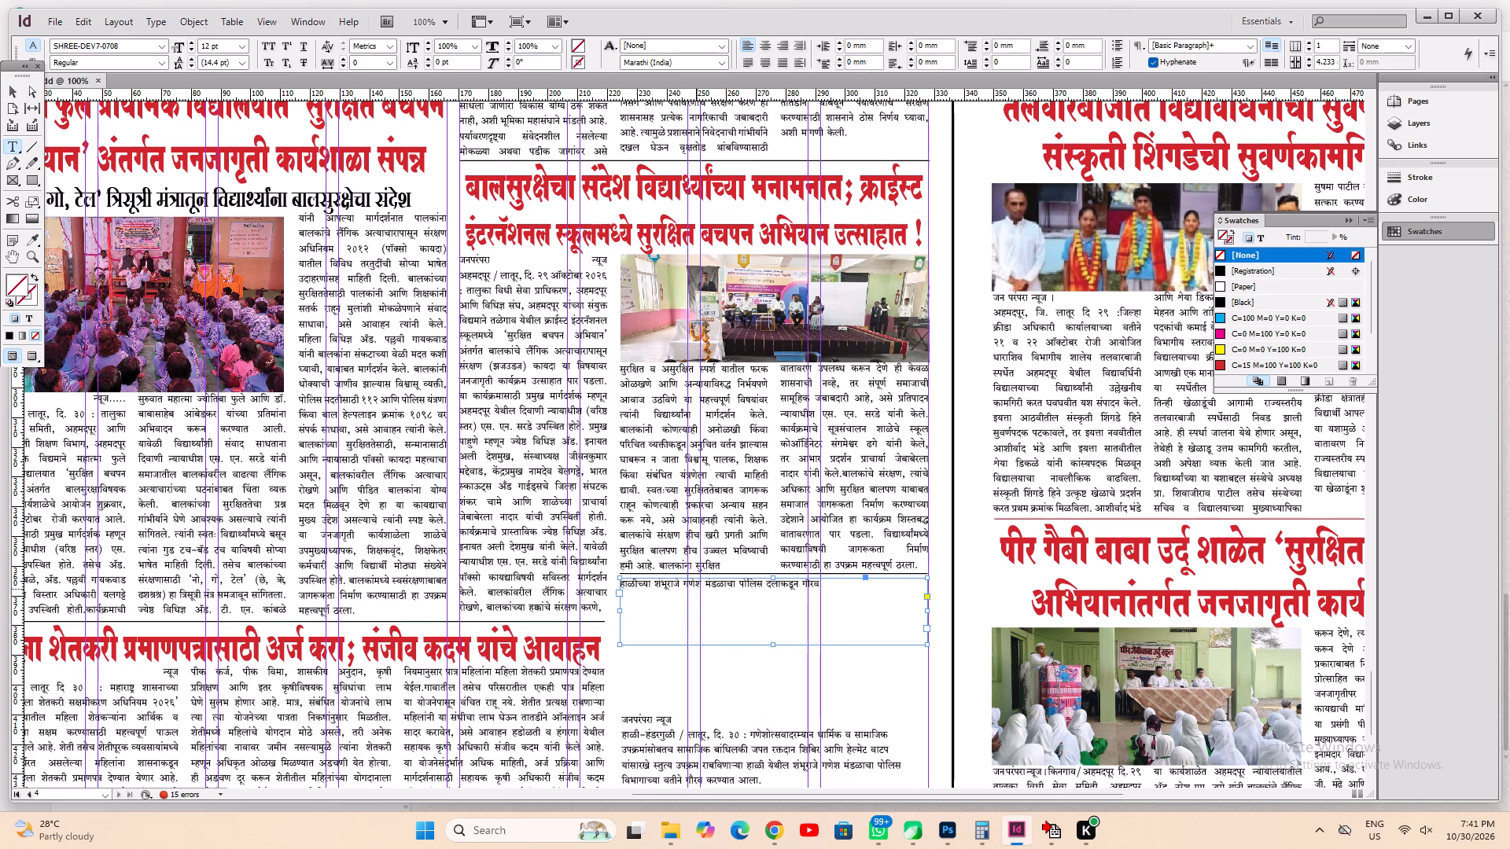
left_click(697, 589)
key("ctrl+a")
left_click(38, 240)
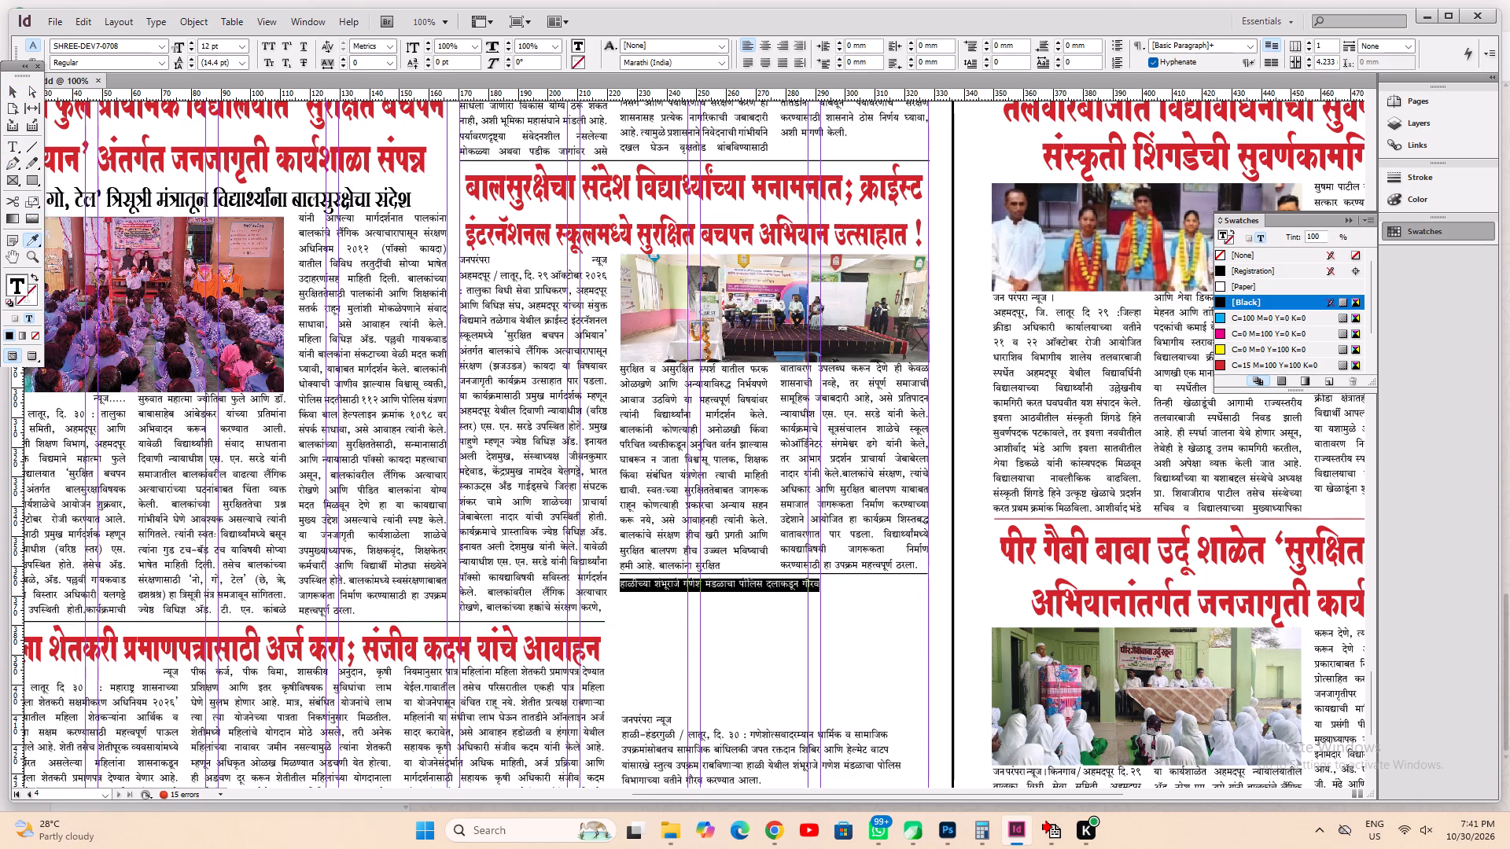
left_click(705, 176)
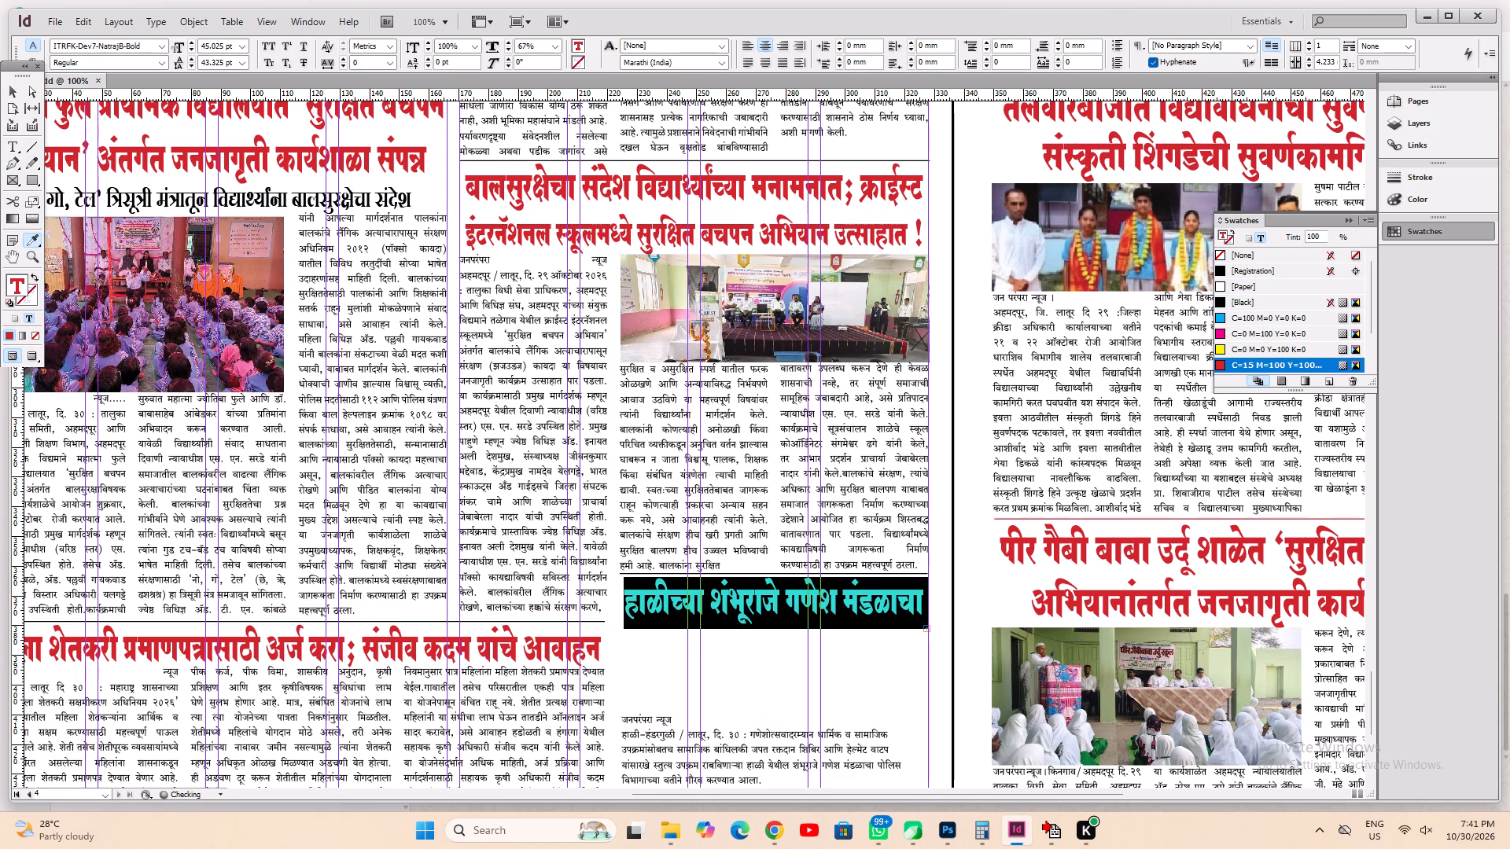
key("ctrl+alt+c")
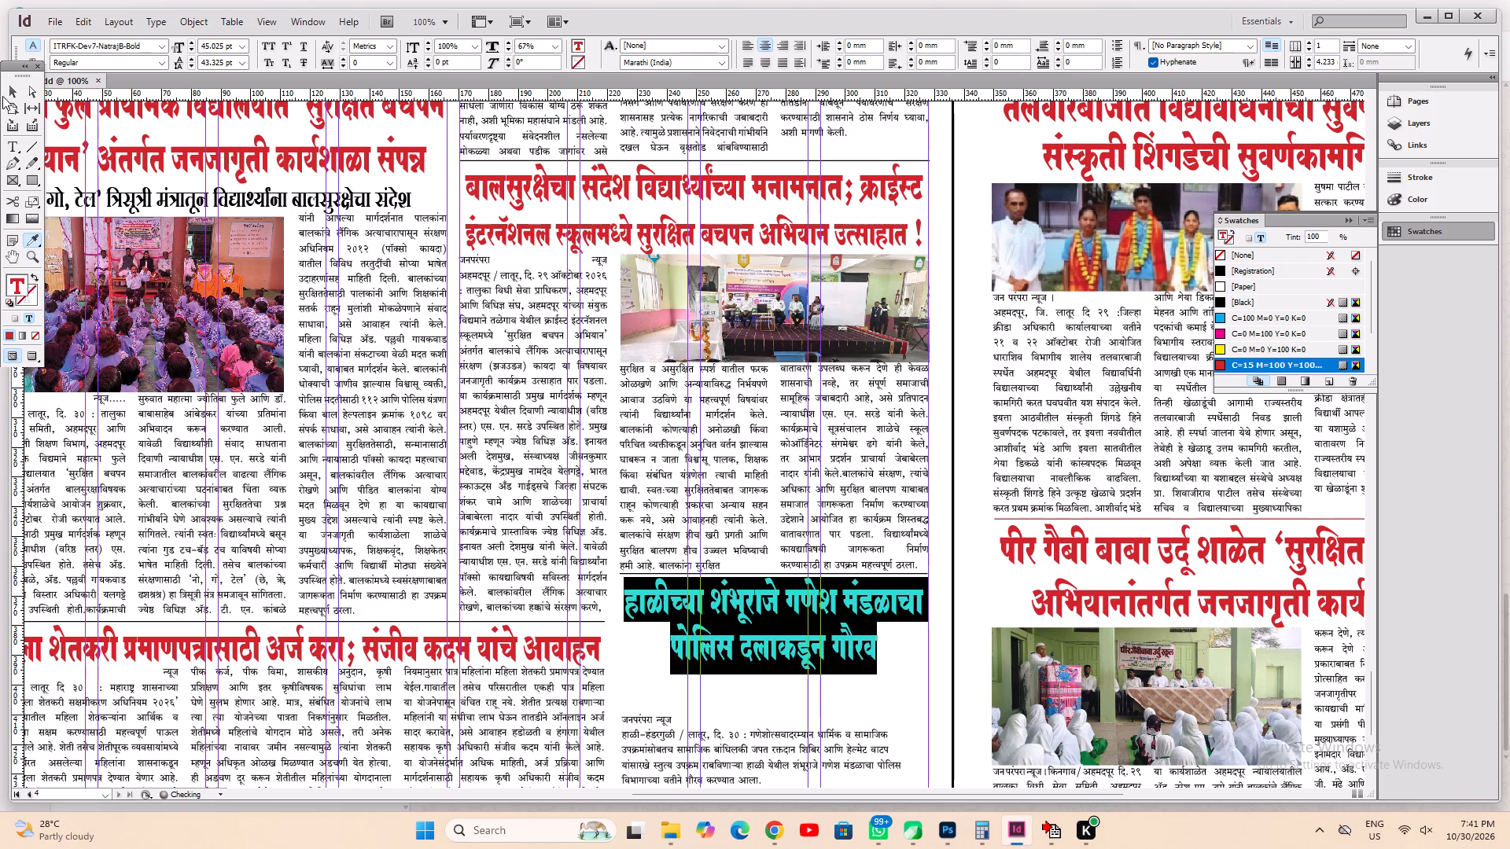
Squash the Ganesh mandal headline vertically, scaling its two lines down by raising the frame's bottom edge.
left_click(9, 93)
left_click_drag(771, 659, 768, 635, "ctrl")
Move the Ganesh mandal body text frame up directly beneath its headline, at about Y 431.1 mm.
left_click(775, 707)
scroll(772, 733, "down", 3)
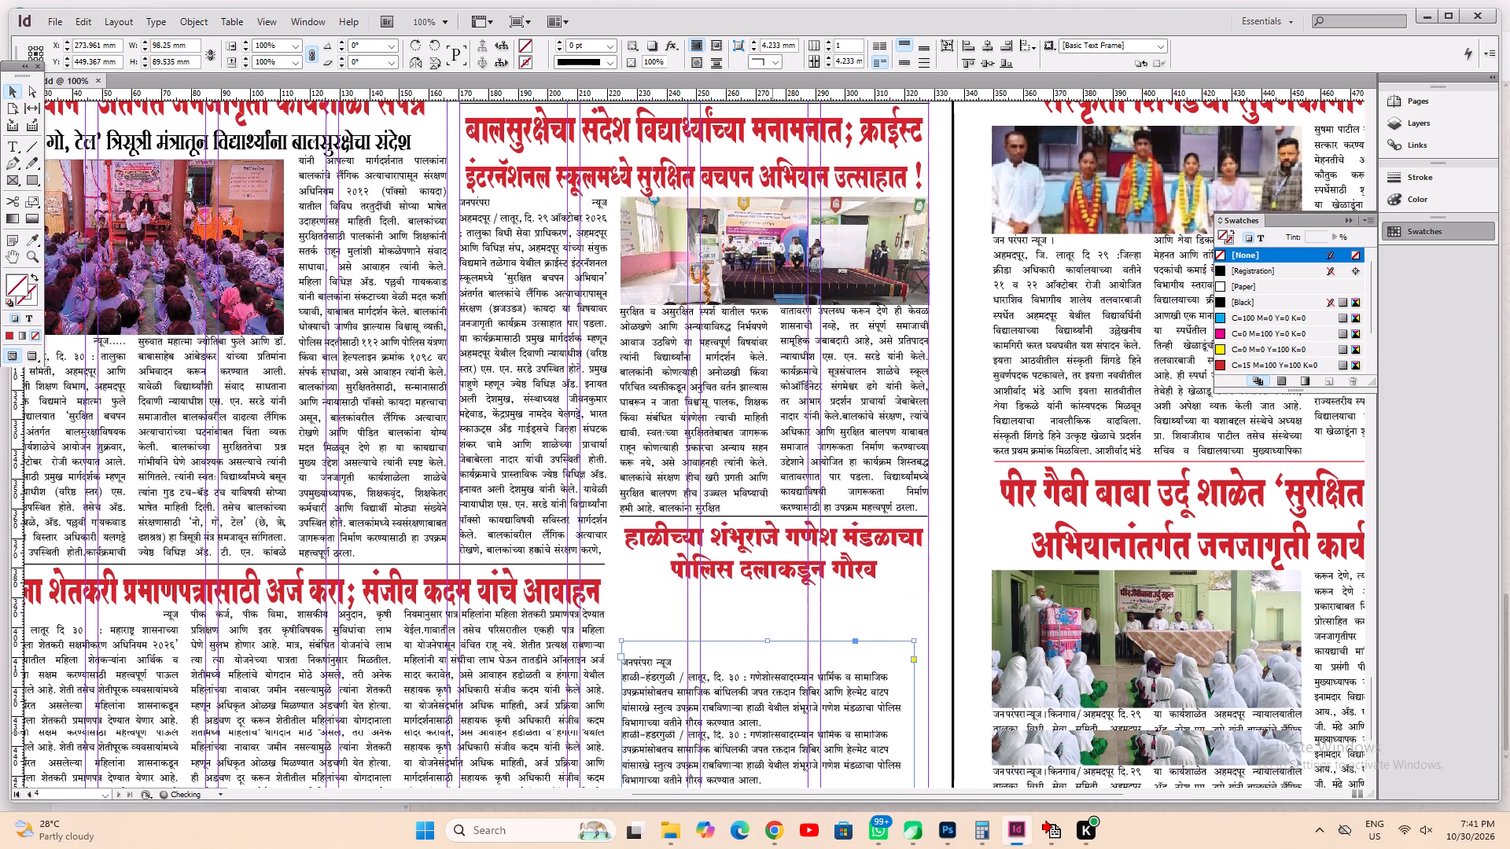
scroll(772, 733, "down", 4)
left_click_drag(705, 601, 699, 550)
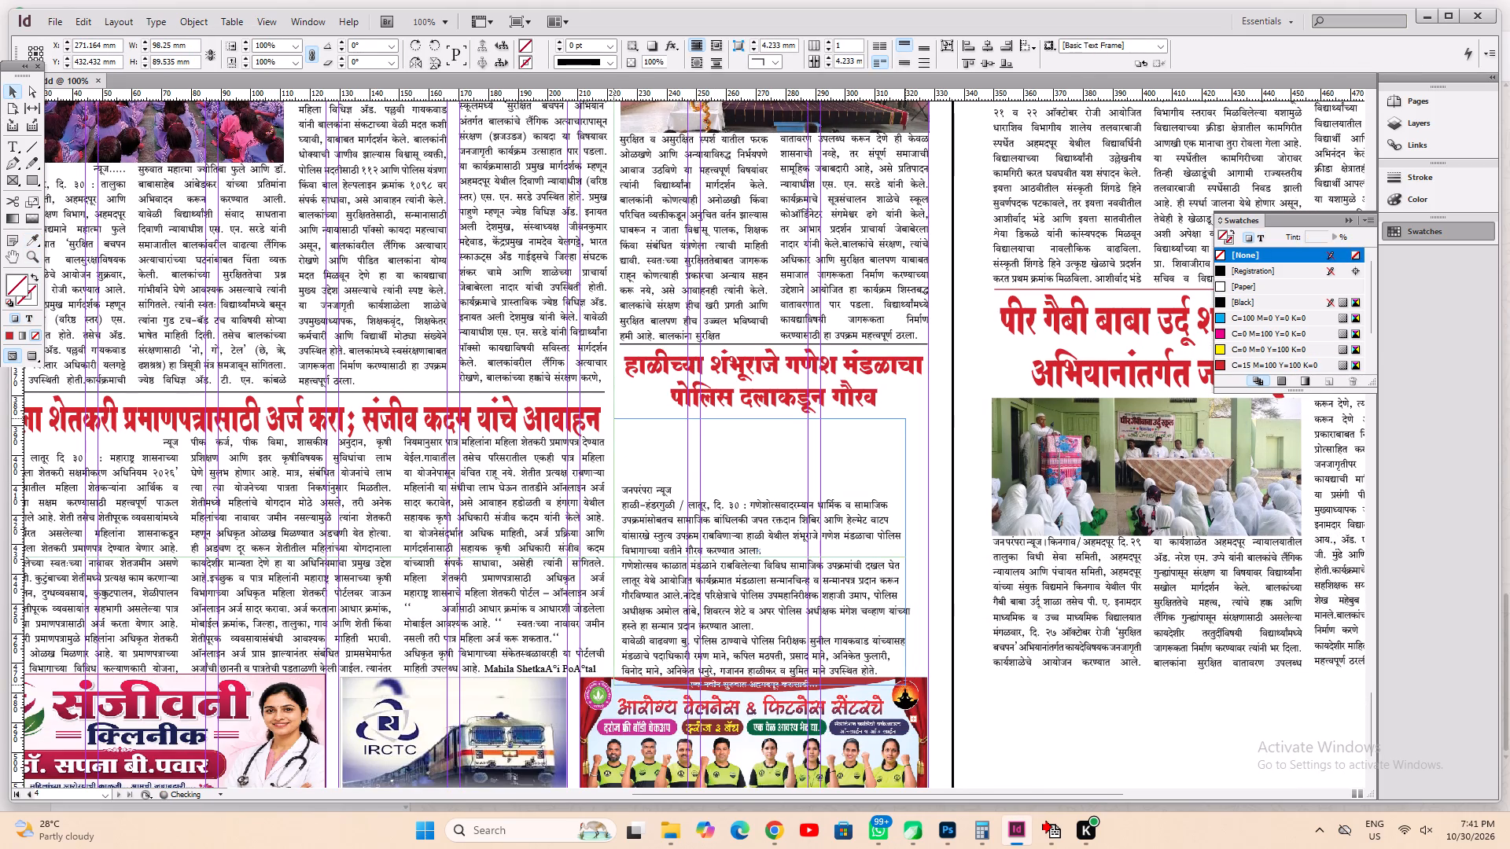
left_click_drag(699, 550, 702, 546)
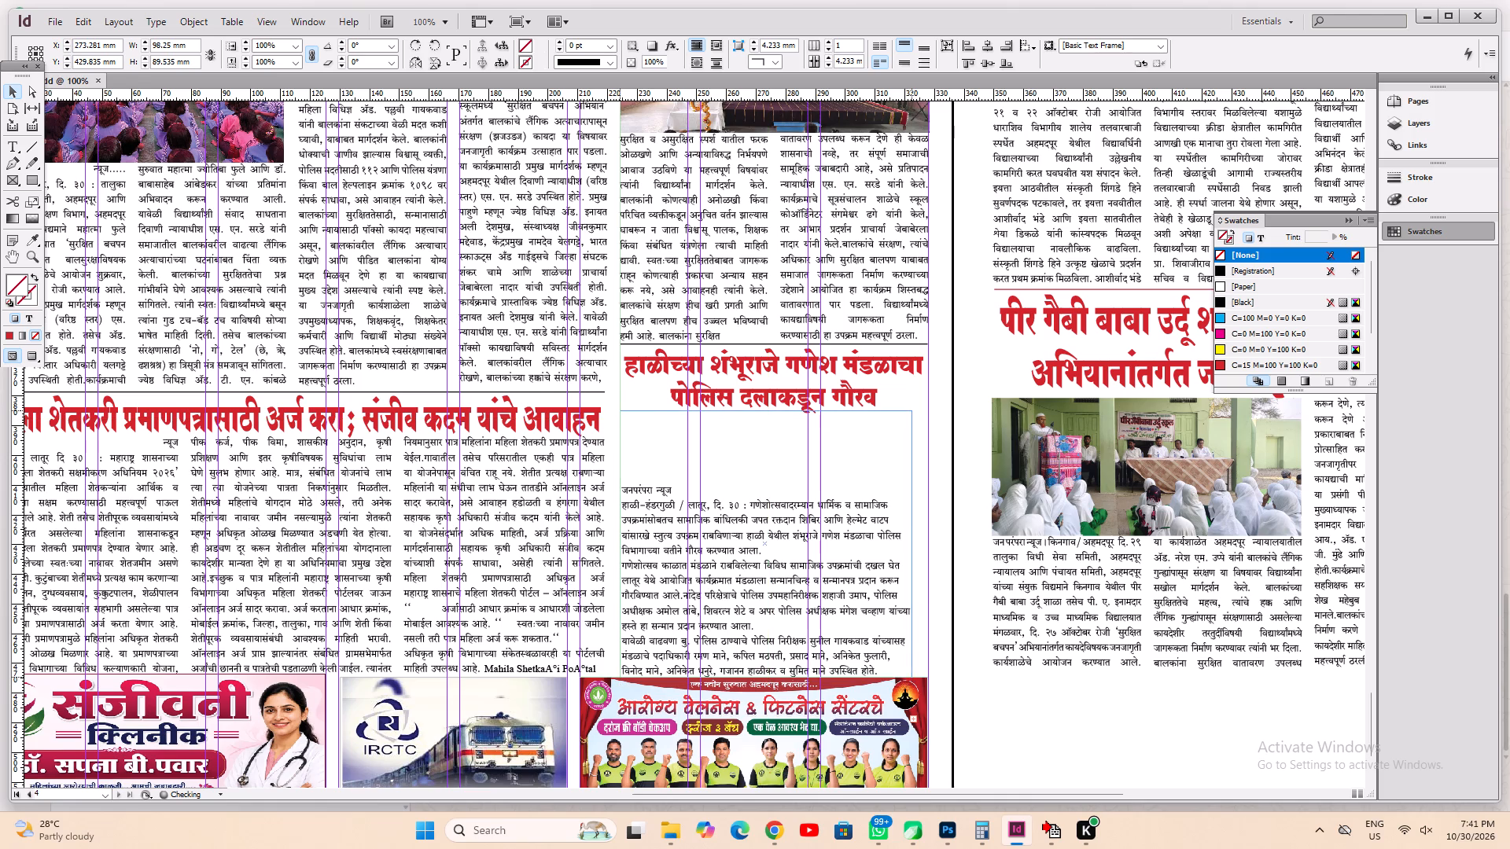
left_click_drag(702, 546, 702, 548)
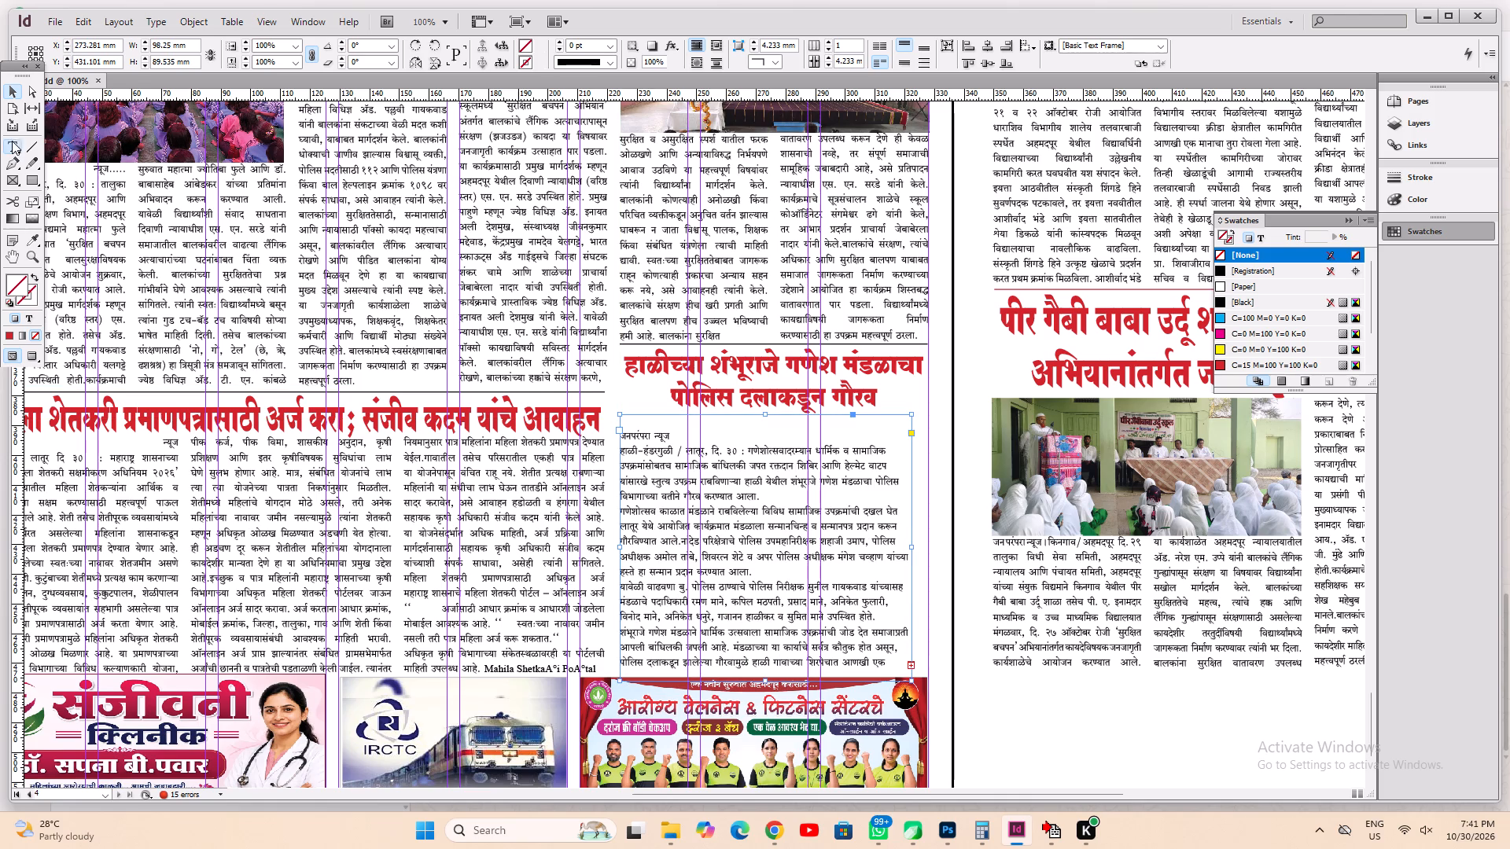
Remove the blank space before "जनपरंपरा न्यूज" in the Ganesh mandal story, justify all its text and save.
left_click(12, 141)
left_click(633, 432)
key("Home")
key("BackSpace")
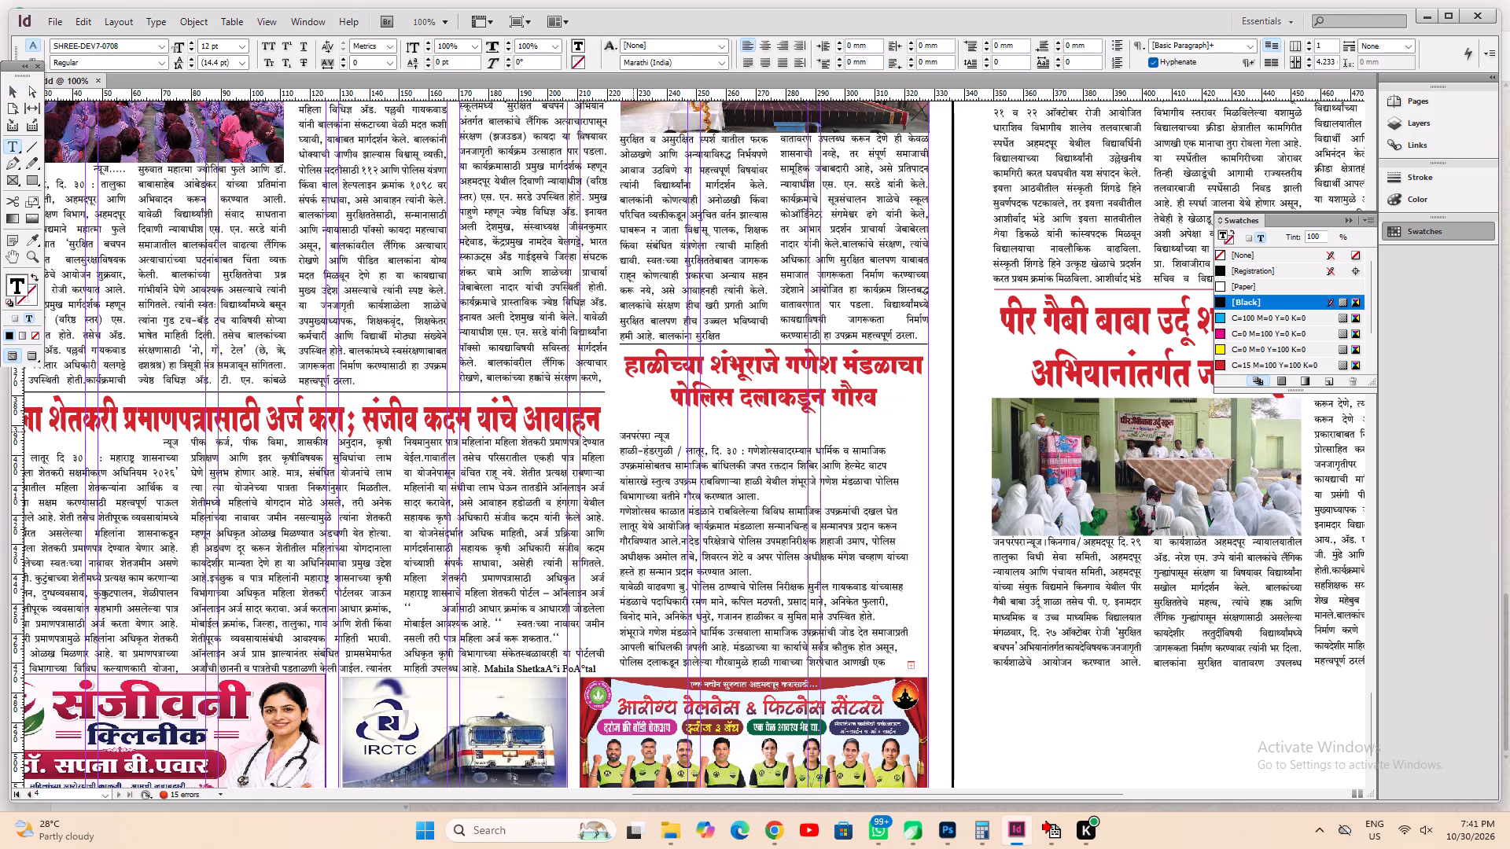
key("BackSpace")
key("BackSpace")
key("ctrl+a")
key("ctrl+shift+j")
key("ctrl+s")
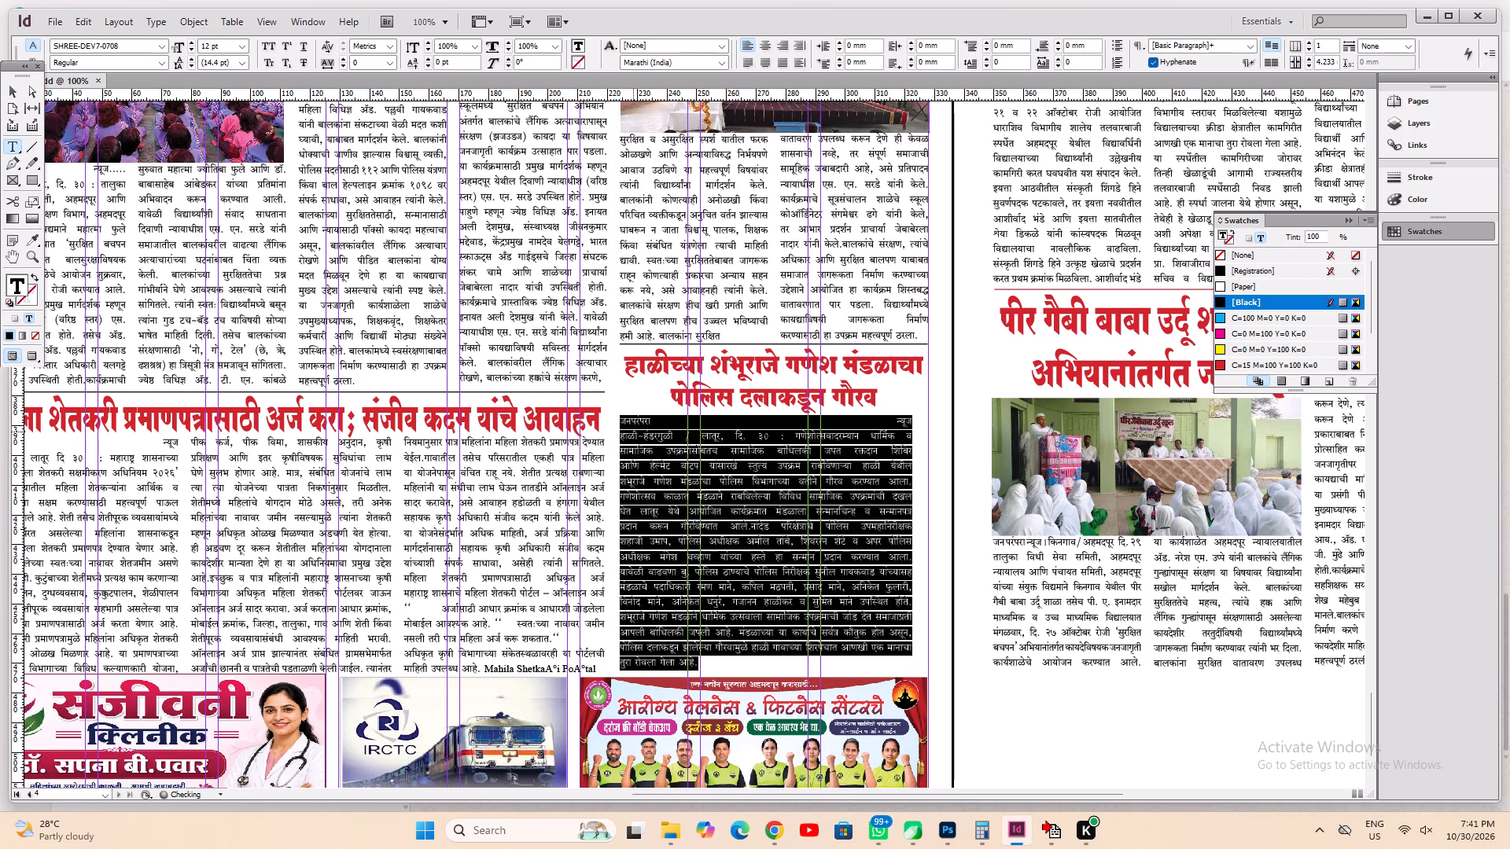
Widen the Ganesh mandal story frame to 103.49 mm, lay it out in two columns and fit it to its text.
key("ctrl+alt+c")
left_click(17, 94)
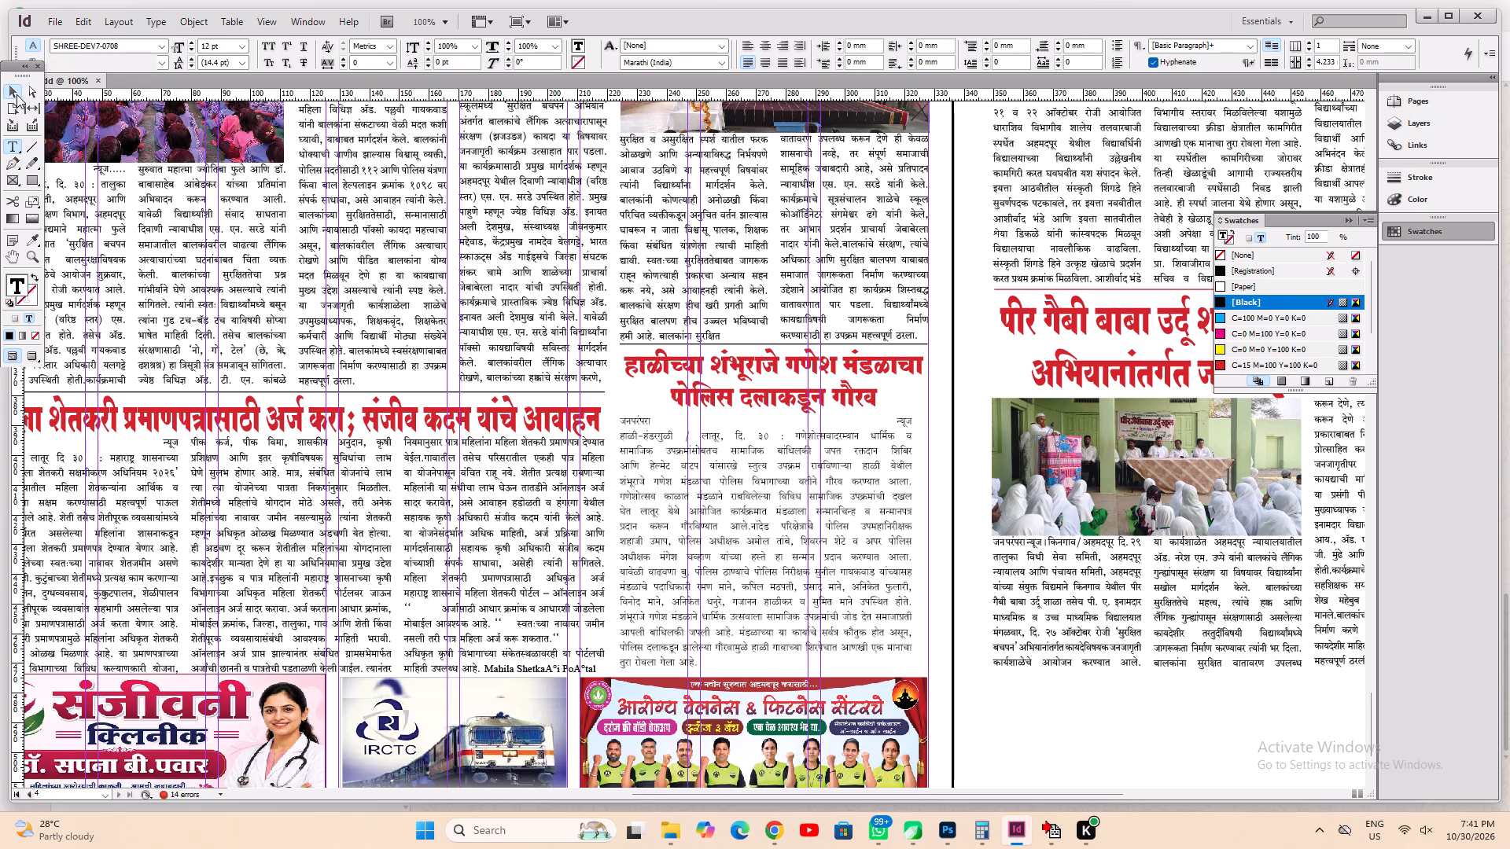
left_click_drag(914, 663, 926, 668)
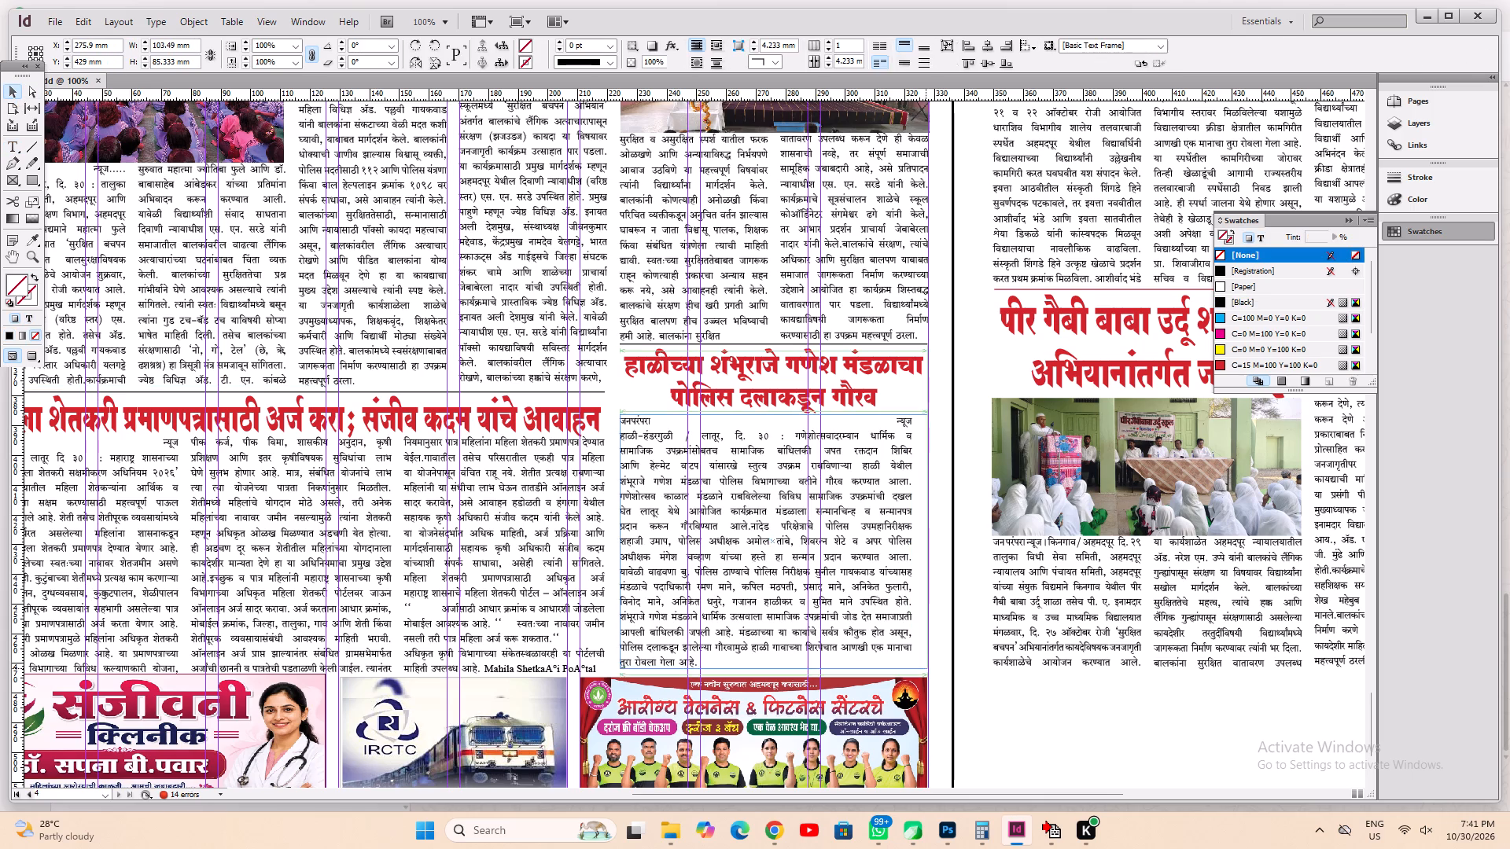
left_click(830, 43)
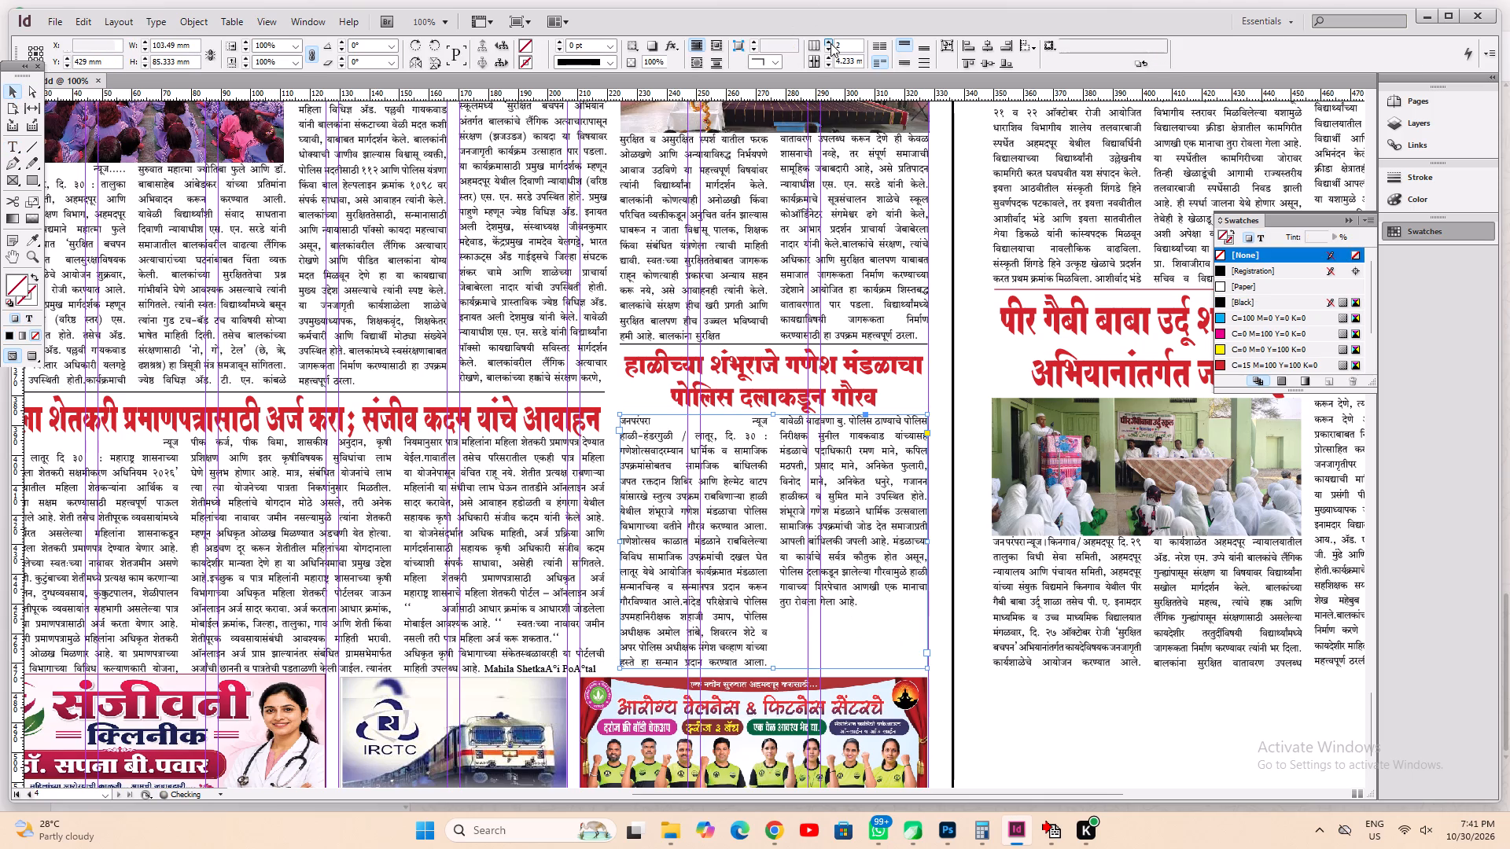
left_click(830, 43)
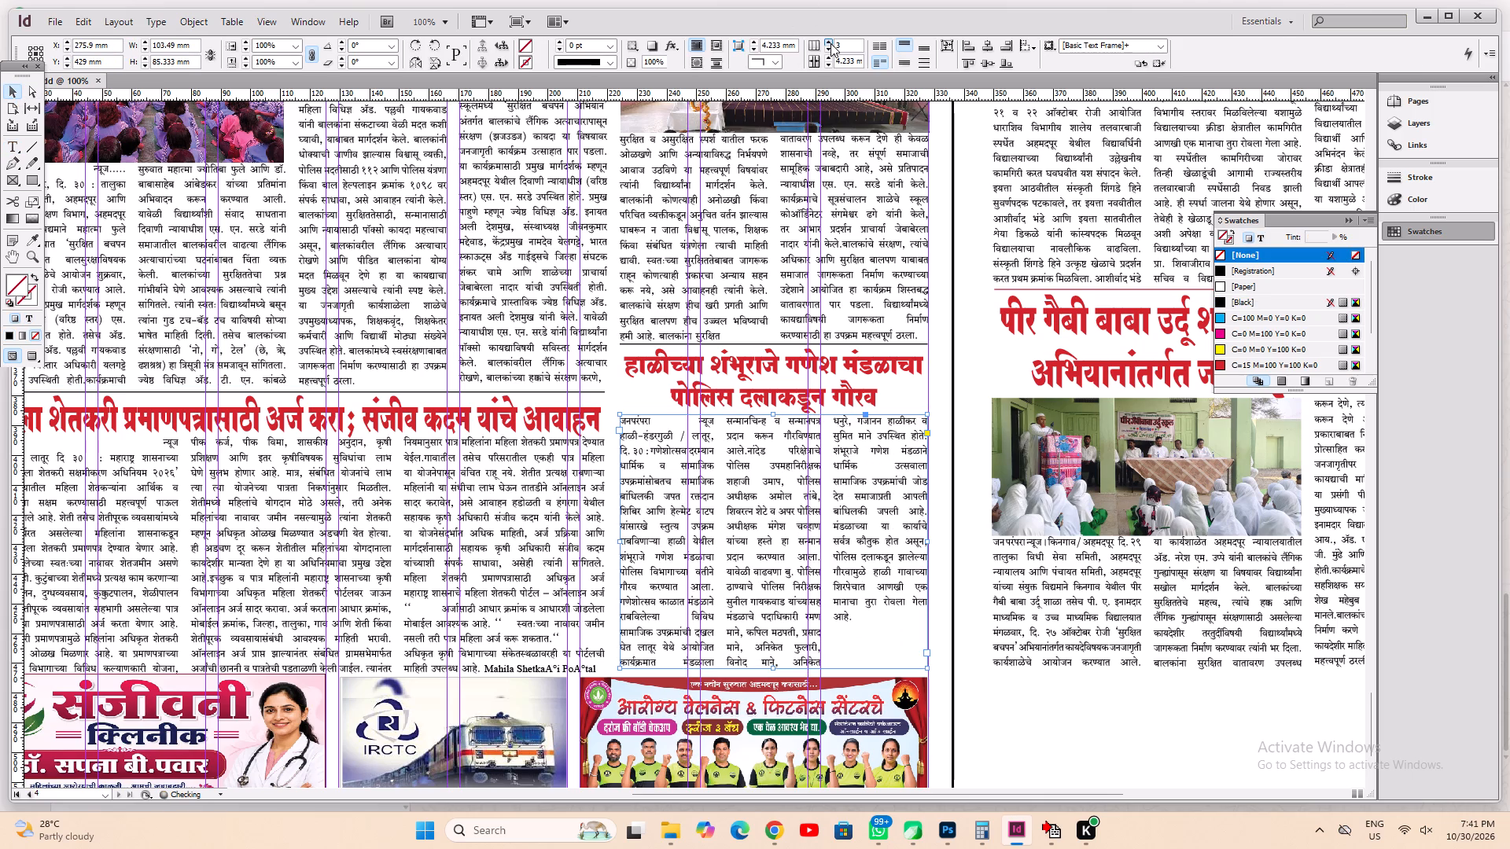
key("ctrl+z")
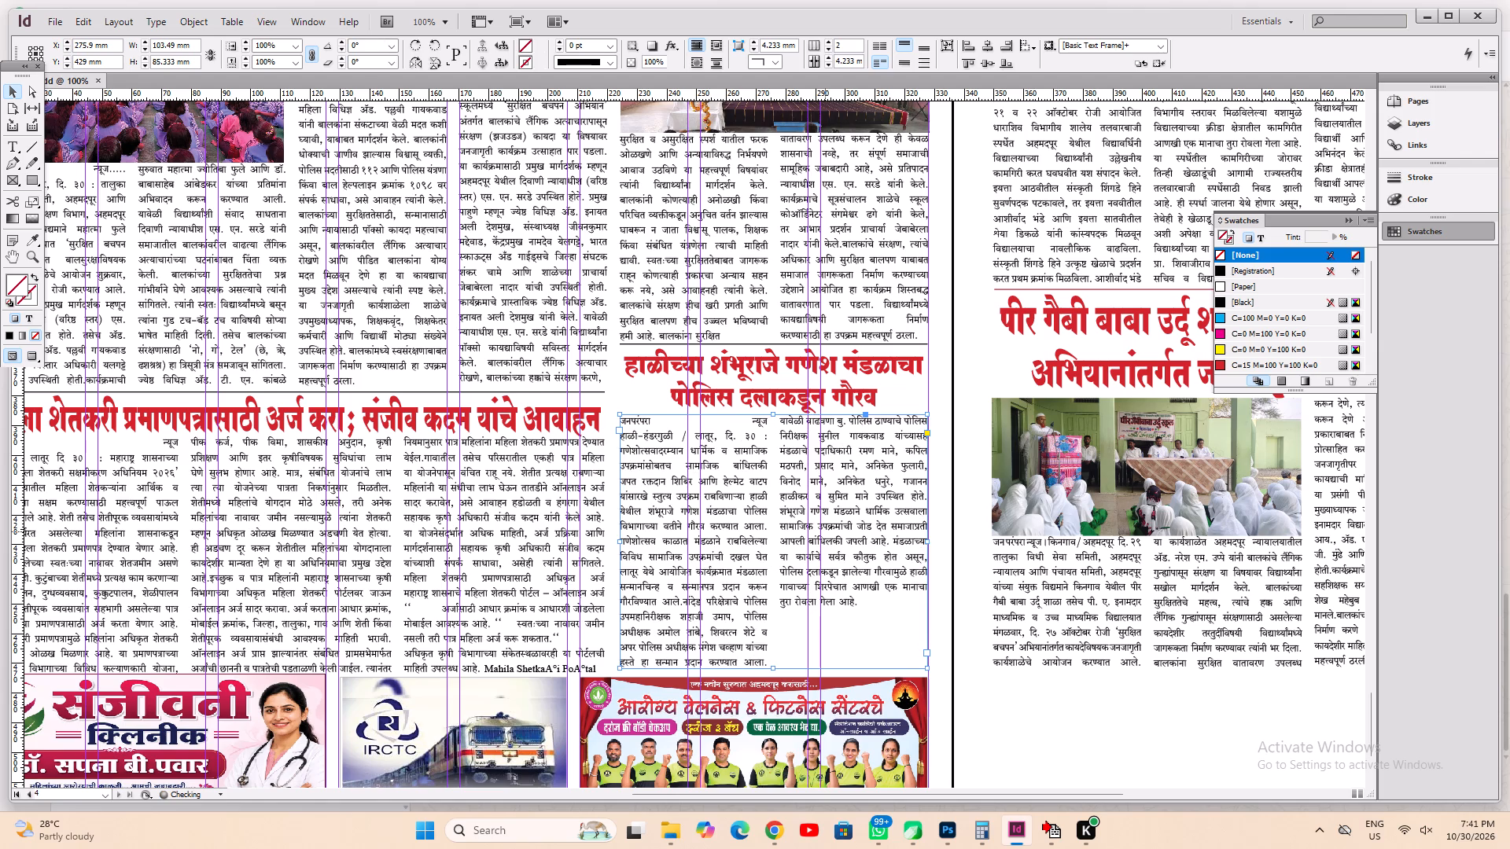
key("ctrl+alt+c")
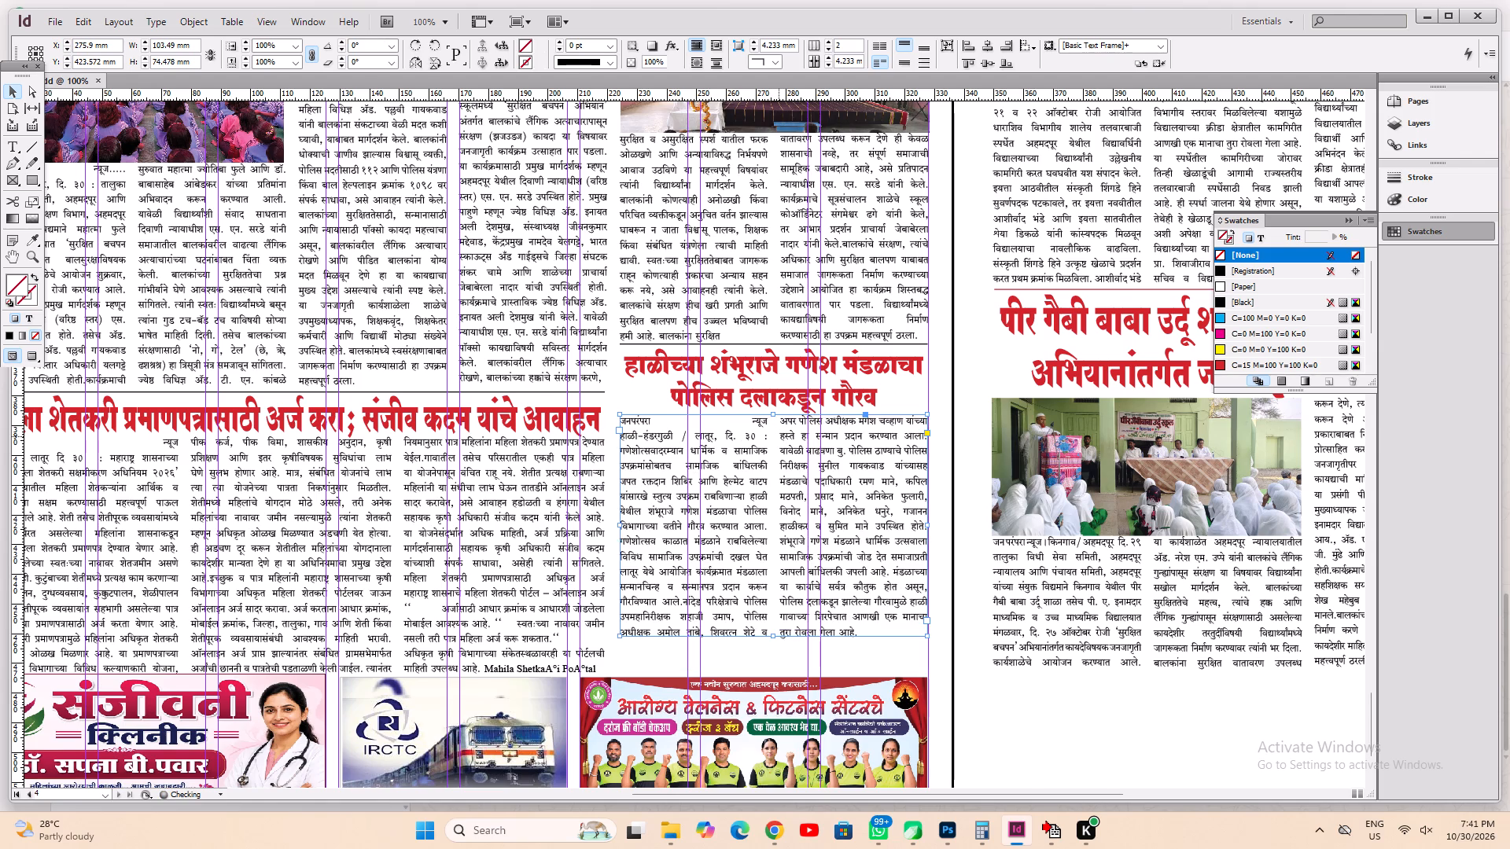
Shorten the Torrent Power story's photo to about 49.63 mm high by raising its bottom edge, and fit the story frame to its text.
scroll(779, 436, "up", 7)
left_click(777, 489)
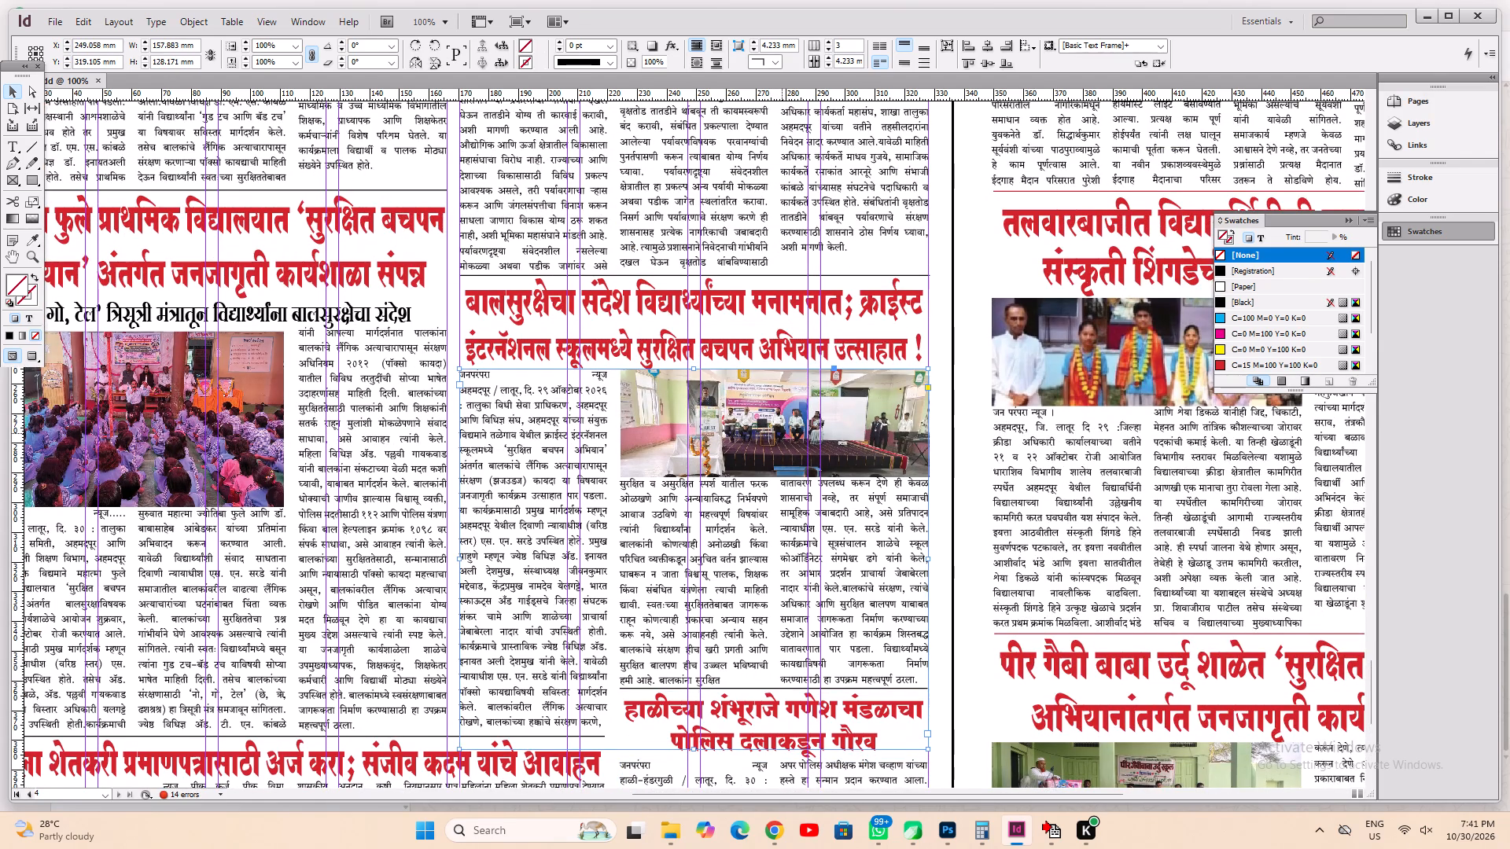
scroll(729, 480, "up", 1)
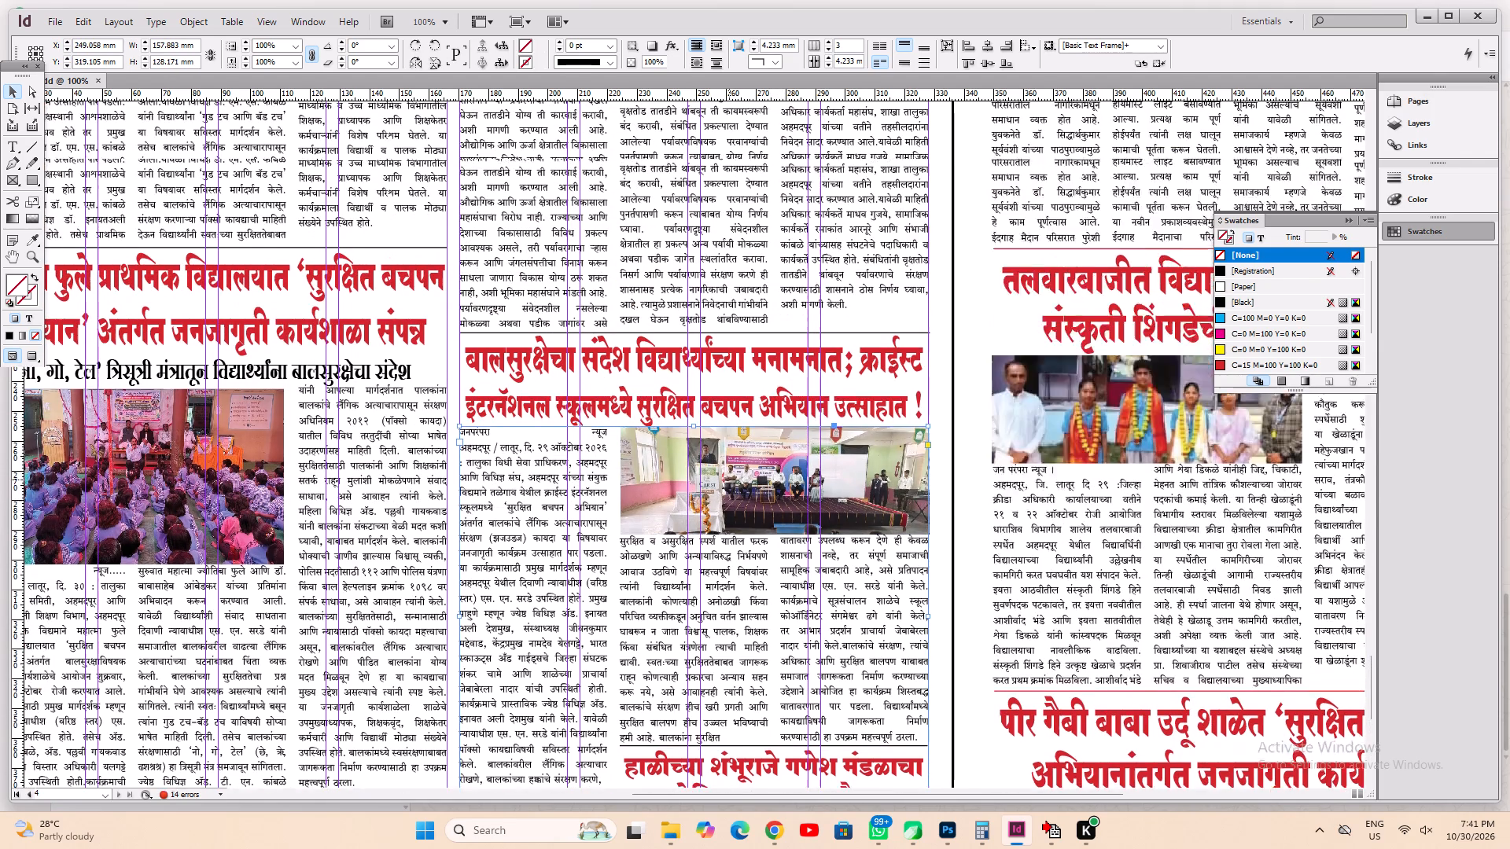
scroll(729, 480, "up", 6)
left_click(731, 324)
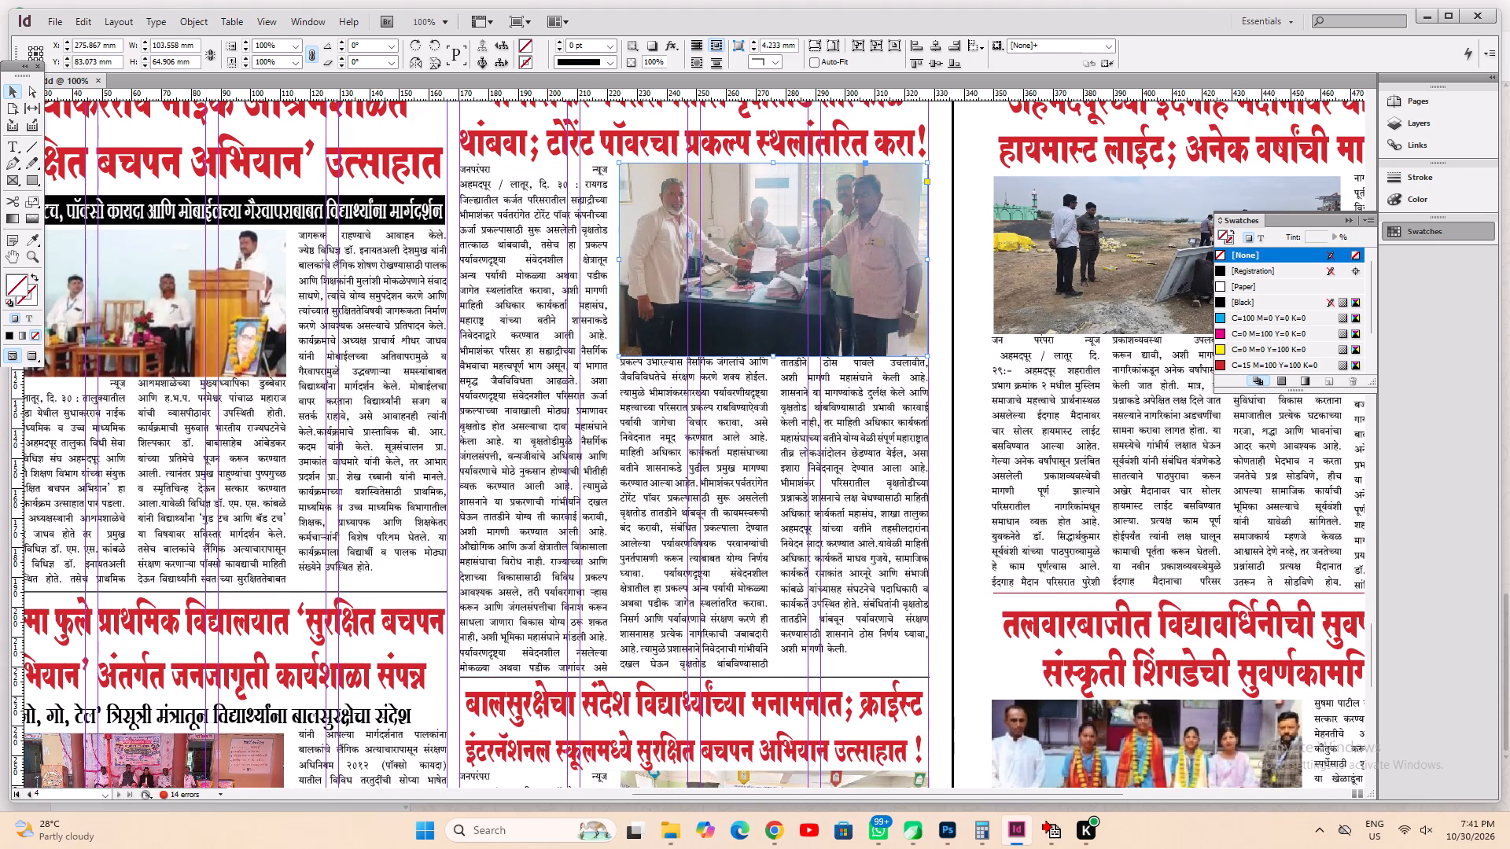
left_click_drag(772, 358, 773, 319)
left_click(757, 454)
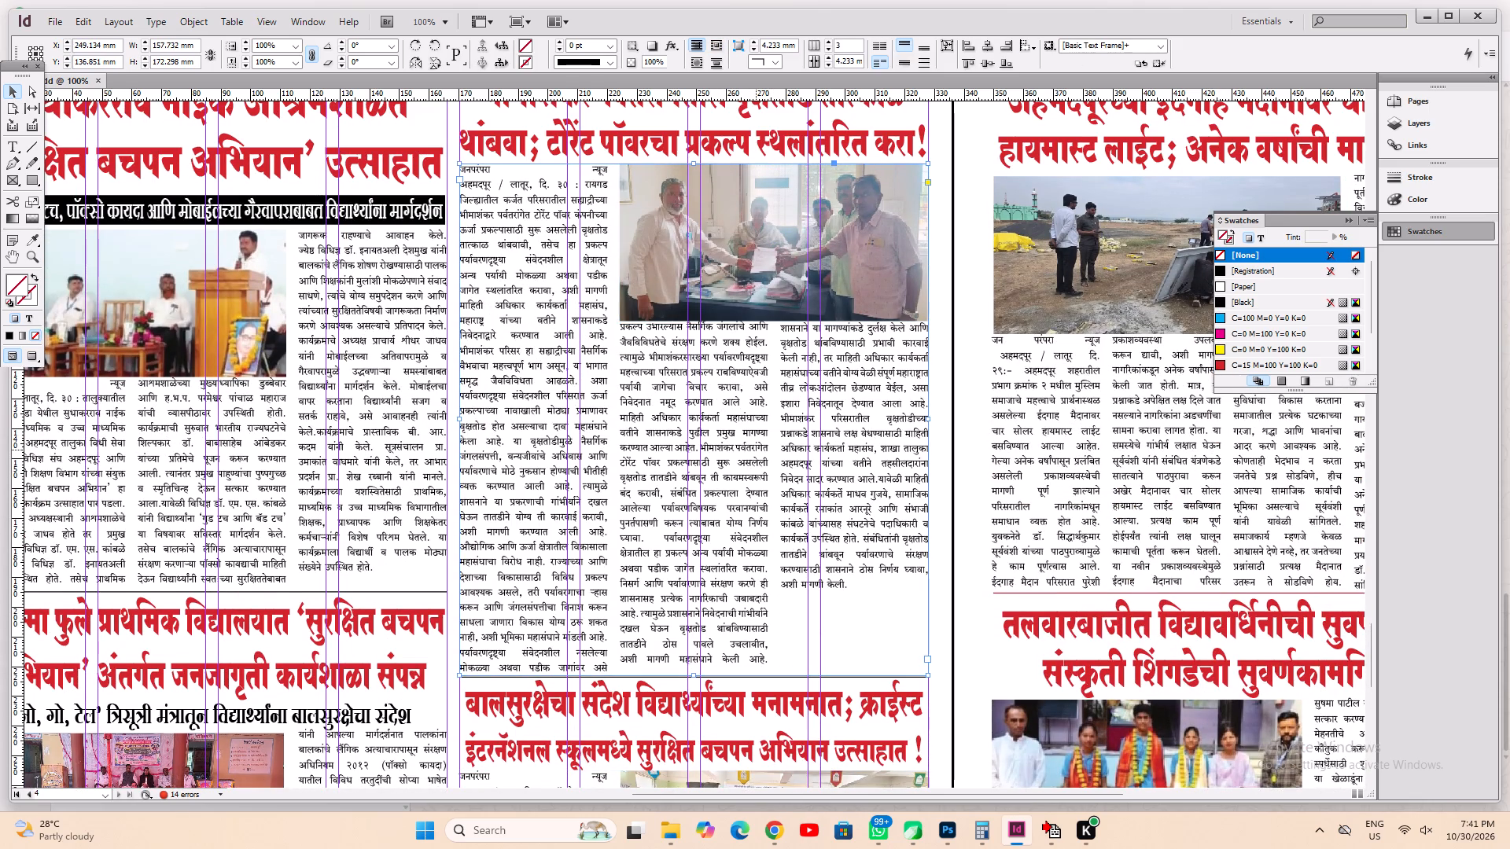
key("ctrl+alt+c")
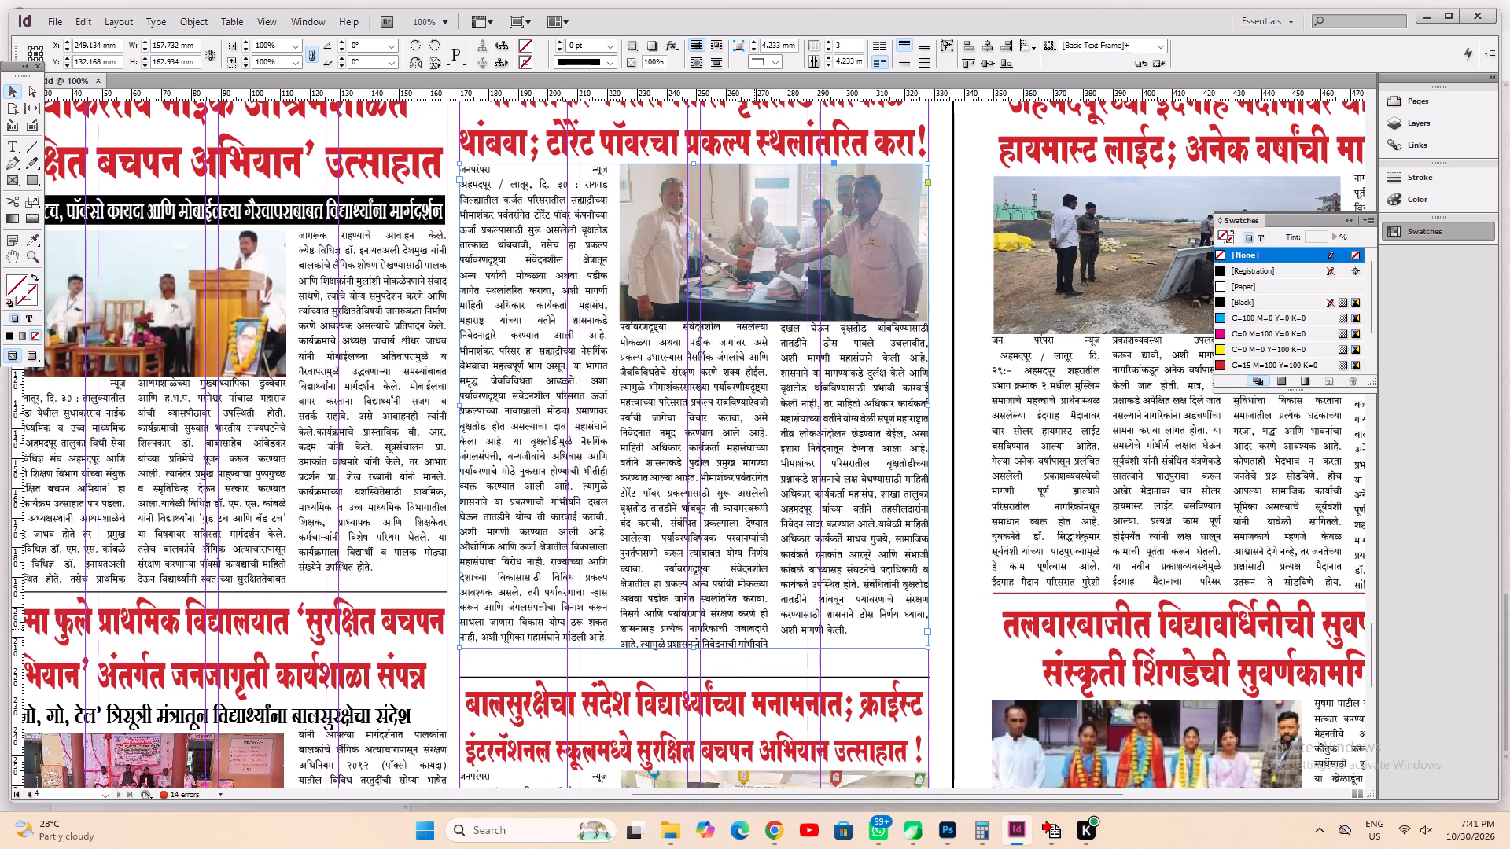
left_click(749, 301, "ctrl")
left_click(773, 318)
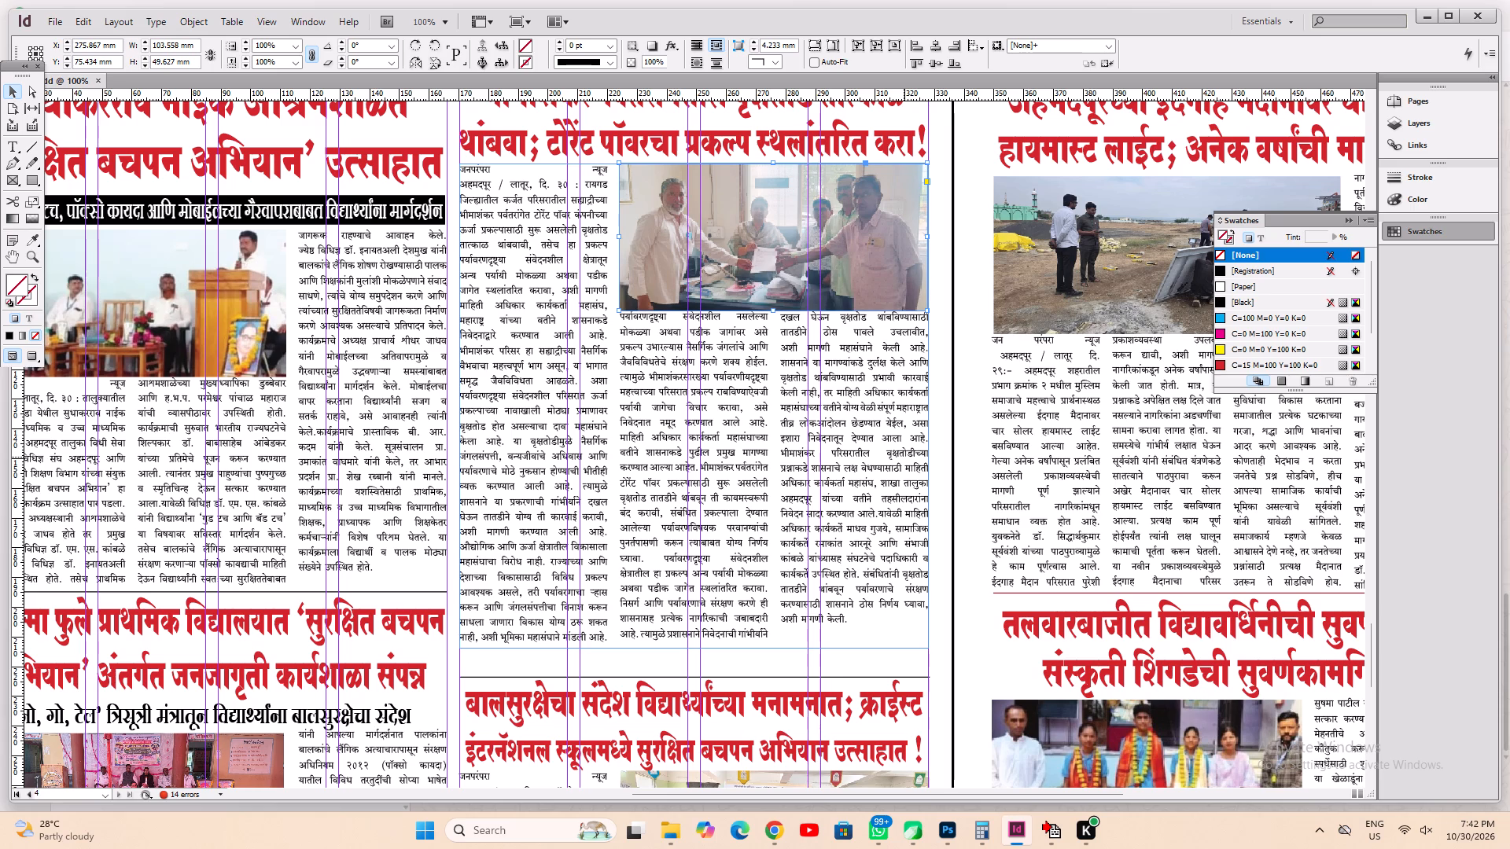
Set tracking to 20 on the "प्रमुख मागण्या" passage in the Torrent Power story's second column and save.
left_click(7, 147)
left_click_drag(700, 452, 700, 528)
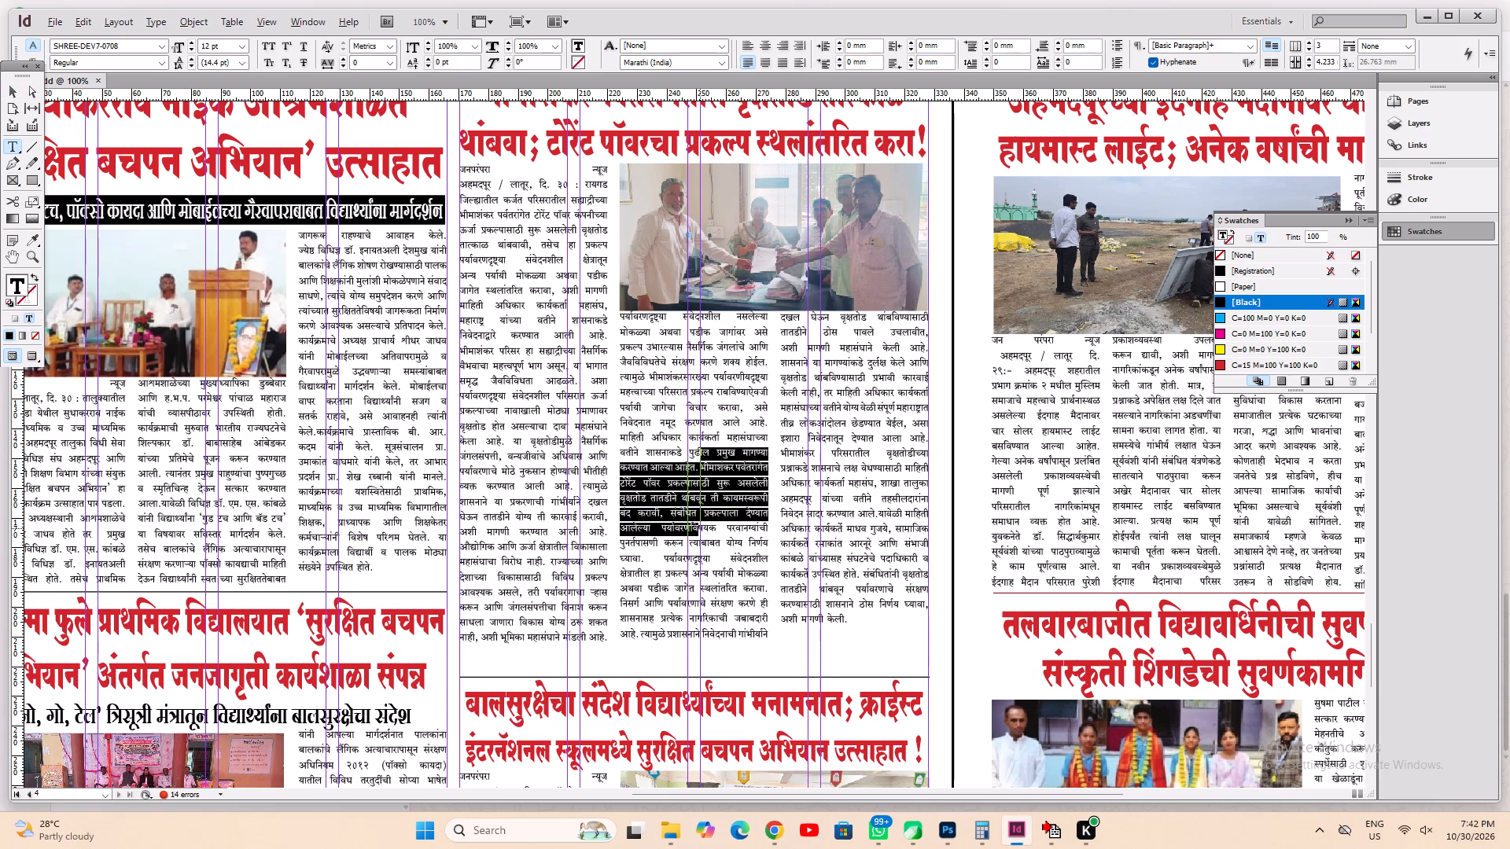
key("alt+Right")
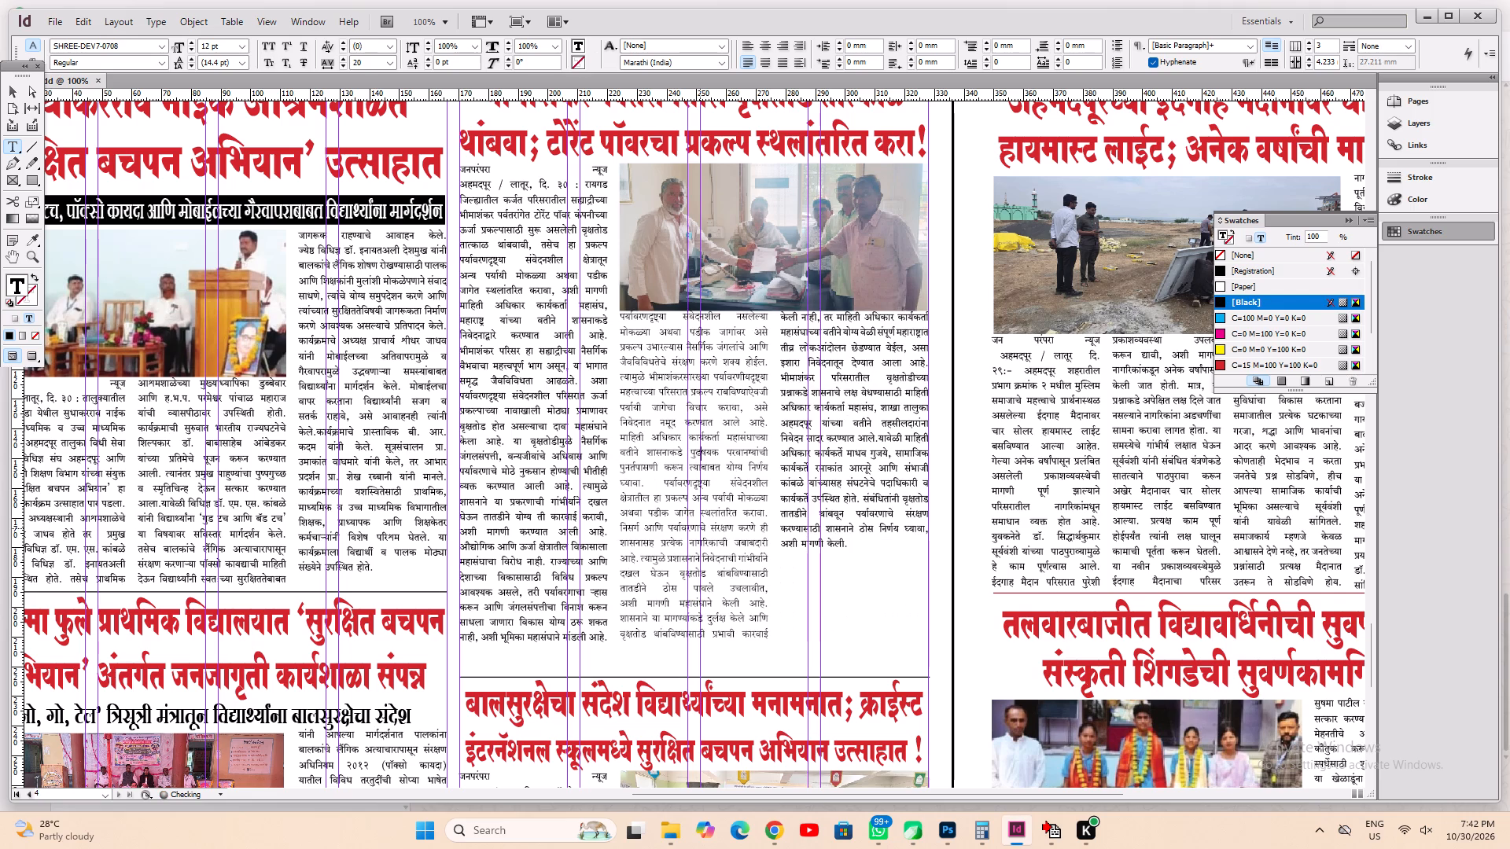
key("ctrl+z")
key("ctrl+s")
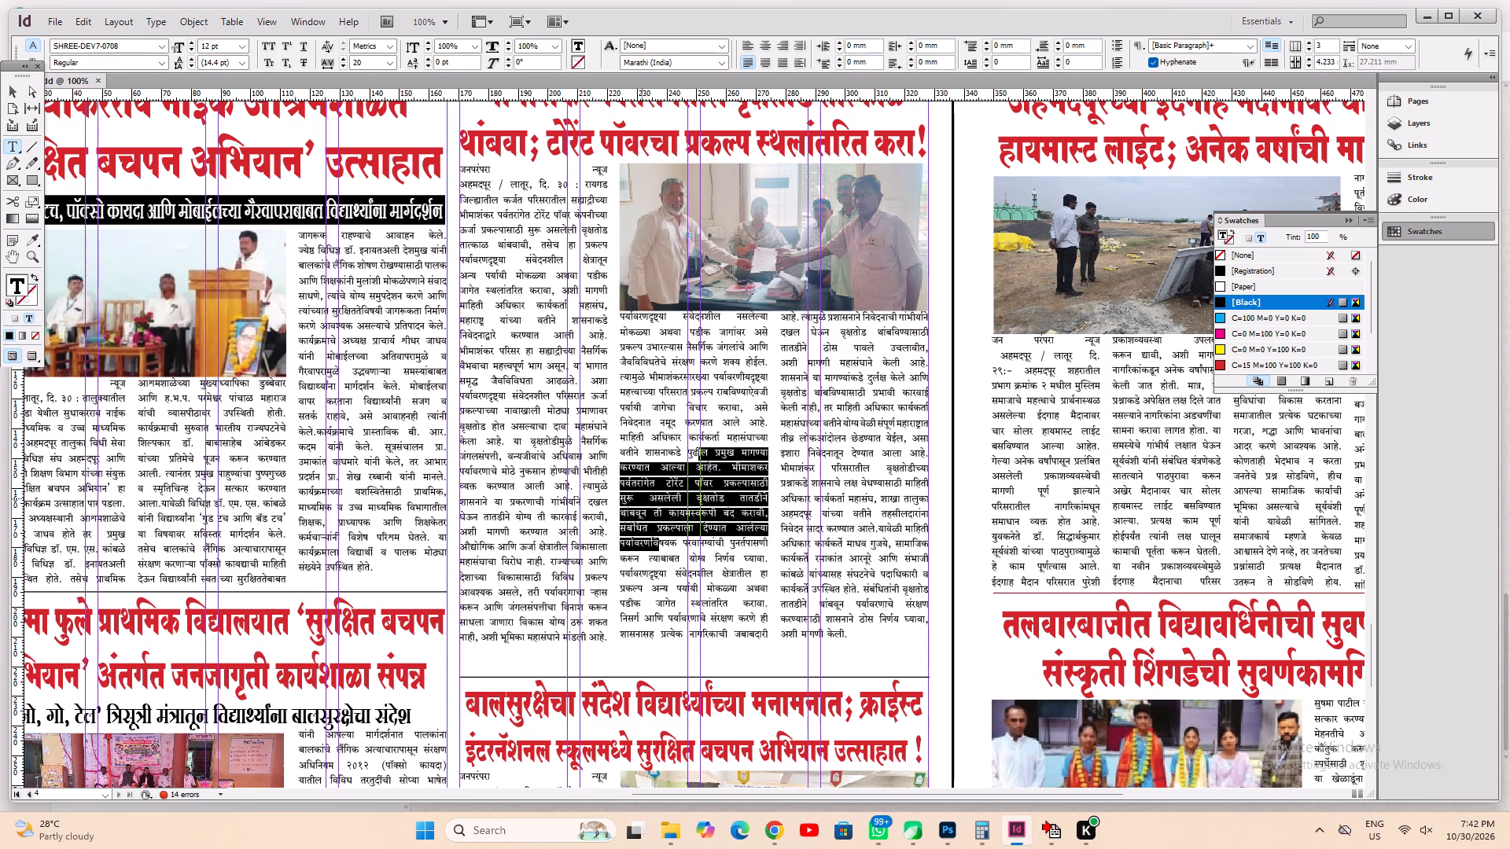
Move the Christ International School story, with its rule, headline and photo, up beneath the Torrent Power story, to about Y 292.5 mm.
scroll(638, 504, "down", 6)
left_click(11, 90)
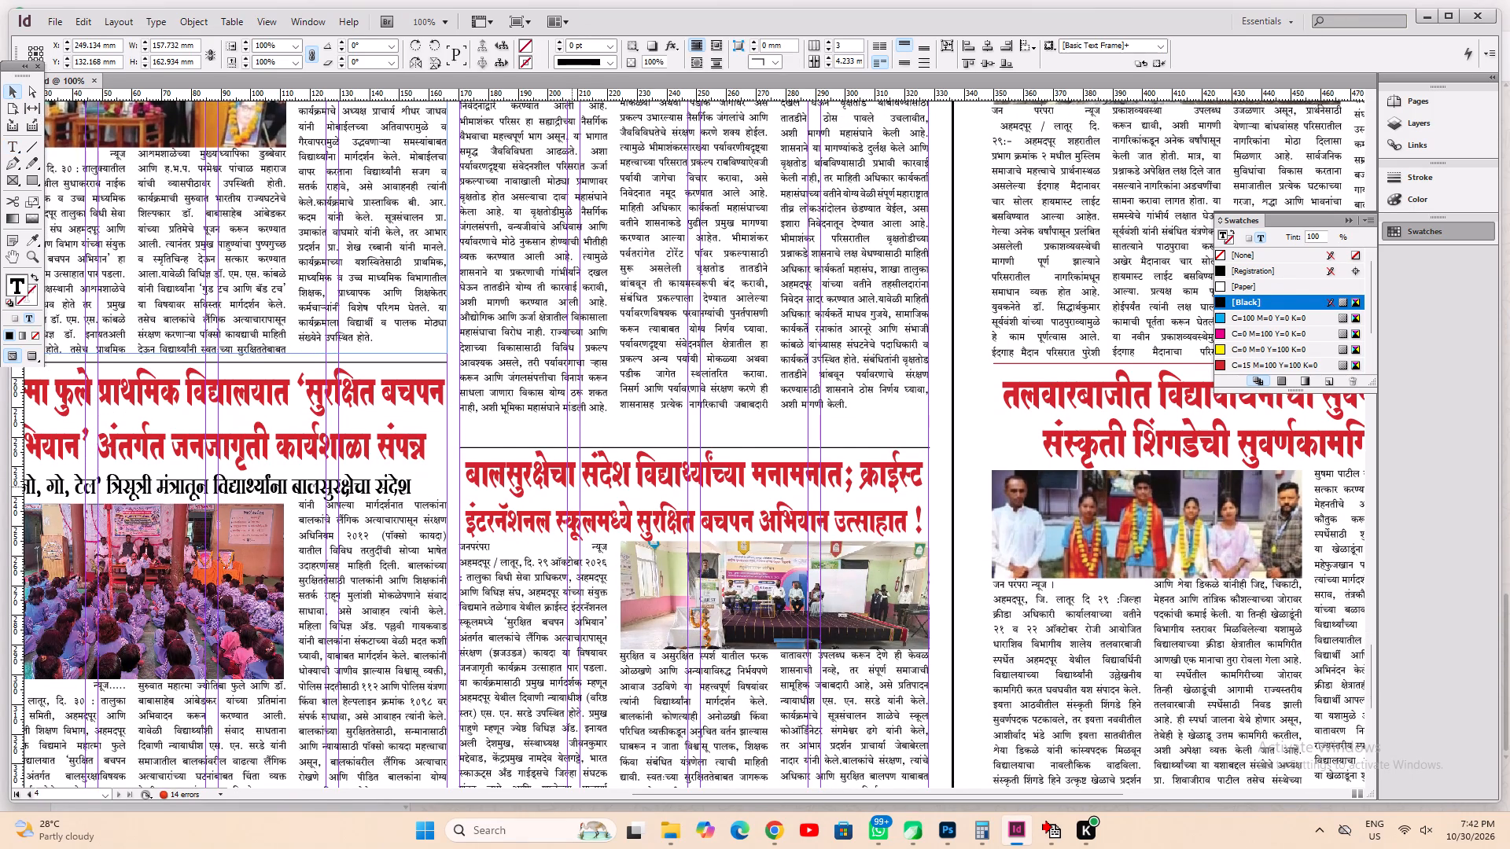
left_click(625, 437)
left_click_drag(617, 435, 706, 707)
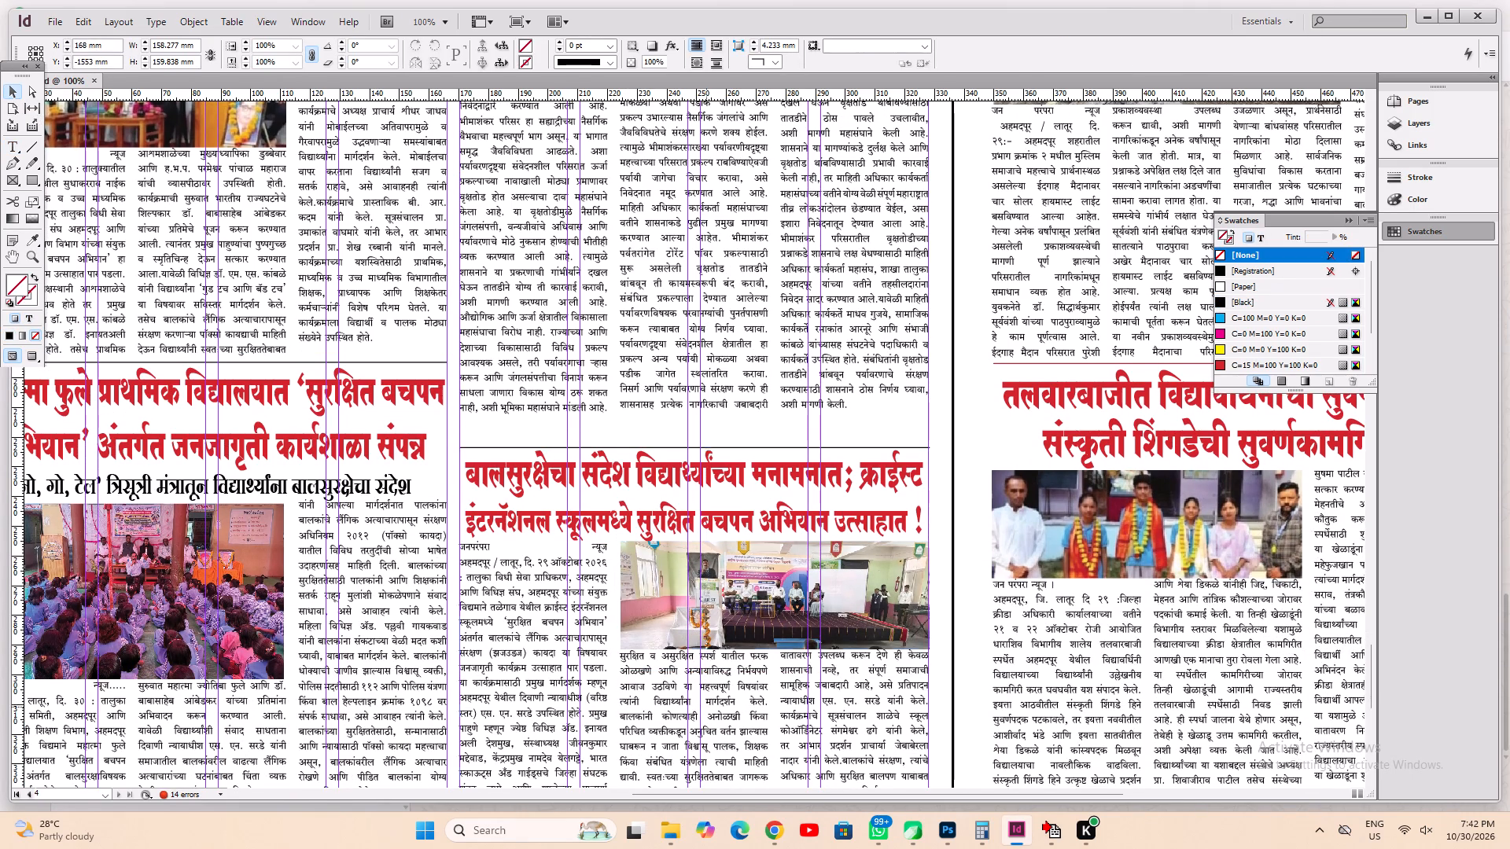
left_click_drag(811, 627, 812, 598, "shift")
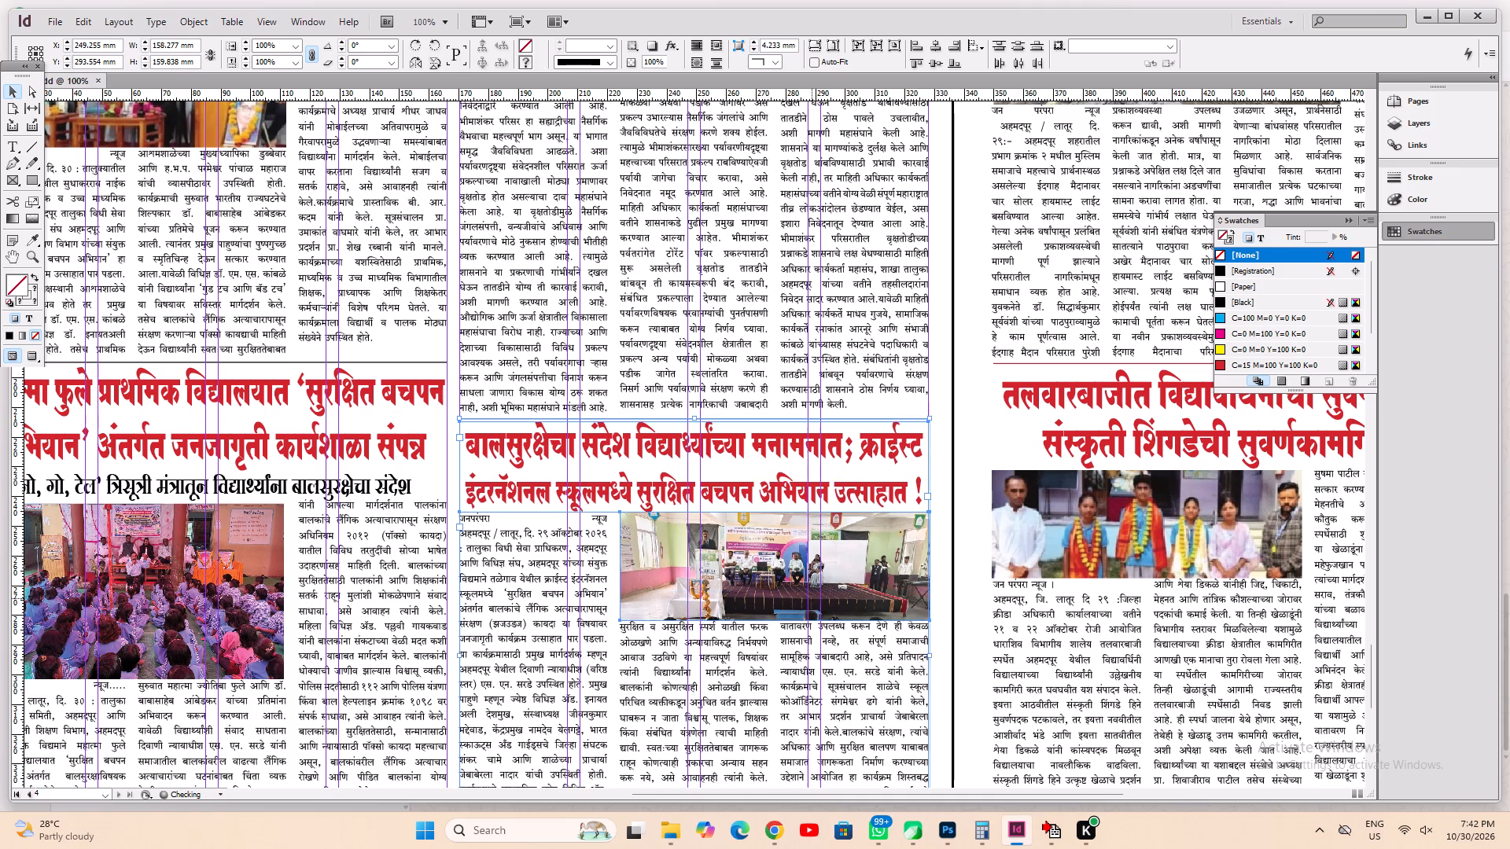
key("Up")
key("Up")
key("Up")
Extend the Christ International School story's text frame downward to about 134.19 mm high.
scroll(812, 598, "down", 11)
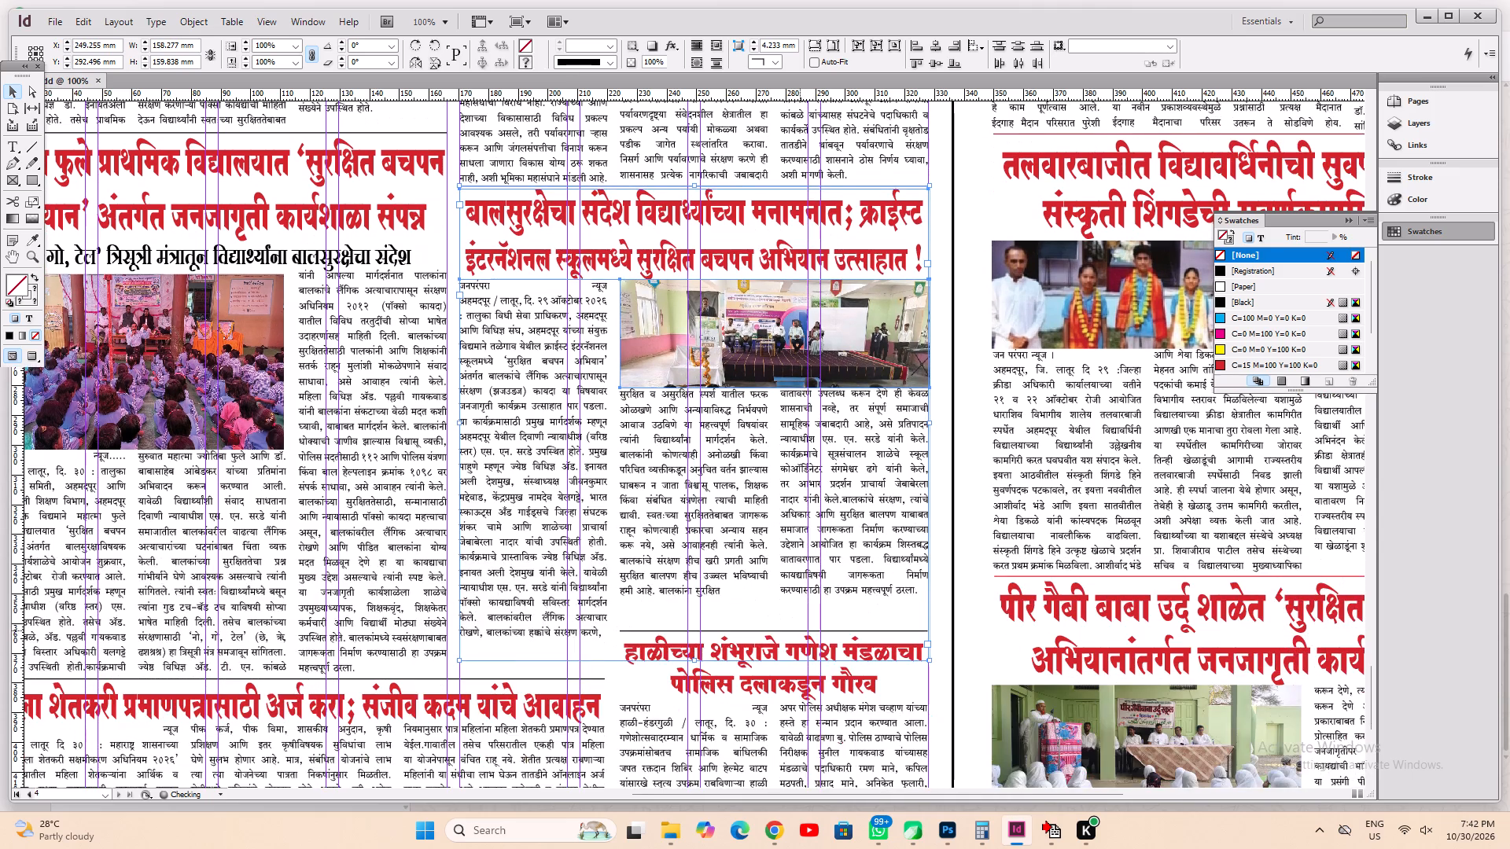
scroll(761, 579, "down", 4)
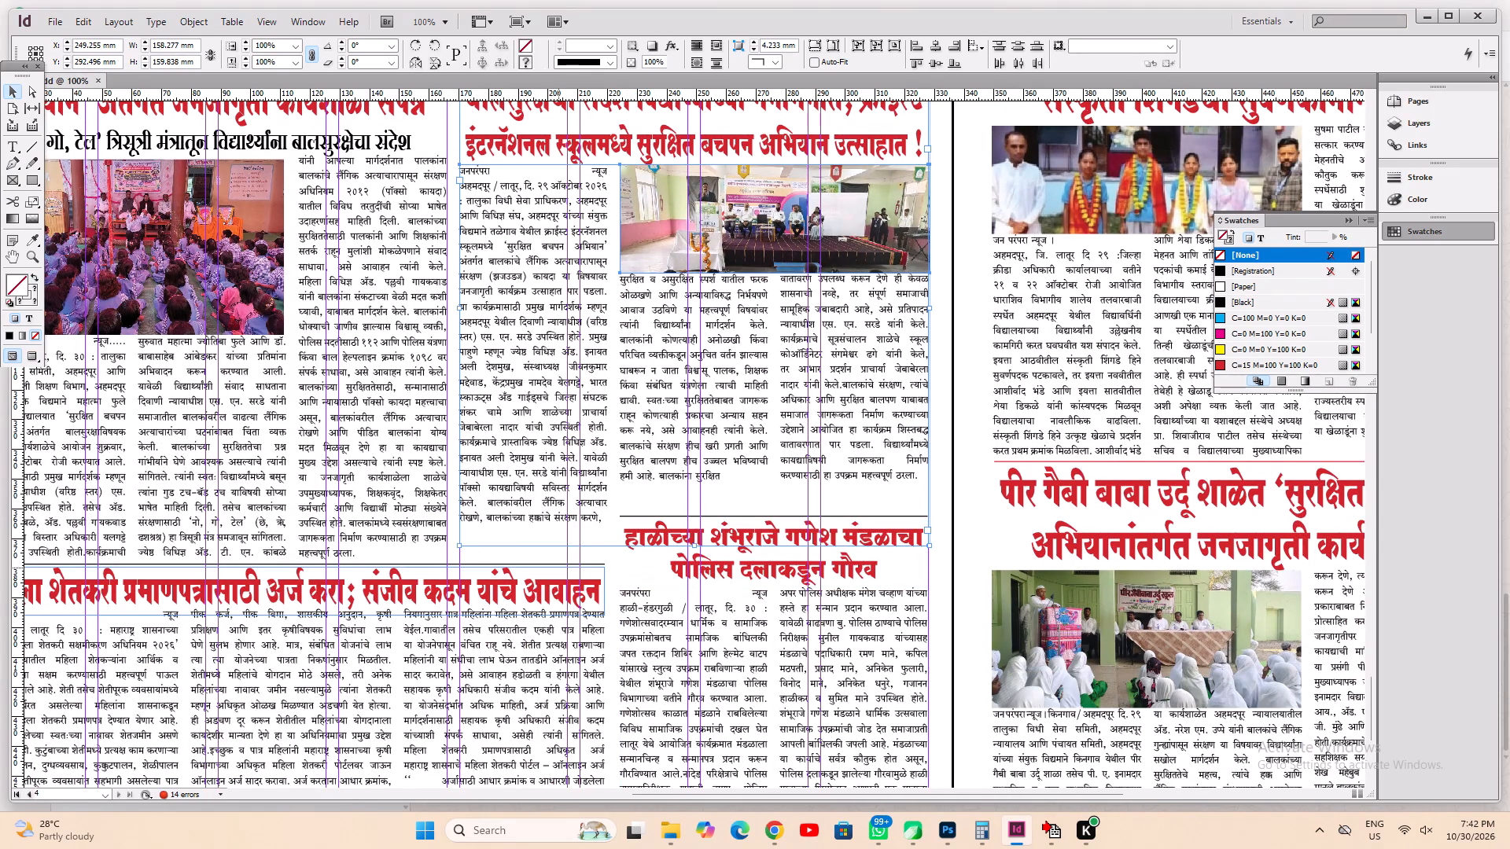
left_click(603, 610)
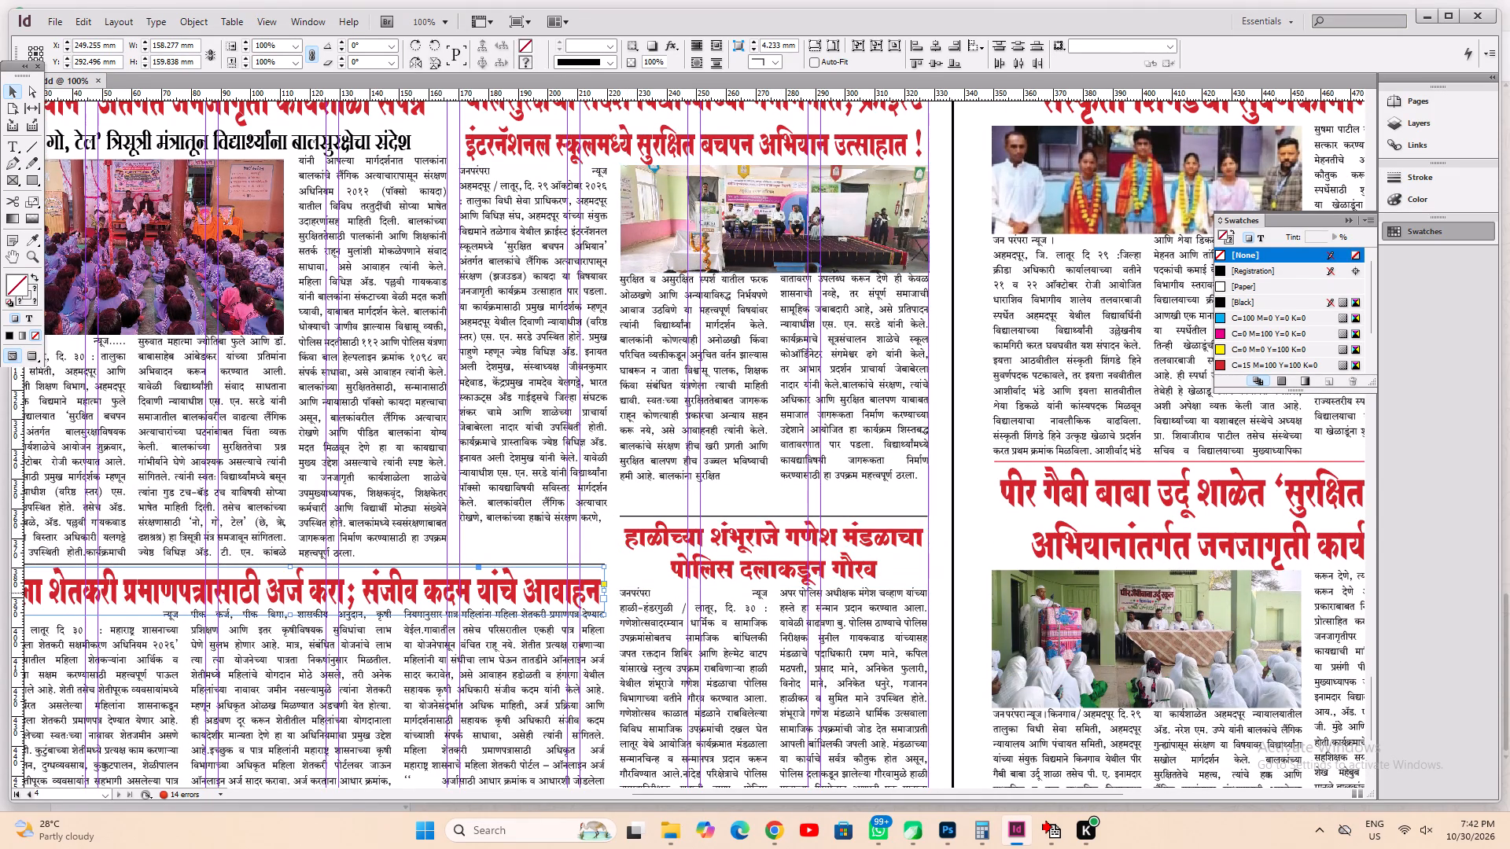
left_click(633, 443)
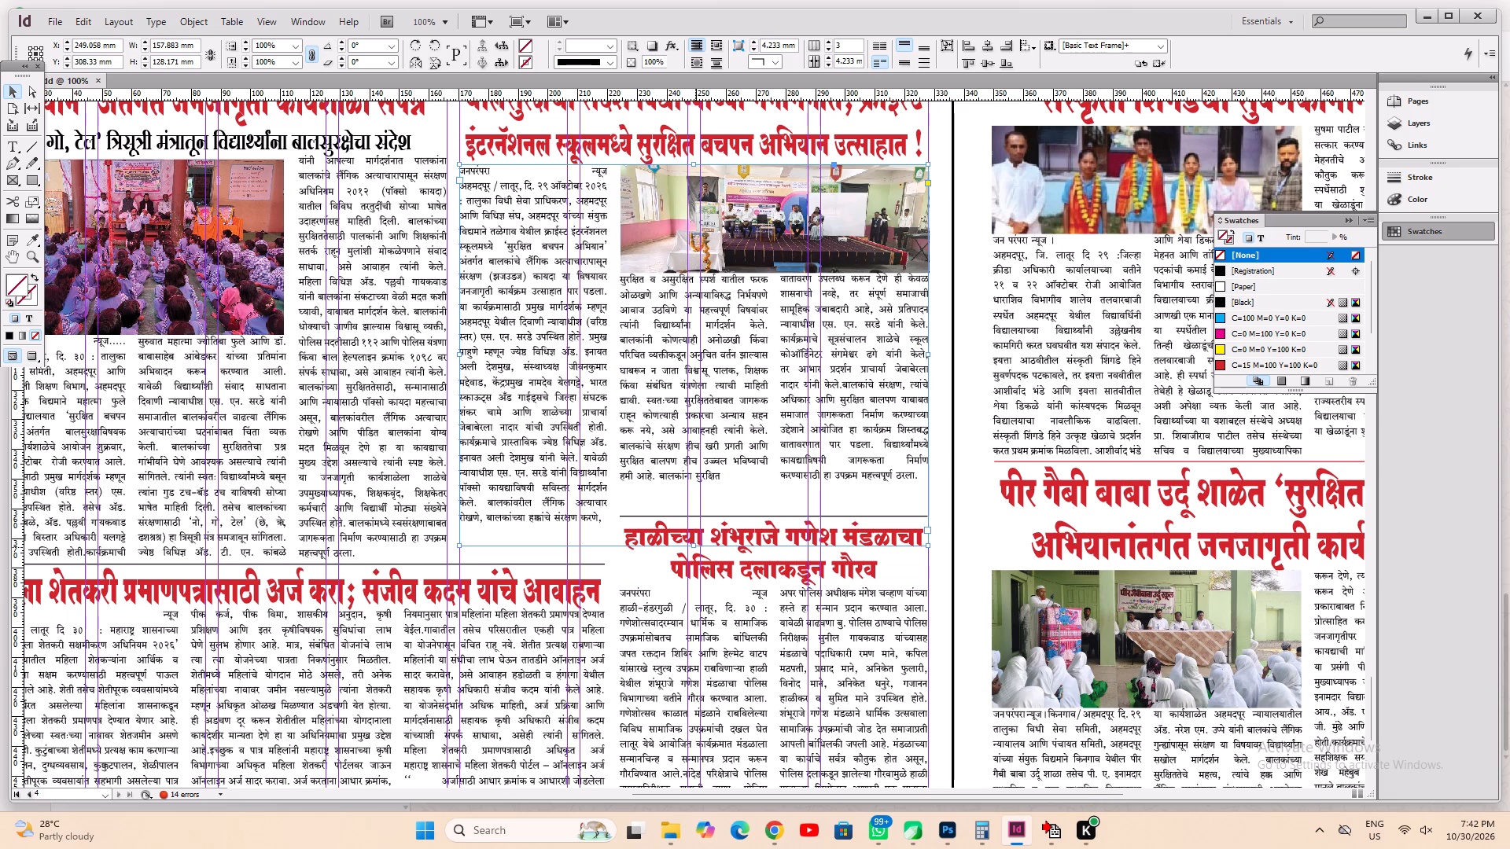
left_click_drag(695, 547, 691, 564)
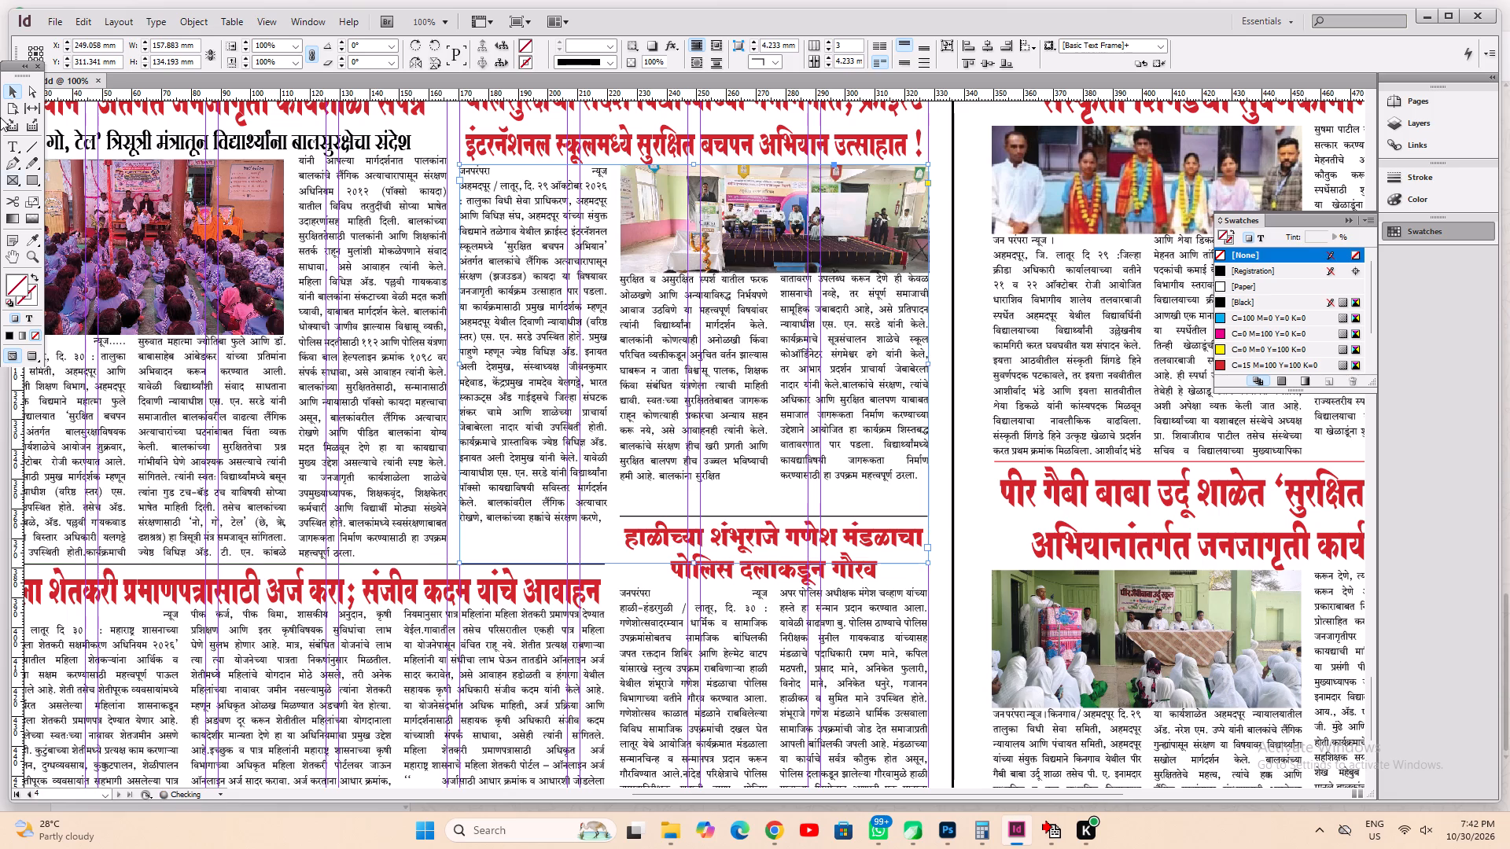
Remove the column break at the end of the Christ International School story's first column.
left_click(18, 141)
left_click(493, 516)
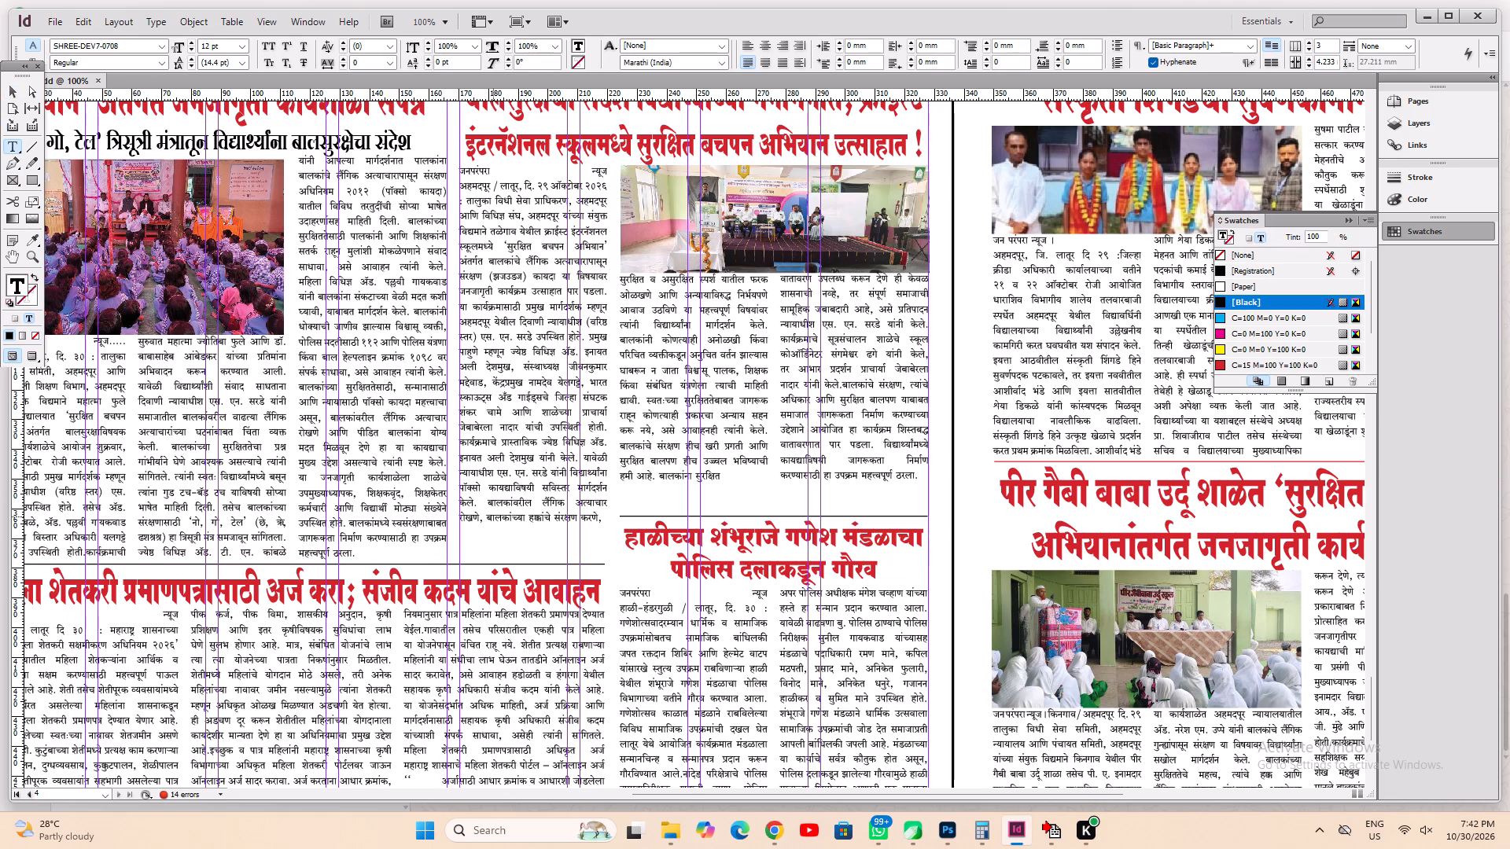
key("End")
key("Delete")
Remove the column break at the end of the Christ International School story's second column.
key("Down")
key("Down")
key("Down")
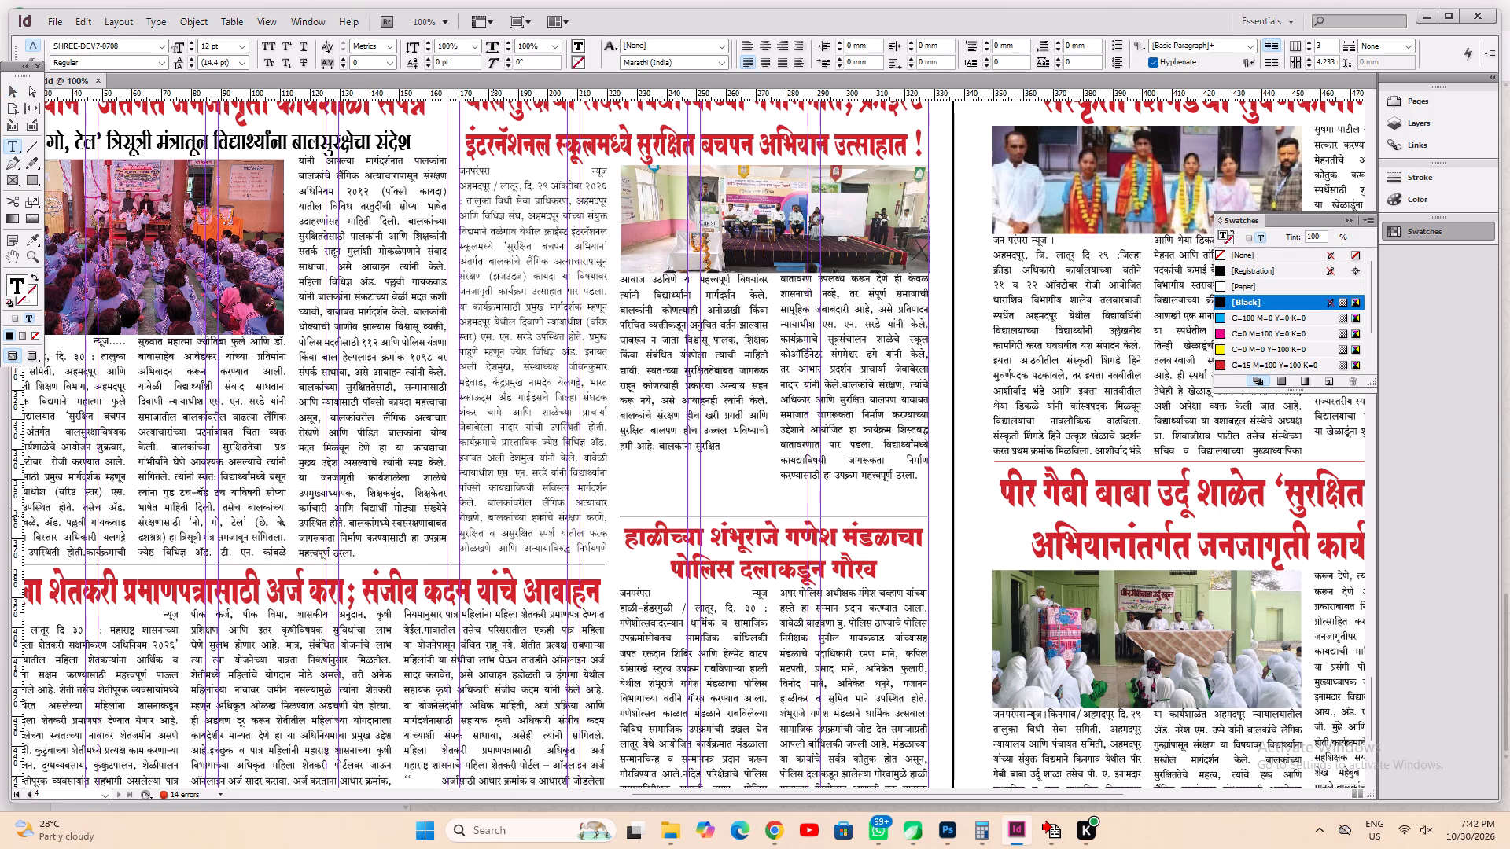
key("Down")
key("Down")
key("Down")
key("Down")
key("Down")
key("Down")
key("Down")
key("Down")
key("Down")
key("Down")
key("End")
key("Delete")
Insert a column break in the Christ International School story after "उपलब्ध करून देणे ही केवळ", balancing its second and third columns.
key("Up")
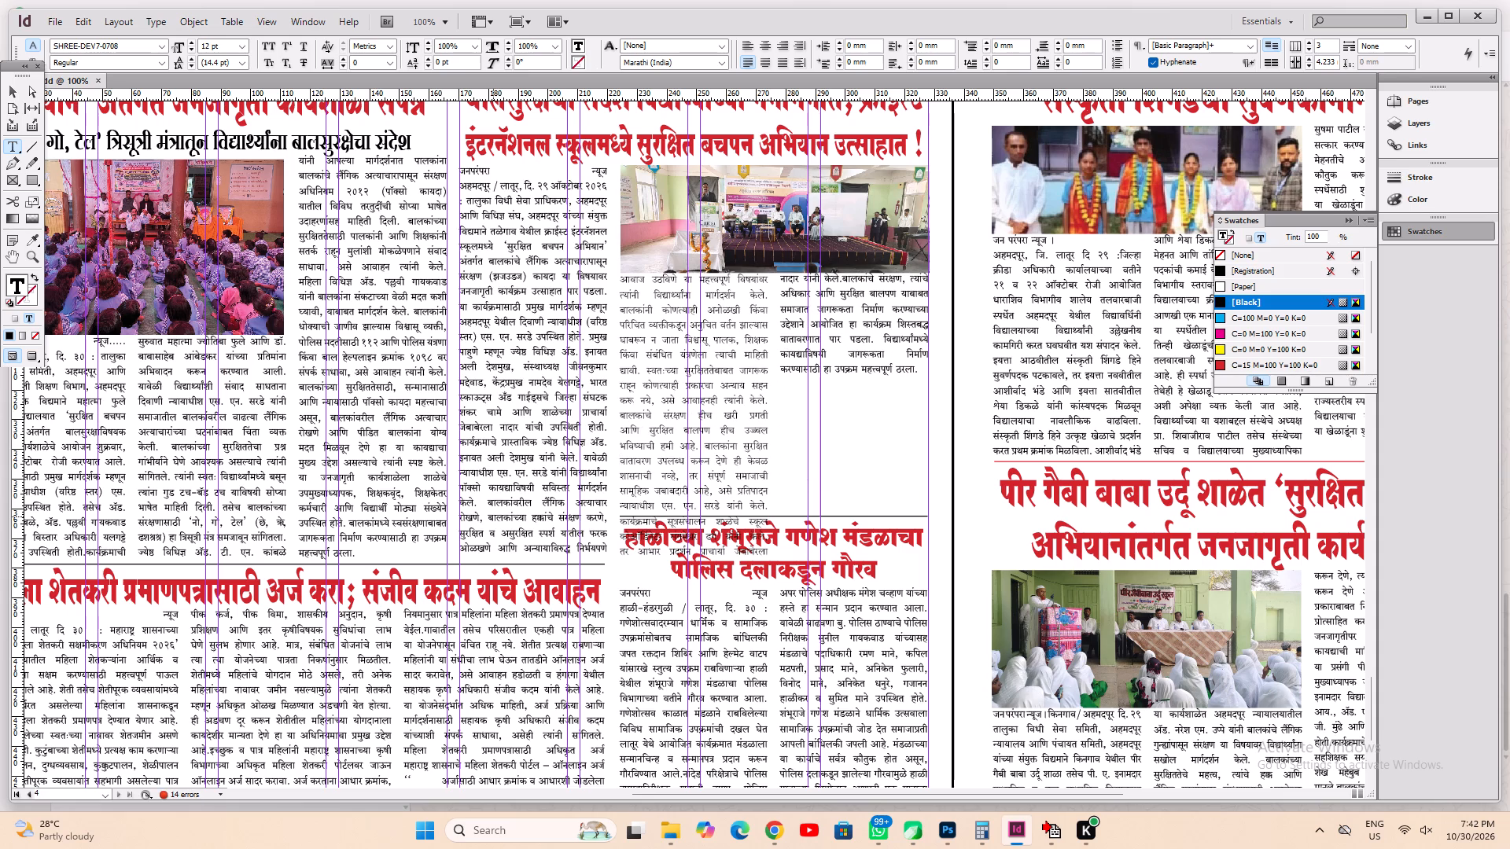
key("Return")
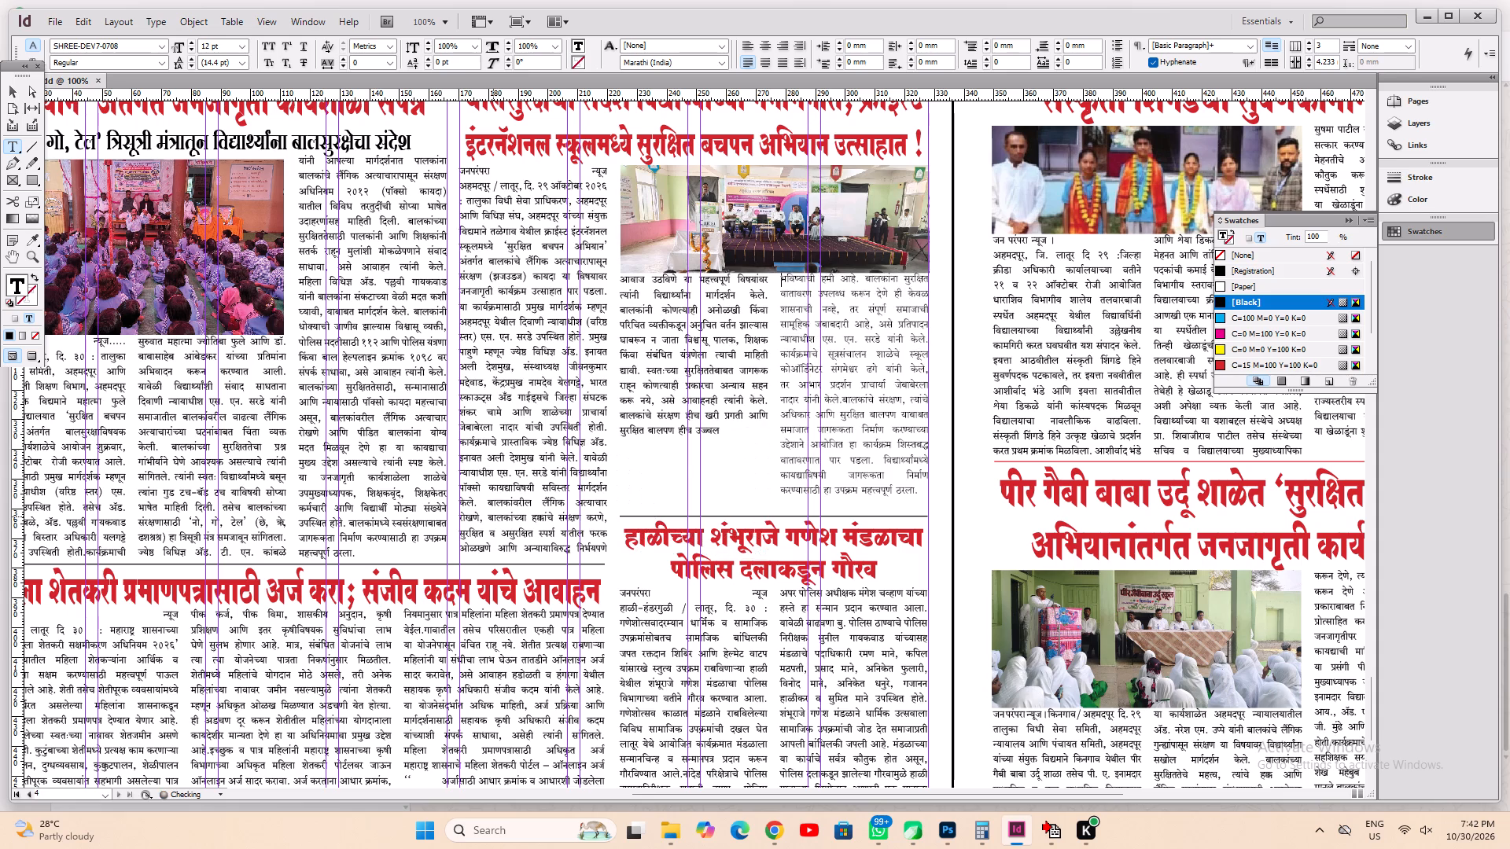
key("ctrl+z")
key("Down")
key("Return")
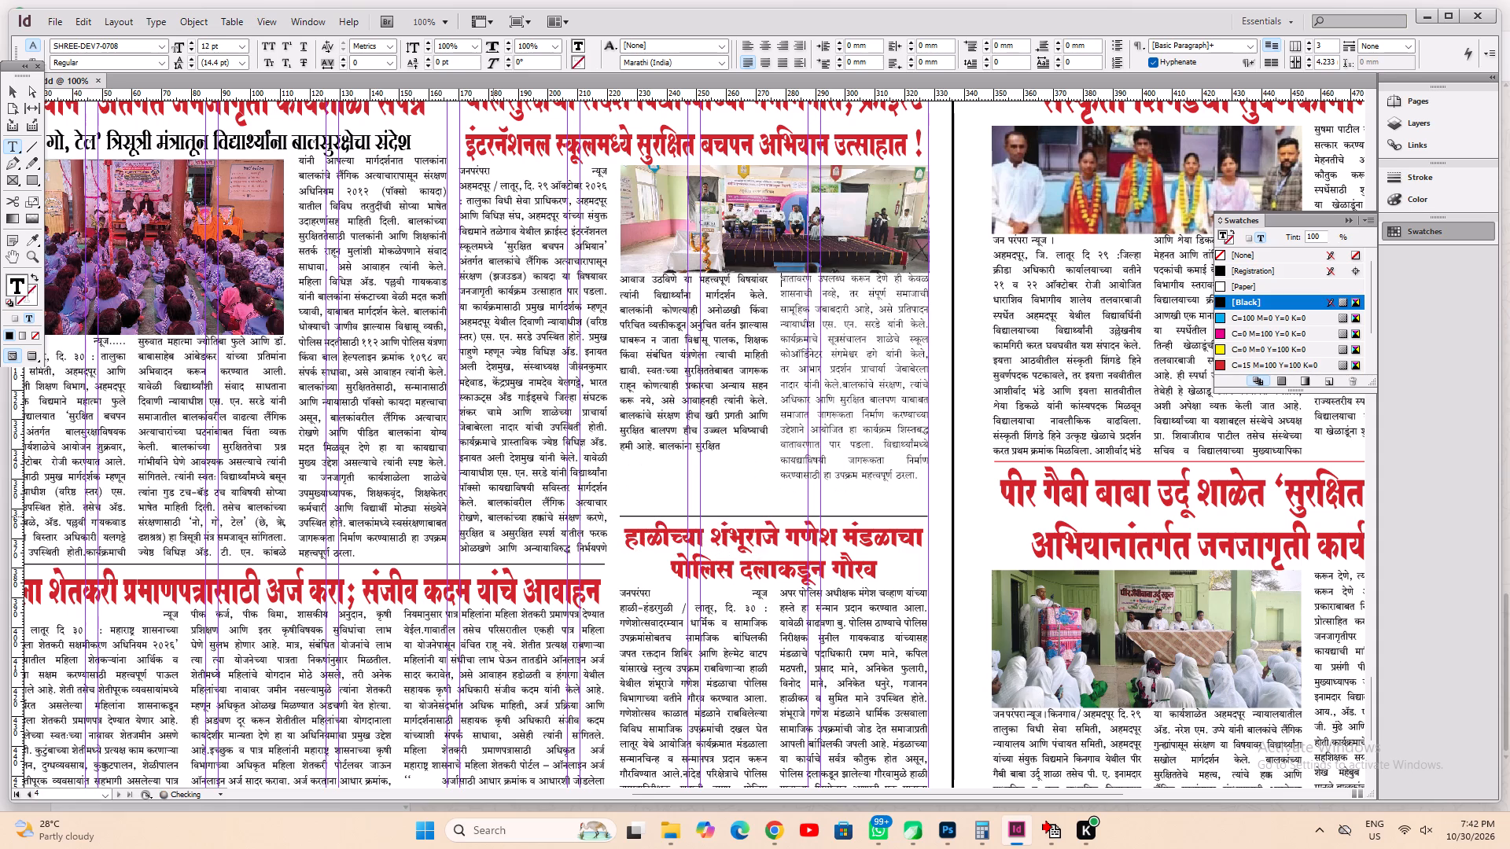
key("ctrl+z")
key("Down")
key("Return")
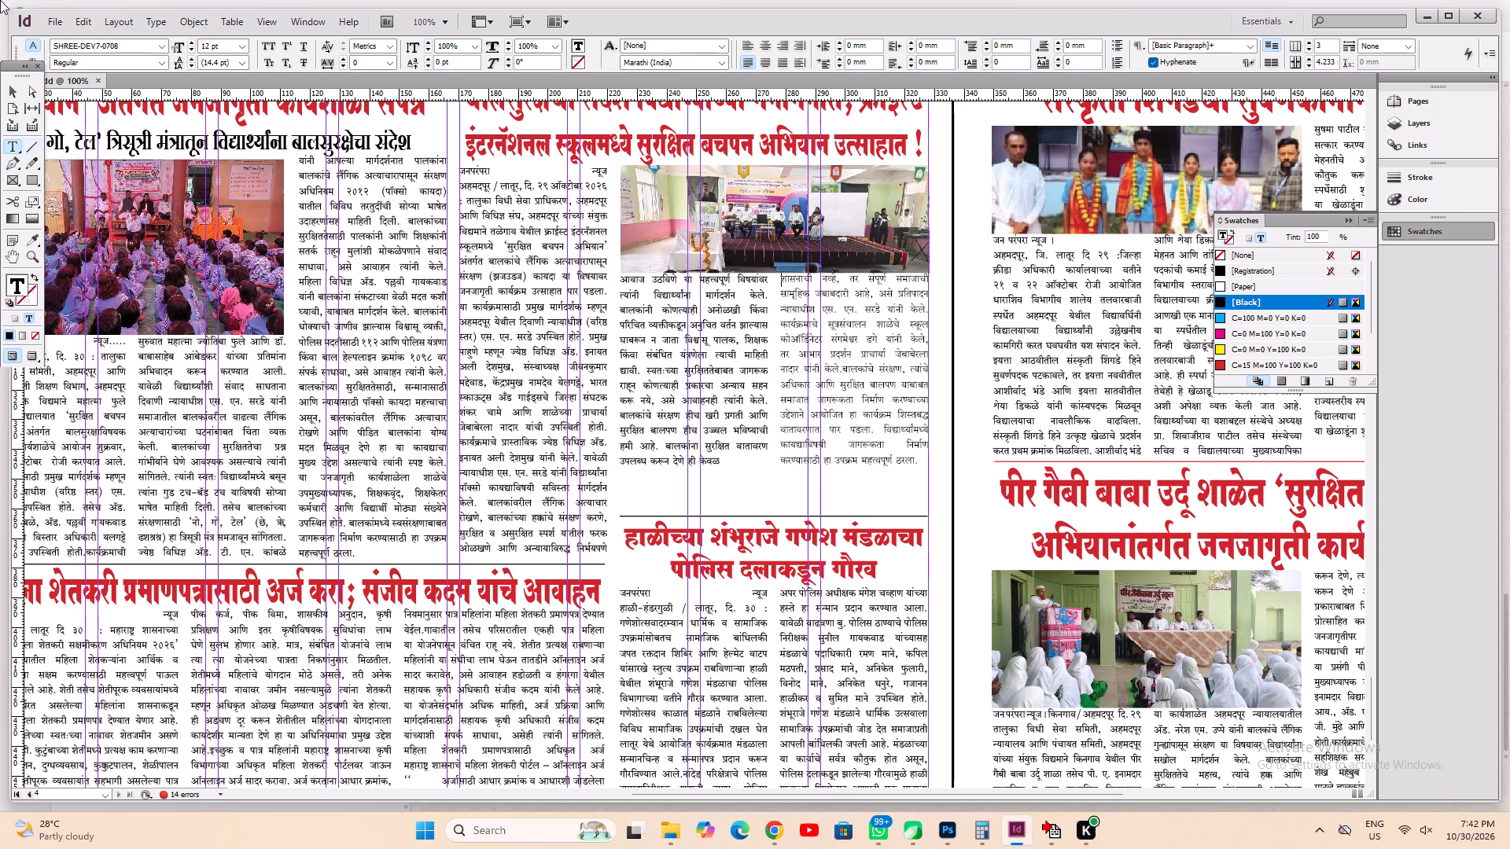
Move the Ganesh mandal story, with its rule, headline and text, up to close the gap beneath the Christ International School story.
left_click(17, 90)
left_click(766, 498)
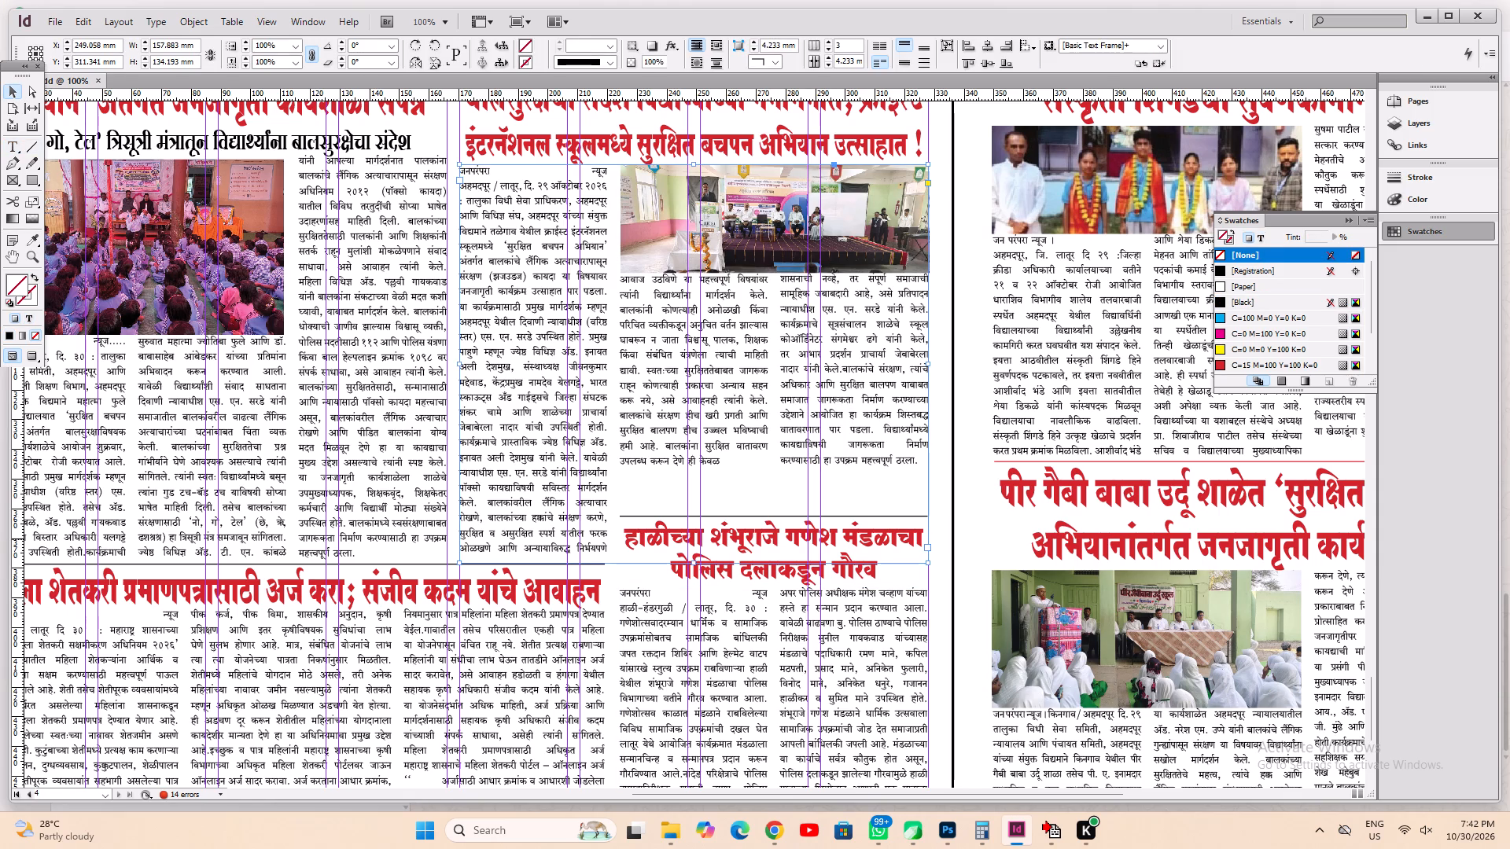
left_click(963, 533)
left_click(906, 515, "ctrl")
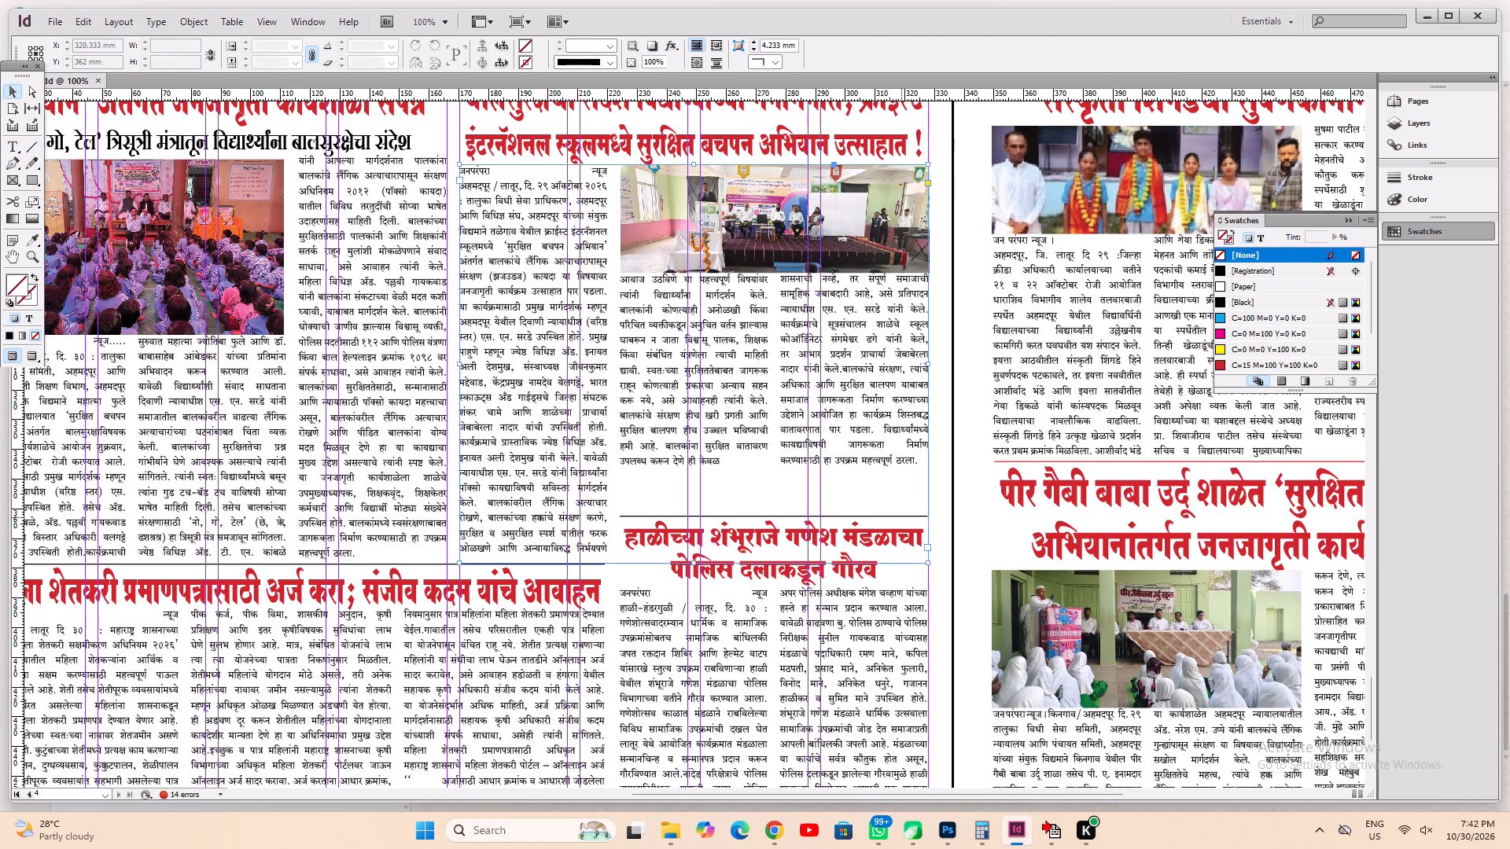
left_click(901, 517, "ctrl")
left_click(846, 548, "ctrl+shift")
left_click(832, 663, "ctrl+shift")
left_click_drag(850, 714, 850, 713, "shift")
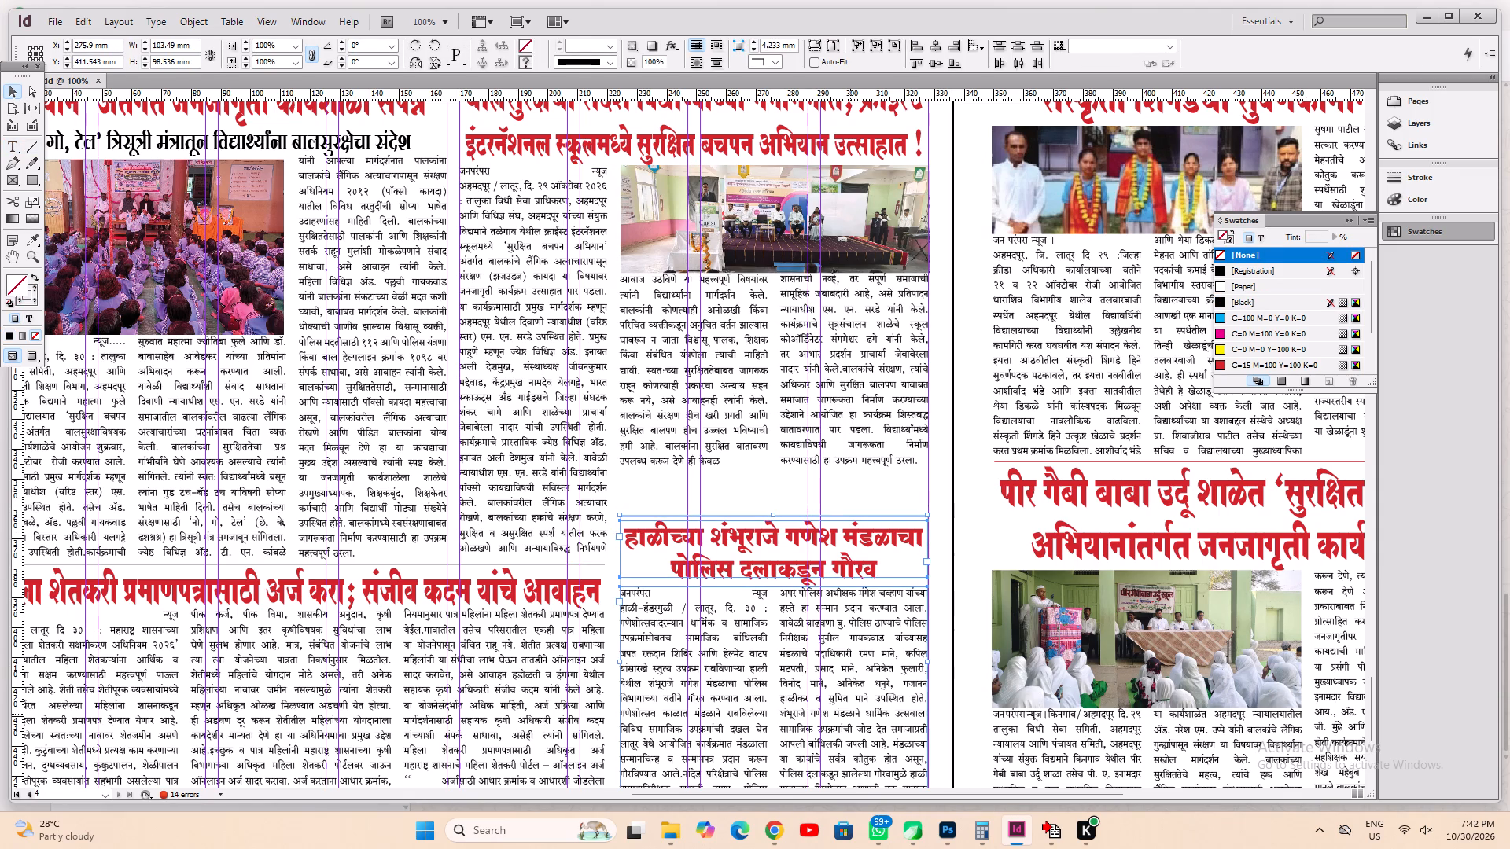
left_click_drag(850, 713, 849, 684, "shift")
double_click(849, 672, "shift")
left_click(951, 707)
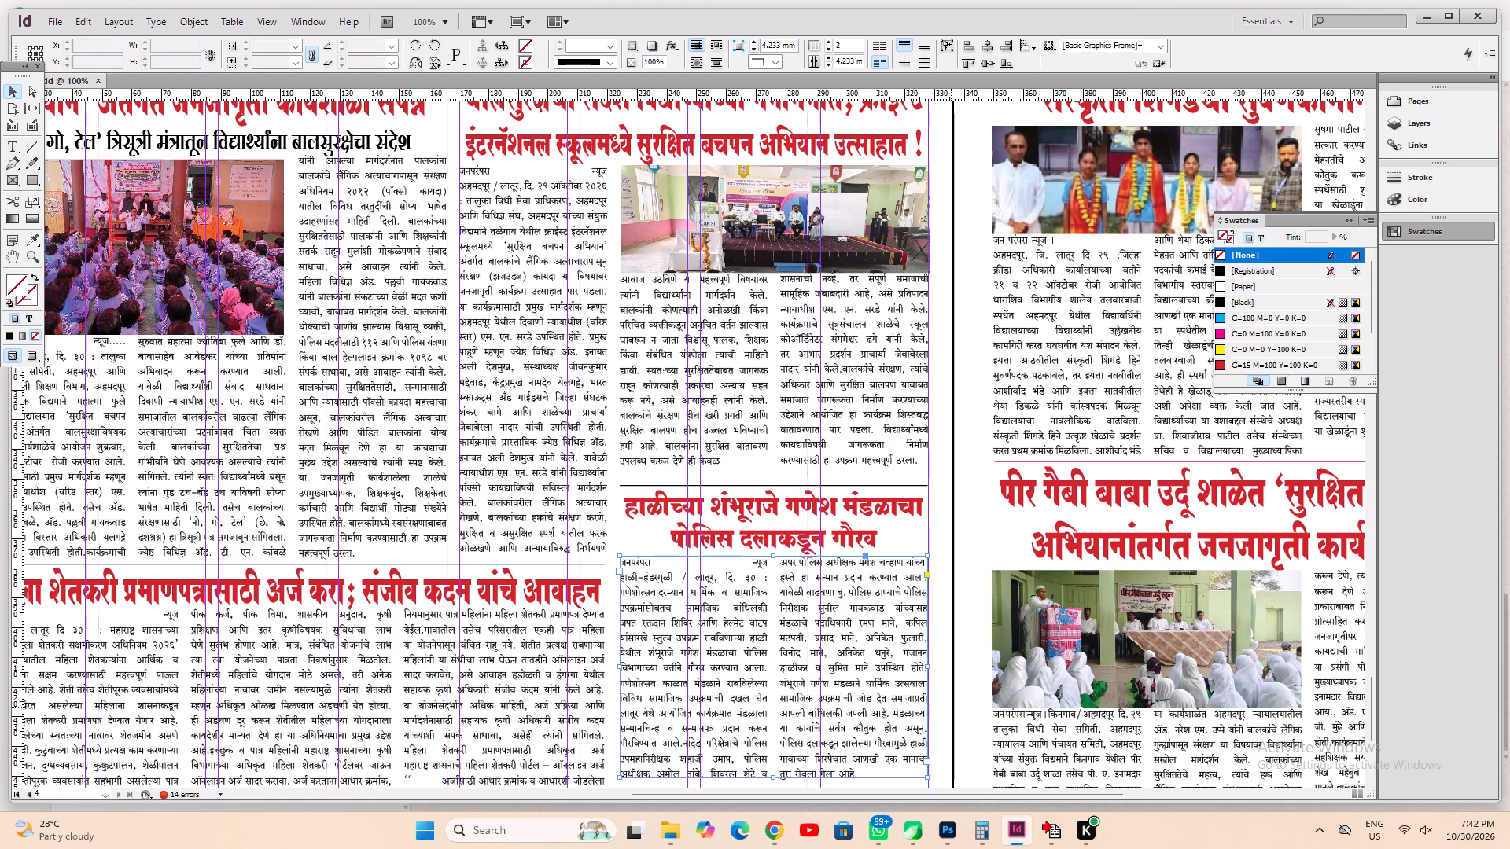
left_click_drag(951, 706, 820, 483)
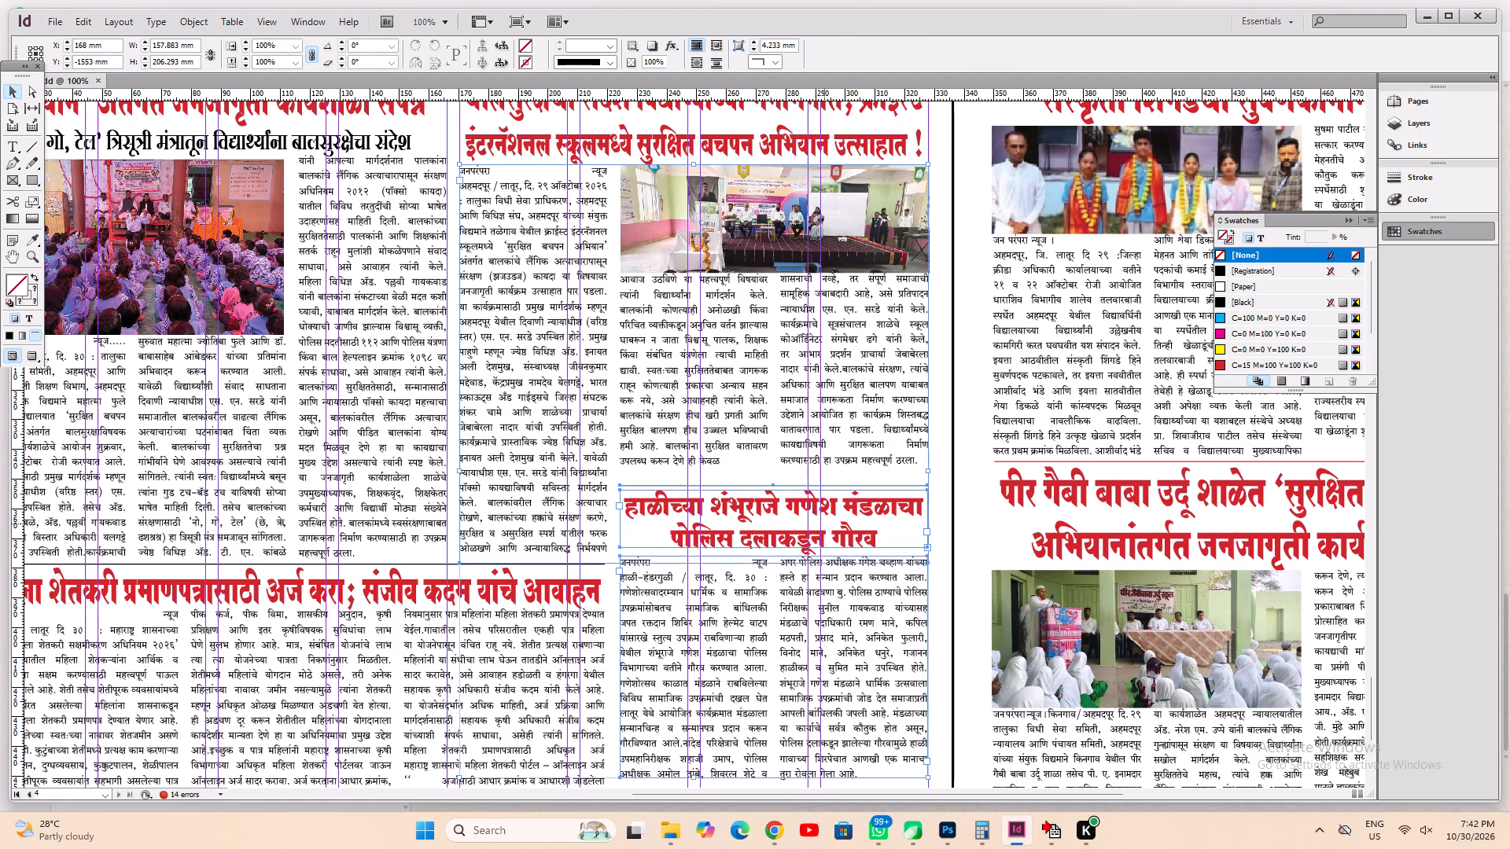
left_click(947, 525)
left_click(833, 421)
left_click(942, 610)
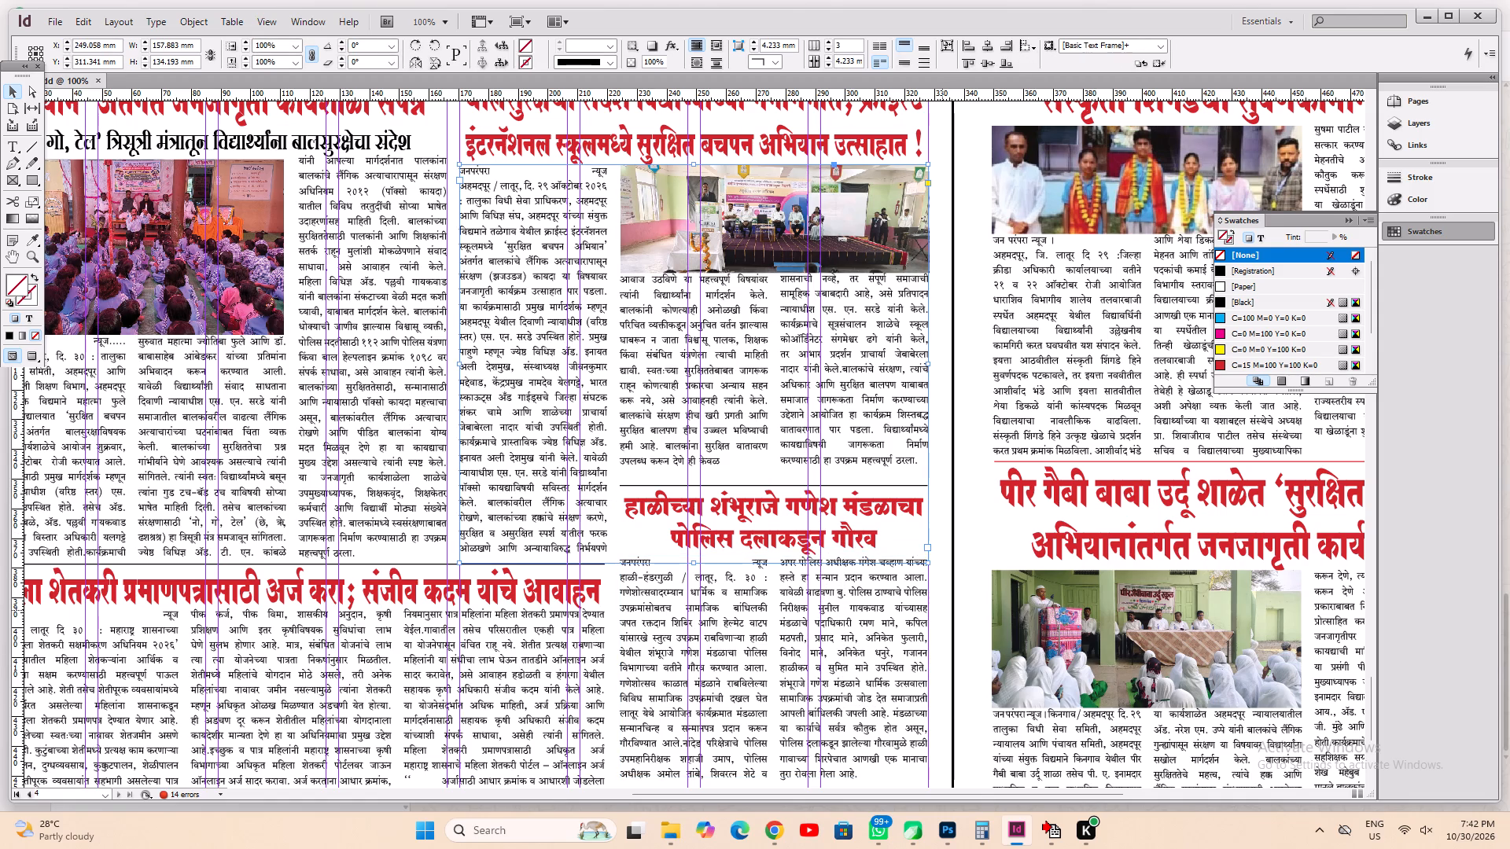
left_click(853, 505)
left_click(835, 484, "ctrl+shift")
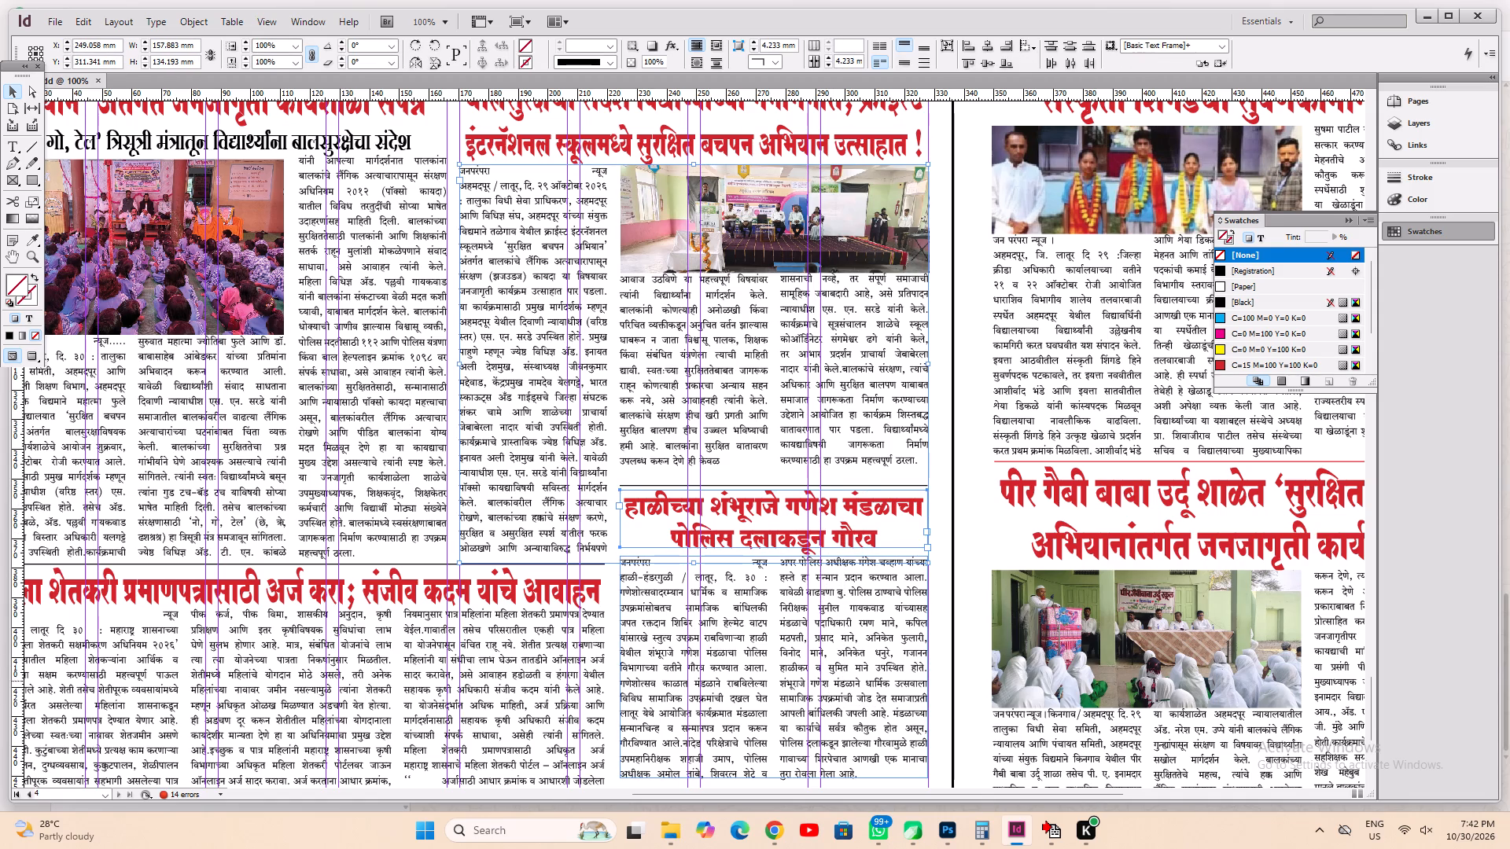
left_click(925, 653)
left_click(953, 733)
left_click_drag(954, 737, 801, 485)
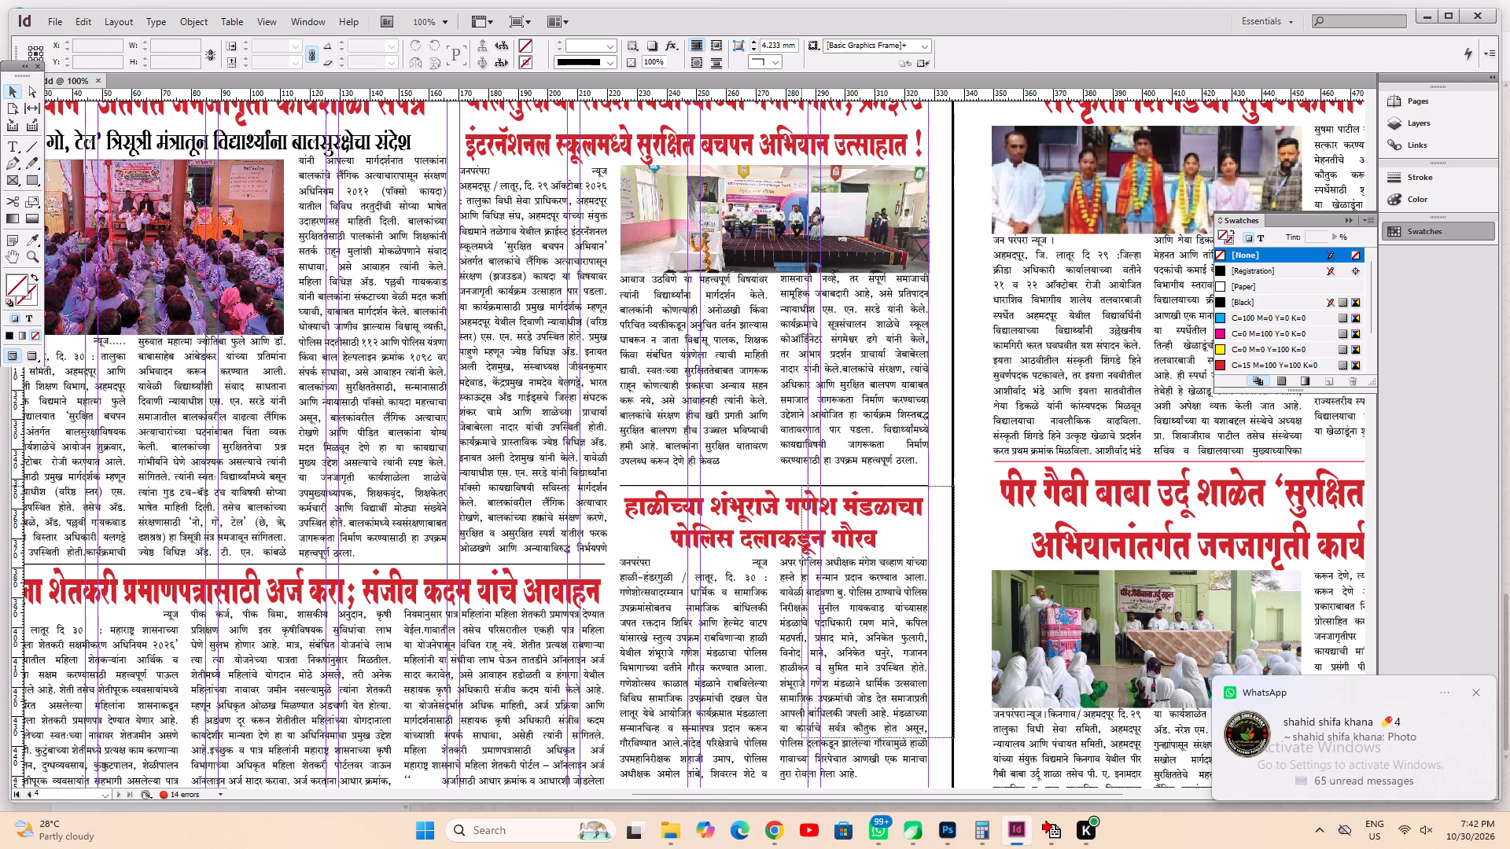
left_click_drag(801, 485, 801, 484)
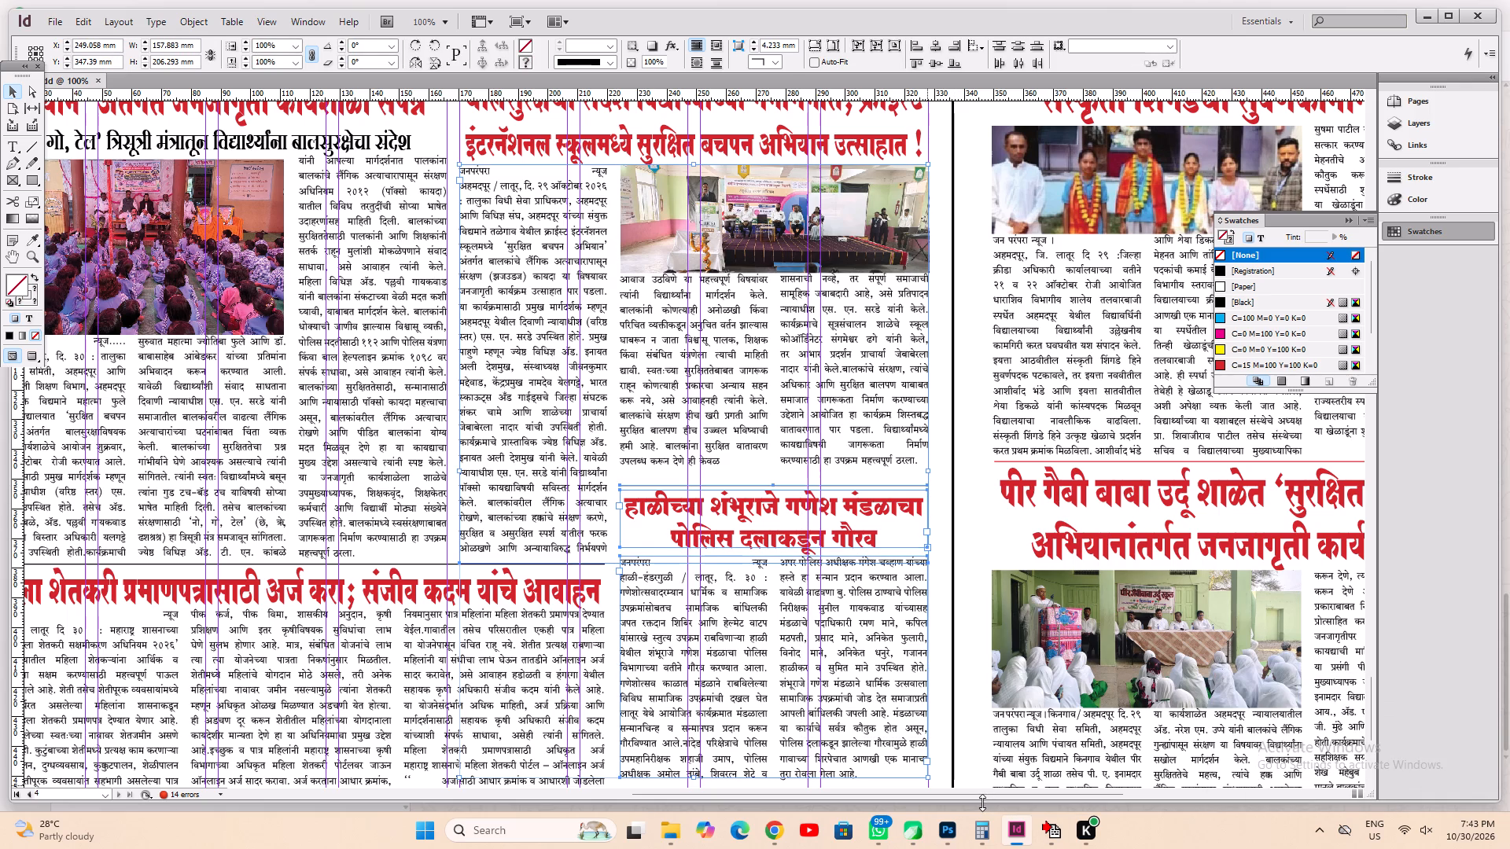
Switch to CorelDRAW, where the diwali.cdr greeting advert is open.
left_click(900, 837)
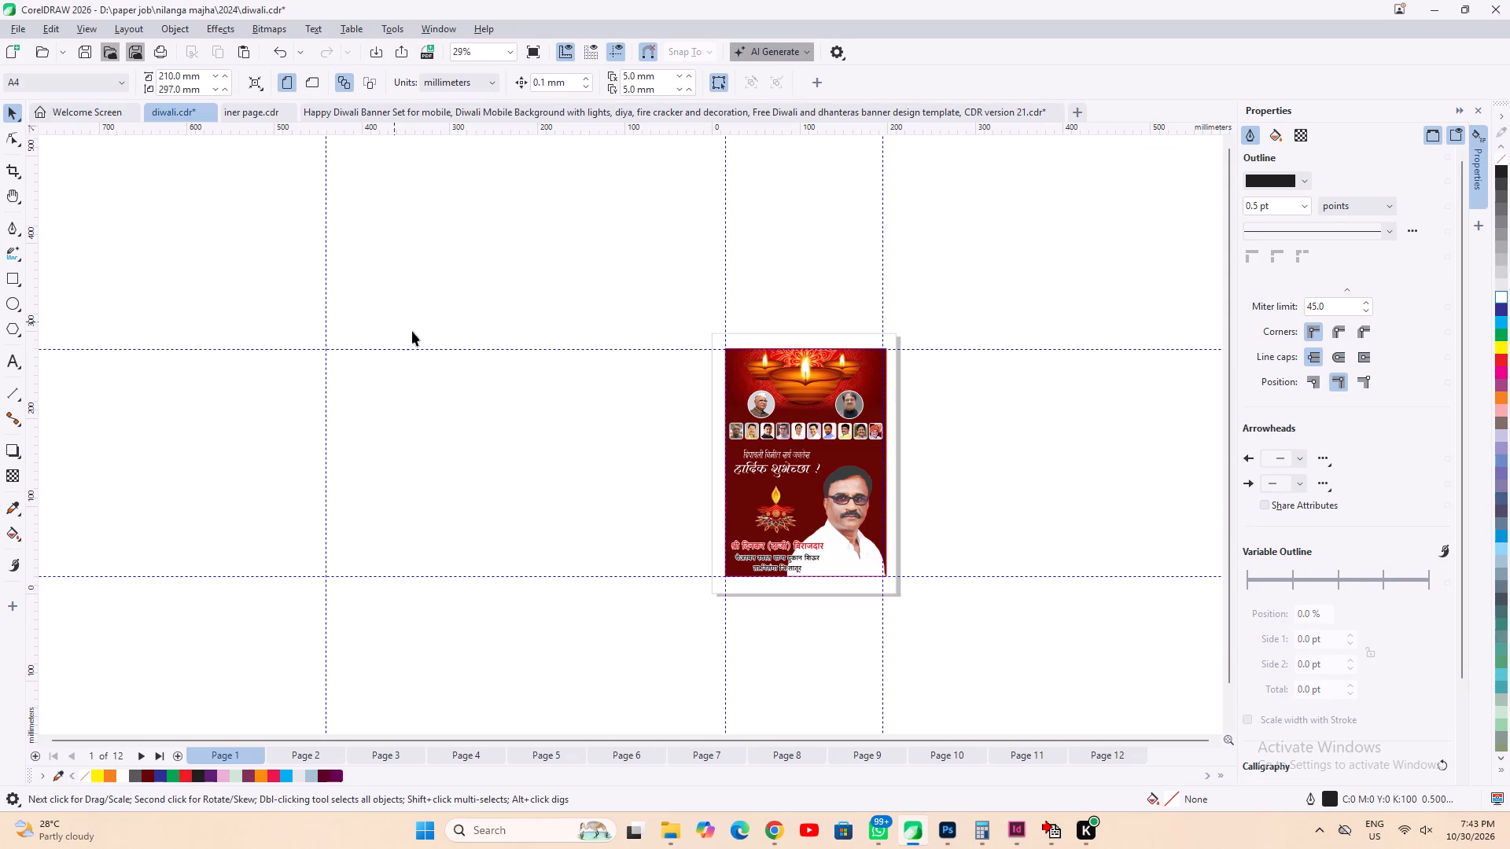